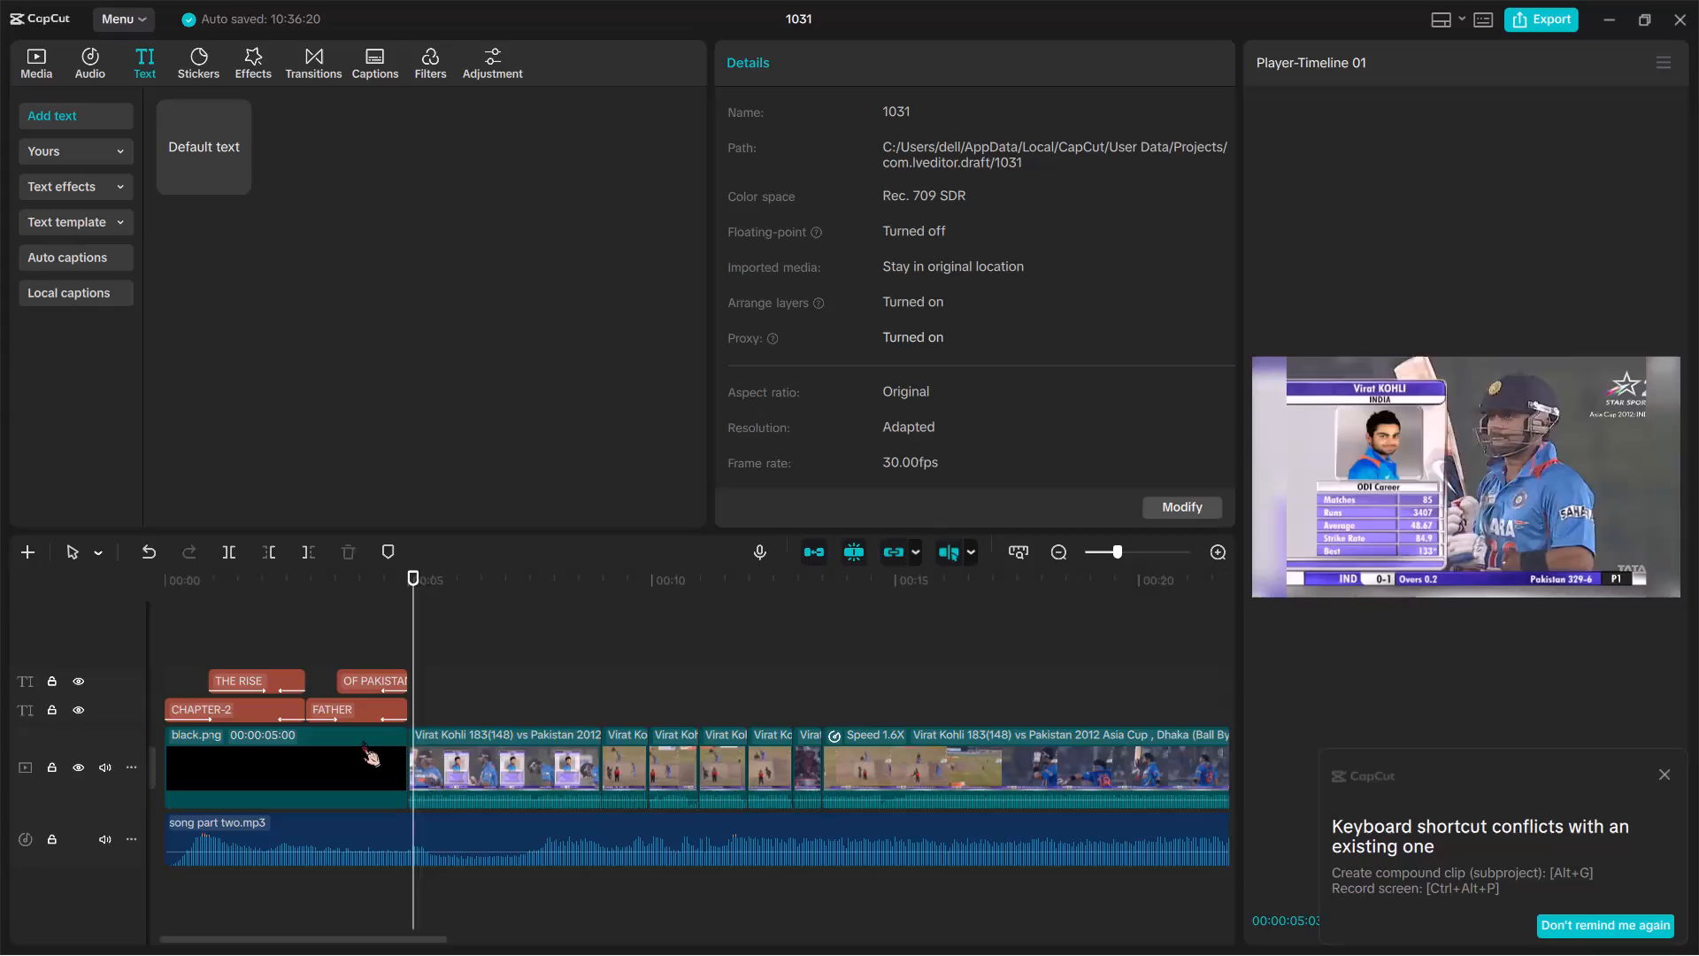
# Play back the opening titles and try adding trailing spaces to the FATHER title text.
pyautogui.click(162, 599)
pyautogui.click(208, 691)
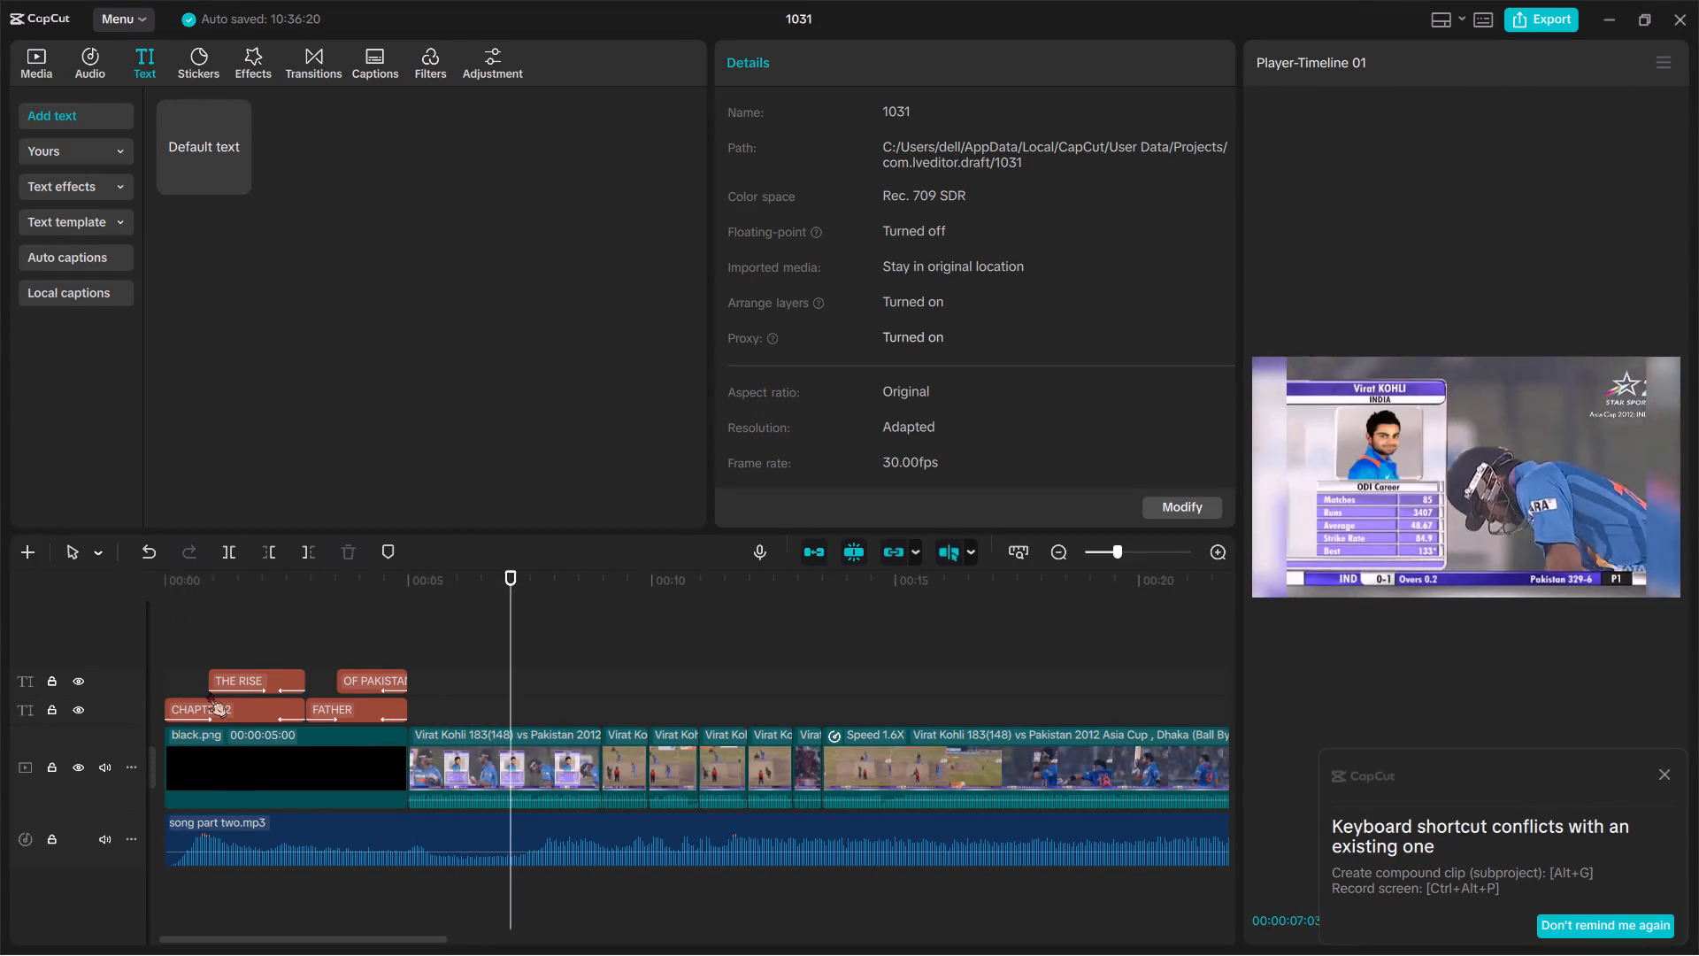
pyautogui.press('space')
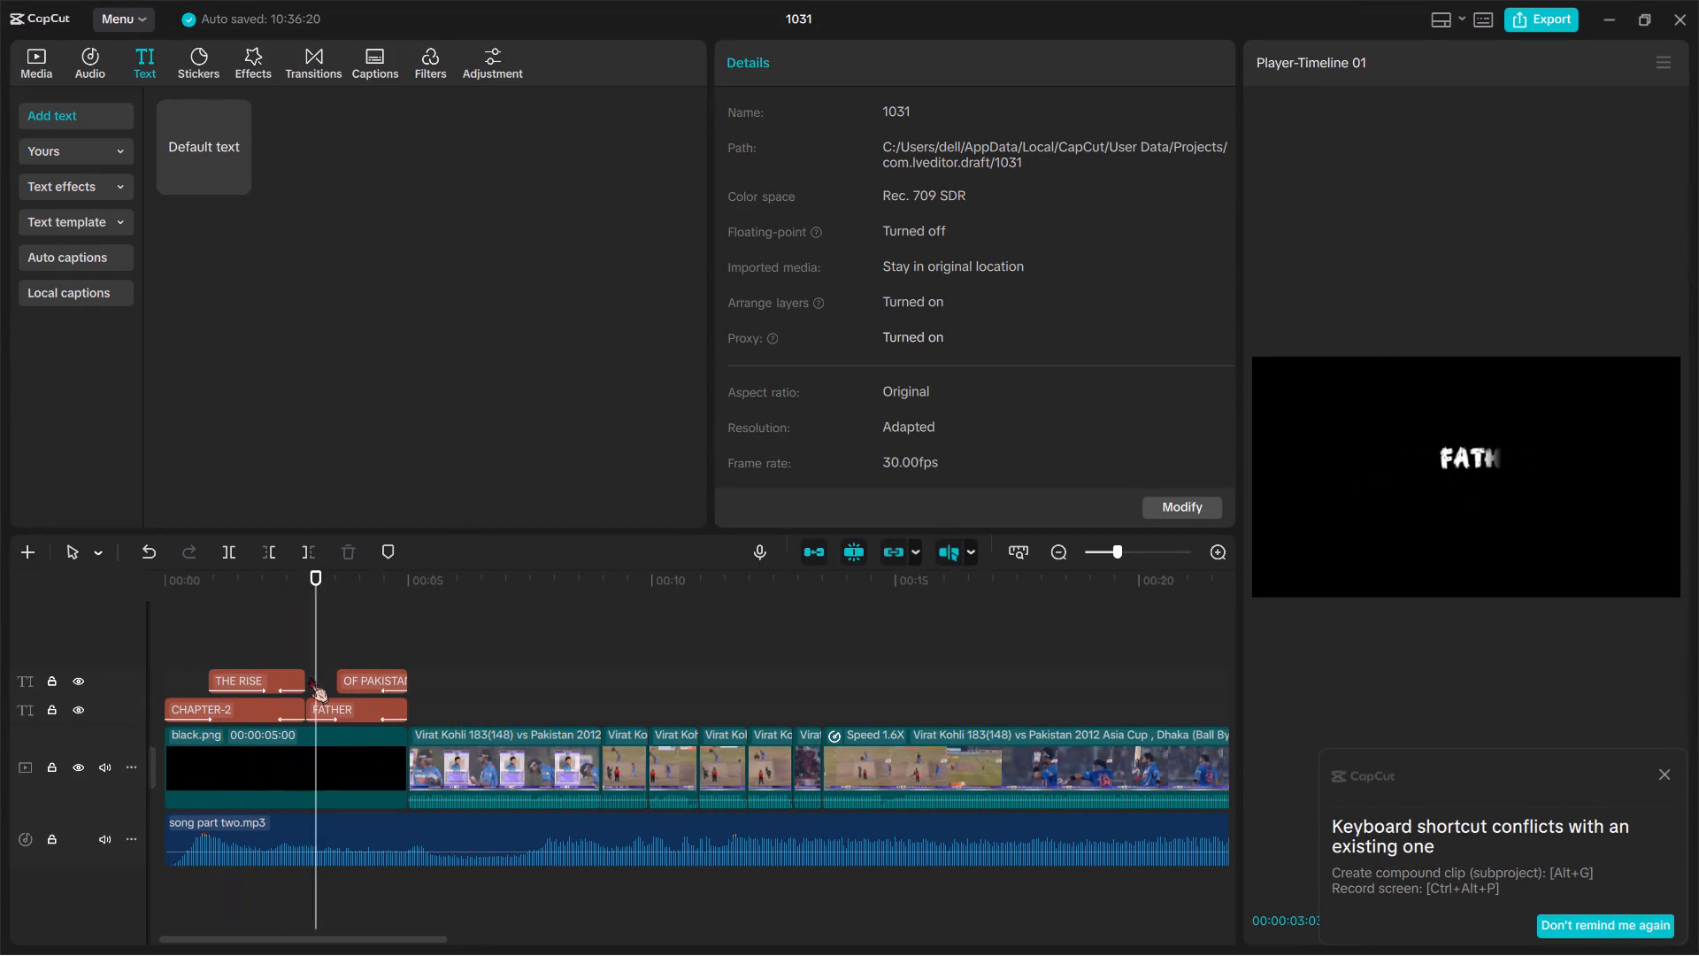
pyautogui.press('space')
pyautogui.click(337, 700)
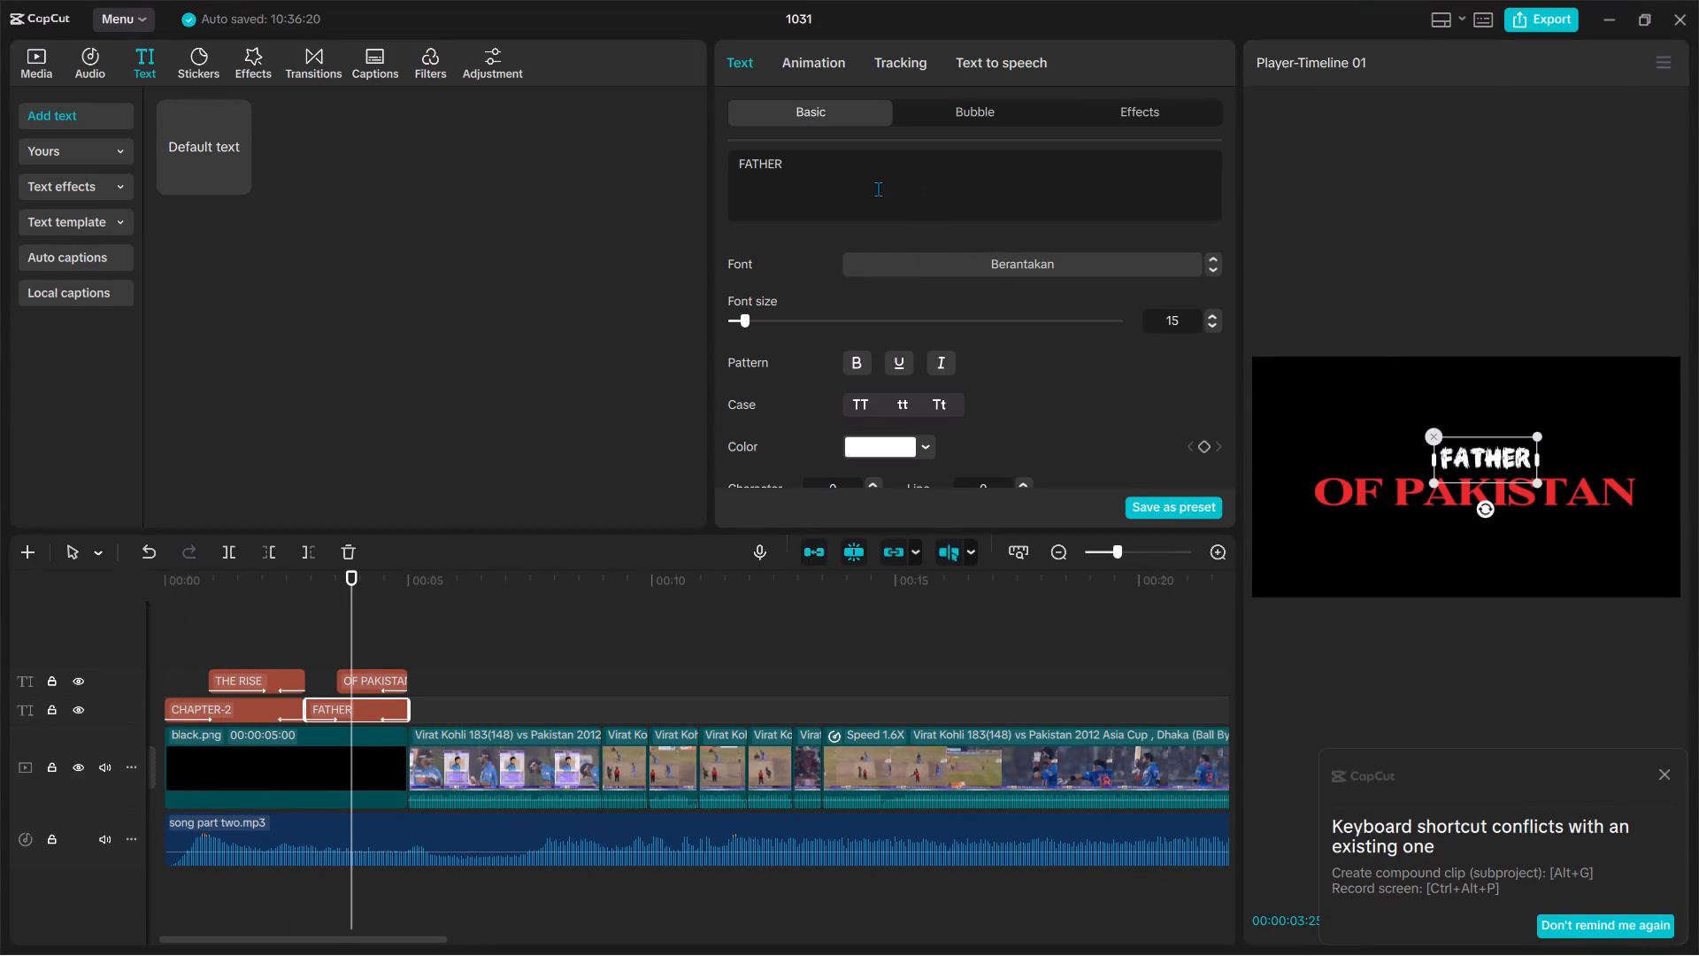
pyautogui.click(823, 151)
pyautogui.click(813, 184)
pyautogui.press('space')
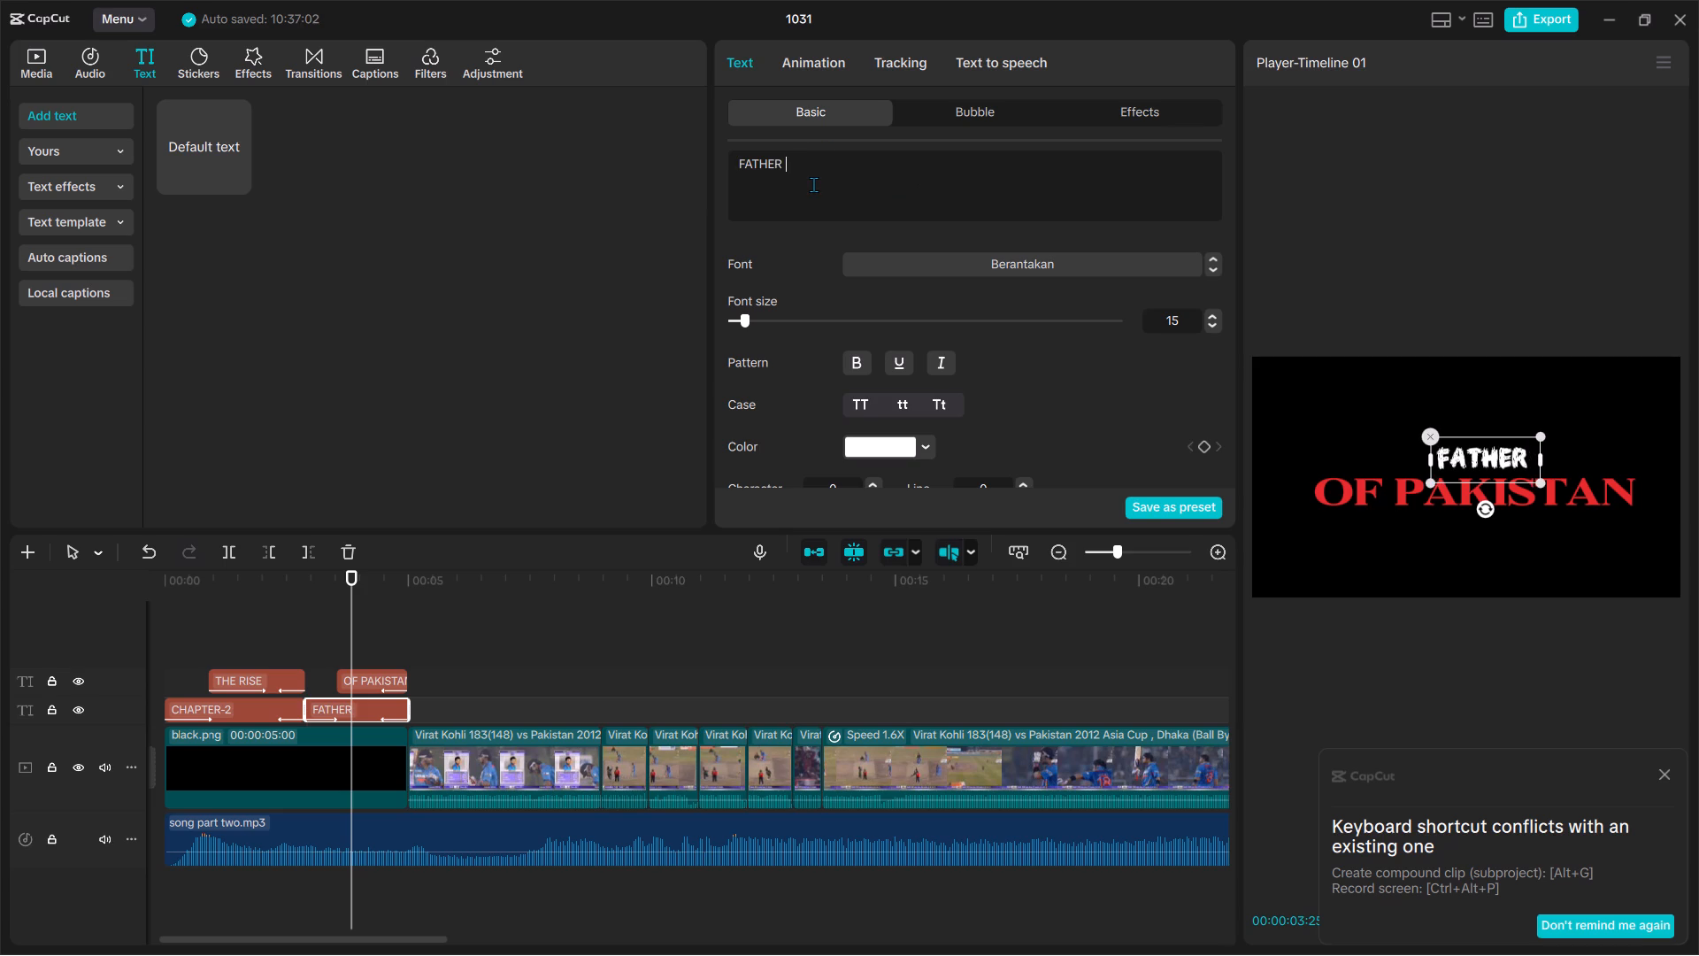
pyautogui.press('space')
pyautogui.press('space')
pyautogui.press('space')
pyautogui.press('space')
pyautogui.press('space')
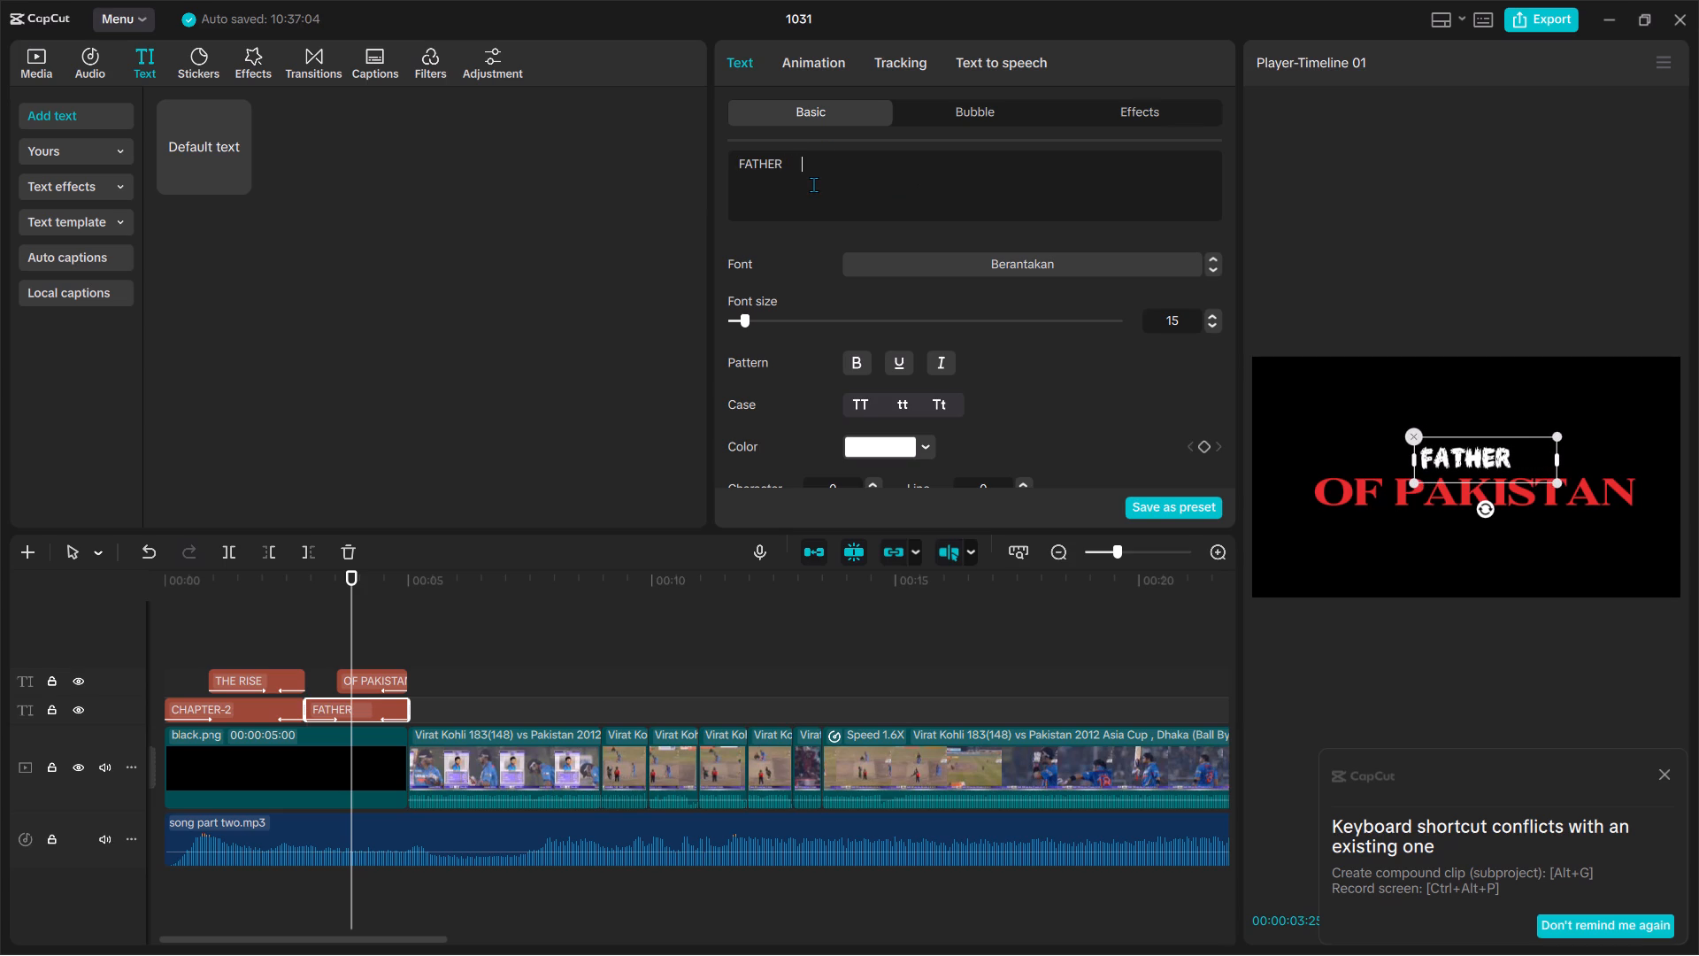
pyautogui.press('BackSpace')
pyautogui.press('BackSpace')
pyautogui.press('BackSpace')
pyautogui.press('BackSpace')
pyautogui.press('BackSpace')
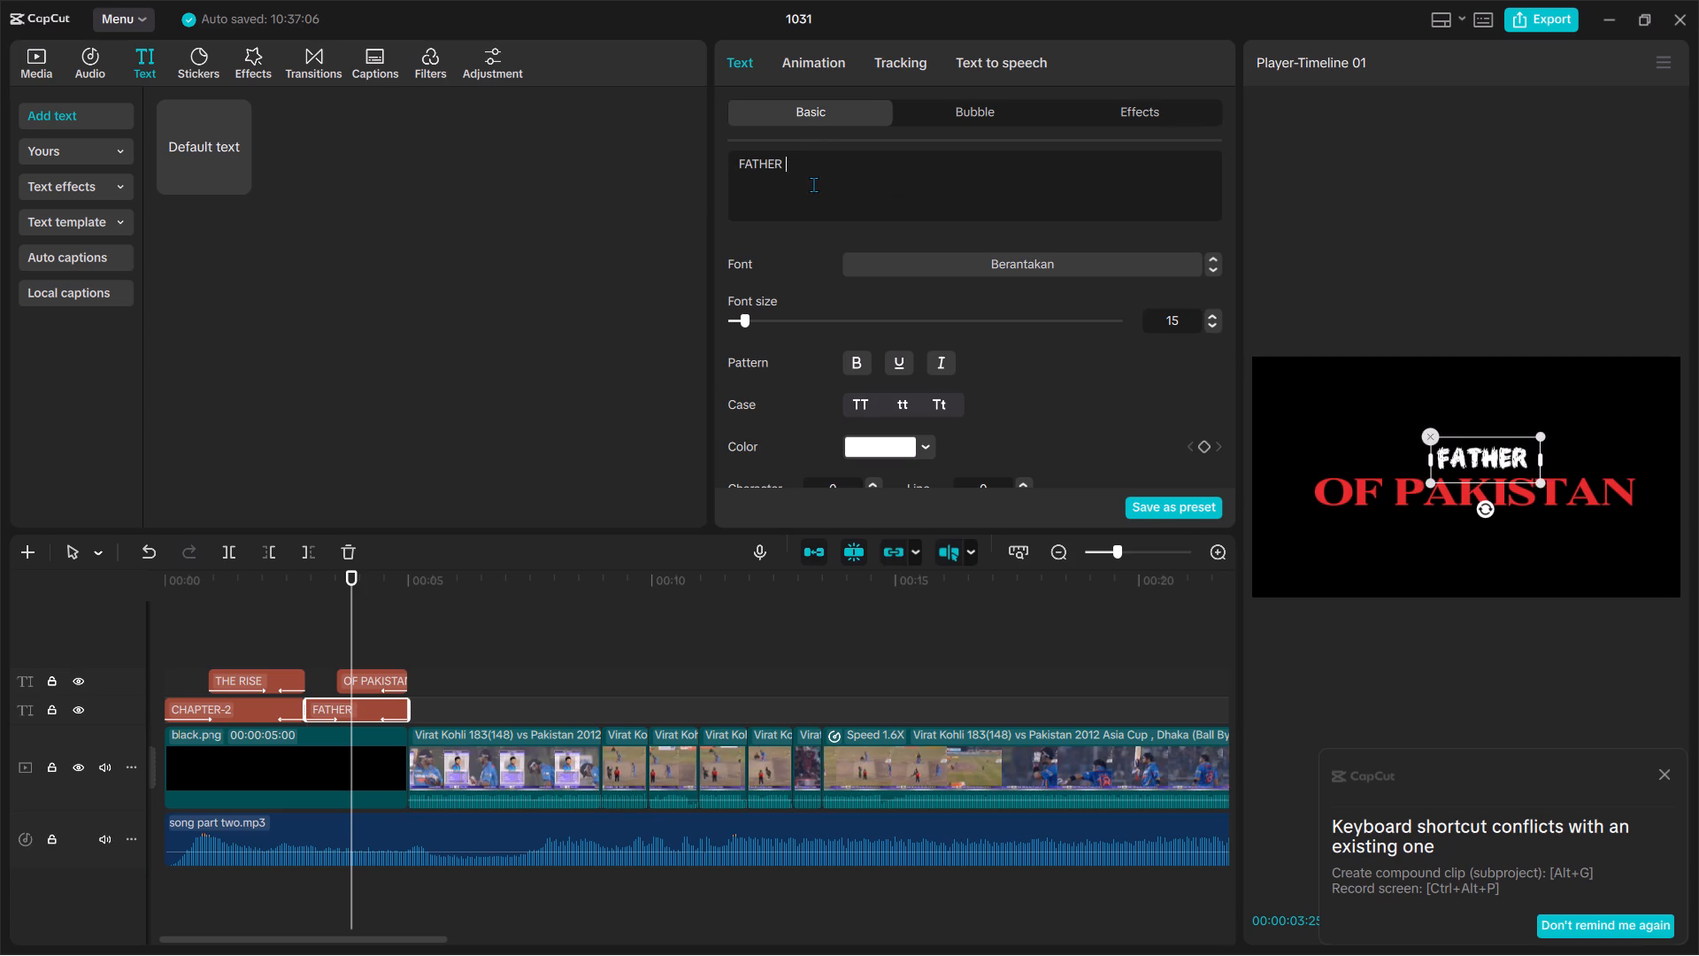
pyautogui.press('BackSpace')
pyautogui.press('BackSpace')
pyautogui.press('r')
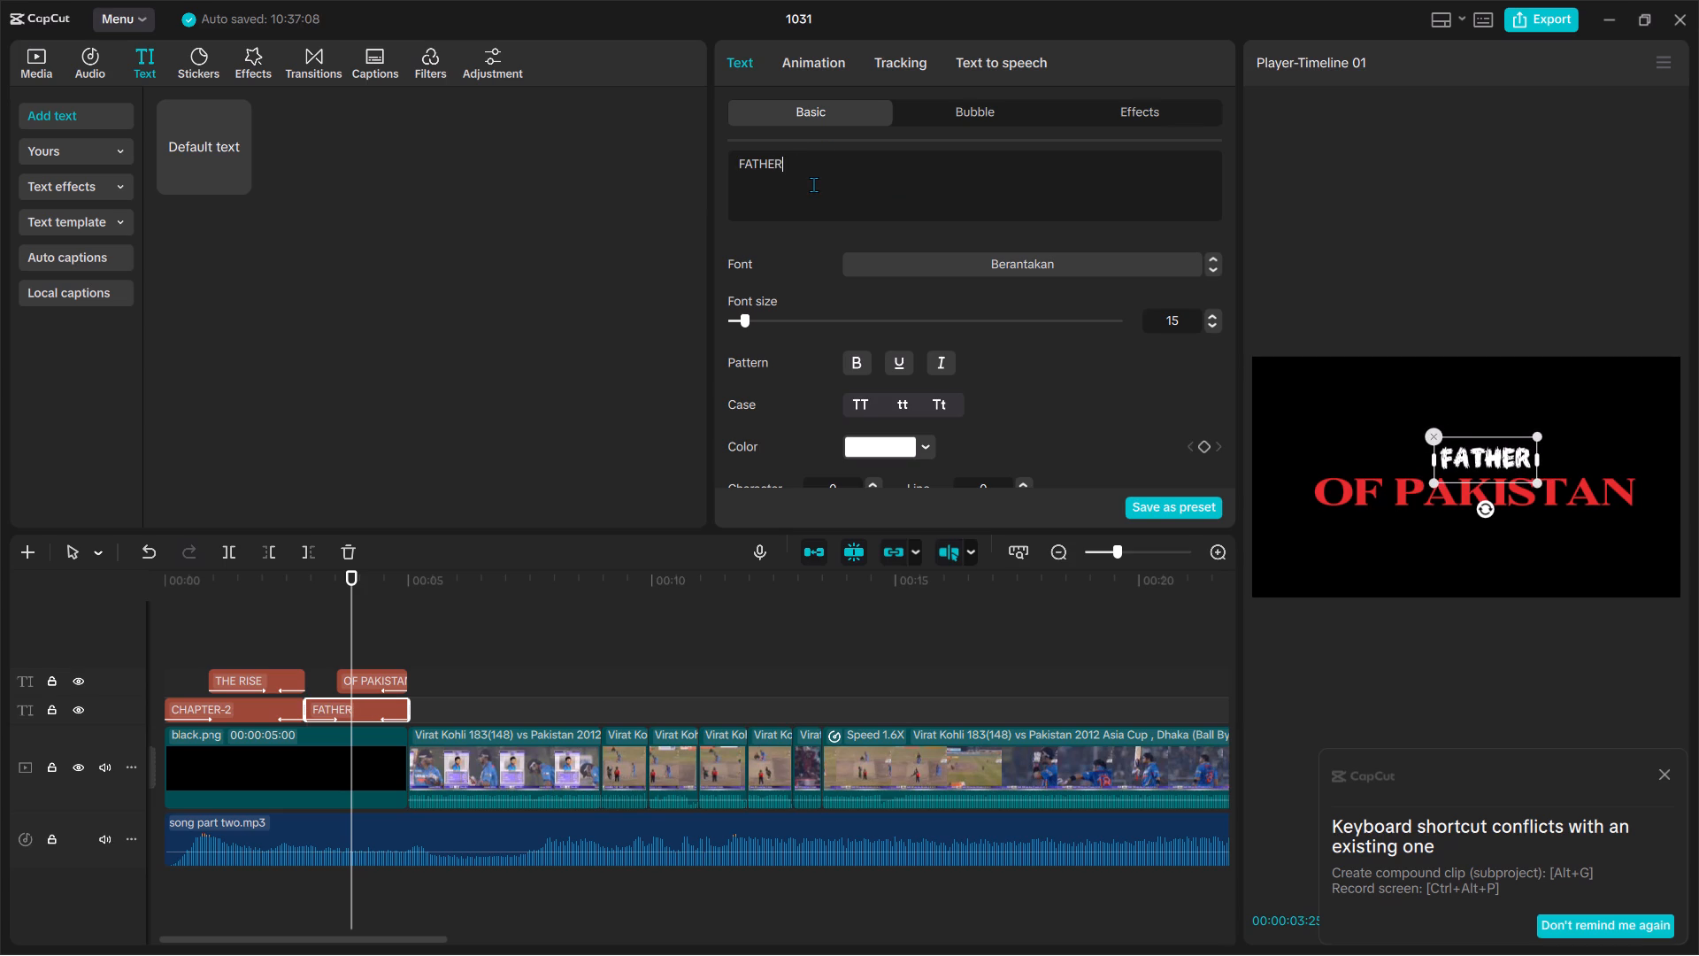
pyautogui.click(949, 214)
# Apply the third Aa preset style, plain white lettering, to the FATHER title.
pyautogui.scroll(-1, 852, 405)
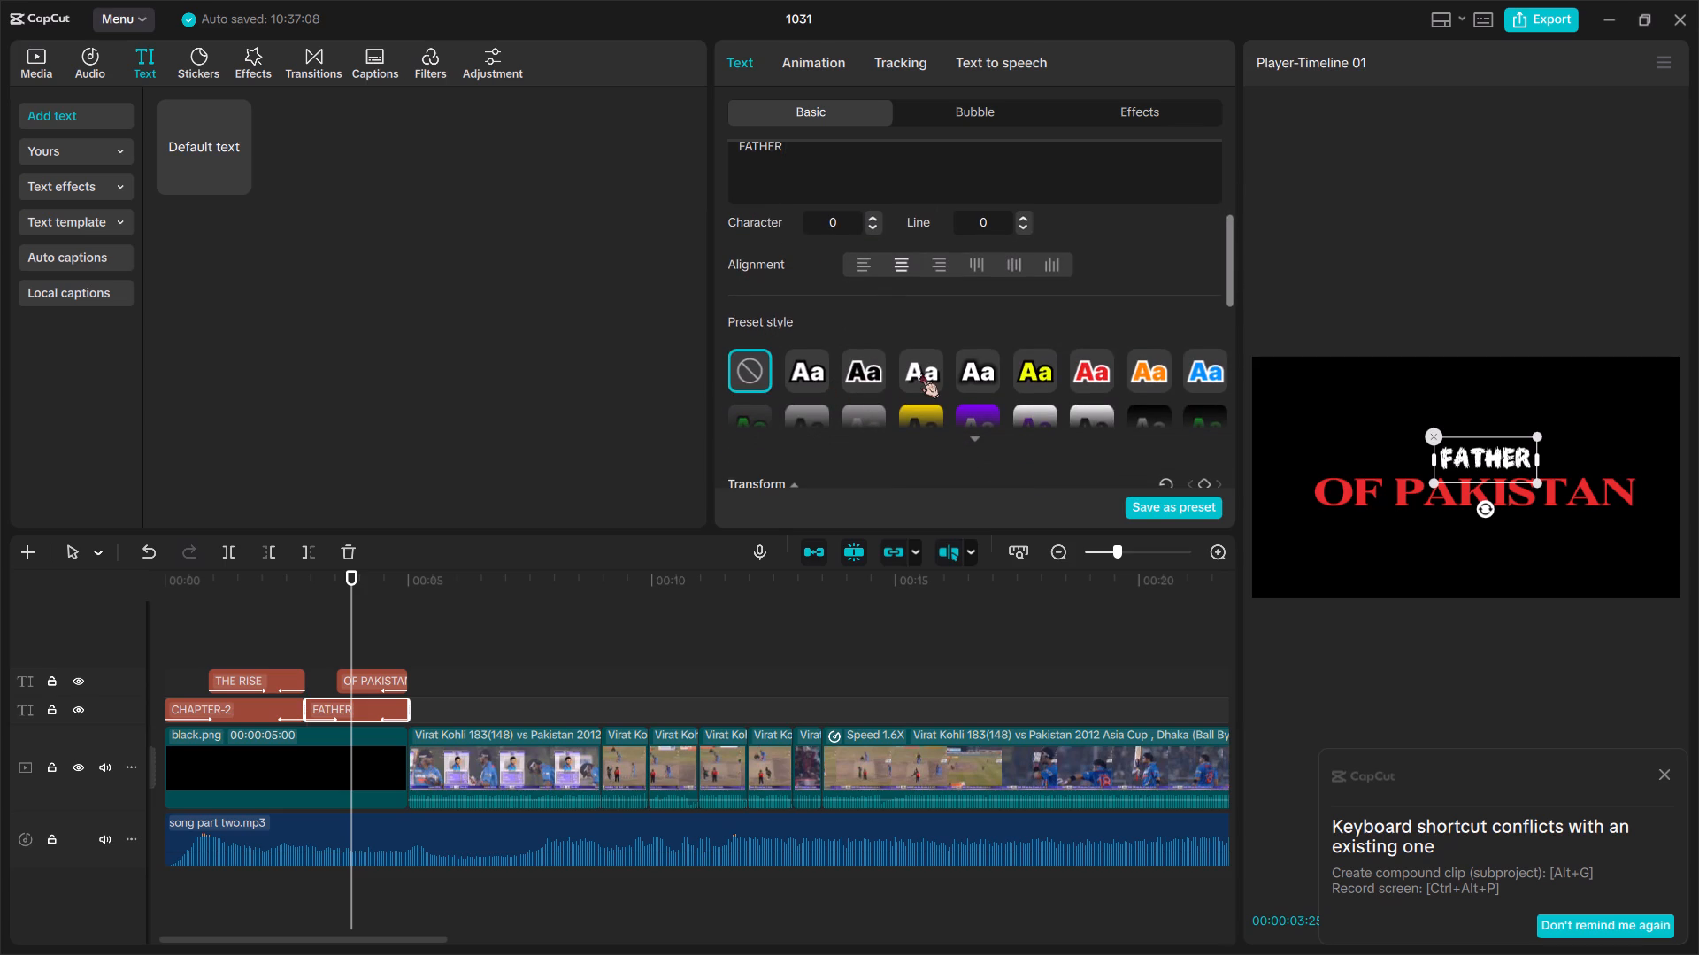
pyautogui.doubleClick(921, 371)
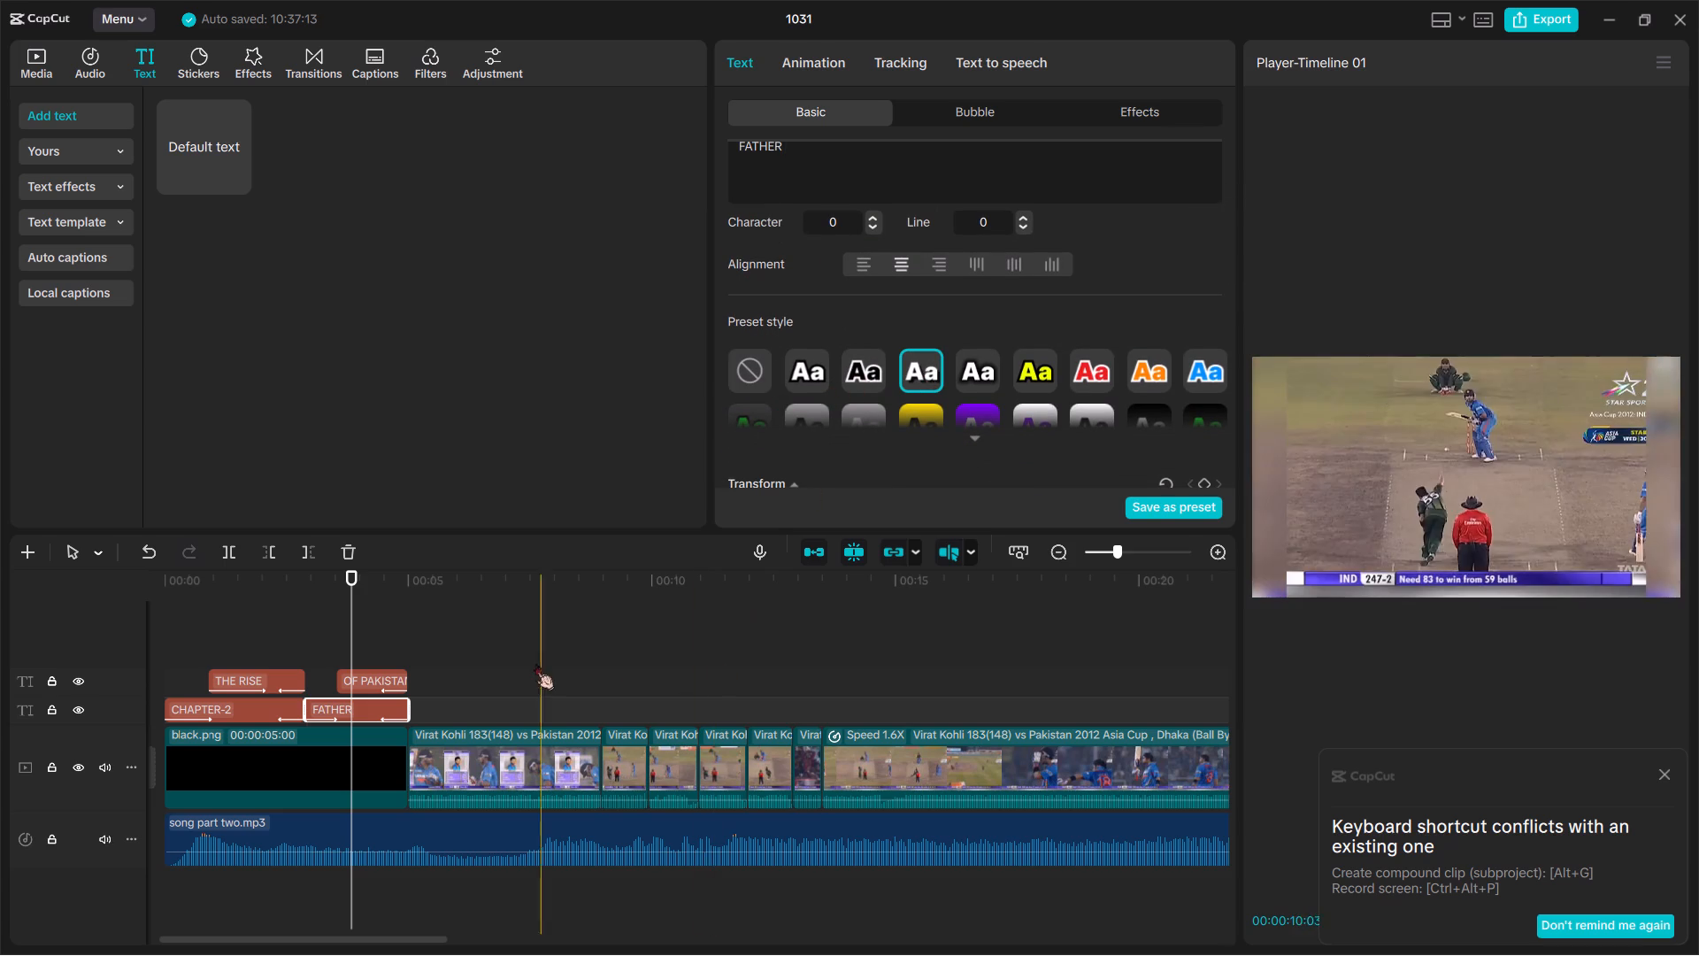
# Add a default text clip to the lower text track, aligned with the start of the Speed 1.6X video clip.
pyautogui.click(514, 653)
pyautogui.moveTo(201, 138); pyautogui.dragTo(484, 714)
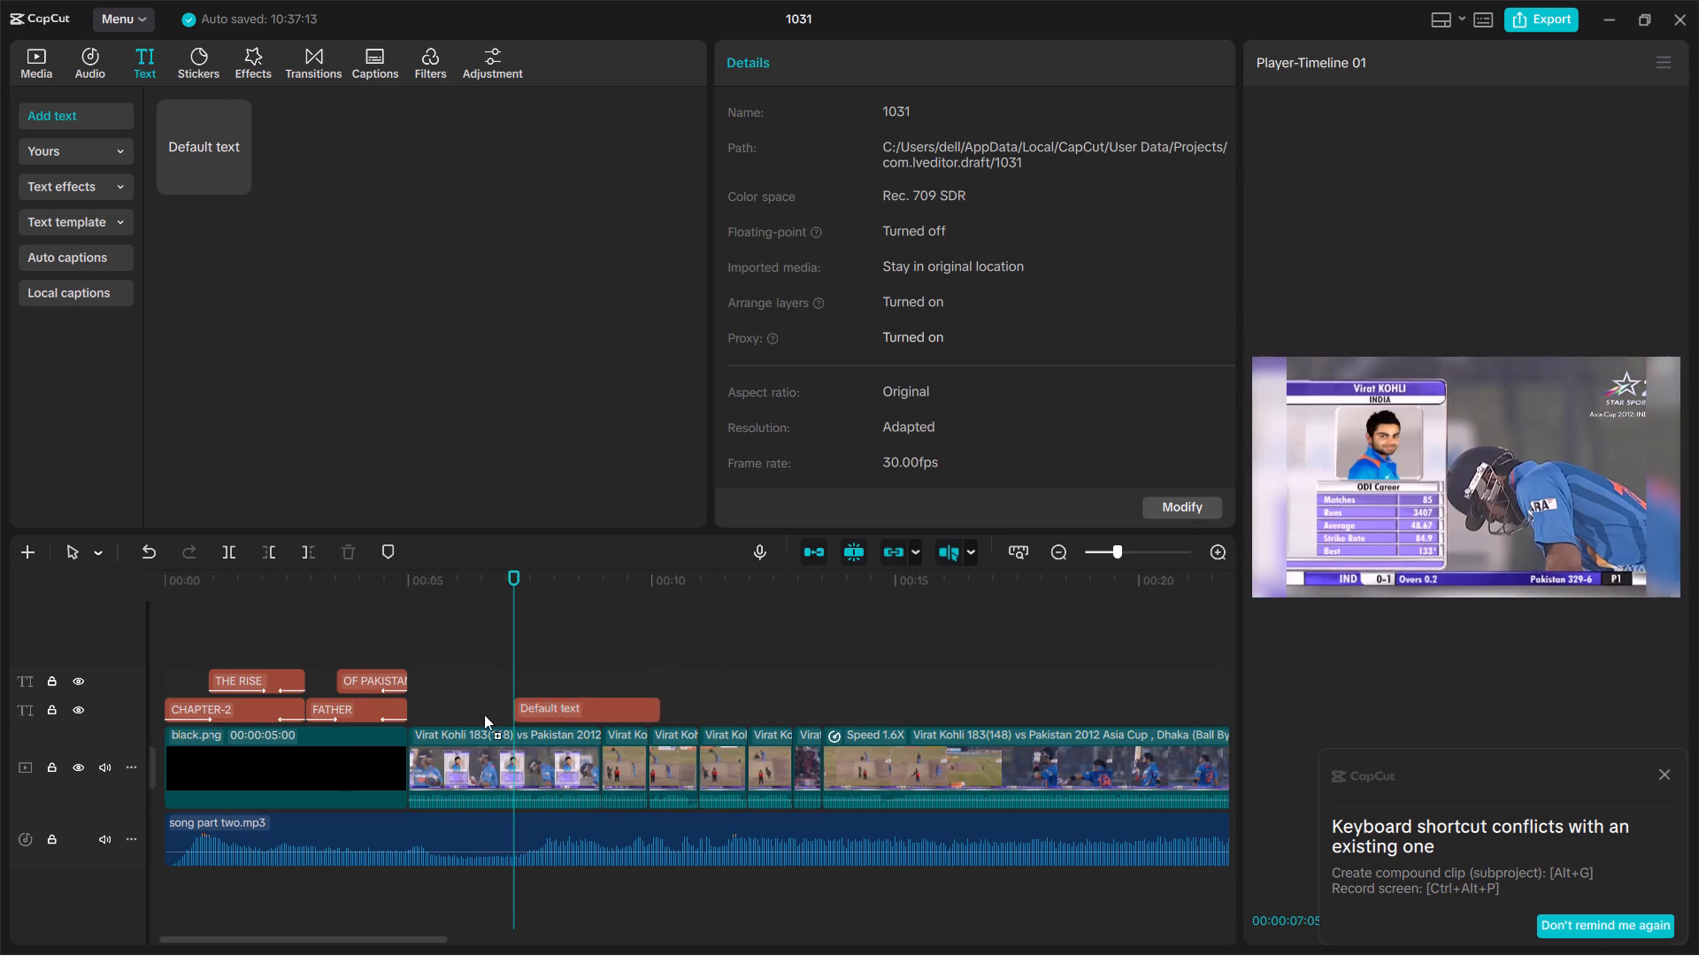
pyautogui.moveTo(484, 714); pyautogui.dragTo(500, 715)
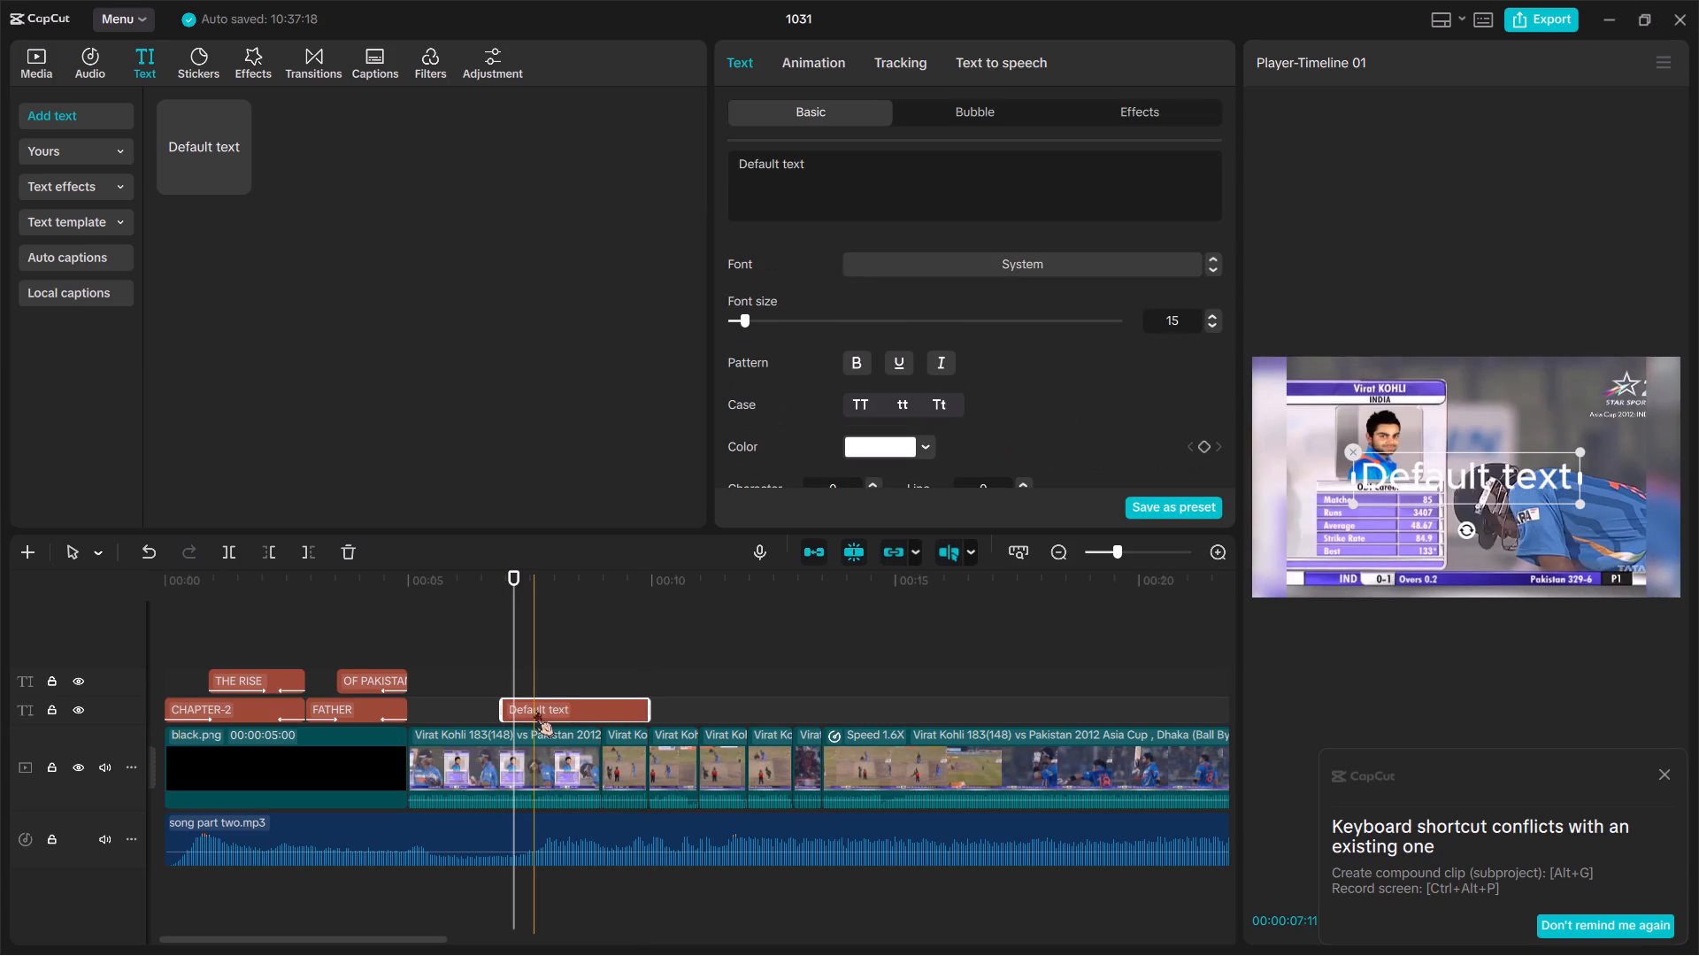
pyautogui.moveTo(617, 707); pyautogui.dragTo(771, 716)
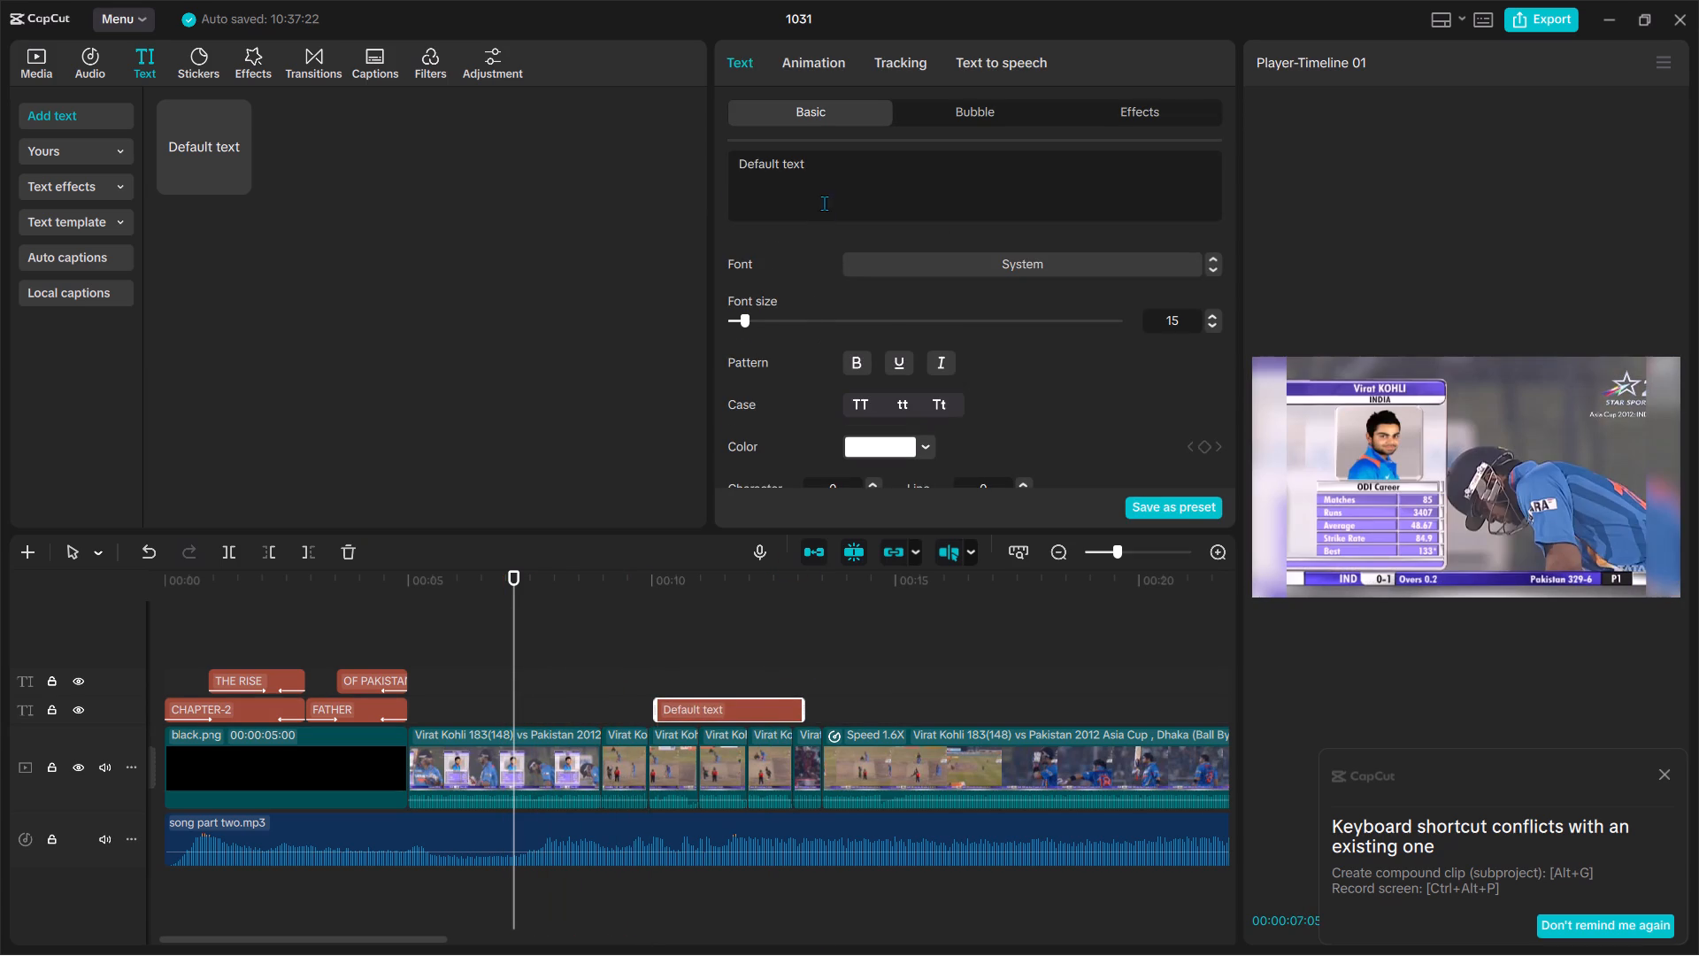
pyautogui.moveTo(739, 702); pyautogui.dragTo(915, 707)
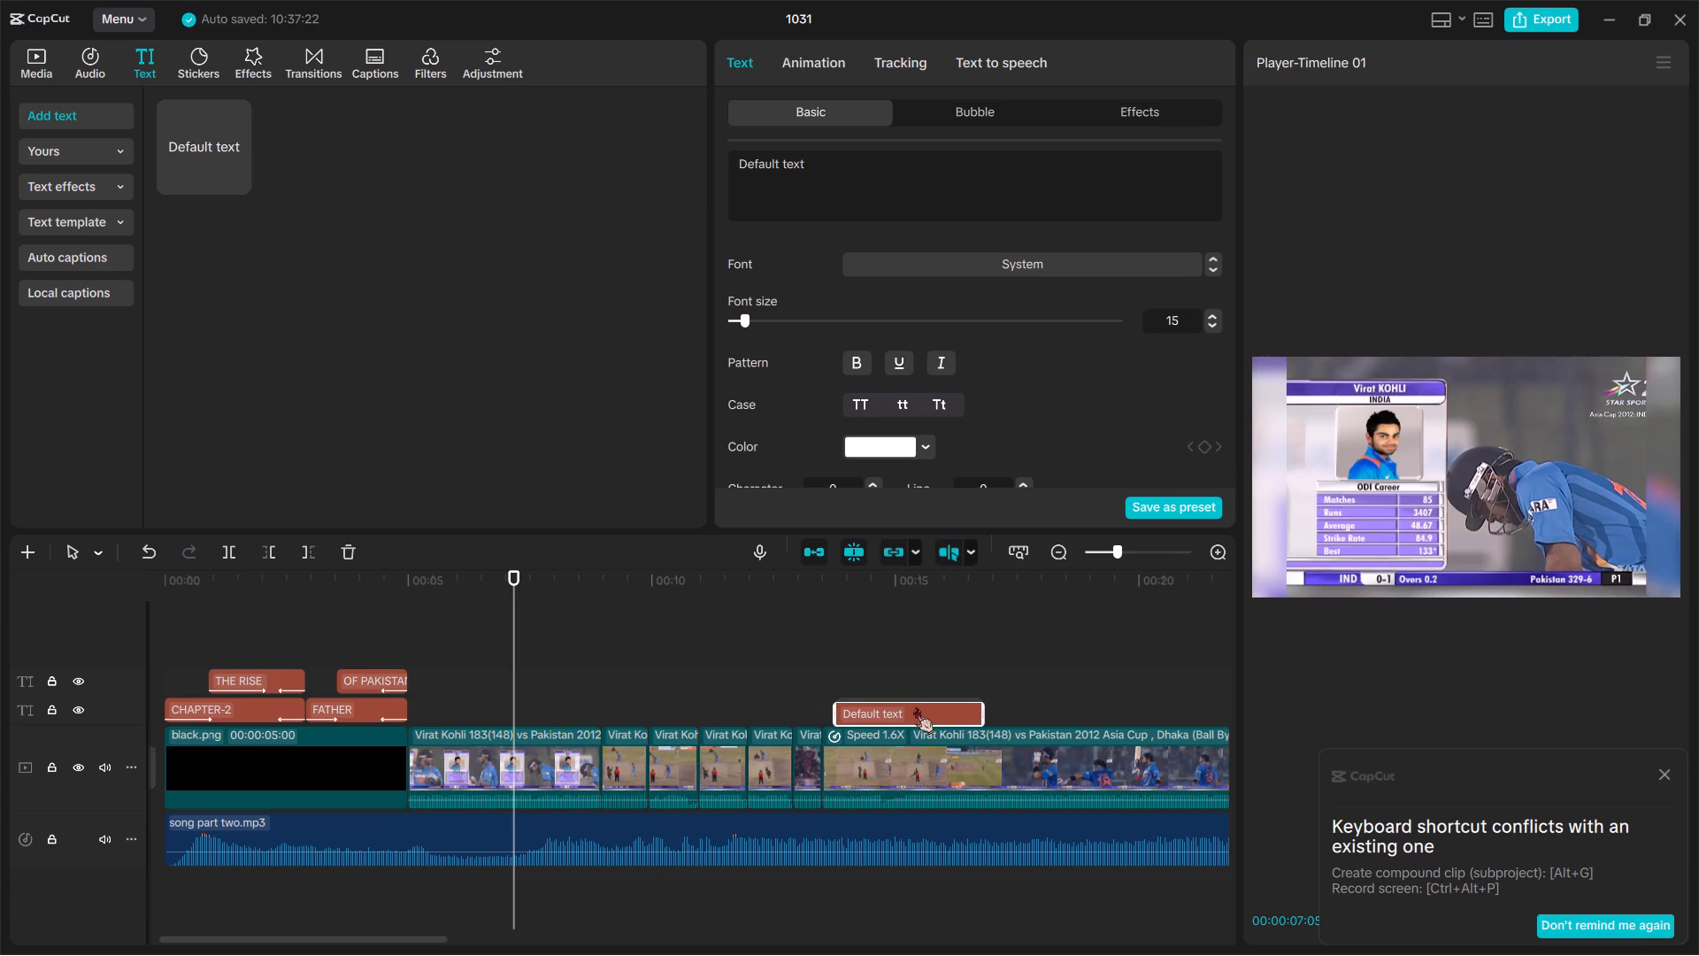
pyautogui.moveTo(915, 707); pyautogui.dragTo(904, 707)
# Clear the placeholder wording from the new text clip above the Speed 1.6X video clip.
pyautogui.moveTo(820, 172); pyautogui.dragTo(729, 151)
pyautogui.press('BackSpace')
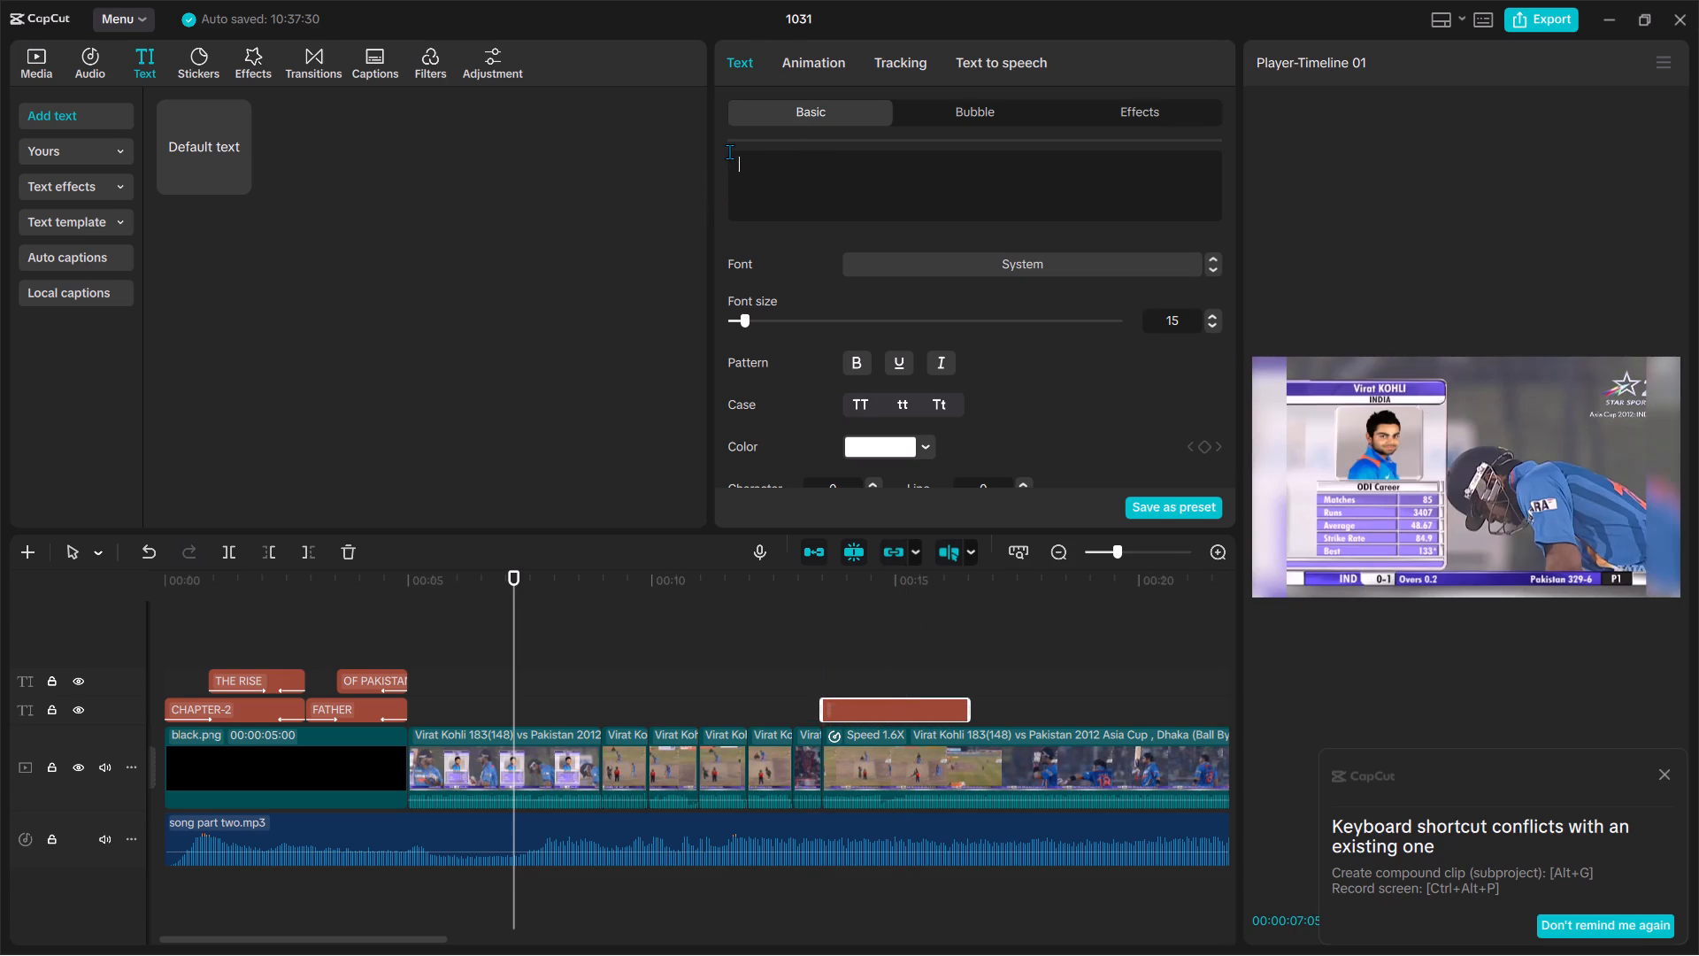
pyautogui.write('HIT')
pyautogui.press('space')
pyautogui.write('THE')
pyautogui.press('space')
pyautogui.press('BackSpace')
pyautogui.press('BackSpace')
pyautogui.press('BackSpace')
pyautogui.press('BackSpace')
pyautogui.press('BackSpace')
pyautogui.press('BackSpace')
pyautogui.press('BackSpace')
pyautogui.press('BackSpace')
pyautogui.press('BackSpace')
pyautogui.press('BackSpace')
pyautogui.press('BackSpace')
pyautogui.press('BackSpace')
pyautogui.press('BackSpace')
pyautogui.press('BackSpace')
# Enter "bashing of pakistan 183" as the wording of the new text clip.
pyautogui.write('bashi')
pyautogui.write('h oo')
pyautogui.press('BackSpace')
pyautogui.press('BackSpace')
pyautogui.press('BackSpace')
pyautogui.press('BackSpace')
pyautogui.press('BackSpace')
pyautogui.press('BackSpace')
pyautogui.write('hing fo')
pyautogui.press('space')
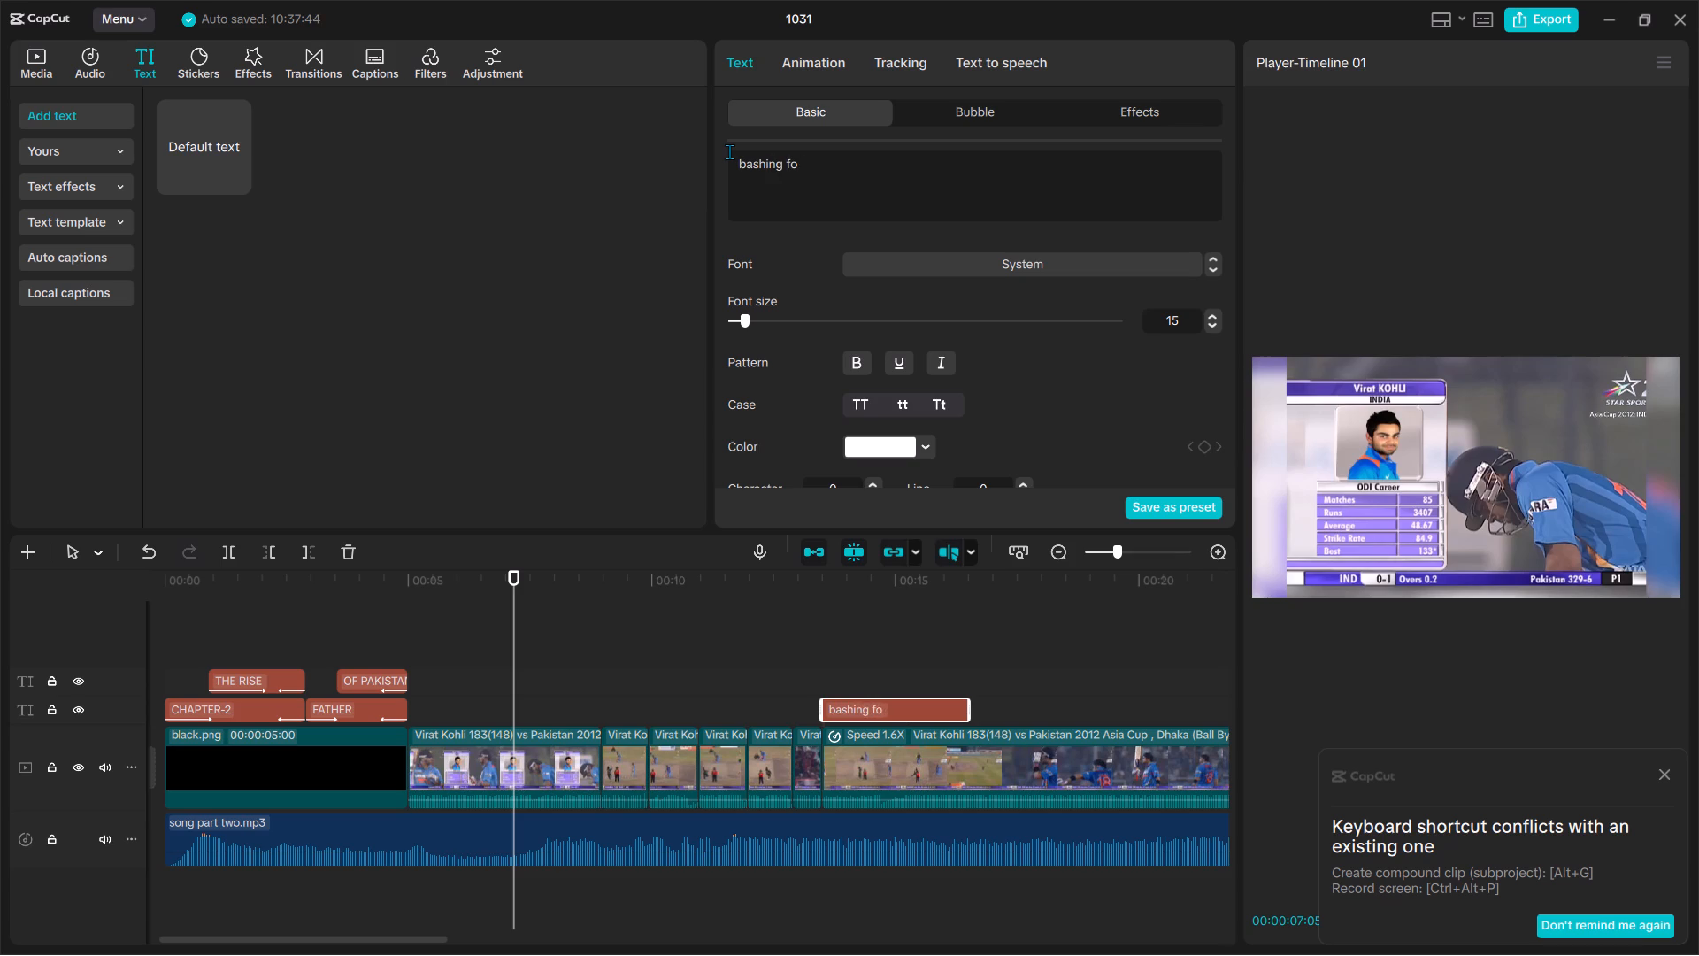
pyautogui.press('BackSpace')
pyautogui.press('BackSpace')
pyautogui.press('BackSpace')
pyautogui.write('of ap')
pyautogui.press('BackSpace')
pyautogui.press('BackSpace')
pyautogui.write('pakis')
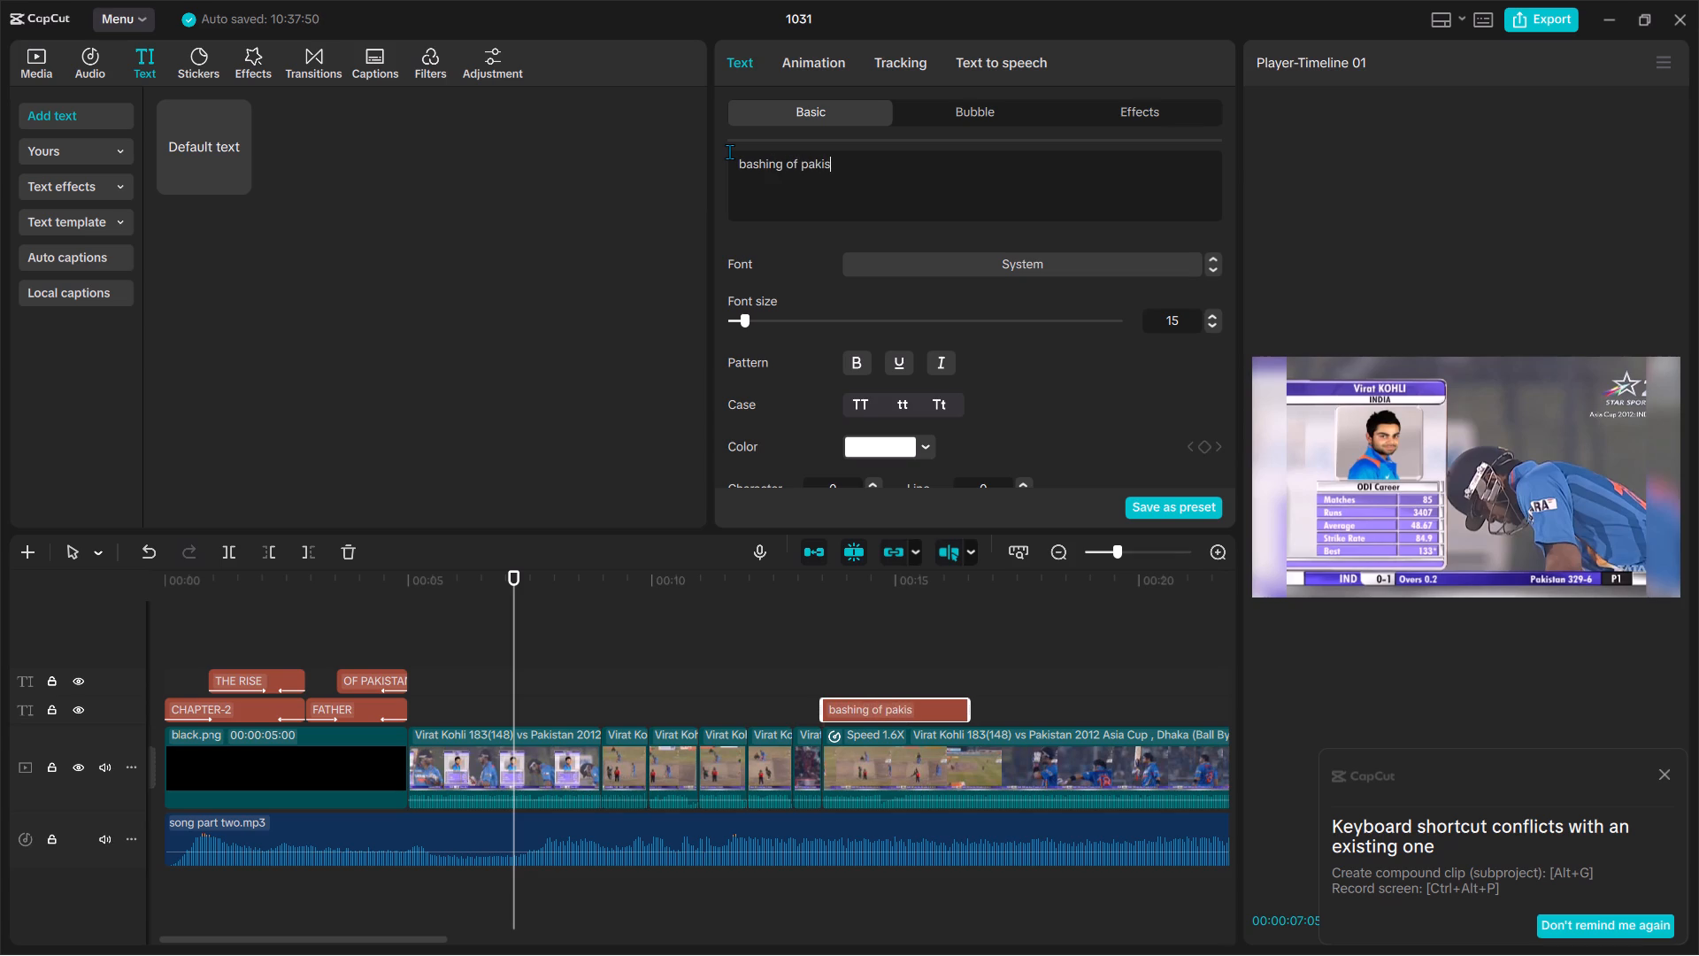
pyautogui.write('tan')
pyautogui.press('space')
pyautogui.write('28')
pyautogui.press('BackSpace')
pyautogui.press('BackSpace')
pyautogui.press('1')
pyautogui.write('83')
pyautogui.press('space')
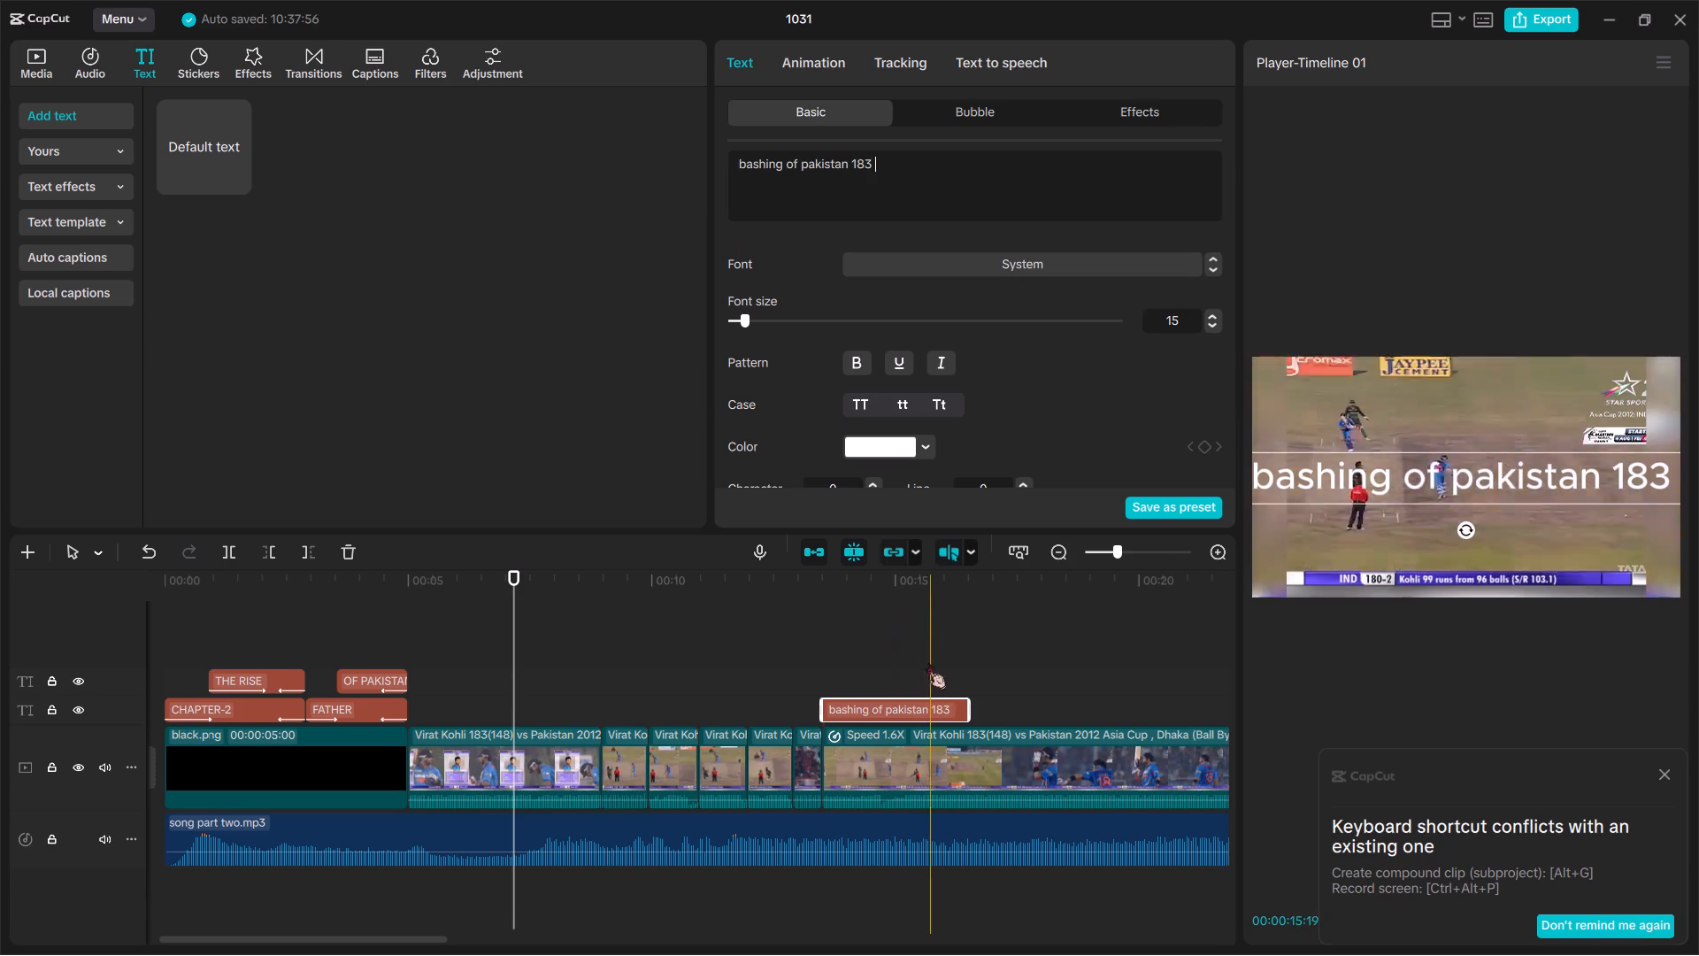
# Step through the available fonts for the "bashing of pakistan 183" caption and settle on StardosStencil.
pyautogui.moveTo(902, 617); pyautogui.dragTo(872, 712)
pyautogui.click(872, 712)
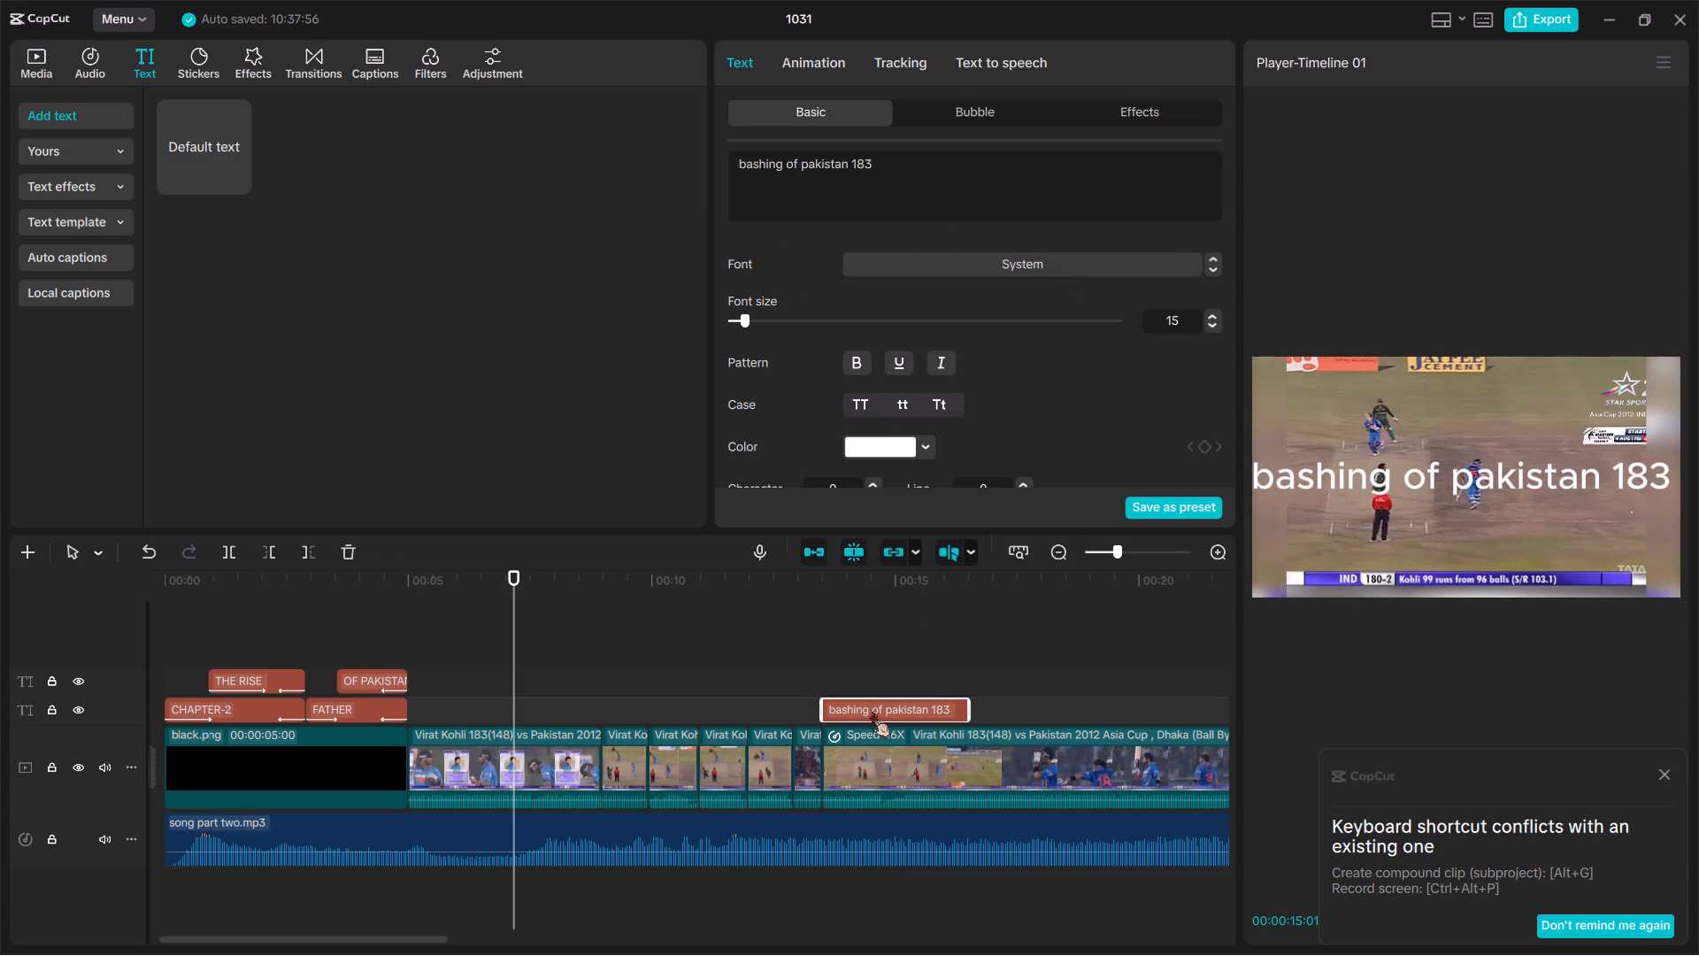
pyautogui.click(887, 666)
pyautogui.click(886, 708)
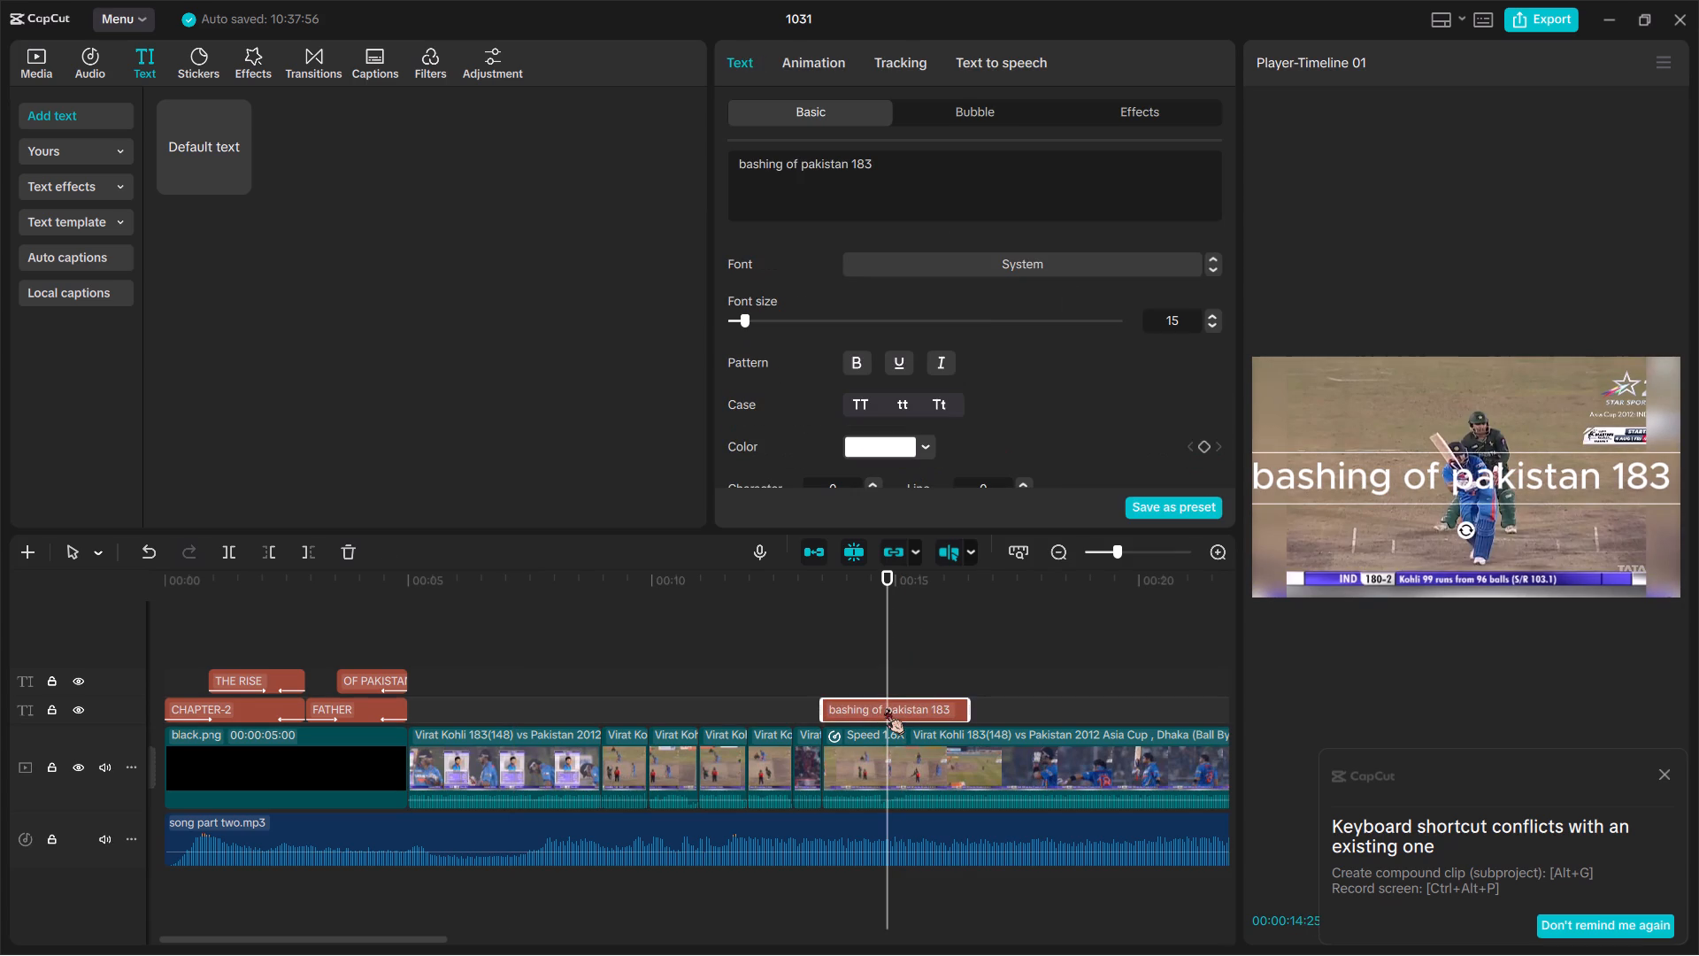
pyautogui.click(1211, 269)
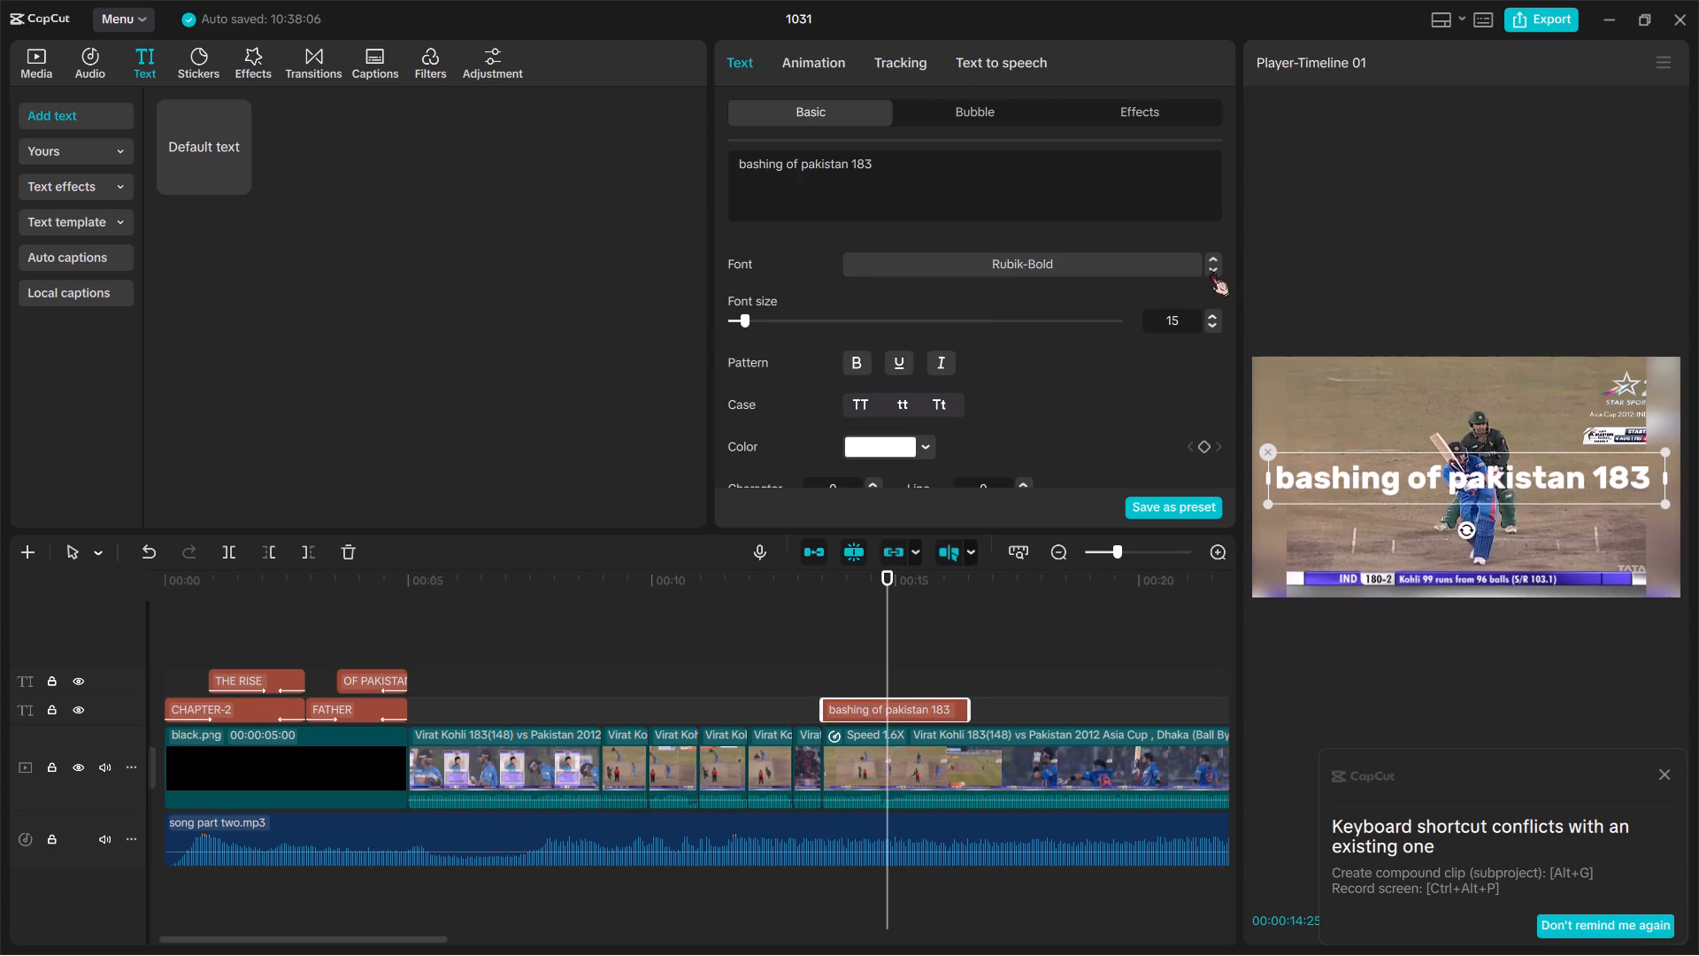
pyautogui.click(1211, 270)
pyautogui.click(1211, 270)
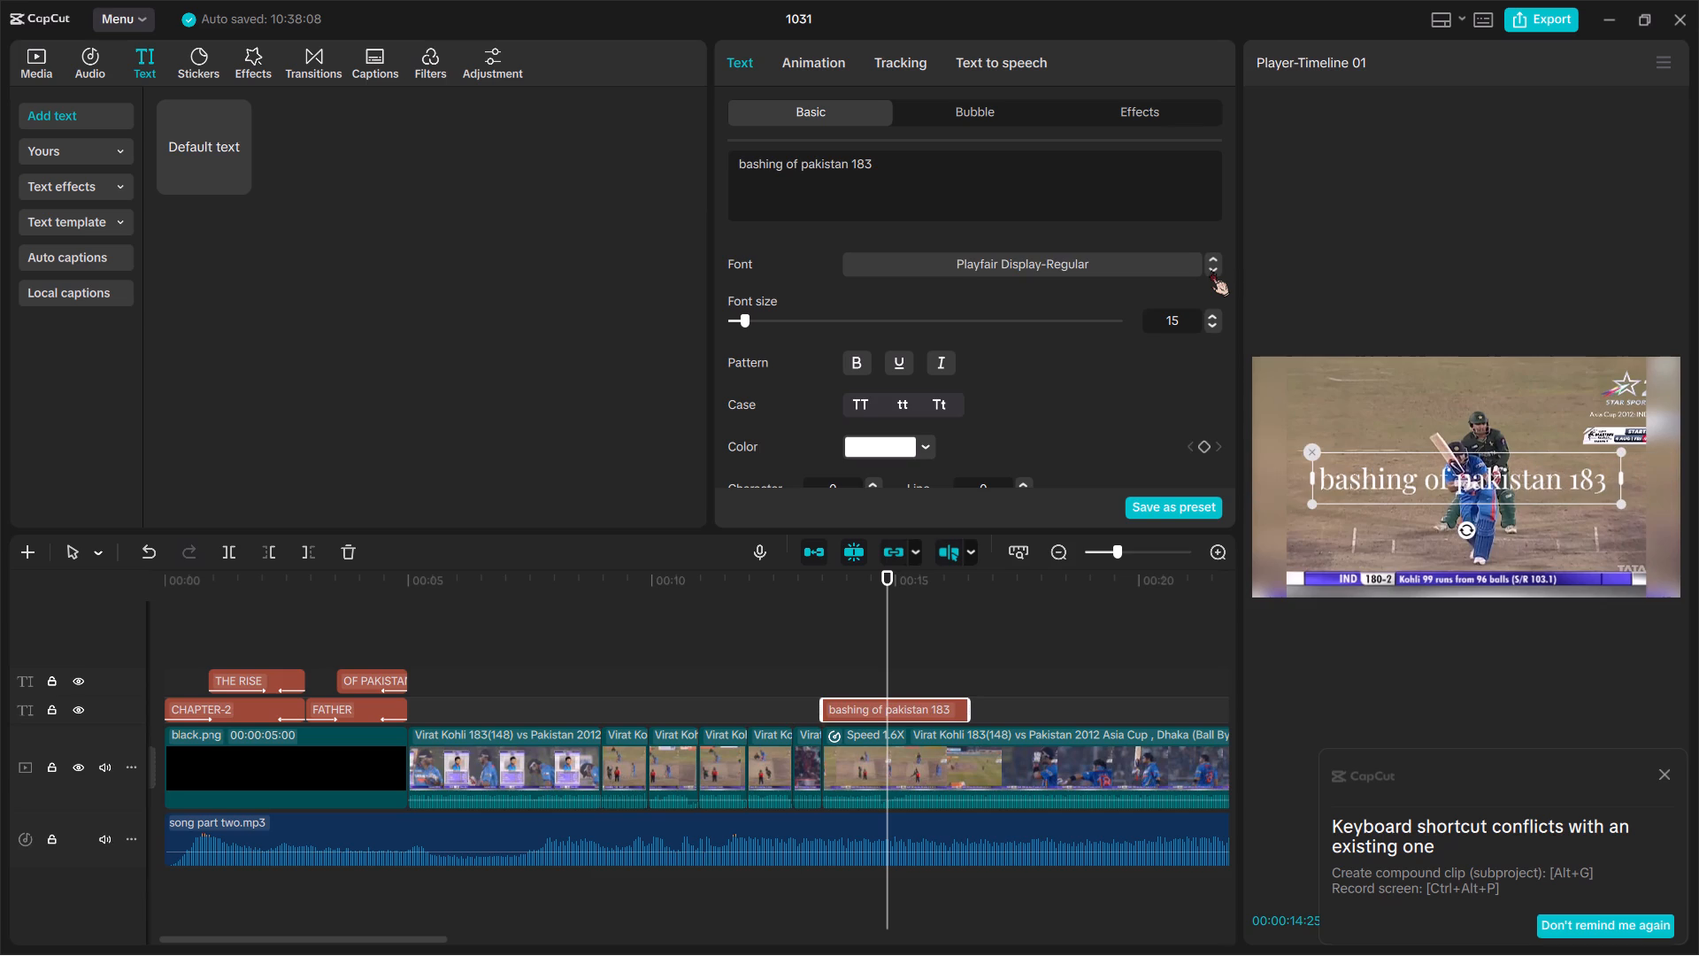
pyautogui.click(1211, 270)
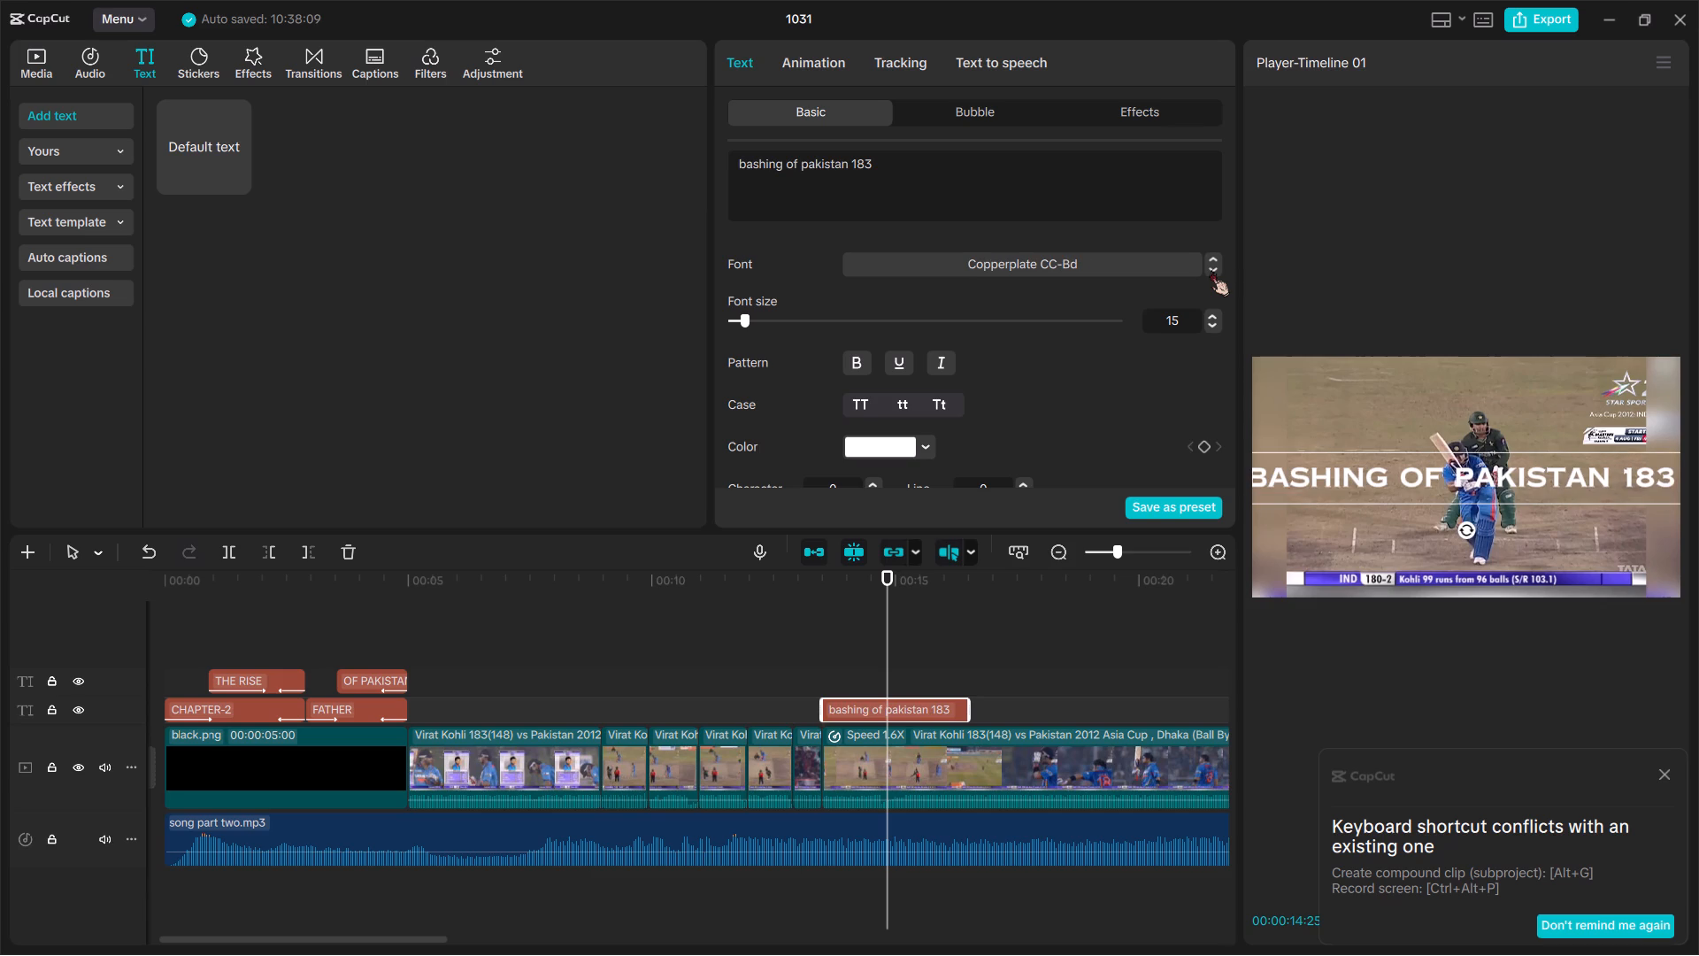
pyautogui.click(1211, 270)
pyautogui.click(1211, 254)
pyautogui.click(1207, 268)
pyautogui.click(1207, 268)
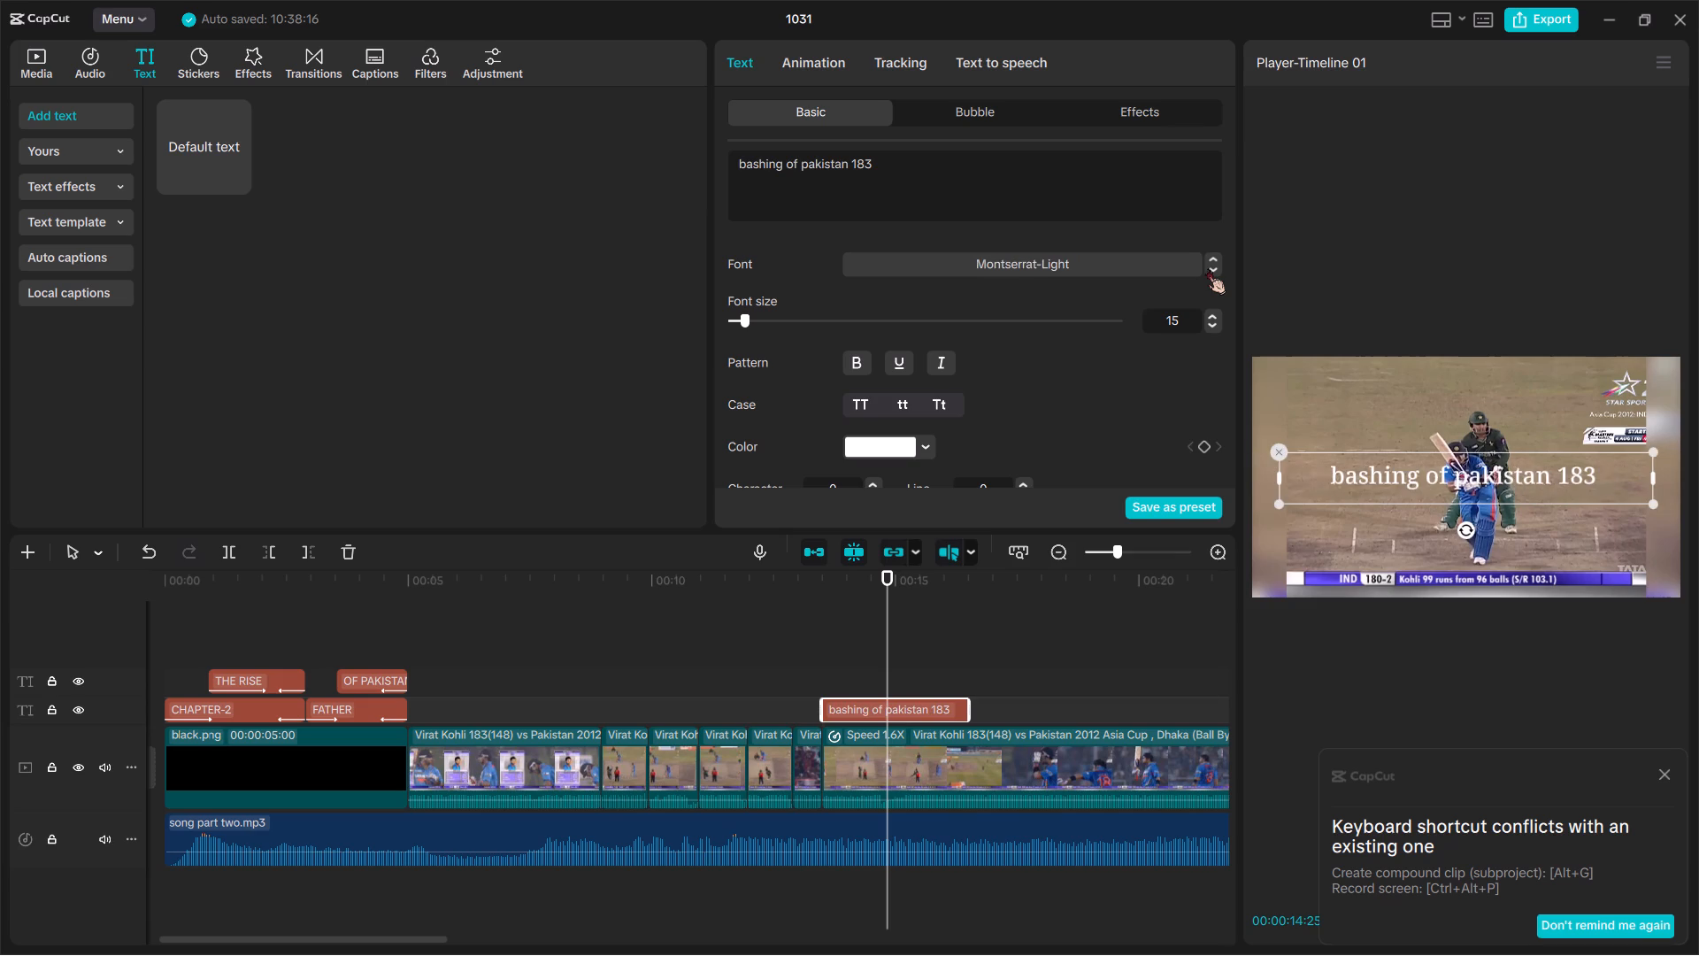
pyautogui.click(1207, 268)
pyautogui.tripleClick(1207, 268)
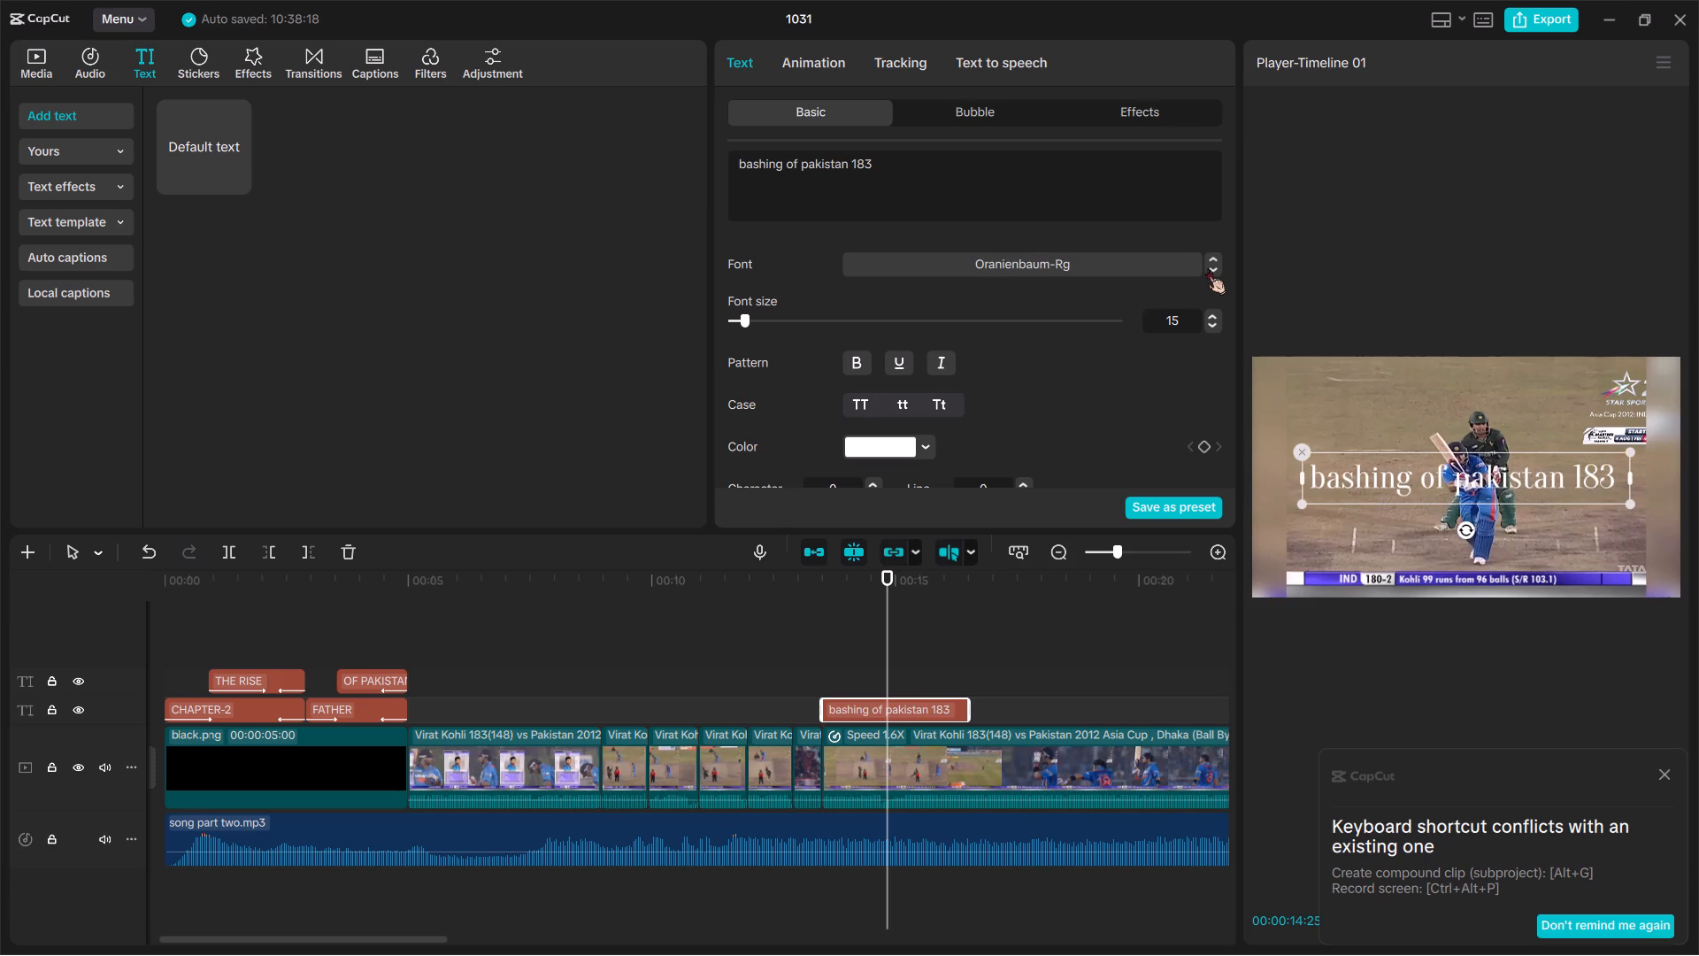
pyautogui.click(1207, 268)
pyautogui.click(1207, 268)
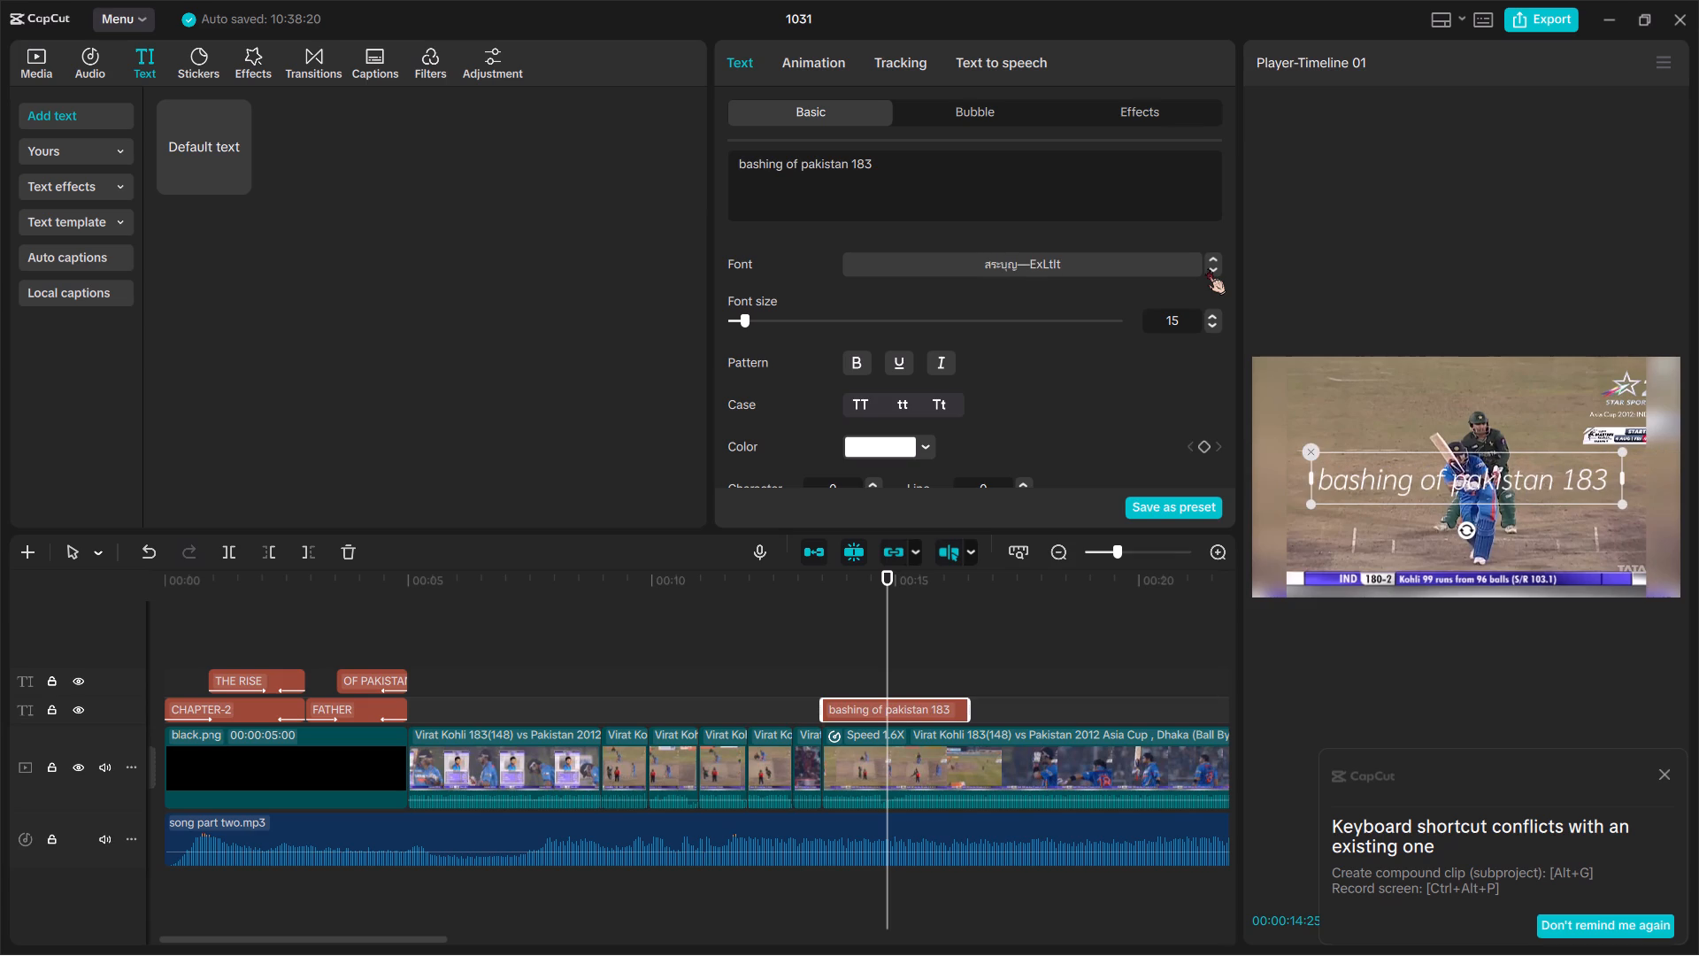
pyautogui.click(1207, 268)
pyautogui.click(1207, 268)
pyautogui.click(1207, 268)
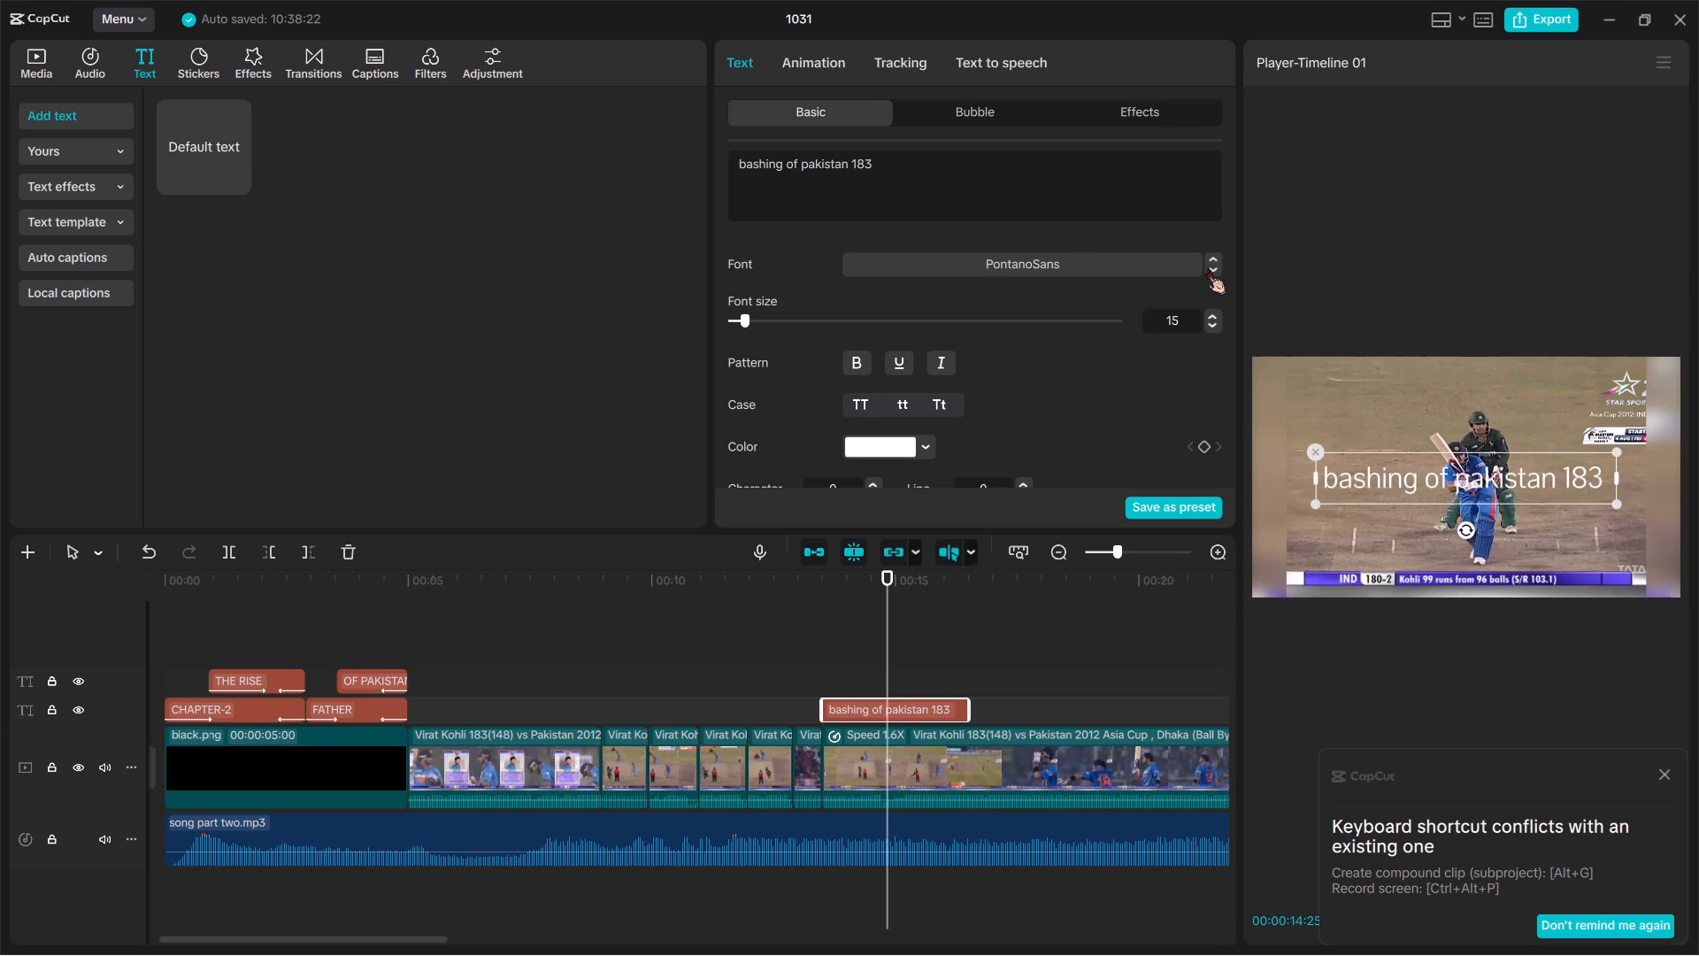
pyautogui.click(1207, 268)
pyautogui.click(1207, 268)
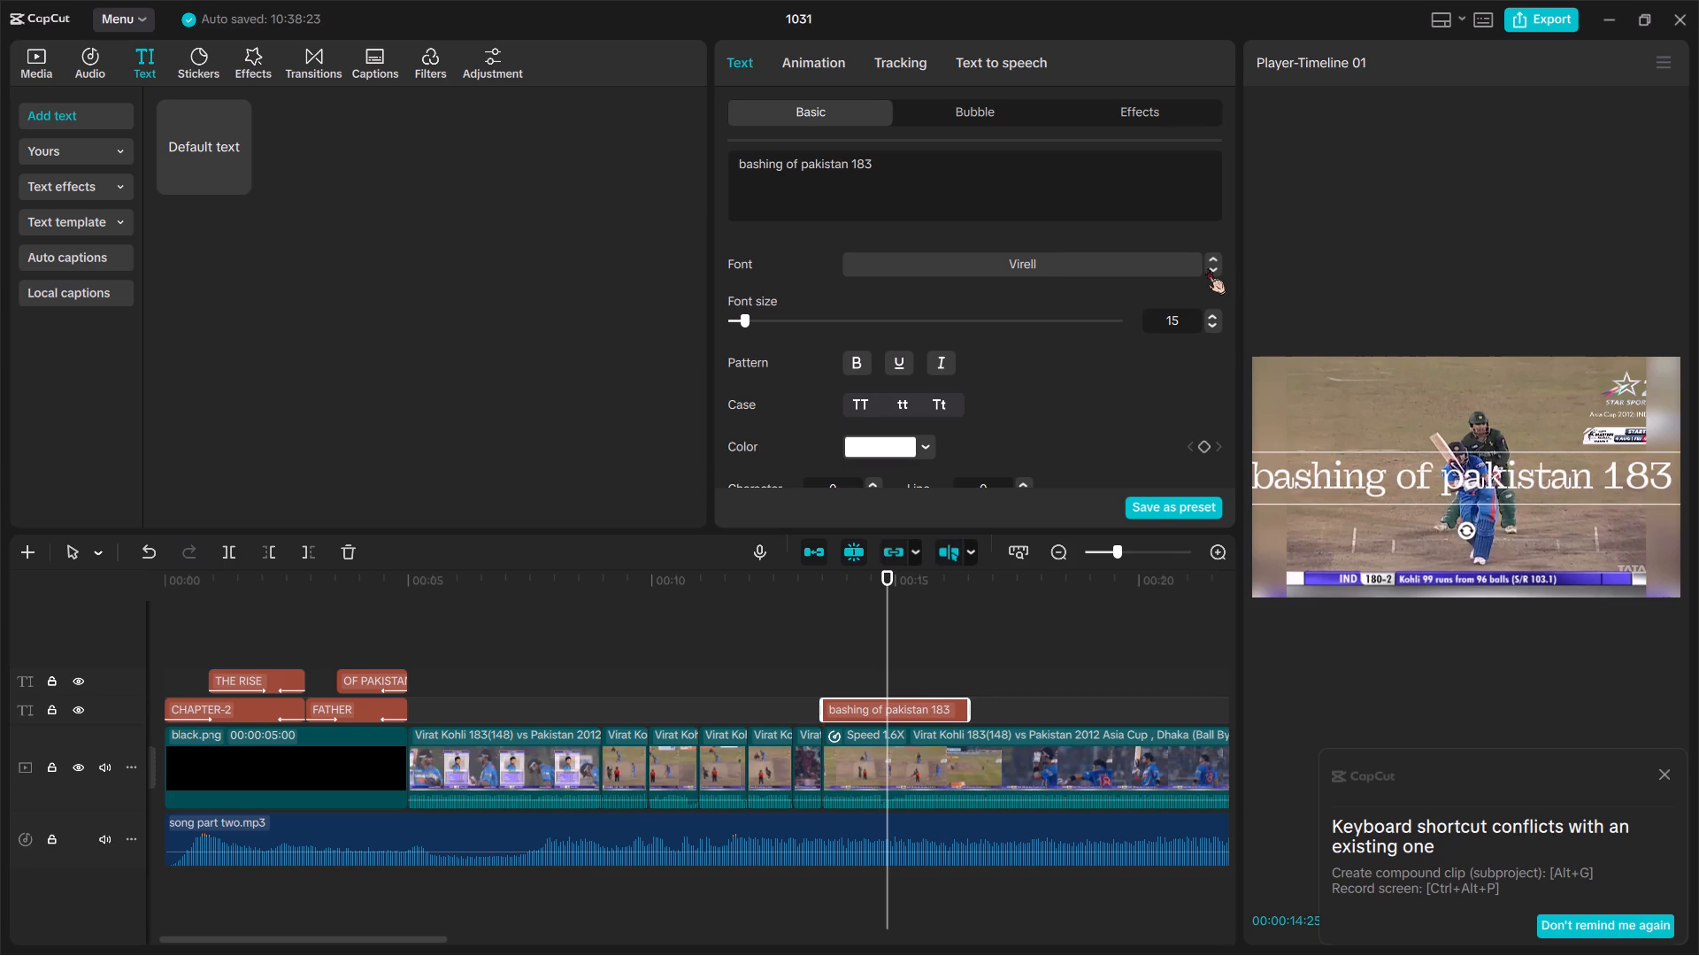
pyautogui.click(1207, 268)
pyautogui.click(1207, 268)
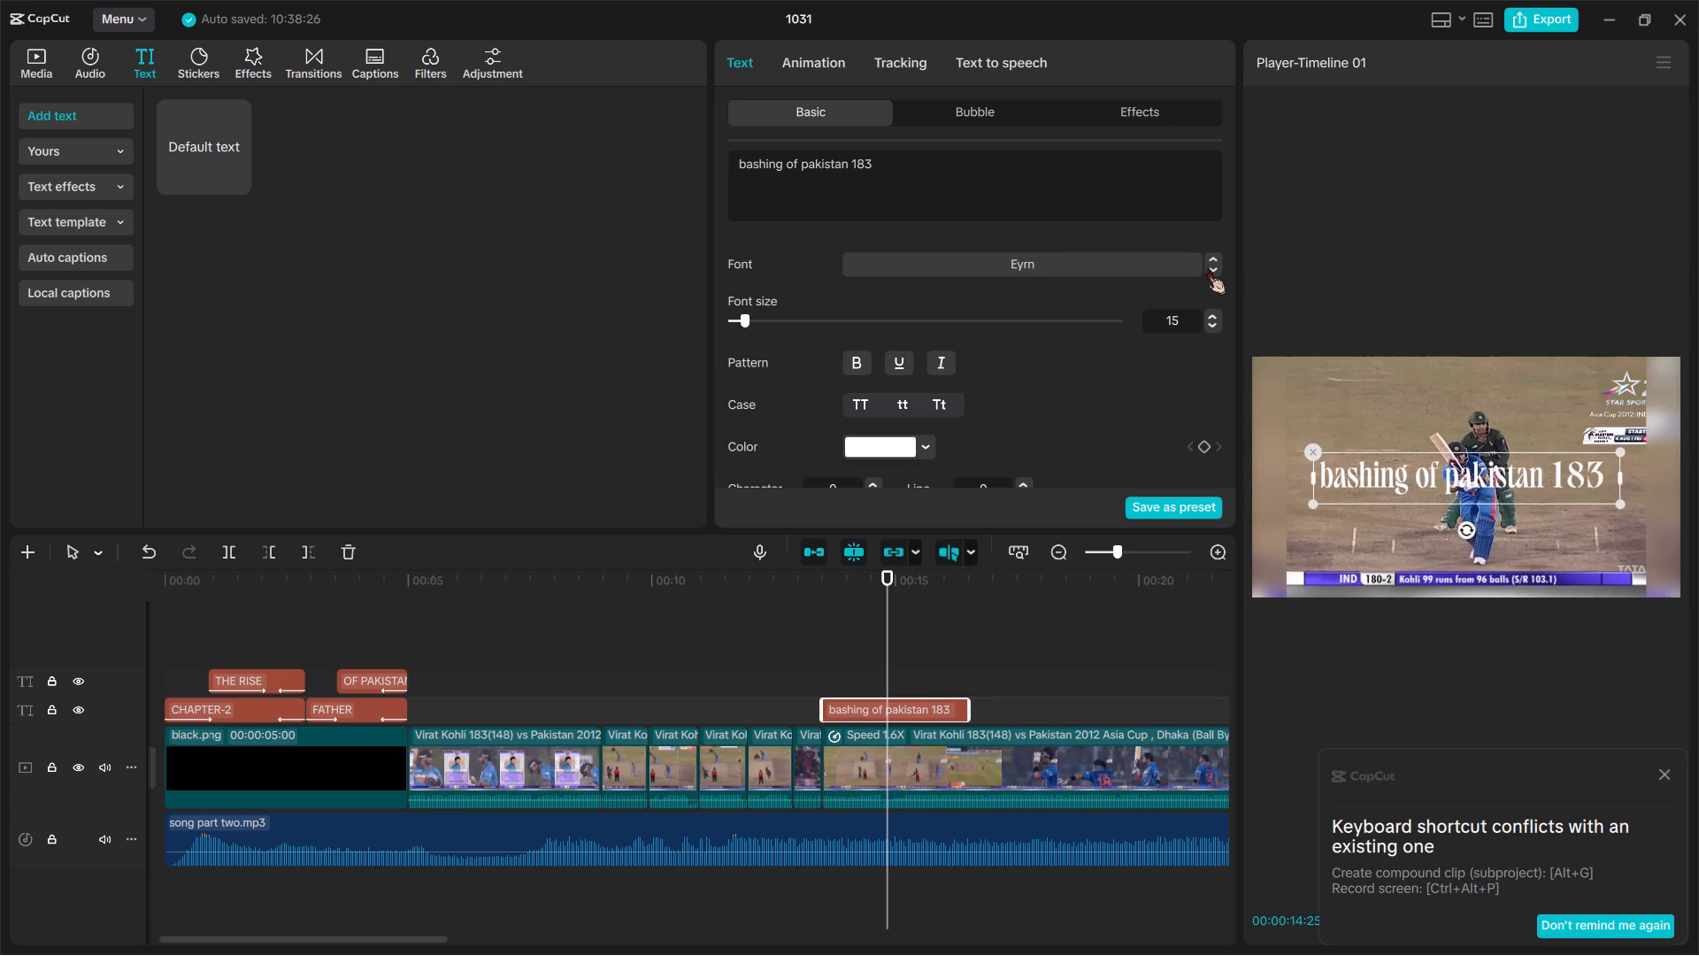
pyautogui.click(1207, 268)
pyautogui.click(1207, 268)
pyautogui.click(1207, 268)
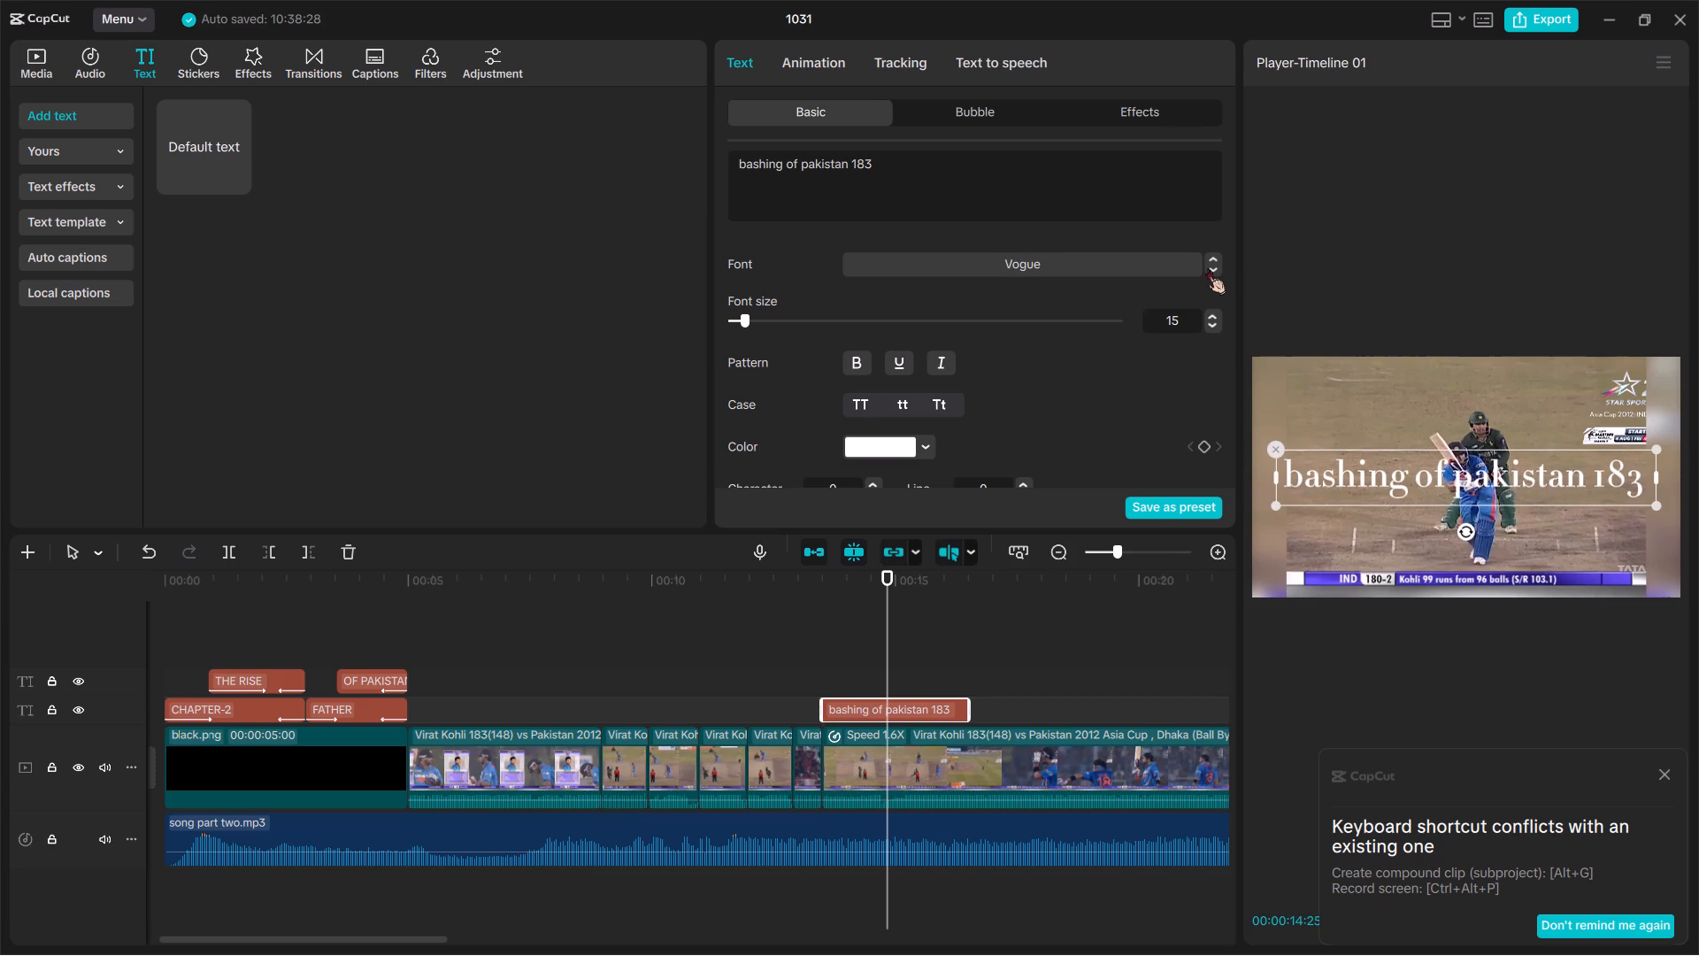
pyautogui.click(1207, 268)
pyautogui.click(1207, 268)
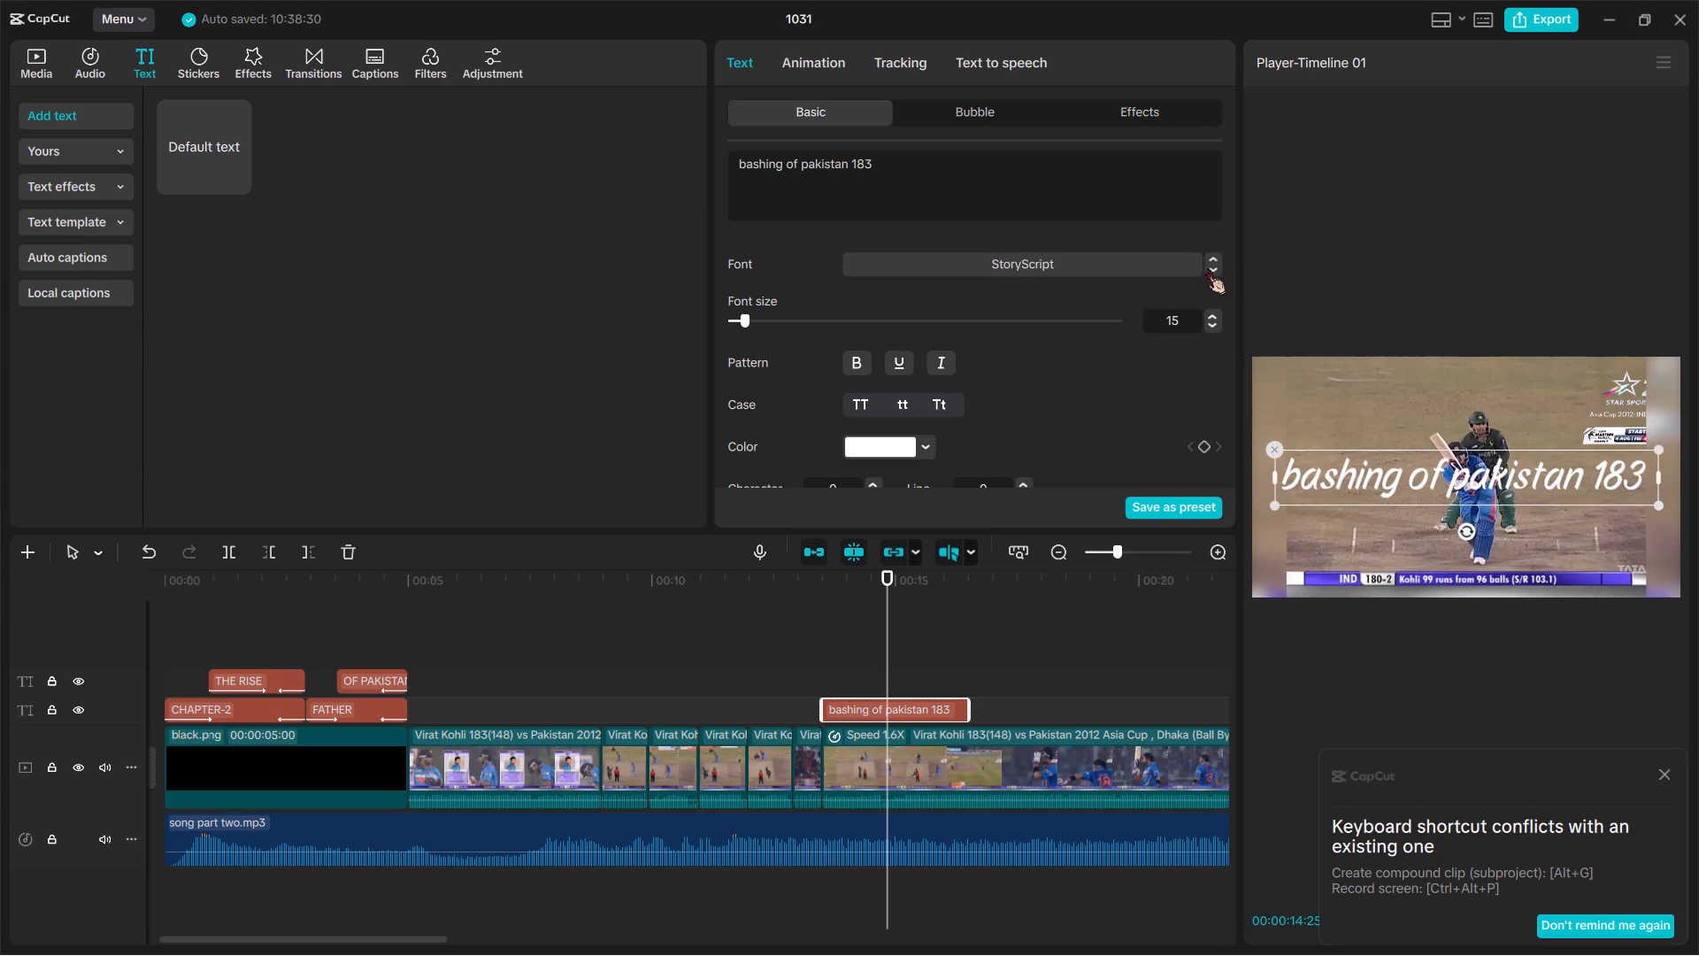
pyautogui.click(1207, 268)
pyautogui.click(1207, 268)
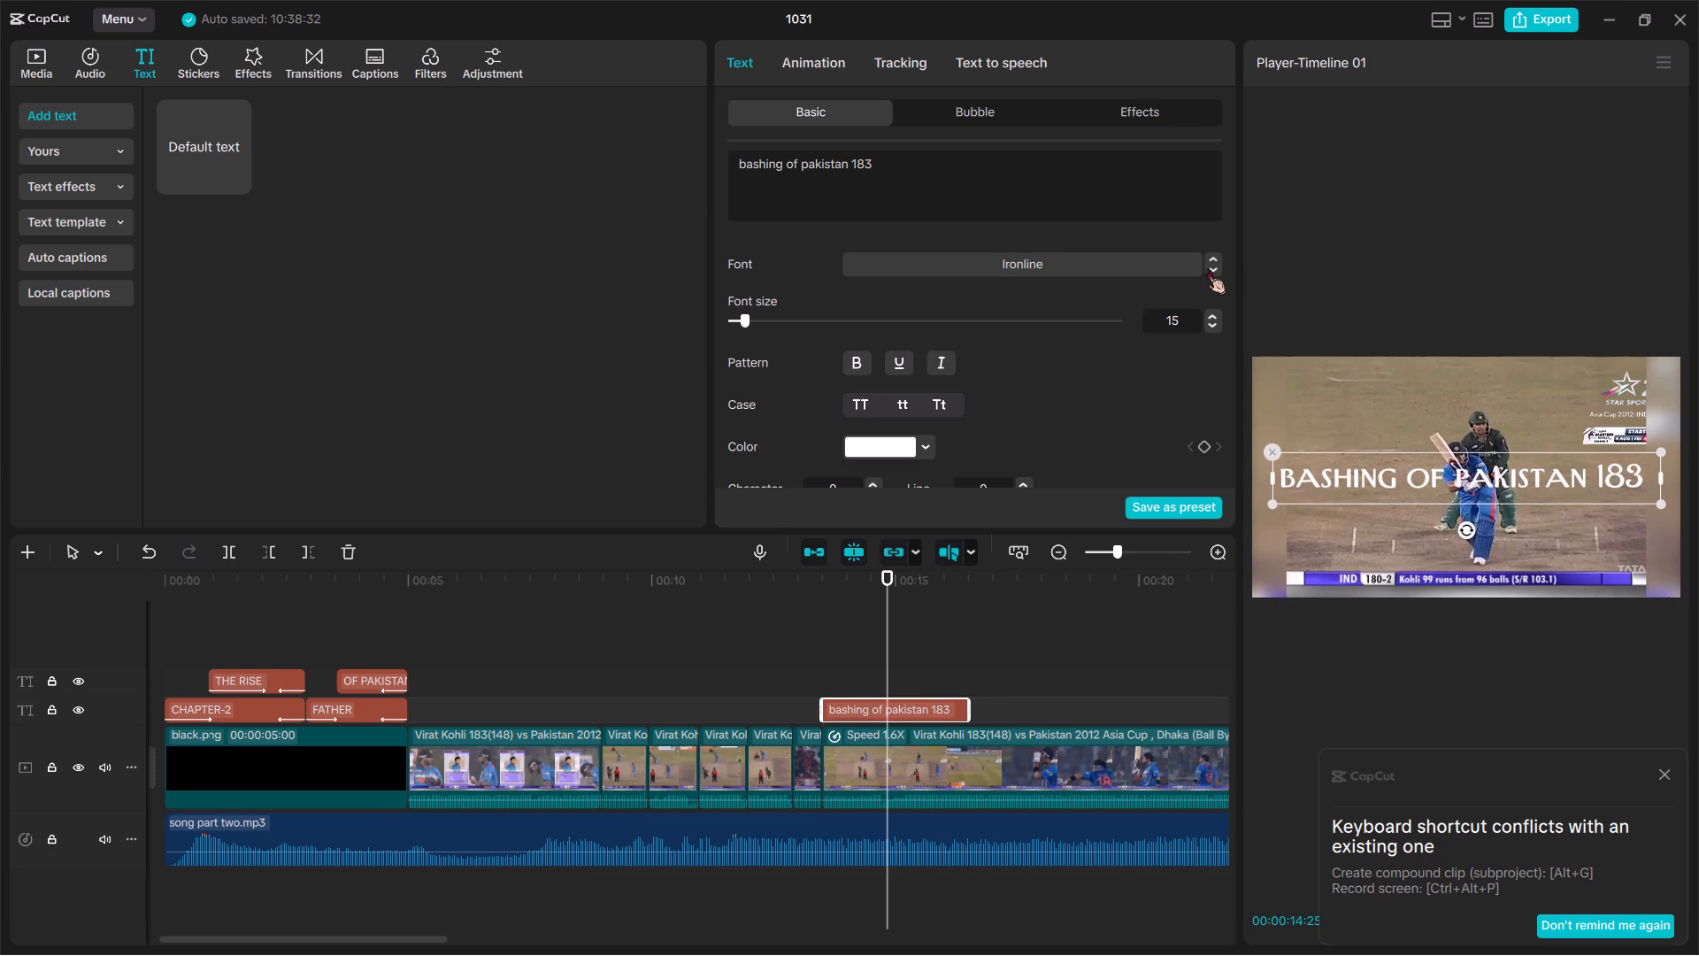
pyautogui.click(1207, 268)
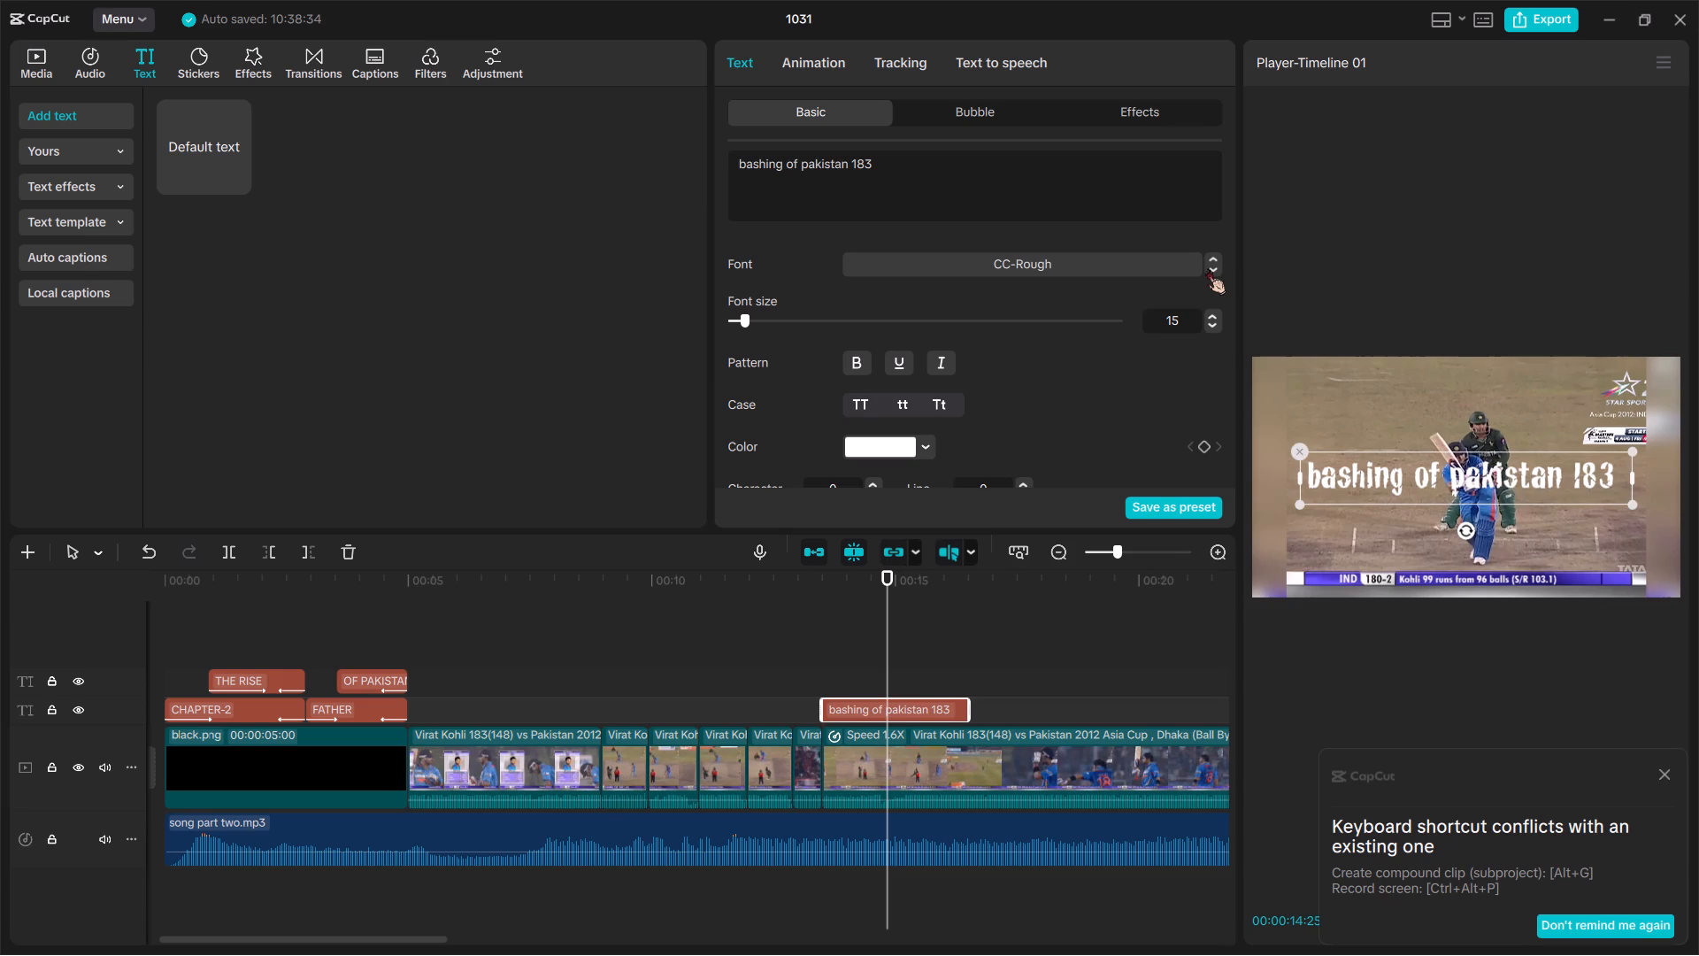
pyautogui.click(1207, 268)
pyautogui.click(1207, 268)
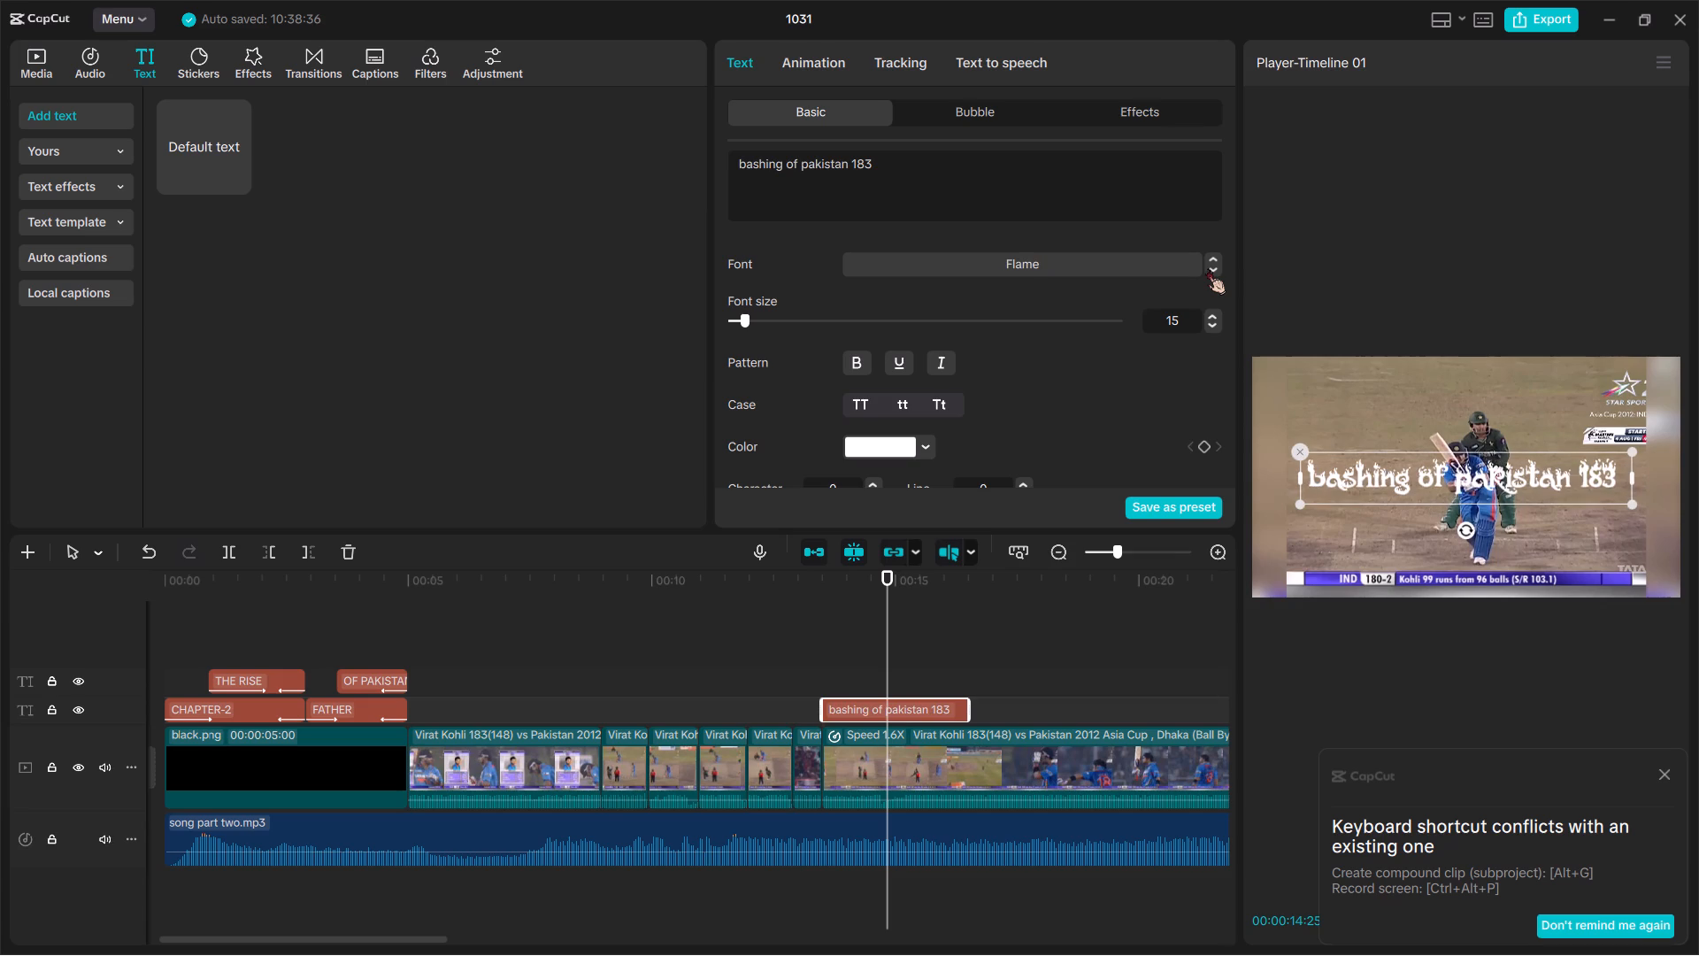
pyautogui.click(1207, 268)
pyautogui.click(1207, 268)
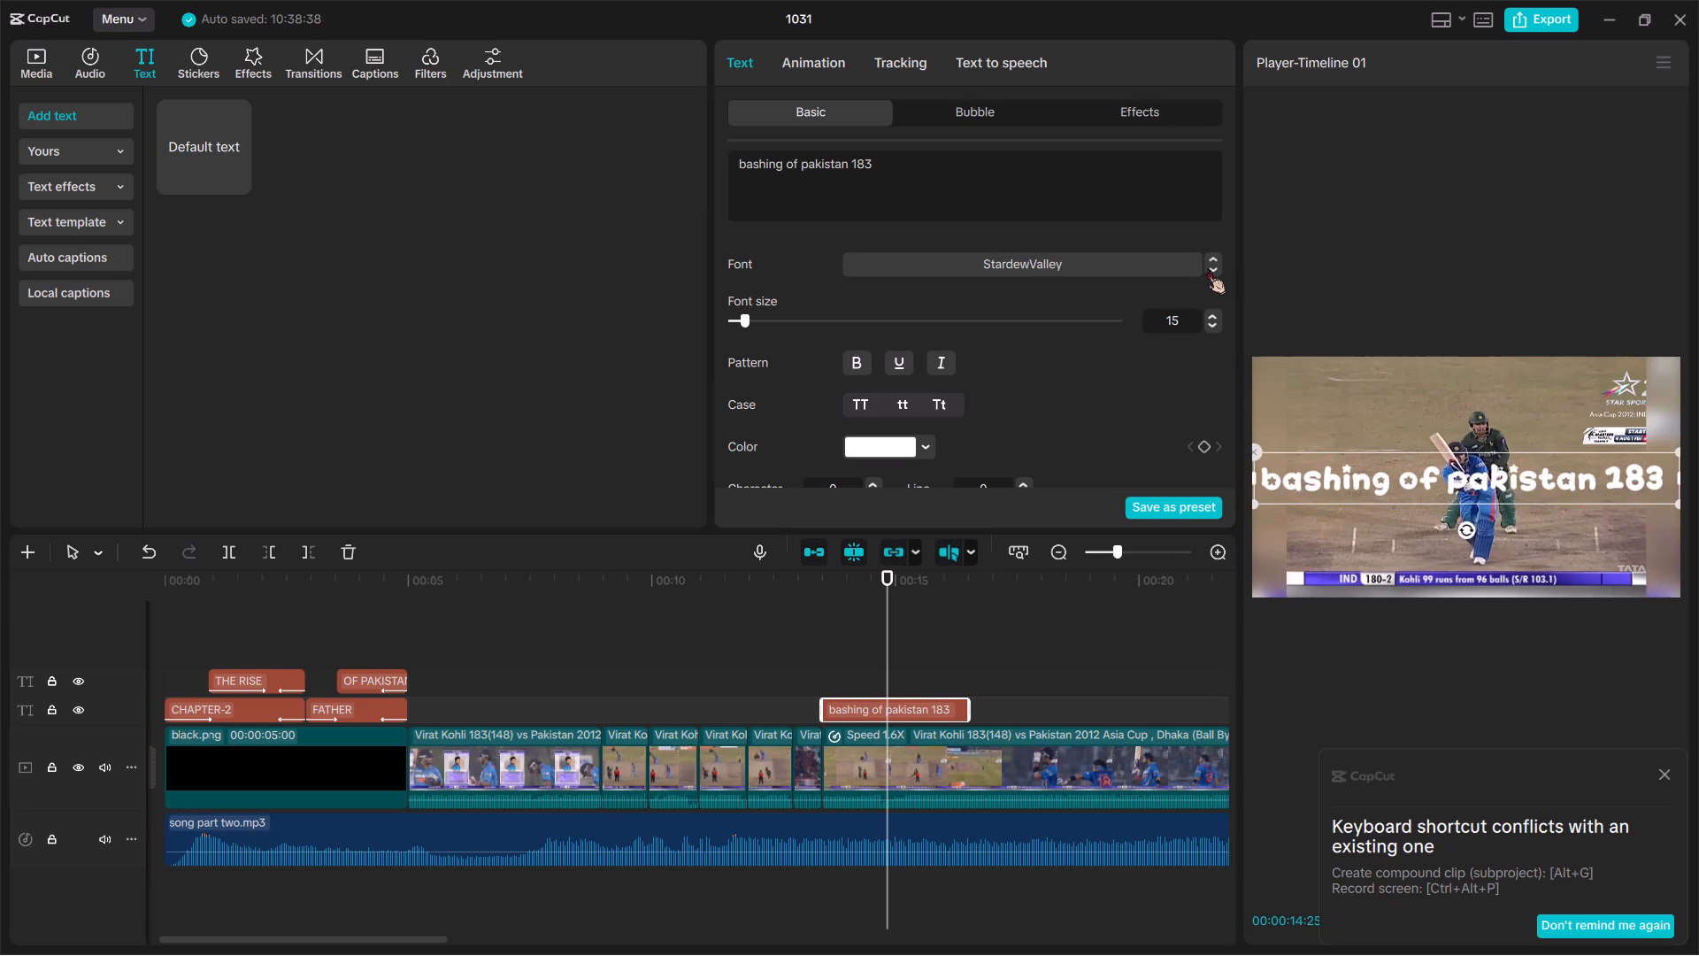
pyautogui.click(1207, 268)
pyautogui.tripleClick(1207, 268)
pyautogui.click(1207, 268)
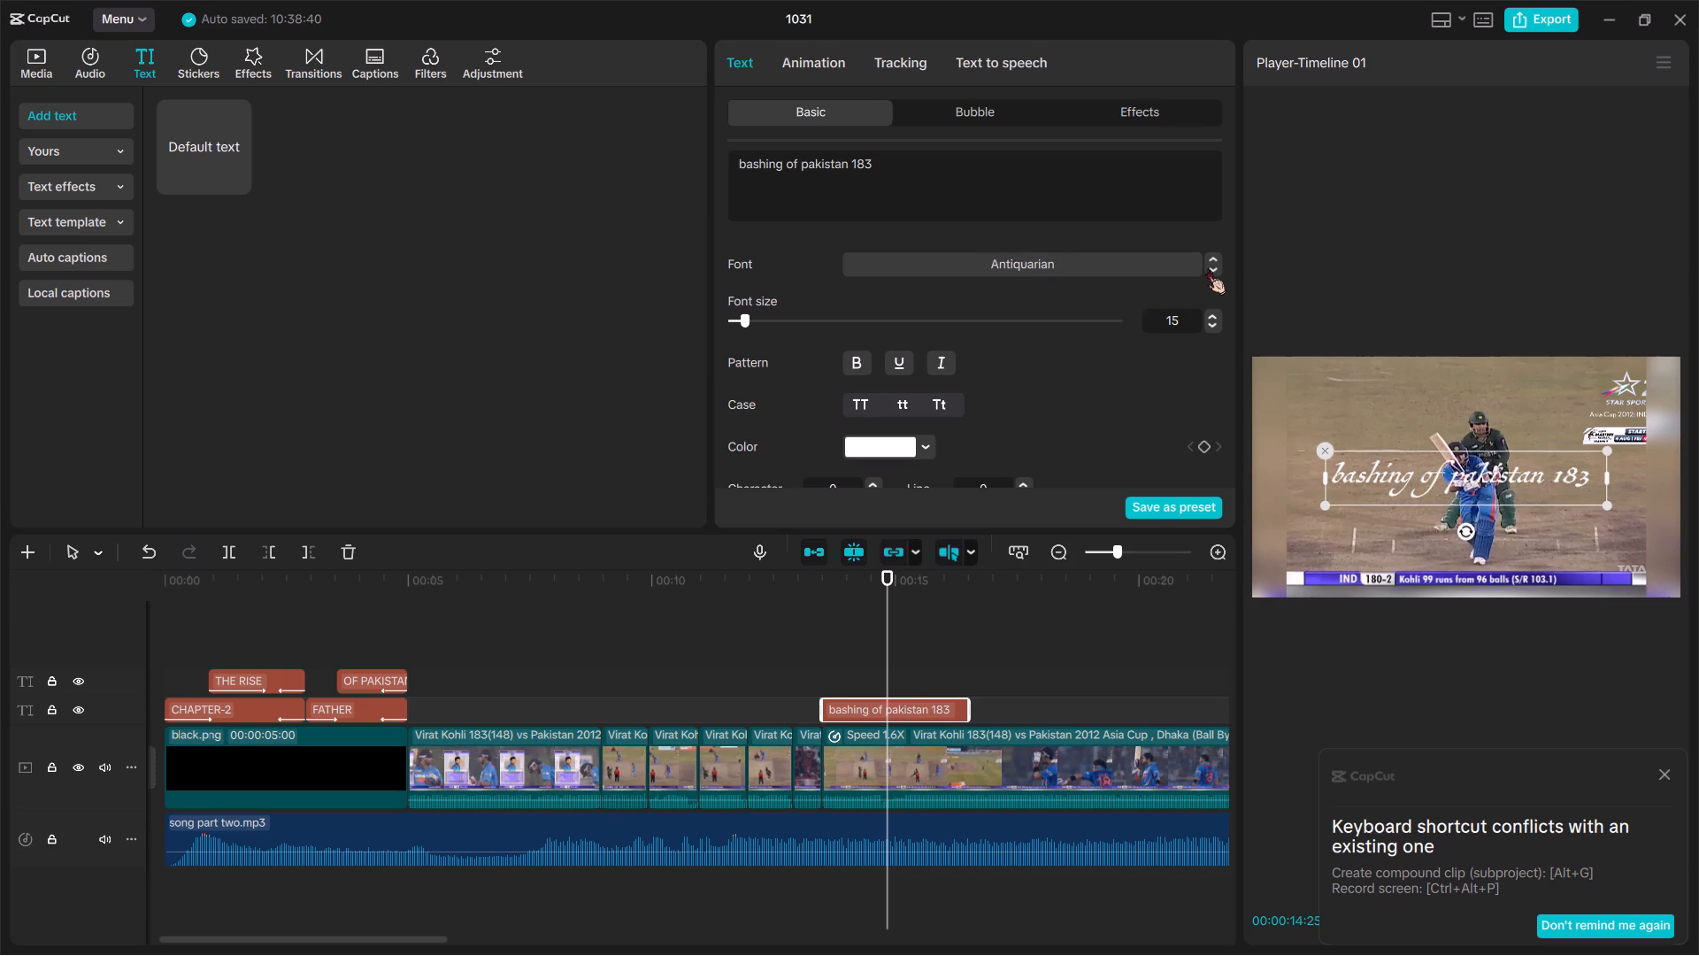
pyautogui.click(1208, 251)
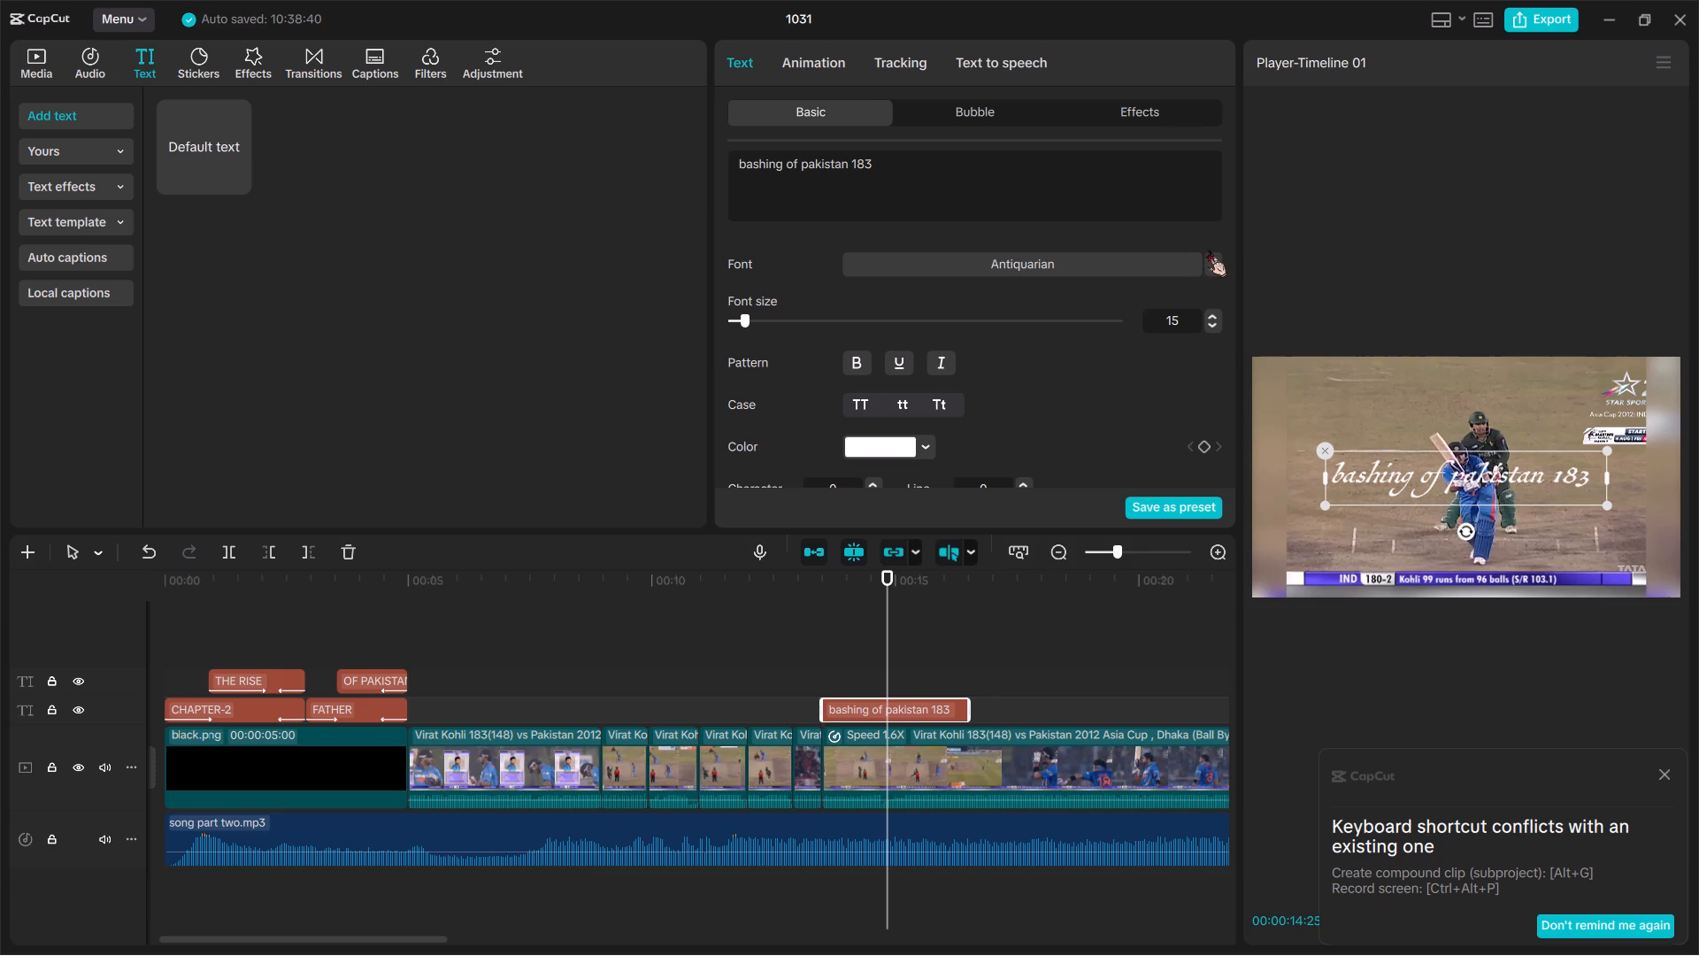
pyautogui.click(1210, 258)
pyautogui.click(1210, 258)
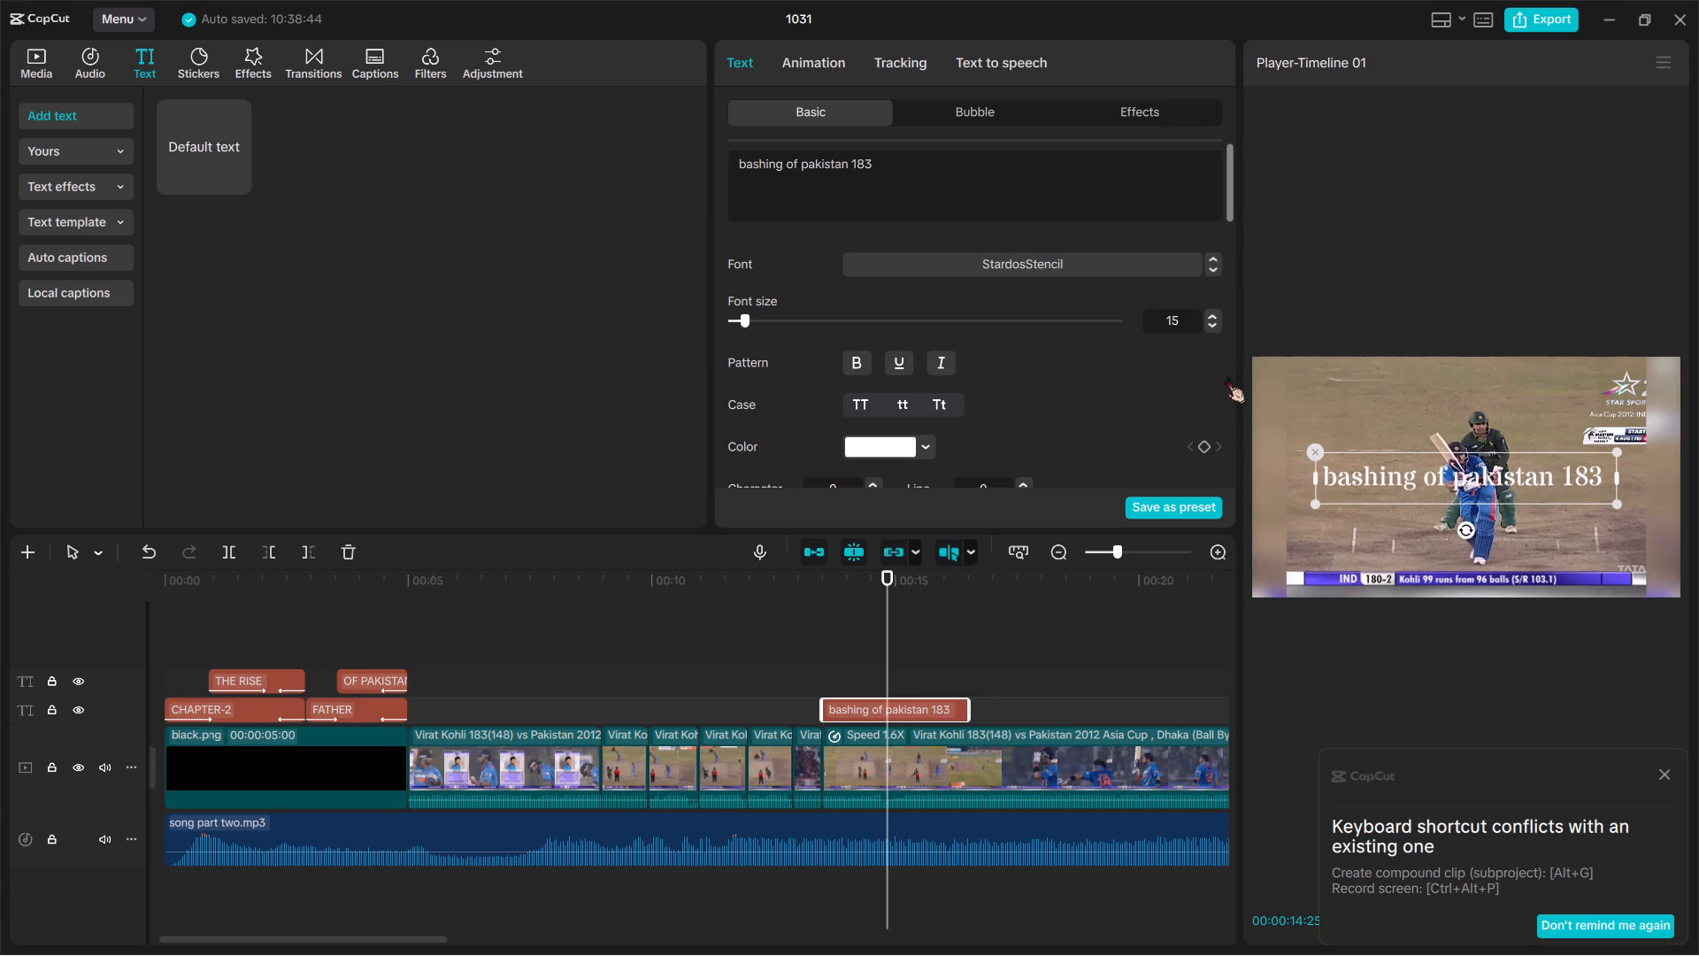
# Apply the third Aa preset style, plain white lettering, to the "bashing of pakistan 183" caption.
pyautogui.scroll(-1, 1149, 358)
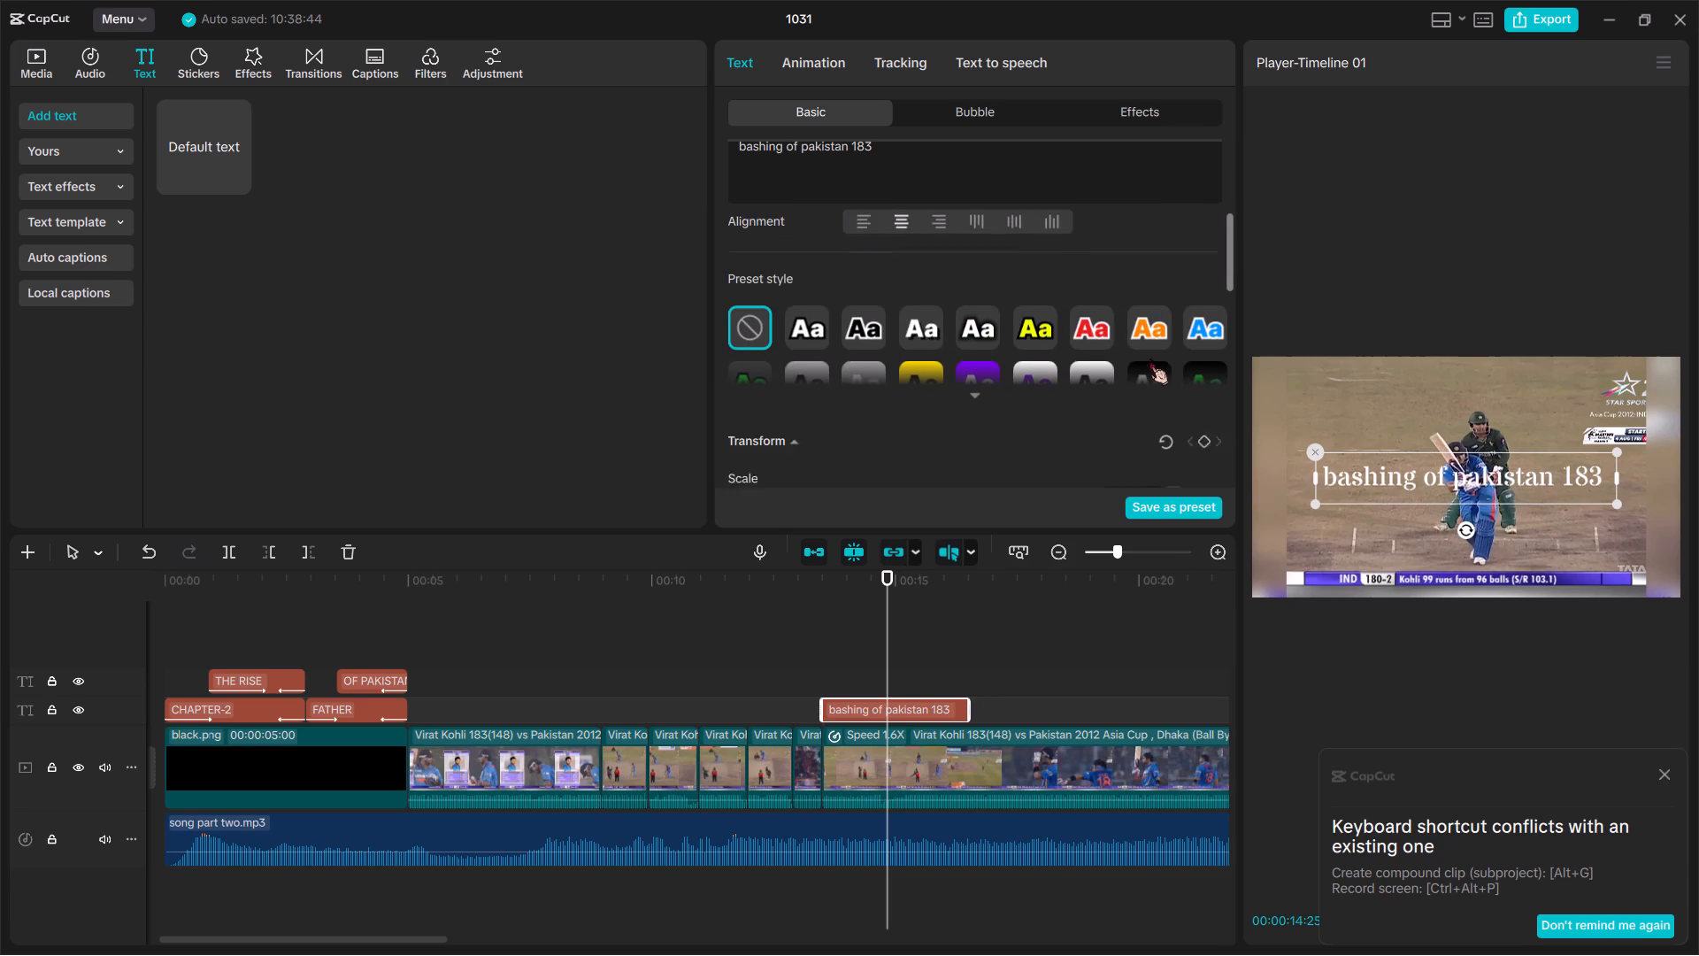
pyautogui.doubleClick(923, 316)
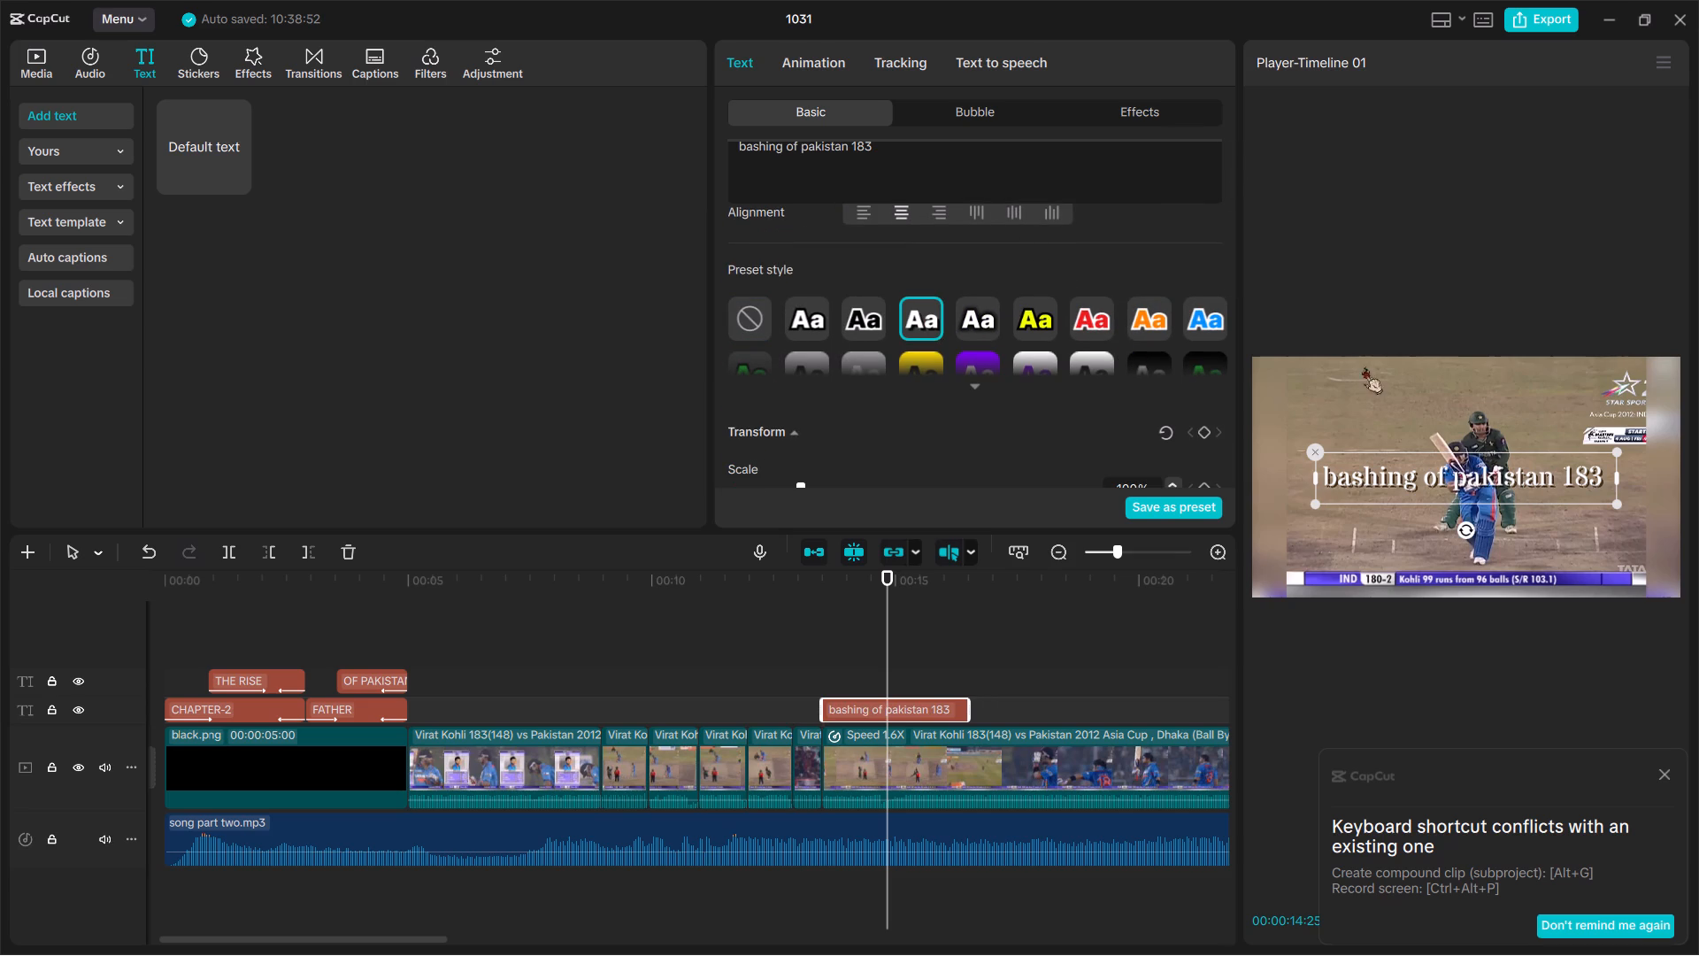
# Place the "bashing of pakistan 183" caption centred just above the score bar at about 85% scale and preview it.
pyautogui.moveTo(1411, 473); pyautogui.dragTo(1411, 552)
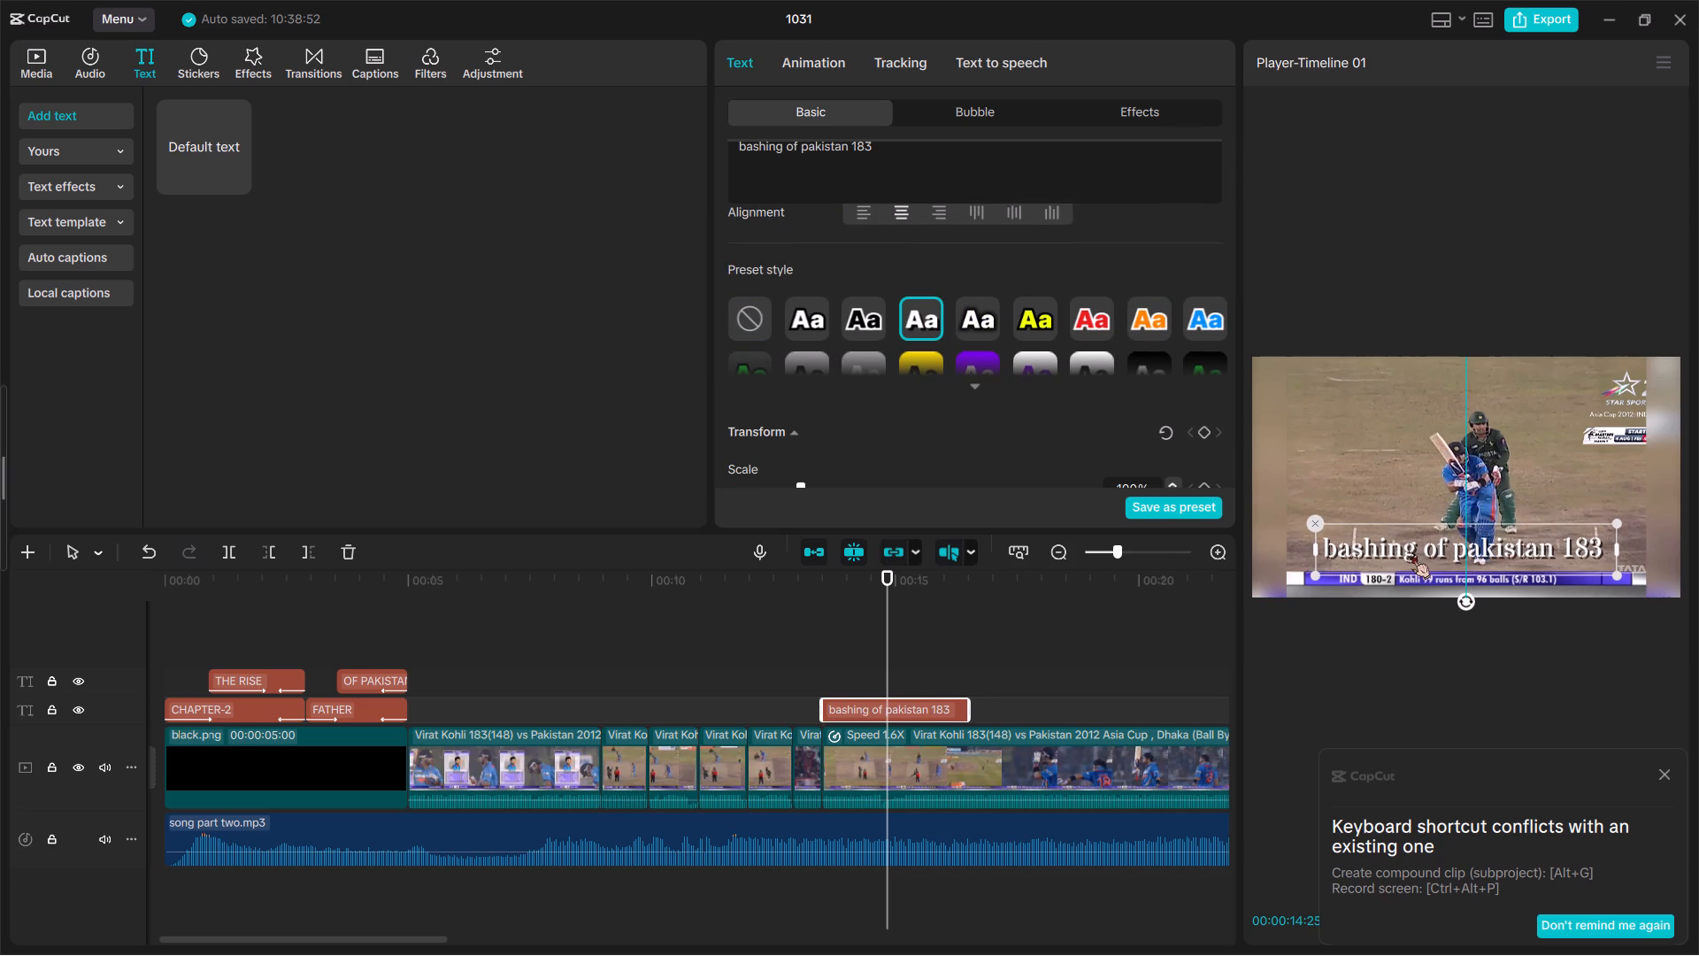
pyautogui.moveTo(1411, 552); pyautogui.dragTo(1411, 540)
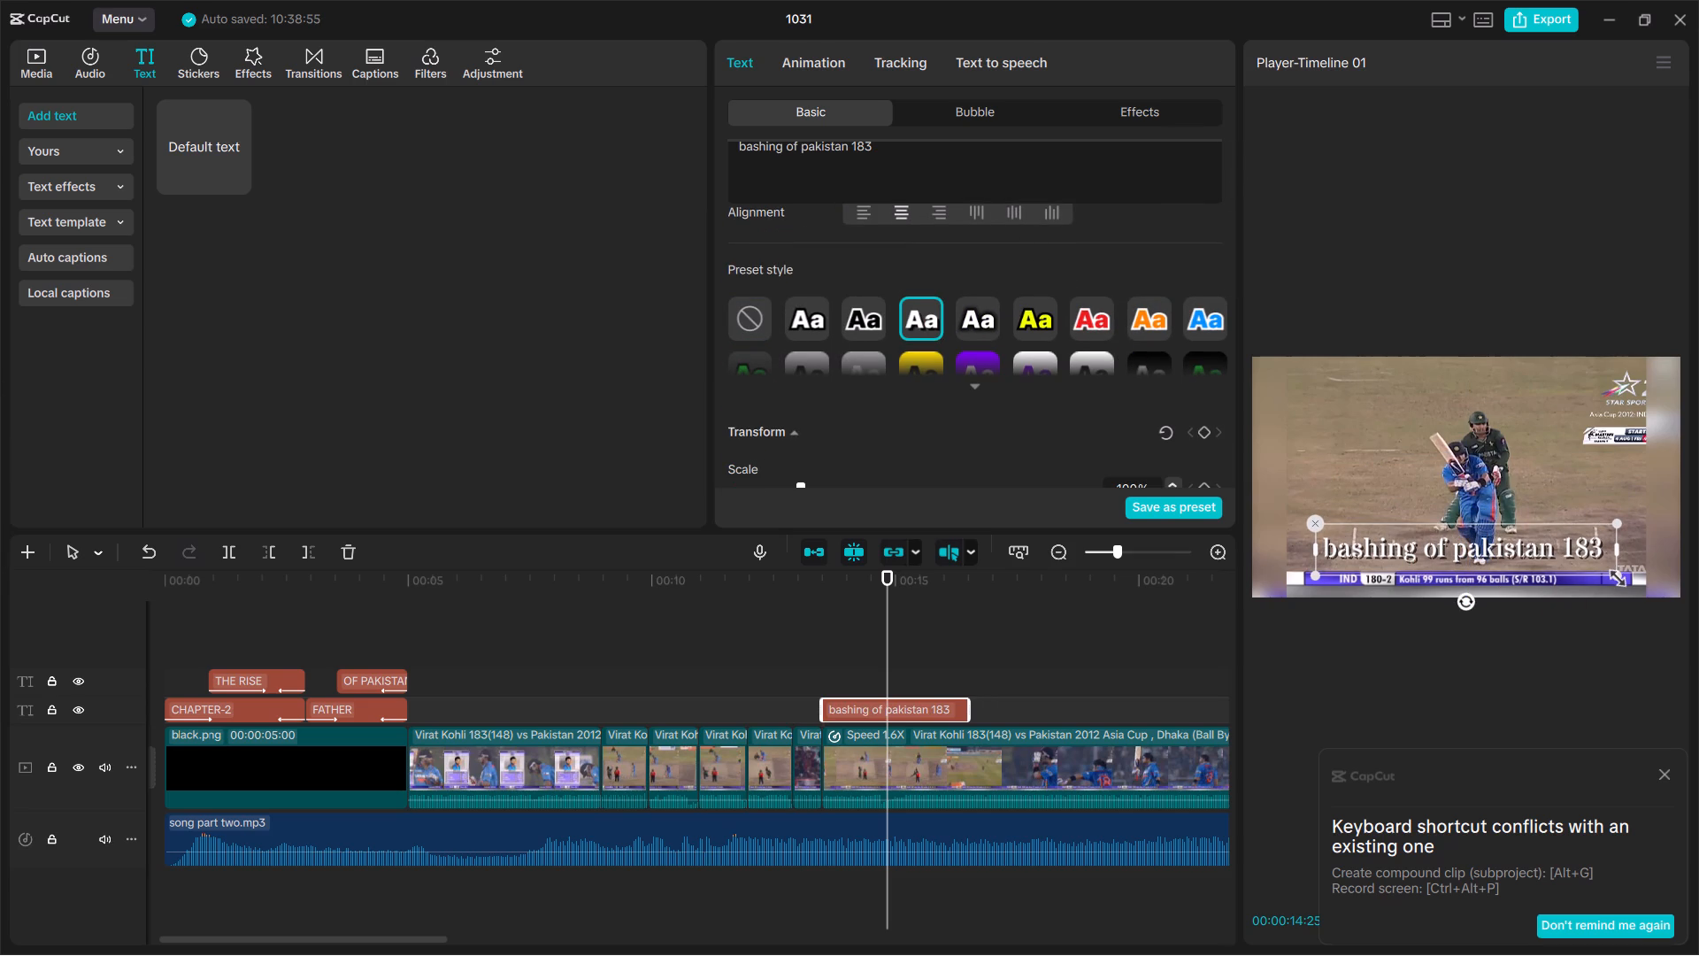
pyautogui.moveTo(1612, 574); pyautogui.dragTo(1583, 556)
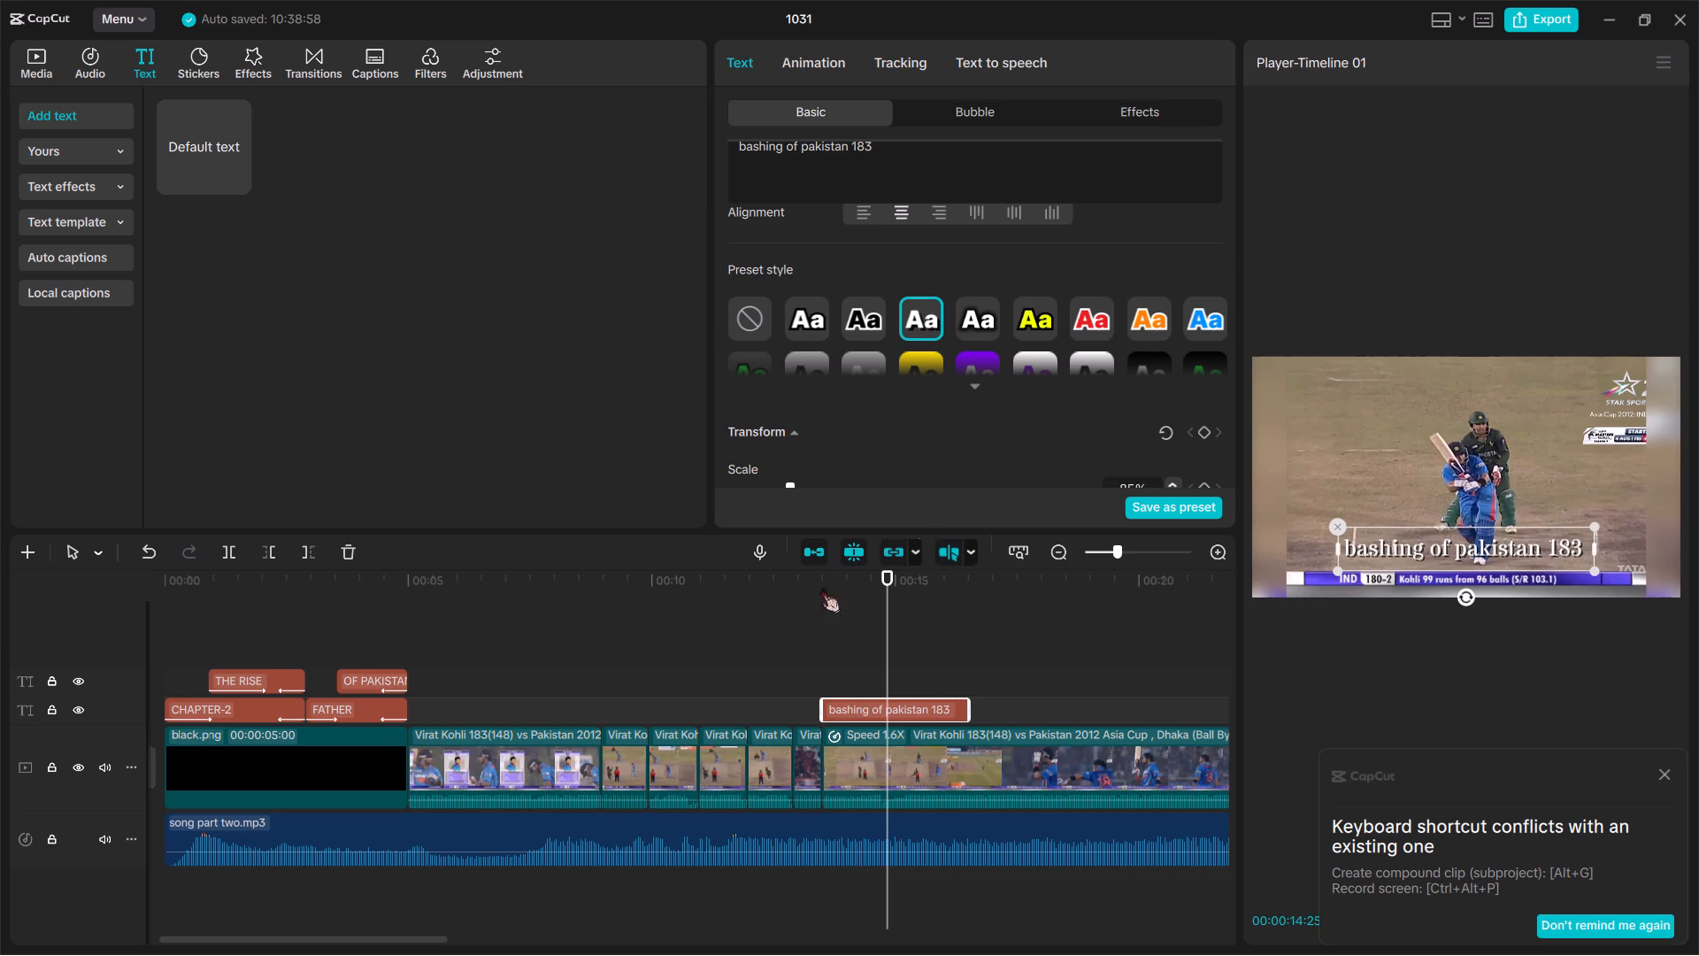
pyautogui.press('space')
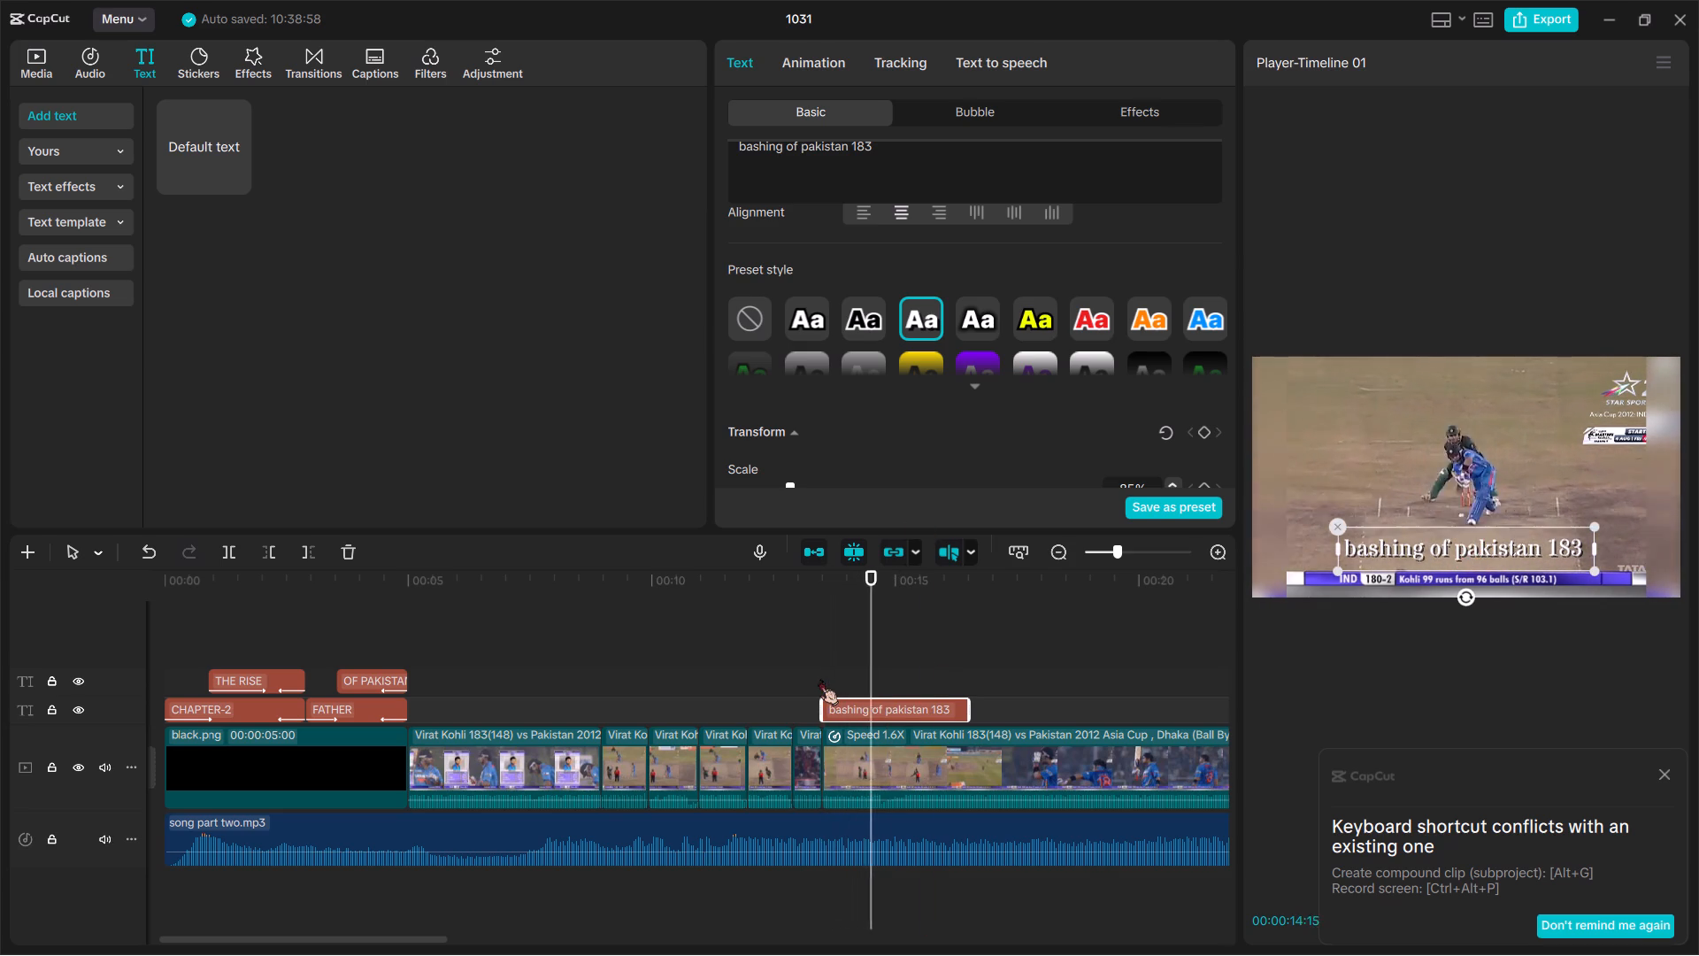
pyautogui.press('space')
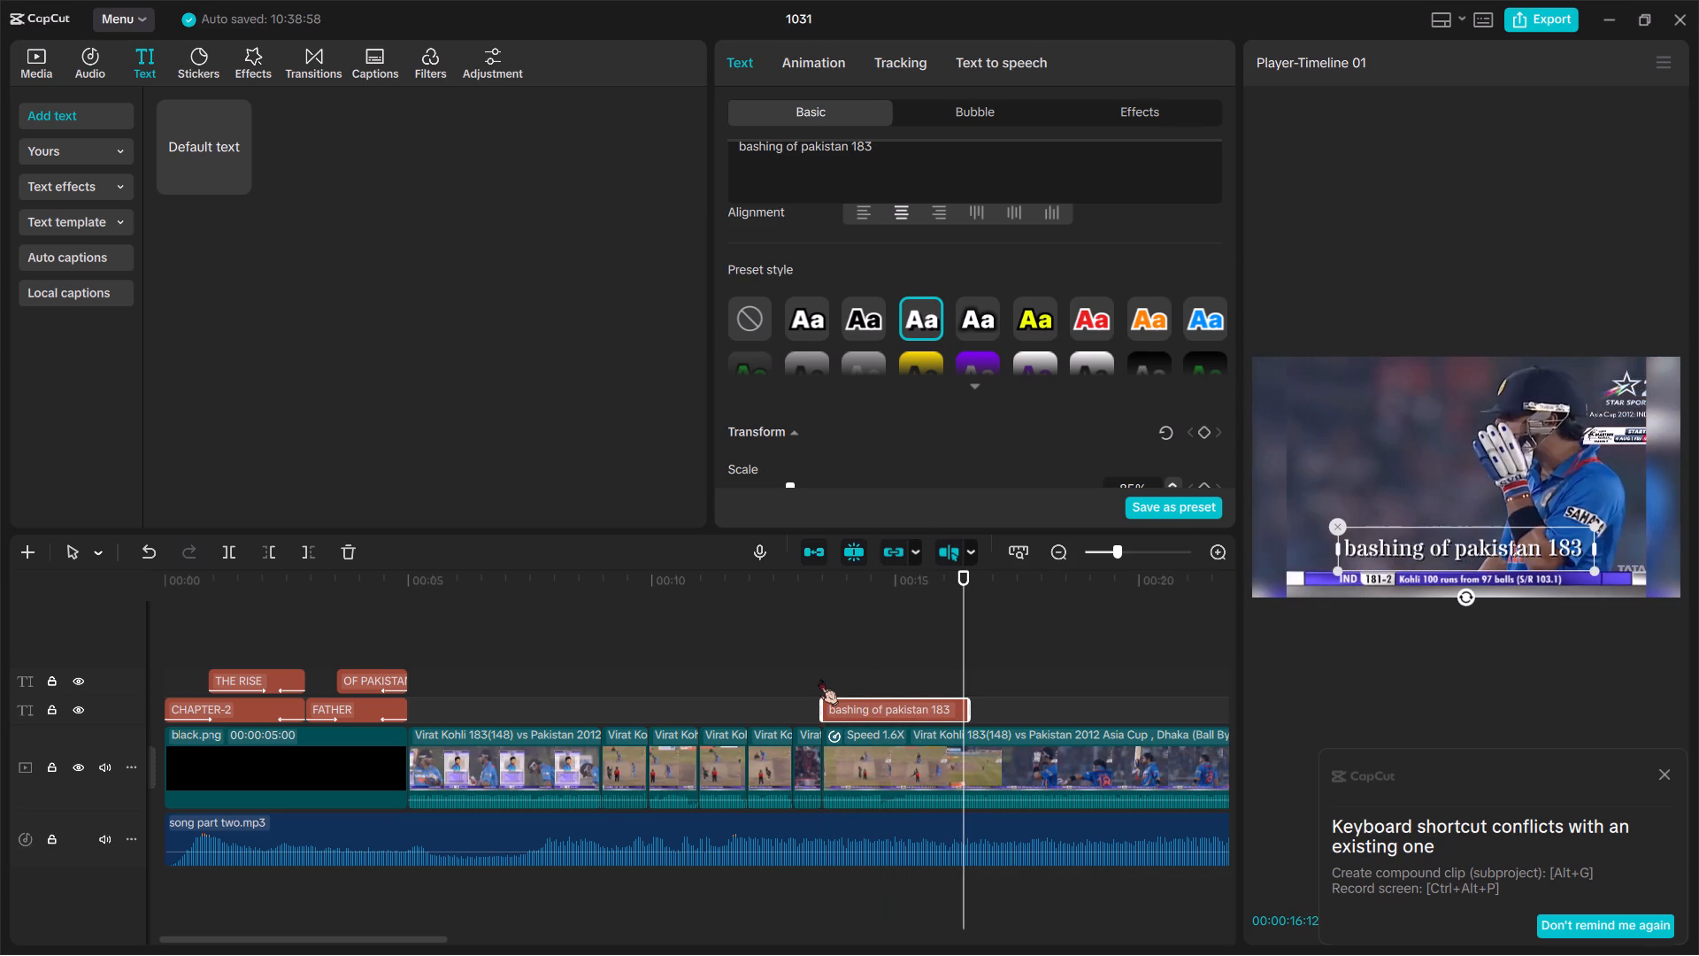
pyautogui.press('space')
pyautogui.press('space')
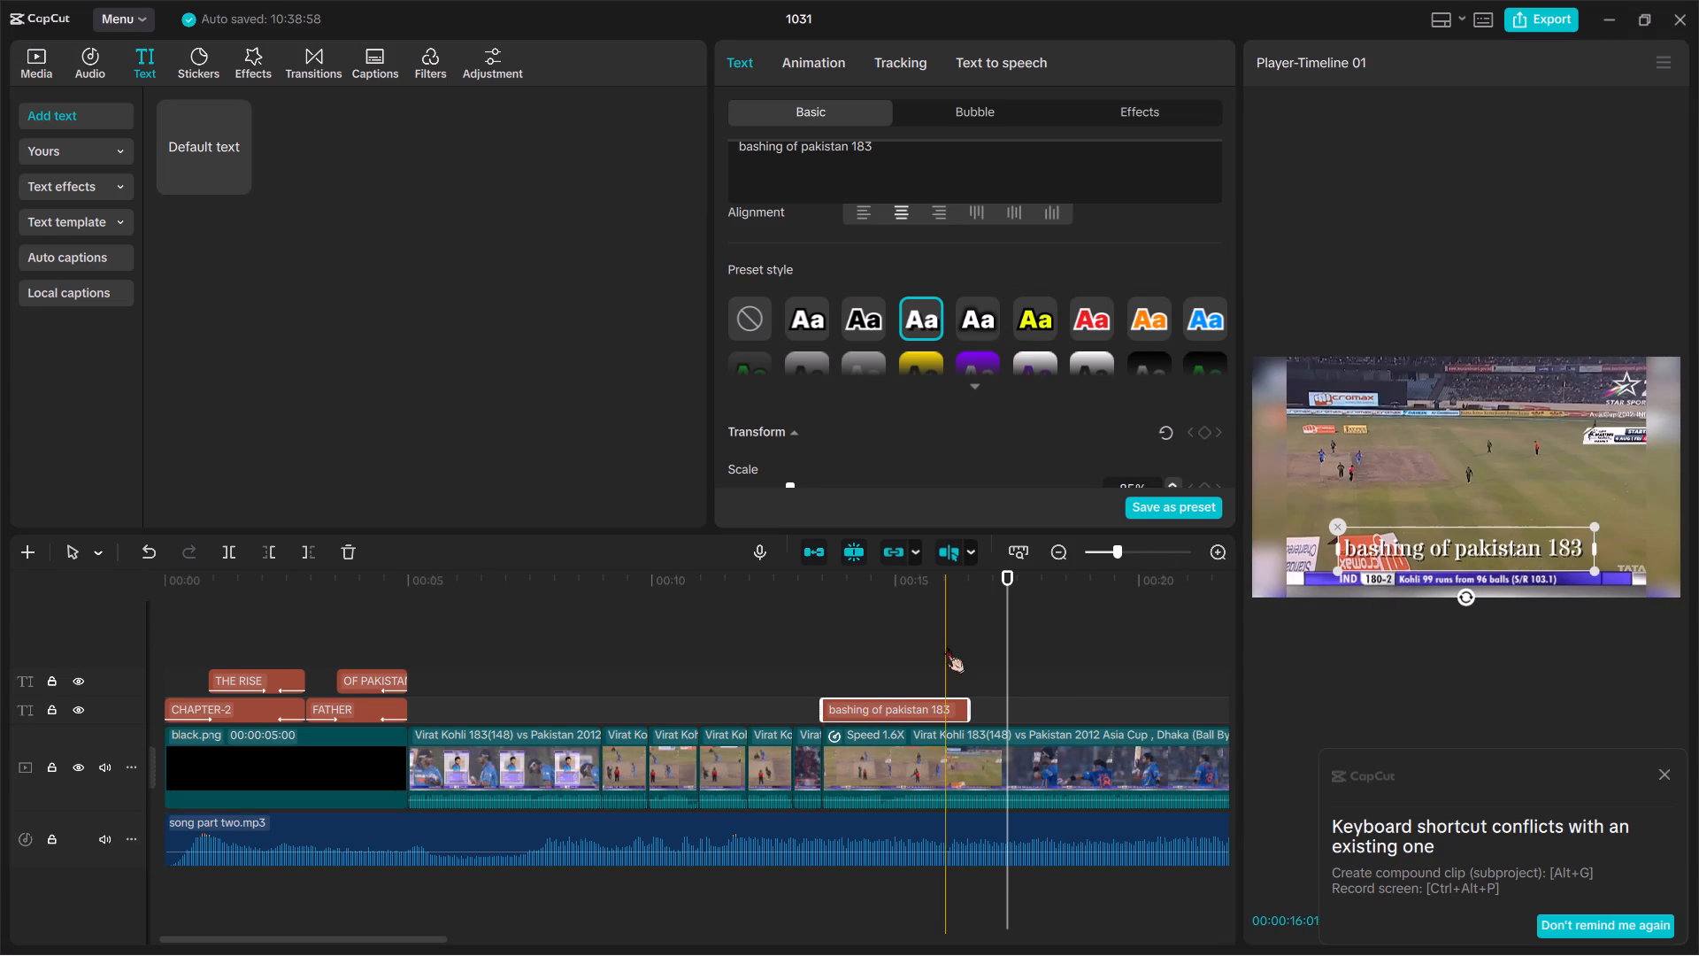
pyautogui.hscroll(-1, 711, 711)
pyautogui.moveTo(174, 110); pyautogui.dragTo(344, 706)
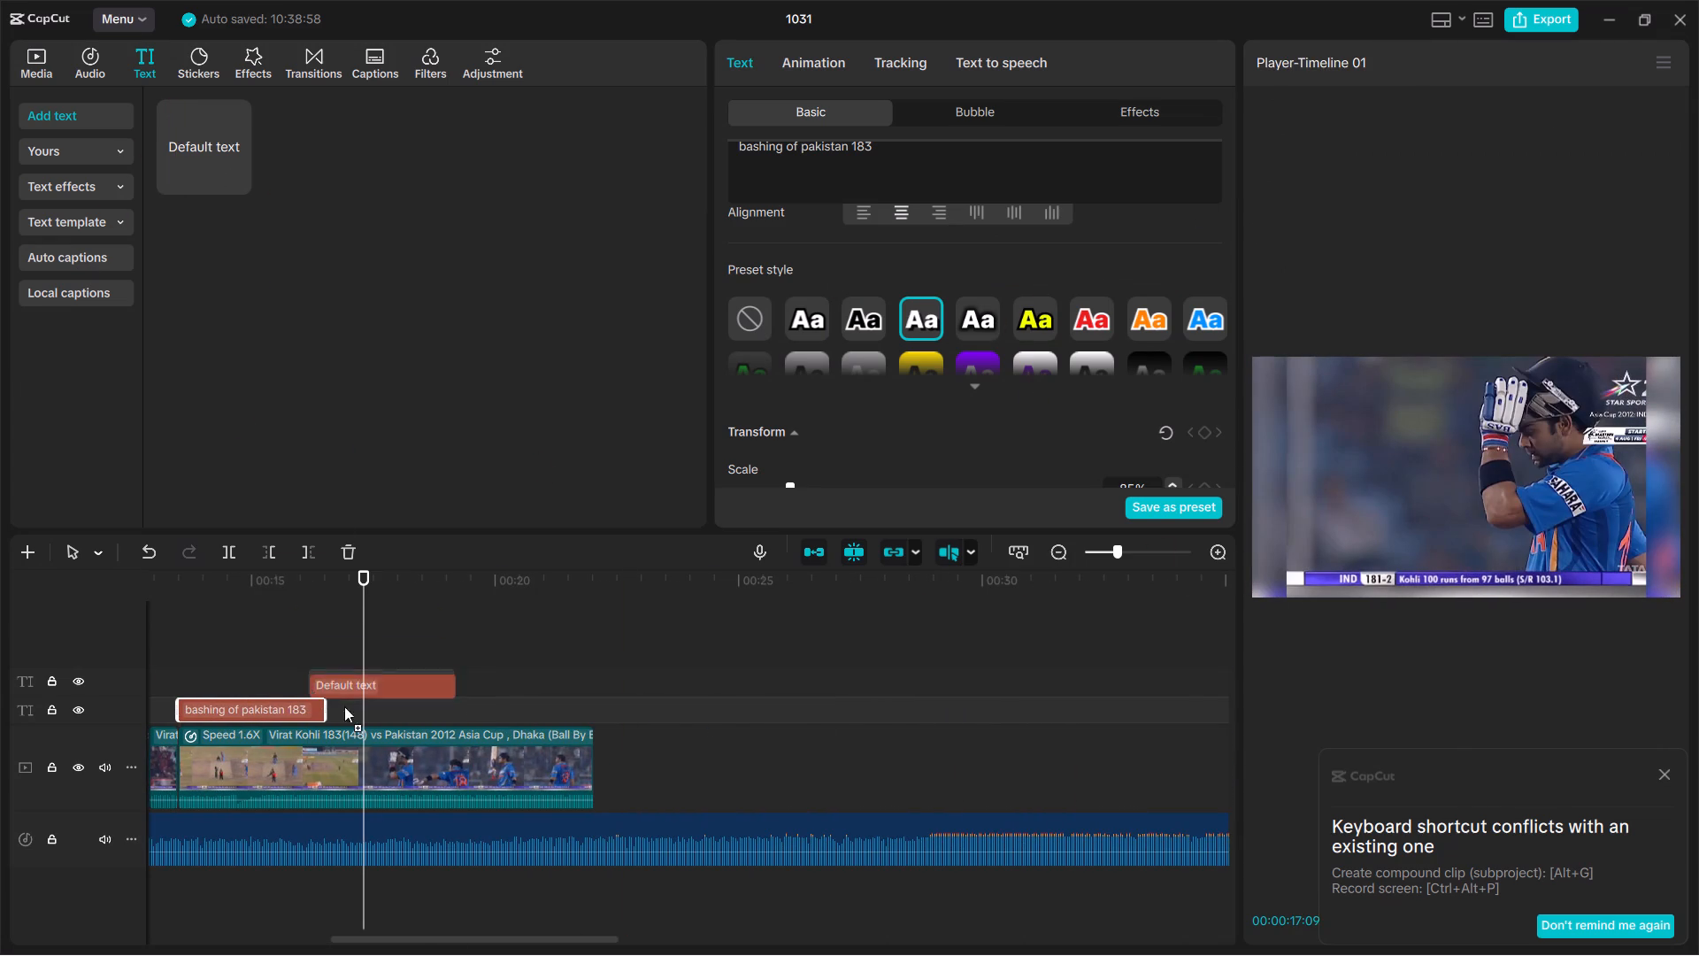
pyautogui.moveTo(344, 706); pyautogui.dragTo(327, 721)
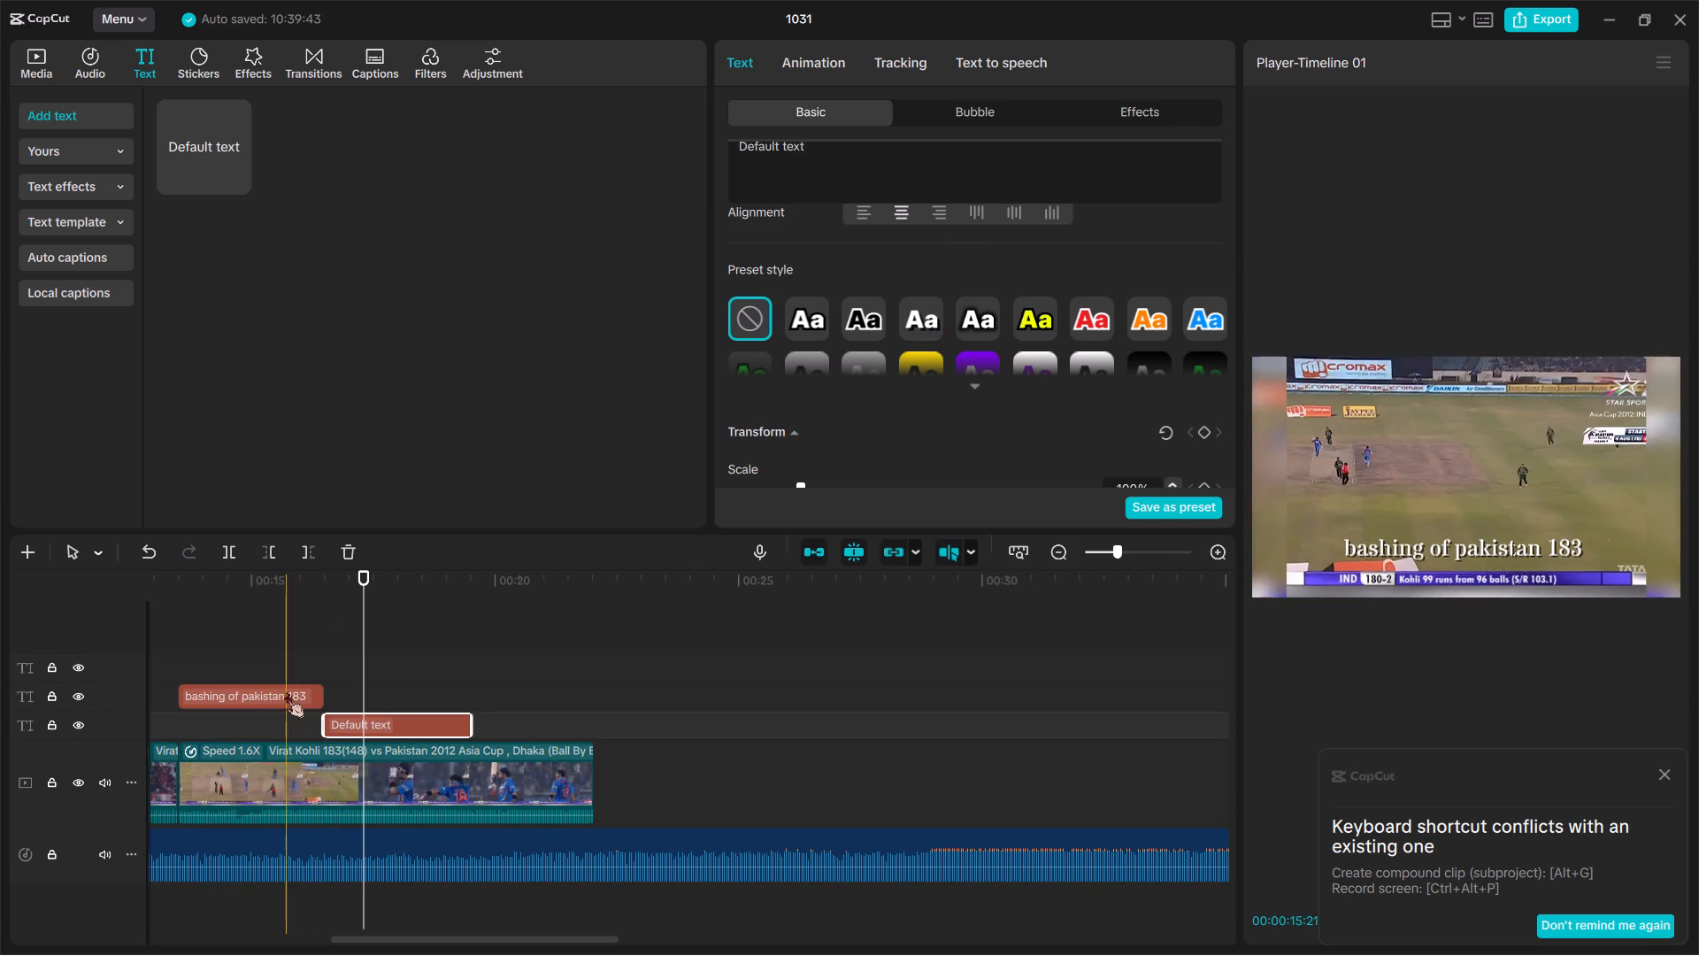
pyautogui.moveTo(363, 716); pyautogui.dragTo(374, 698)
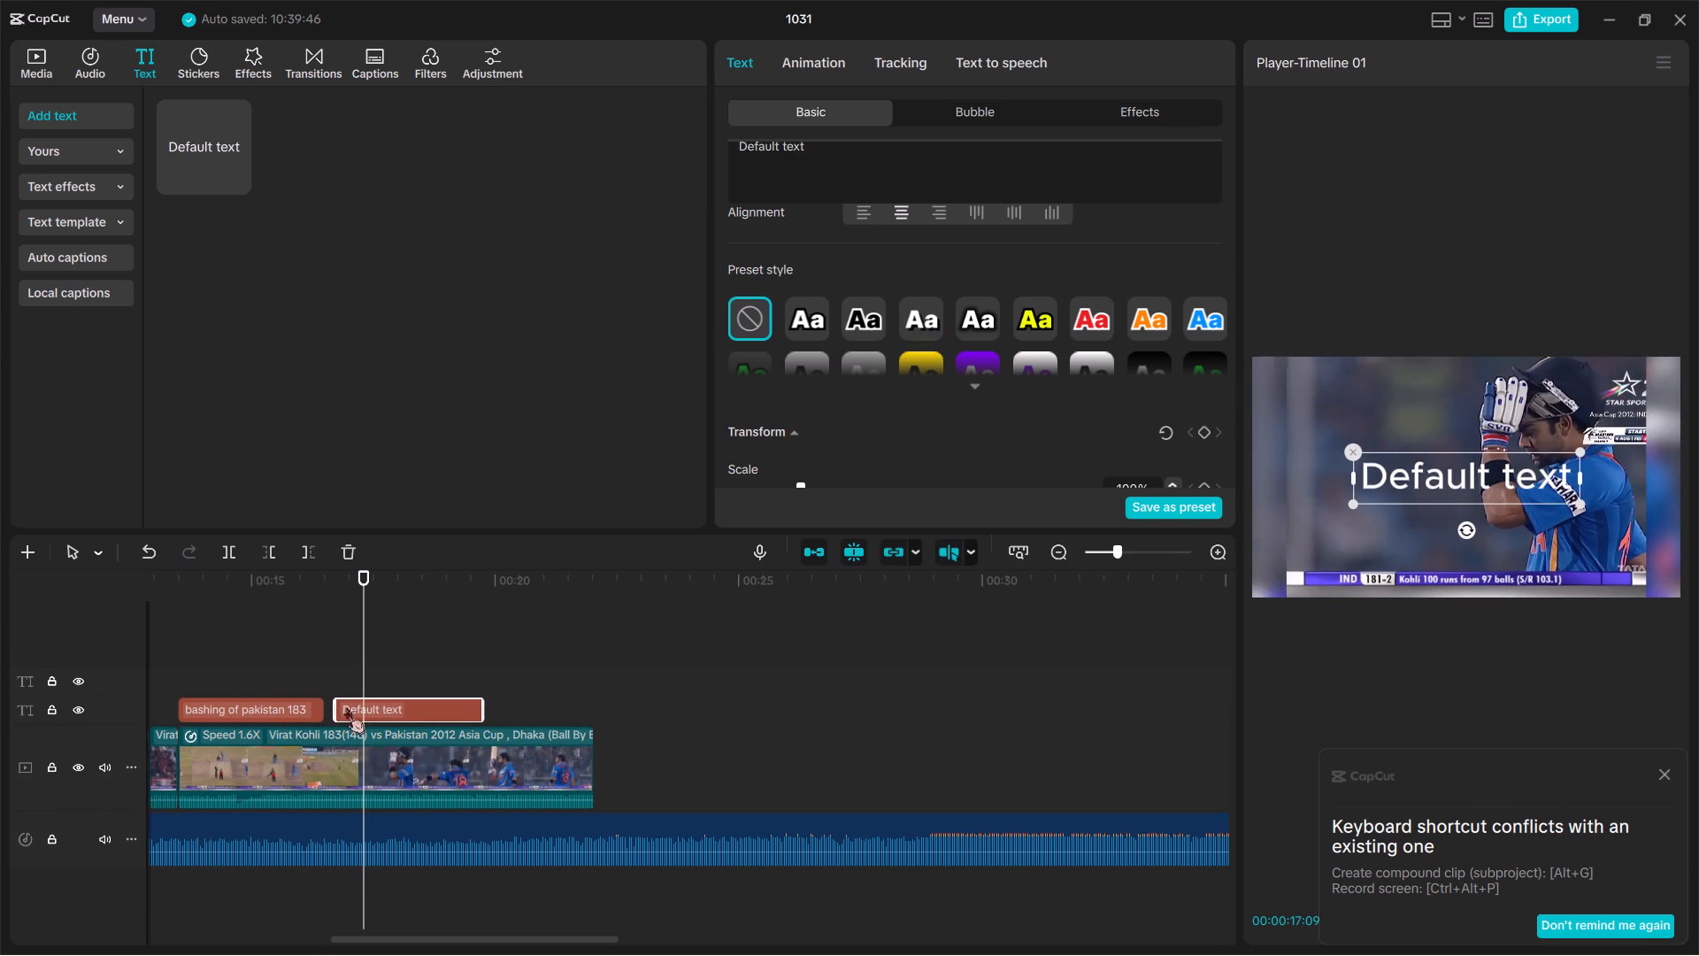
pyautogui.moveTo(381, 706); pyautogui.dragTo(365, 709)
# Replace the new text clip's wording with "and chase down 330".
pyautogui.scroll(1, 814, 188)
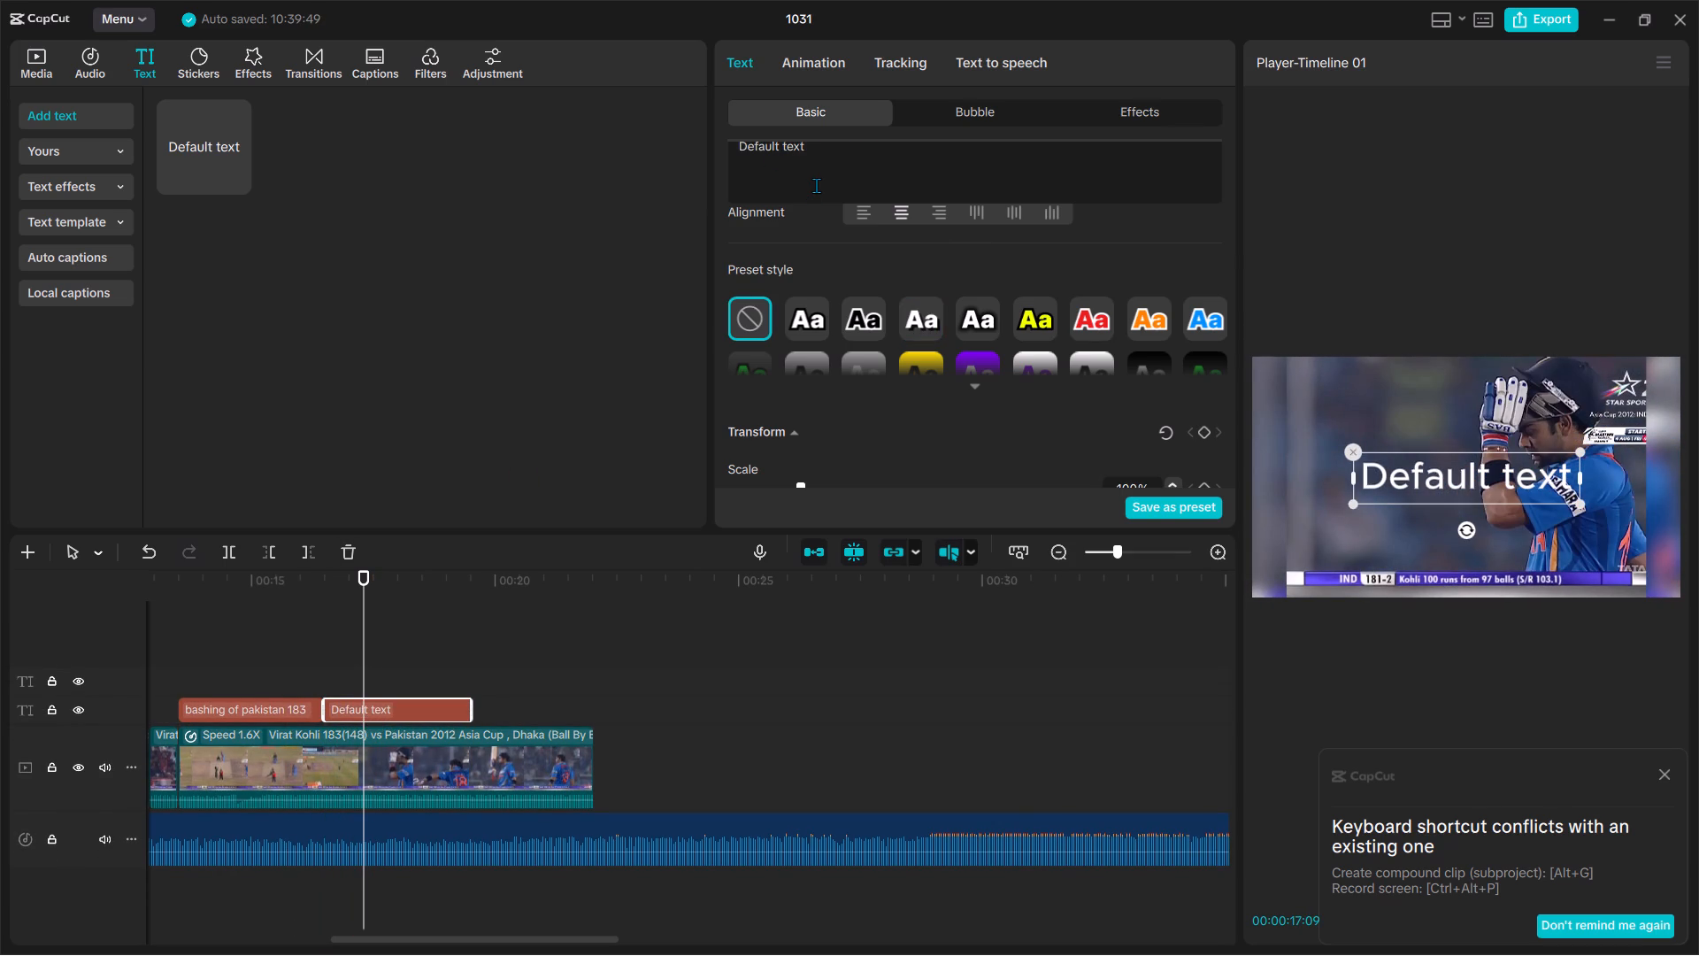
pyautogui.moveTo(816, 185); pyautogui.dragTo(823, 164)
pyautogui.moveTo(823, 164); pyautogui.dragTo(696, 166)
pyautogui.moveTo(803, 143); pyautogui.dragTo(703, 142)
pyautogui.press('BackSpace')
pyautogui.write('cabd')
pyautogui.press('space')
pyautogui.press('BackSpace')
pyautogui.press('BackSpace')
pyautogui.press('BackSpace')
pyautogui.press('BackSpace')
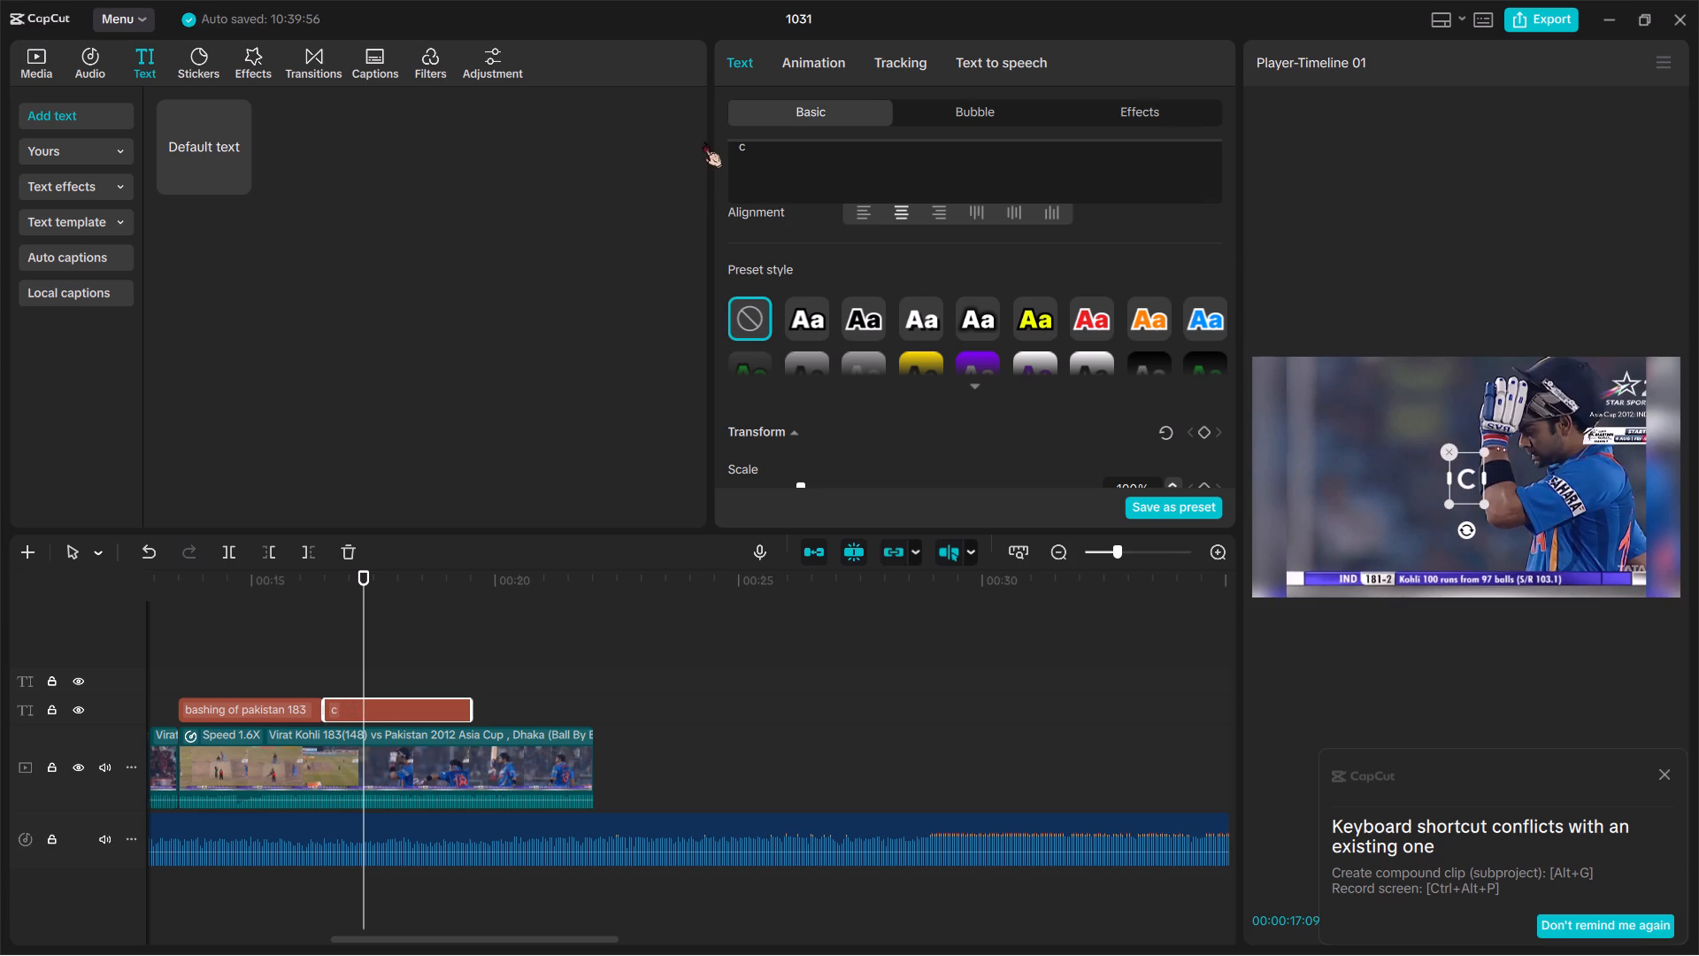
pyautogui.press('BackSpace')
pyautogui.write('abd')
pyautogui.press('space')
pyautogui.press('BackSpace')
pyautogui.press('BackSpace')
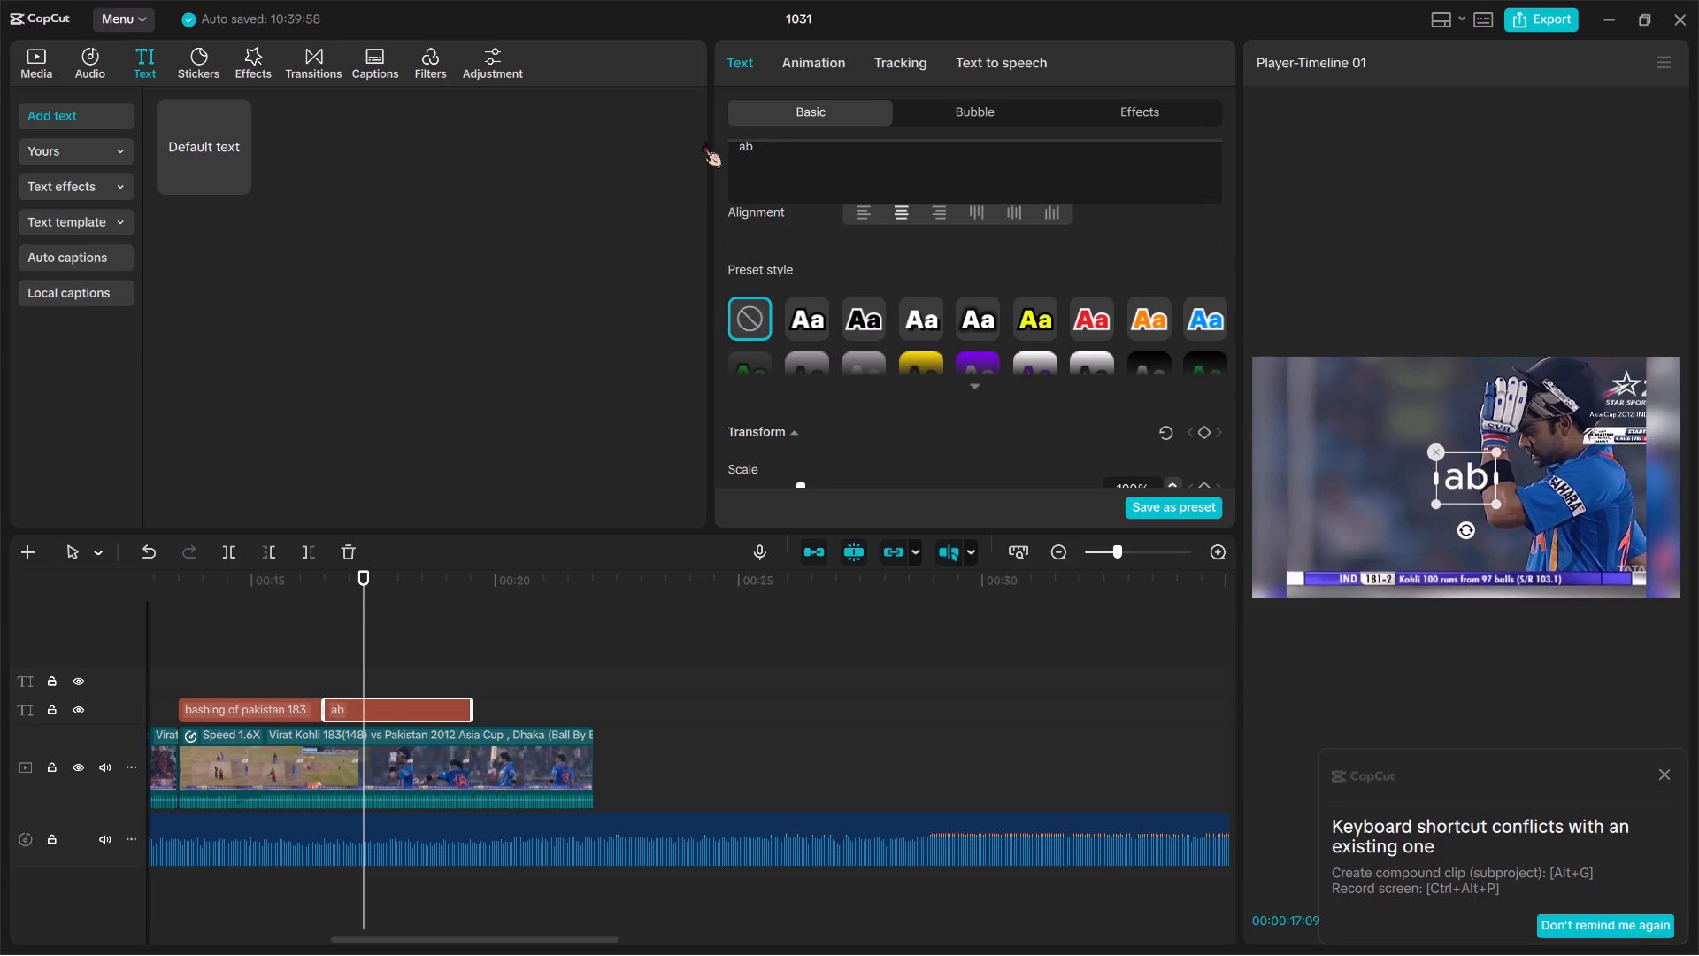
pyautogui.press('BackSpace')
pyautogui.write('nd chae')
pyautogui.press('BackSpace')
pyautogui.write('se down')
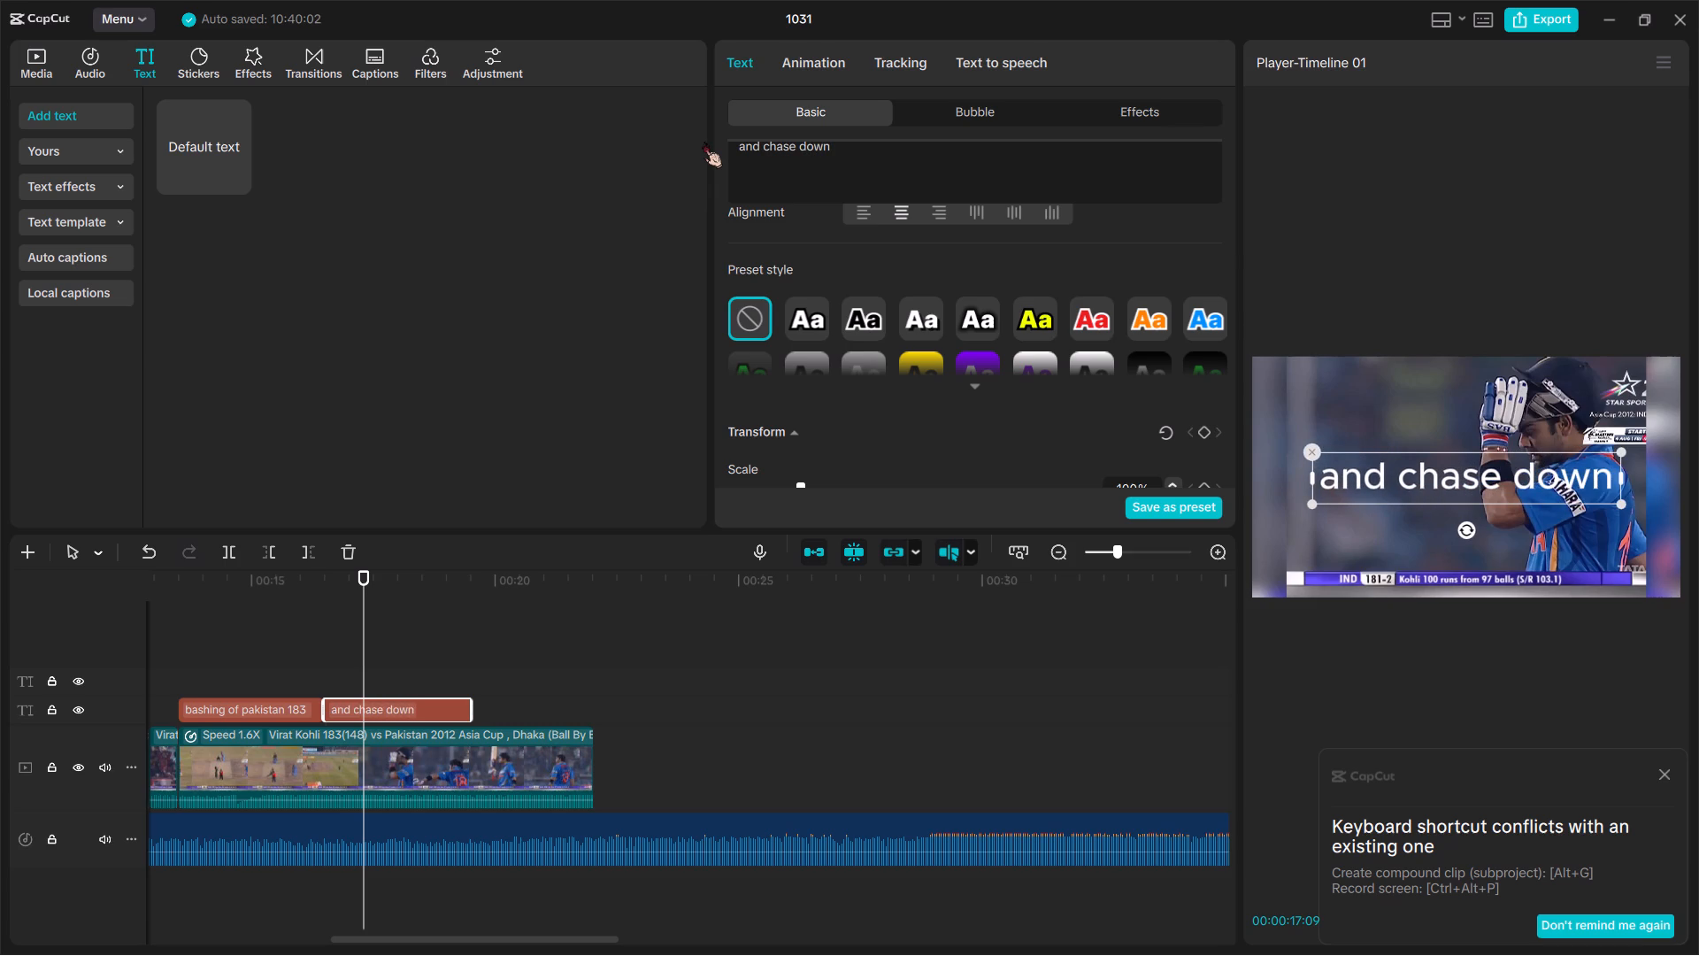
pyautogui.press('space')
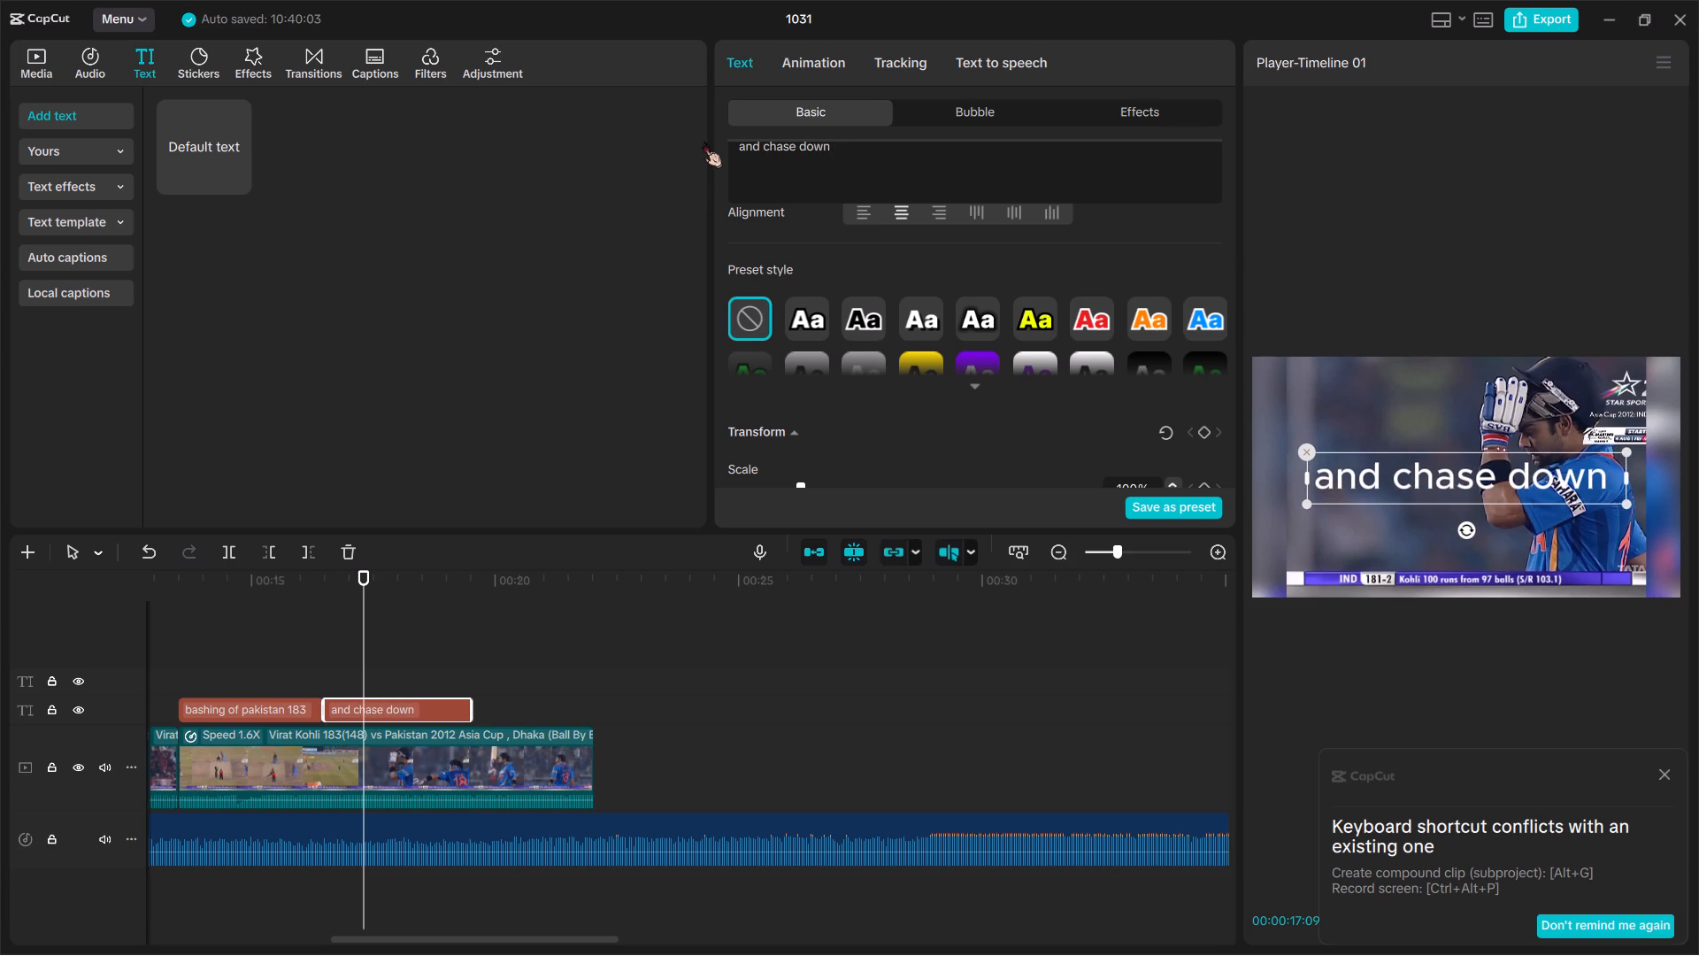
pyautogui.write('330')
pyautogui.press('space')
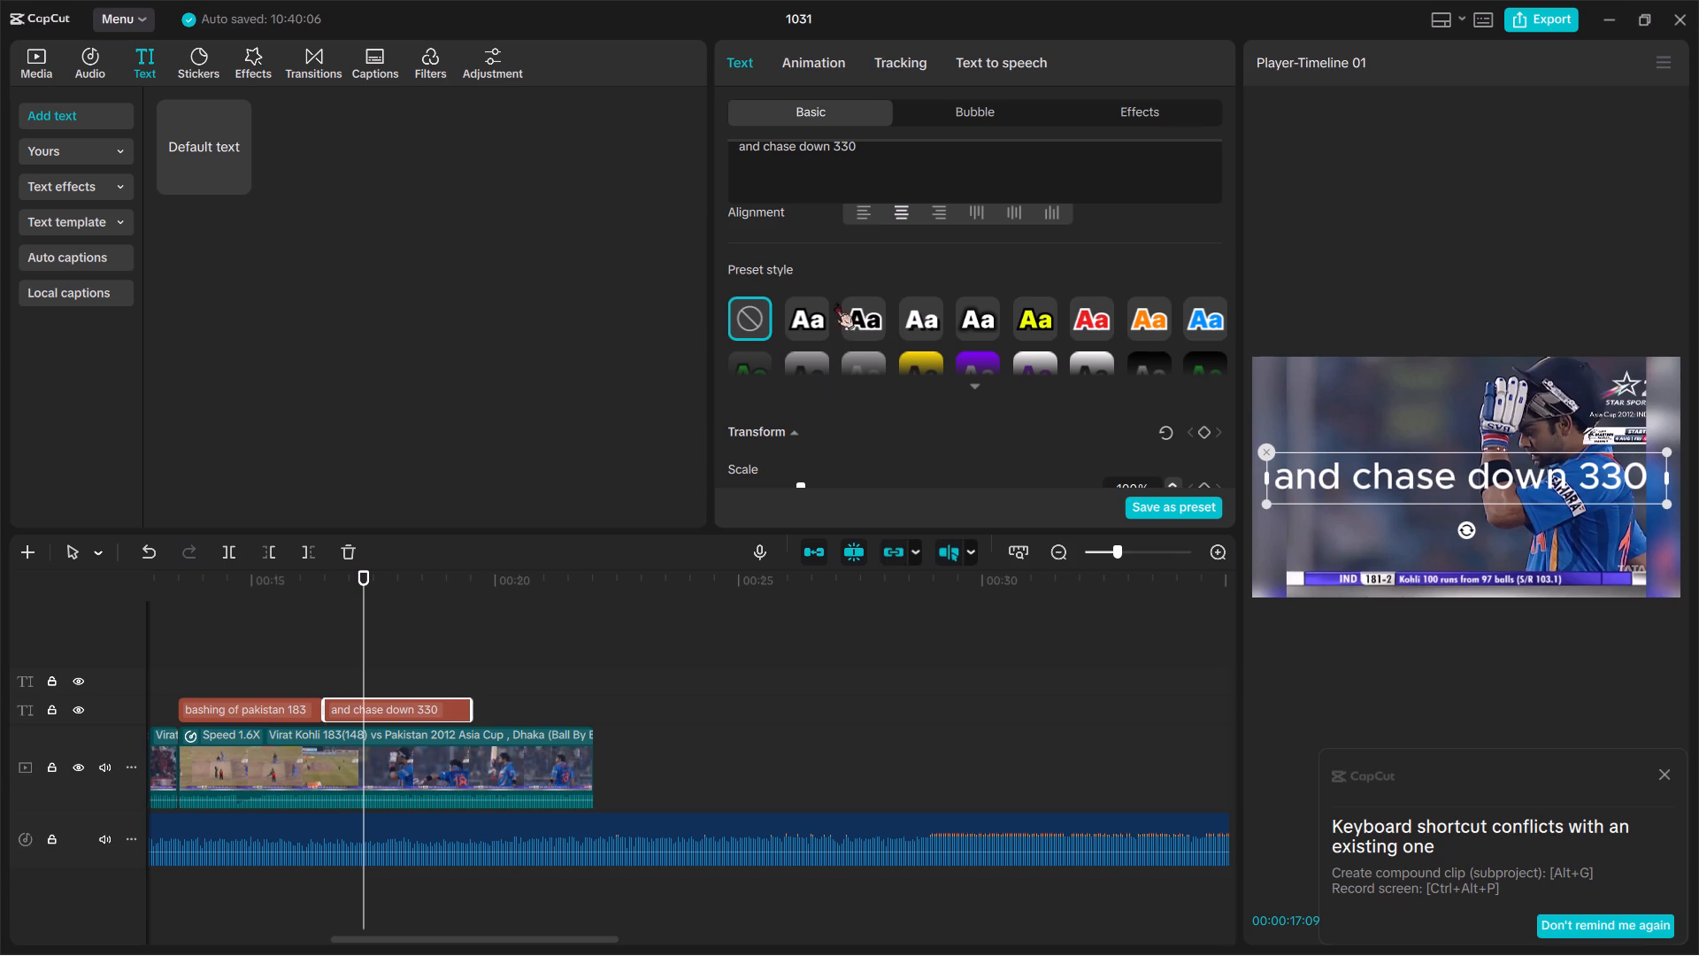
# Apply the third Aa preset style, plain white lettering, to the "and chase down 330" caption.
pyautogui.click(806, 314)
pyautogui.doubleClick(917, 314)
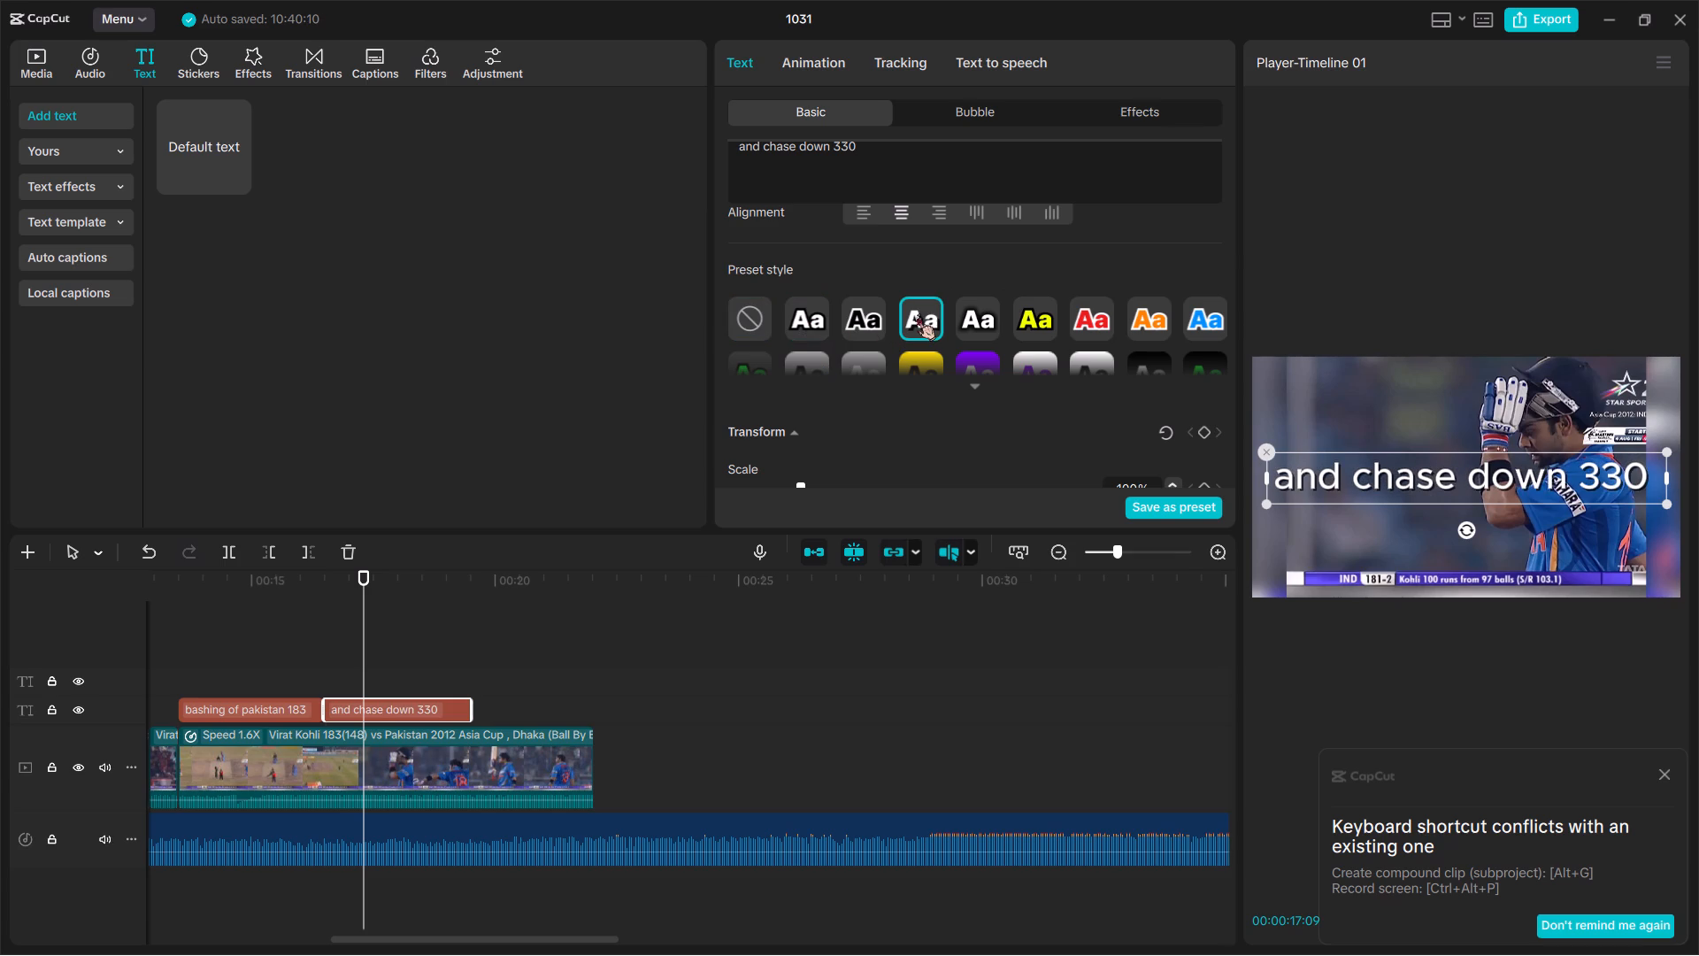
# Step through the fonts for the "and chase down 330" caption and settle on Lucette-Regular.
pyautogui.scroll(2, 1034, 268)
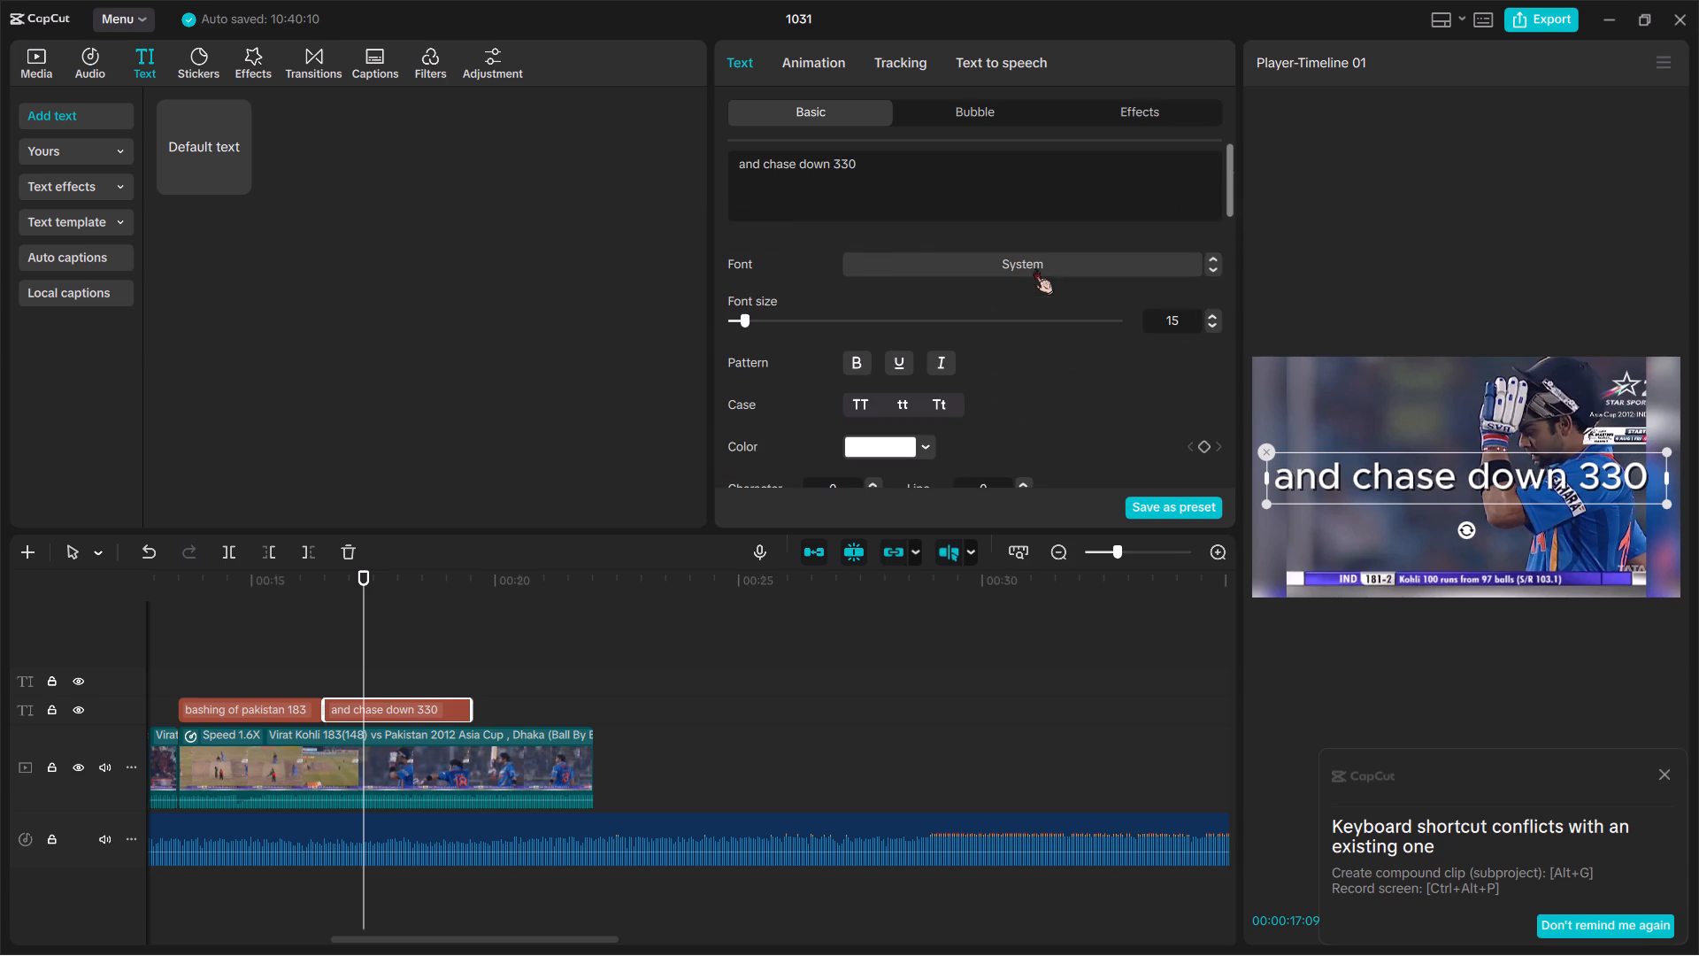
pyautogui.click(1214, 269)
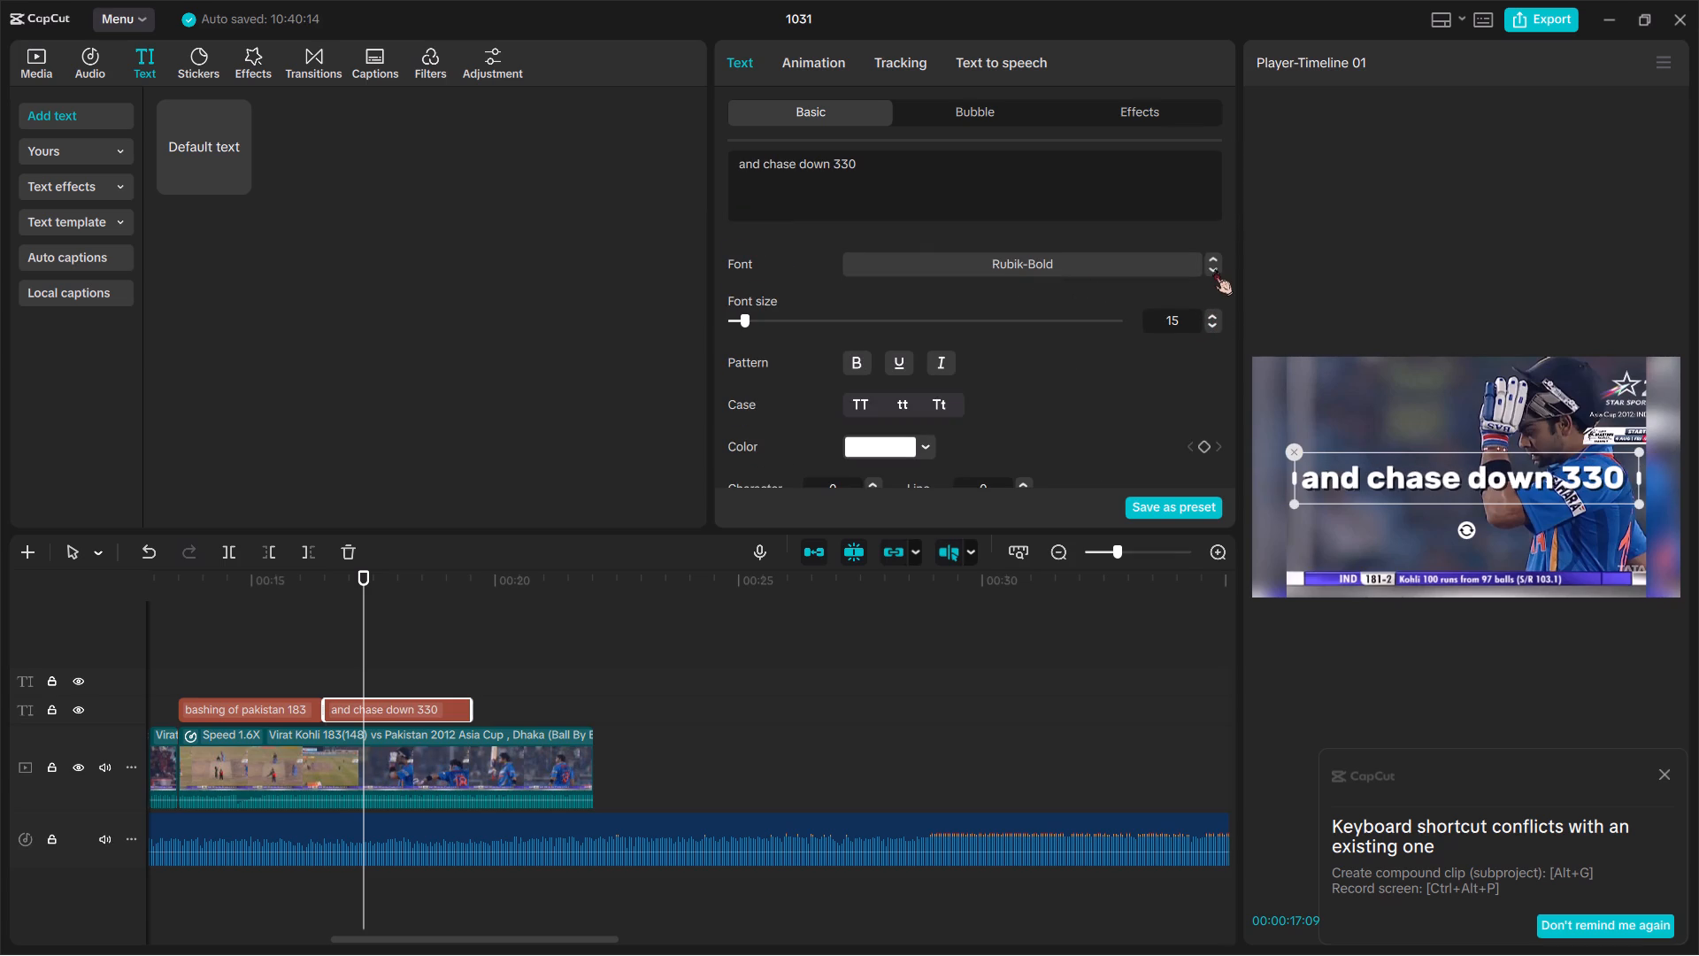
pyautogui.click(1214, 269)
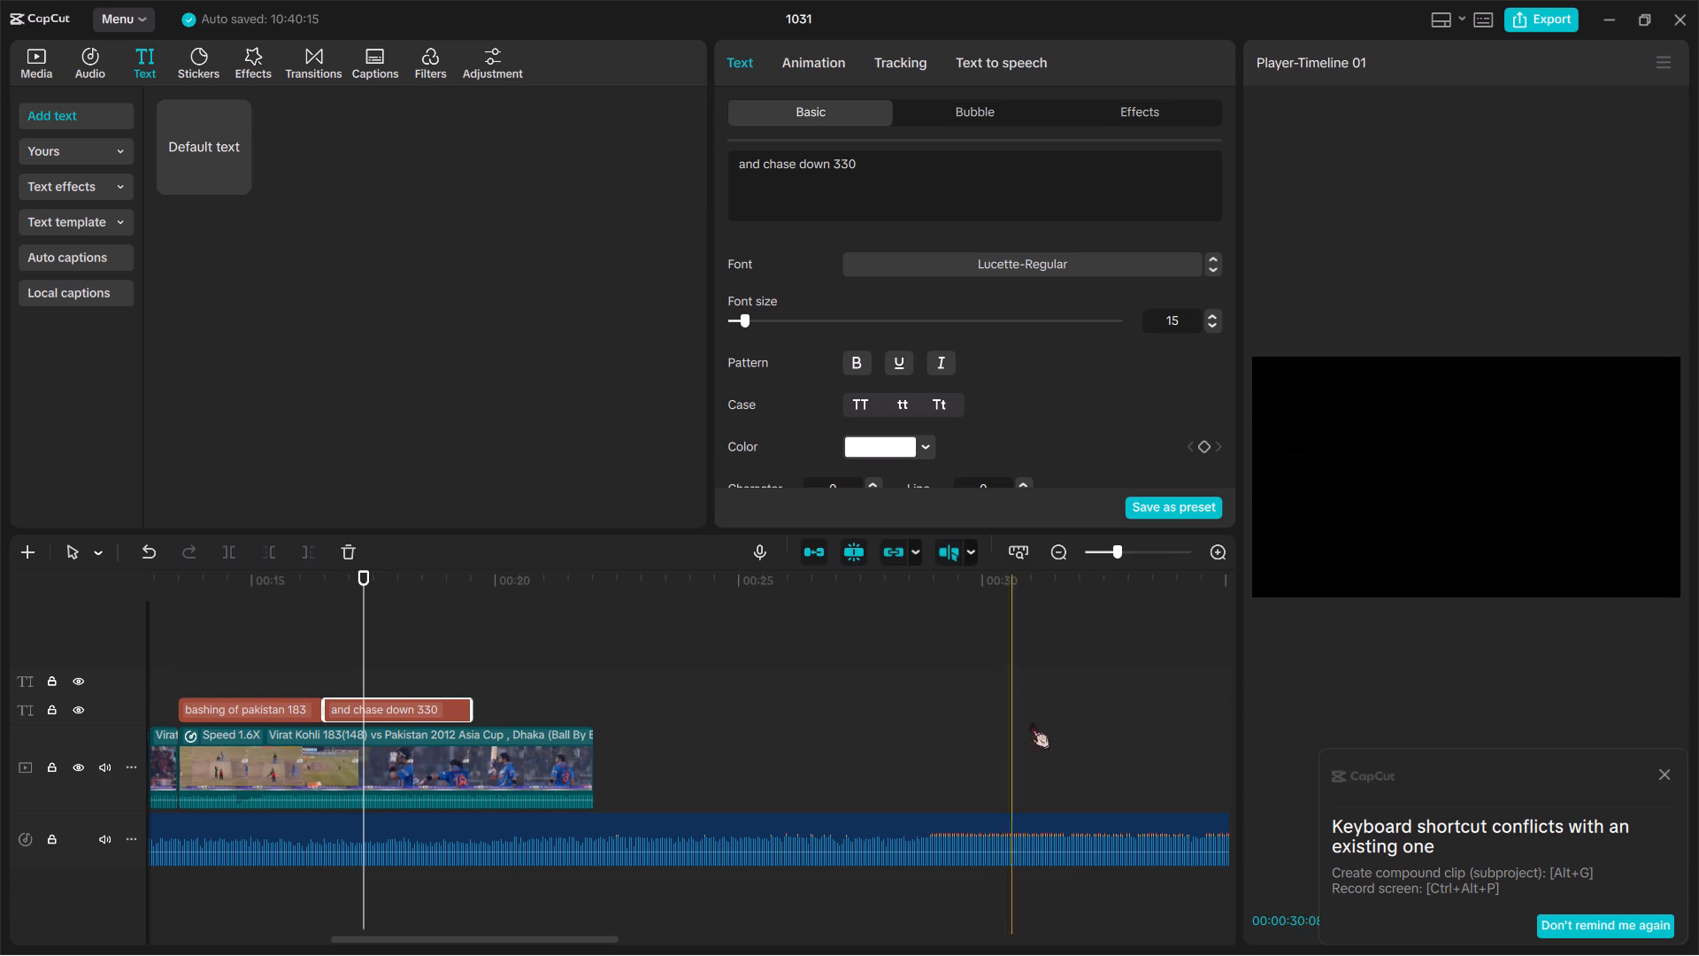
# Shrink the "and chase down 330" caption and place it just above the score bar.
pyautogui.click(417, 633)
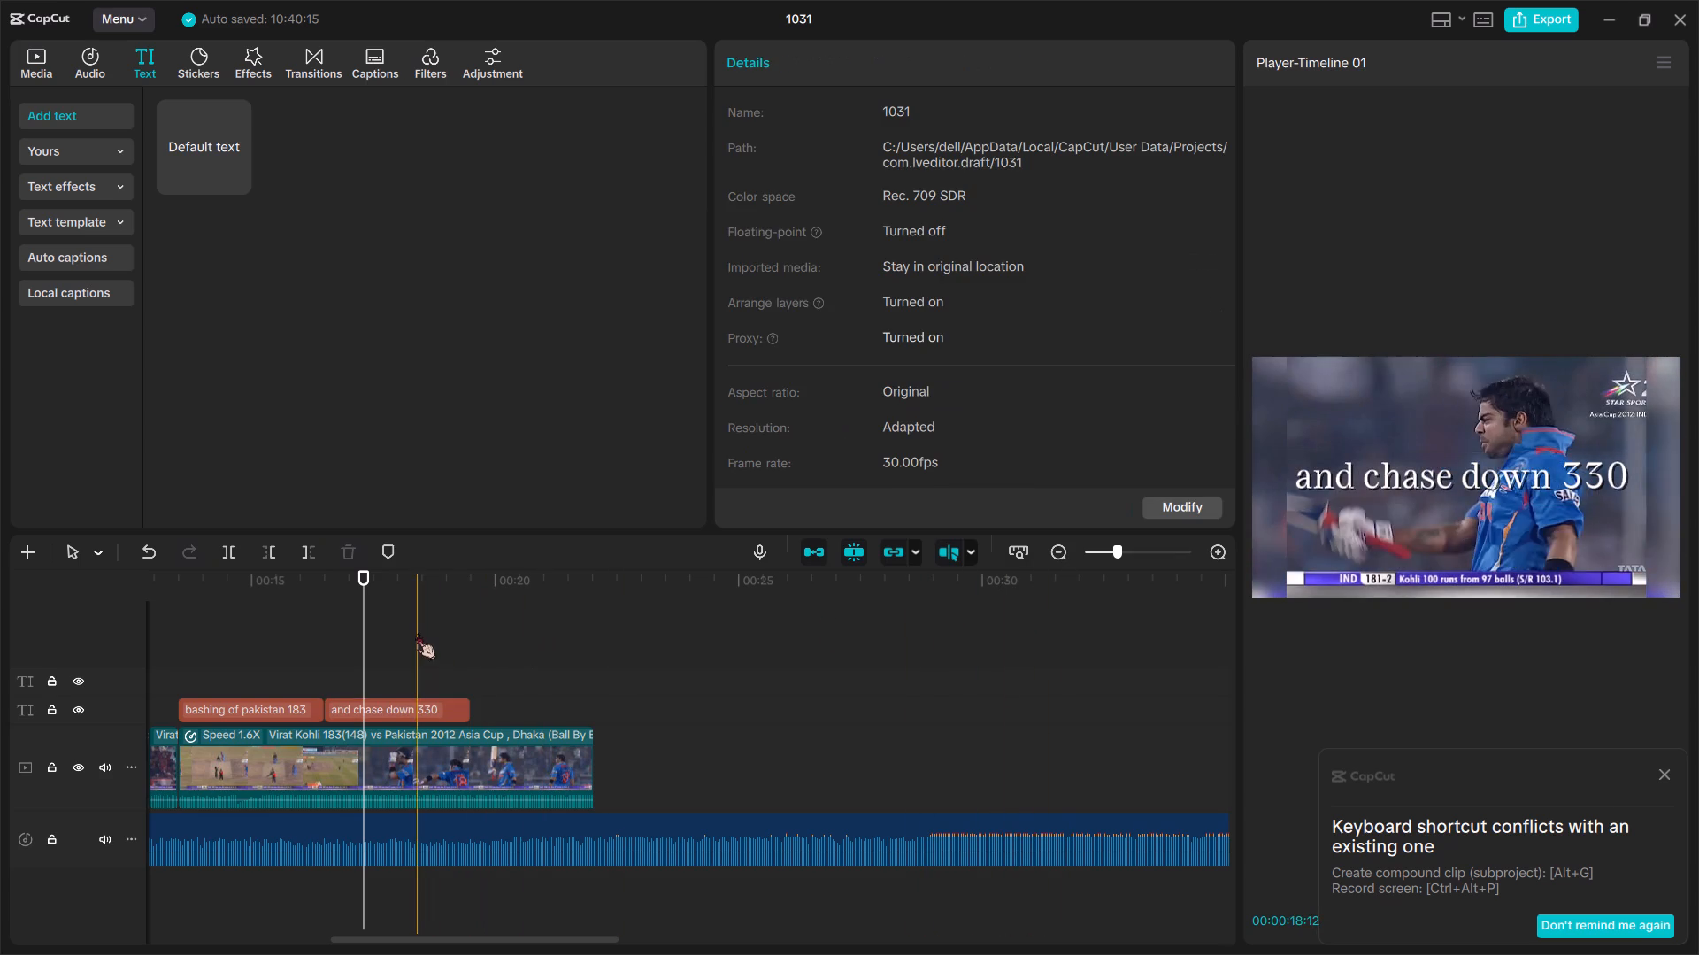
pyautogui.click(396, 705)
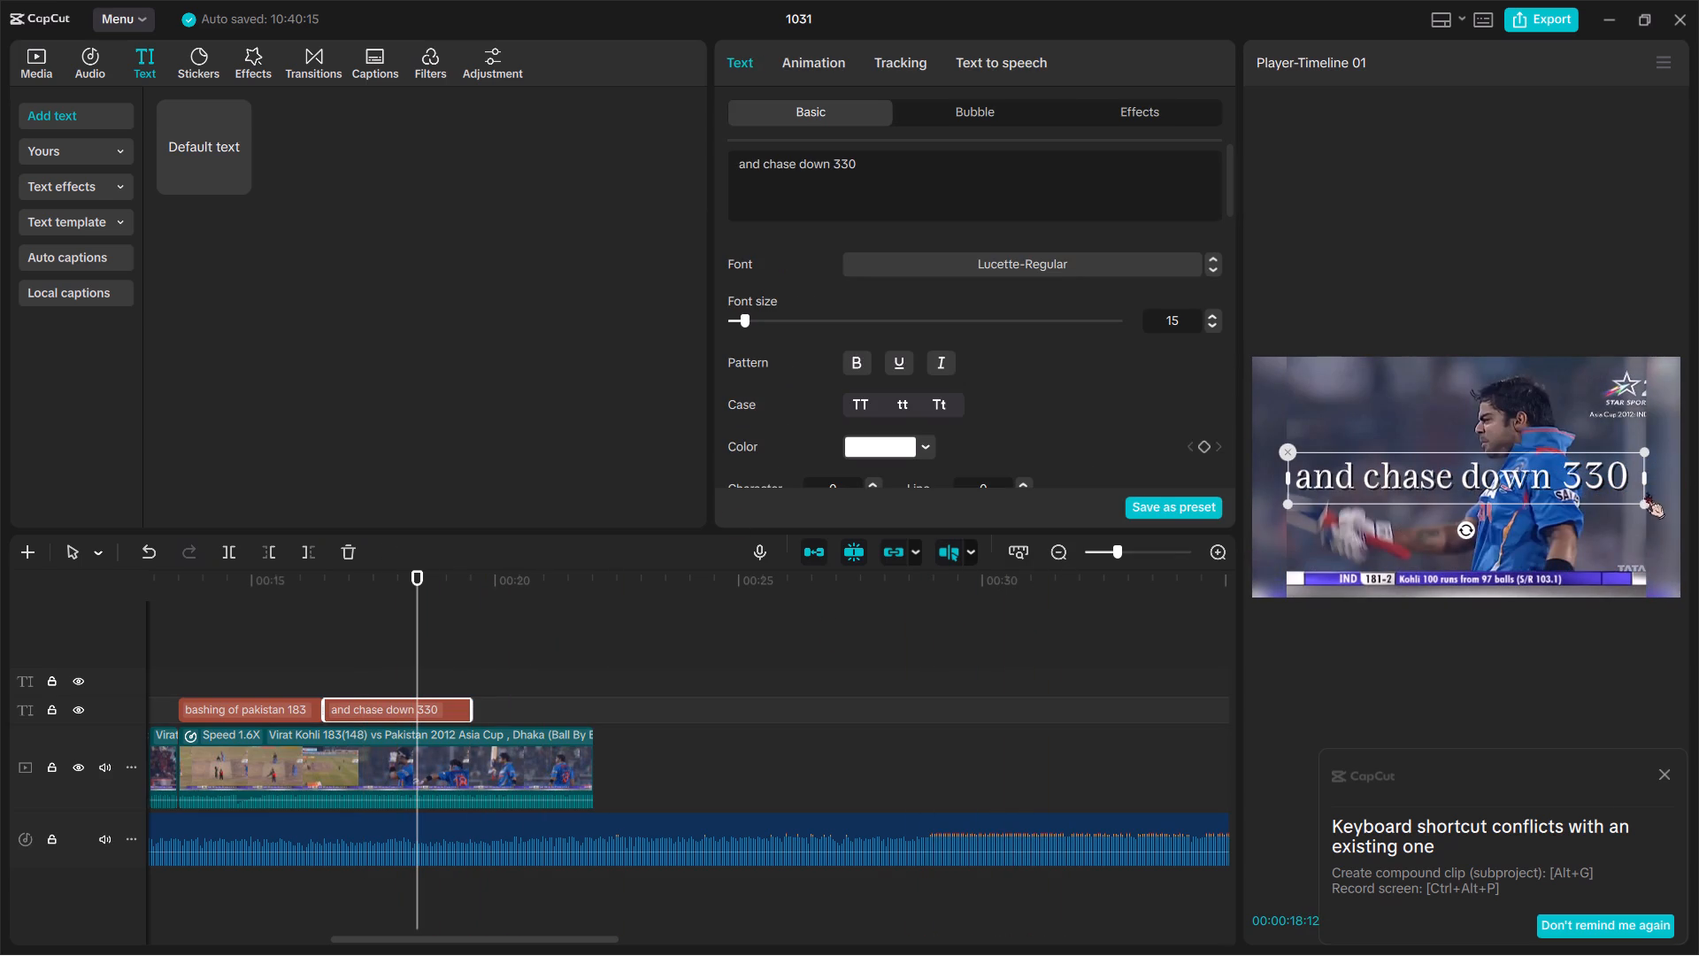
pyautogui.moveTo(1643, 497); pyautogui.dragTo(1543, 478)
pyautogui.moveTo(1502, 474); pyautogui.dragTo(1513, 544)
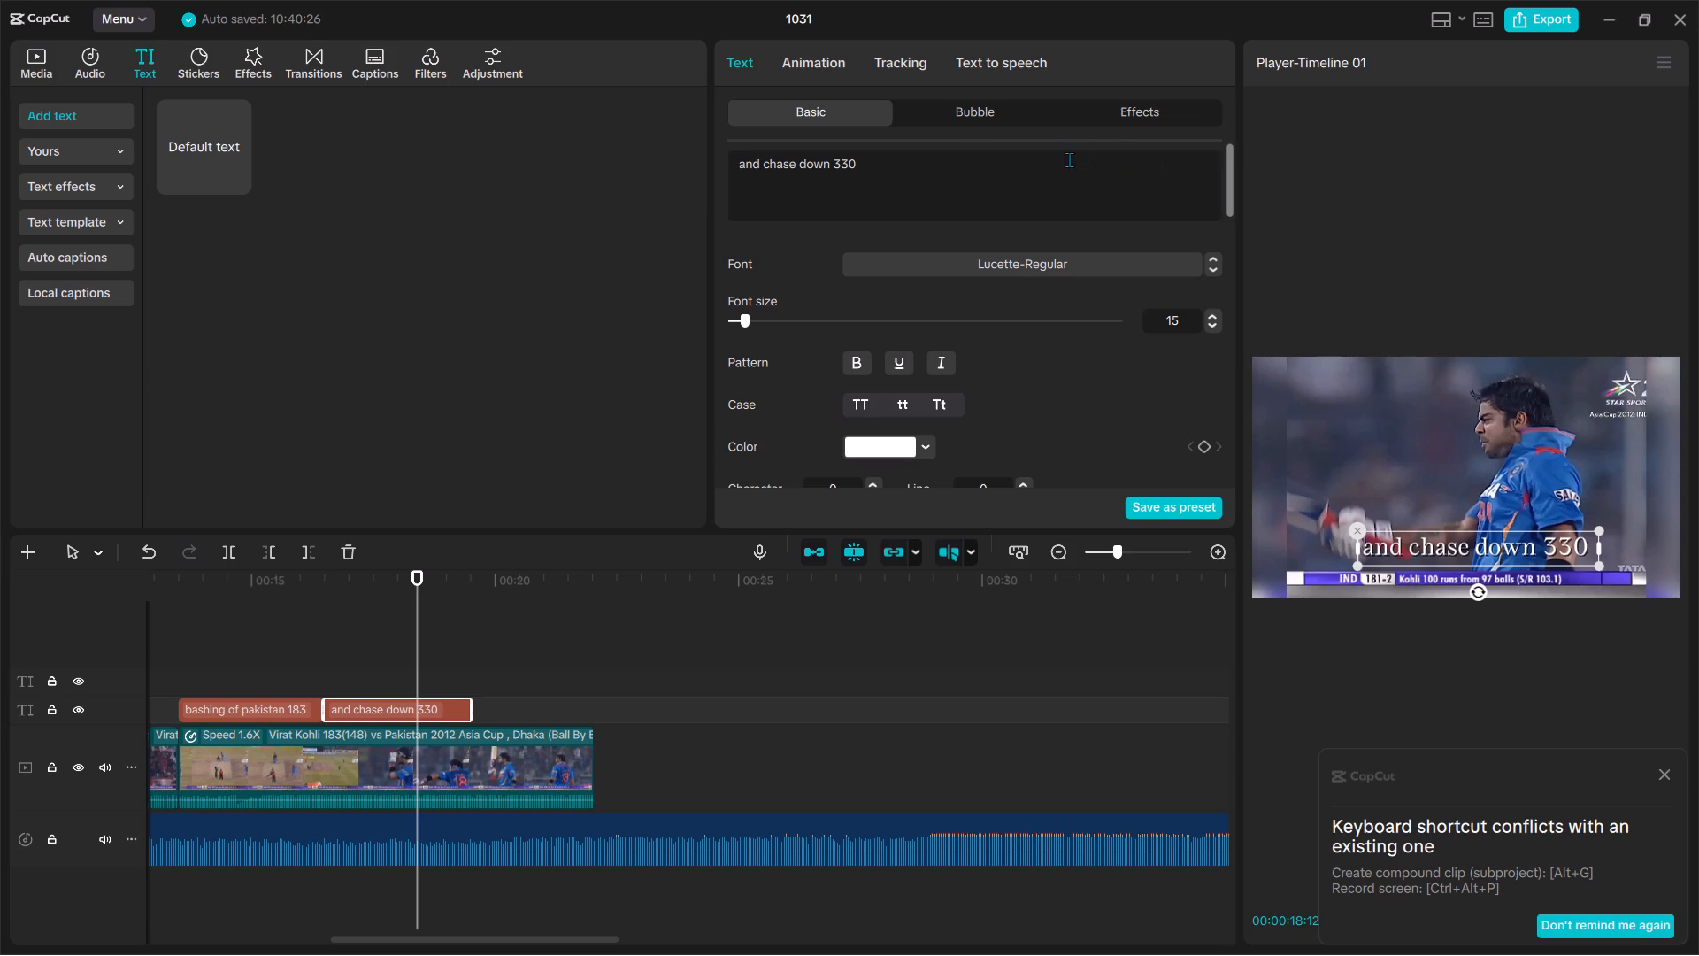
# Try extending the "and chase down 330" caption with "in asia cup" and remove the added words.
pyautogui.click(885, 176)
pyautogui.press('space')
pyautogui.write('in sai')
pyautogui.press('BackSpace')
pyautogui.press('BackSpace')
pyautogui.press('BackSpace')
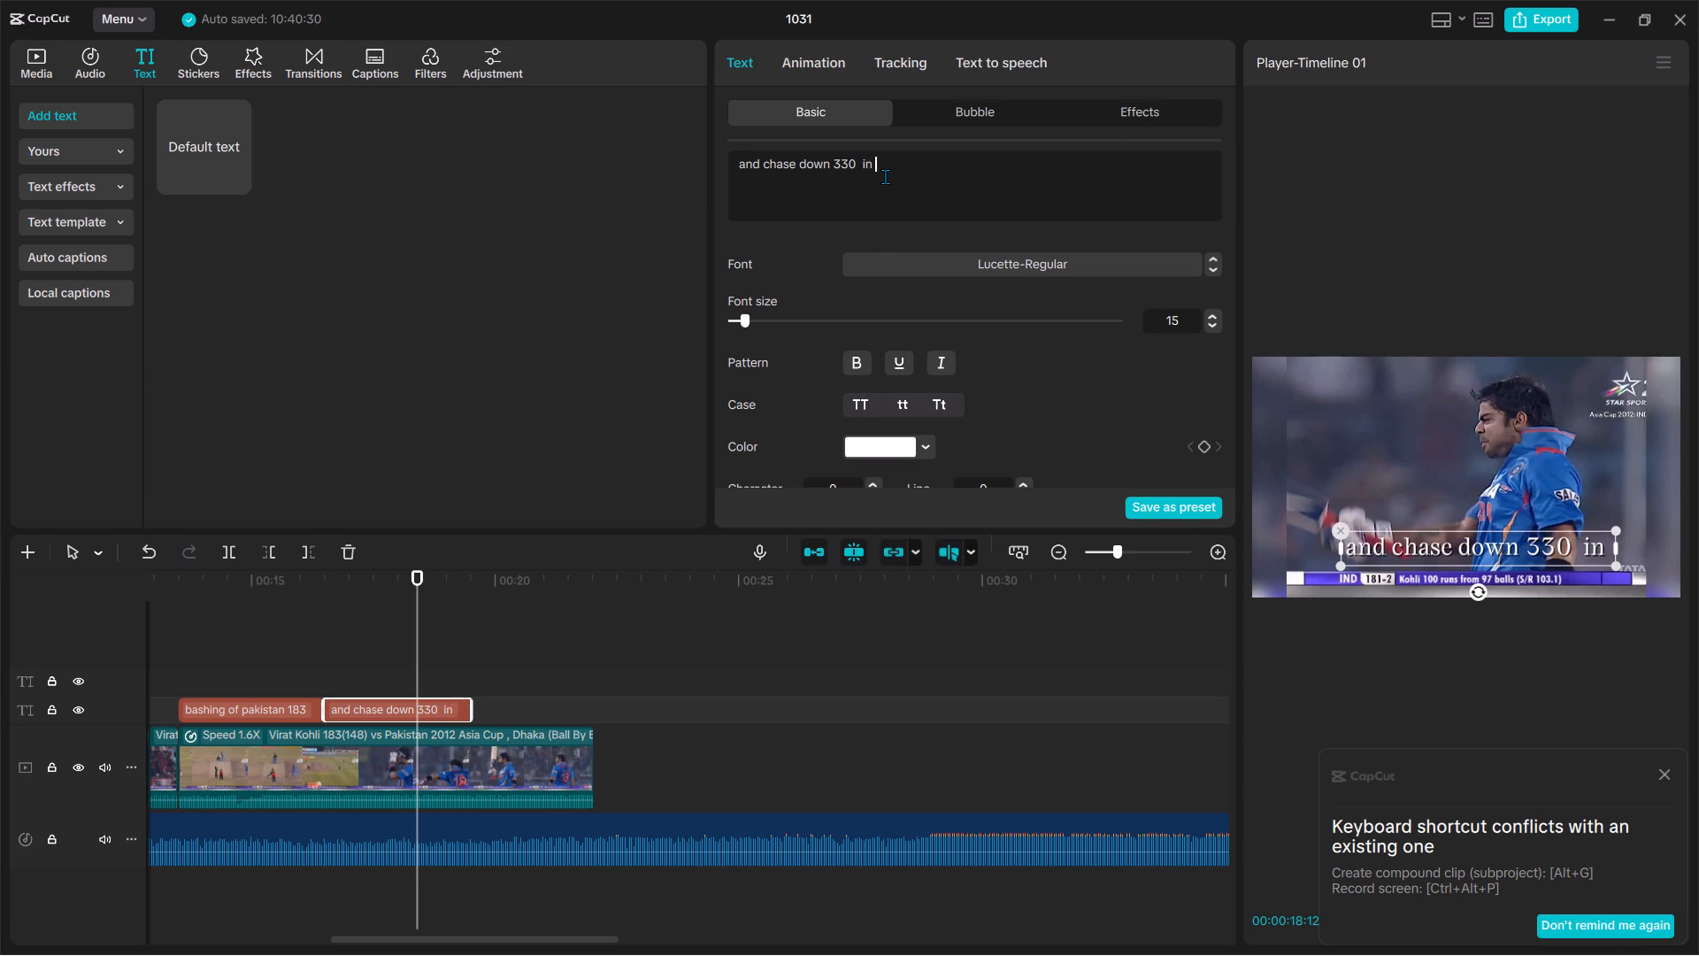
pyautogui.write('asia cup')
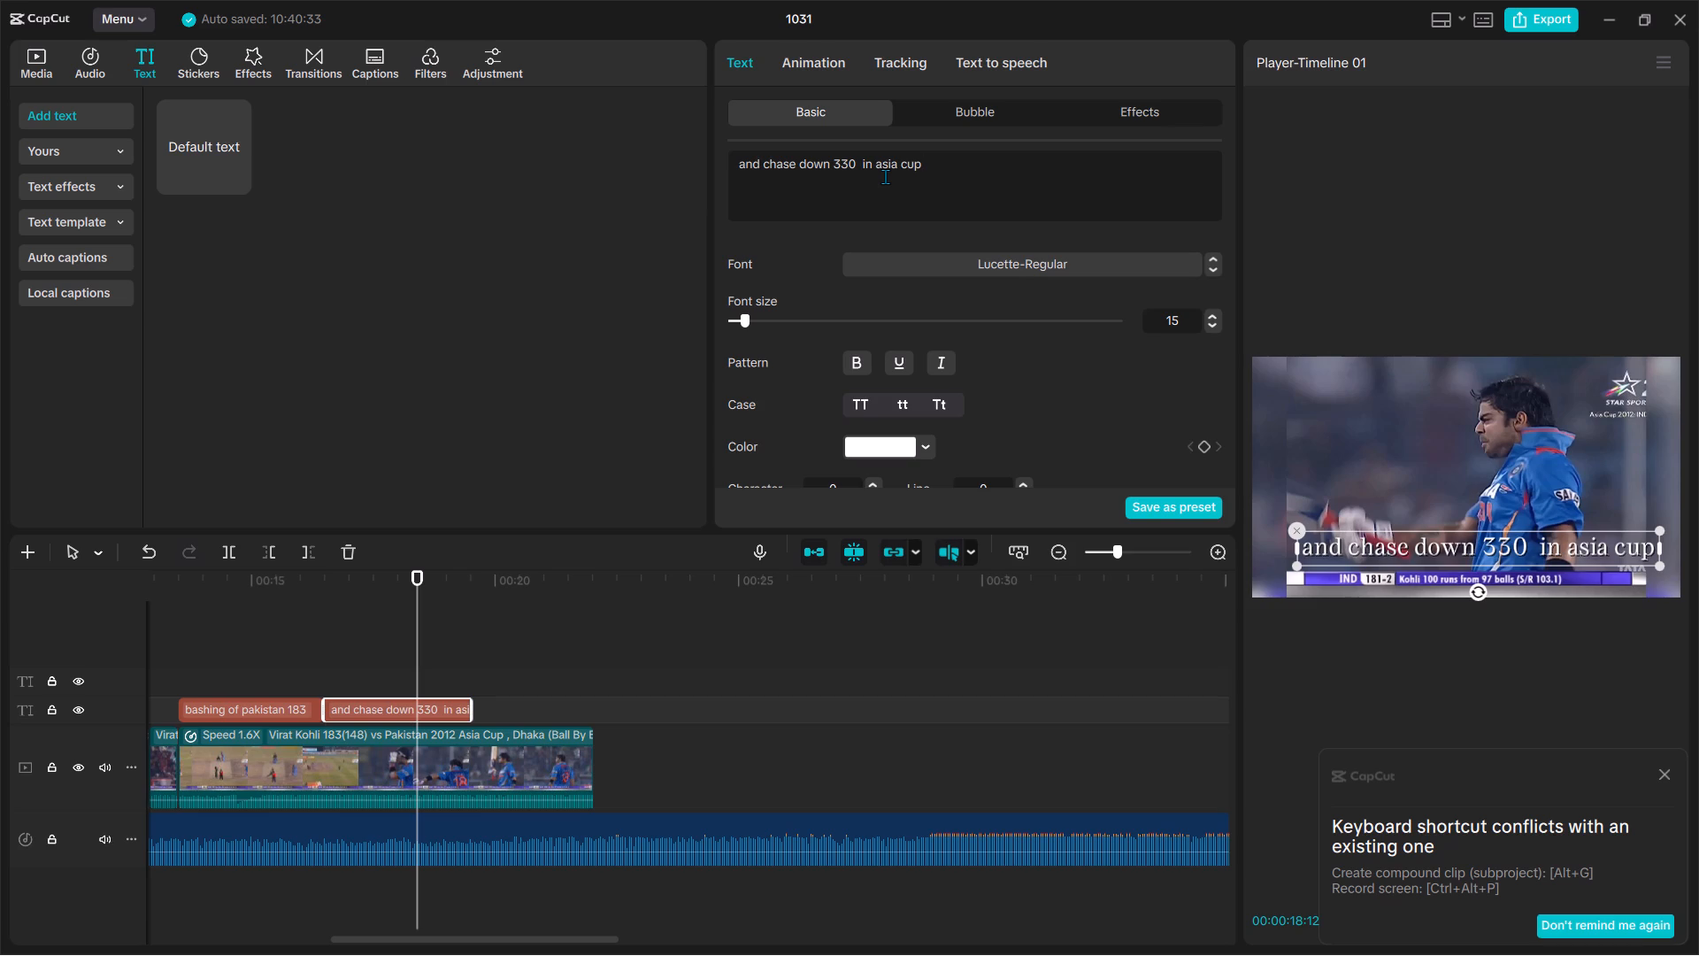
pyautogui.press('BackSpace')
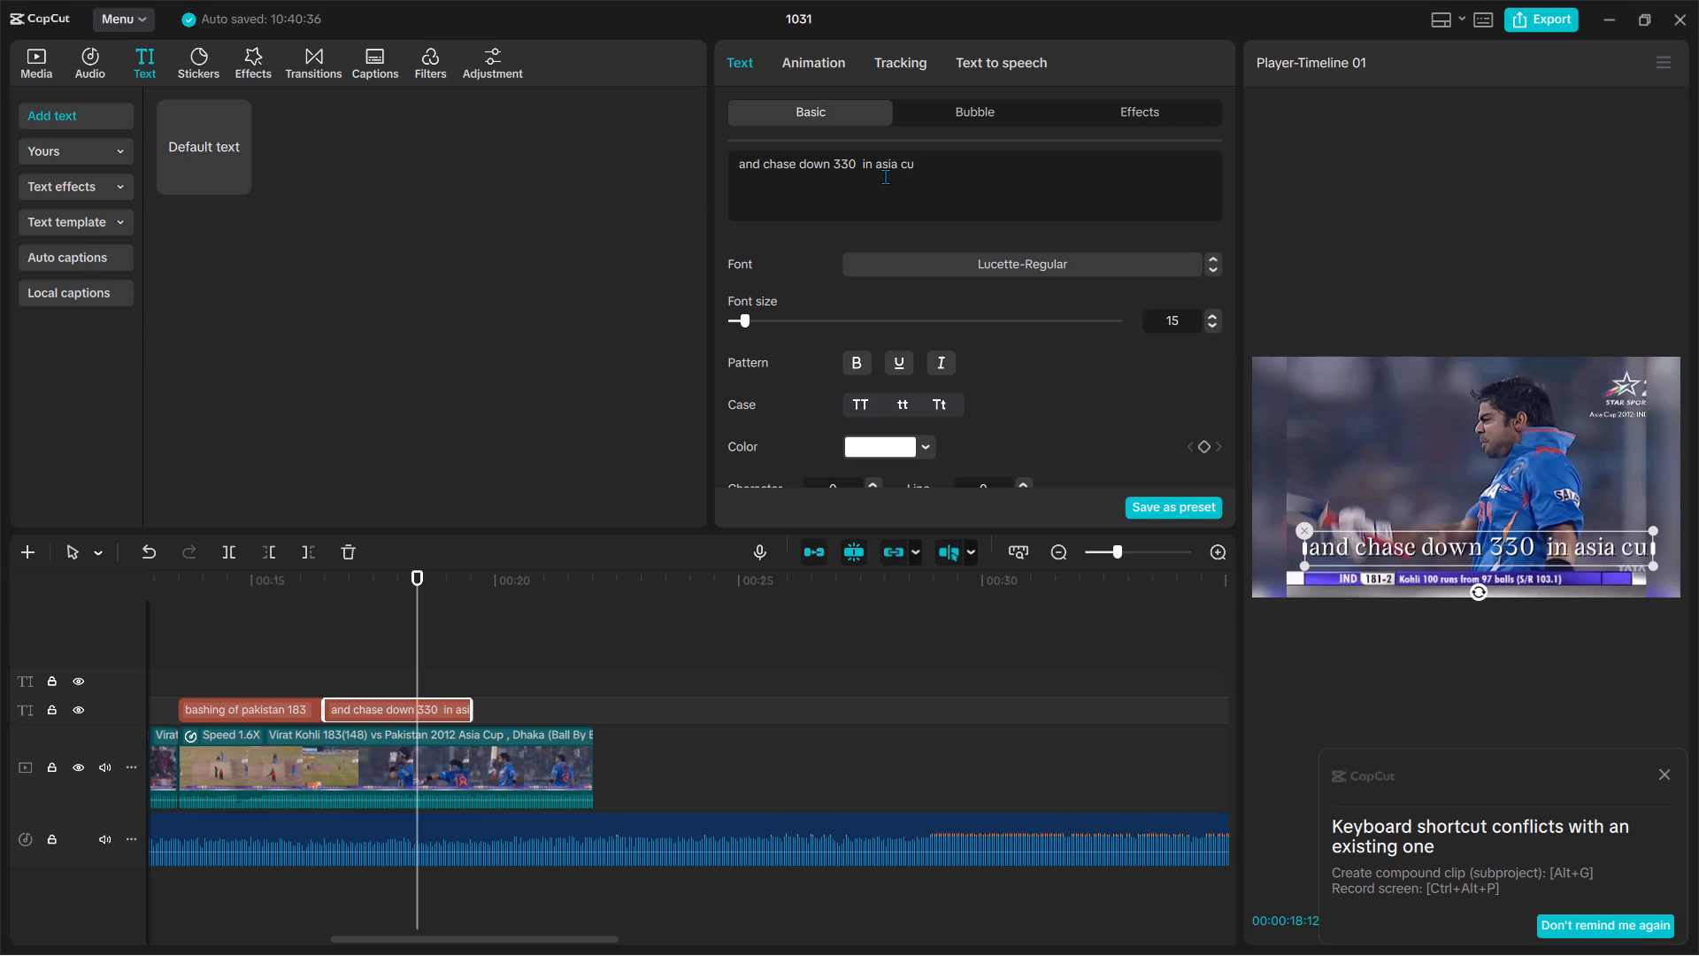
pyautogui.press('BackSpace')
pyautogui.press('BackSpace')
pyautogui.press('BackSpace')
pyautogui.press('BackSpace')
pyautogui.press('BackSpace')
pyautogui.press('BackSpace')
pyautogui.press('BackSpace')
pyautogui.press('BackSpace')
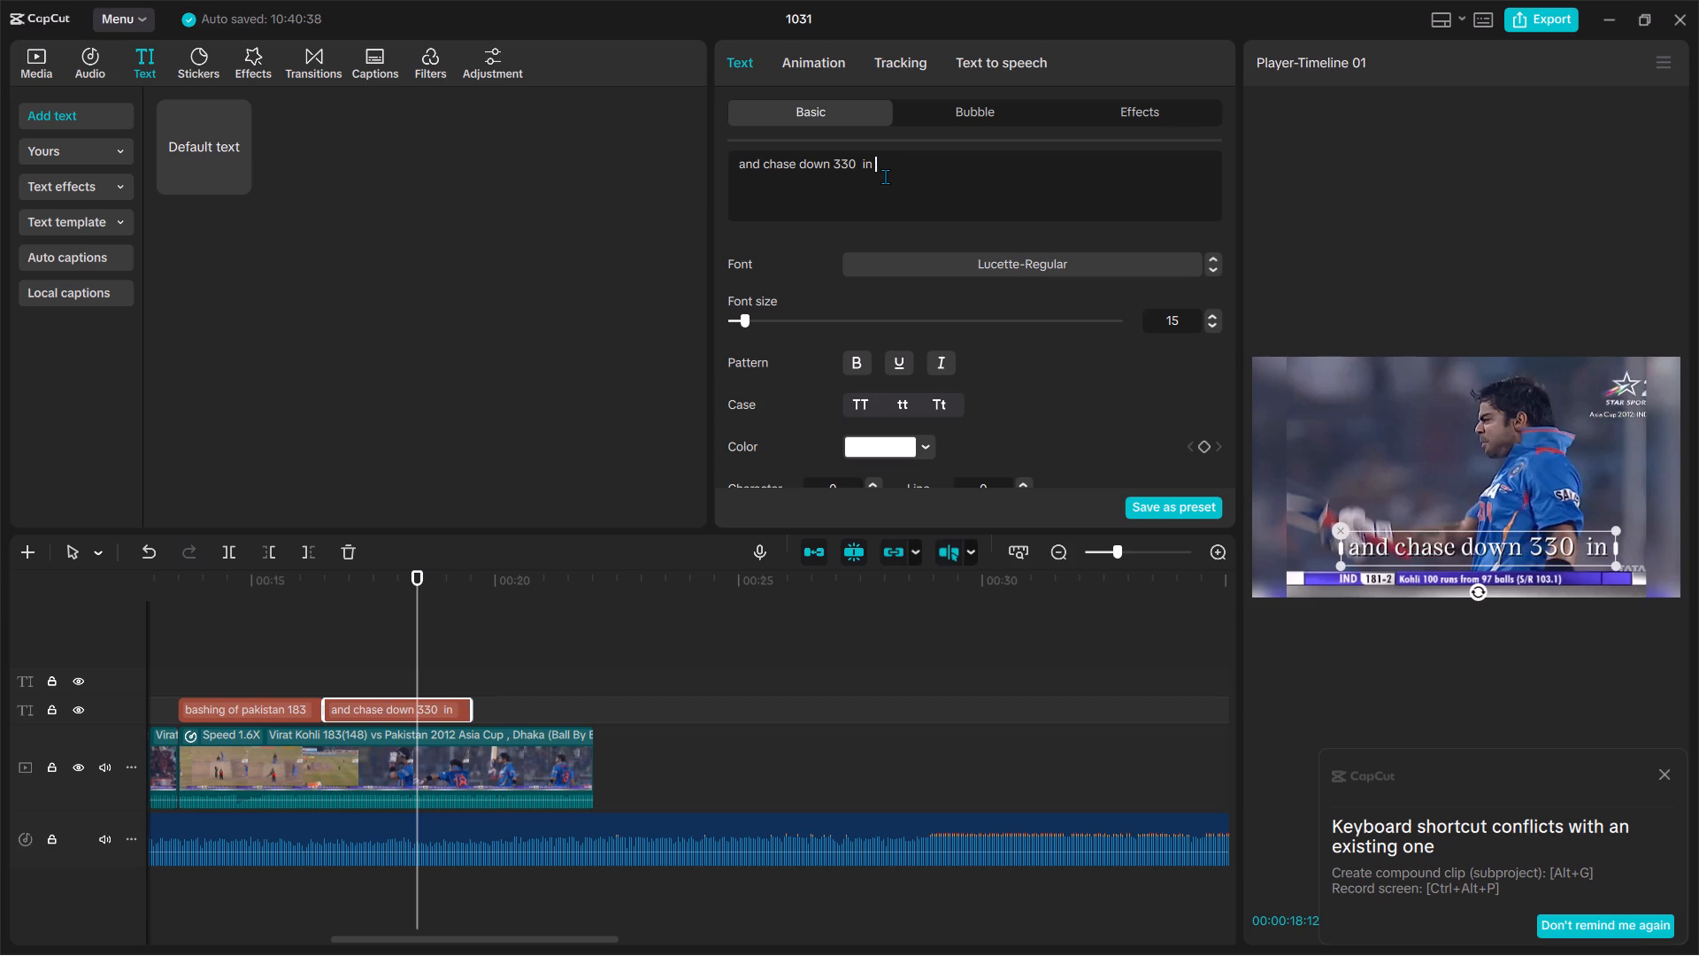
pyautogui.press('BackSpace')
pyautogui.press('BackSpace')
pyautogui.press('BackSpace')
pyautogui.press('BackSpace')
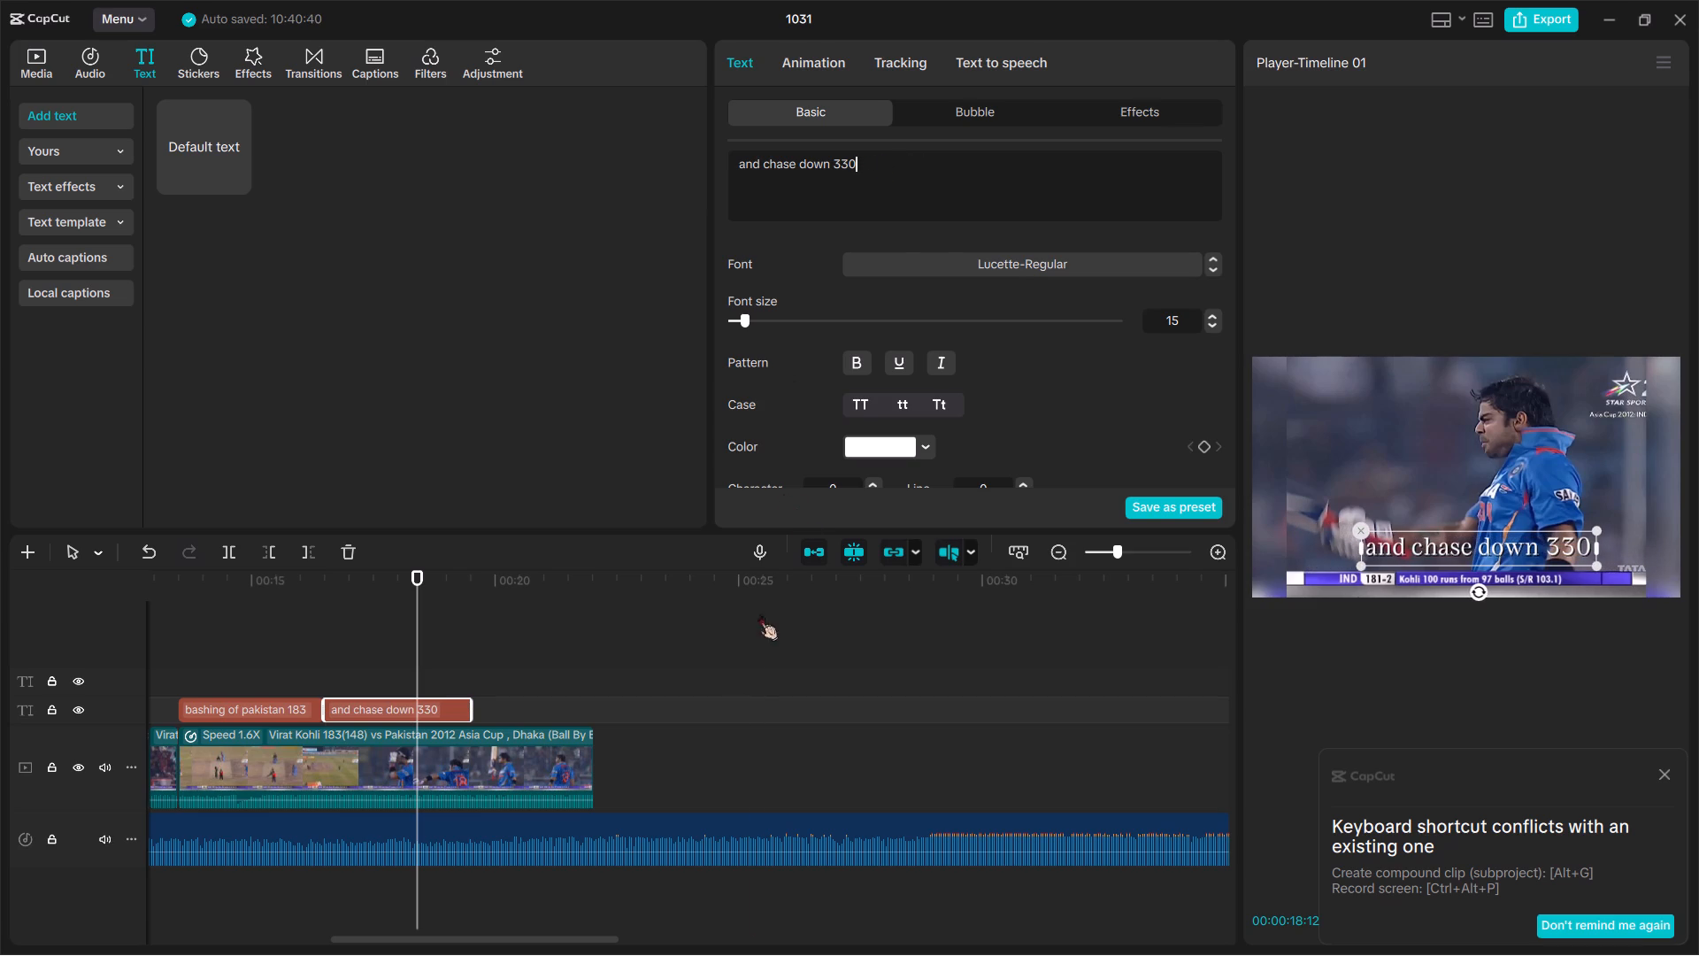
# Play the video from the first Kohli clip through to the "and chase down 330" caption to review the titles.
pyautogui.click(729, 682)
pyautogui.hscroll(1, 729, 682)
pyautogui.press('space')
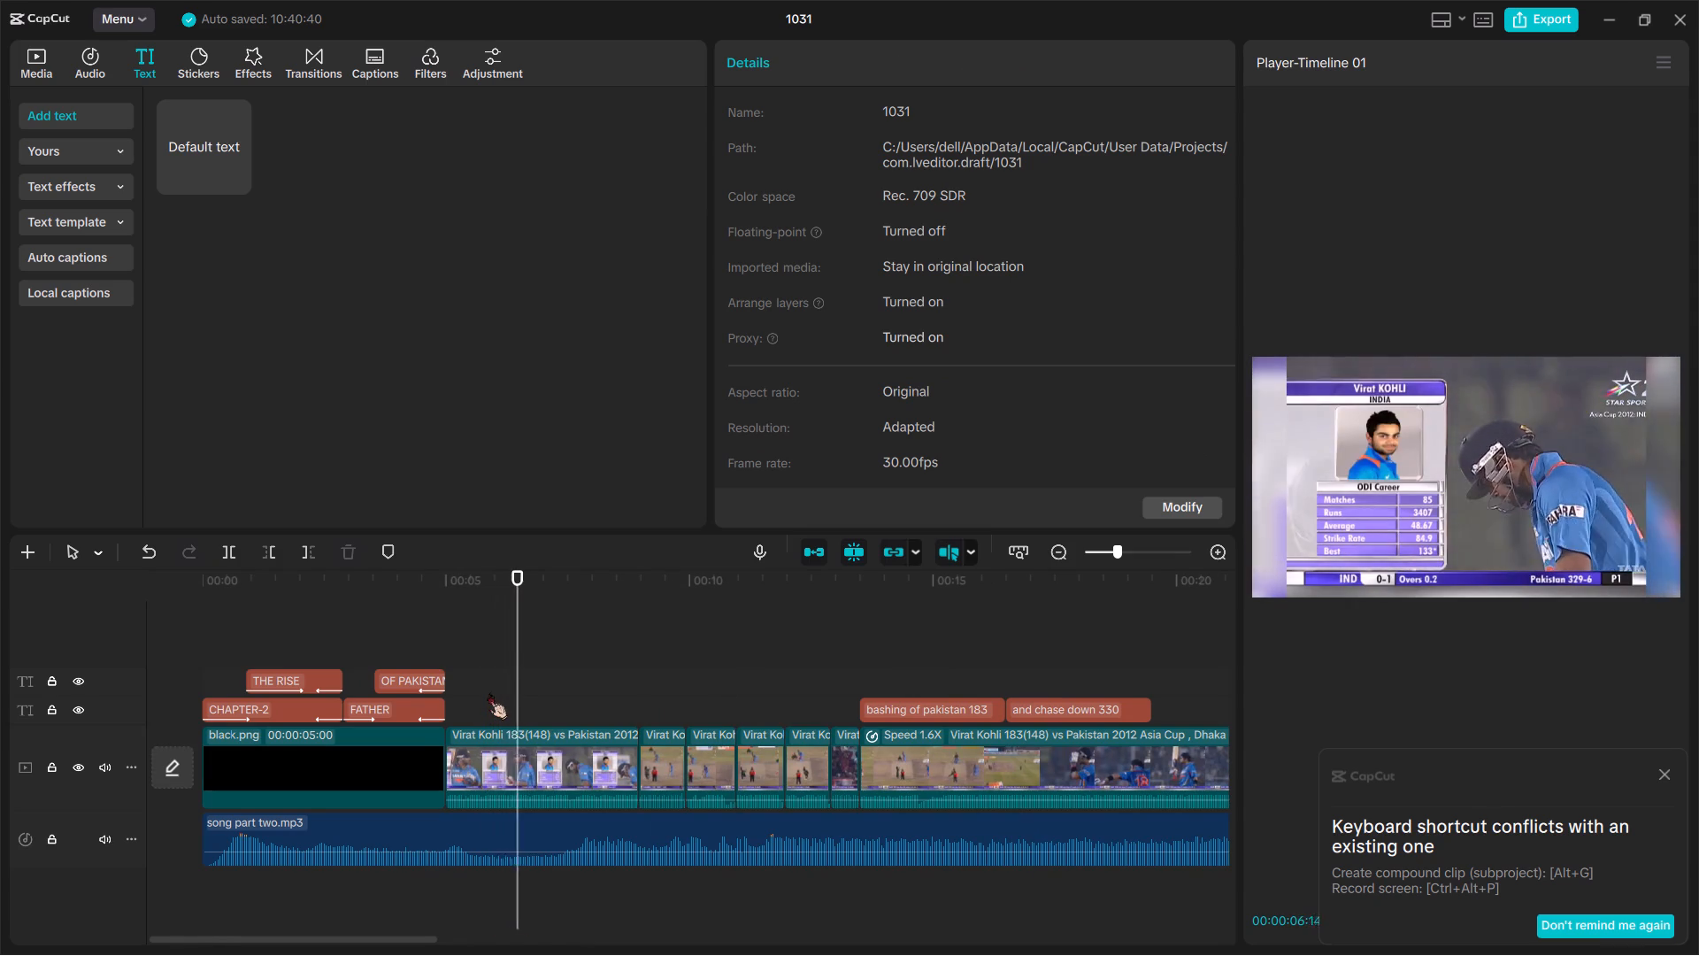
pyautogui.hscroll(-1, 488, 693)
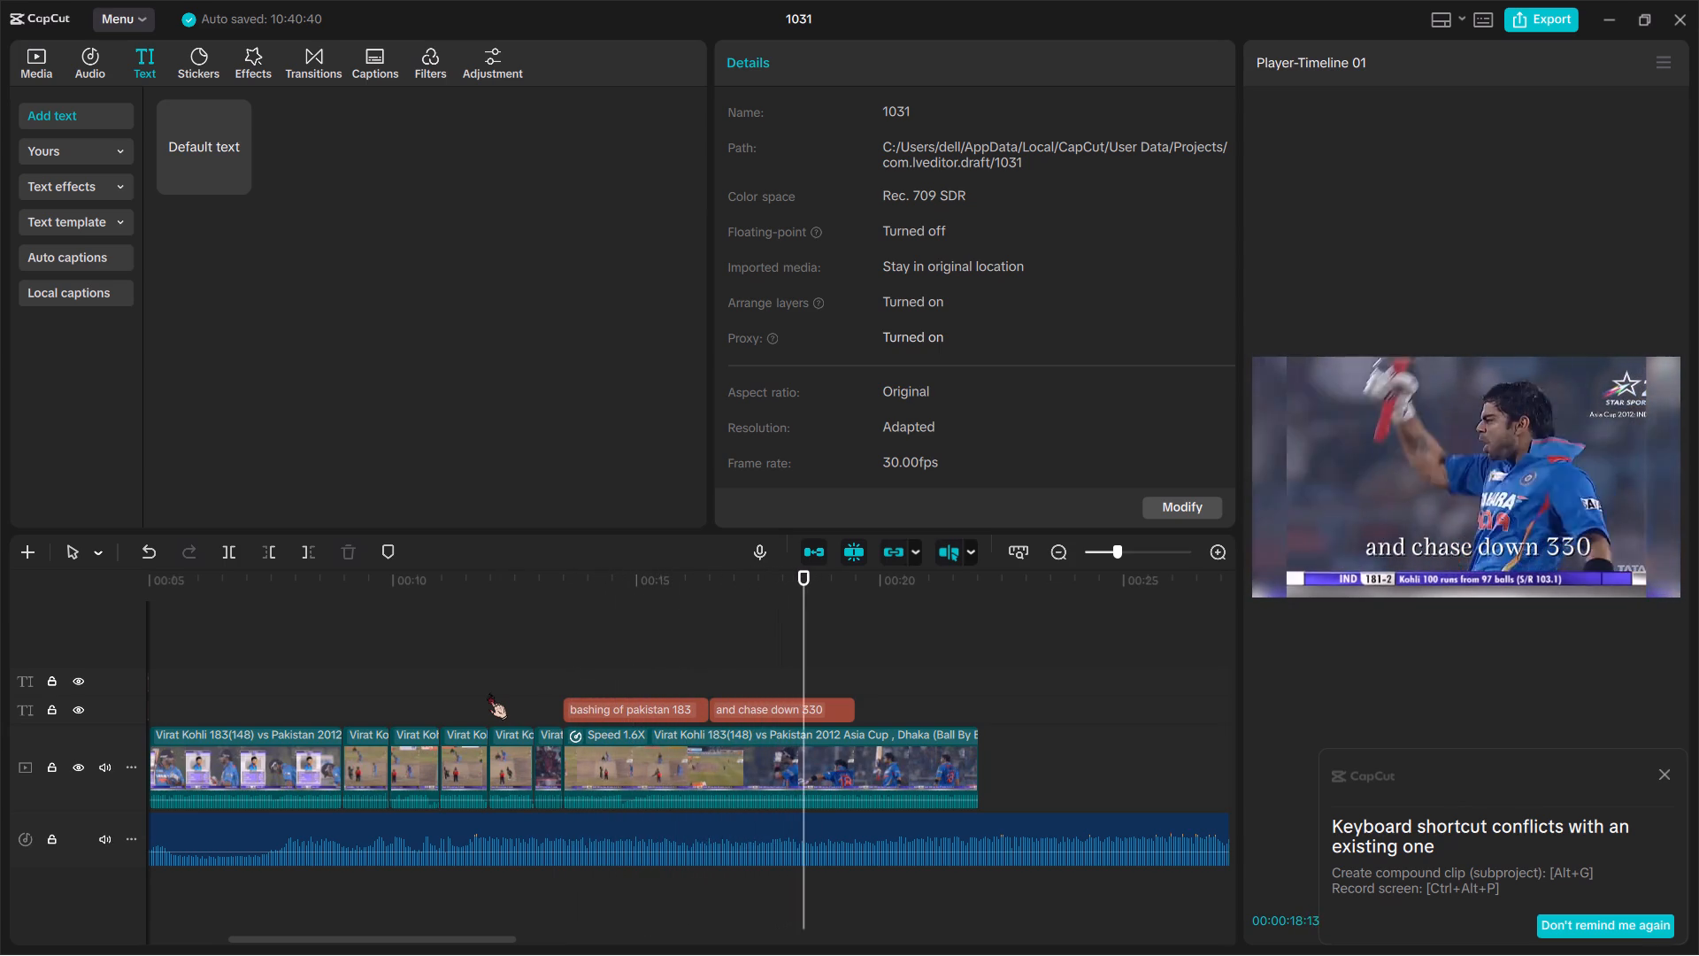
pyautogui.press('space')
# Add a default text clip directly after the FATHER title, starting at 5 seconds over the first Kohli clip.
pyautogui.hscroll(1, 488, 693)
pyautogui.click(515, 693)
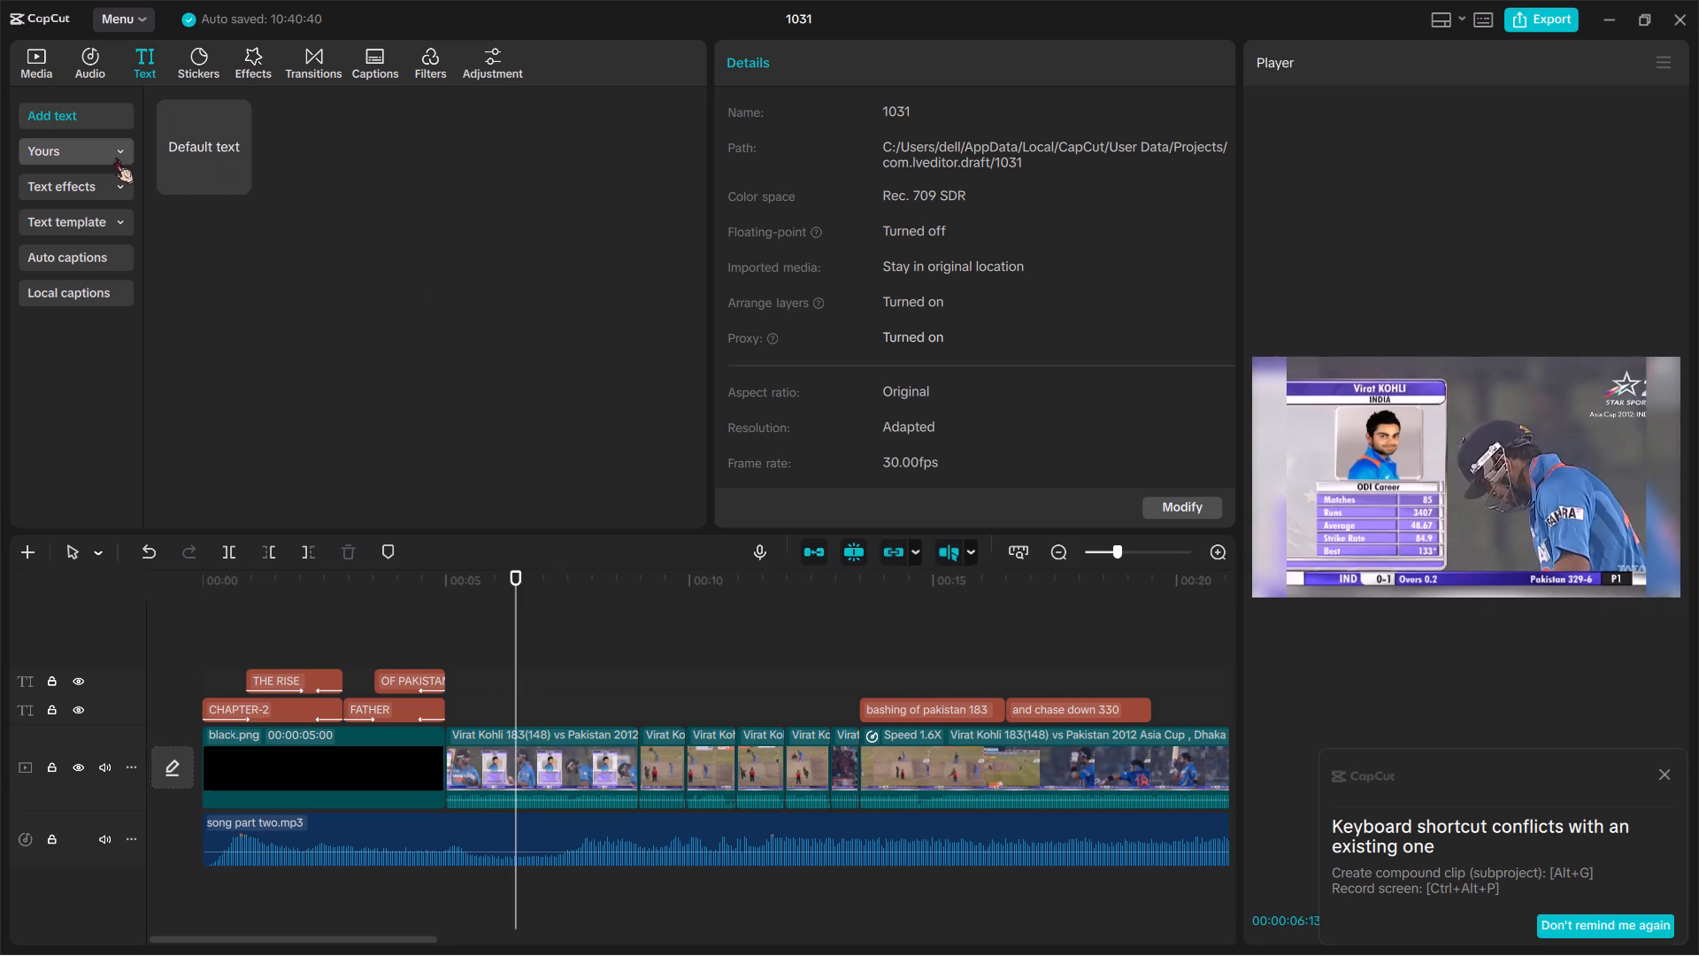
pyautogui.moveTo(202, 135); pyautogui.dragTo(445, 713)
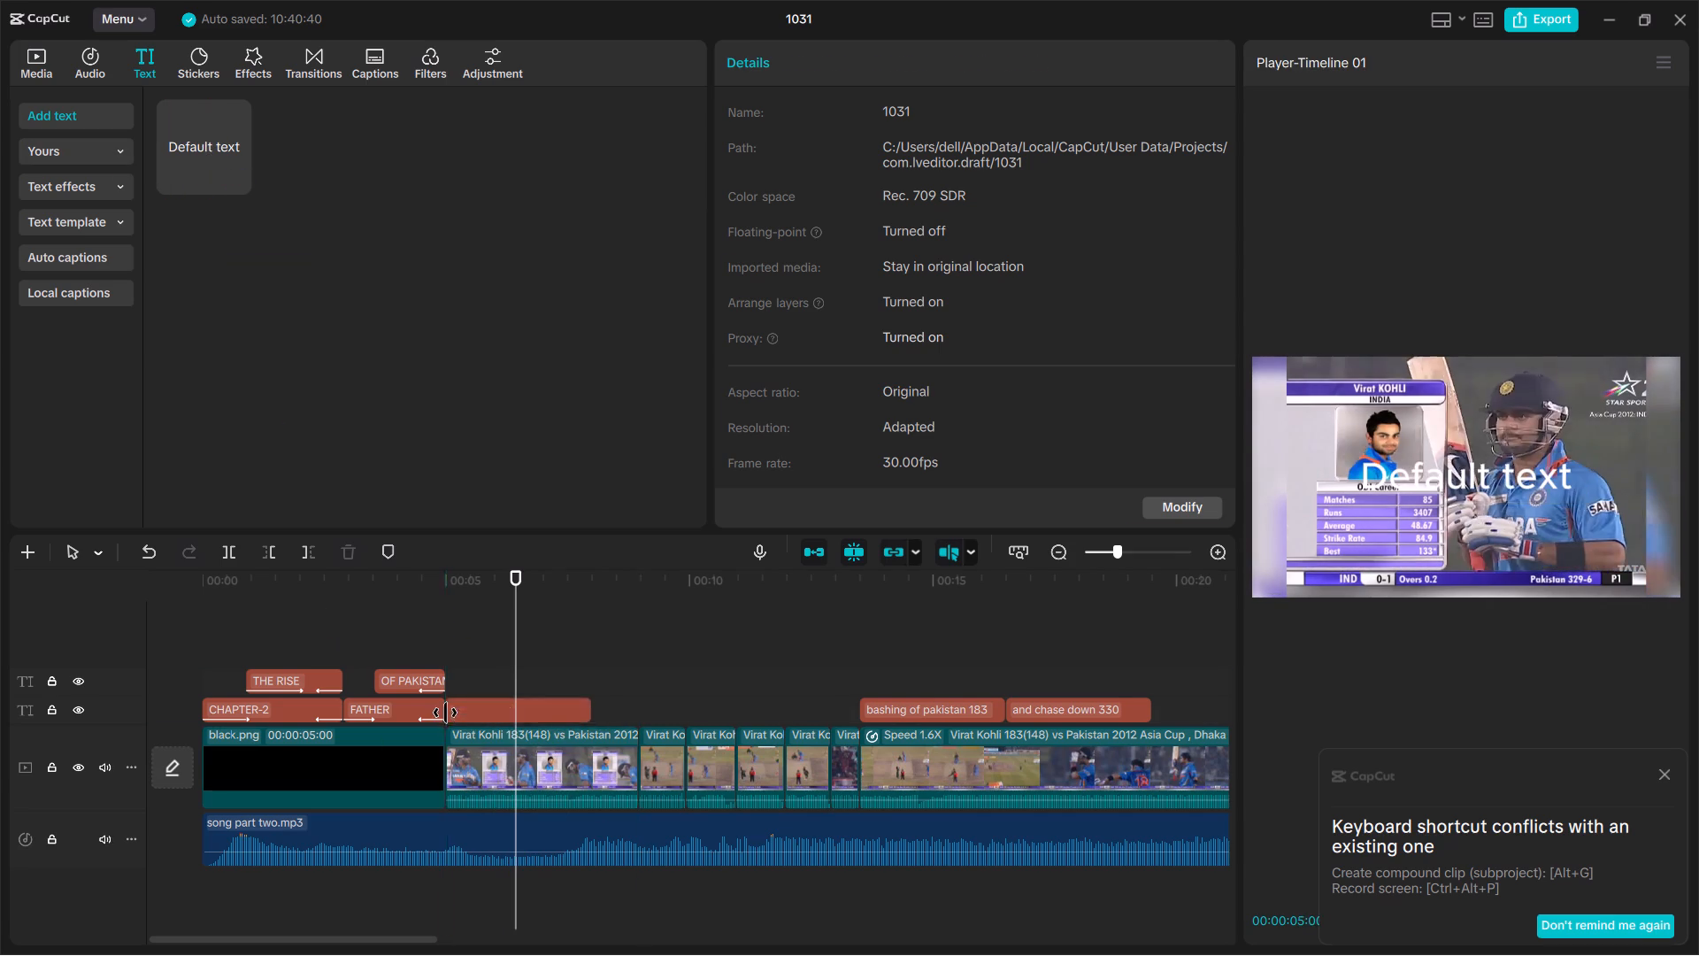
# Replace the default text over the first Kohli clip with "pakistan give the target 330".
pyautogui.moveTo(823, 173); pyautogui.dragTo(720, 30)
pyautogui.press('BackSpace')
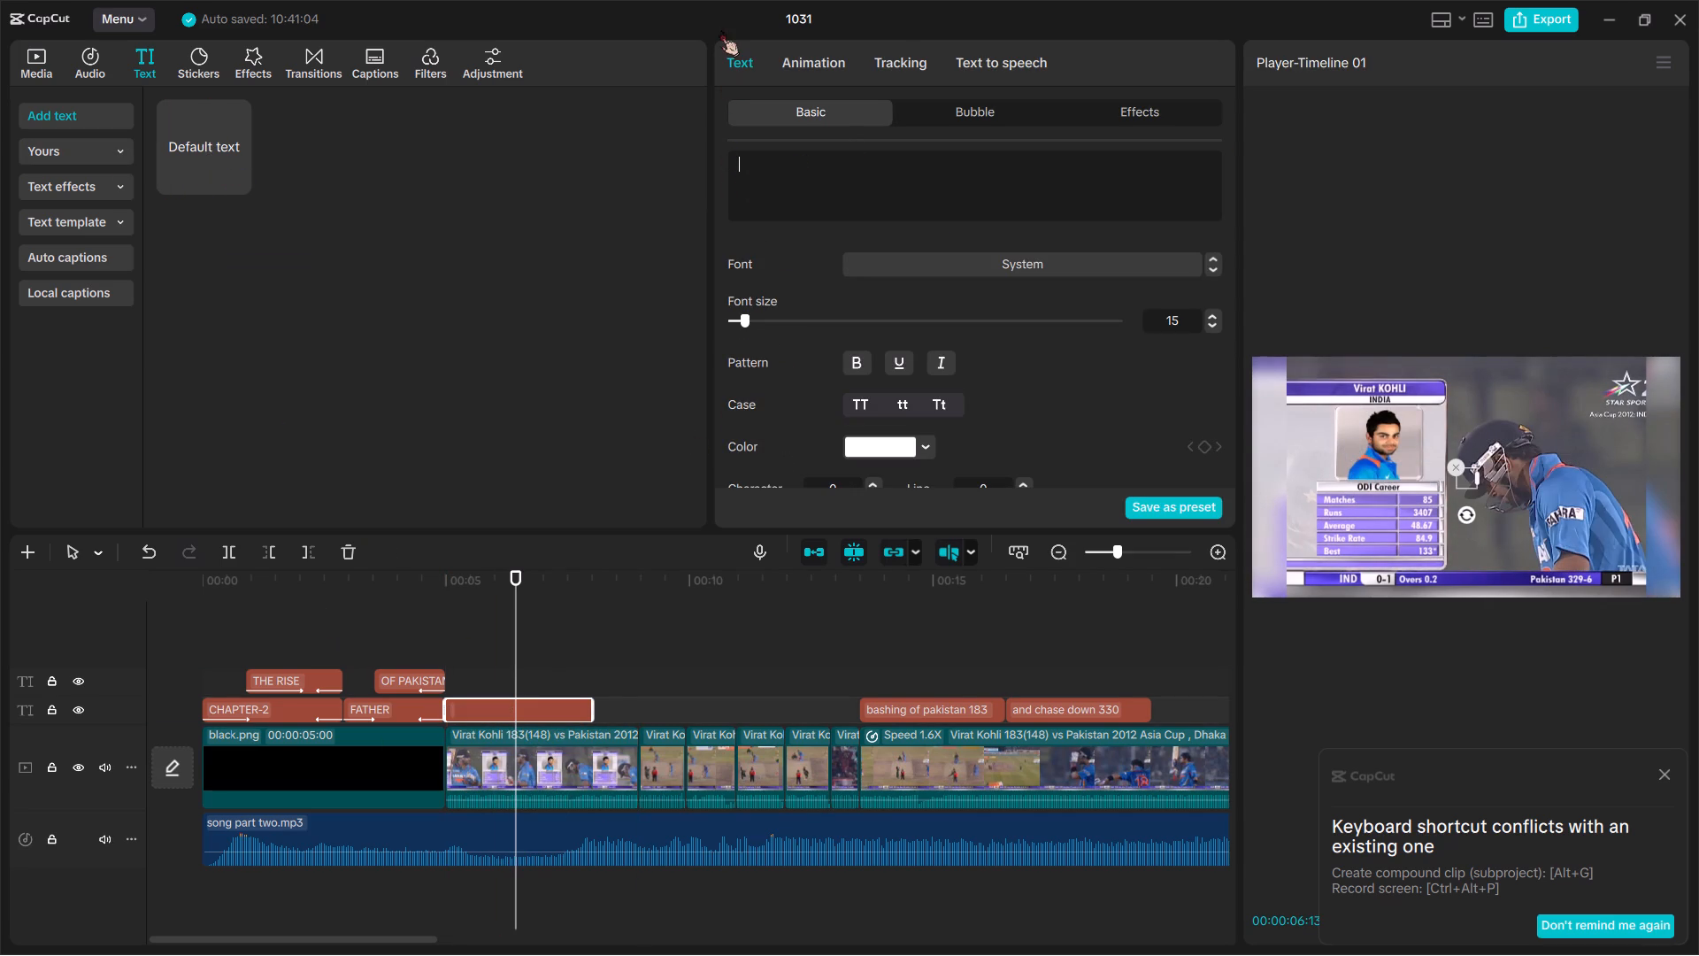
pyautogui.write('pakistan')
pyautogui.press('space')
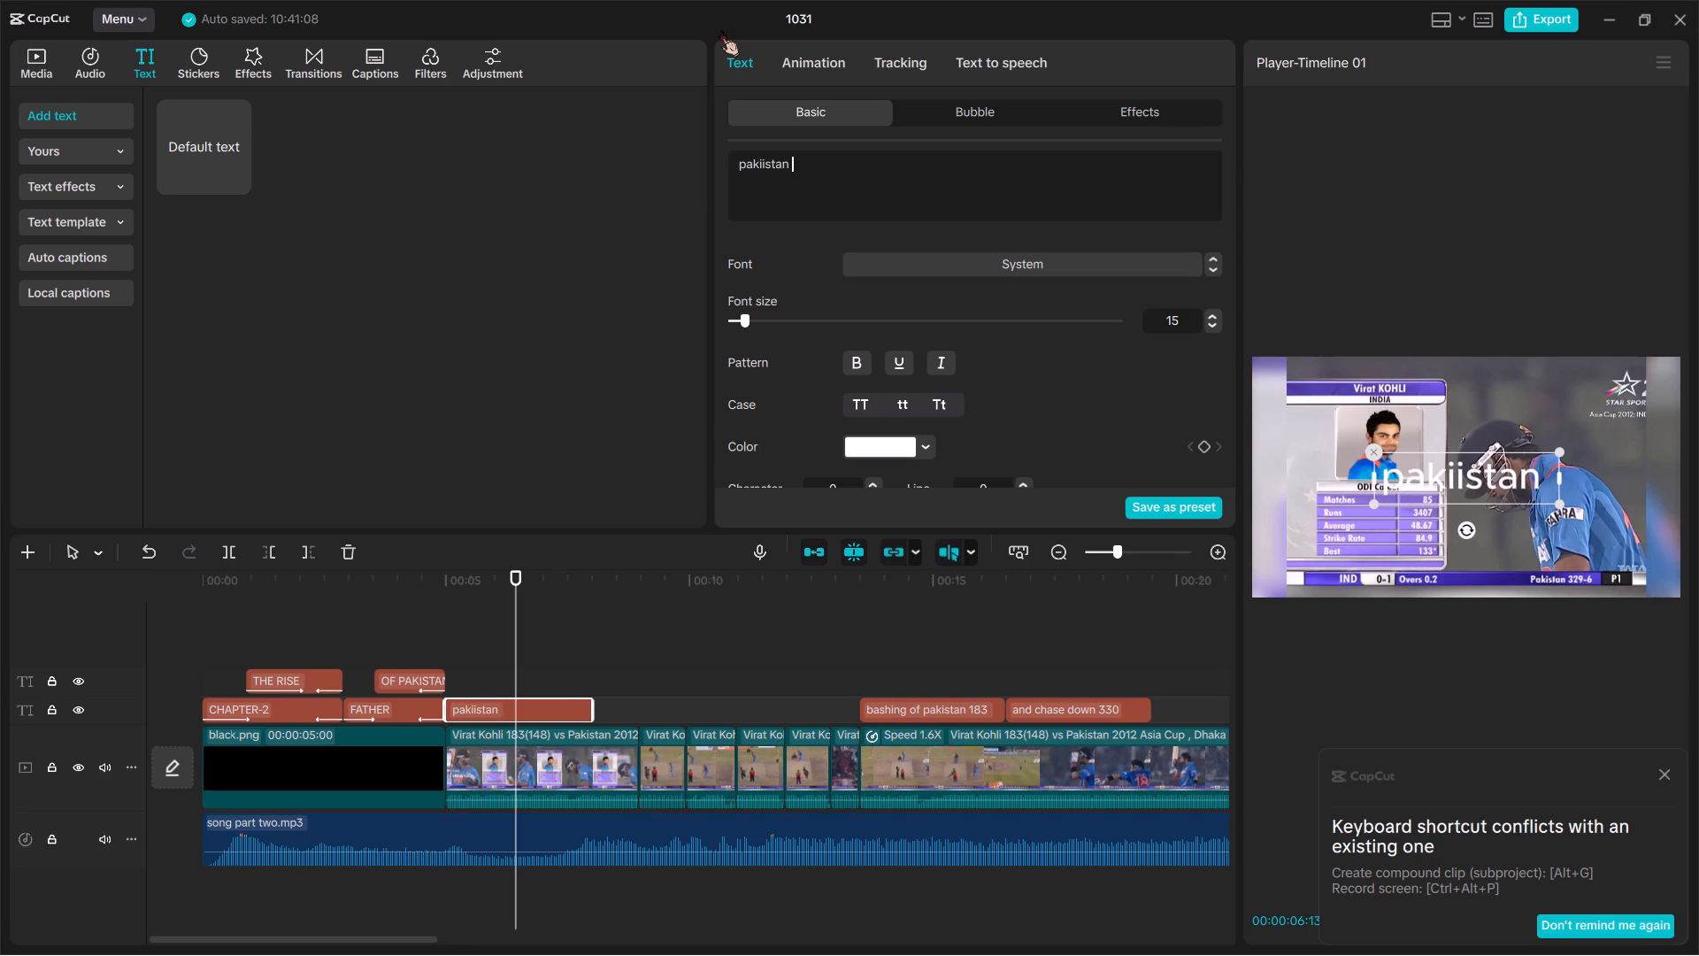
pyautogui.press('\\')
pyautogui.press('BackSpace')
pyautogui.press('BackSpace')
pyautogui.press('BackSpace')
pyautogui.press('BackSpace')
pyautogui.press('BackSpace')
pyautogui.press('BackSpace')
pyautogui.press('BackSpace')
pyautogui.press('BackSpace')
pyautogui.write('istan')
pyautogui.press('space')
pyautogui.write('giv')
pyautogui.press('space')
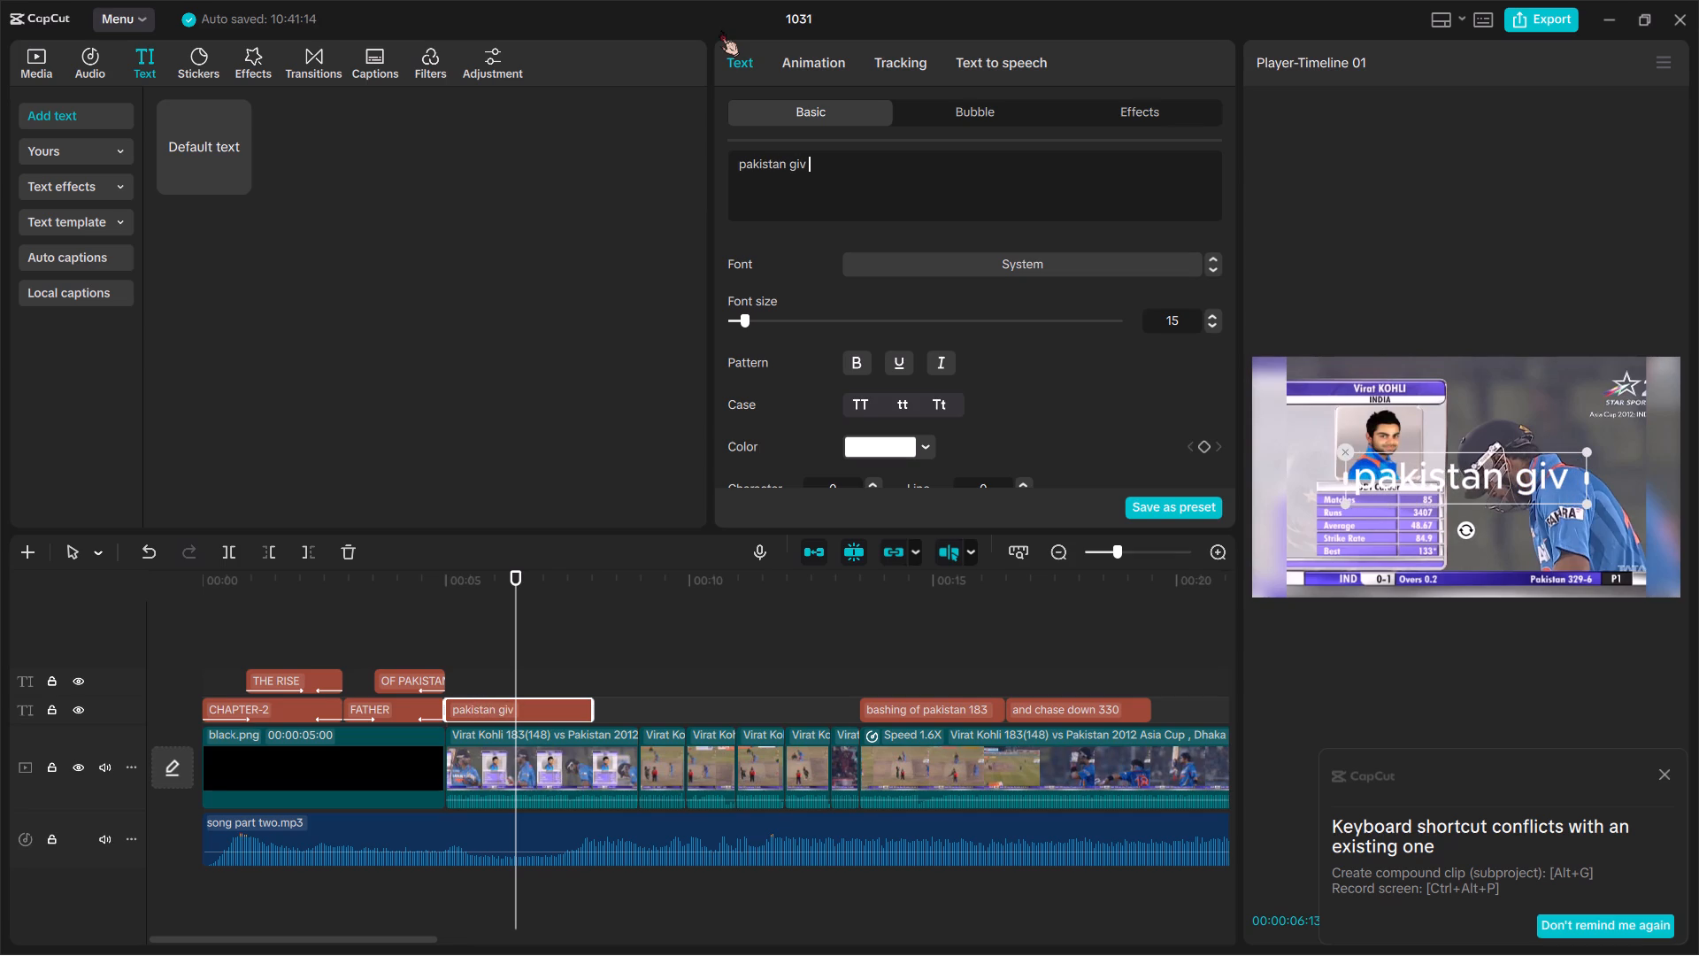
pyautogui.press('BackSpace')
pyautogui.write('e the target')
pyautogui.press('space')
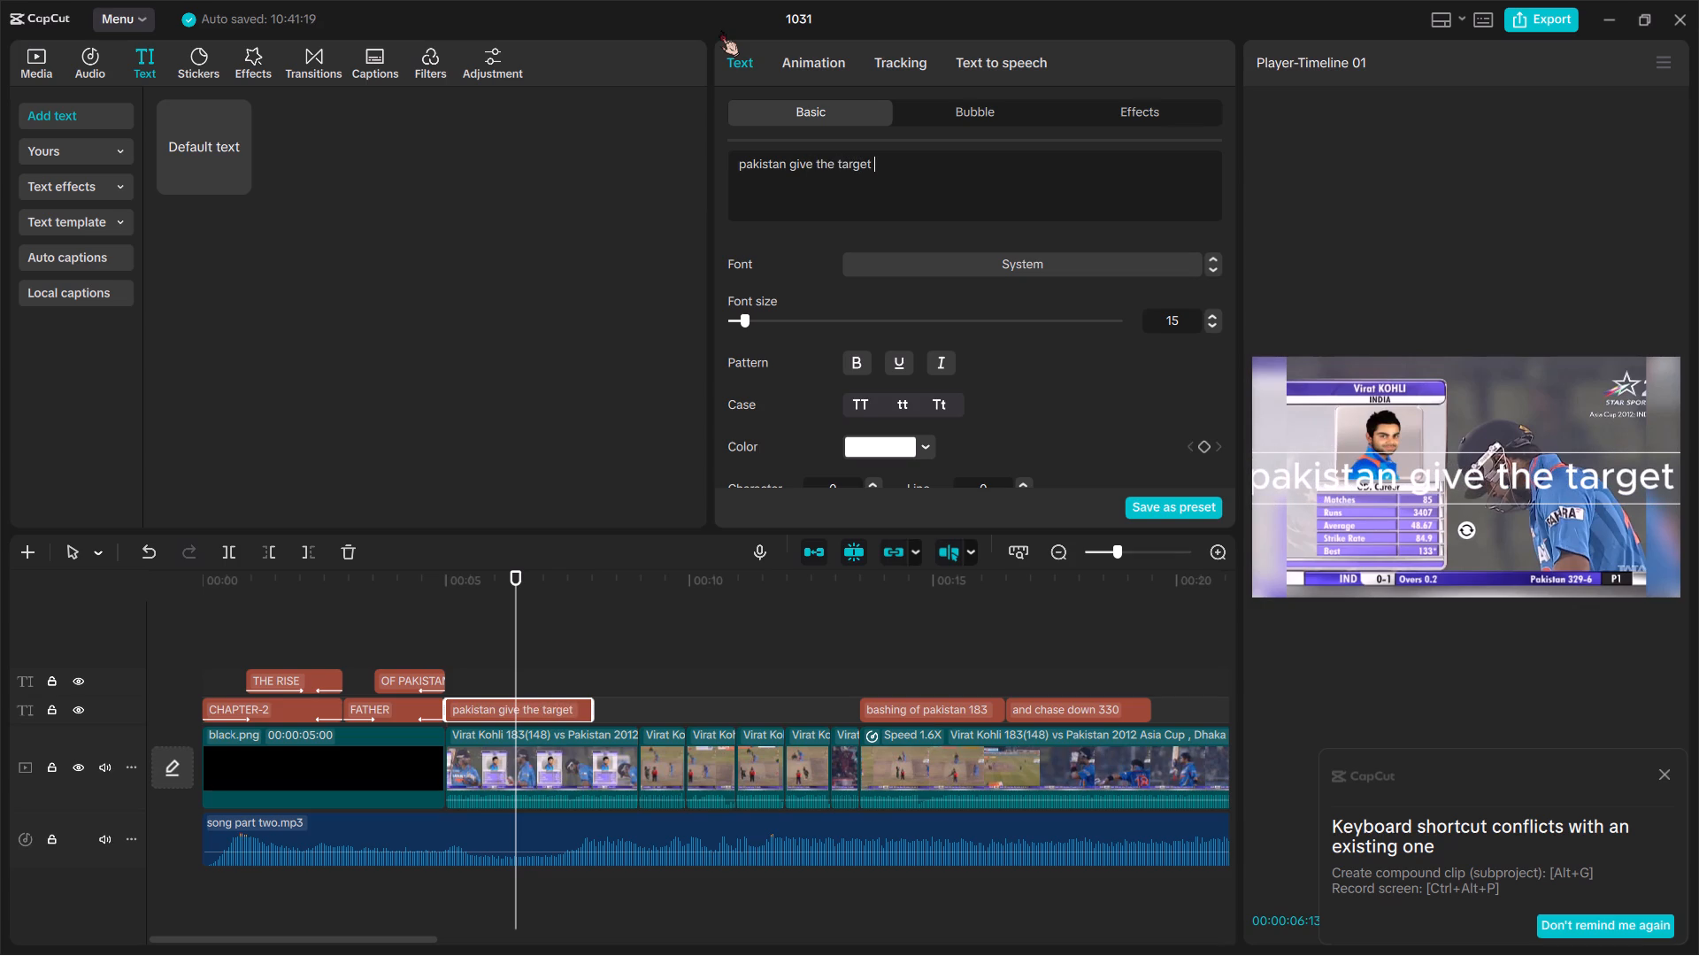
pyautogui.write('22')
pyautogui.press('BackSpace')
pyautogui.press('BackSpace')
pyautogui.write('330')
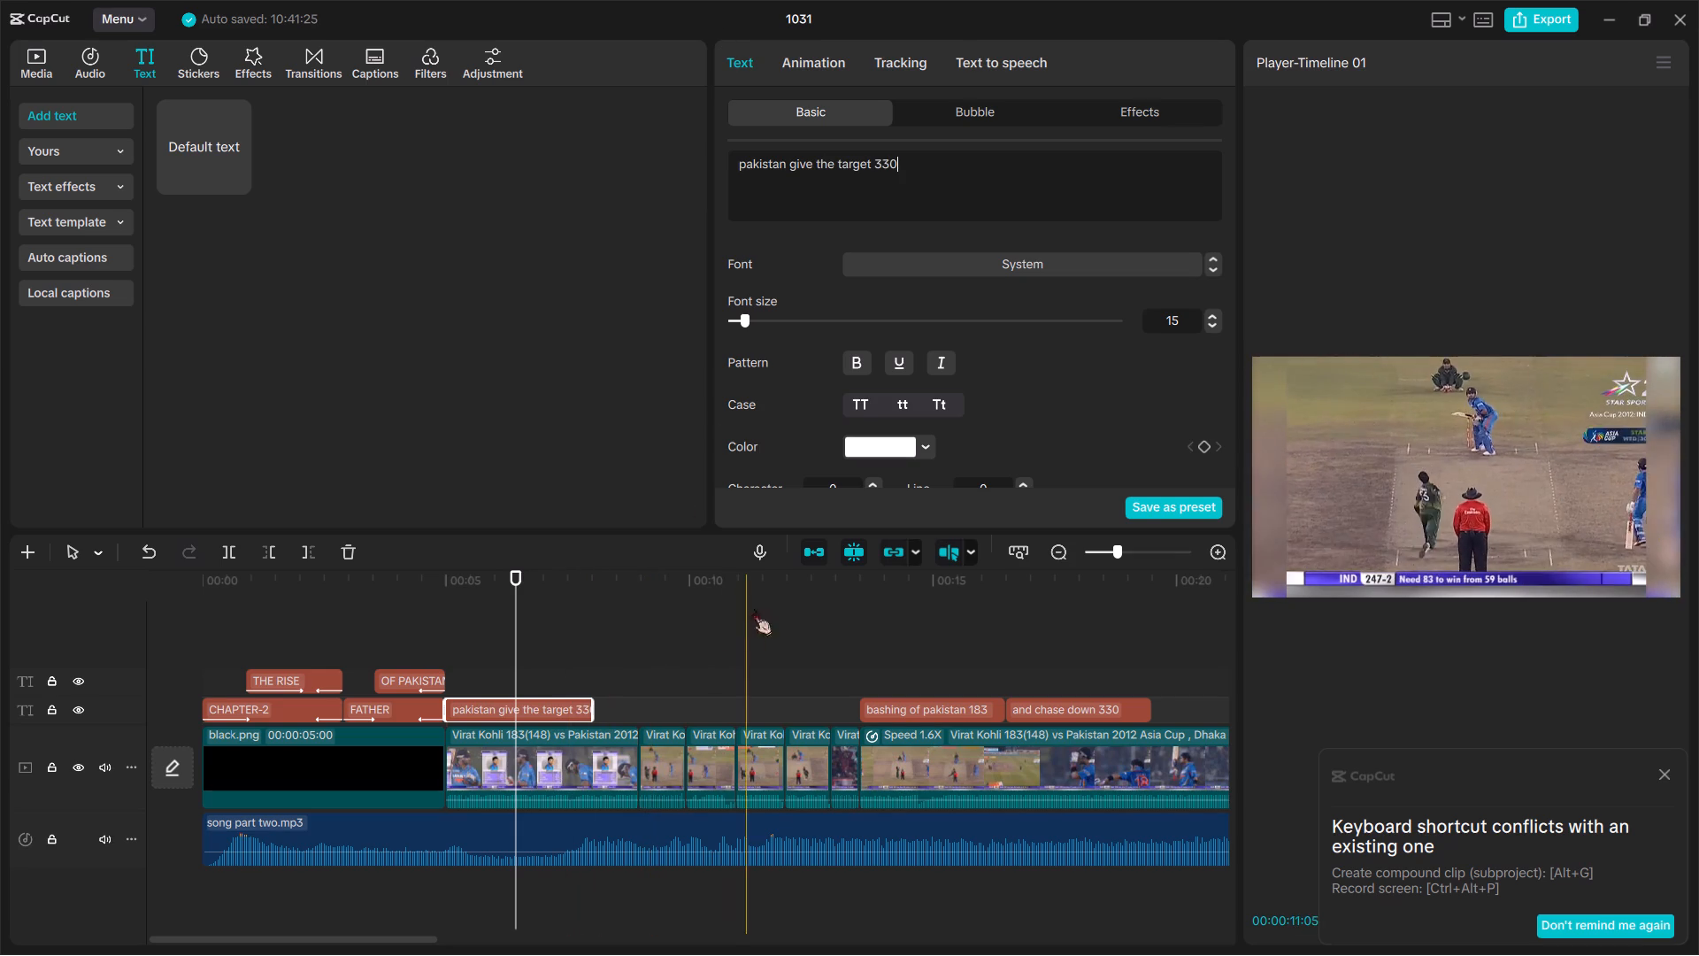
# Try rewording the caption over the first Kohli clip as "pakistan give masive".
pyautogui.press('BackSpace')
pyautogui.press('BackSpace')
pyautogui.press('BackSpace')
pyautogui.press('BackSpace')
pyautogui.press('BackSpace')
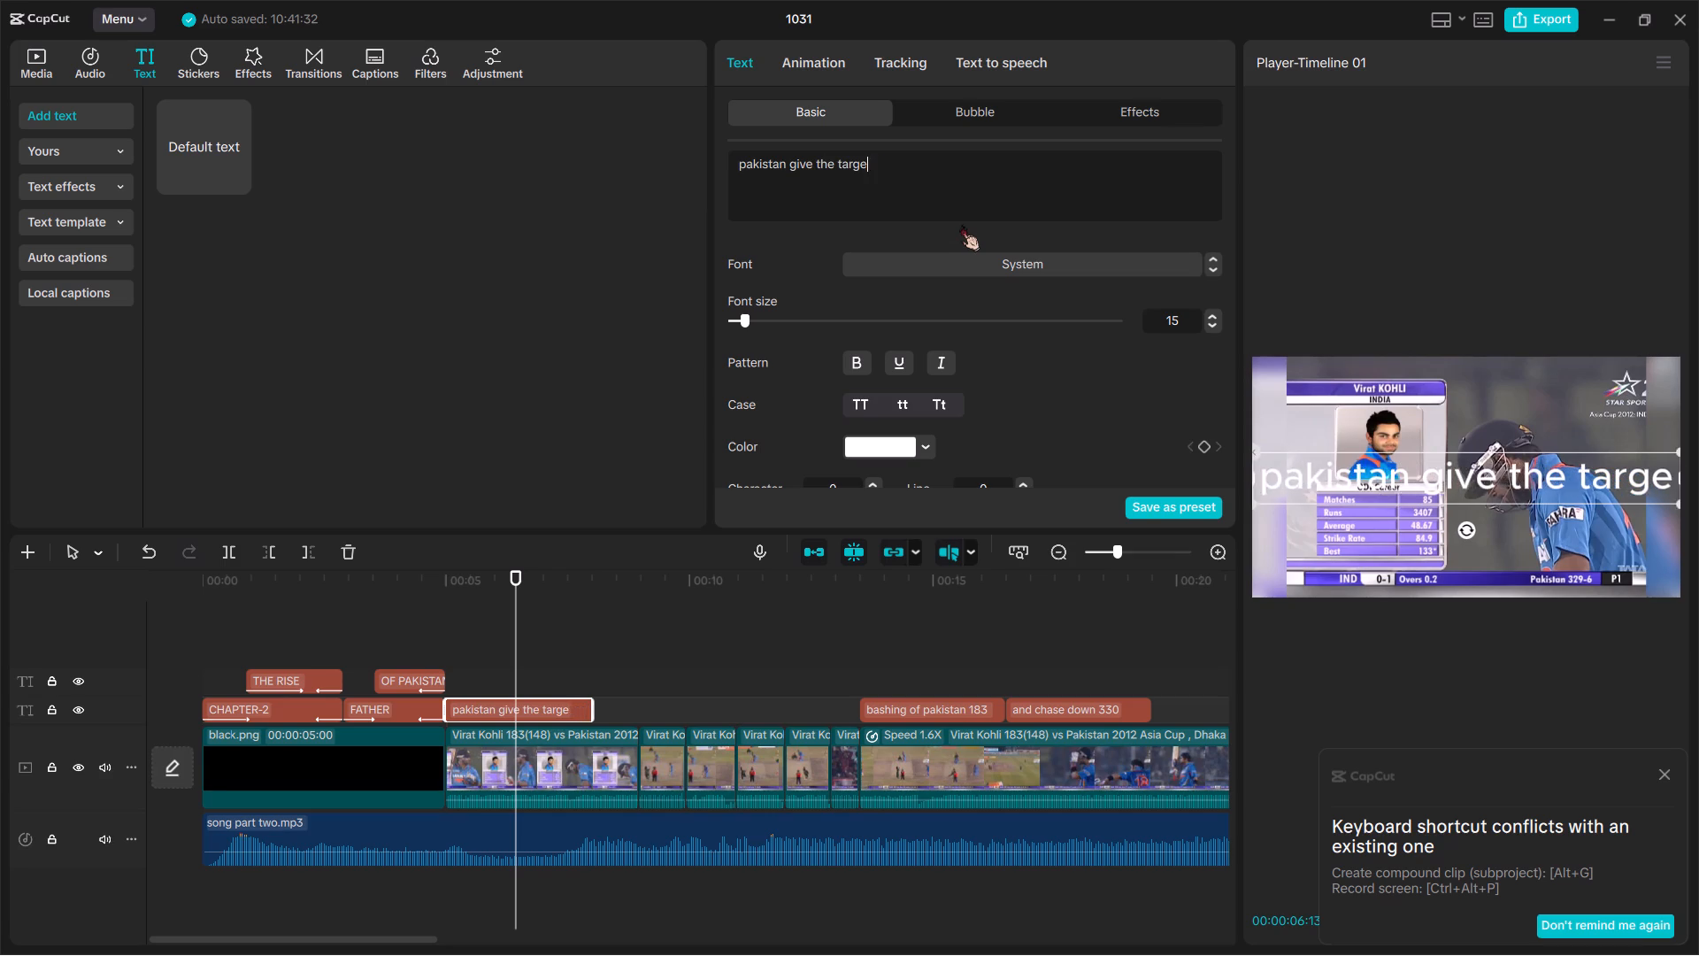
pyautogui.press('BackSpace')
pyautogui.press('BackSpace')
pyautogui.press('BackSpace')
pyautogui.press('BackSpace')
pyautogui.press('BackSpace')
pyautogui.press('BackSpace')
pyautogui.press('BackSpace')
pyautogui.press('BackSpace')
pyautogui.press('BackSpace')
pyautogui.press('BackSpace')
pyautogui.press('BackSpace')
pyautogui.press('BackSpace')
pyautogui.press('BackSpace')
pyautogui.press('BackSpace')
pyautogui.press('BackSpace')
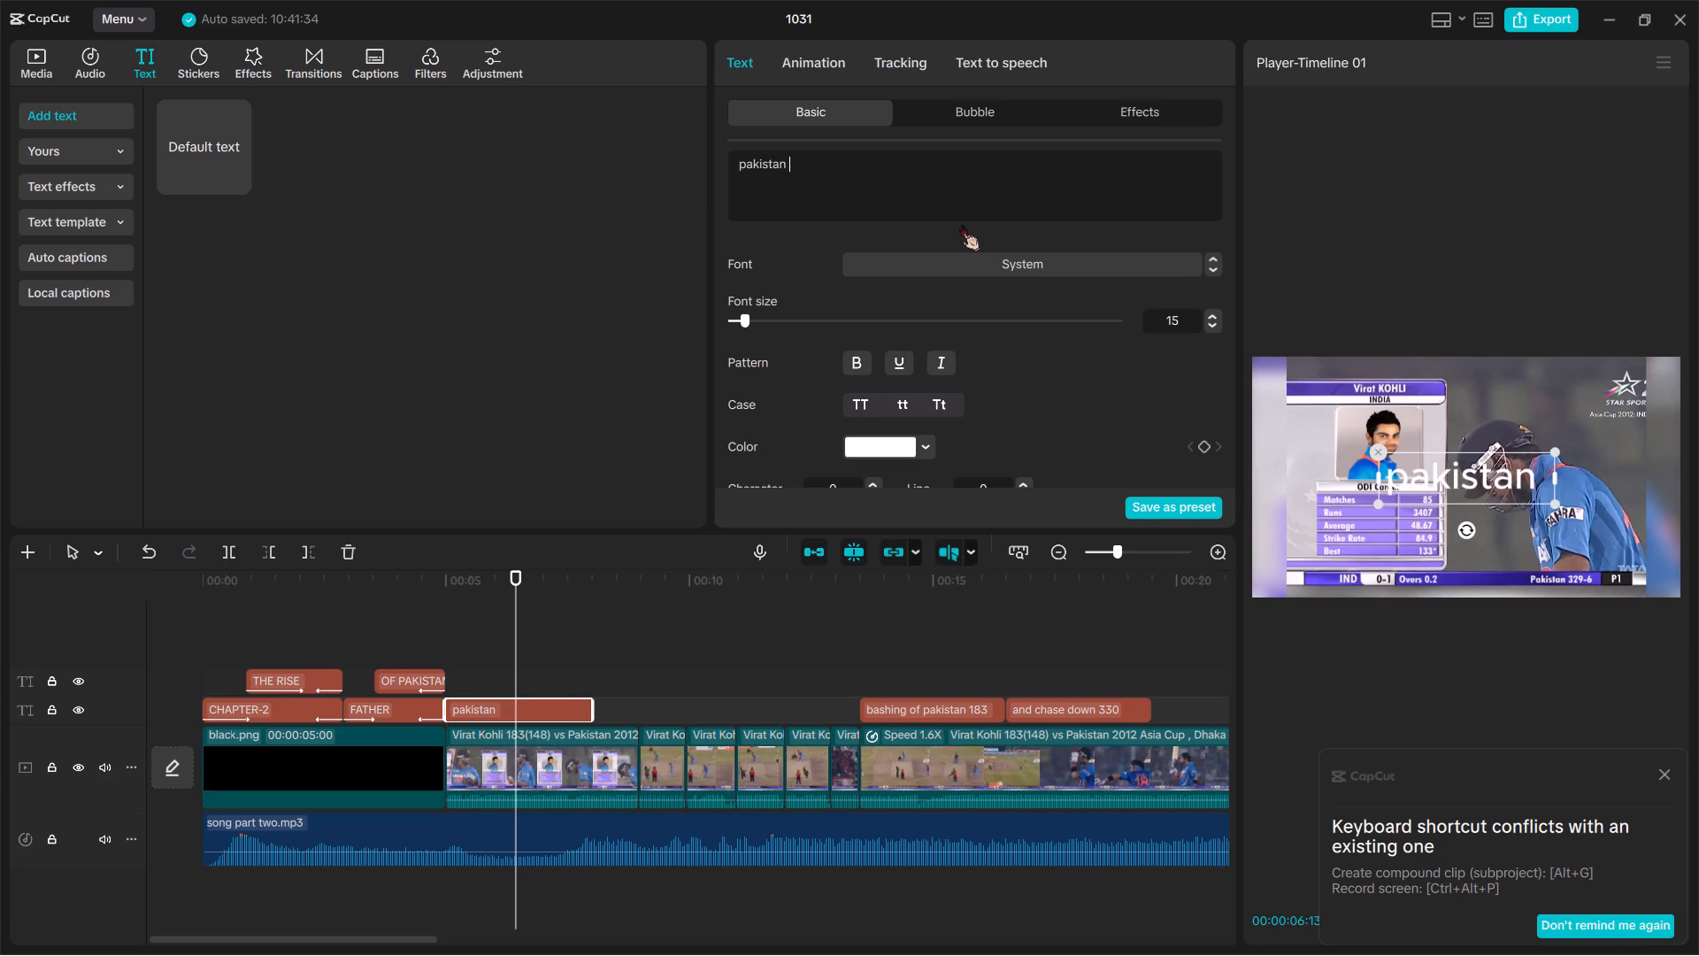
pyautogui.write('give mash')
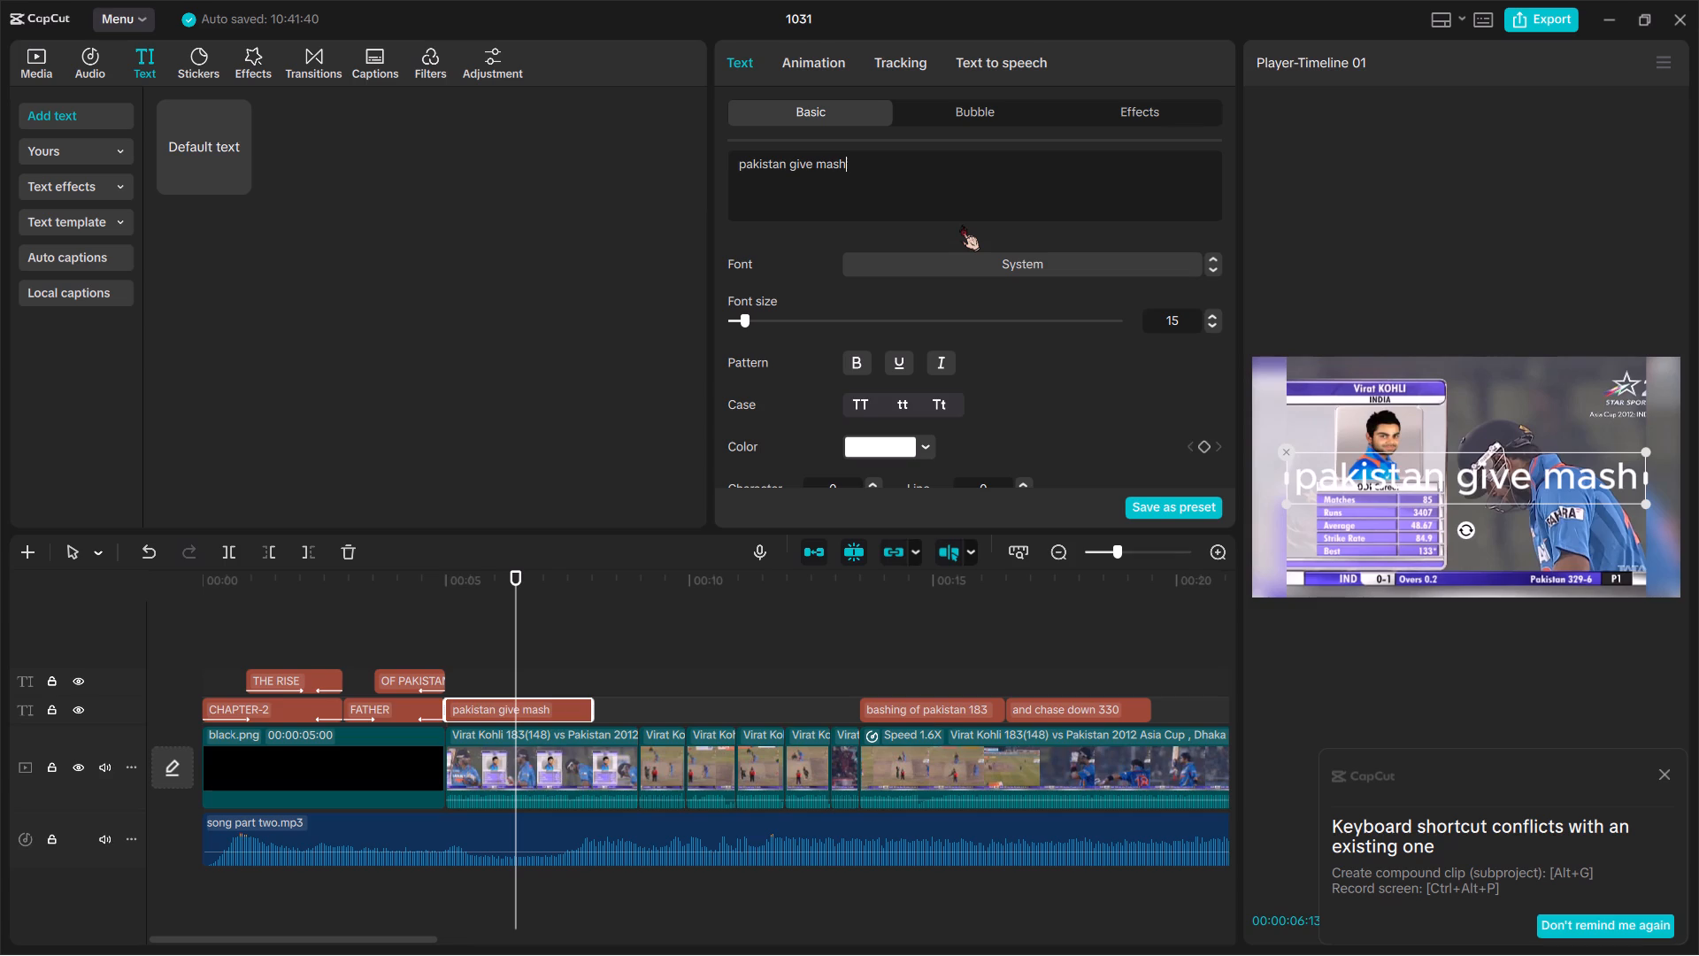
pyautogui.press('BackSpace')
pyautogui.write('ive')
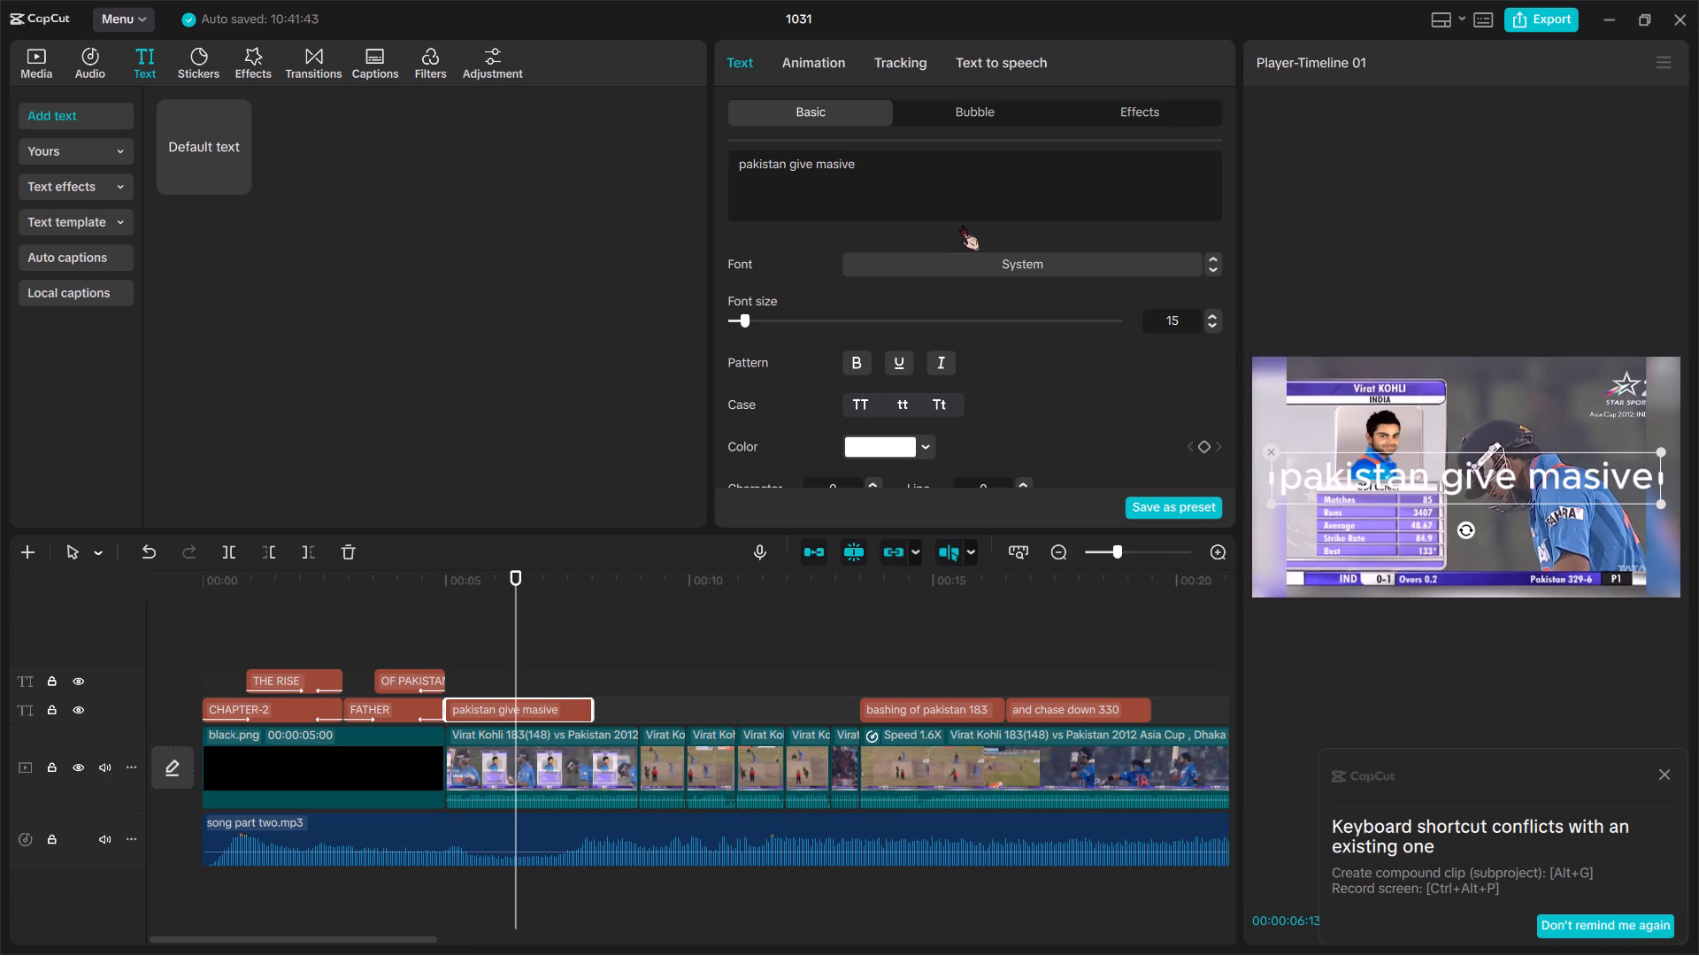
# Reword the caption over the first Kohli clip as "pakistan give big".
pyautogui.press('BackSpace')
pyautogui.press('BackSpace')
pyautogui.press('BackSpace')
pyautogui.press('BackSpace')
pyautogui.press('BackSpace')
pyautogui.press('BackSpace')
pyautogui.press('BackSpace')
pyautogui.write('big')
pyautogui.press('space')
pyautogui.press('BackSpace')
pyautogui.press('BackSpace')
pyautogui.press('BackSpace')
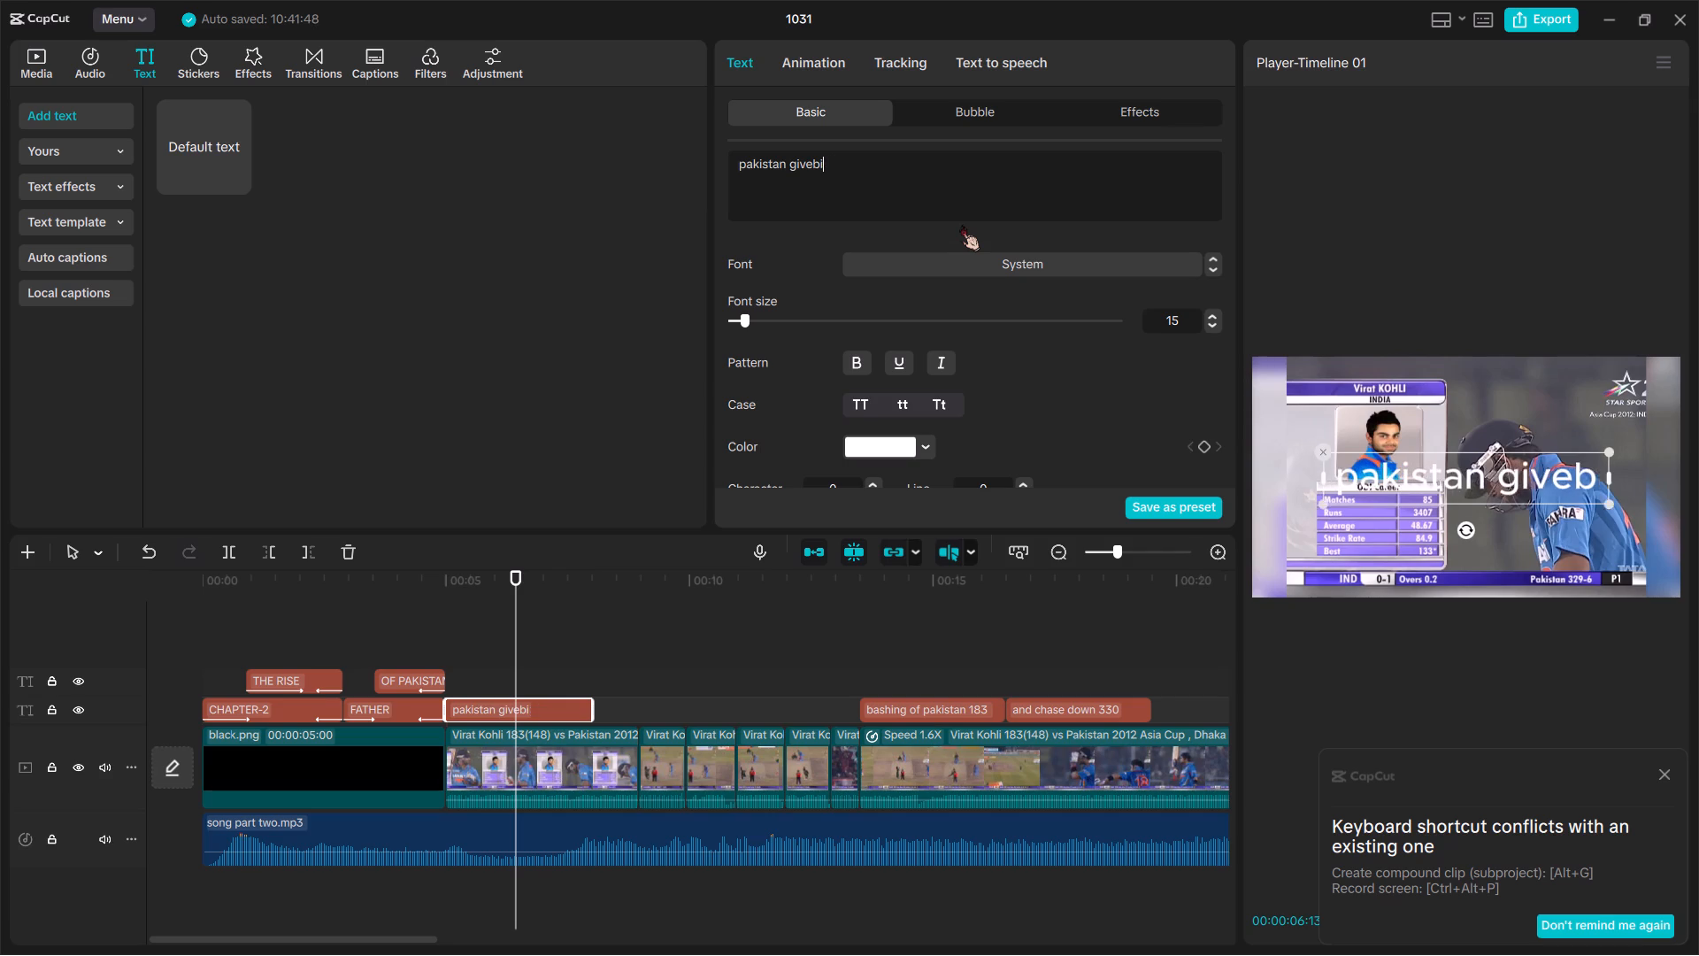
pyautogui.press('BackSpace')
pyautogui.press('space')
pyautogui.write('big')
pyautogui.press('space')
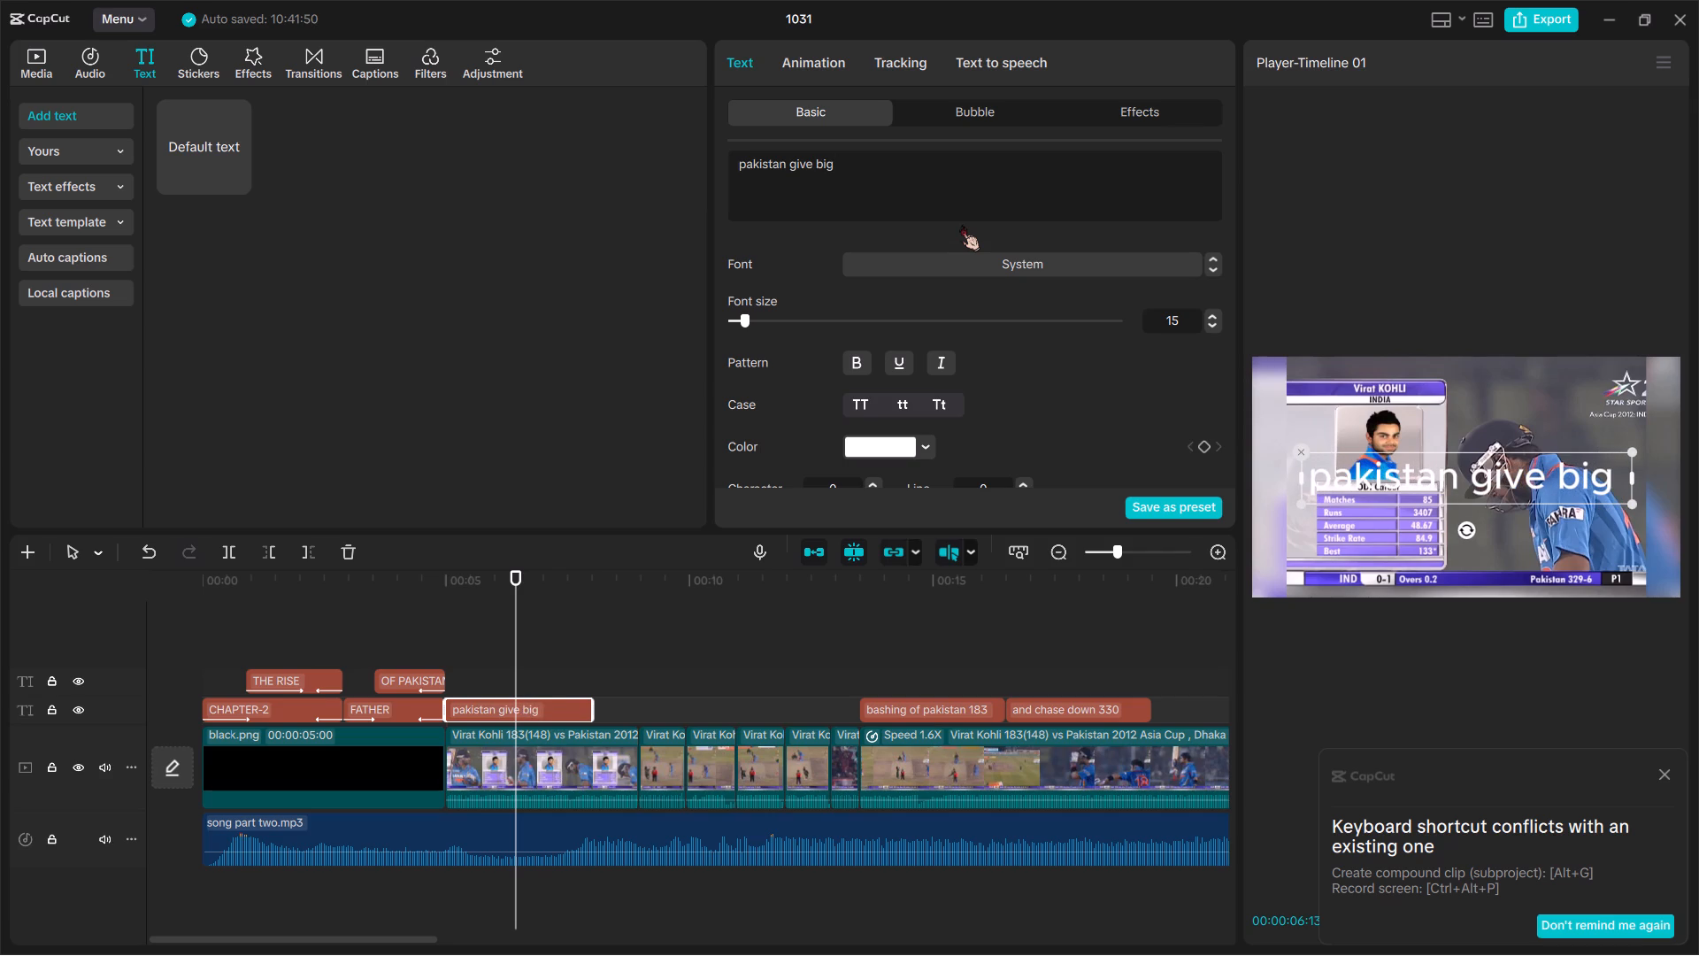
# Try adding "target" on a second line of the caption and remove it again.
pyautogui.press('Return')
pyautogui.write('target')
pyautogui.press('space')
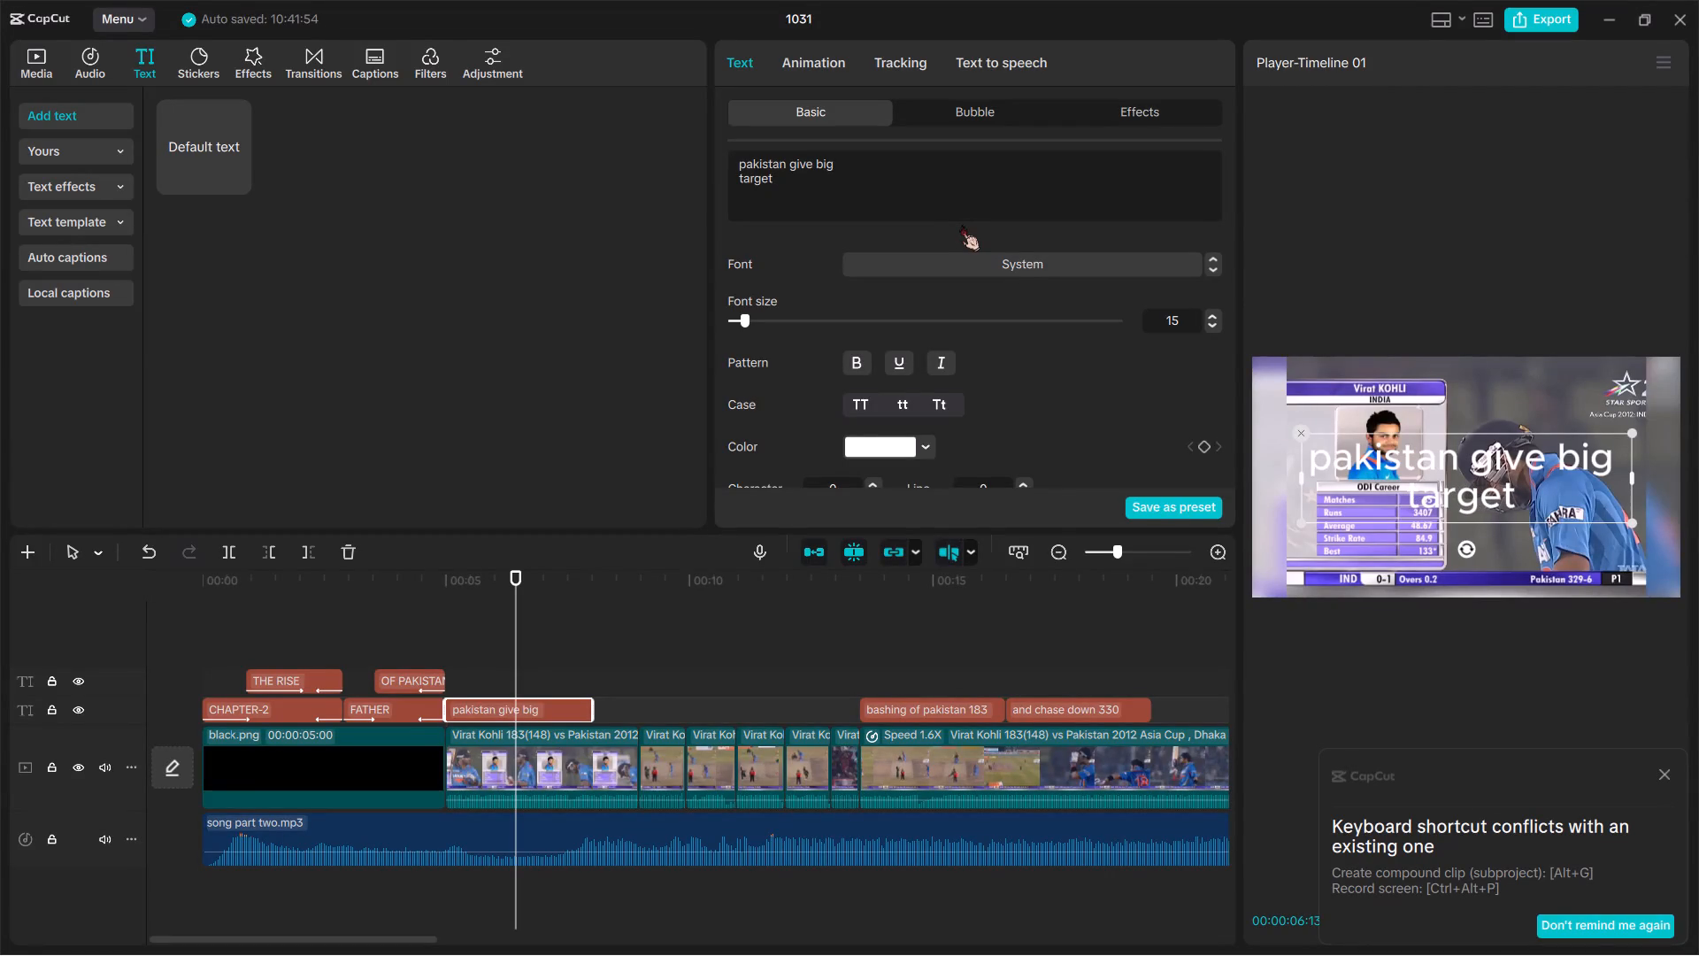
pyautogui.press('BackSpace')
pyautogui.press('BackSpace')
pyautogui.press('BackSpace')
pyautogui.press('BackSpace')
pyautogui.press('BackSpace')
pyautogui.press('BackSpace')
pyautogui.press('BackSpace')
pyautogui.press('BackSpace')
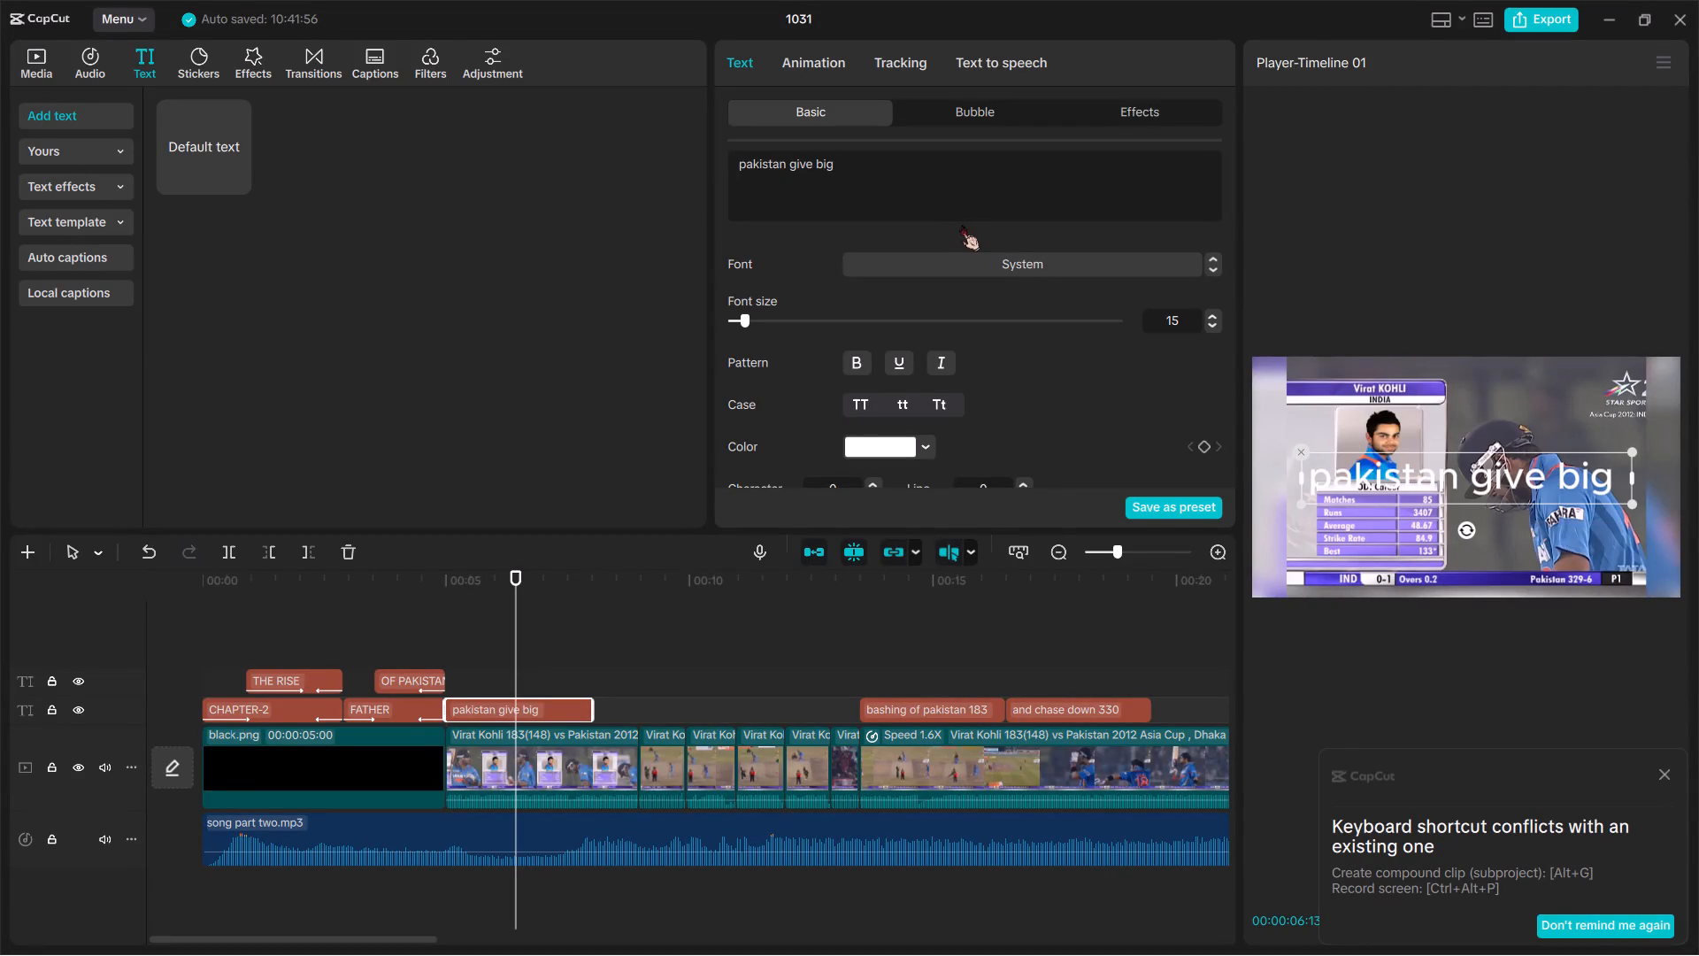
# Complete the caption on a single line so it reads "pakistan give big target 330".
pyautogui.write('target')
pyautogui.press('space')
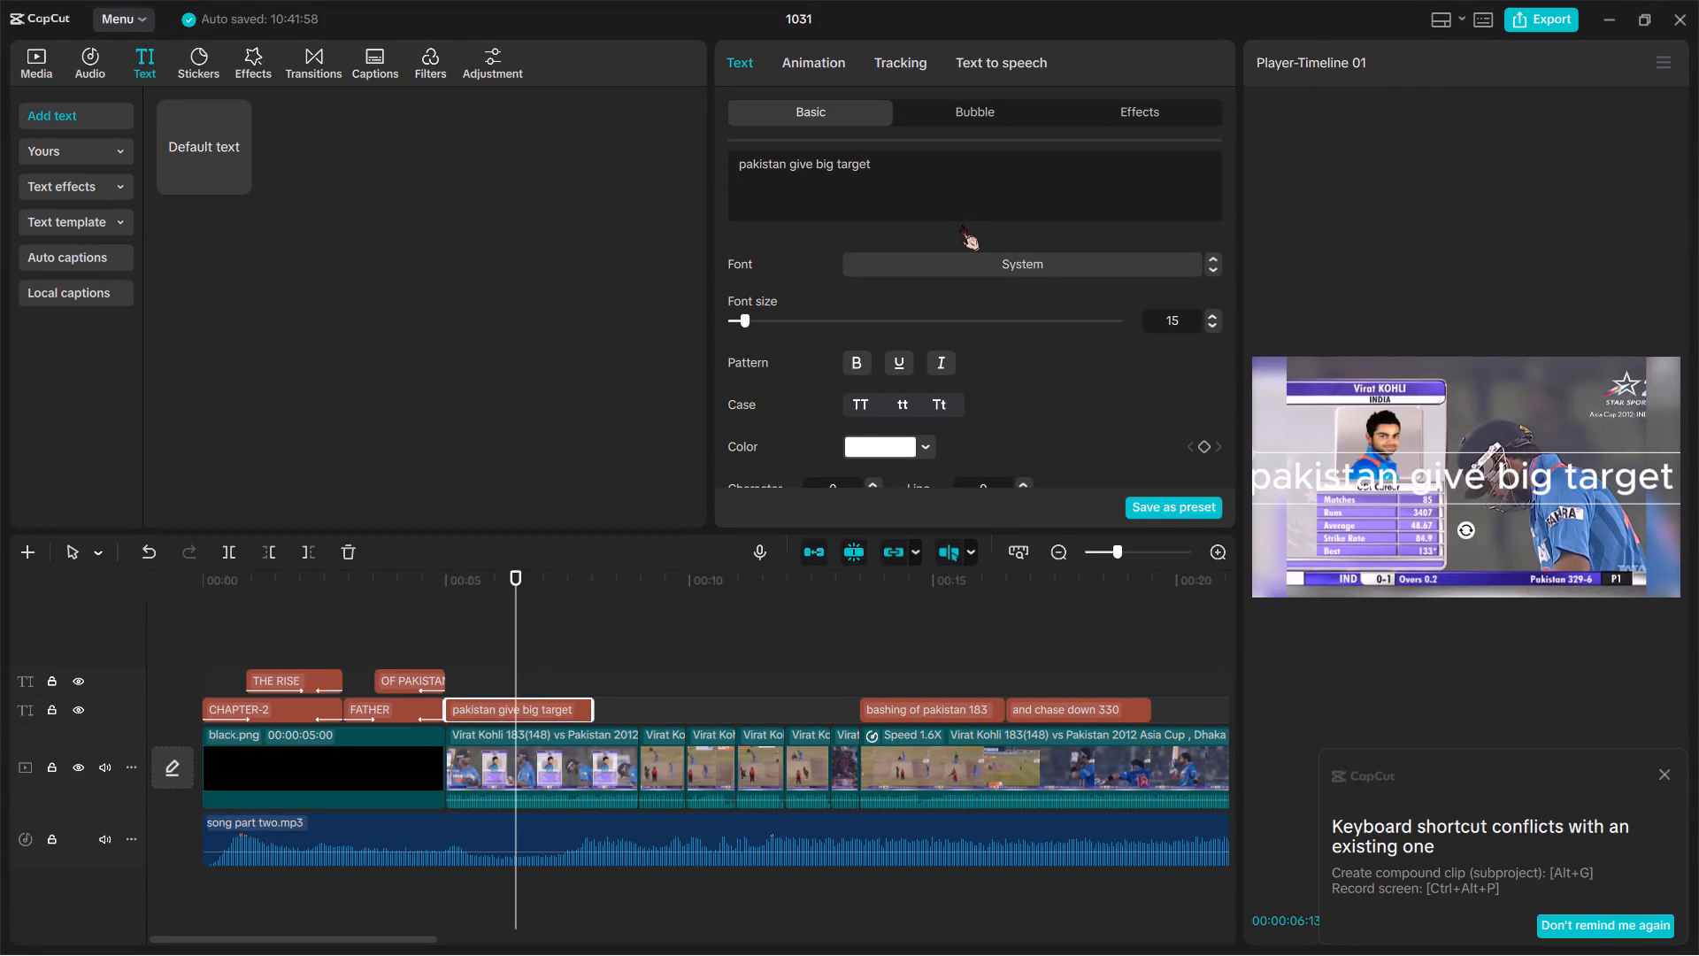
pyautogui.press('1')
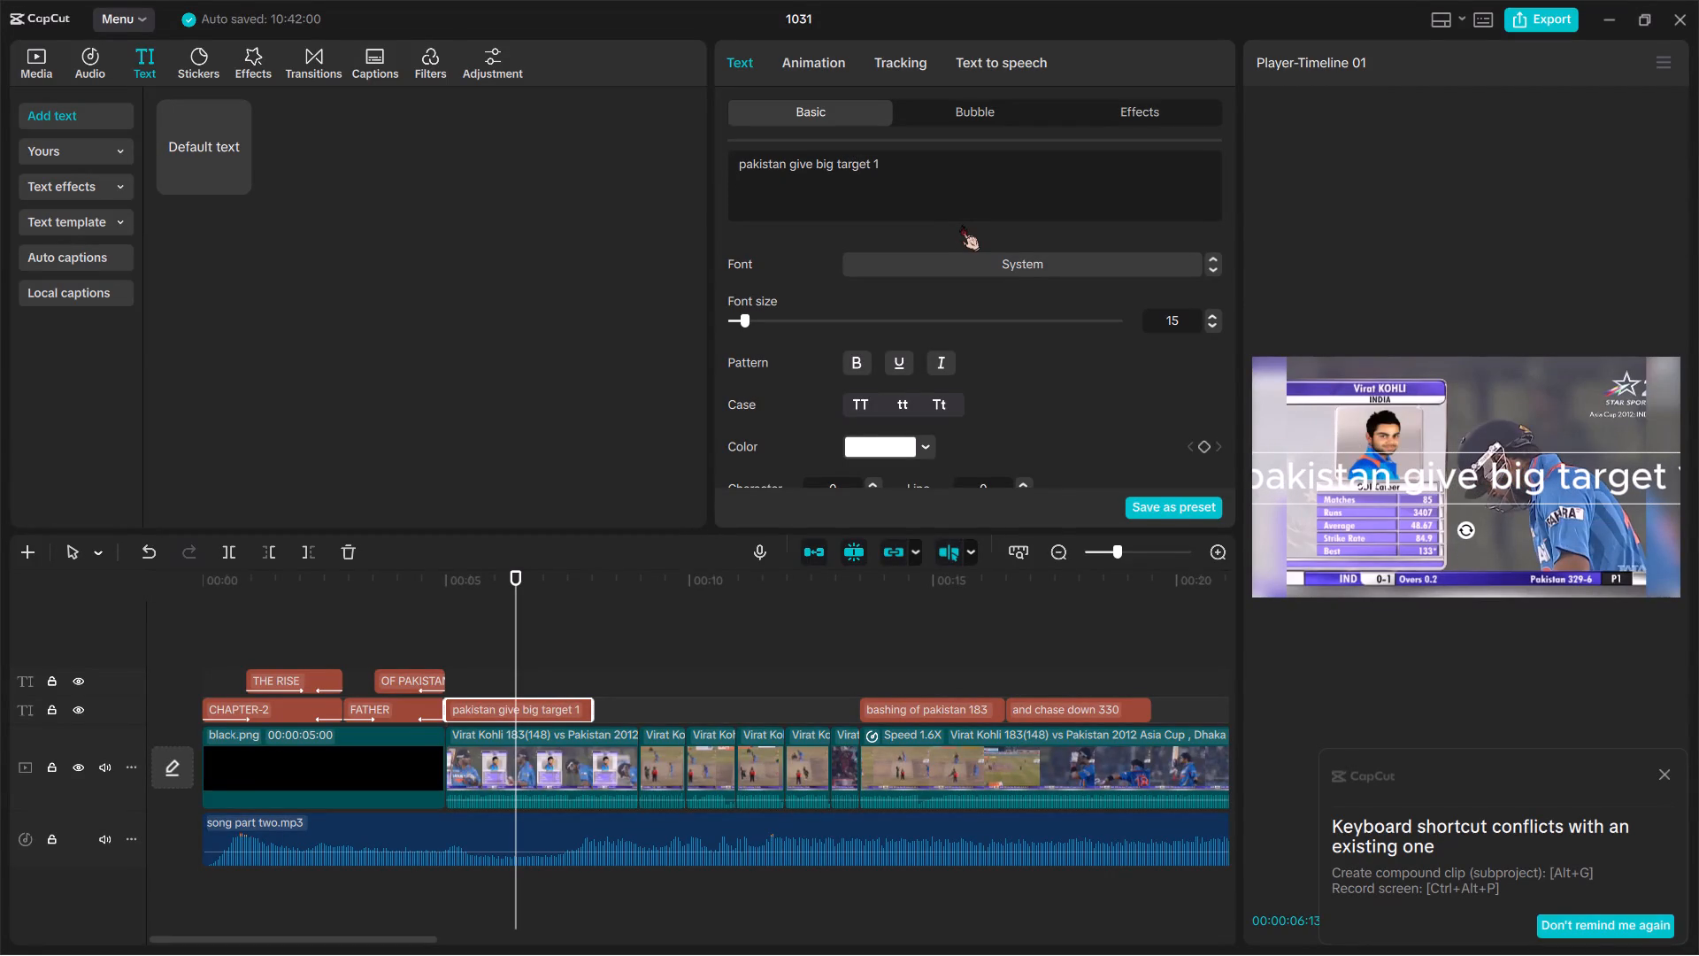
pyautogui.press('BackSpace')
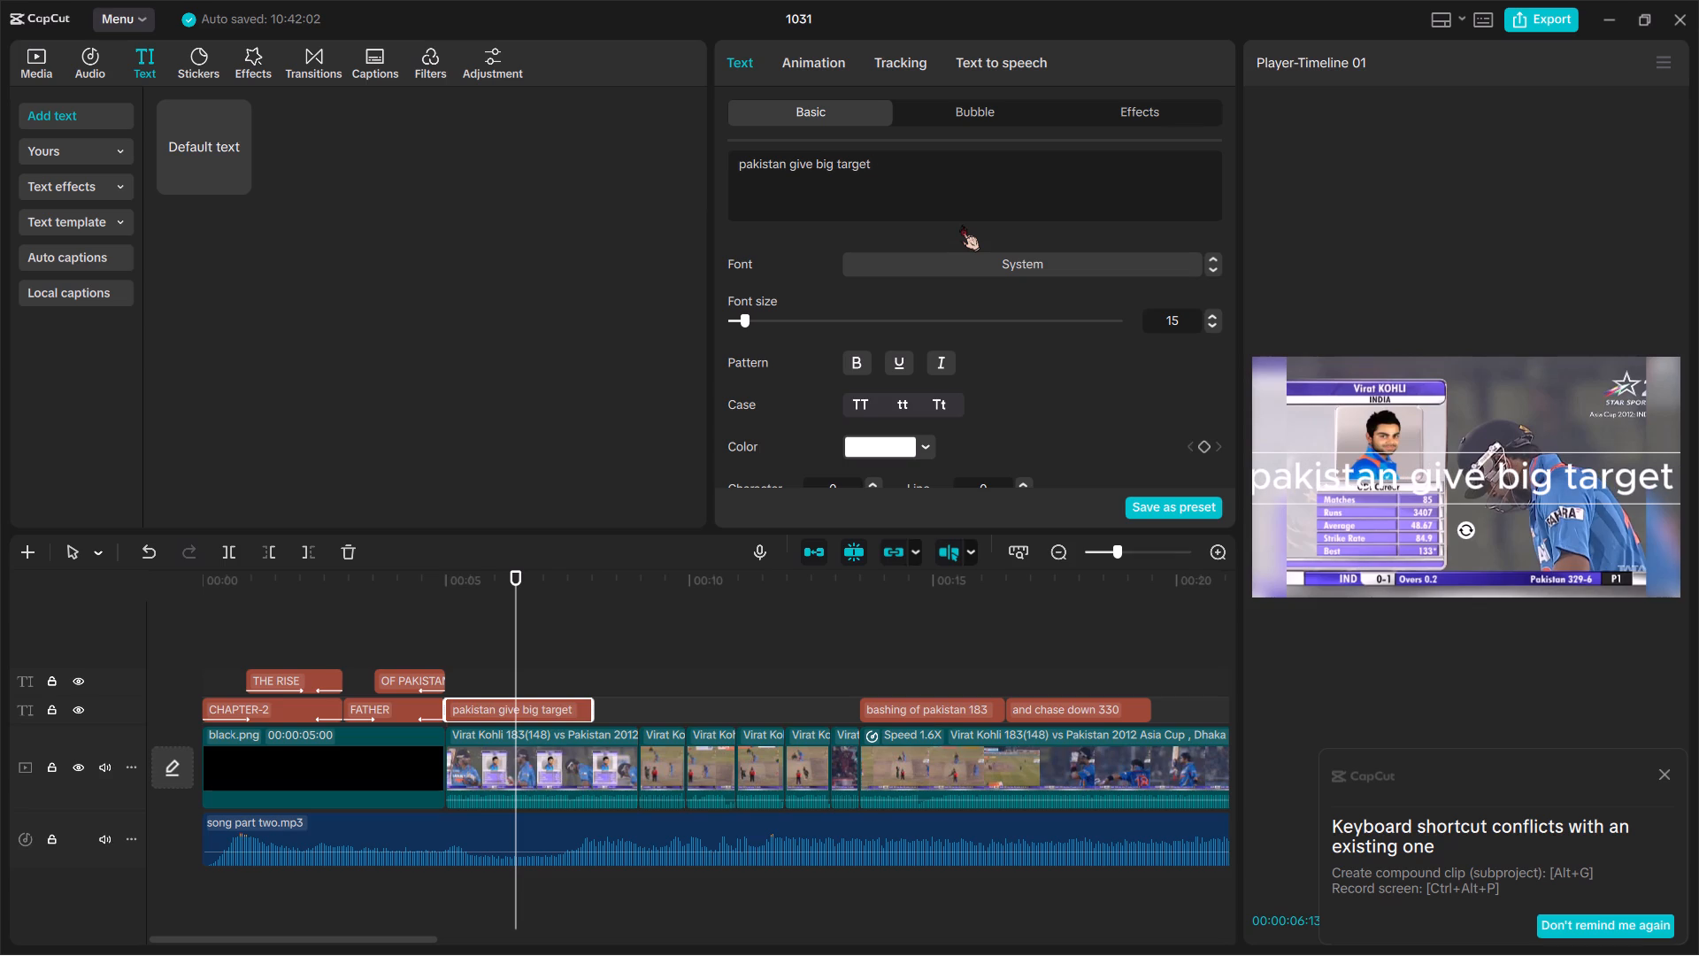
pyautogui.write('330')
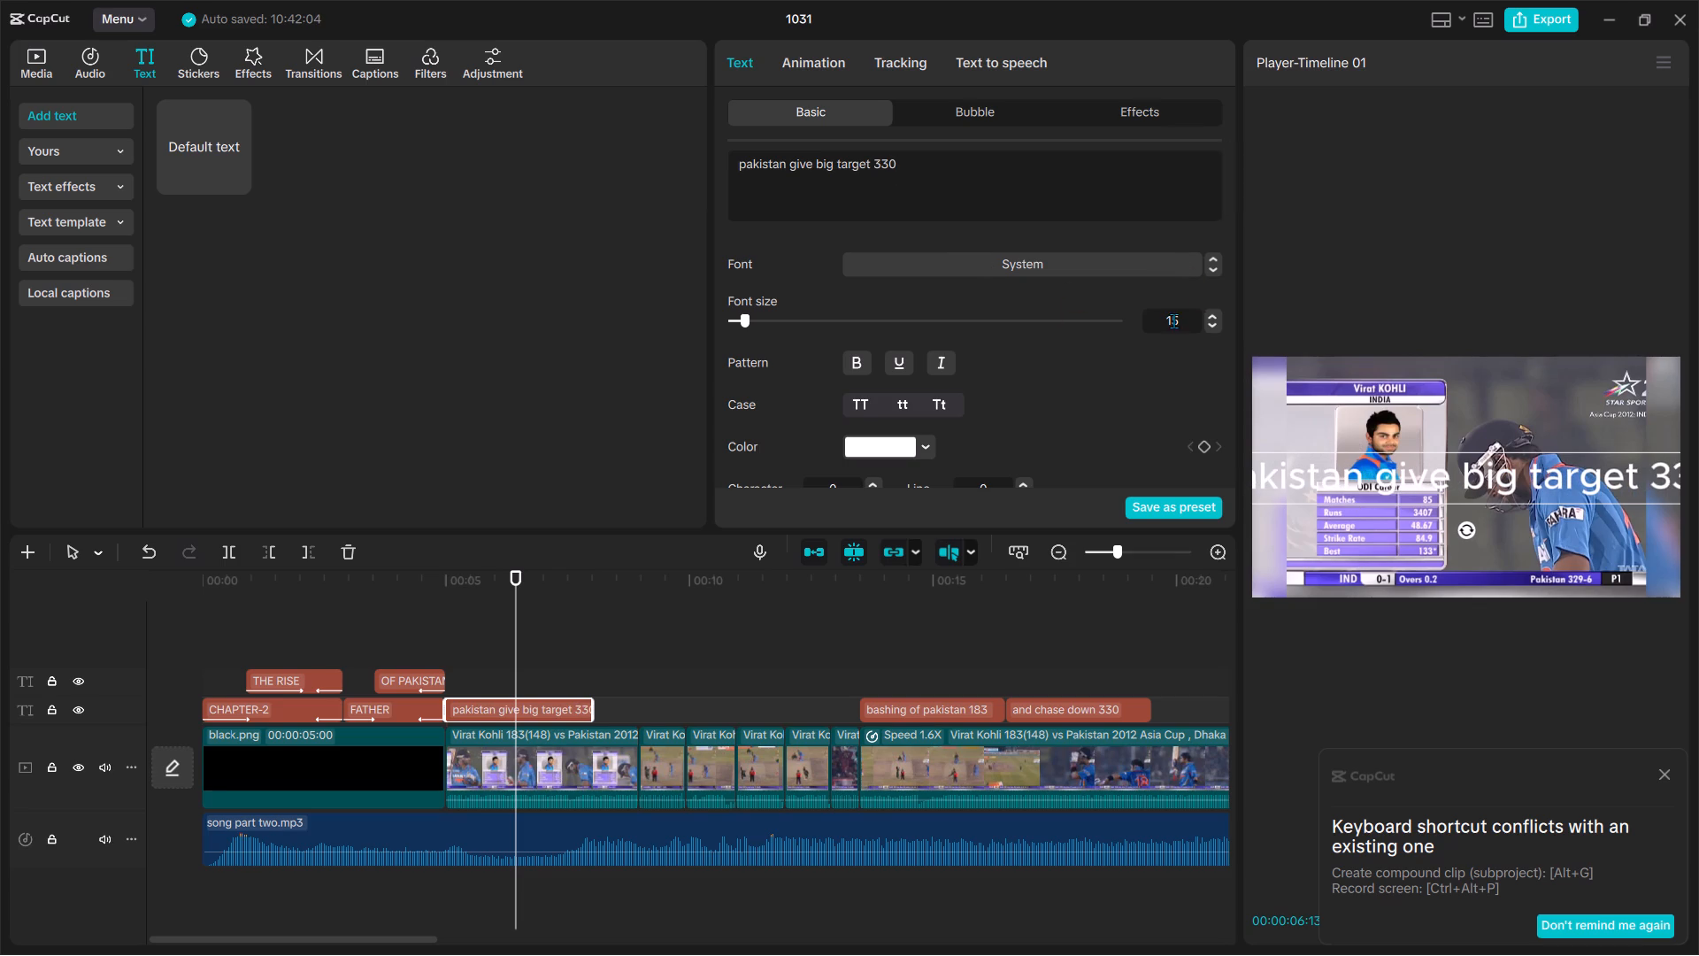
# Scale the "pakistan give big target 330" caption down to about 62%.
pyautogui.scroll(1, 923, 356)
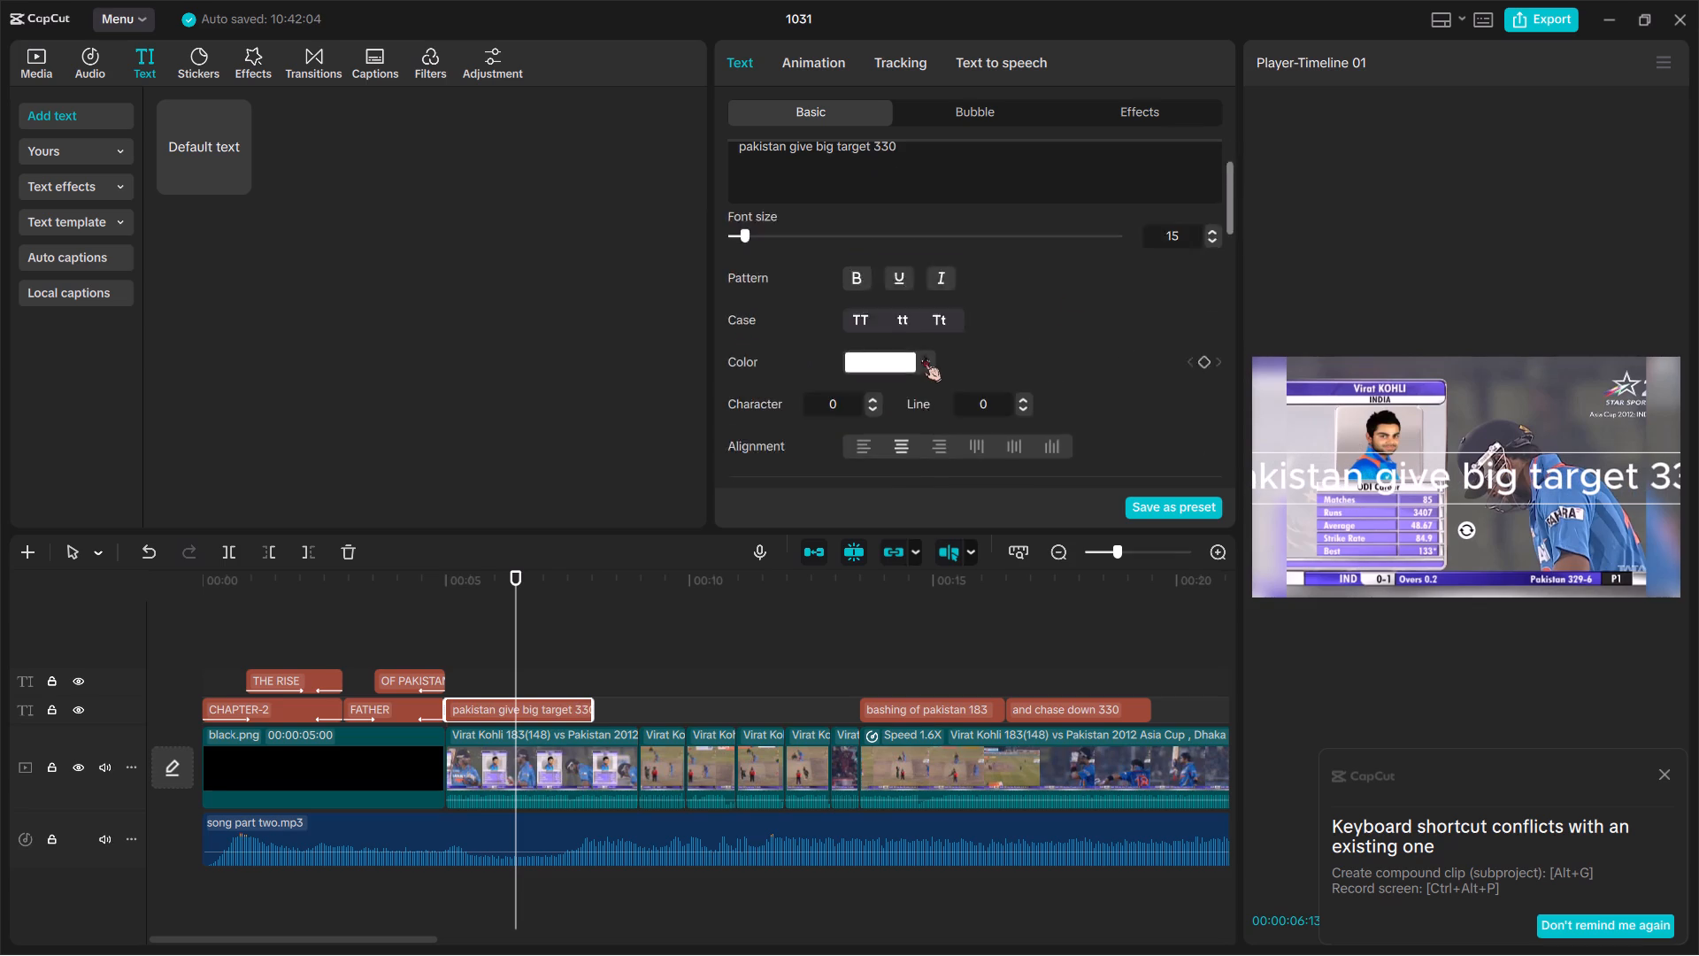
pyautogui.scroll(1, 923, 356)
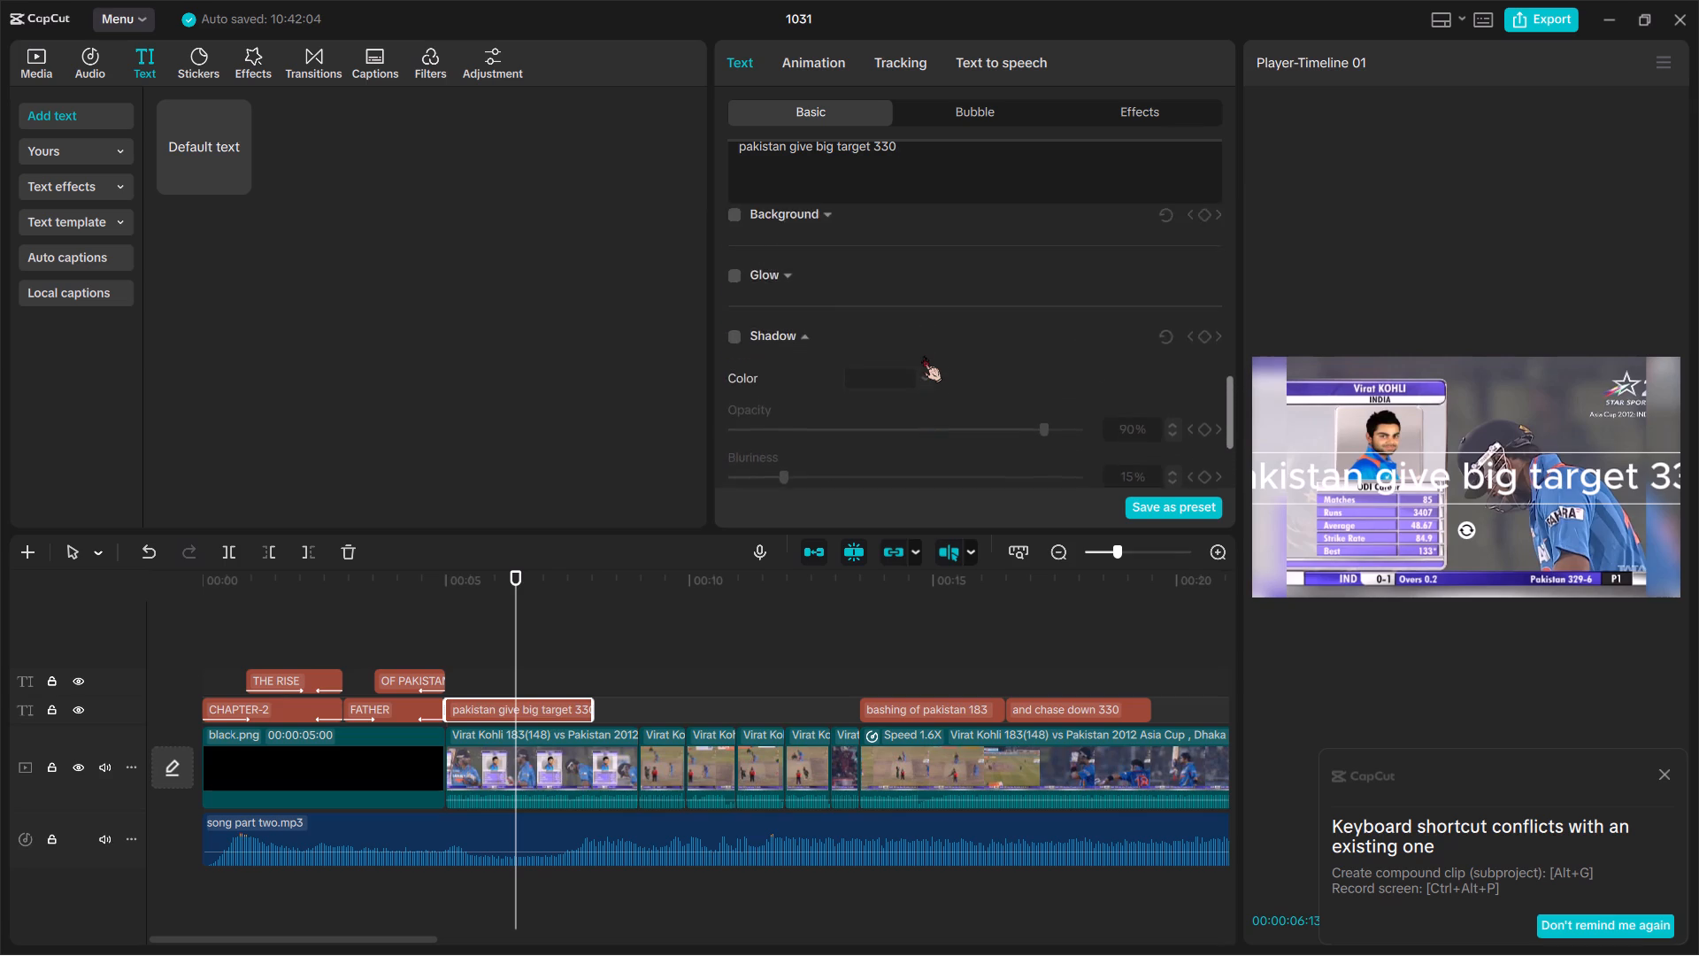
pyautogui.scroll(1, 923, 356)
pyautogui.click(919, 381)
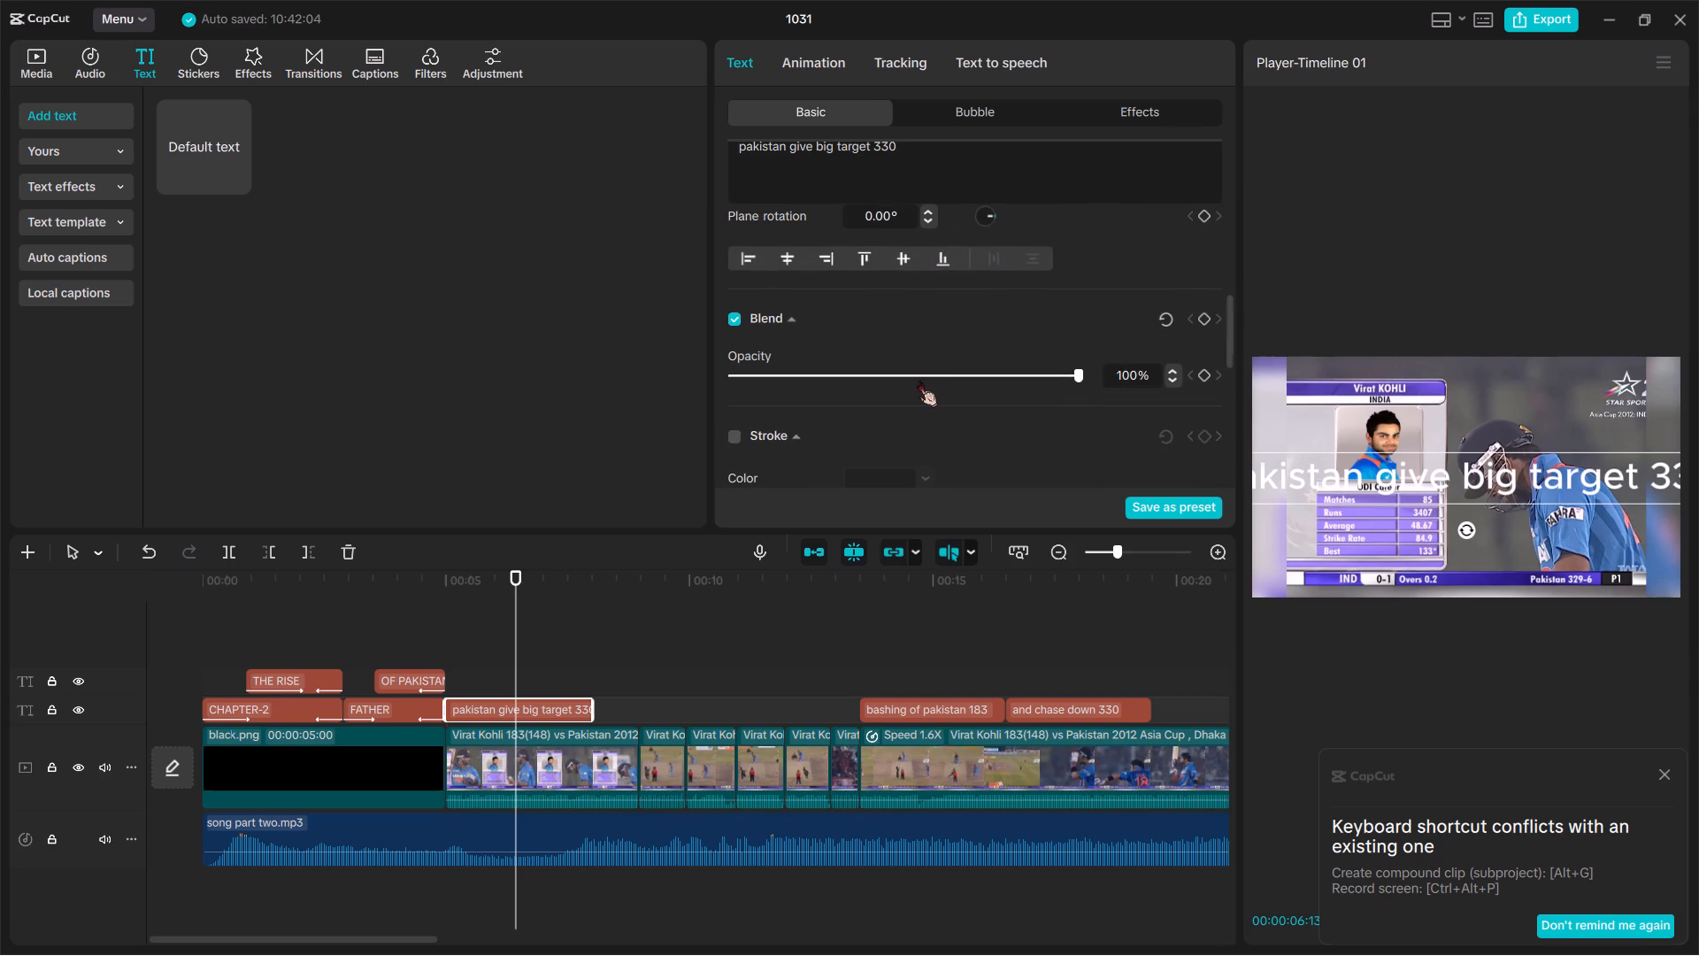
pyautogui.moveTo(922, 381); pyautogui.dragTo(1240, 369)
pyautogui.scroll(1, 1010, 335)
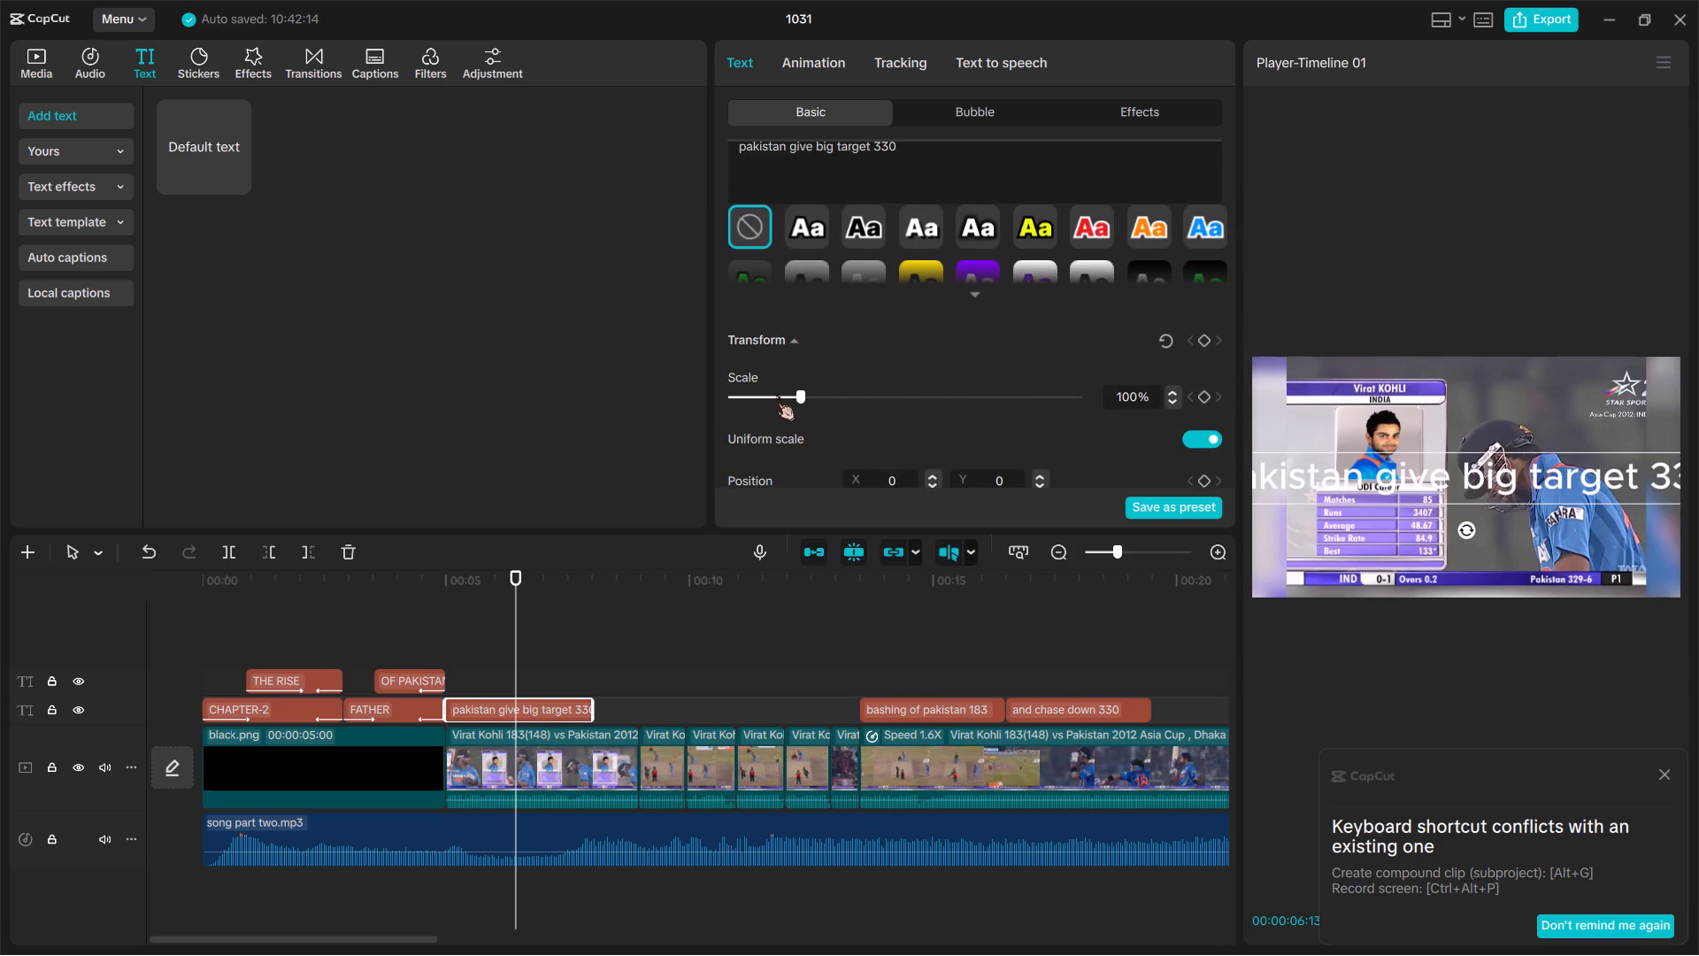
pyautogui.click(780, 389)
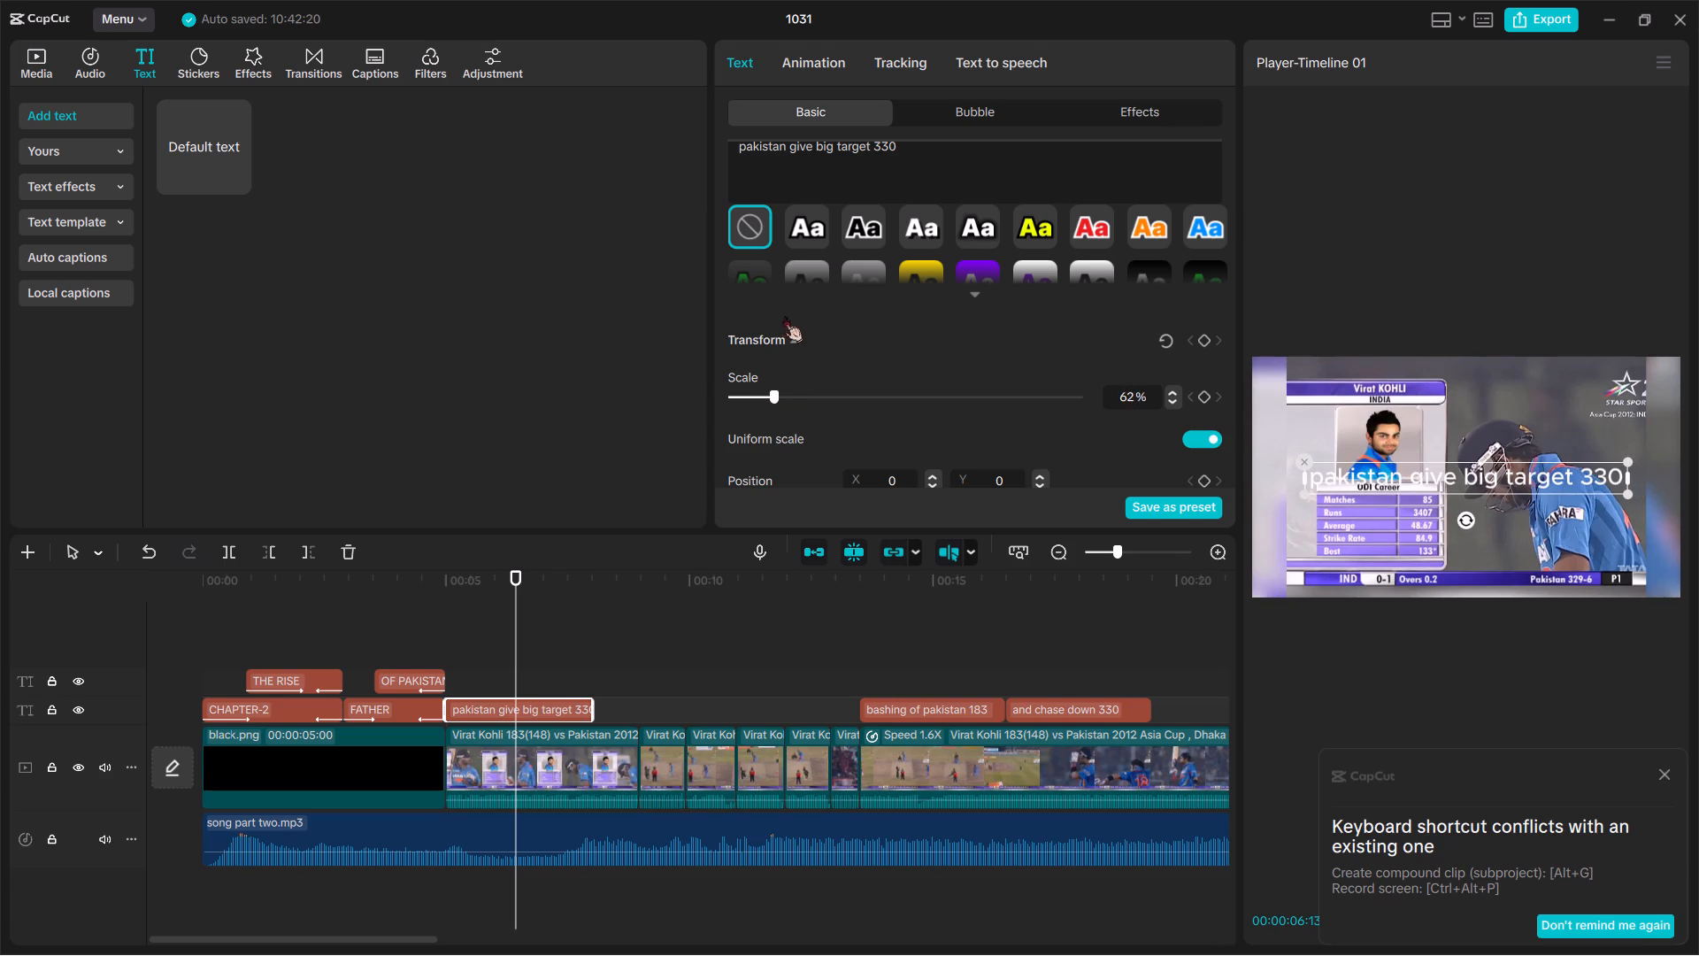
# Apply the third preset style after the no-style option to the "pakistan give big target 330" caption.
pyautogui.scroll(1, 784, 316)
pyautogui.scroll(-2, 856, 439)
pyautogui.scroll(1, 893, 348)
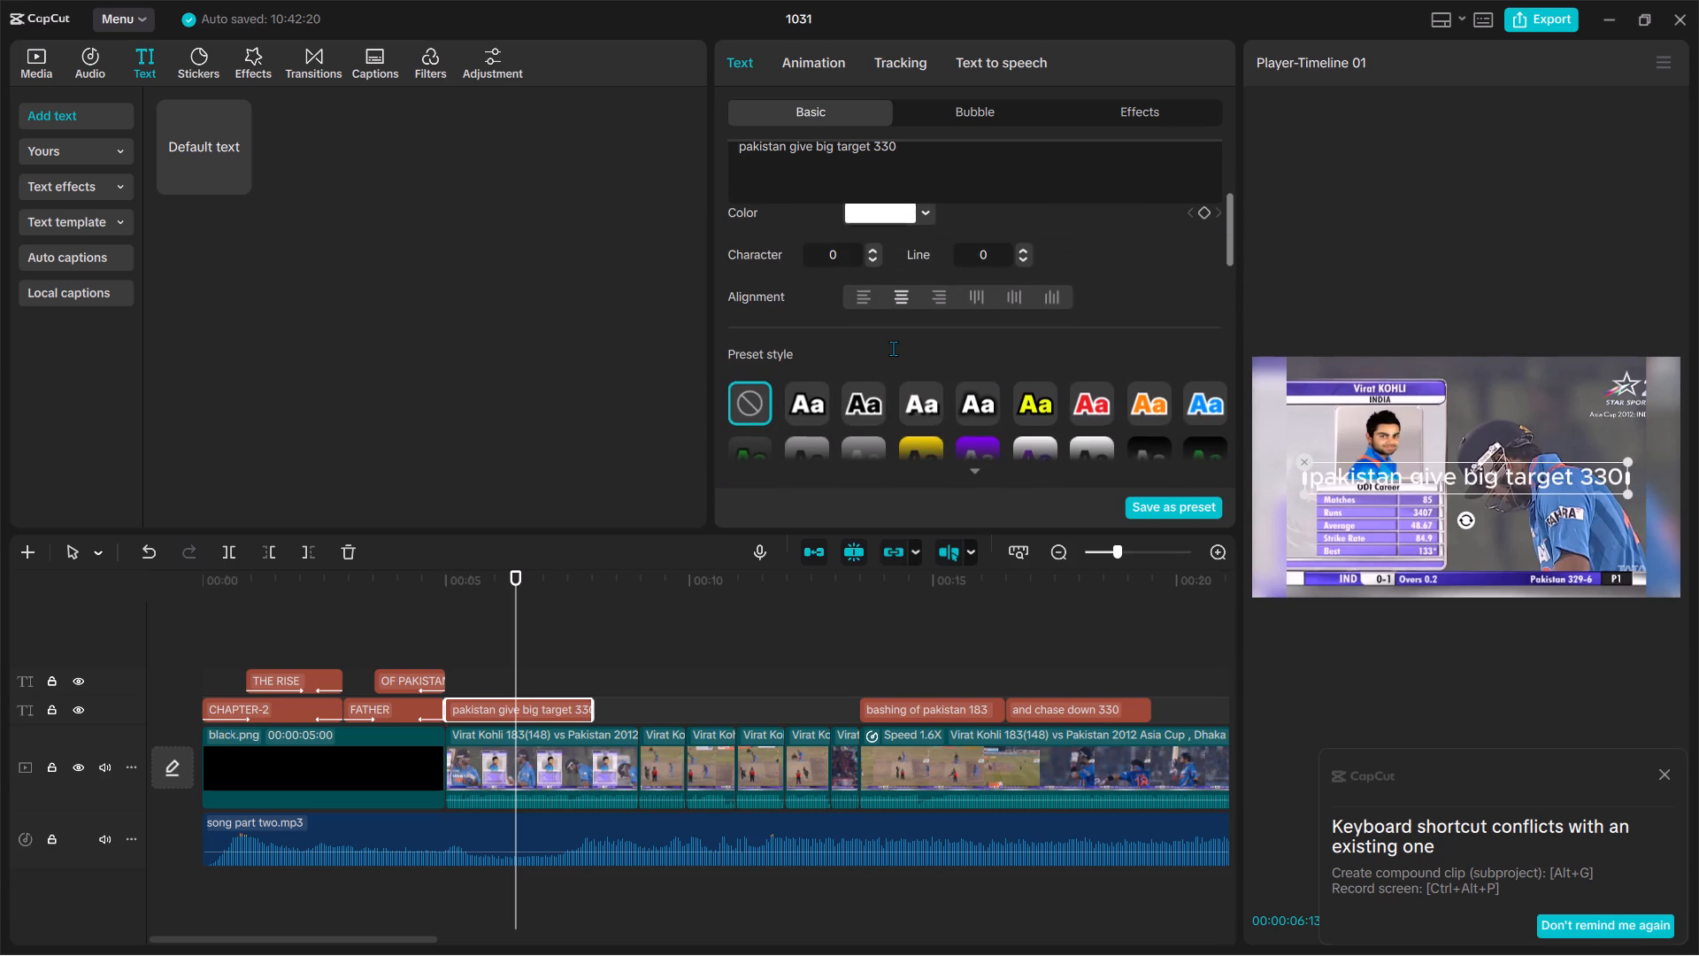
pyautogui.doubleClick(934, 416)
pyautogui.scroll(1, 969, 306)
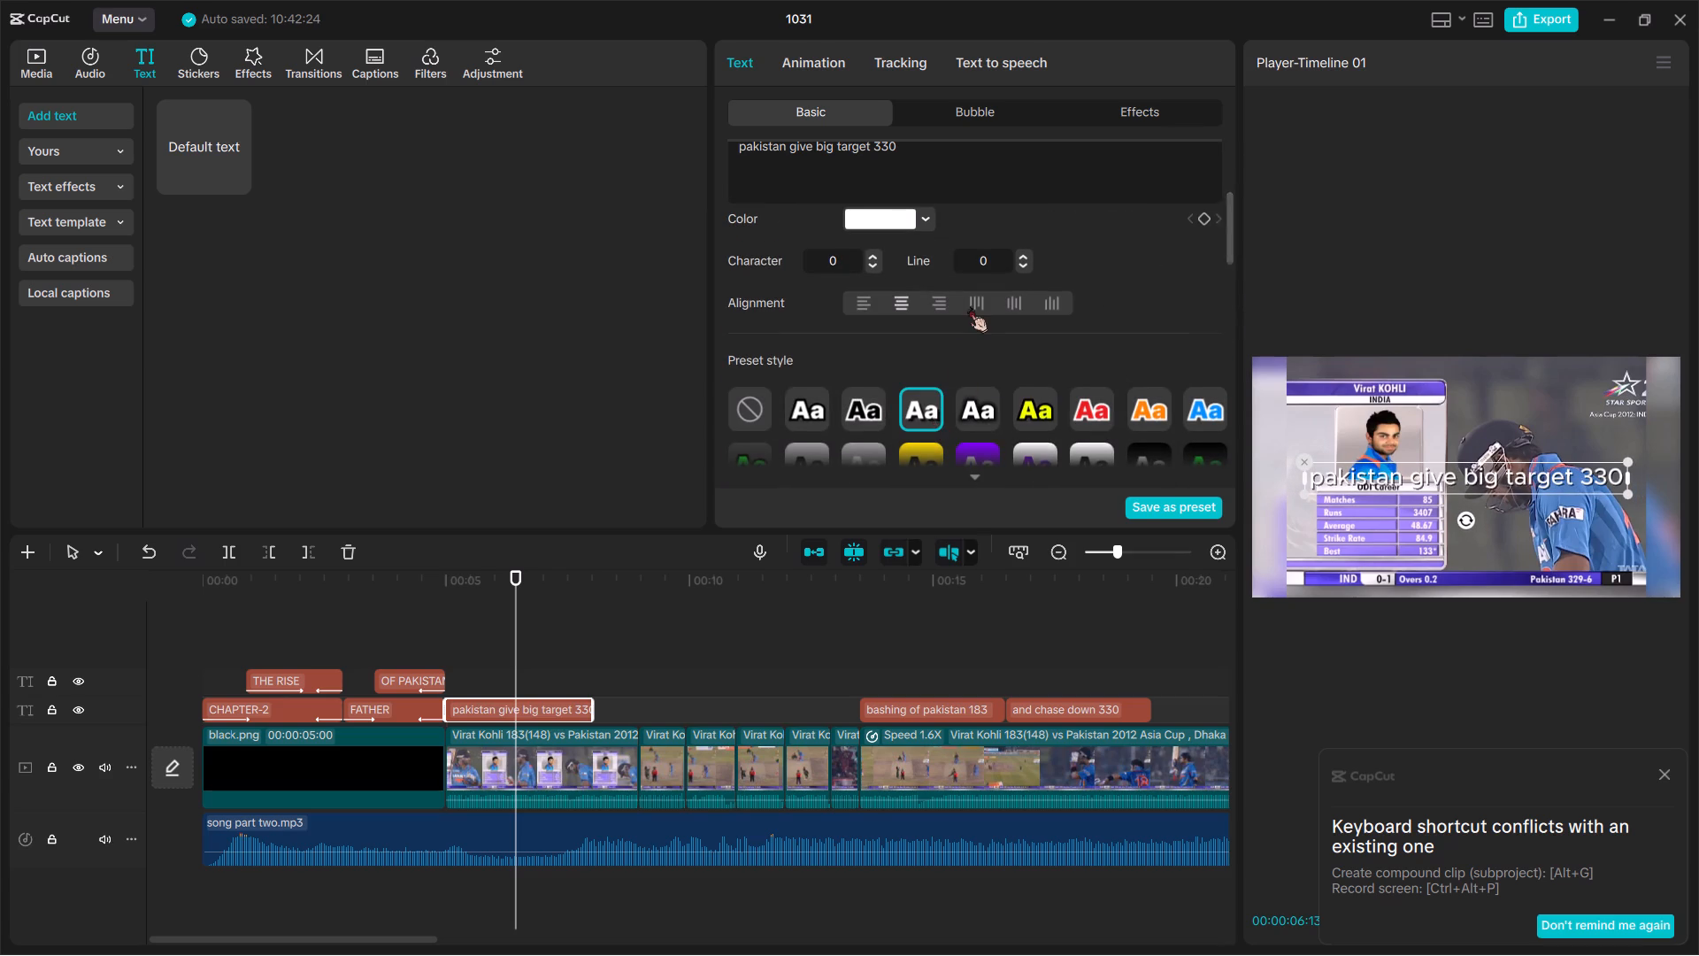
# Step through the available fonts and set the caption's font to Playfair Display-Regular.
pyautogui.scroll(1, 969, 306)
pyautogui.click(1214, 271)
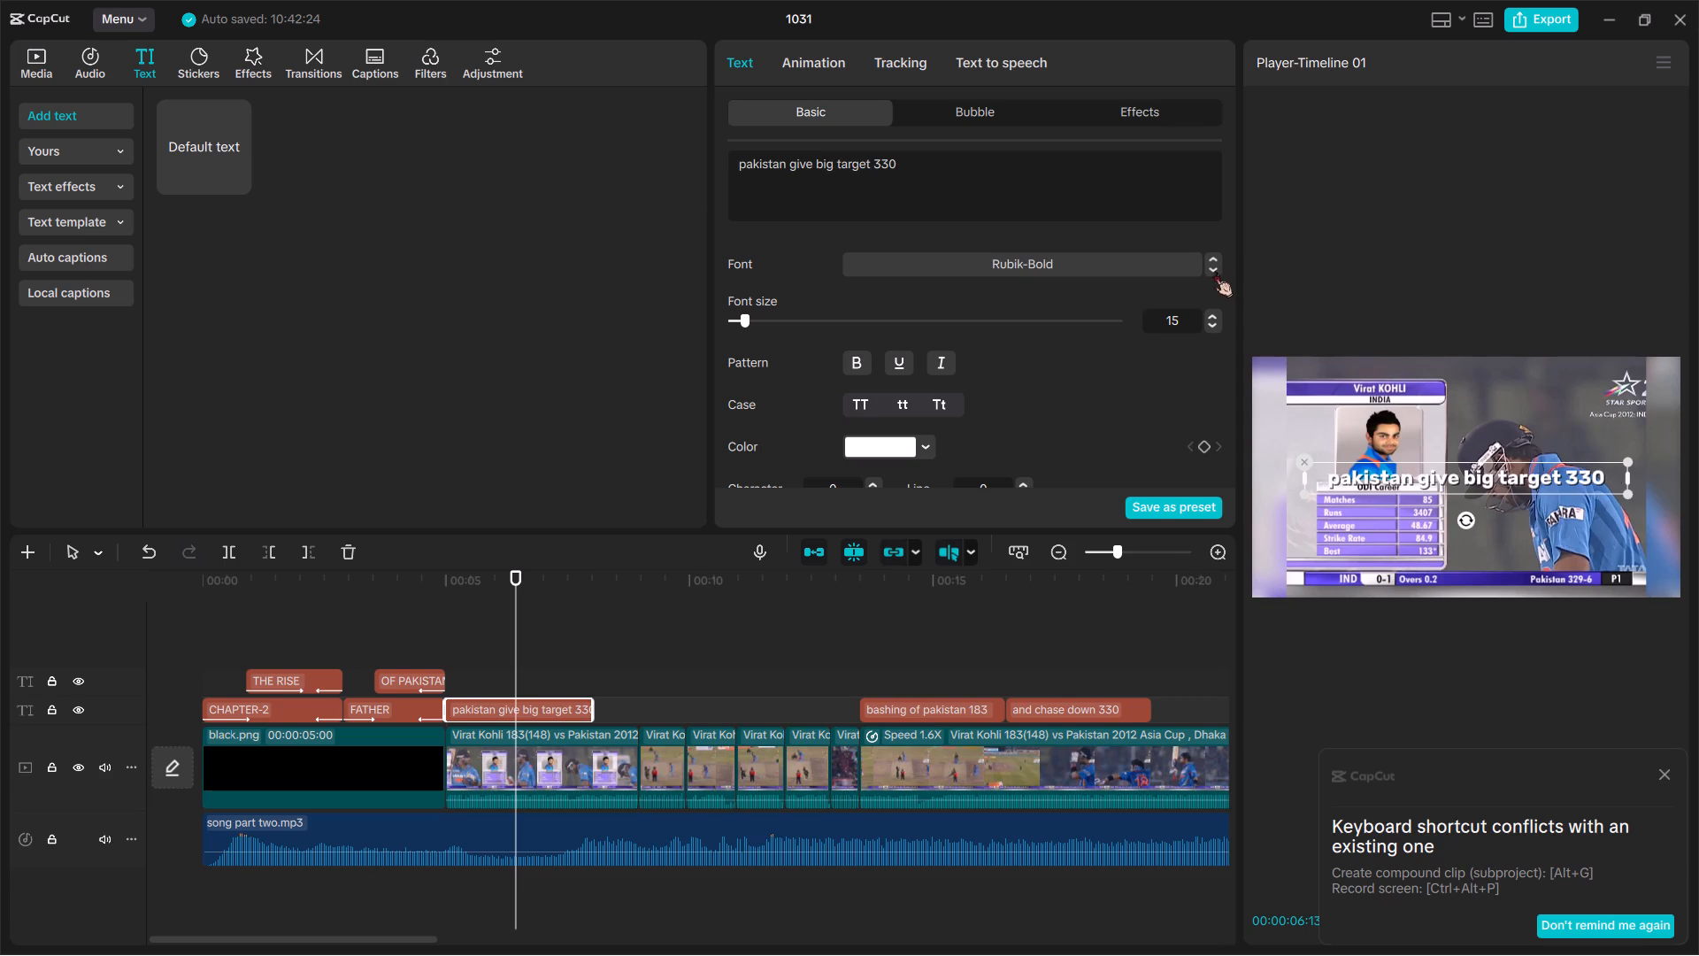
pyautogui.click(1214, 271)
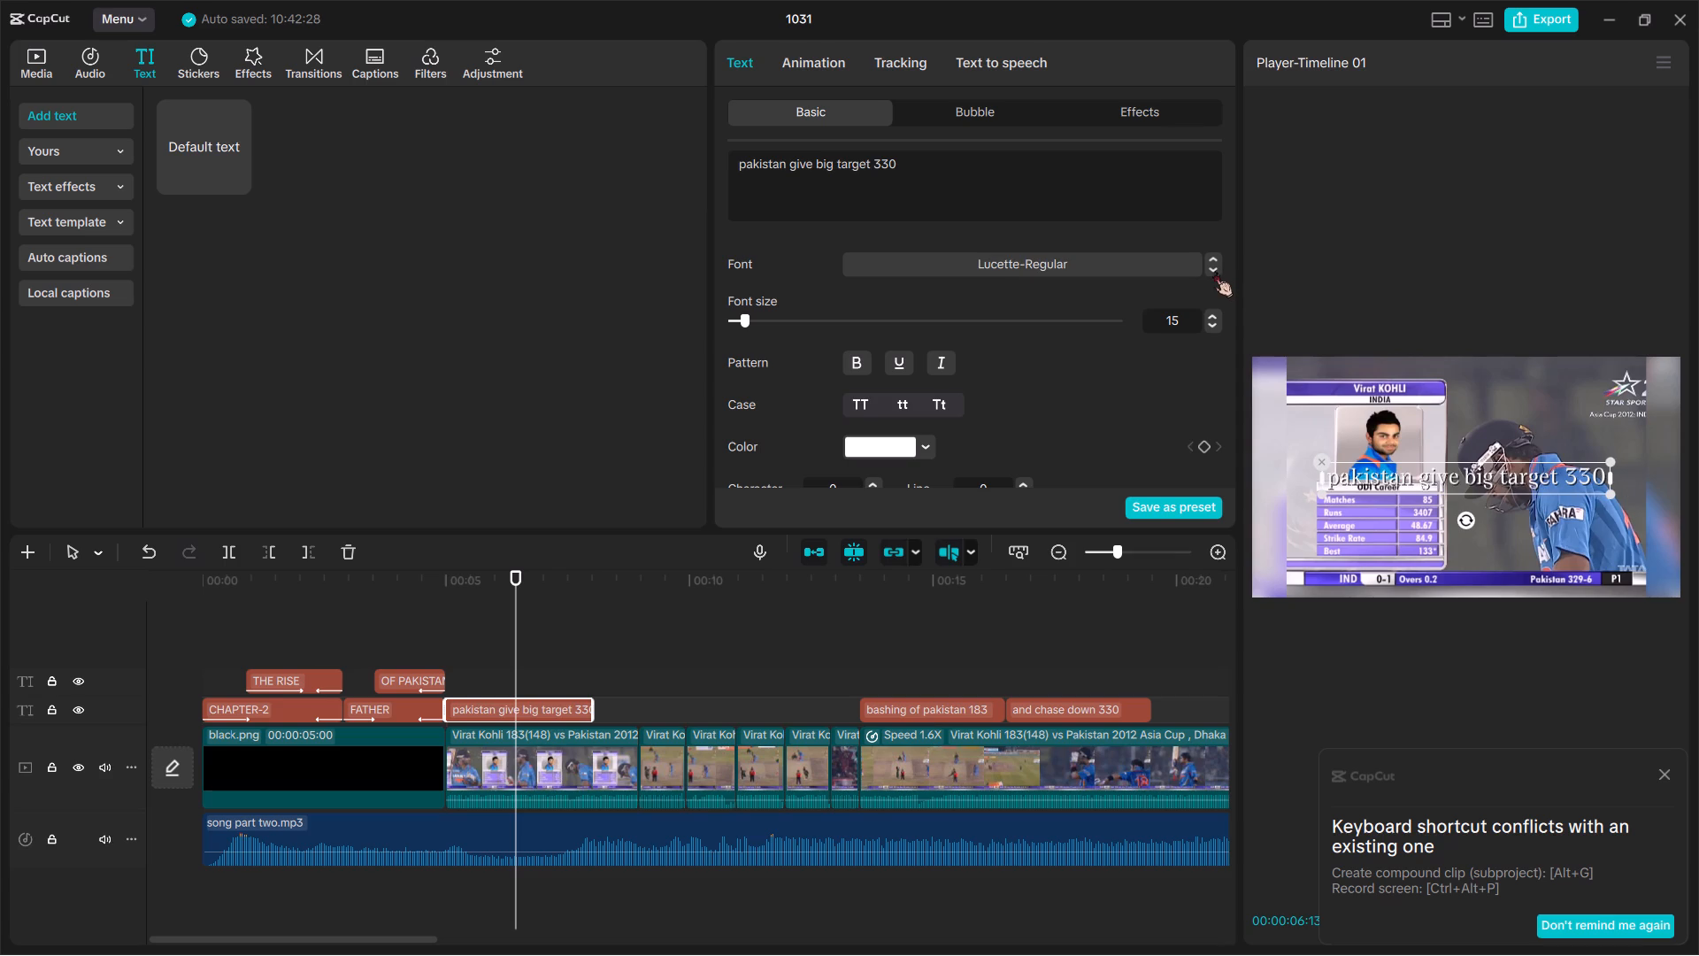
pyautogui.click(1214, 271)
pyautogui.click(1214, 271)
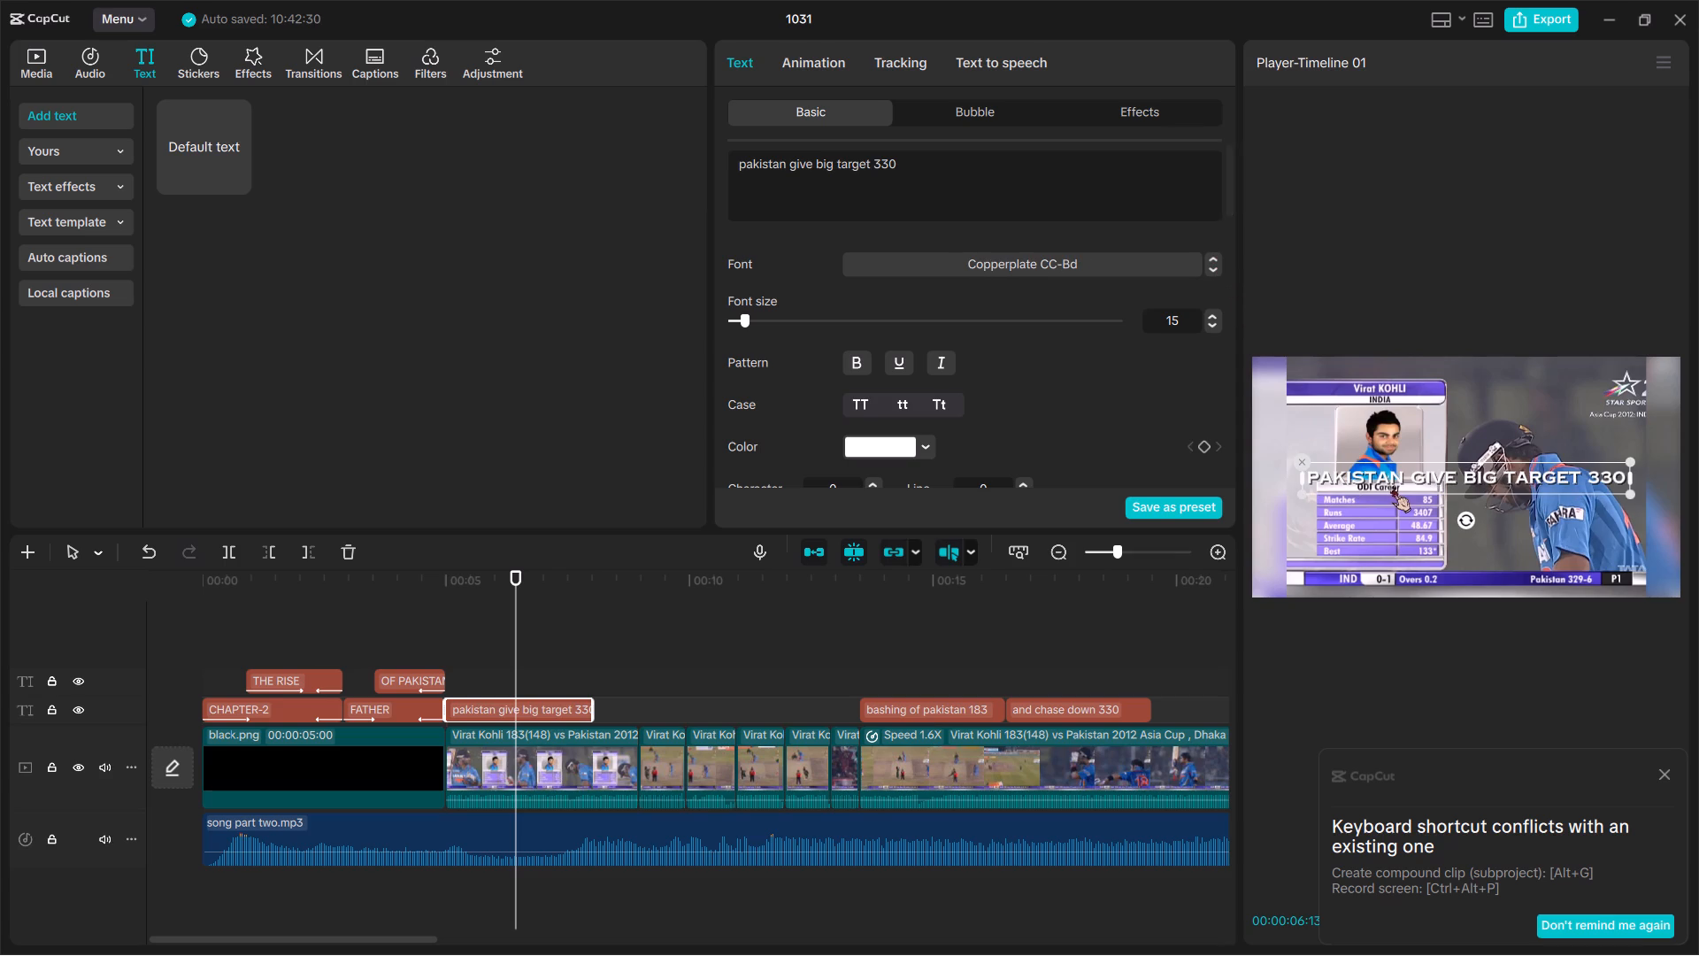
pyautogui.click(1208, 255)
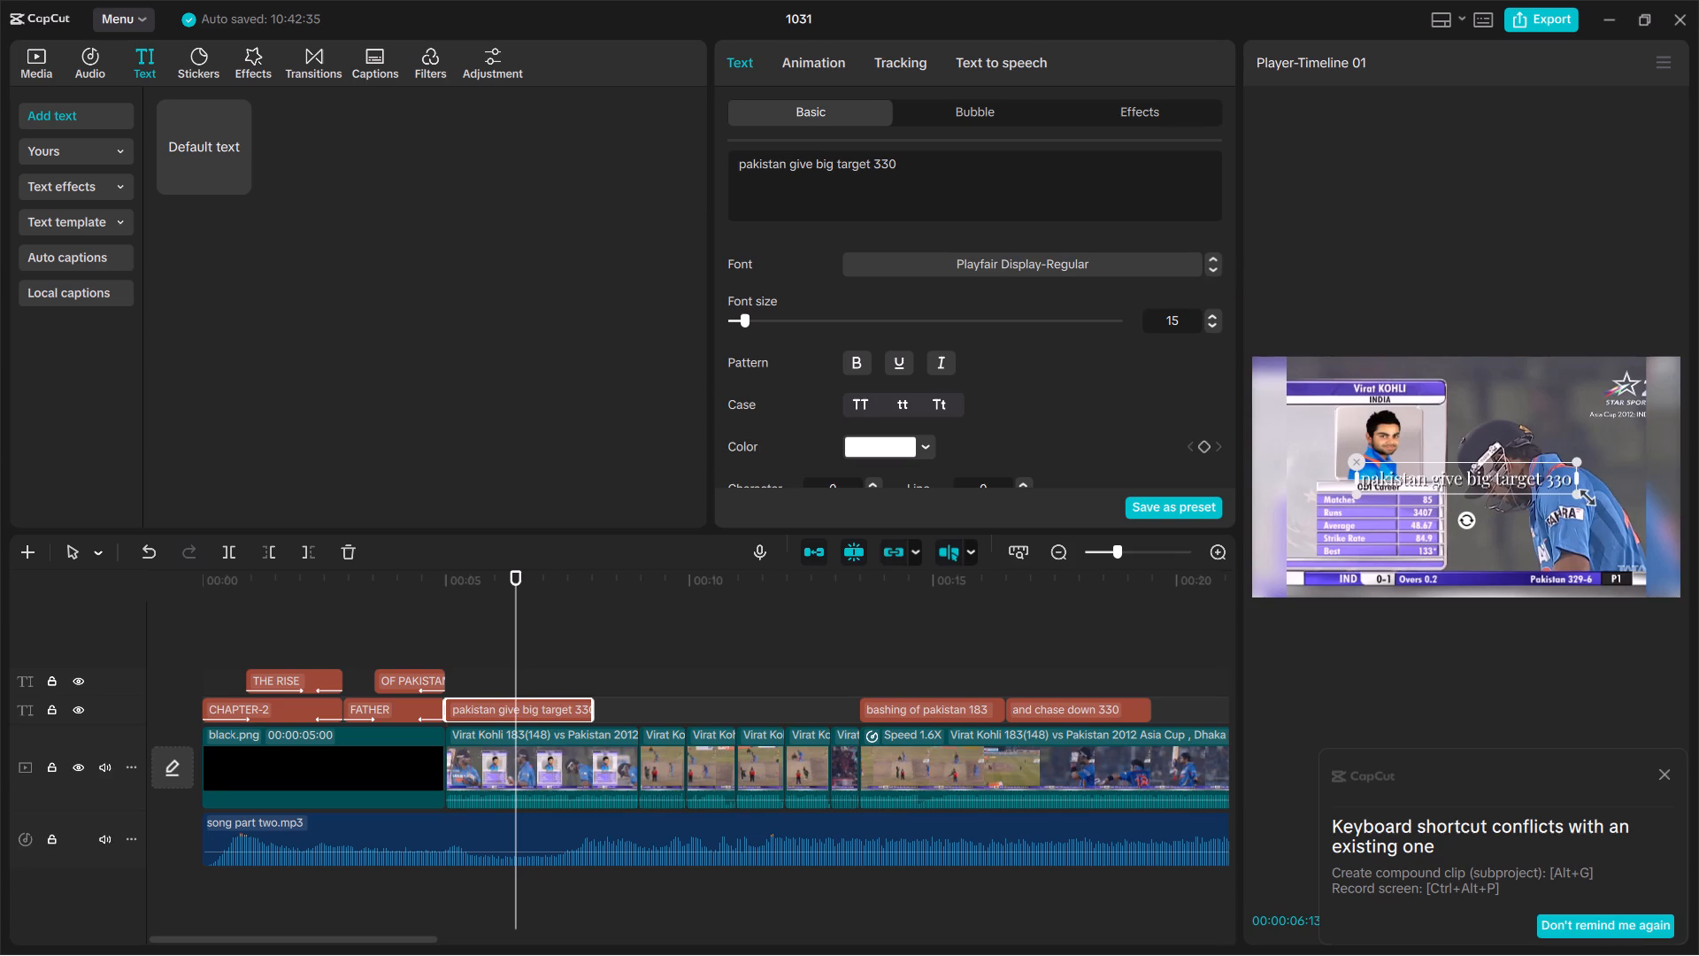
# Enlarge the "pakistan give big target 330" caption slightly and place it just above the score bar.
pyautogui.moveTo(1582, 494); pyautogui.dragTo(1600, 567)
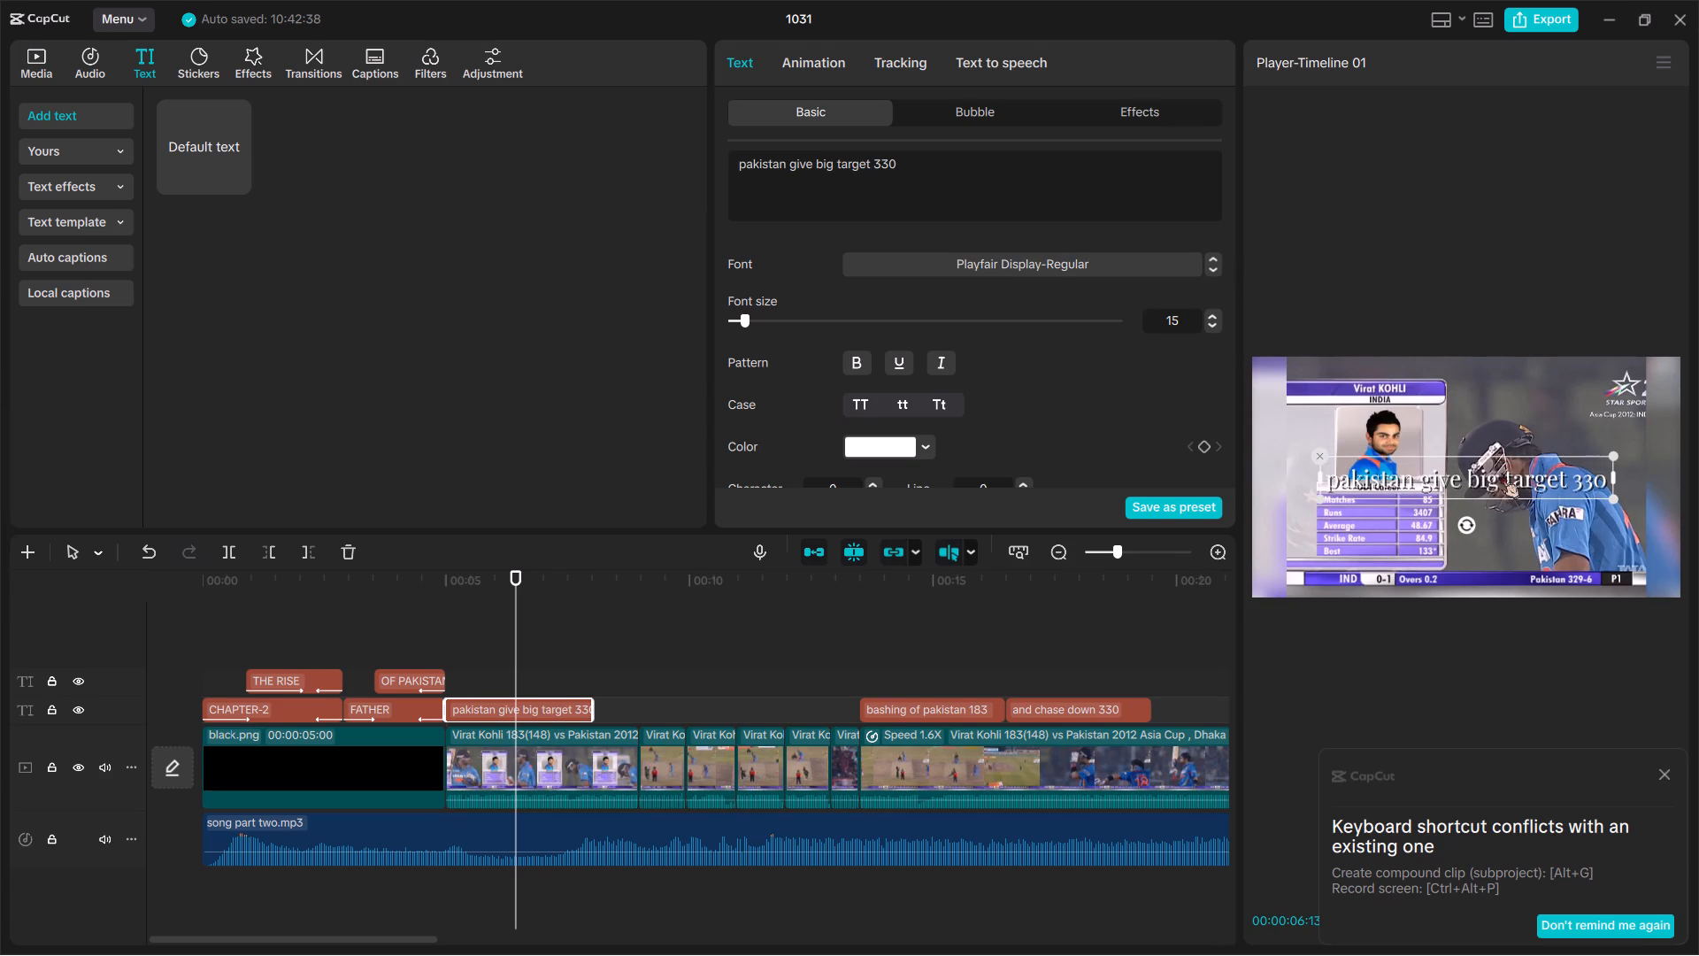
pyautogui.moveTo(1501, 473); pyautogui.dragTo(1492, 539)
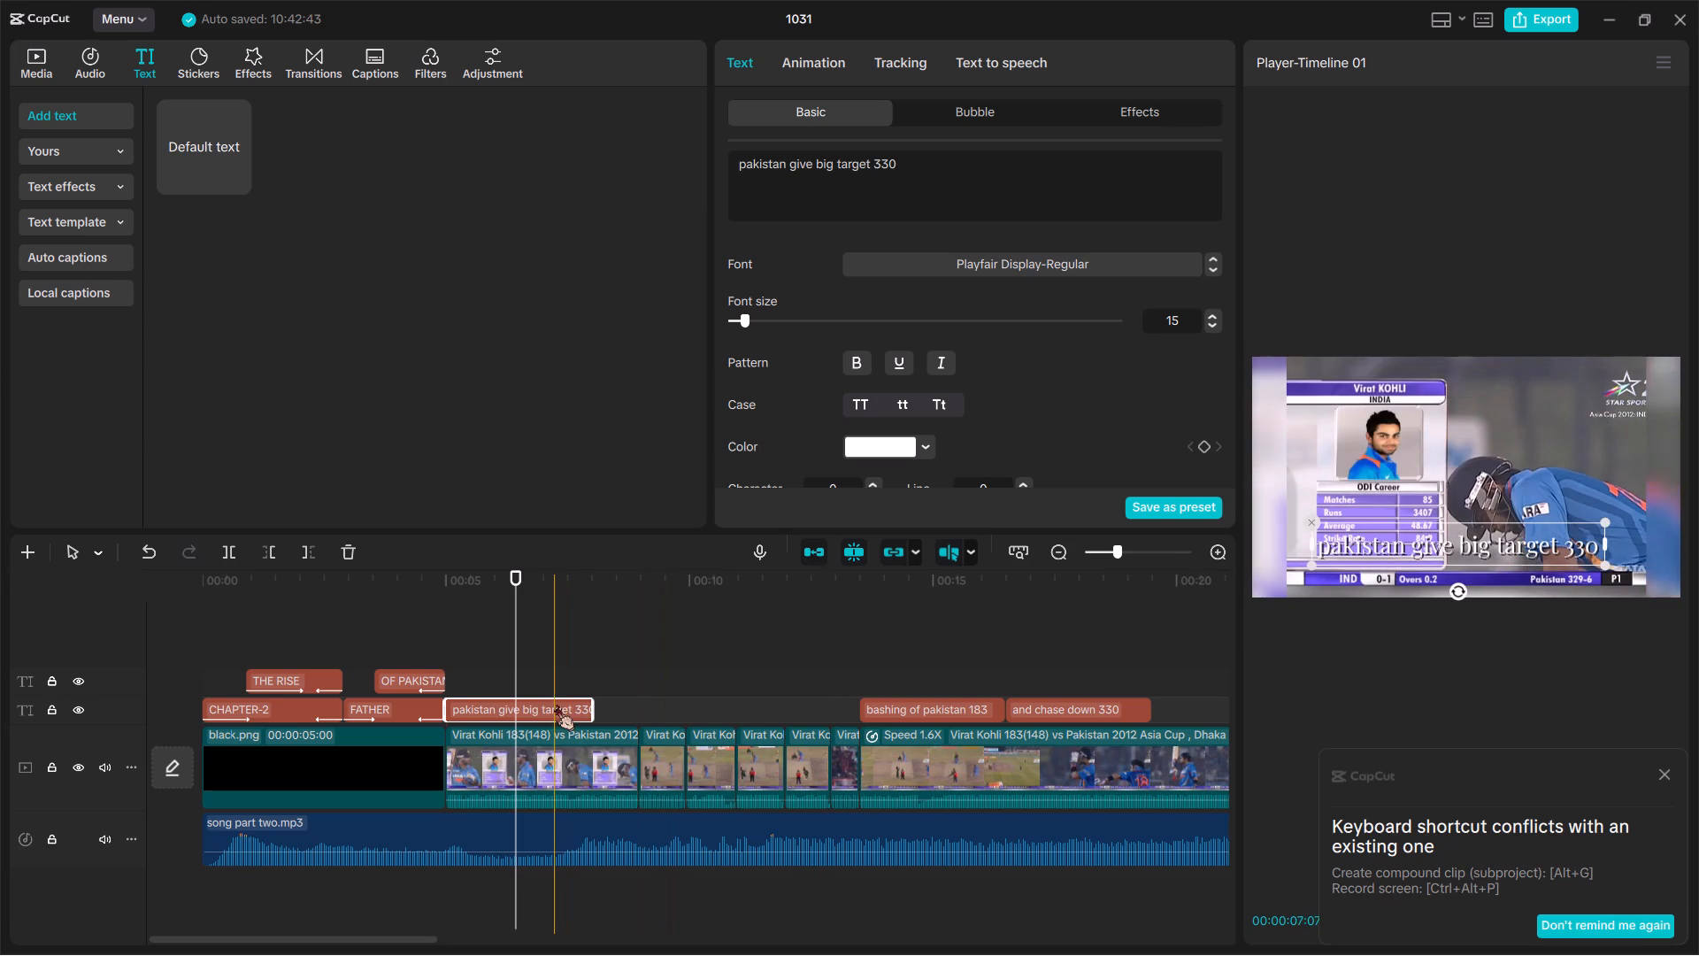
# Move the "pakistan give big target 330" clip to start with the second Kohli clip, at about 9 seconds.
pyautogui.moveTo(556, 705); pyautogui.dragTo(754, 710)
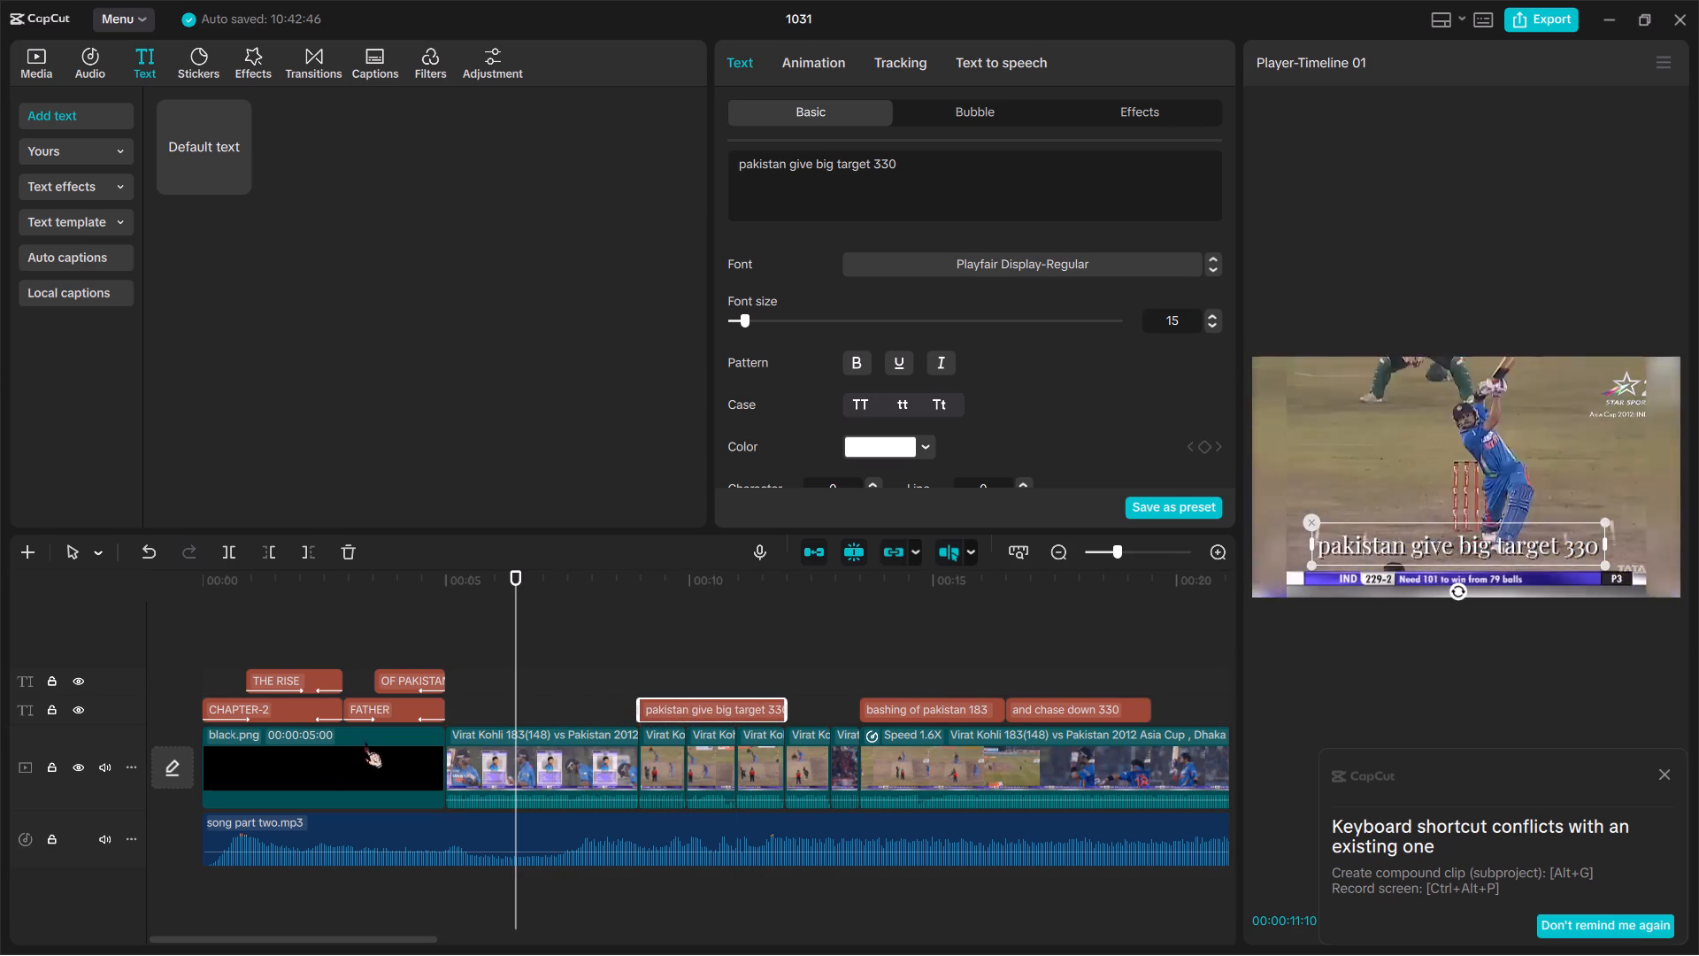
# Play the video from the first Kohli clip through the moved caption to review its timing.
pyautogui.press('space')
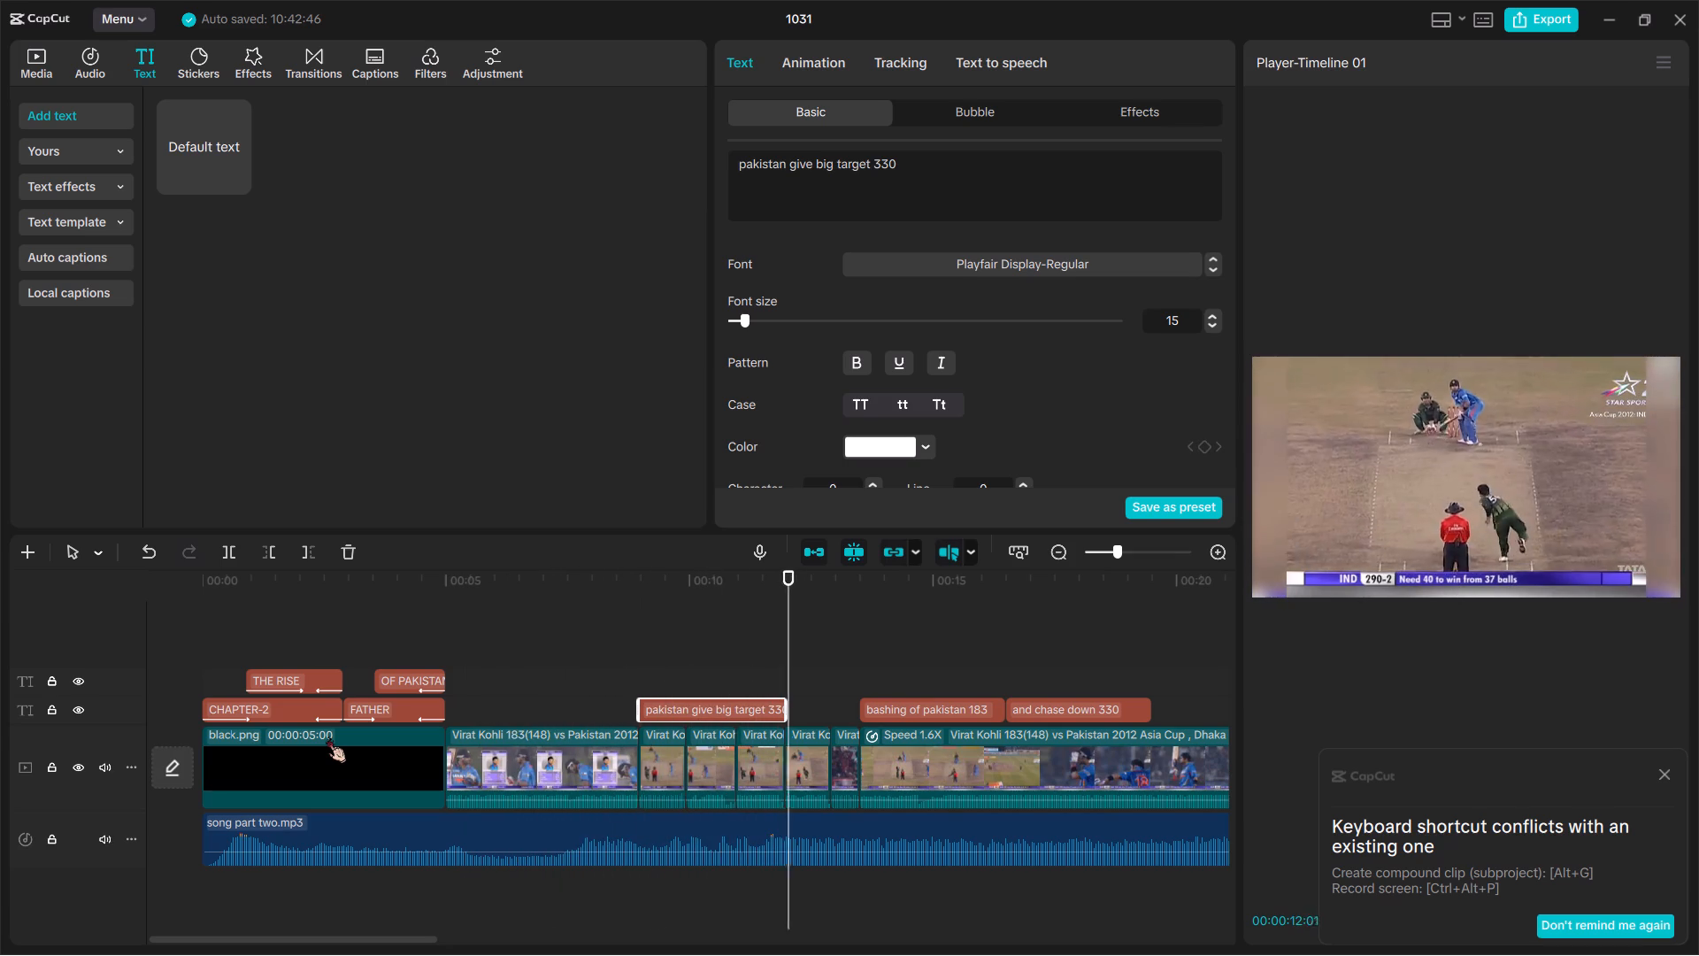
# Play on from the end of the "pakistan give big target 330" caption into the "bashing of pakistan 183" caption to review the gap.
pyautogui.press('space')
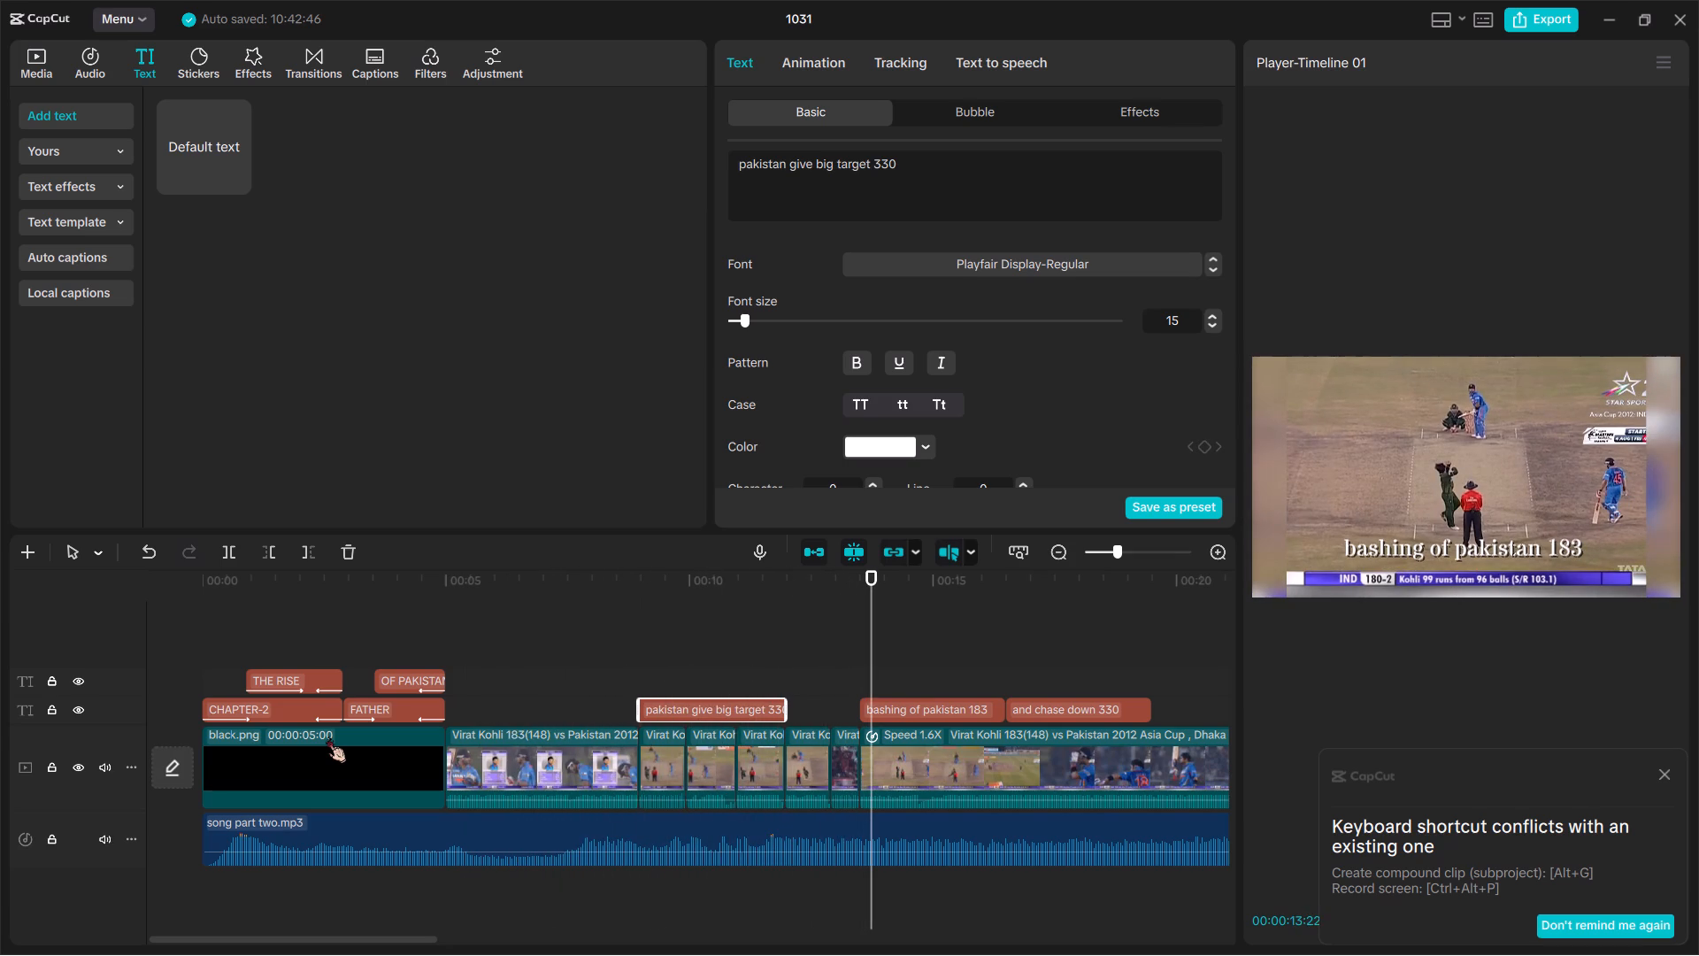
pyautogui.press('space')
pyautogui.press('space')
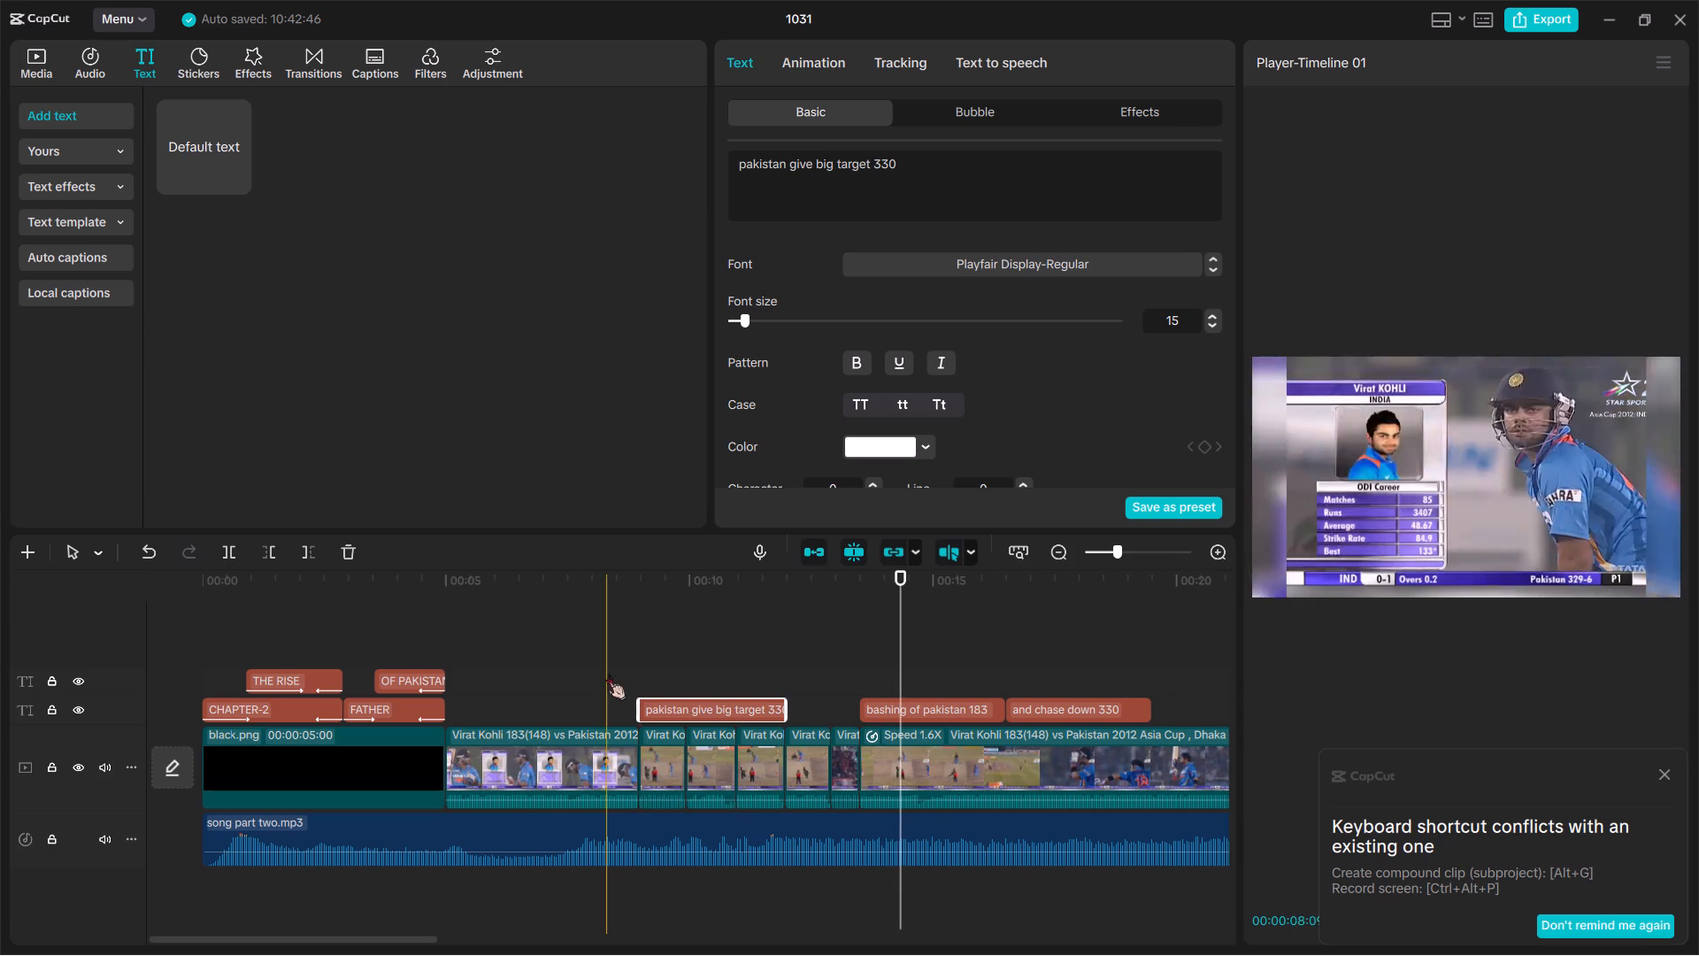
# Add a default text clip trimmed to fill the gap between the "pakistan give big target 330" and "bashing of pakistan 183" captions, on their track.
pyautogui.moveTo(222, 136); pyautogui.dragTo(782, 687)
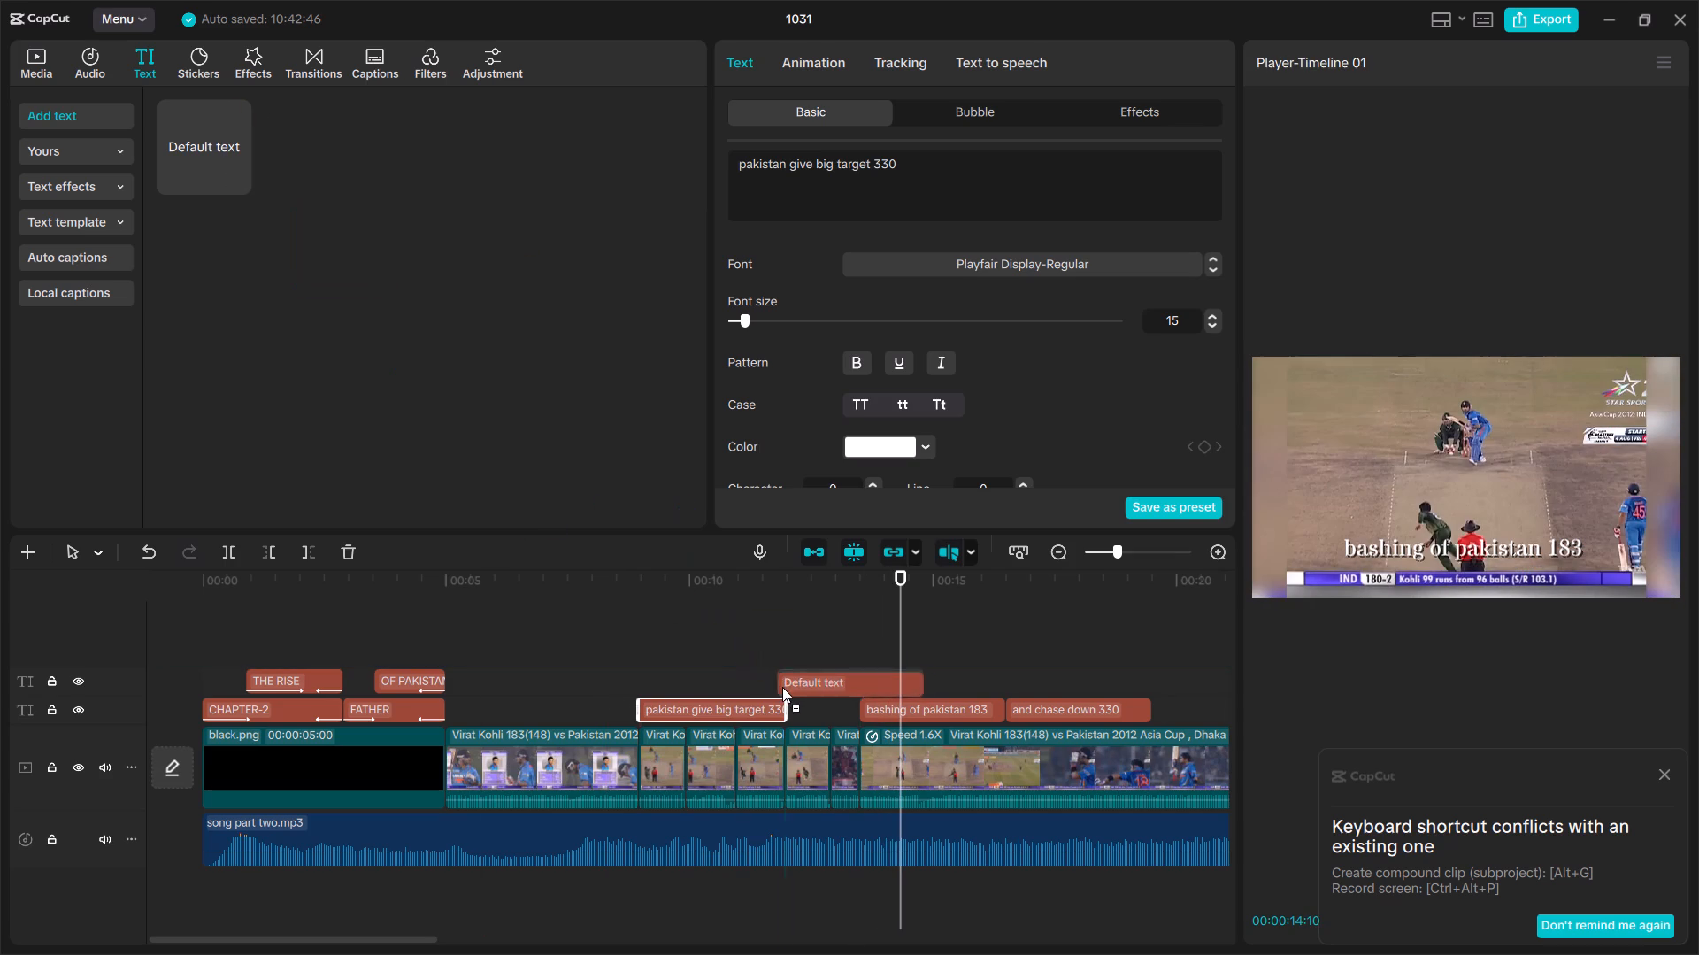
pyautogui.moveTo(782, 687); pyautogui.dragTo(783, 687)
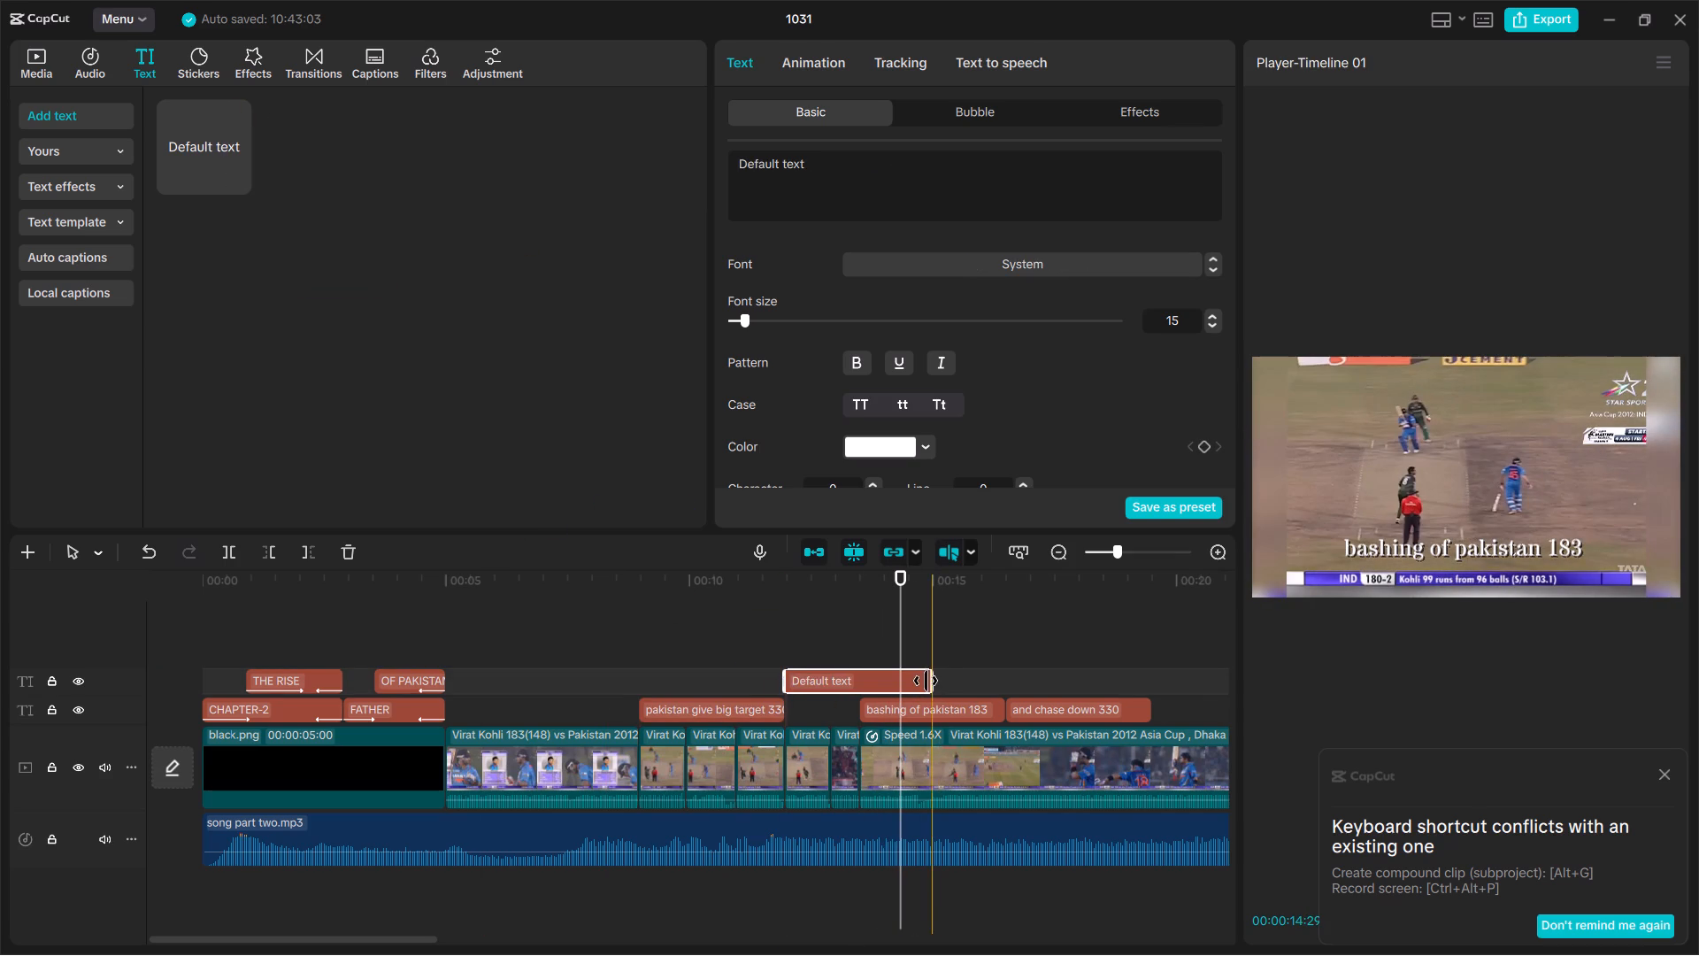
pyautogui.moveTo(926, 681); pyautogui.dragTo(850, 685)
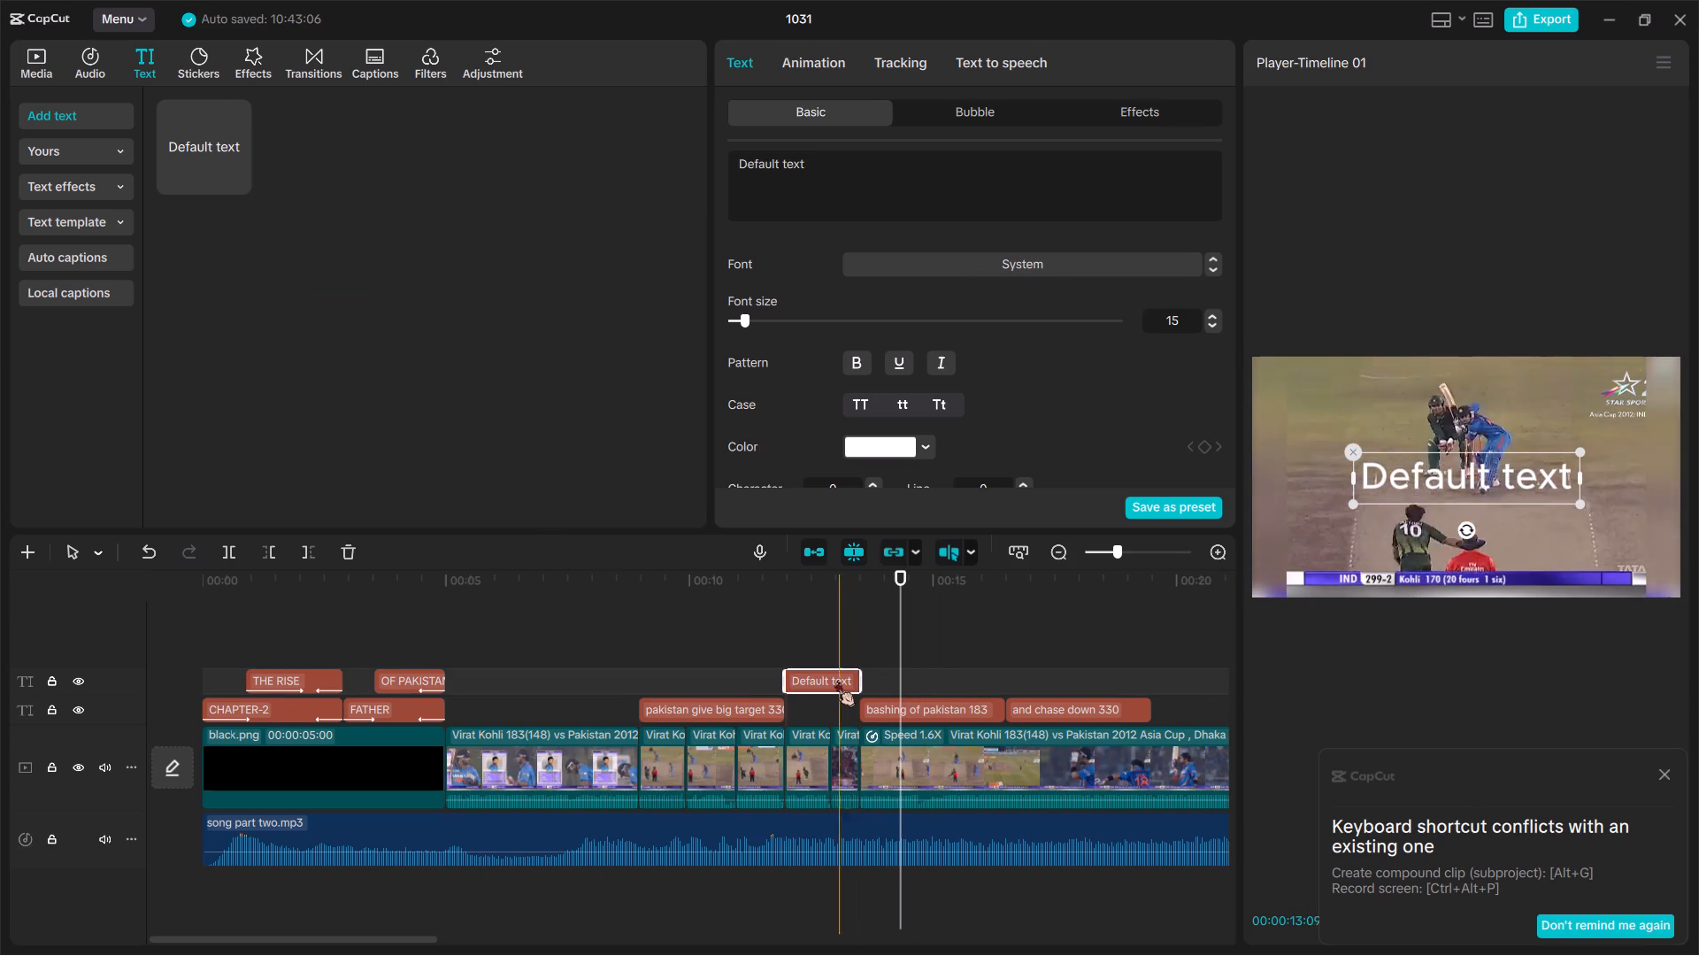
pyautogui.moveTo(835, 681); pyautogui.dragTo(834, 708)
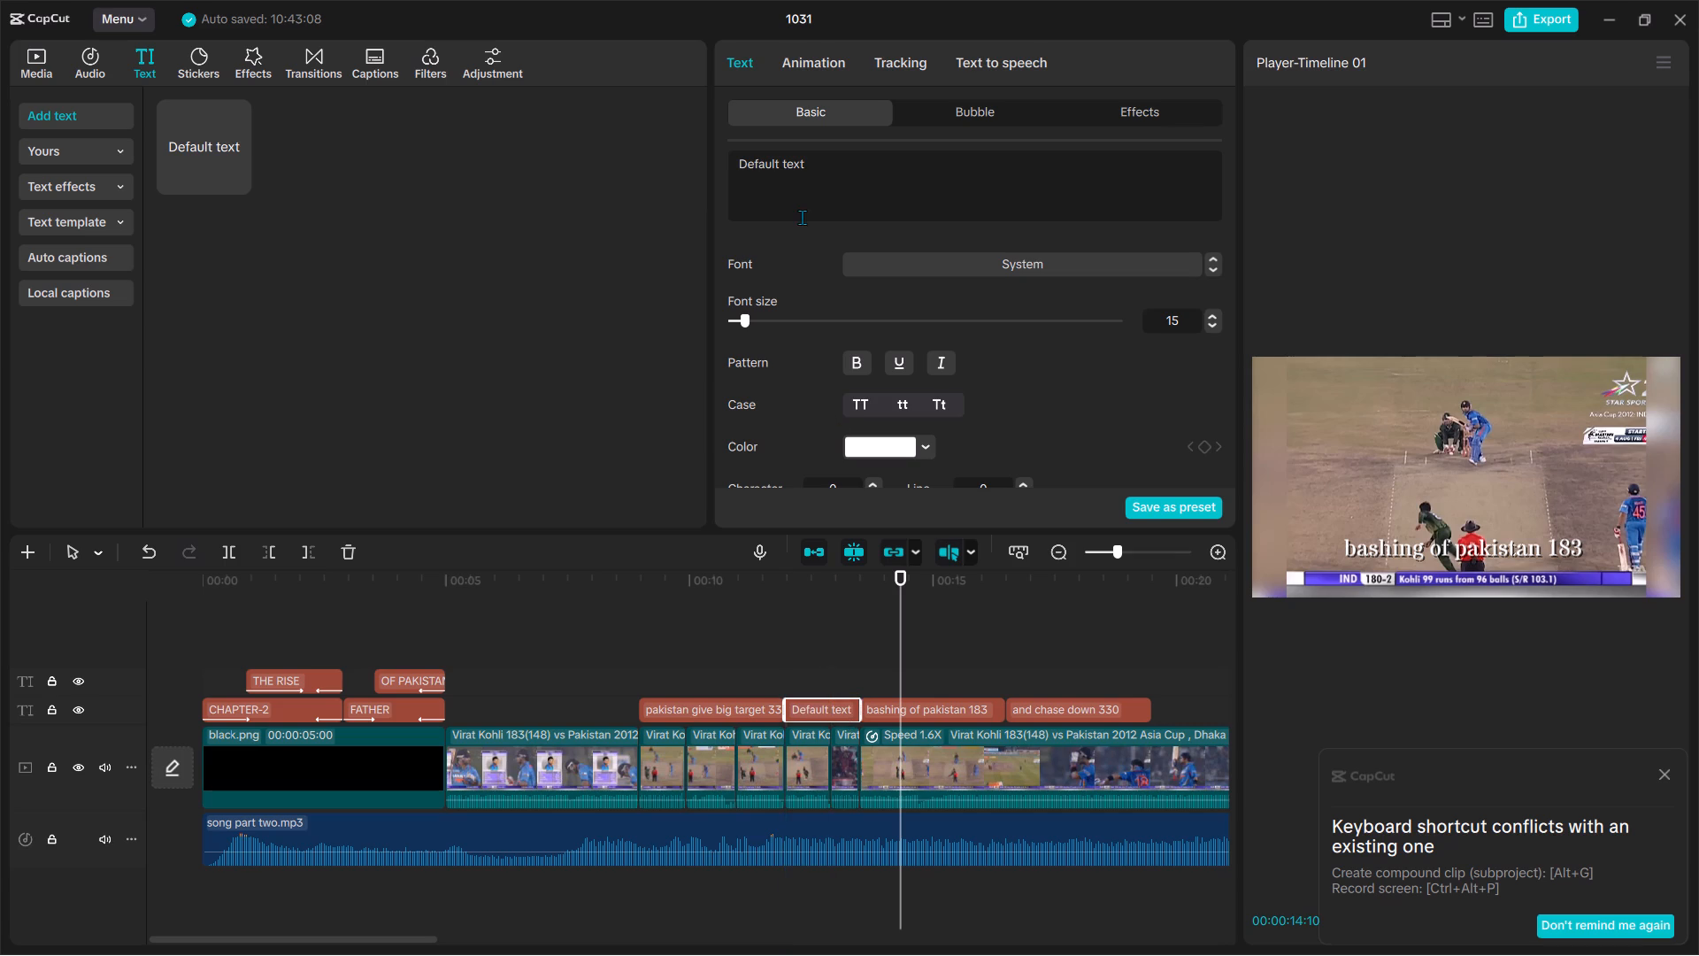
# Replace the new text clip's wording with "and then".
pyautogui.moveTo(858, 181); pyautogui.dragTo(619, 142)
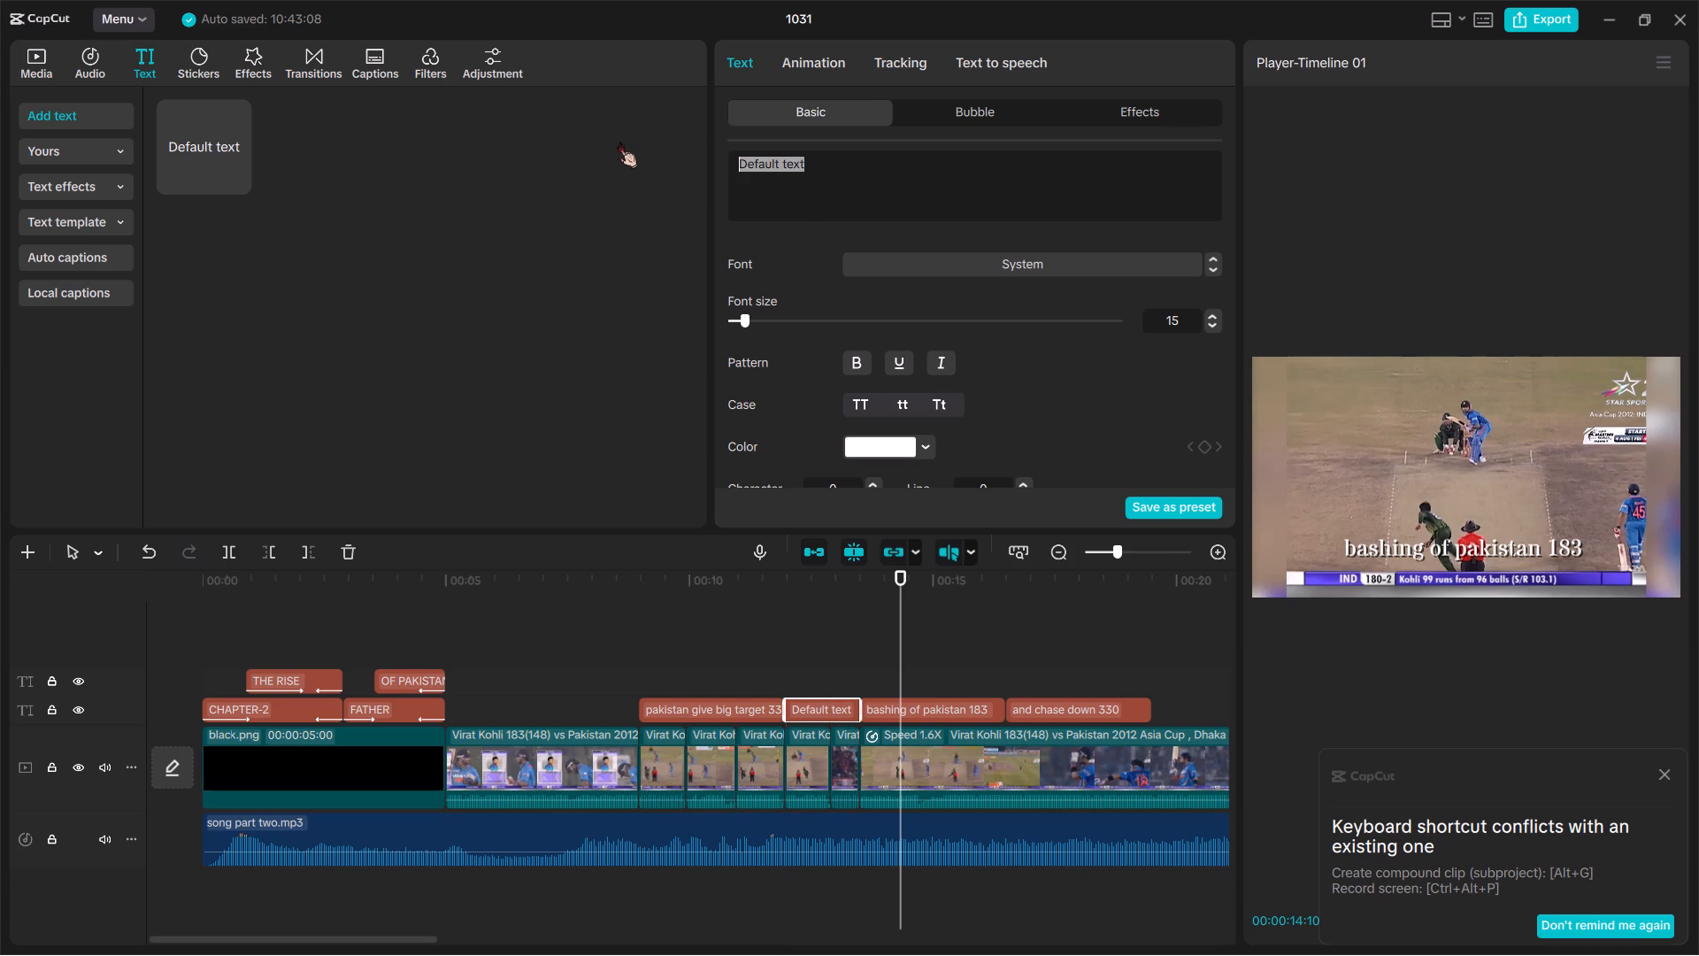
pyautogui.press('BackSpace')
pyautogui.press('a')
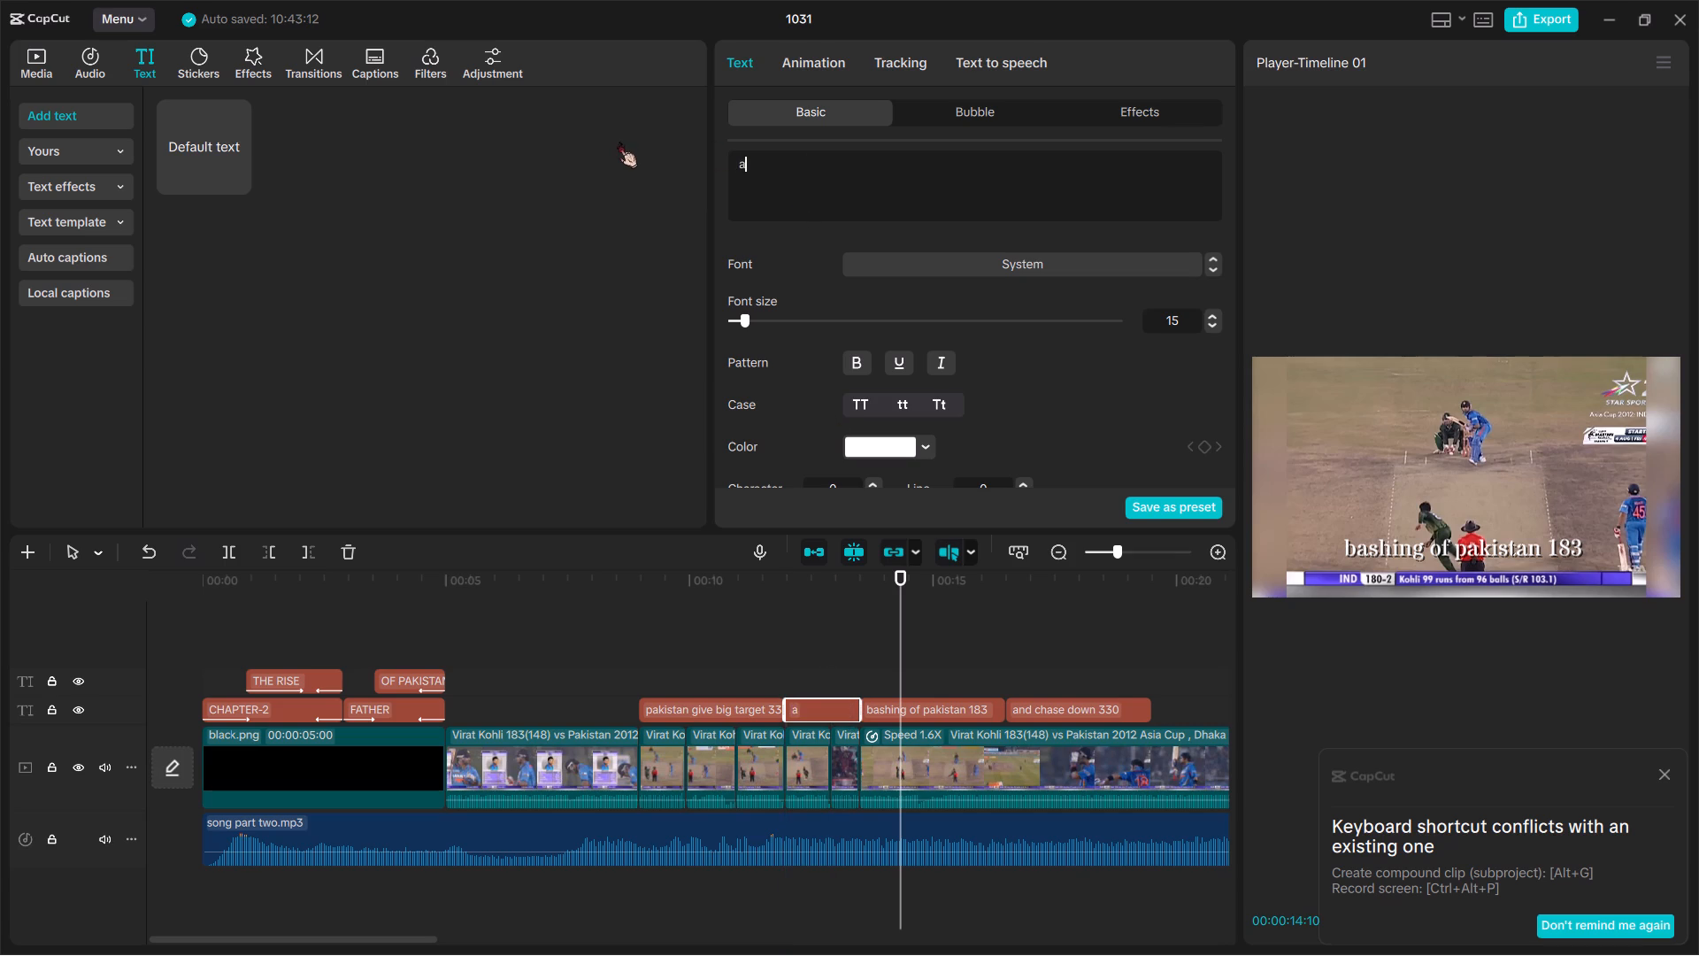
pyautogui.write('nd th')
pyautogui.write('en')
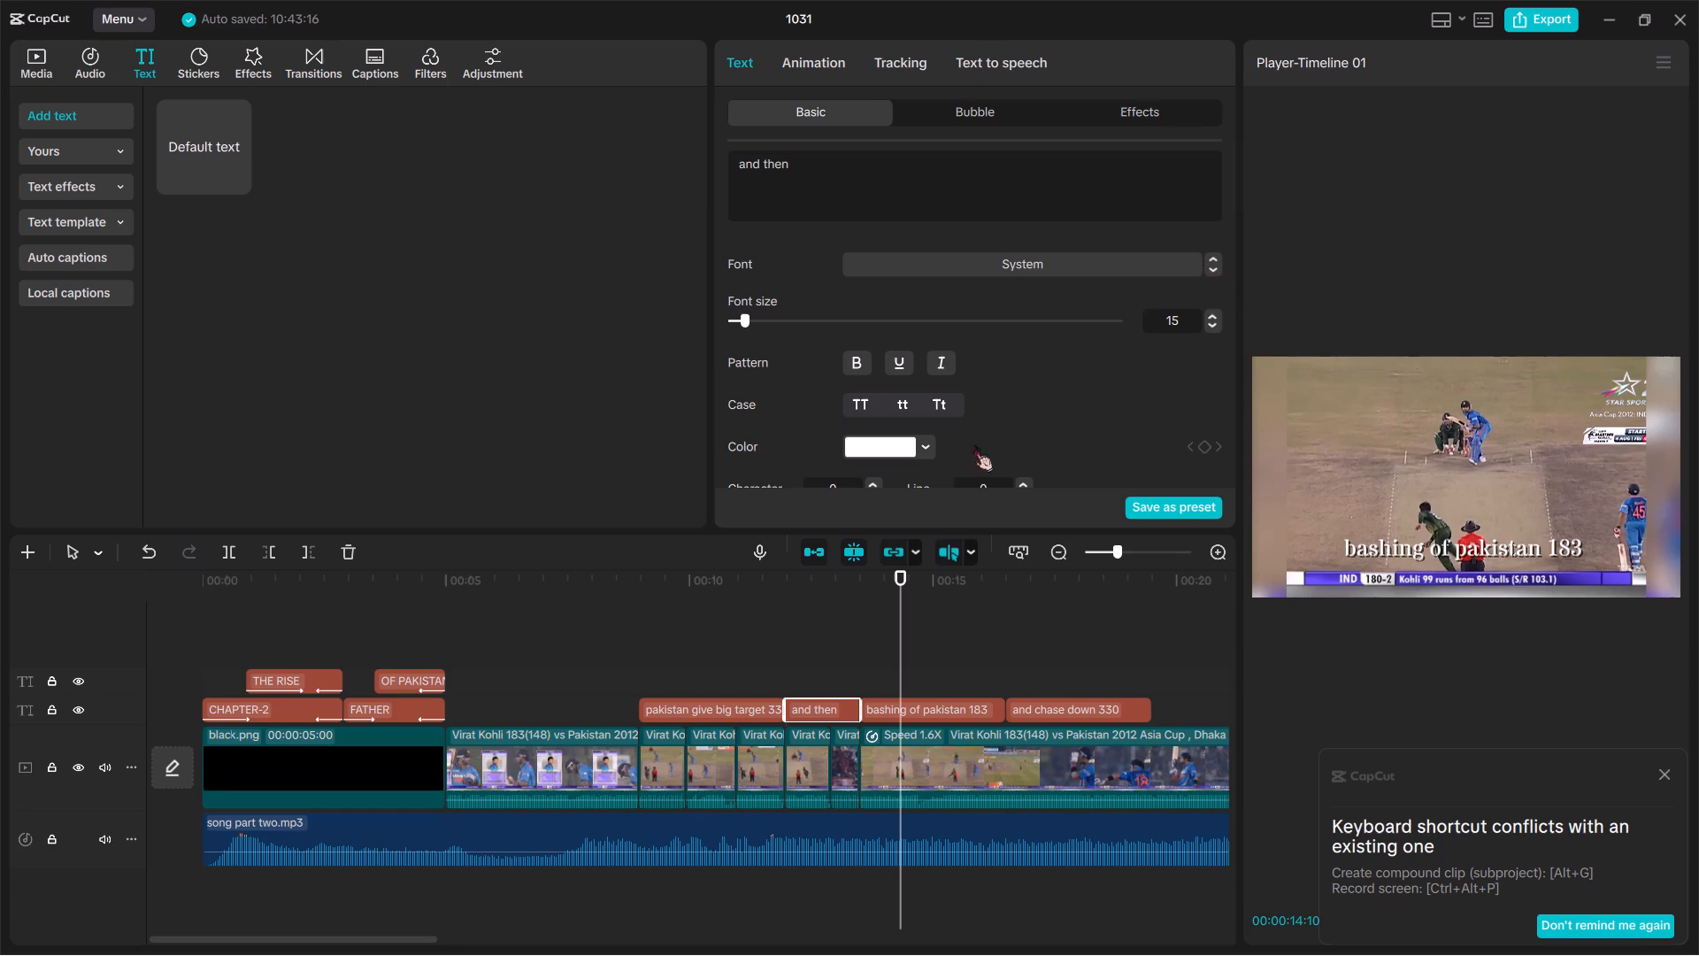
# Set the "and then" caption's font to Lucette-Regular and apply the white preset style with a dark shadow.
pyautogui.click(812, 632)
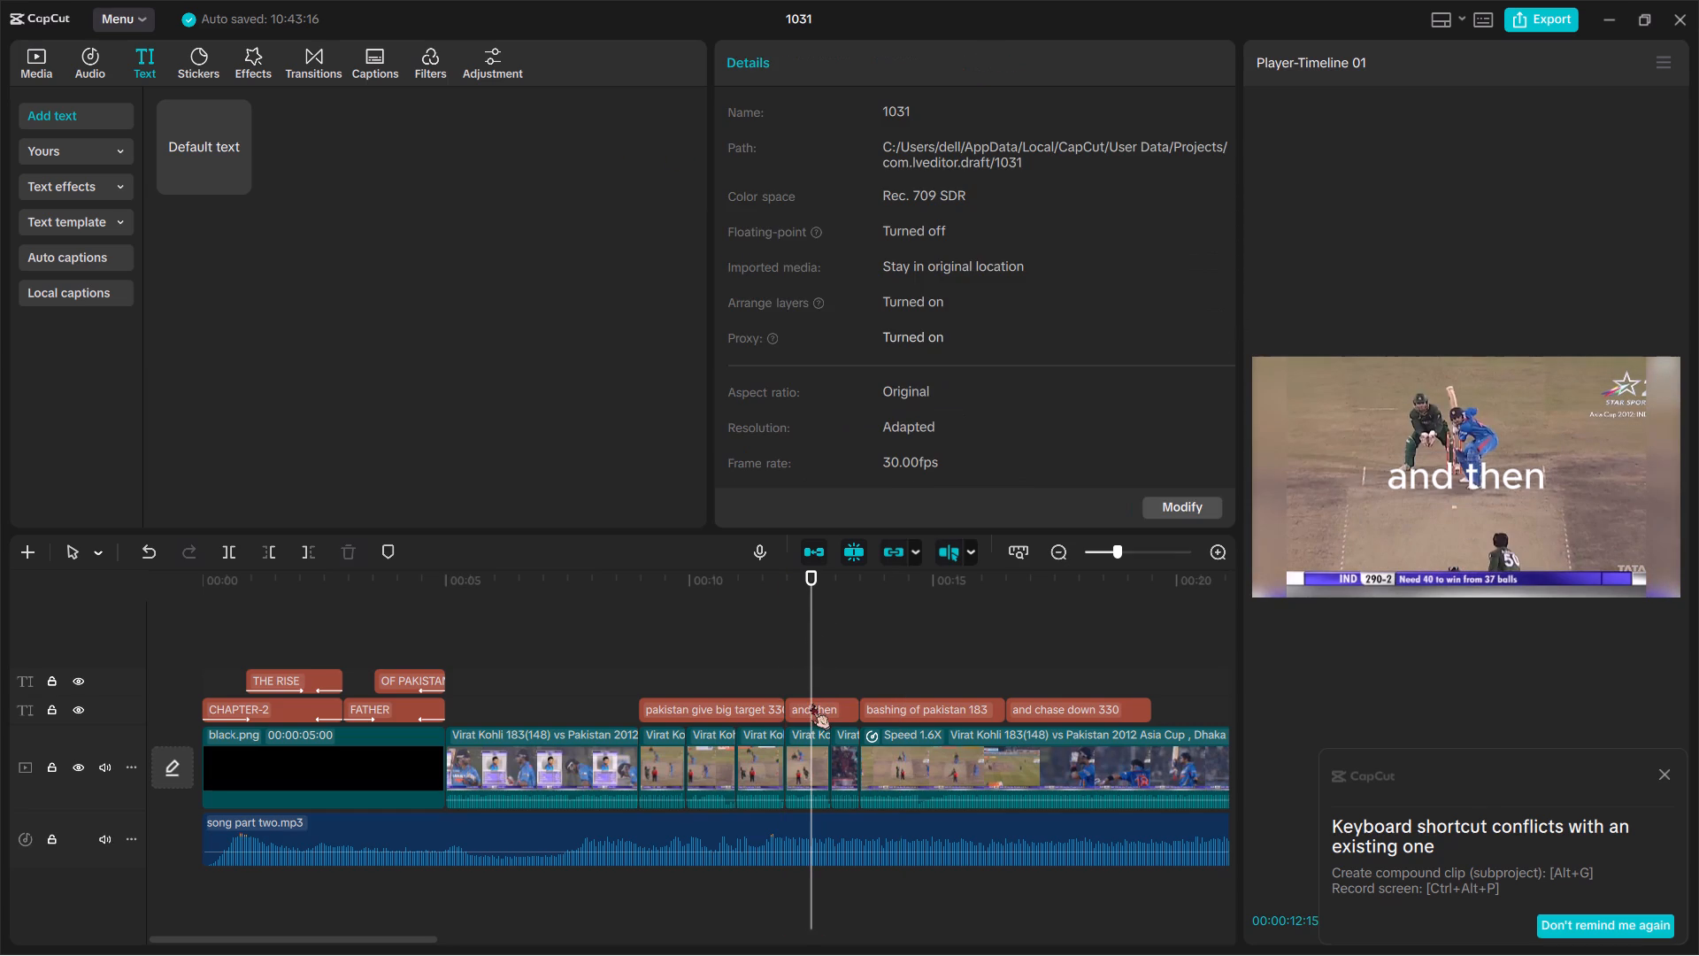
pyautogui.click(811, 704)
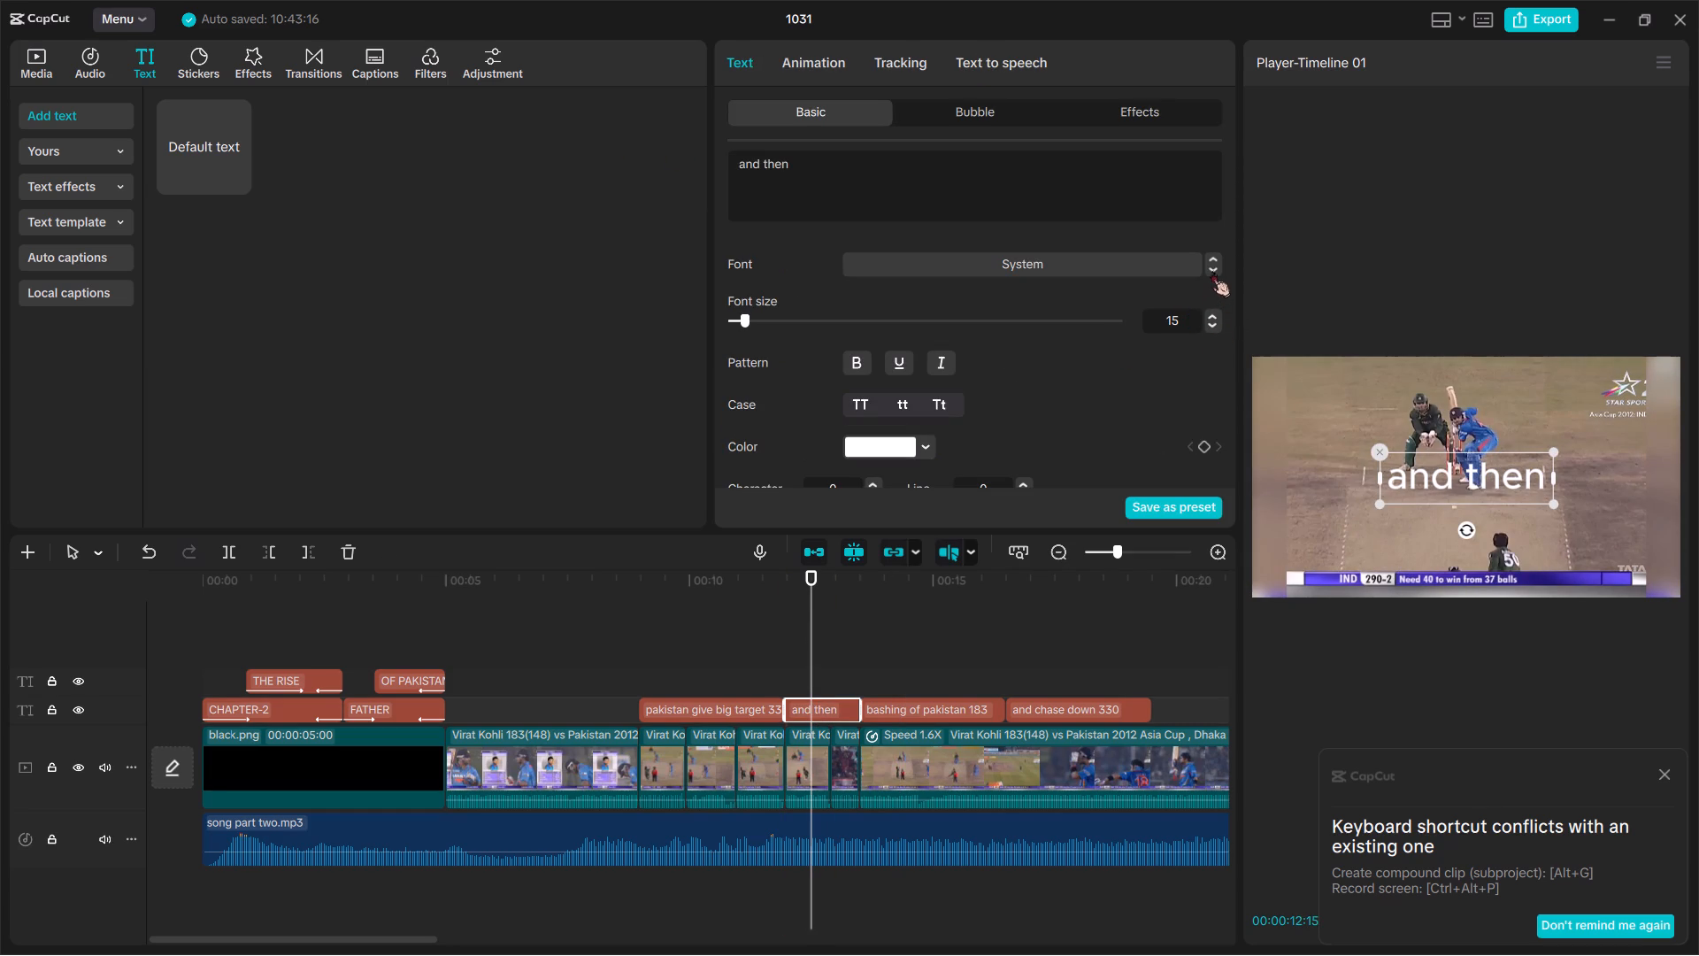
pyautogui.click(1211, 272)
pyautogui.click(1211, 272)
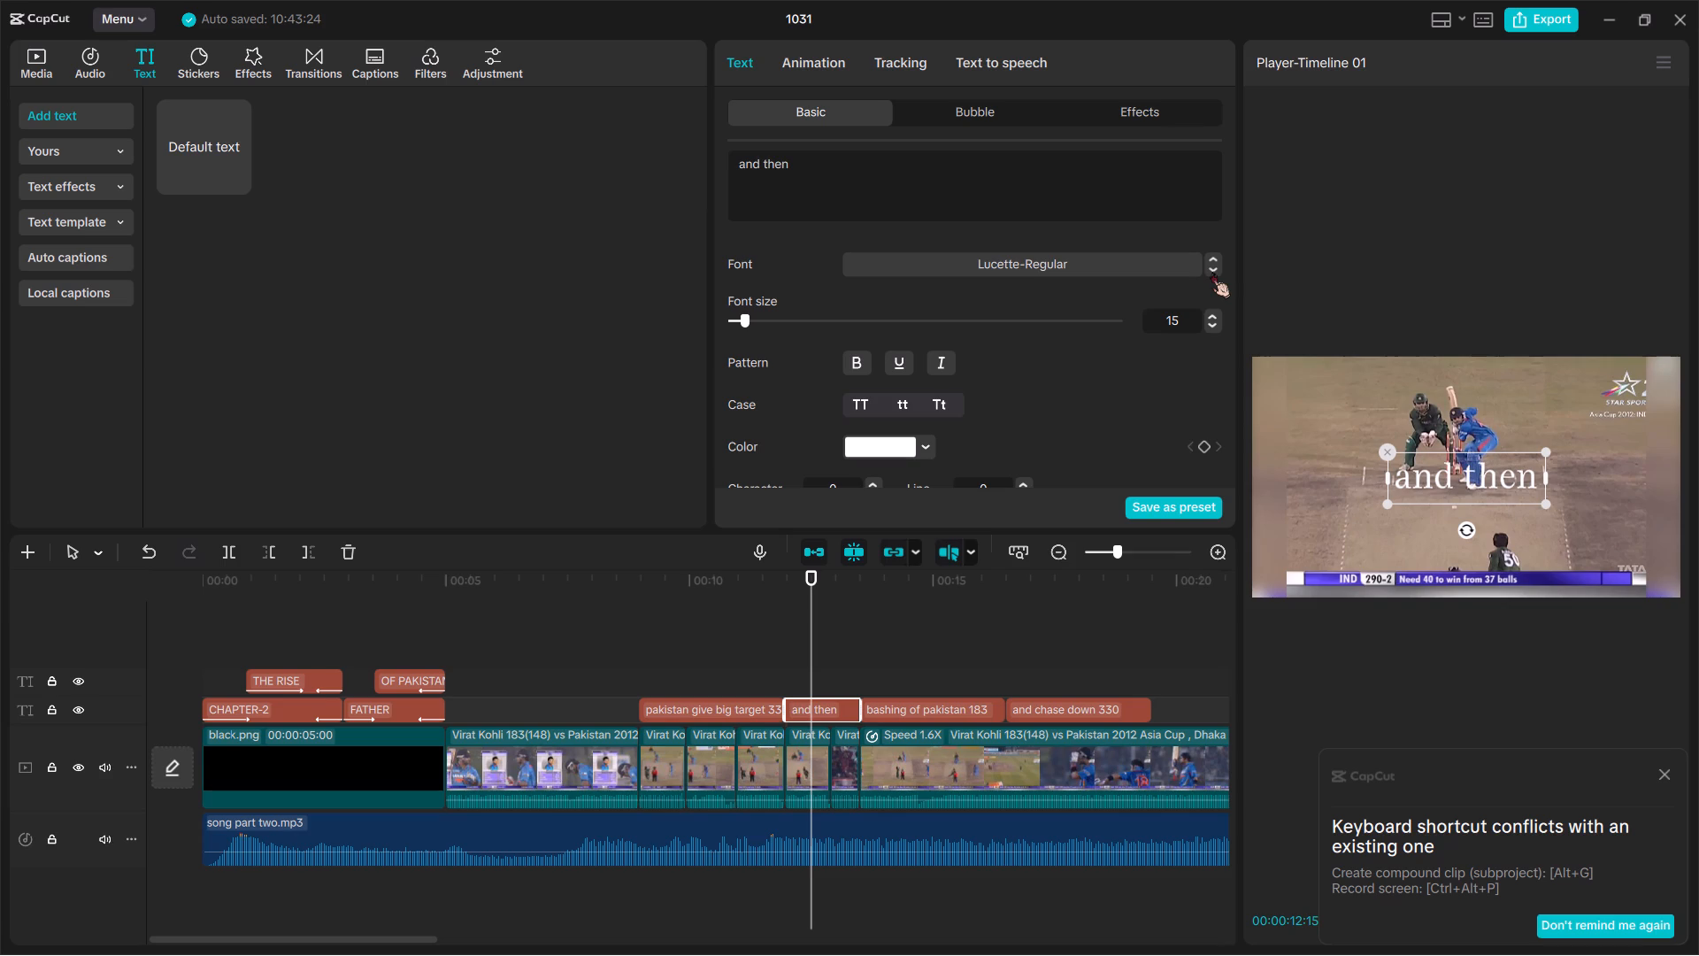
pyautogui.scroll(-1, 1013, 397)
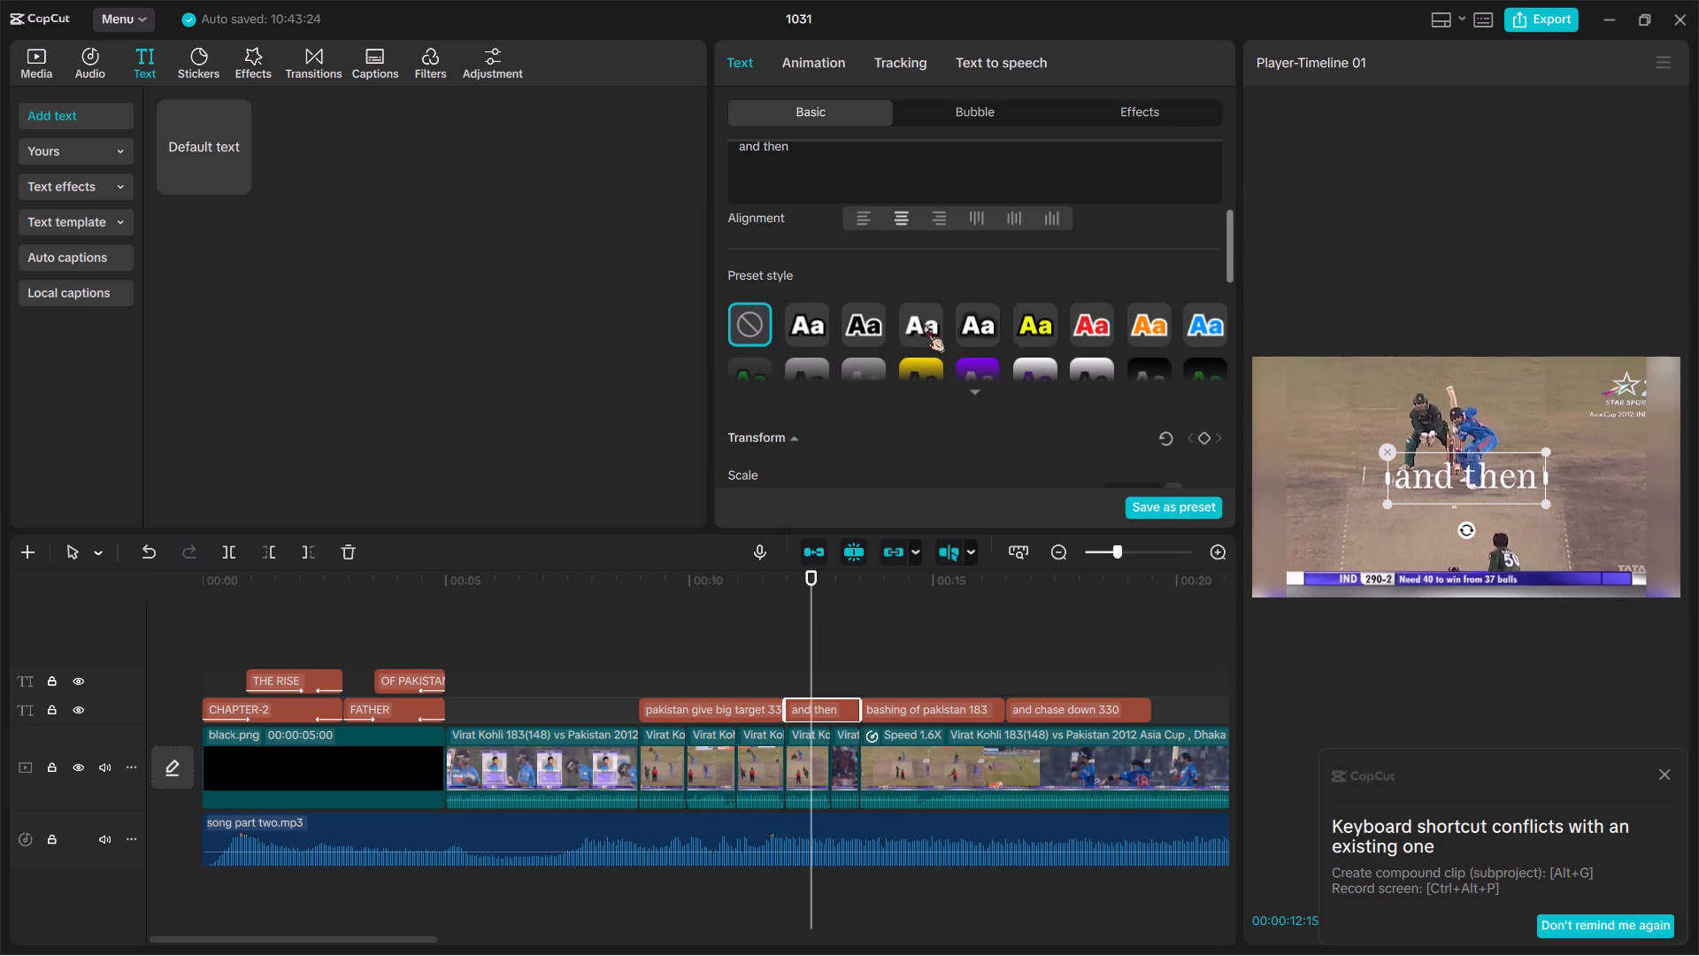
pyautogui.doubleClick(926, 327)
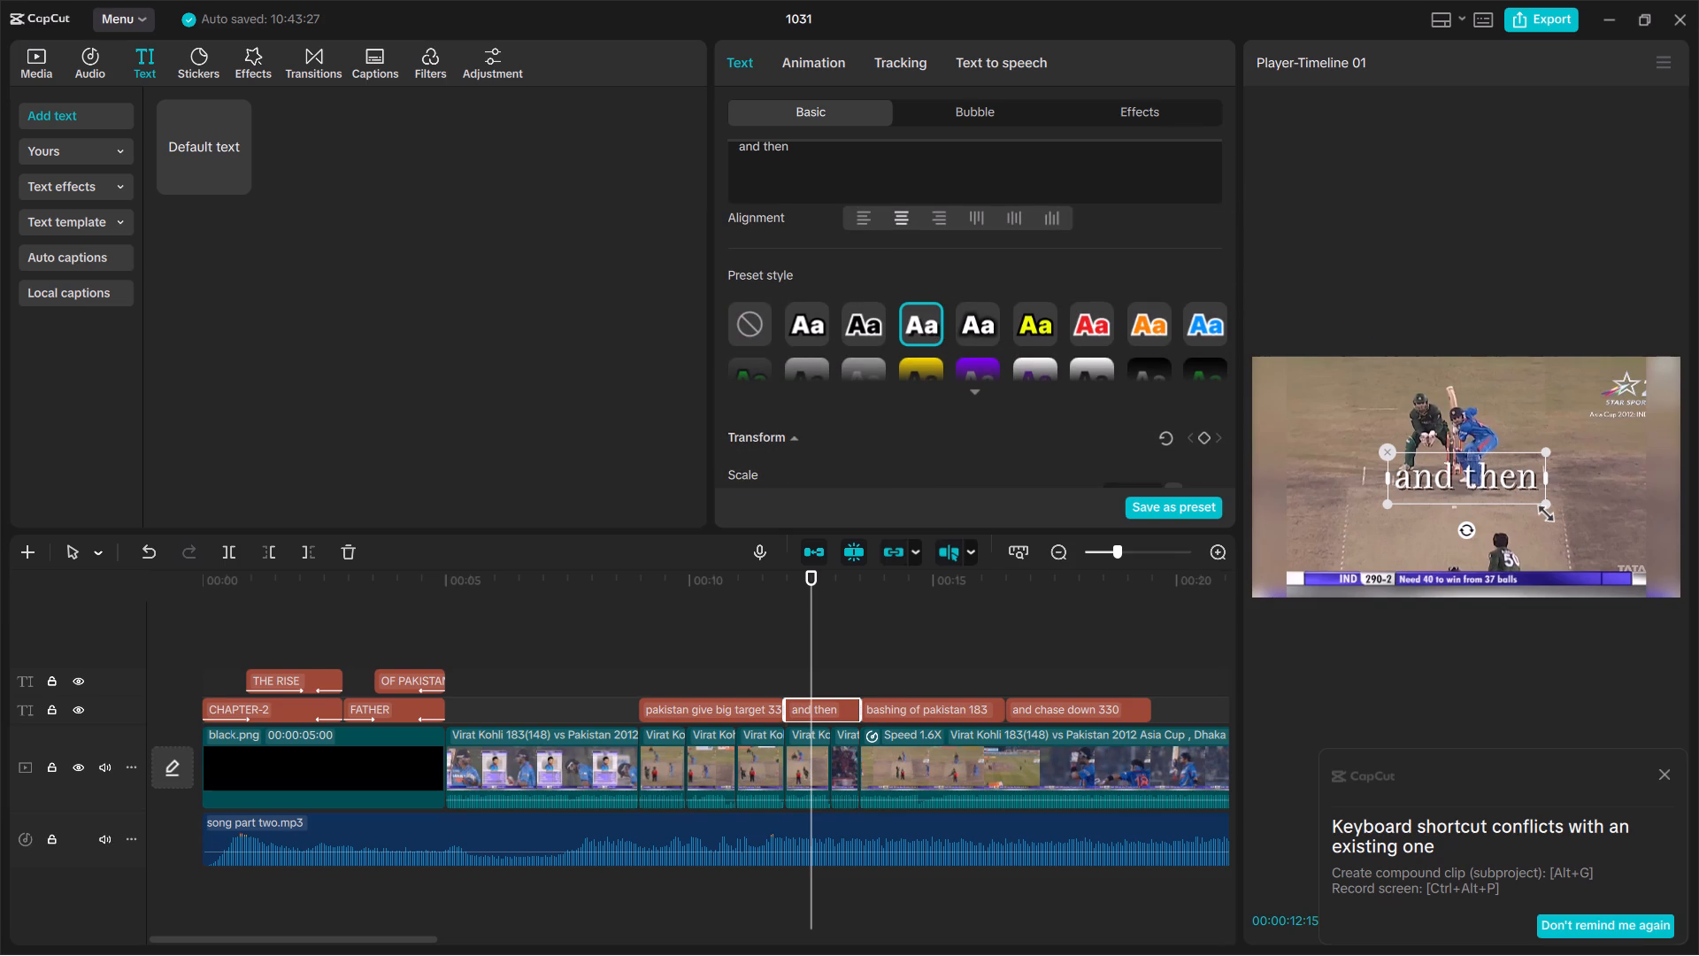
# Shrink the "and then" caption and place it centred at the bottom of the frame, by the score bar.
pyautogui.moveTo(1541, 510); pyautogui.dragTo(1499, 495)
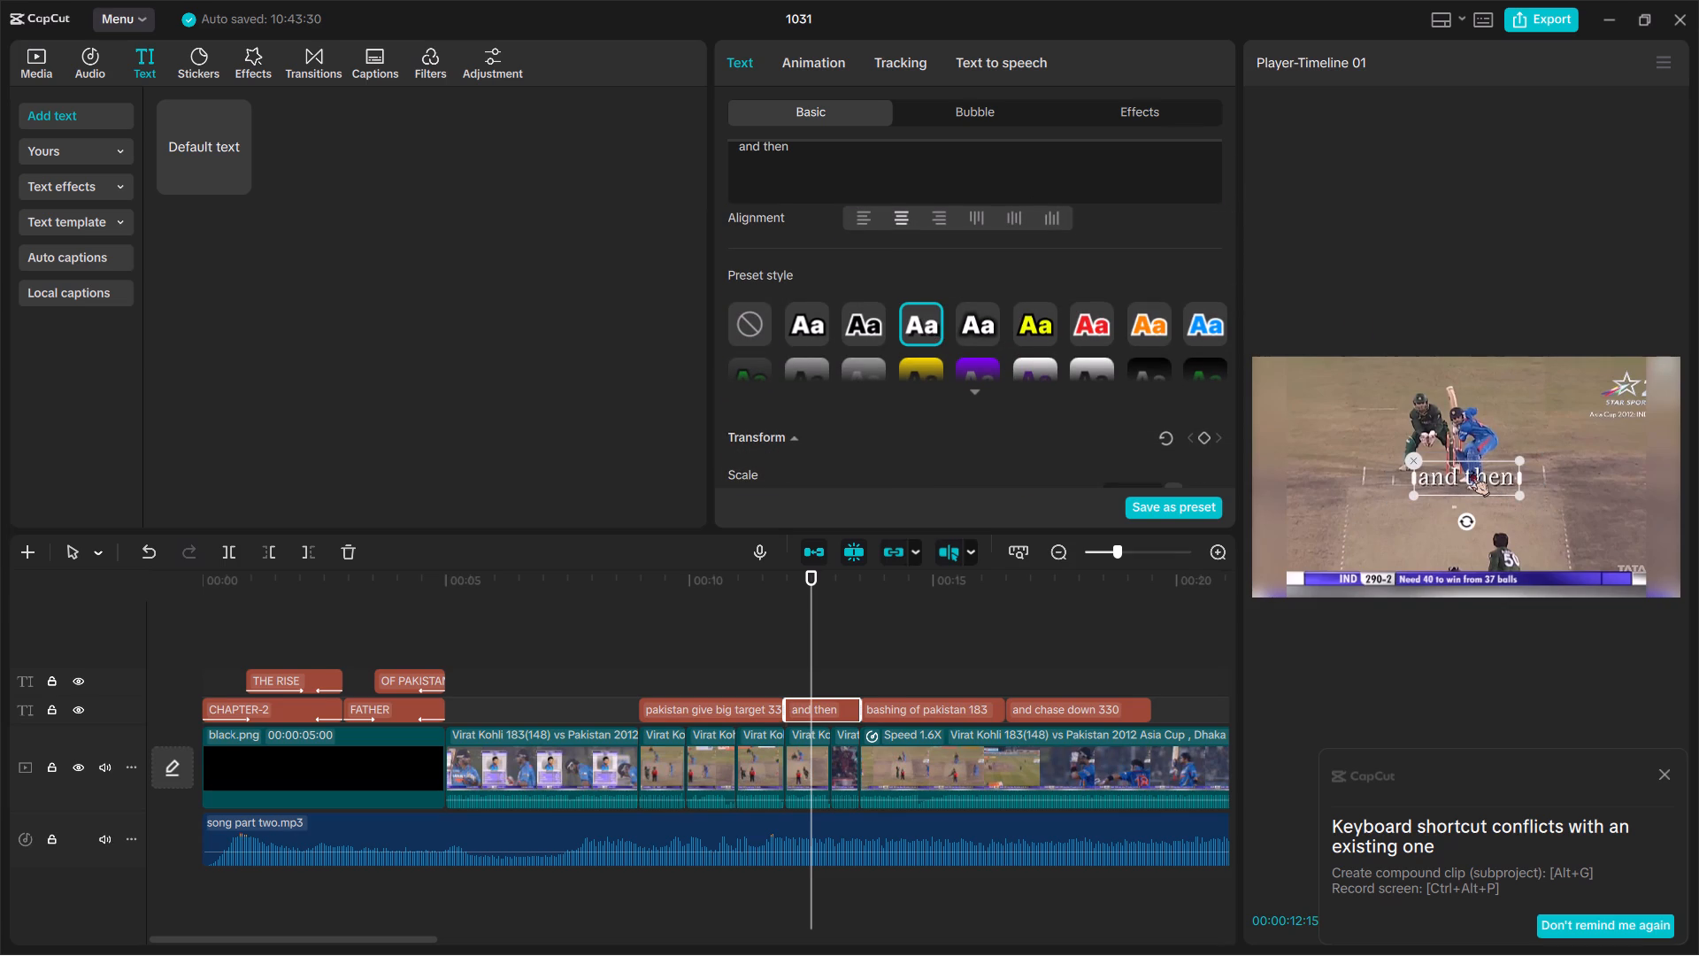
pyautogui.moveTo(1471, 470); pyautogui.dragTo(1472, 551)
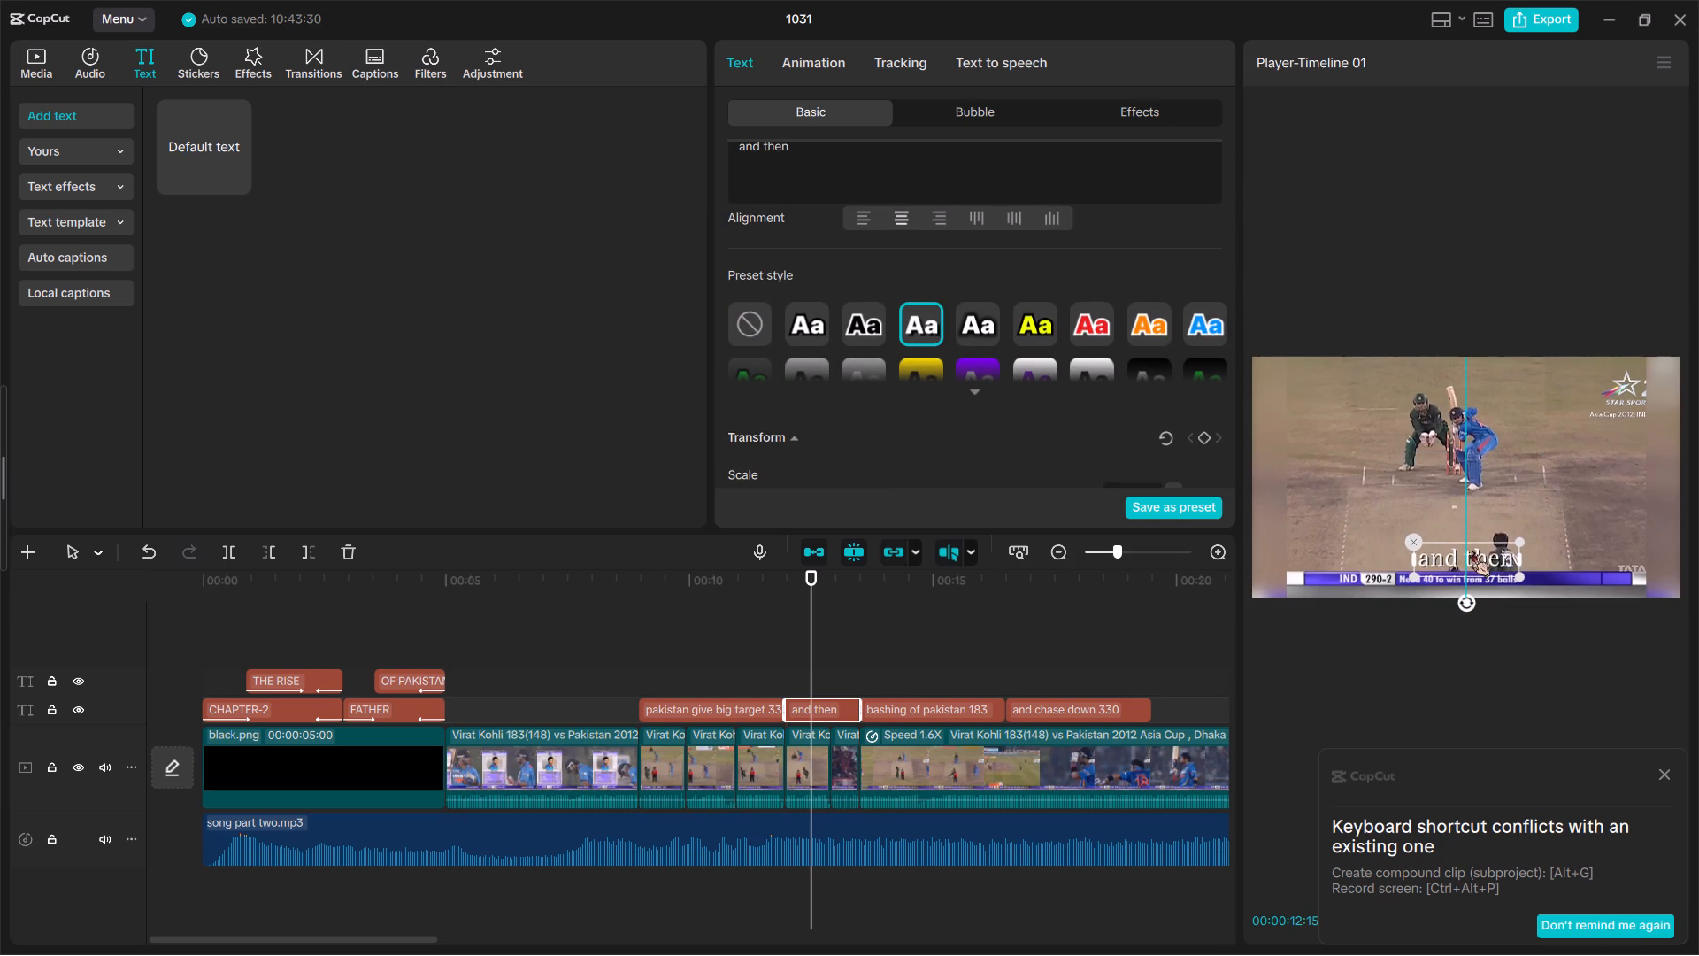
pyautogui.moveTo(1472, 551); pyautogui.dragTo(1472, 550)
# Play the video from the "and then" caption to the end of the Kohli footage to review the captions.
pyautogui.press('space')
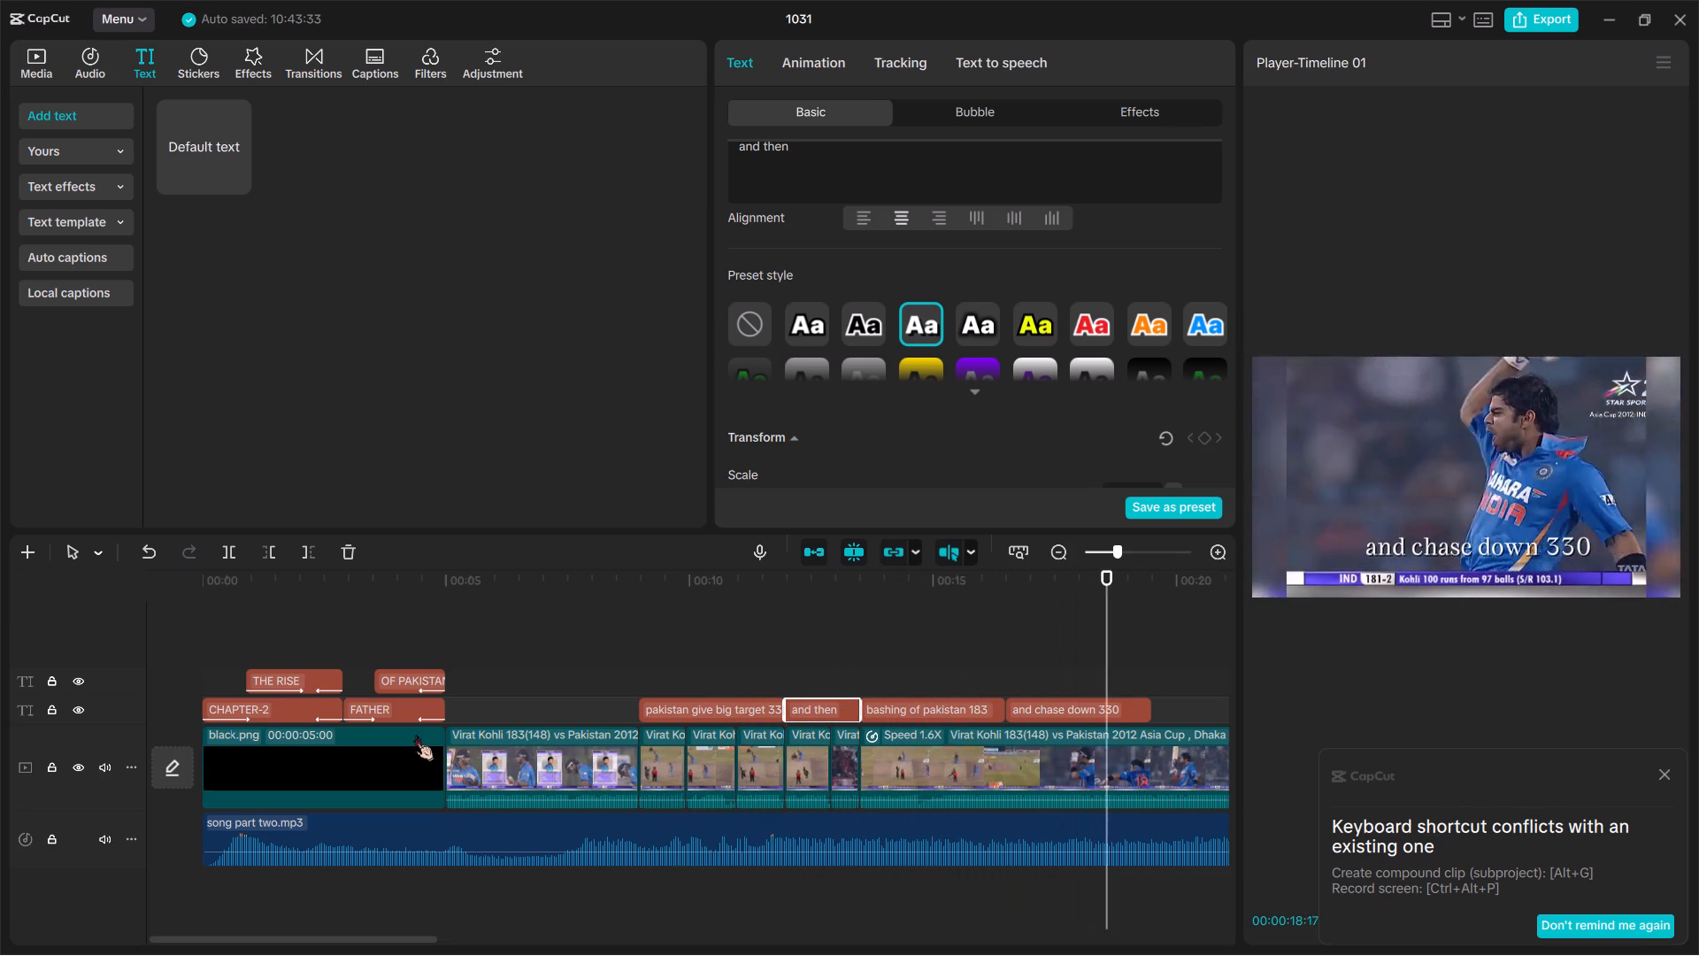
pyautogui.hscroll(-1, 415, 735)
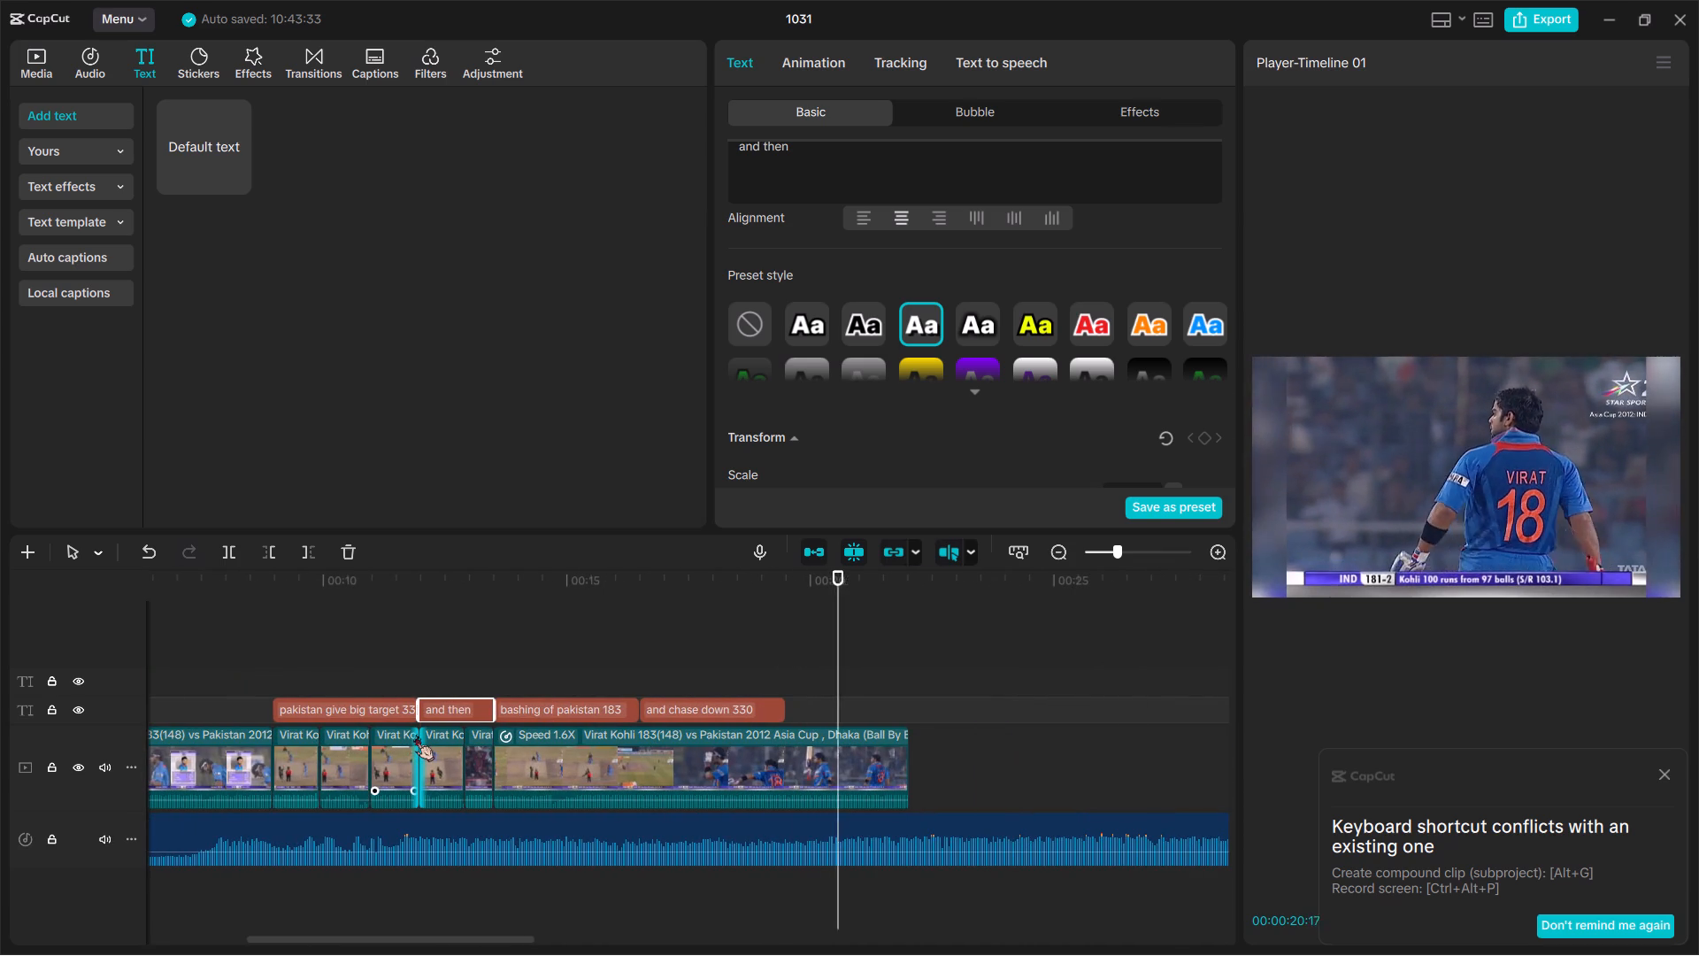
pyautogui.press('space')
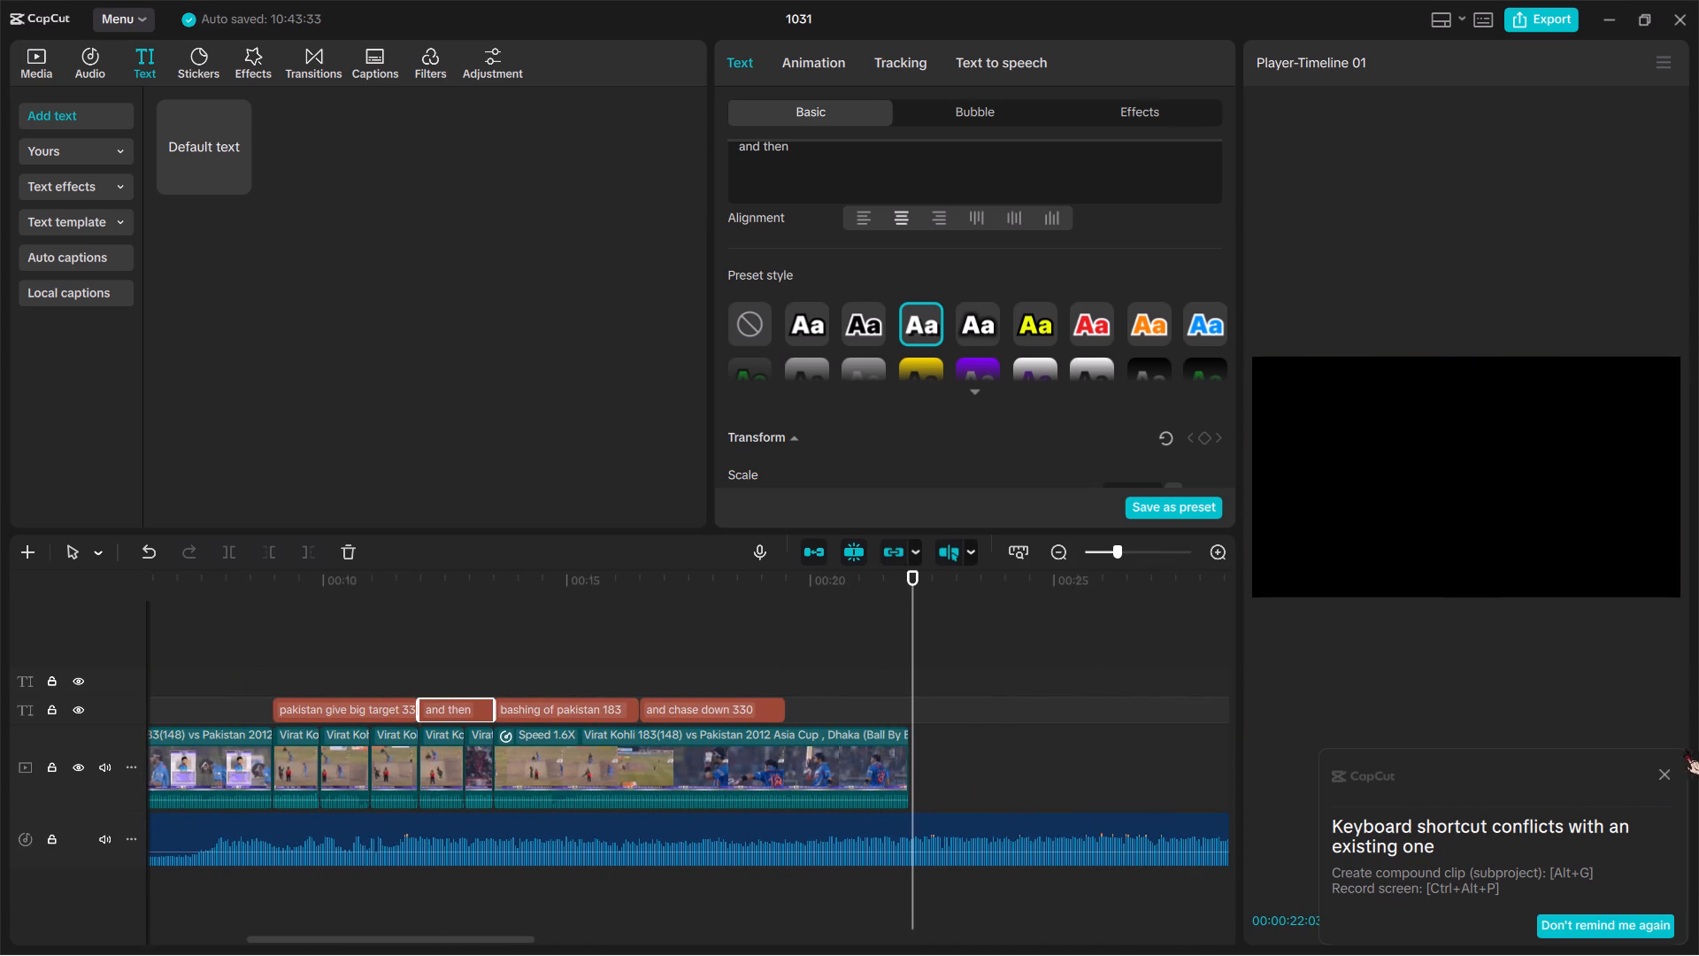
# Dismiss the keyboard shortcut conflict notification.
pyautogui.click(1657, 776)
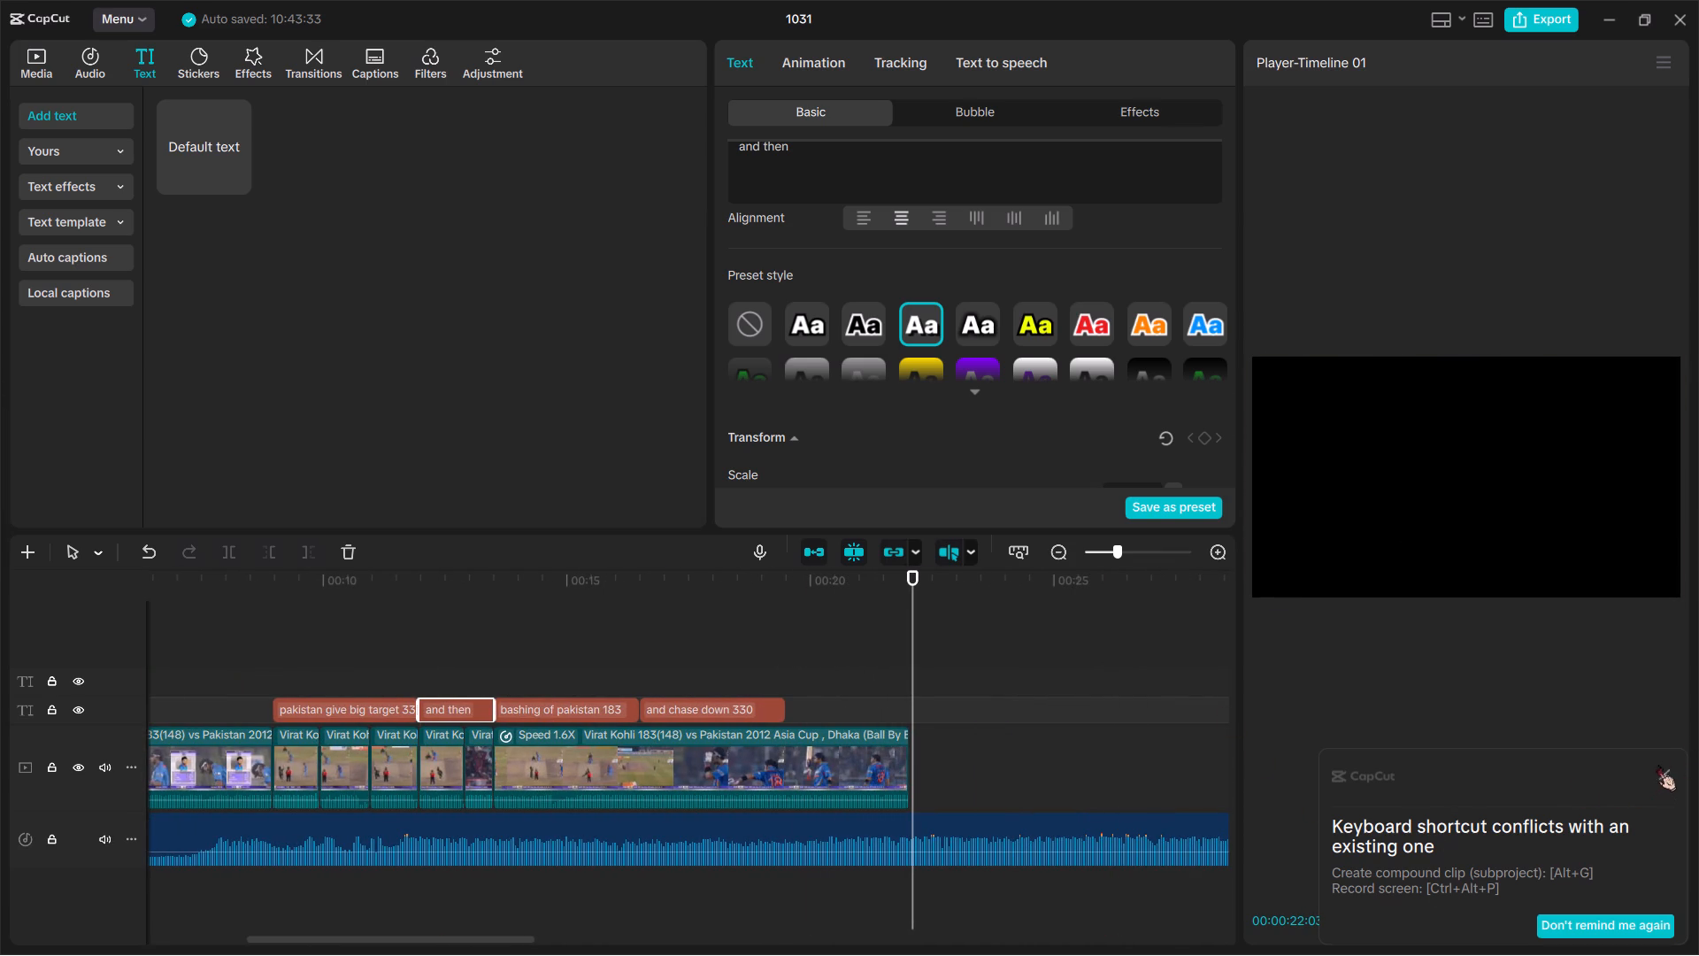
pyautogui.click(1660, 765)
pyautogui.click(1656, 775)
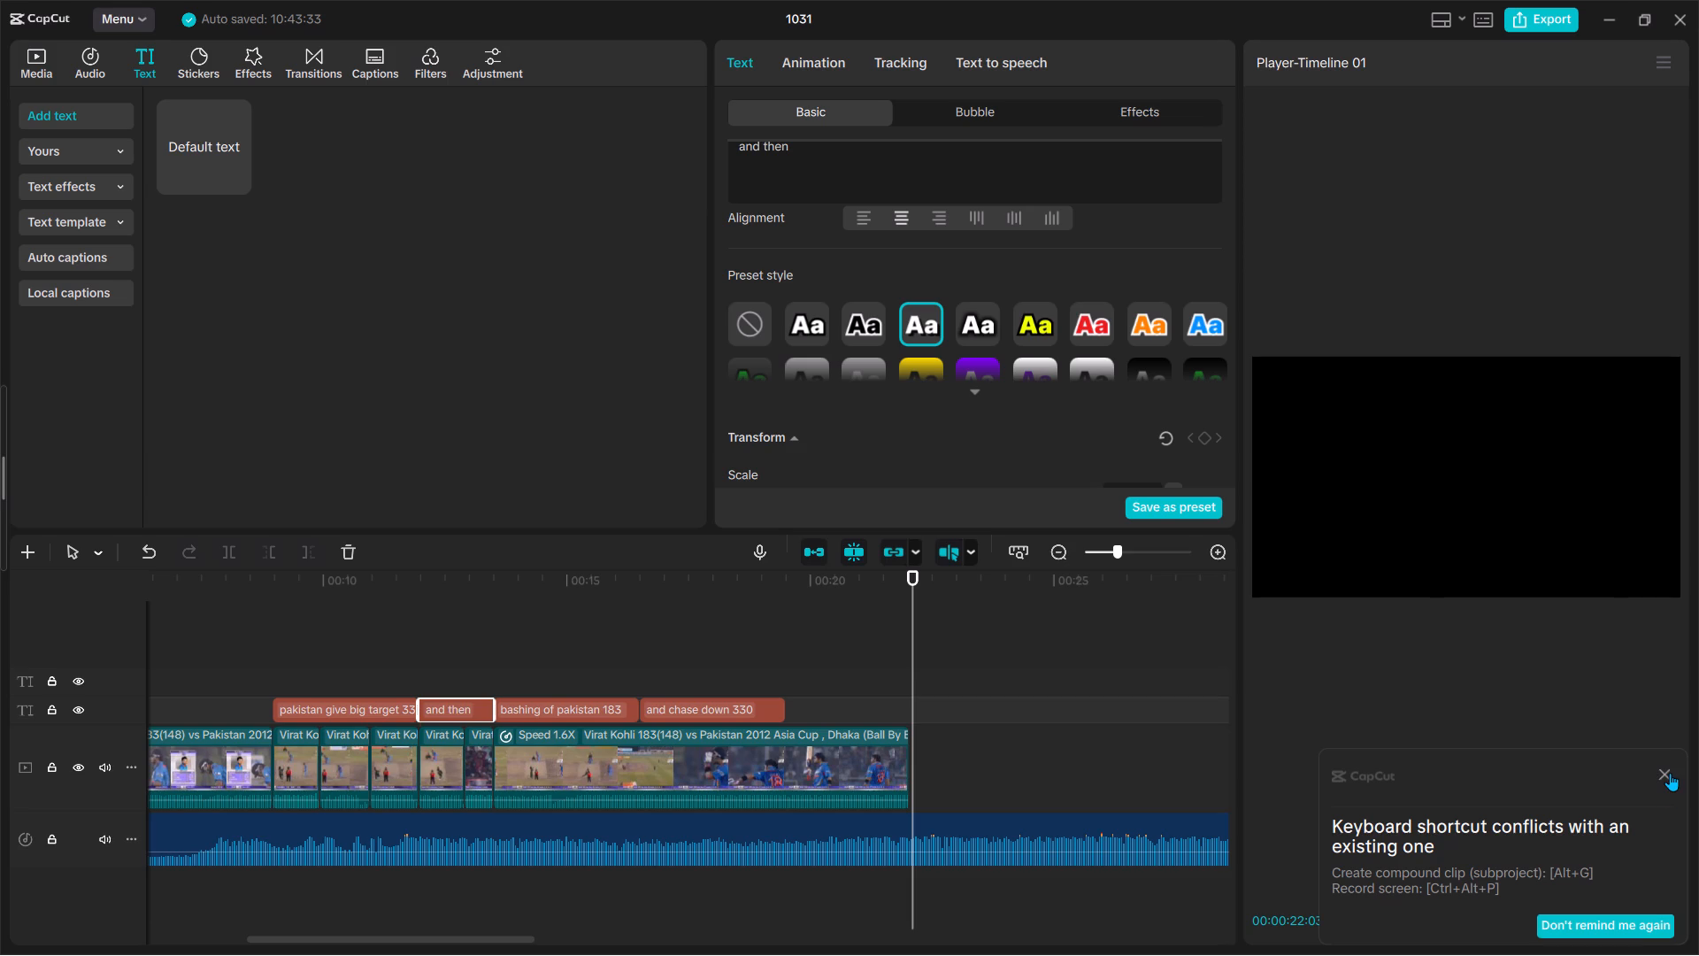
pyautogui.click(1670, 773)
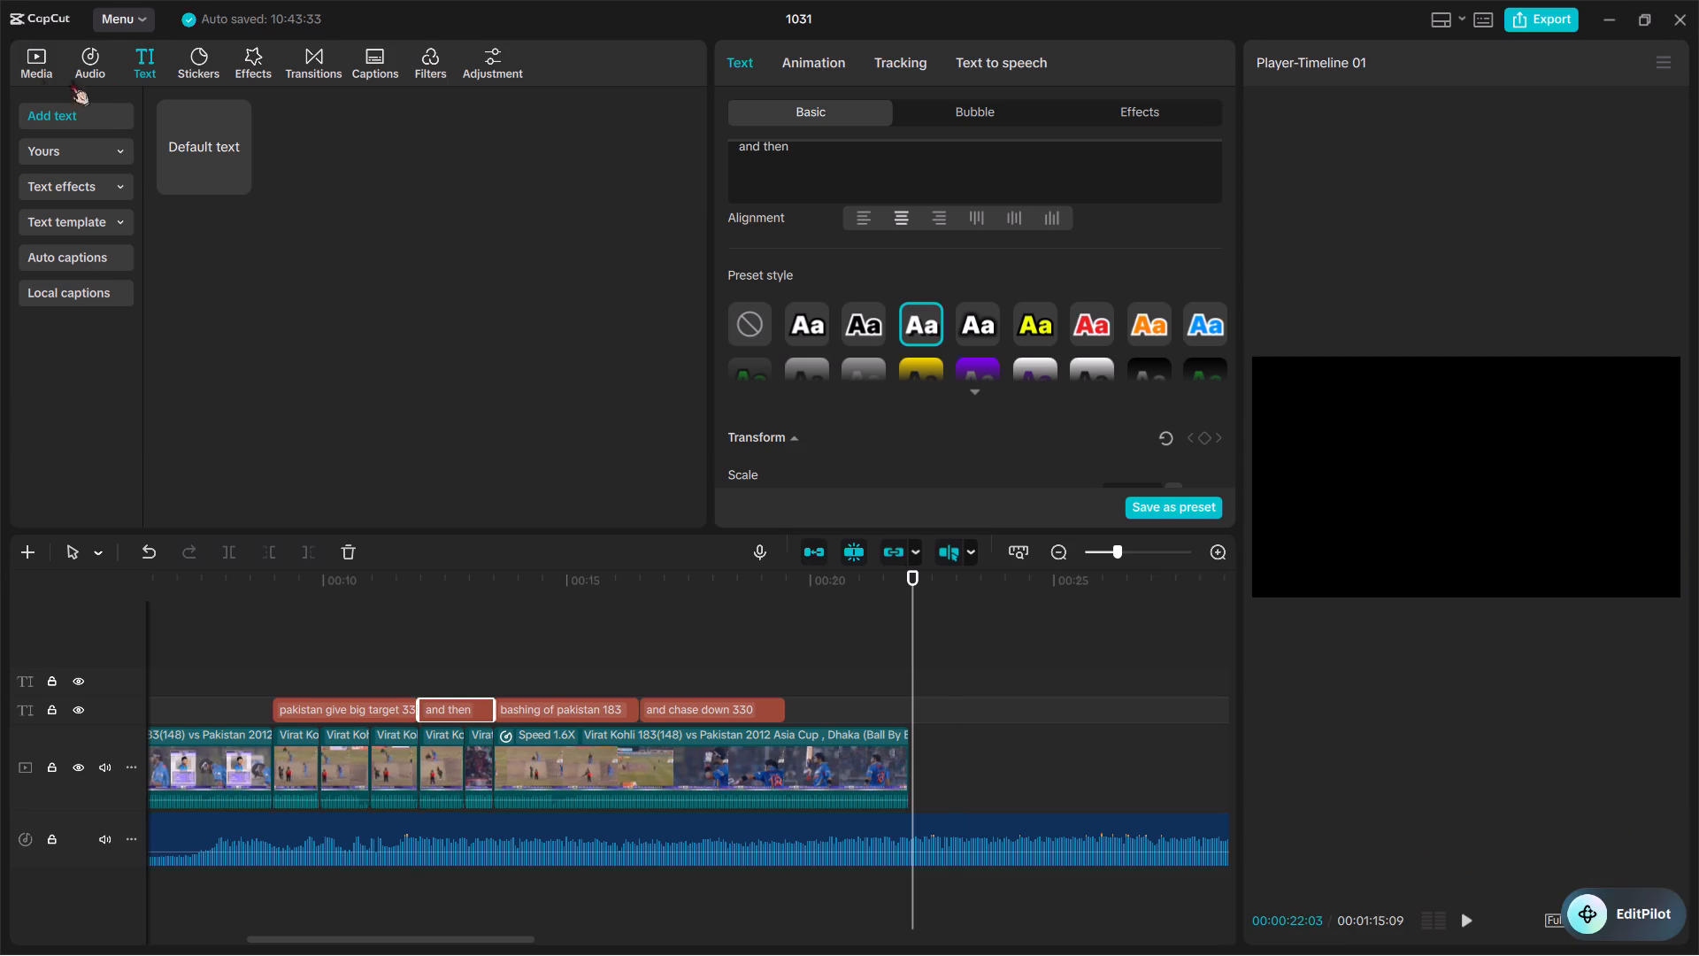
# Append the media clip Screen Recording 2026-10-31 091306.mp4 to the main video track after the last Kohli clip, at about 22 seconds.
pyautogui.click(38, 40)
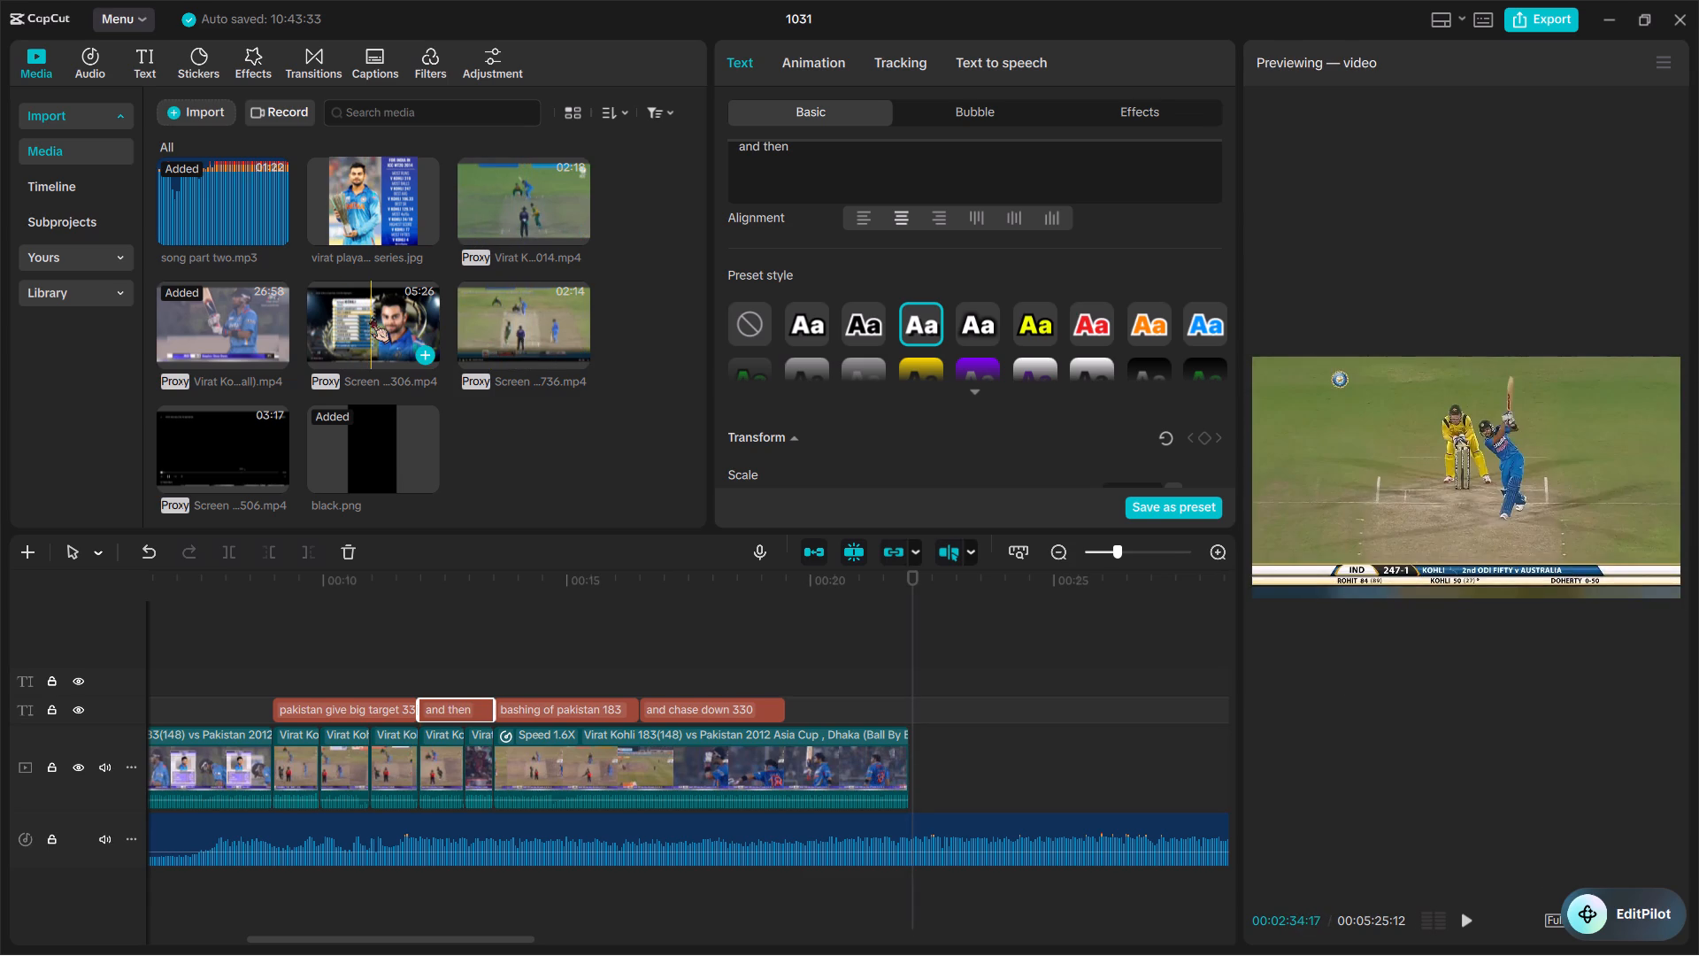
pyautogui.moveTo(371, 317); pyautogui.dragTo(908, 778)
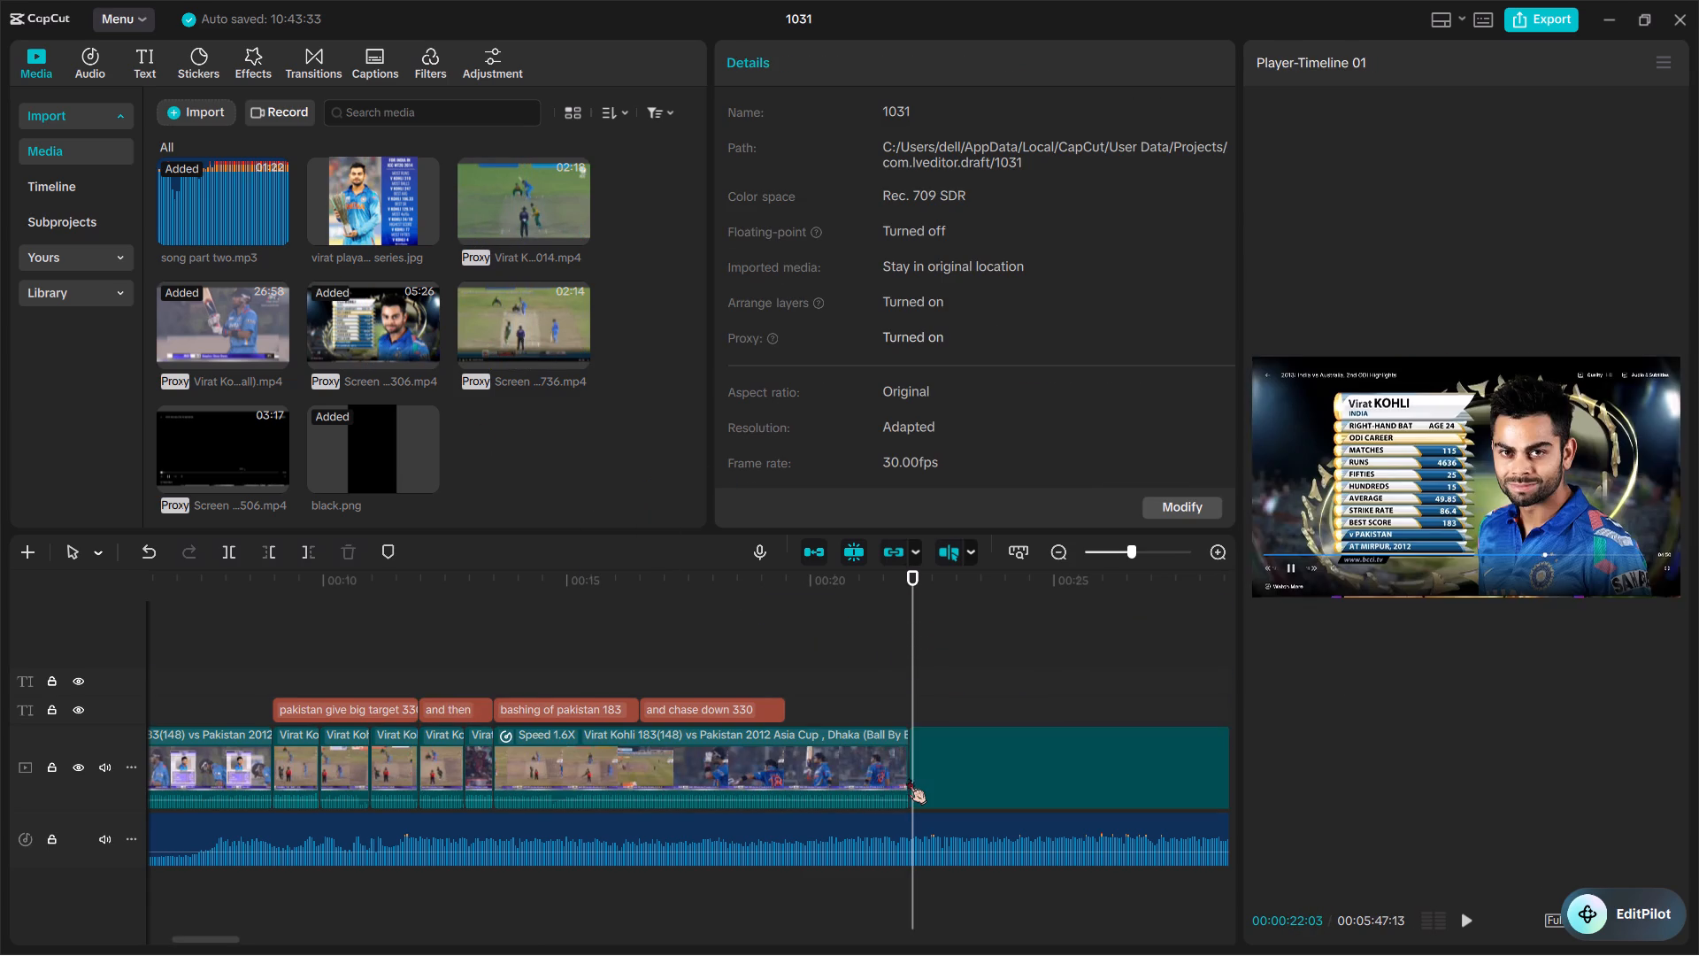
# Play the opening seconds of the appended screen recording to review its footage.
pyautogui.hscroll(-1, 908, 778)
pyautogui.press('space')
pyautogui.hscroll(-1, 581, 787)
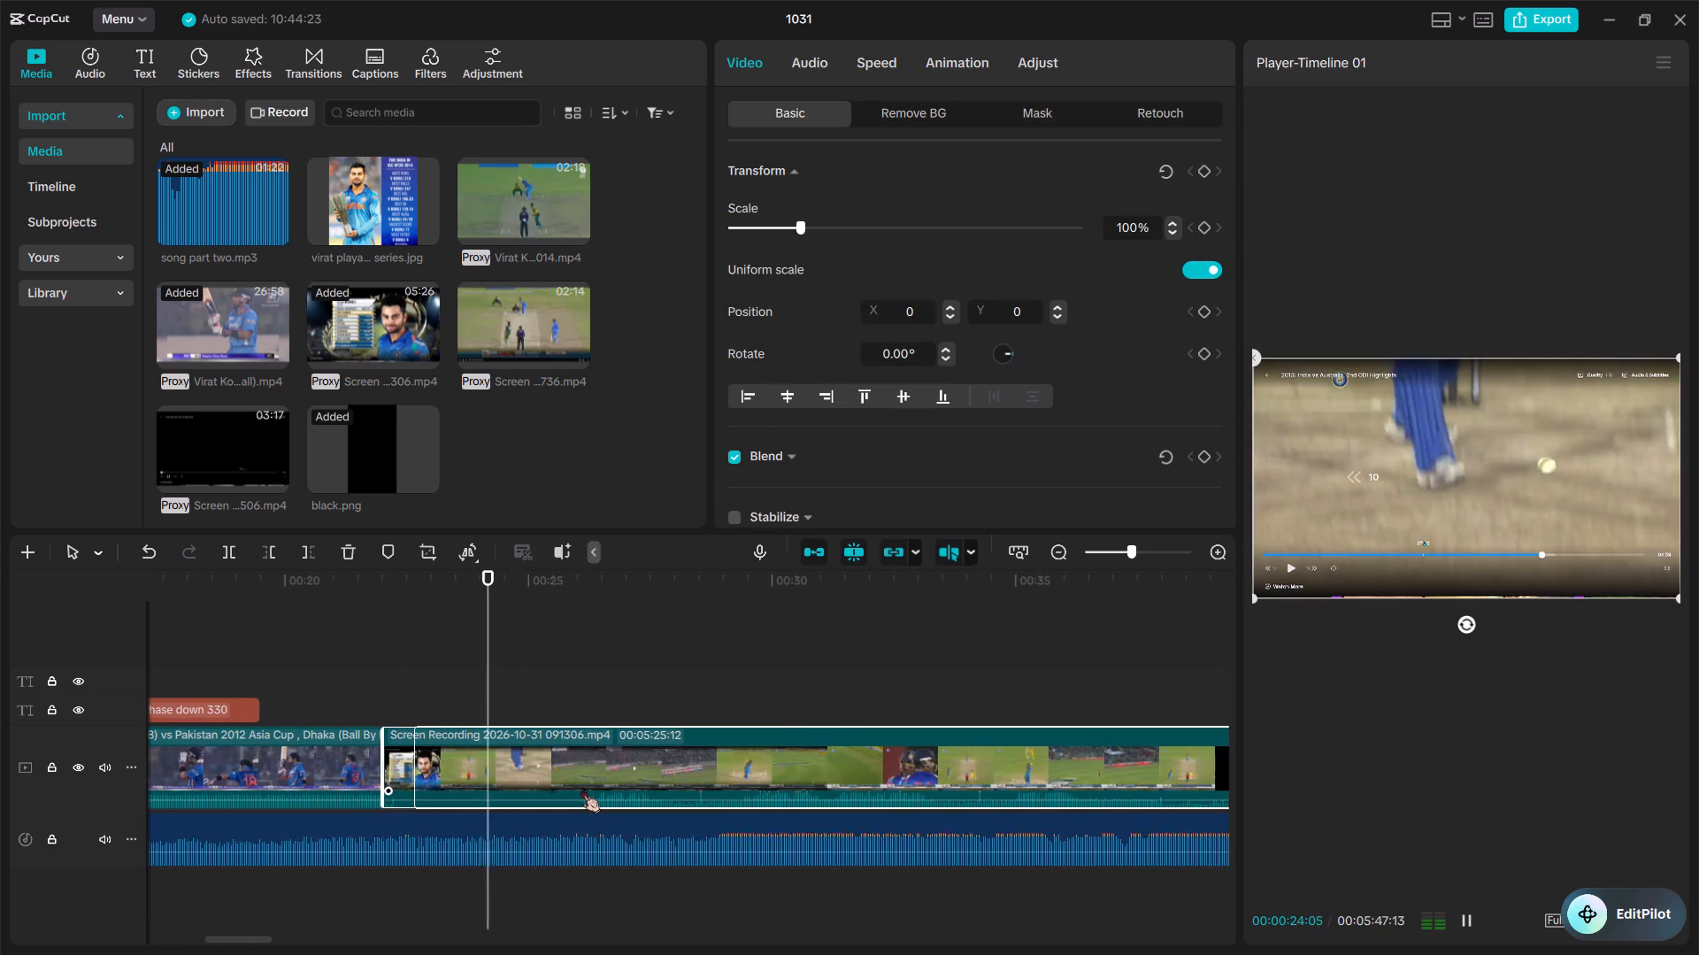
pyautogui.hscroll(-1, 581, 787)
pyautogui.press('space')
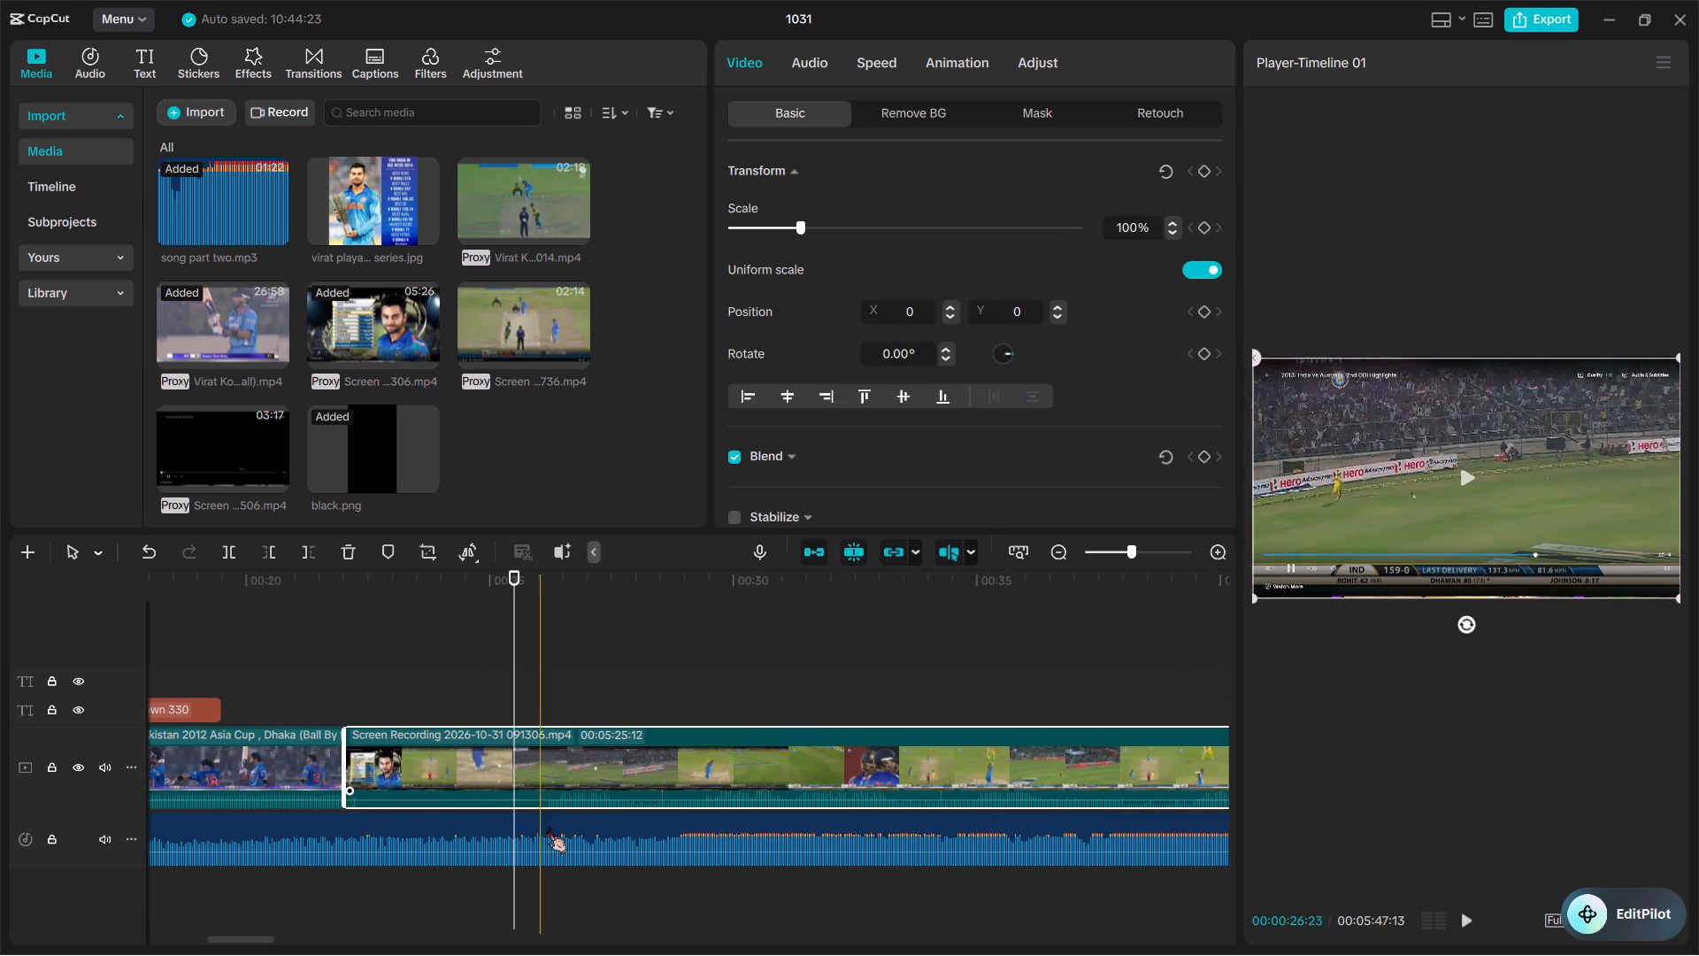
# Mute the song's audio track.
pyautogui.click(103, 832)
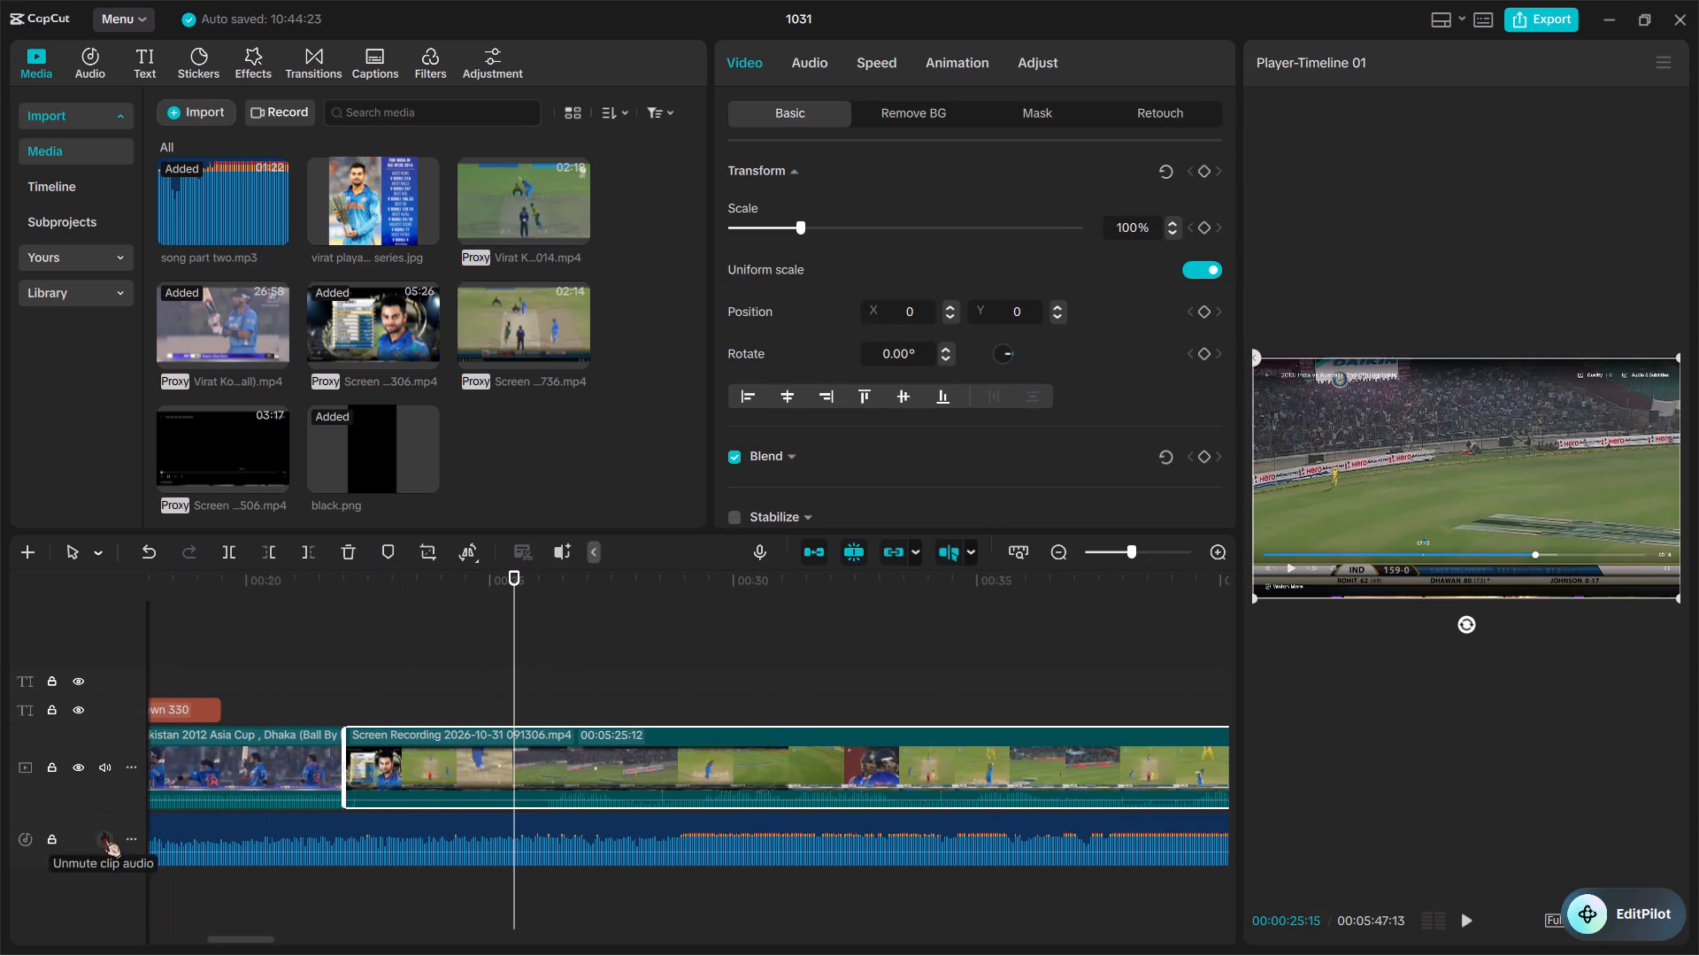
# Trim away the start of the appended Screen Recording 2026-10-31 091306.mp4 clip so it begins just before Virat Kohli's career statistics card.
pyautogui.press('space')
pyautogui.hscroll(-1, 626, 717)
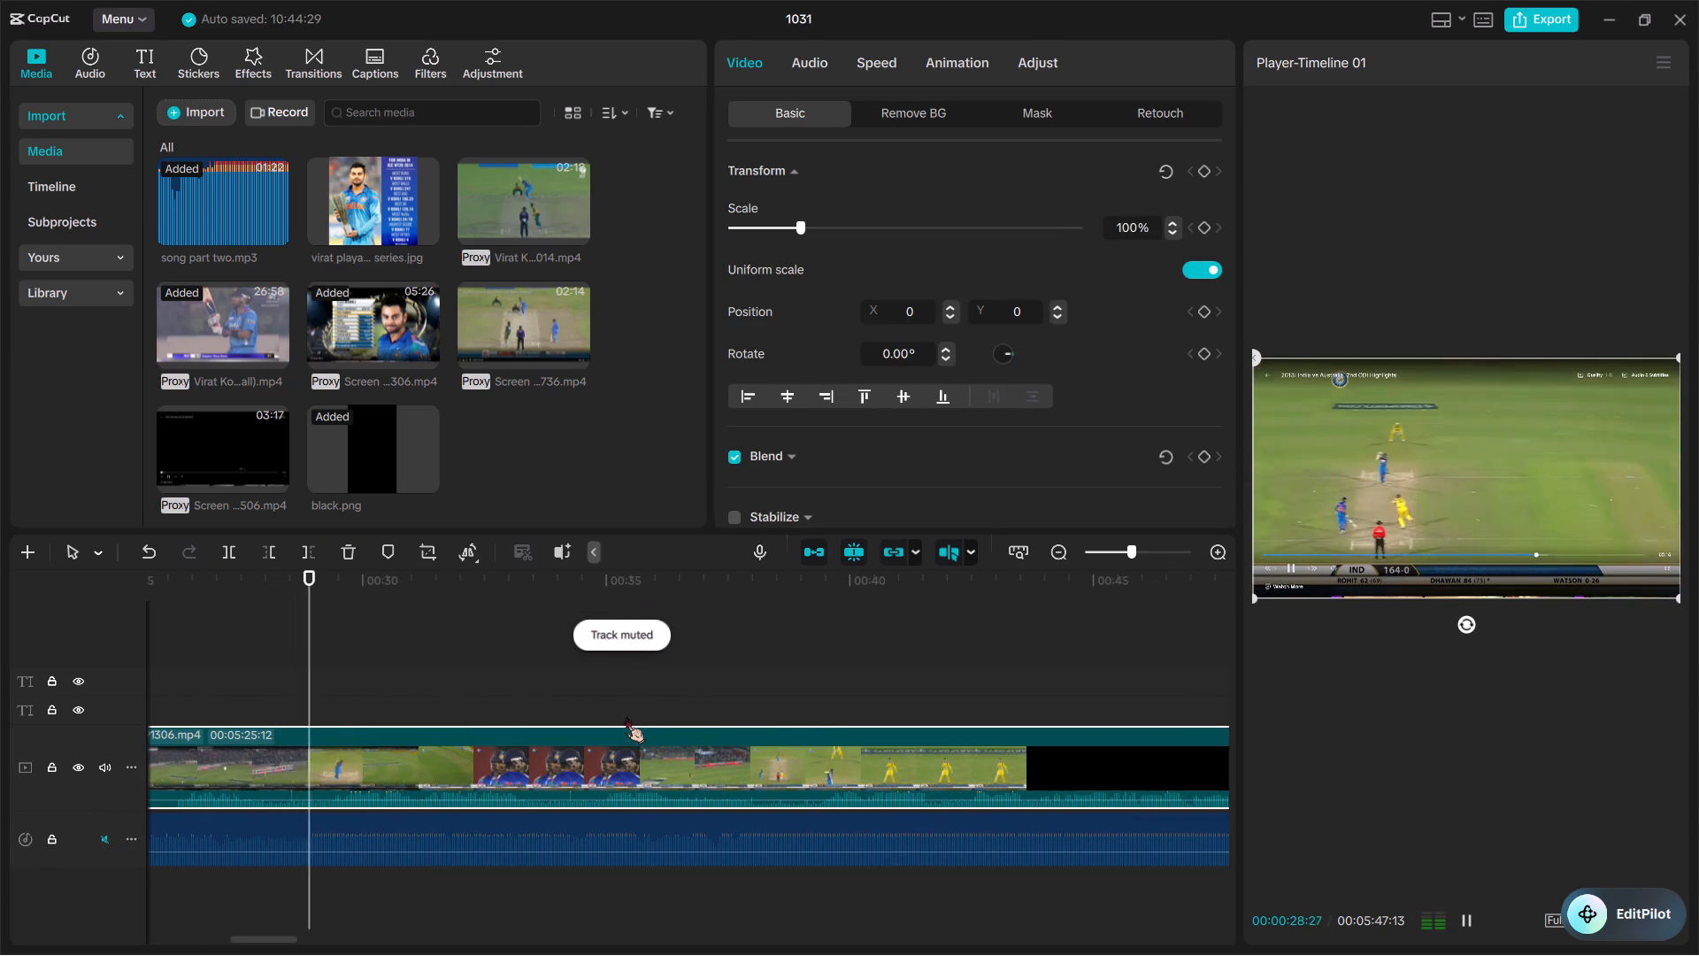
pyautogui.keyDown('ctrl'); pyautogui.scroll(-5, 626, 717); pyautogui.keyUp('ctrl')
pyautogui.hscroll(-1, 626, 717)
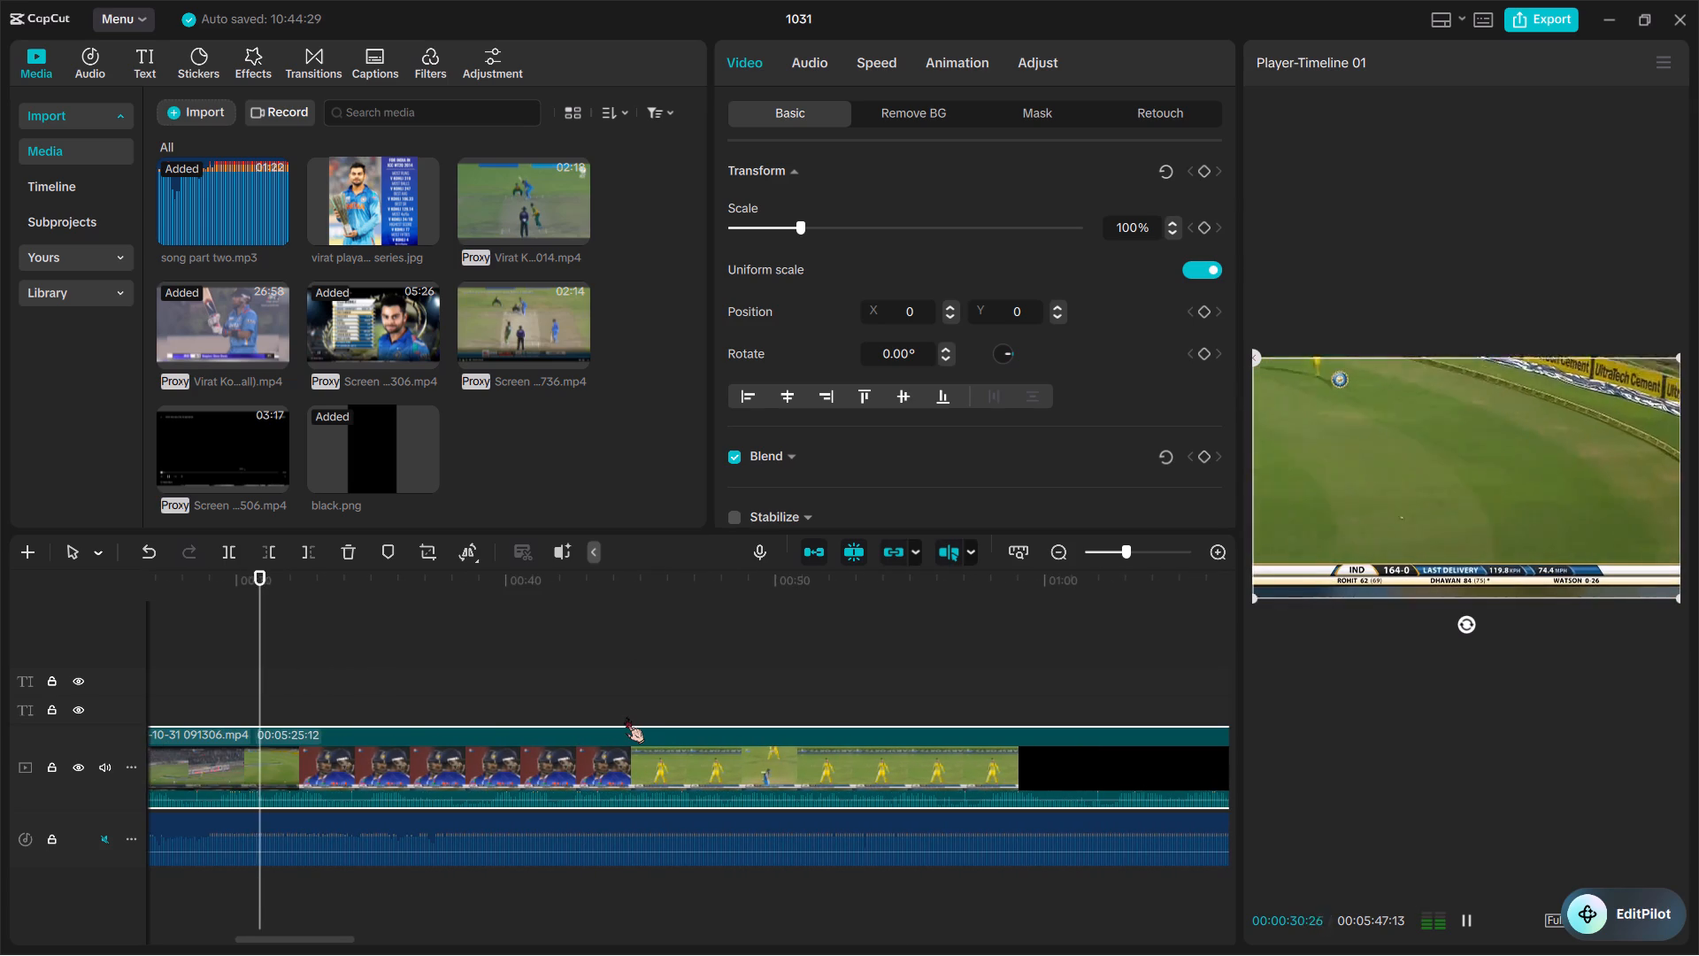
pyautogui.press('space')
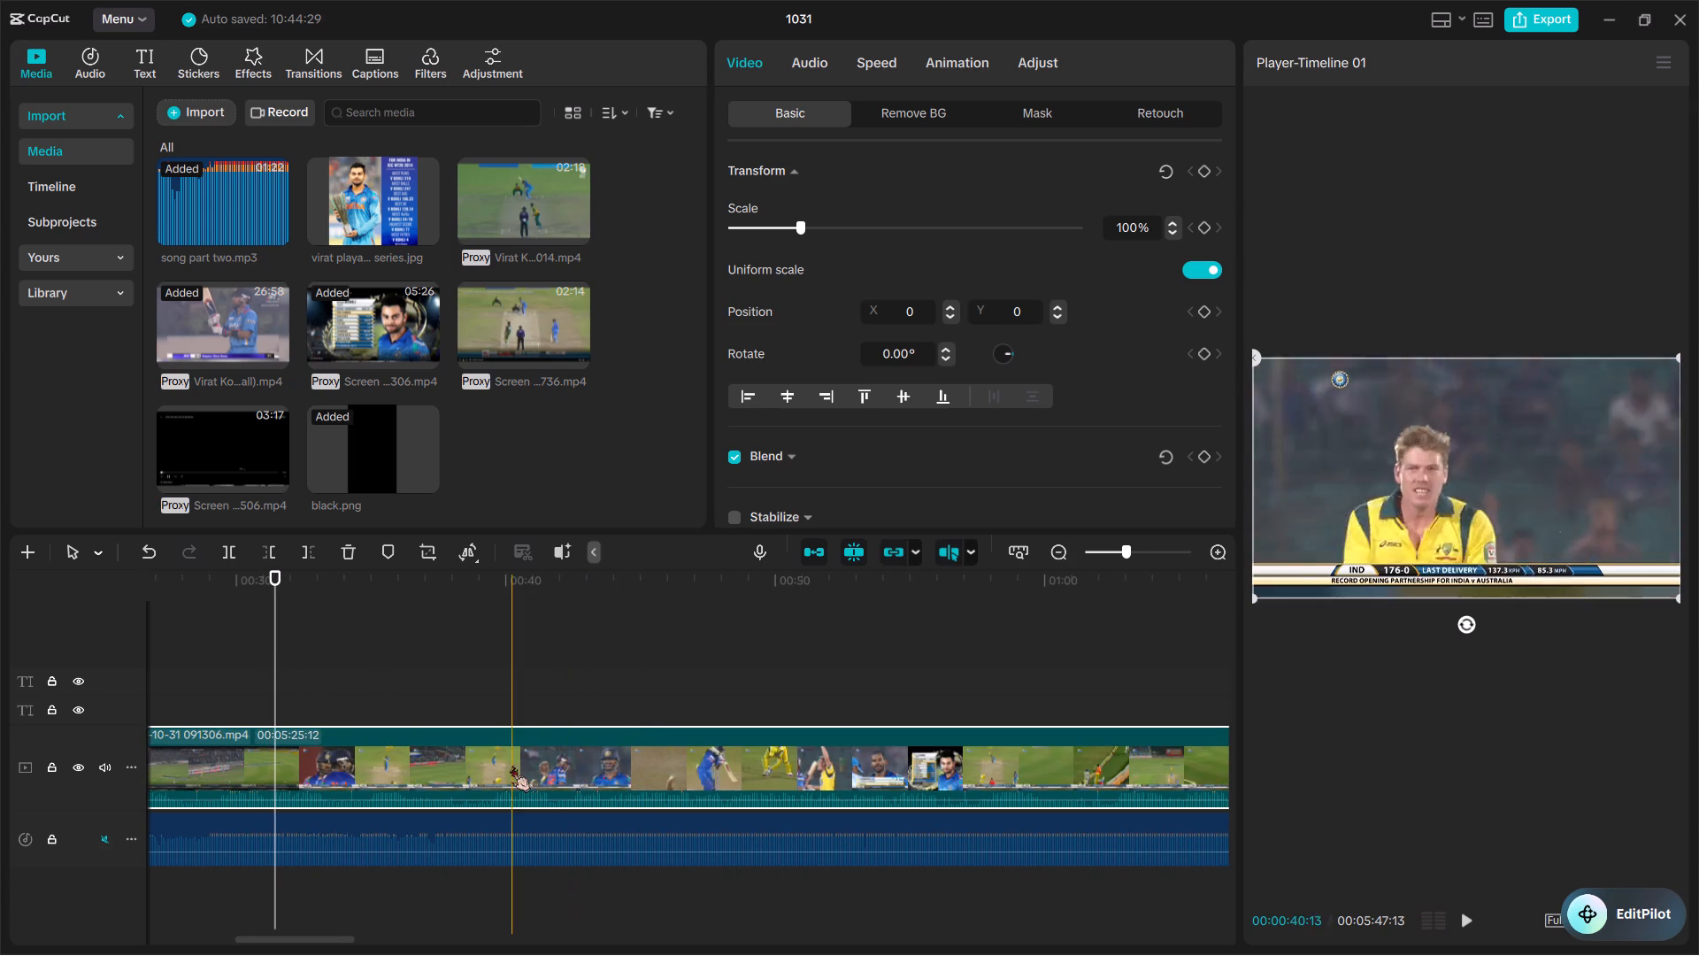
pyautogui.hscroll(-1, 782, 743)
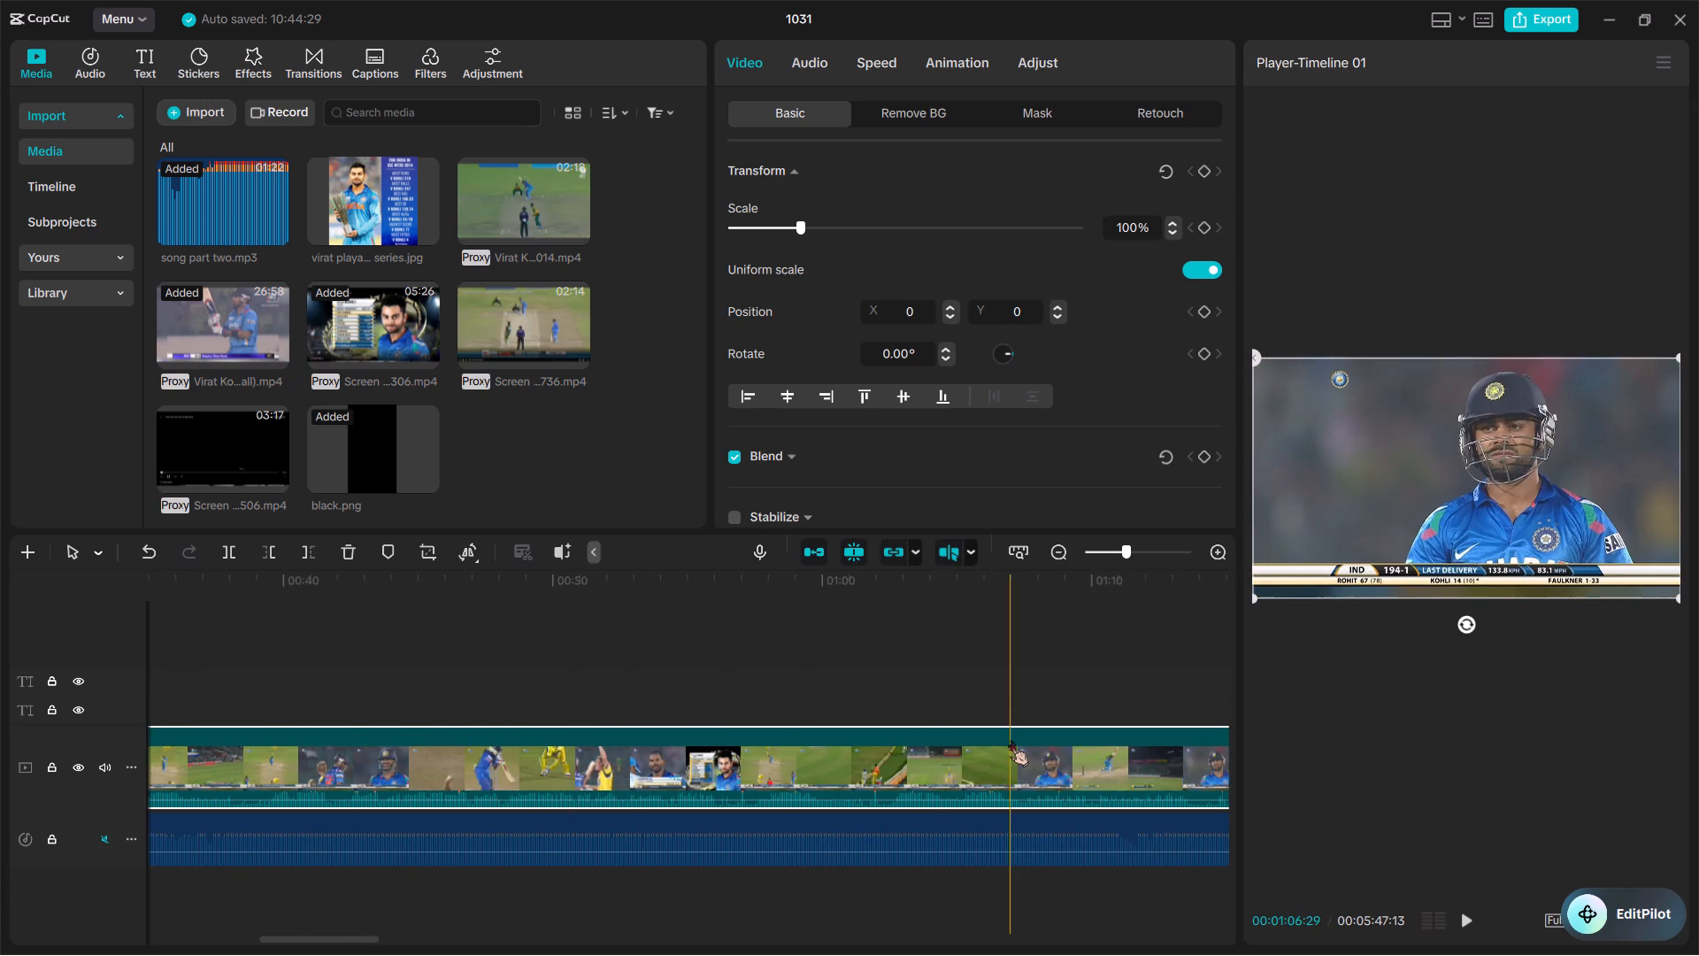
pyautogui.hscroll(-1, 1010, 740)
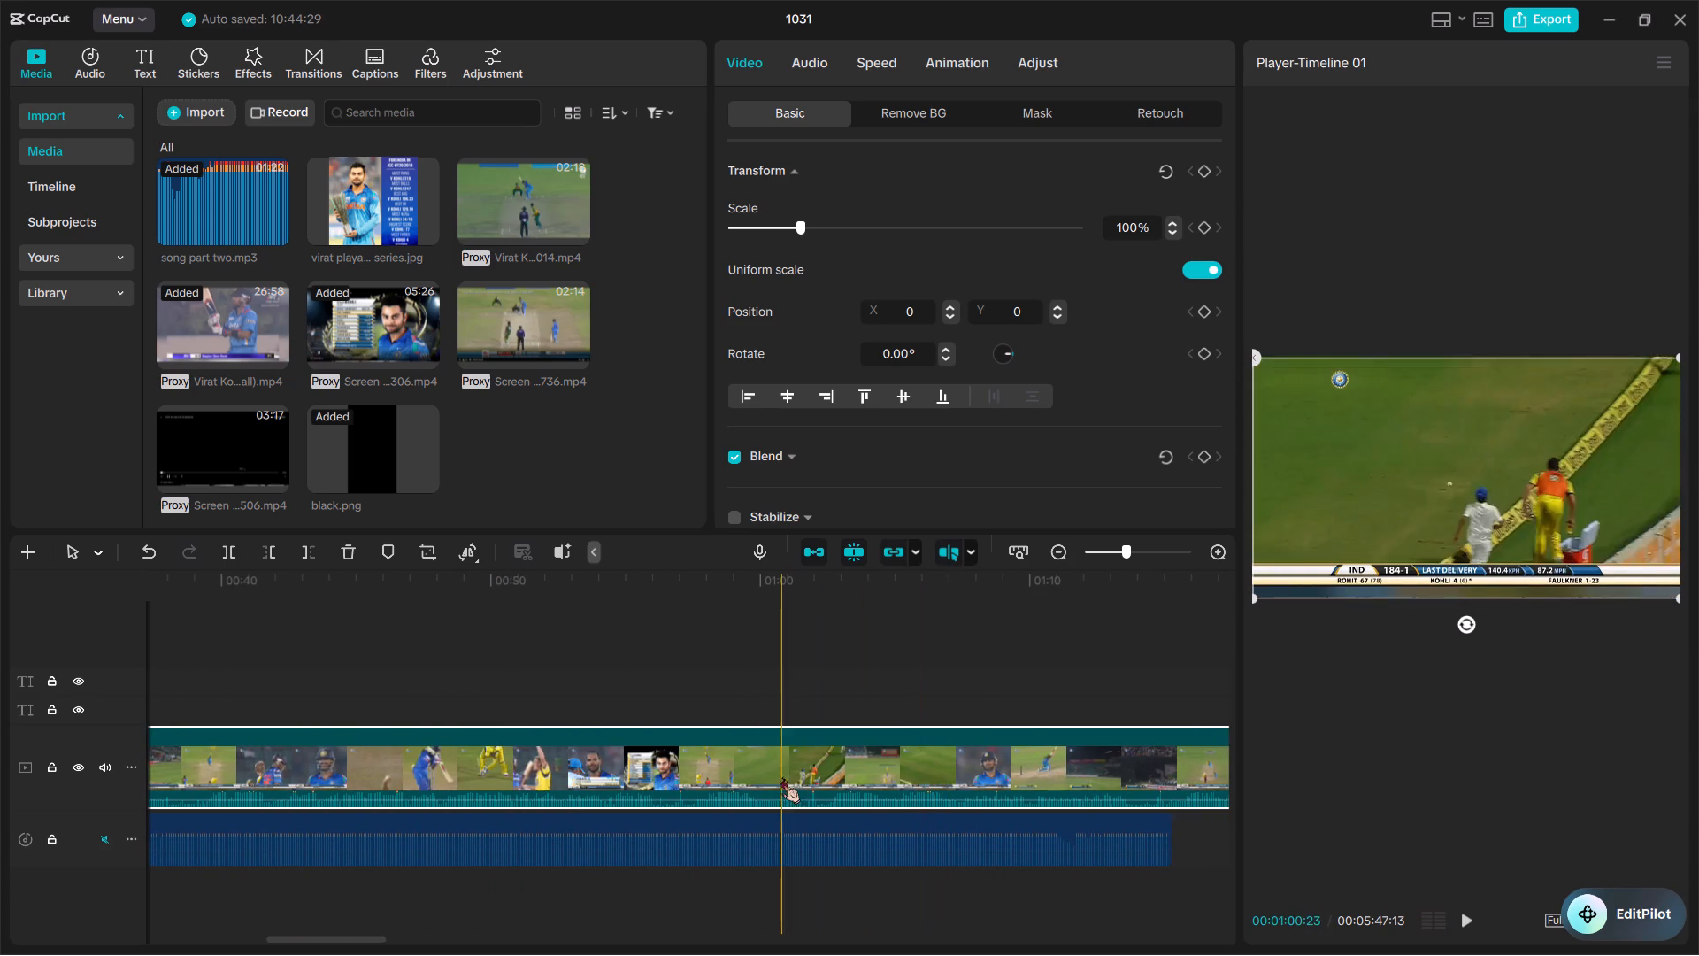
pyautogui.hscroll(1, 563, 740)
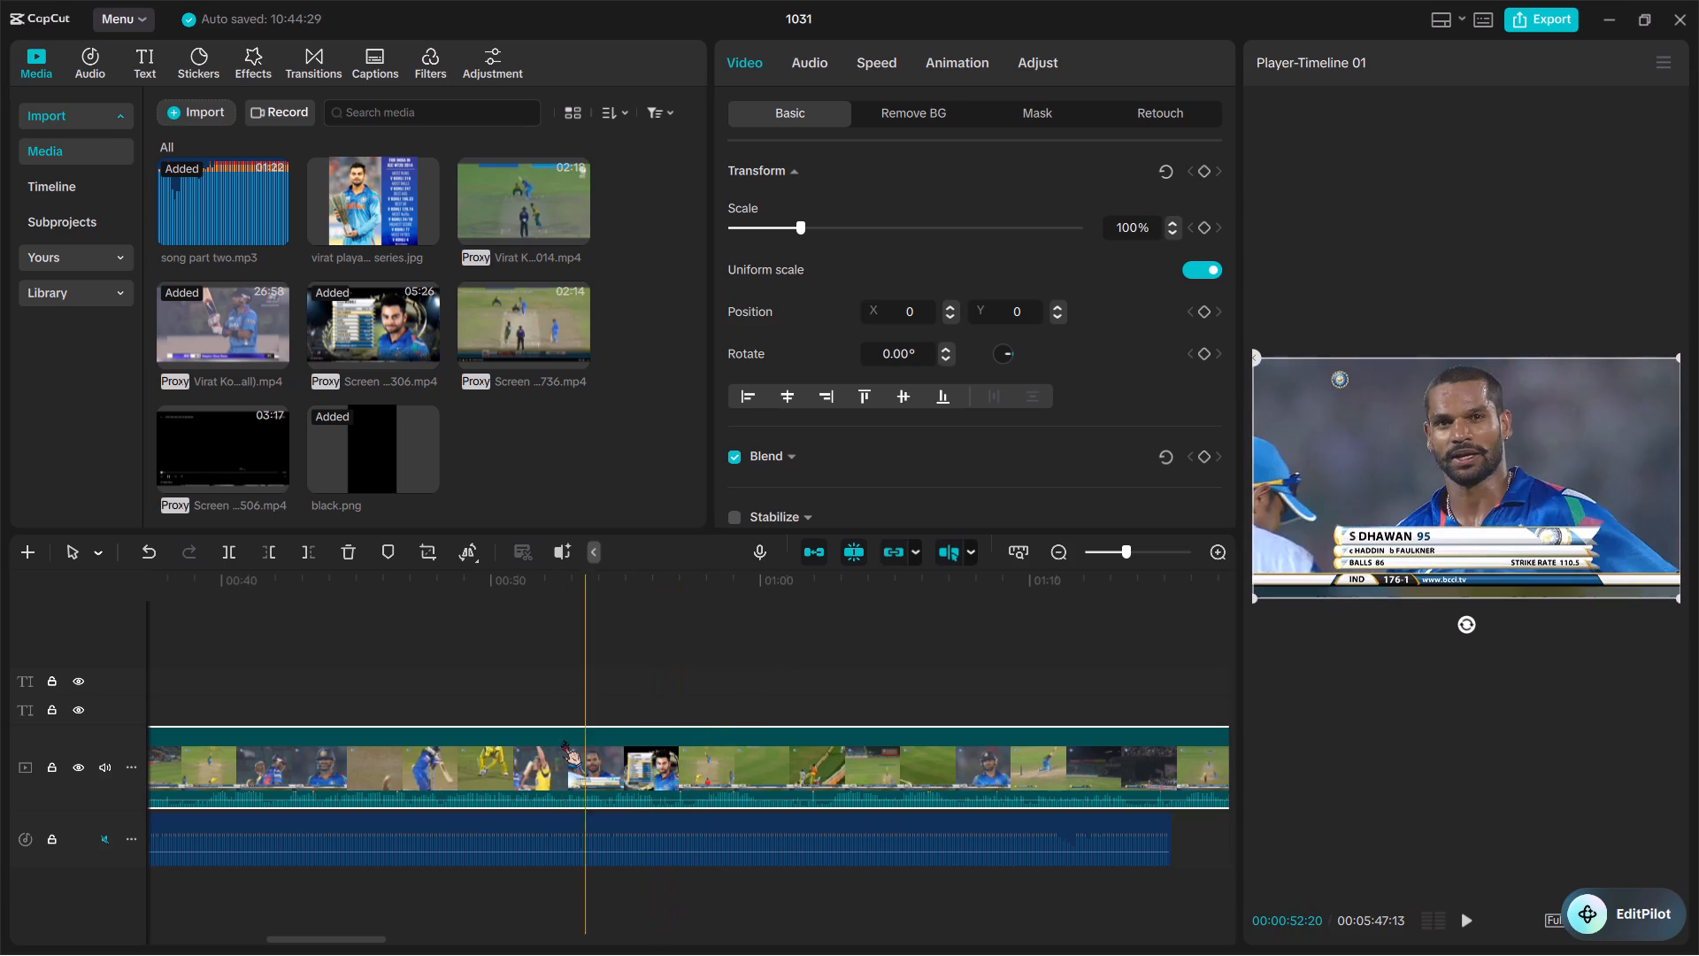
pyautogui.hscroll(1, 563, 740)
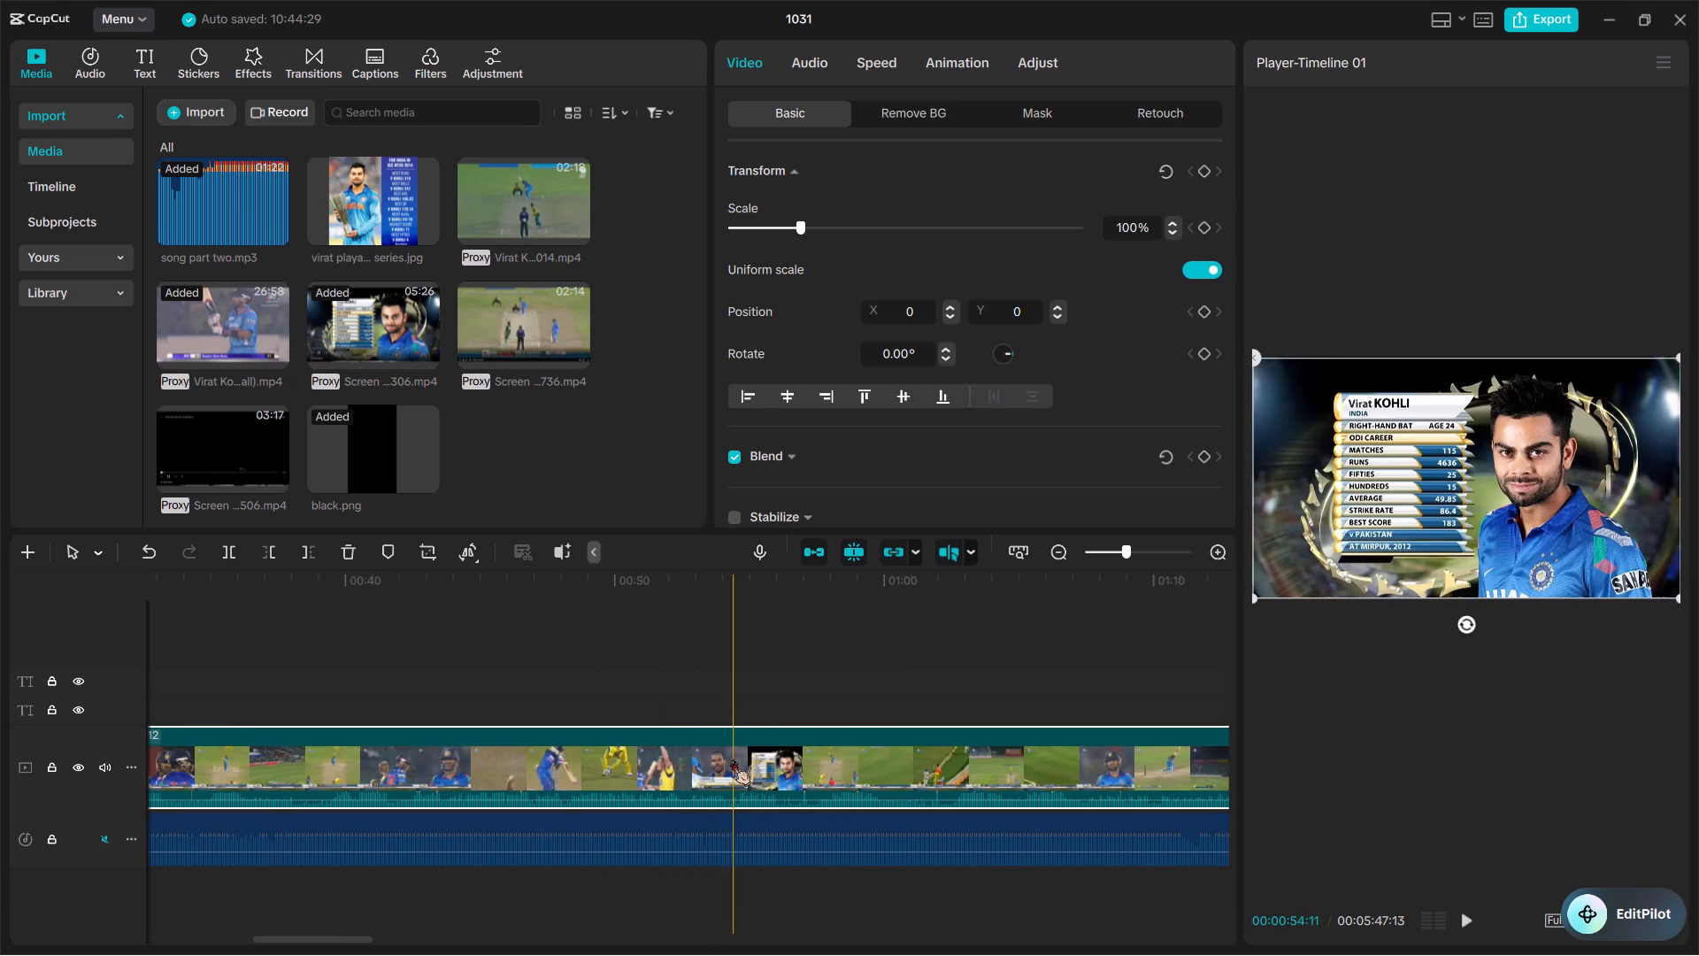
pyautogui.press('q')
# Split the screen recording clip at about 26.4 and 29 seconds to isolate the segment following Kohli's first shot.
pyautogui.hscroll(3, 732, 759)
pyautogui.rightClick(732, 759)
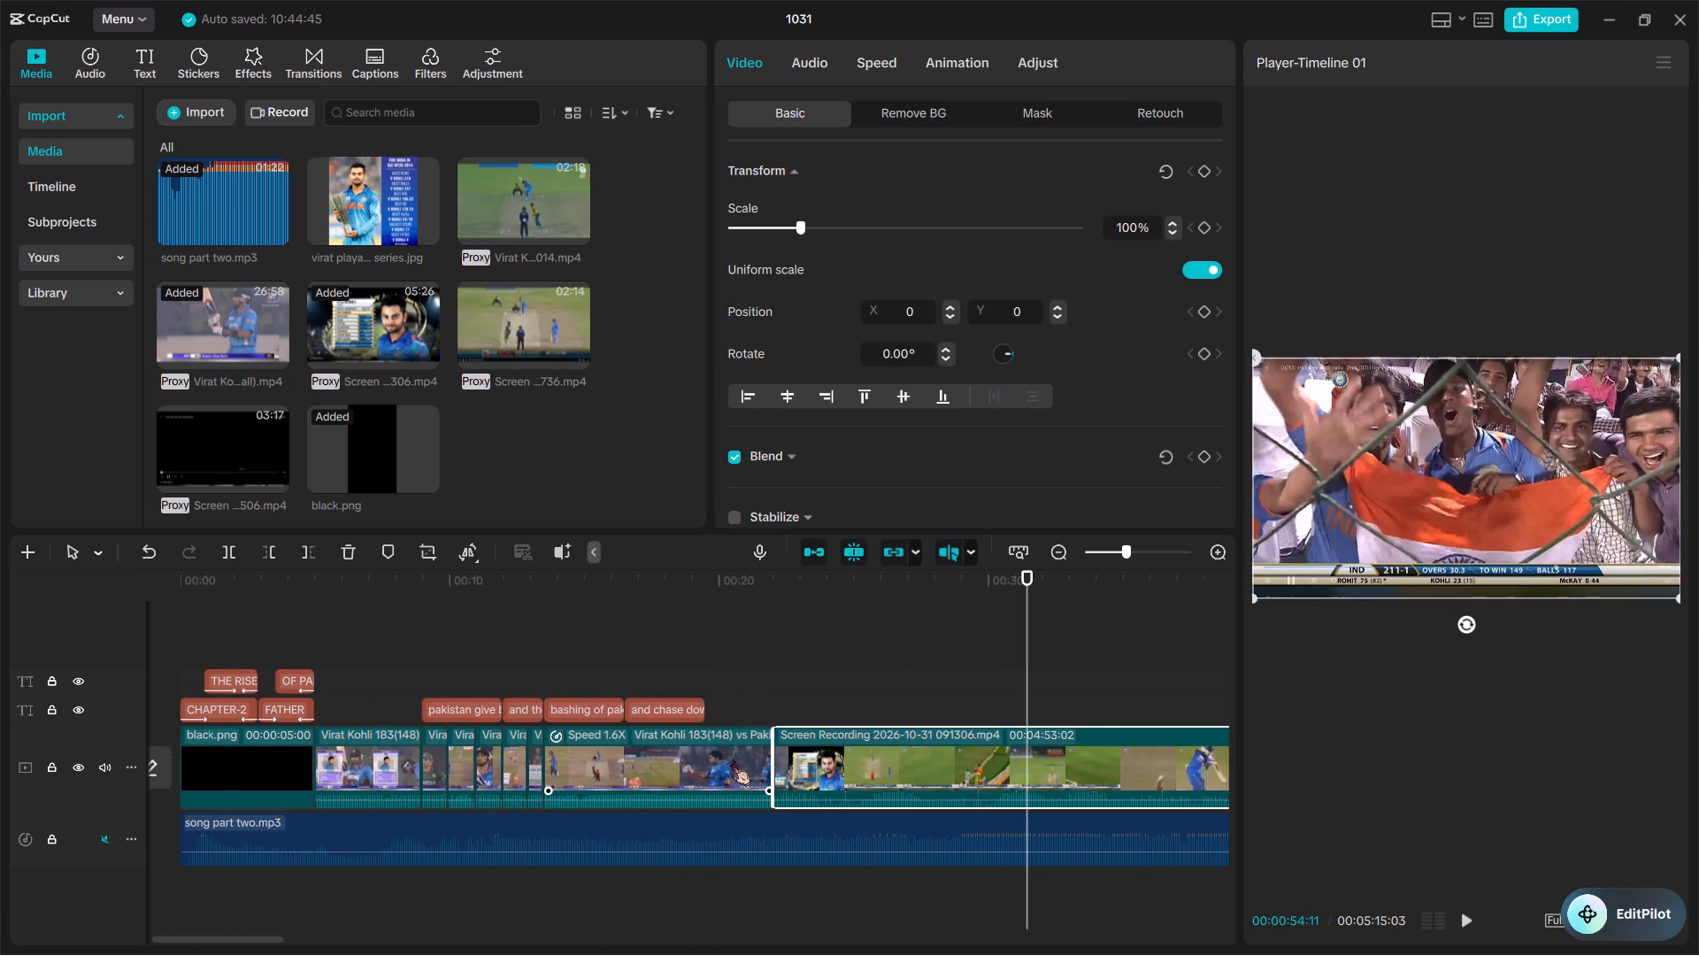
pyautogui.hscroll(-1, 732, 759)
pyautogui.click(692, 651)
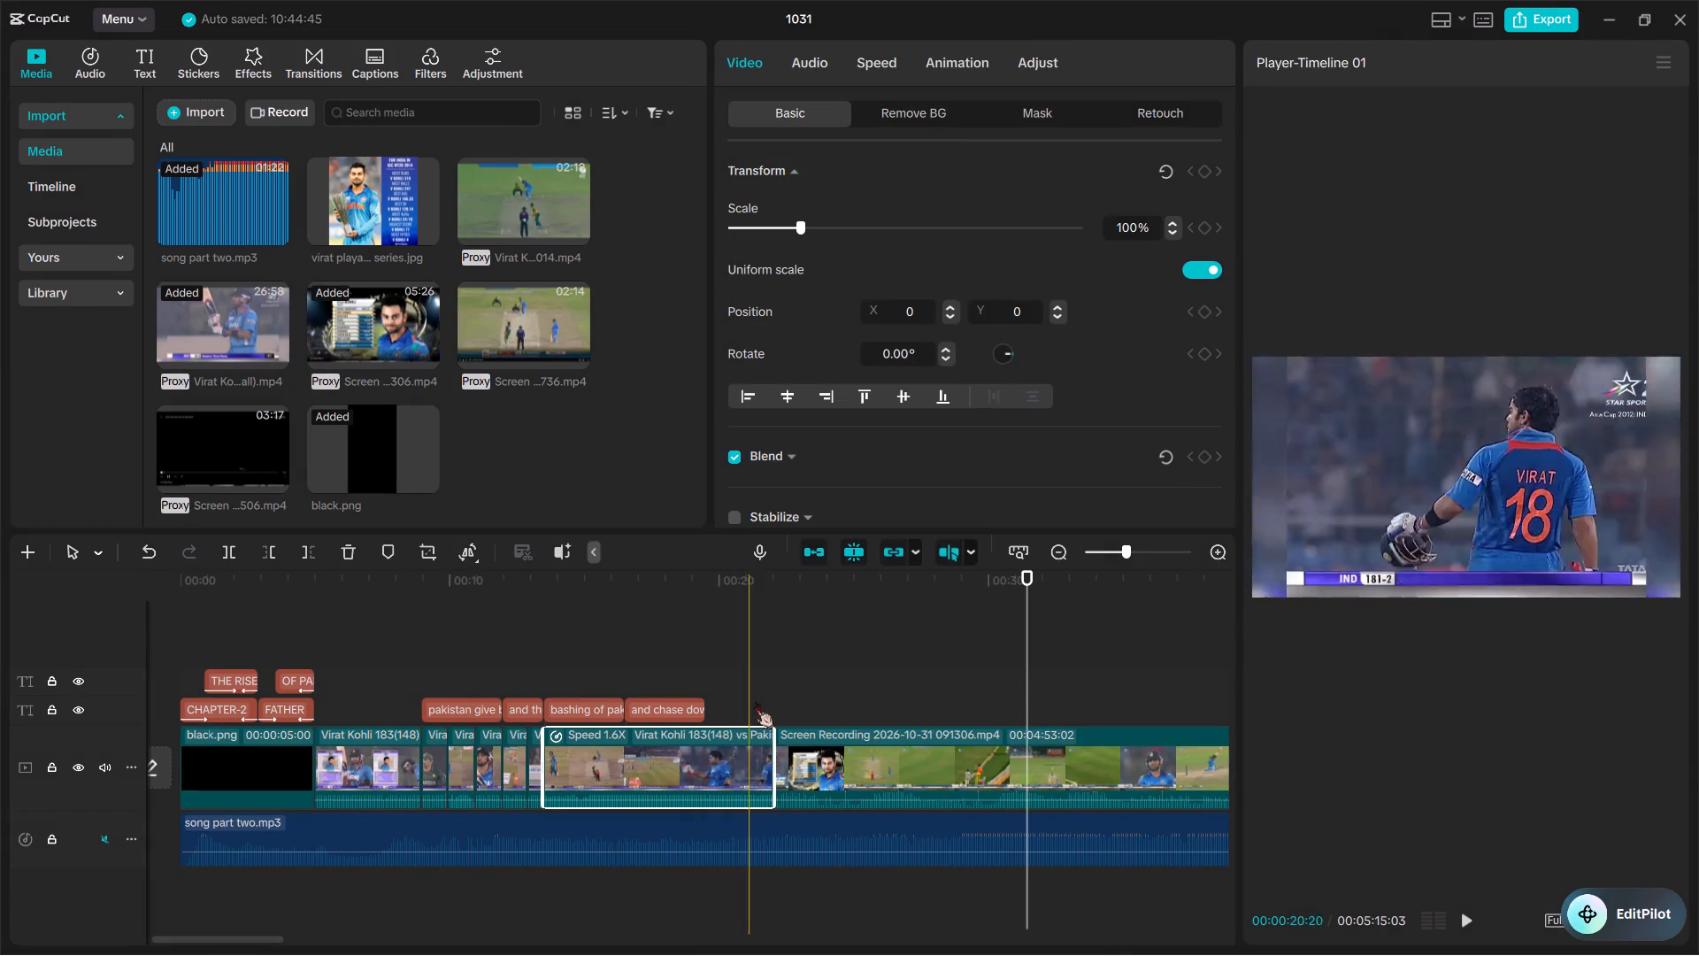
pyautogui.moveTo(869, 673); pyautogui.dragTo(765, 734)
pyautogui.click(819, 659)
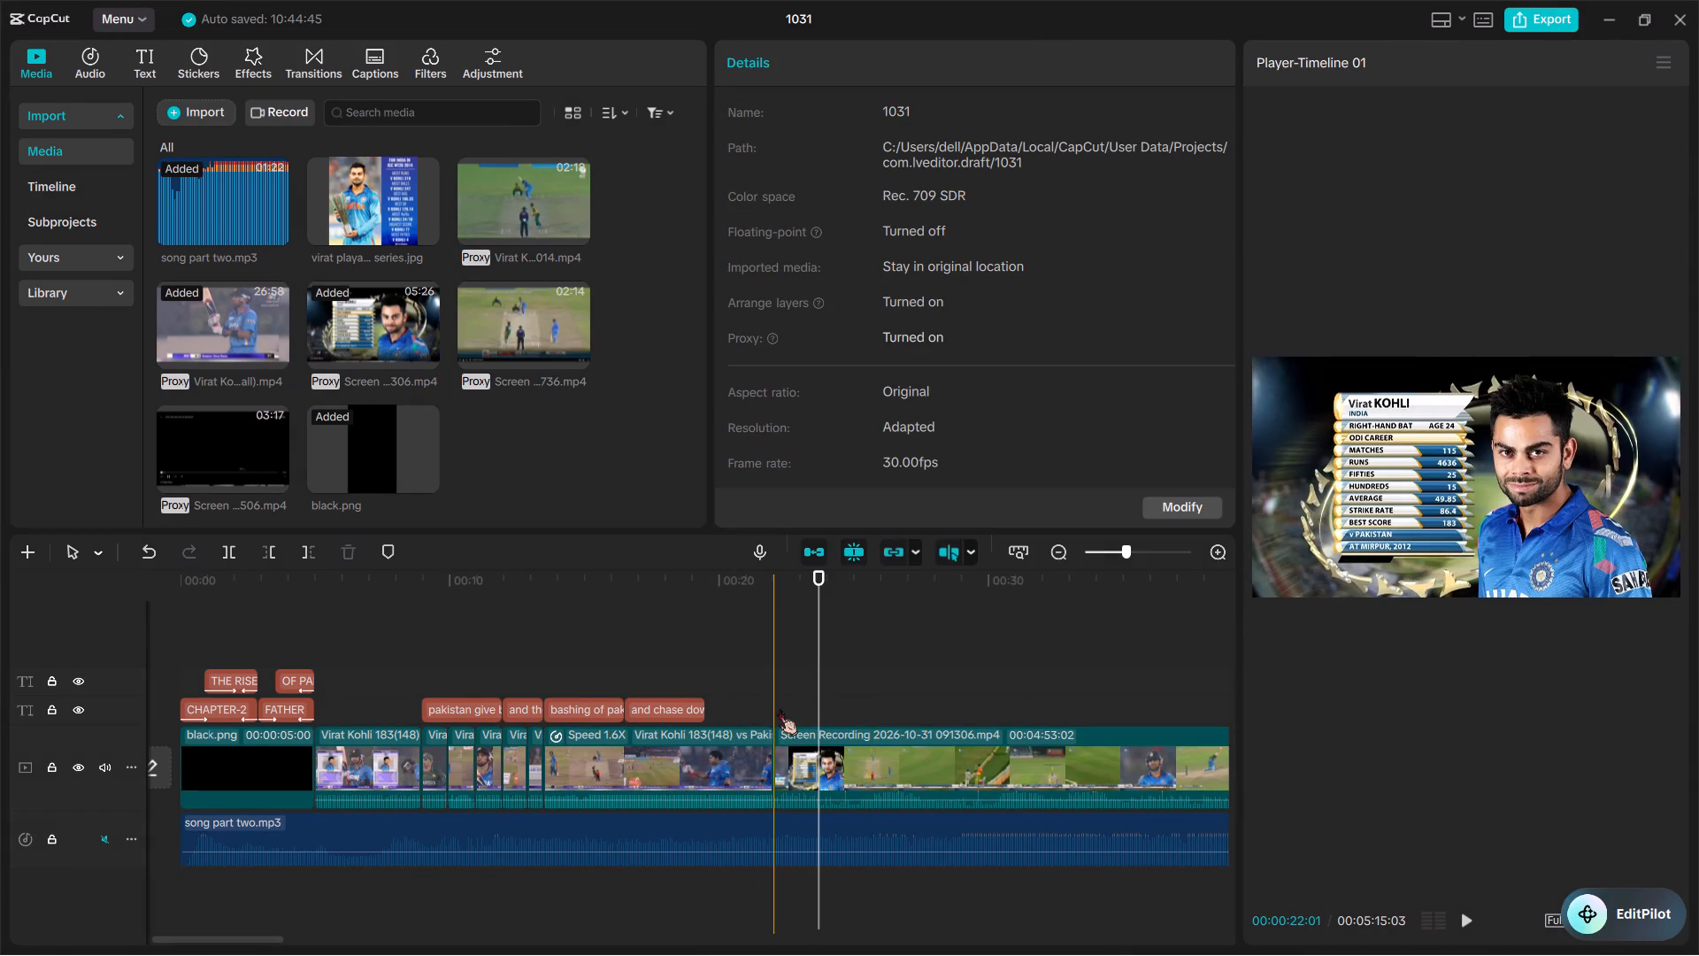
pyautogui.press('space')
pyautogui.hscroll(-1, 779, 709)
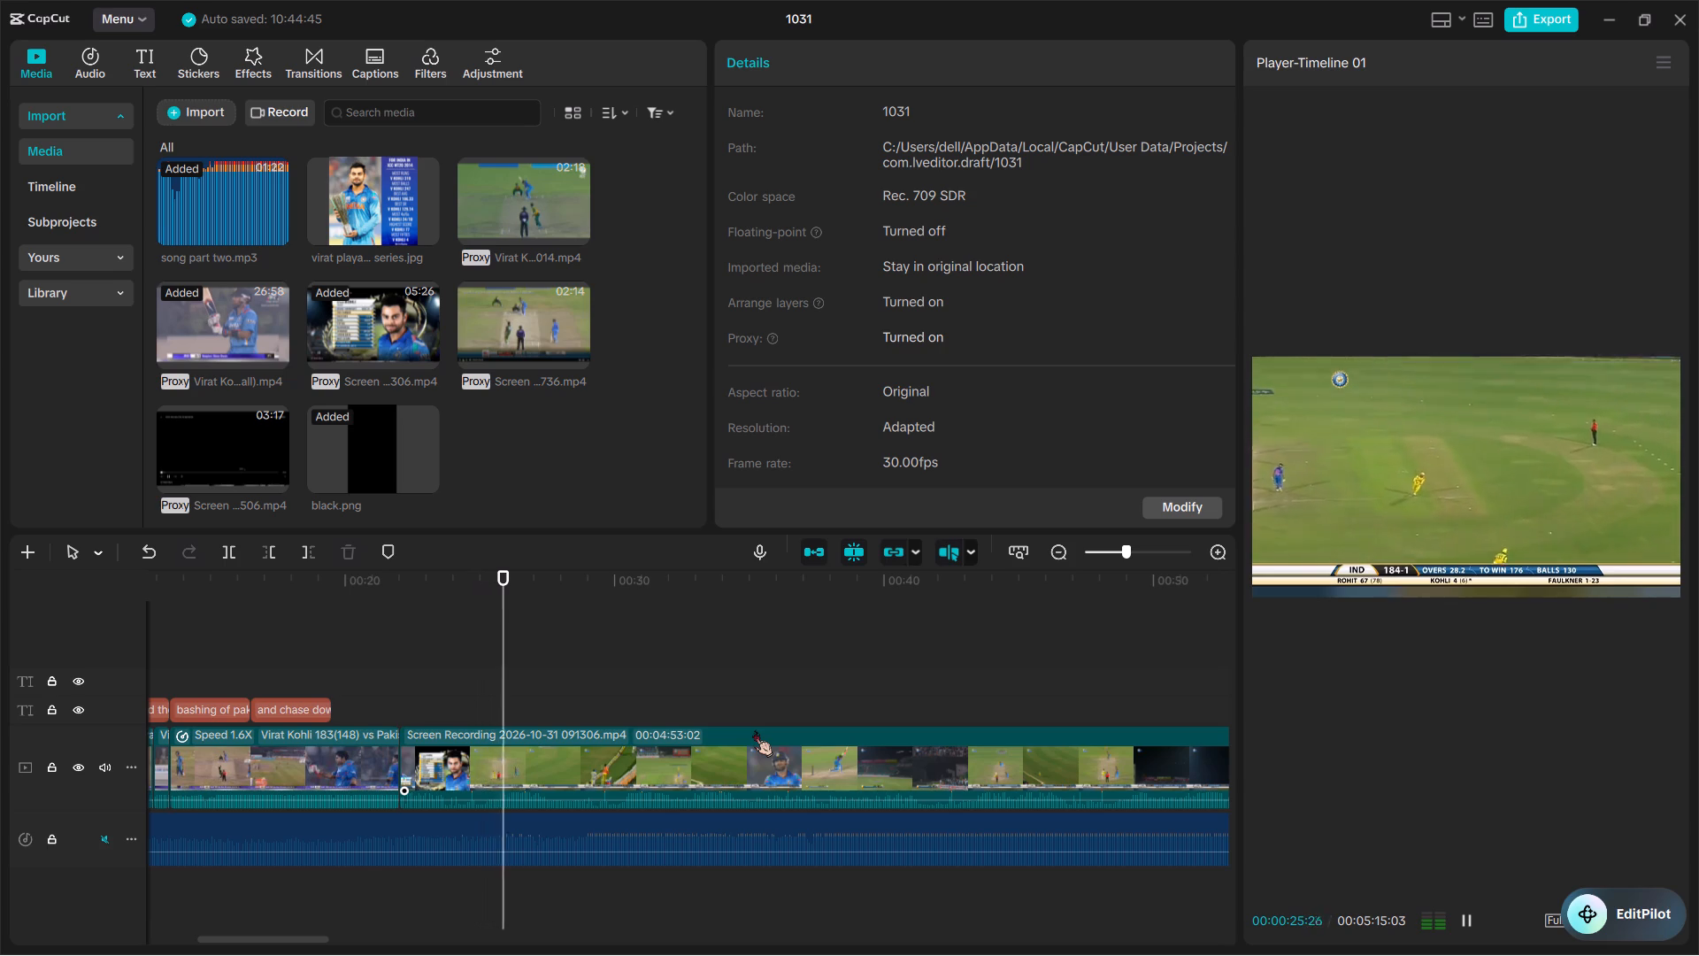
pyautogui.press('space')
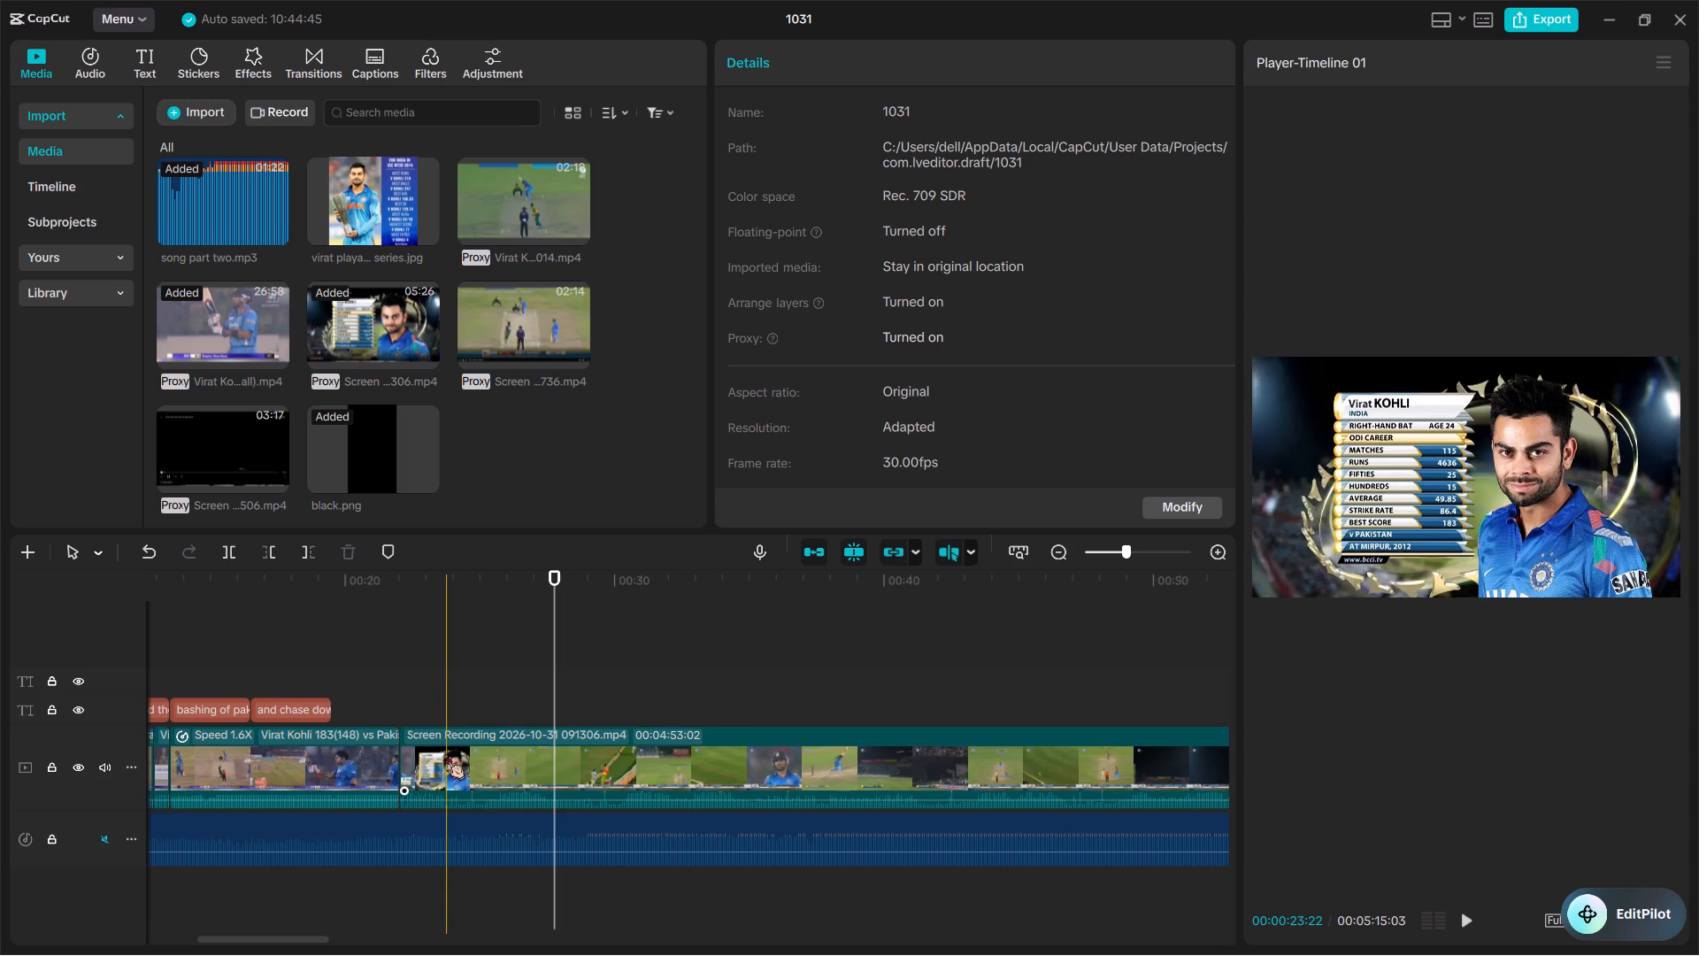
pyautogui.press('space')
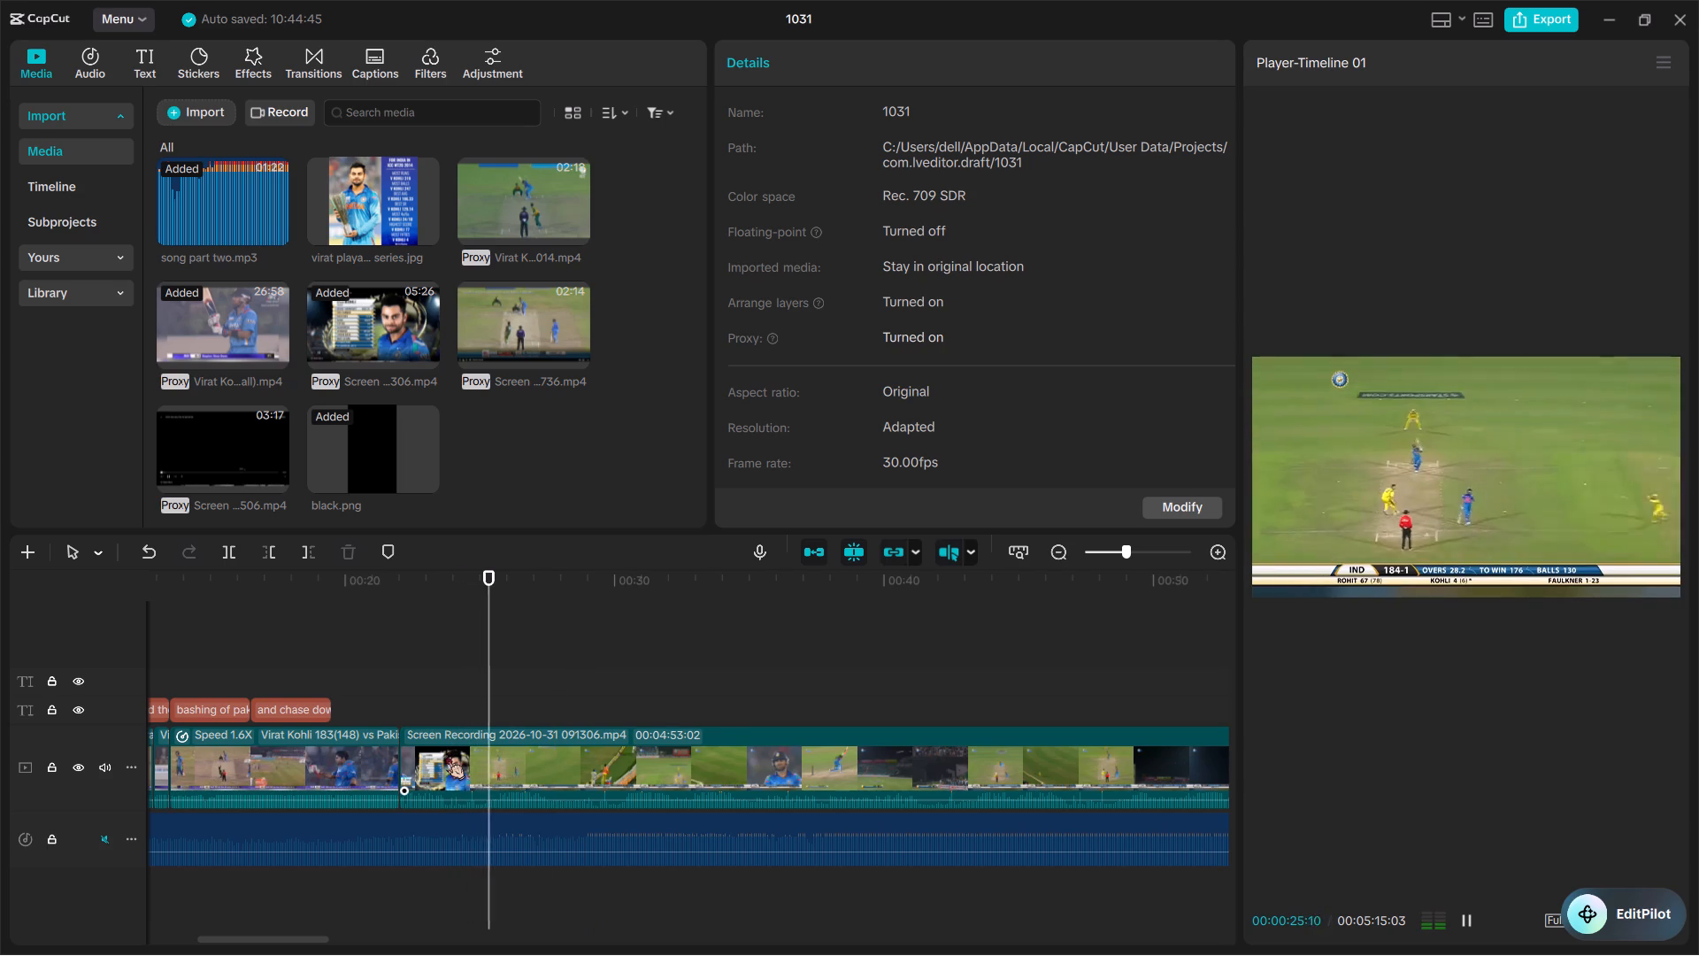
pyautogui.press('space')
pyautogui.press('space')
pyautogui.press('space')
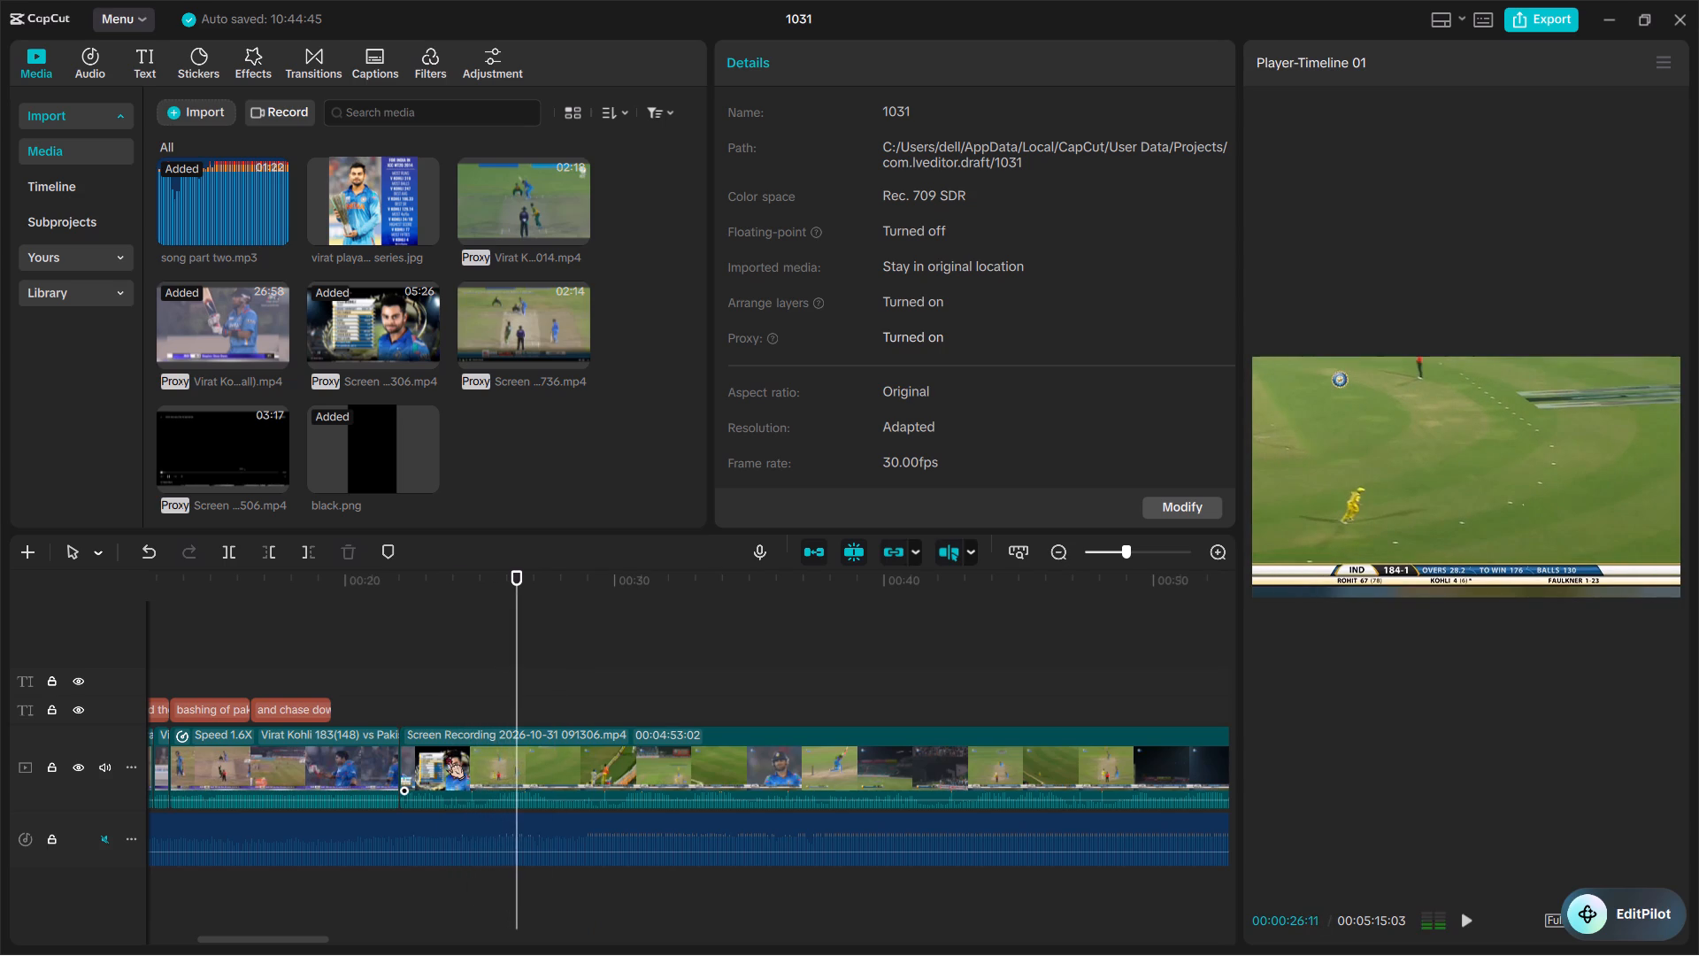
pyautogui.keyDown('ctrl'); pyautogui.scroll(9, 446, 753); pyautogui.keyUp('ctrl')
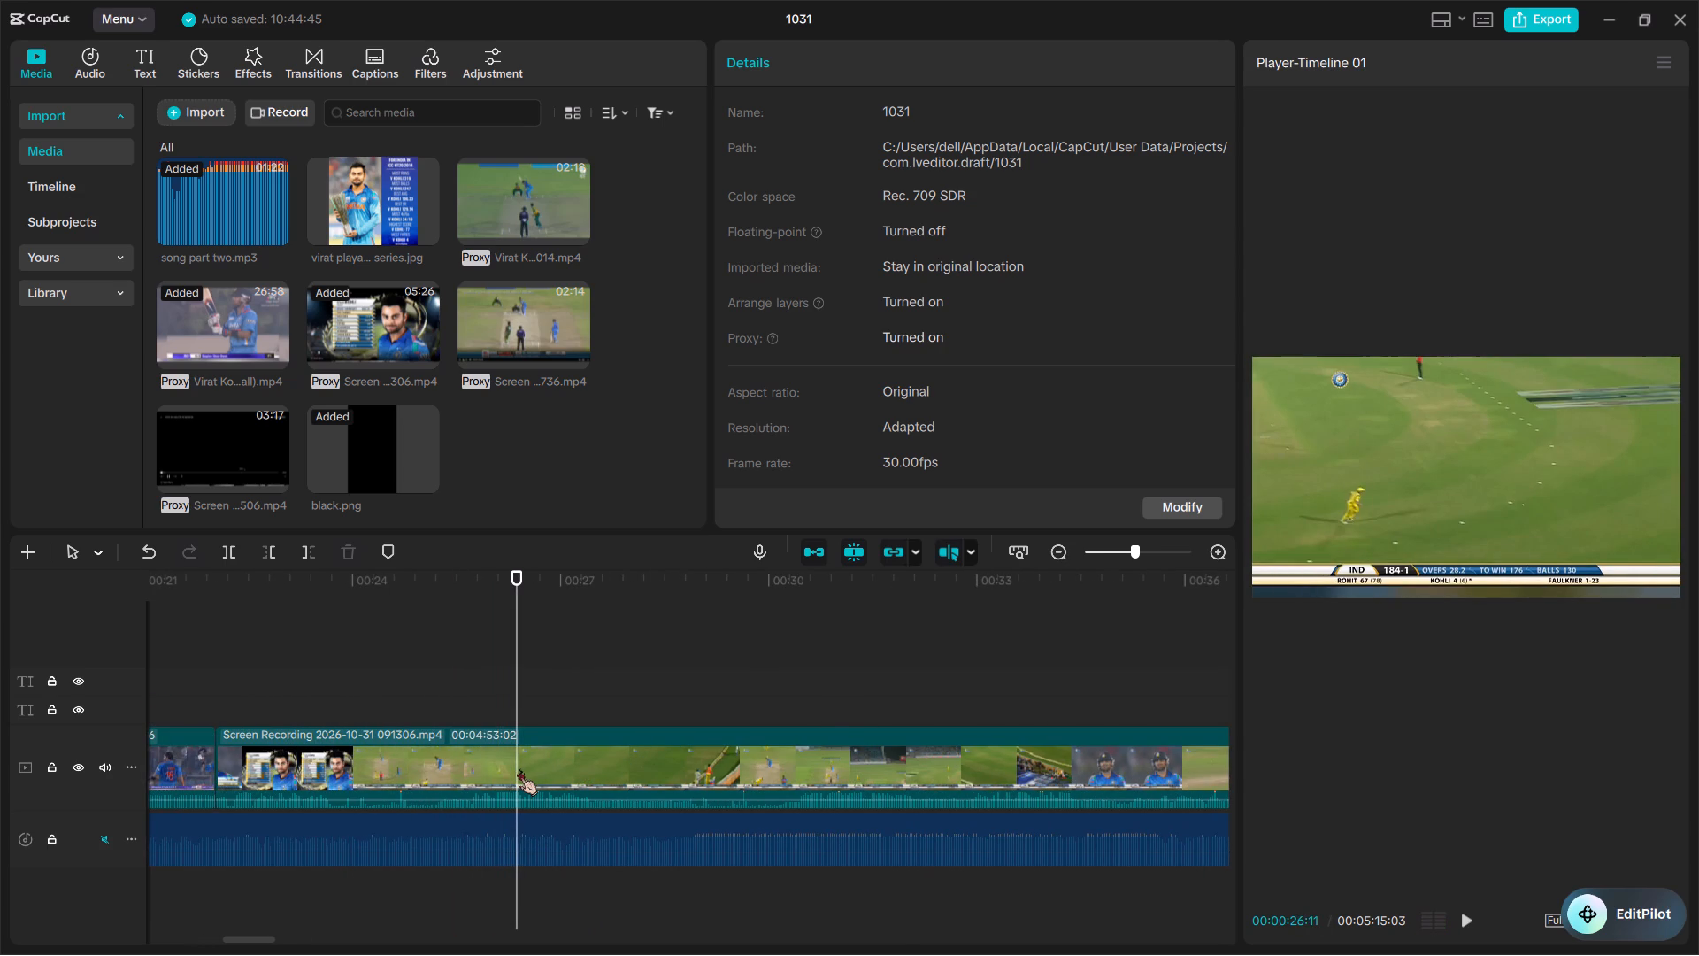
pyautogui.hotkey('ctrl', 'b')
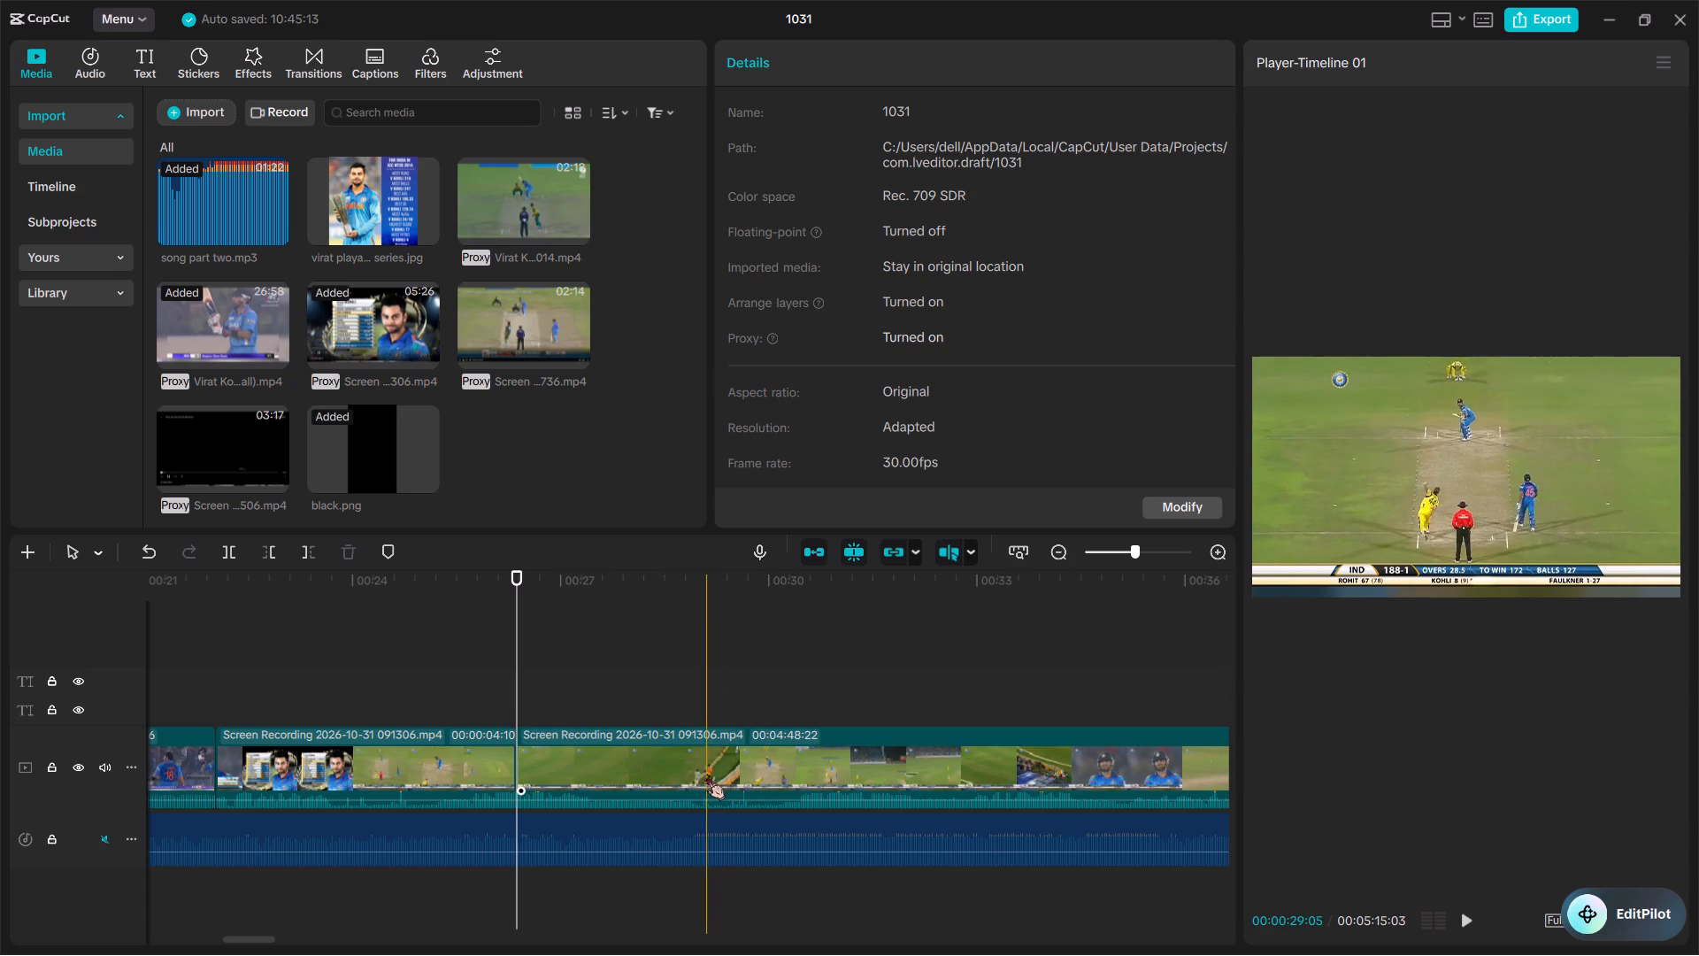
pyautogui.hotkey('ctrl', 'b')
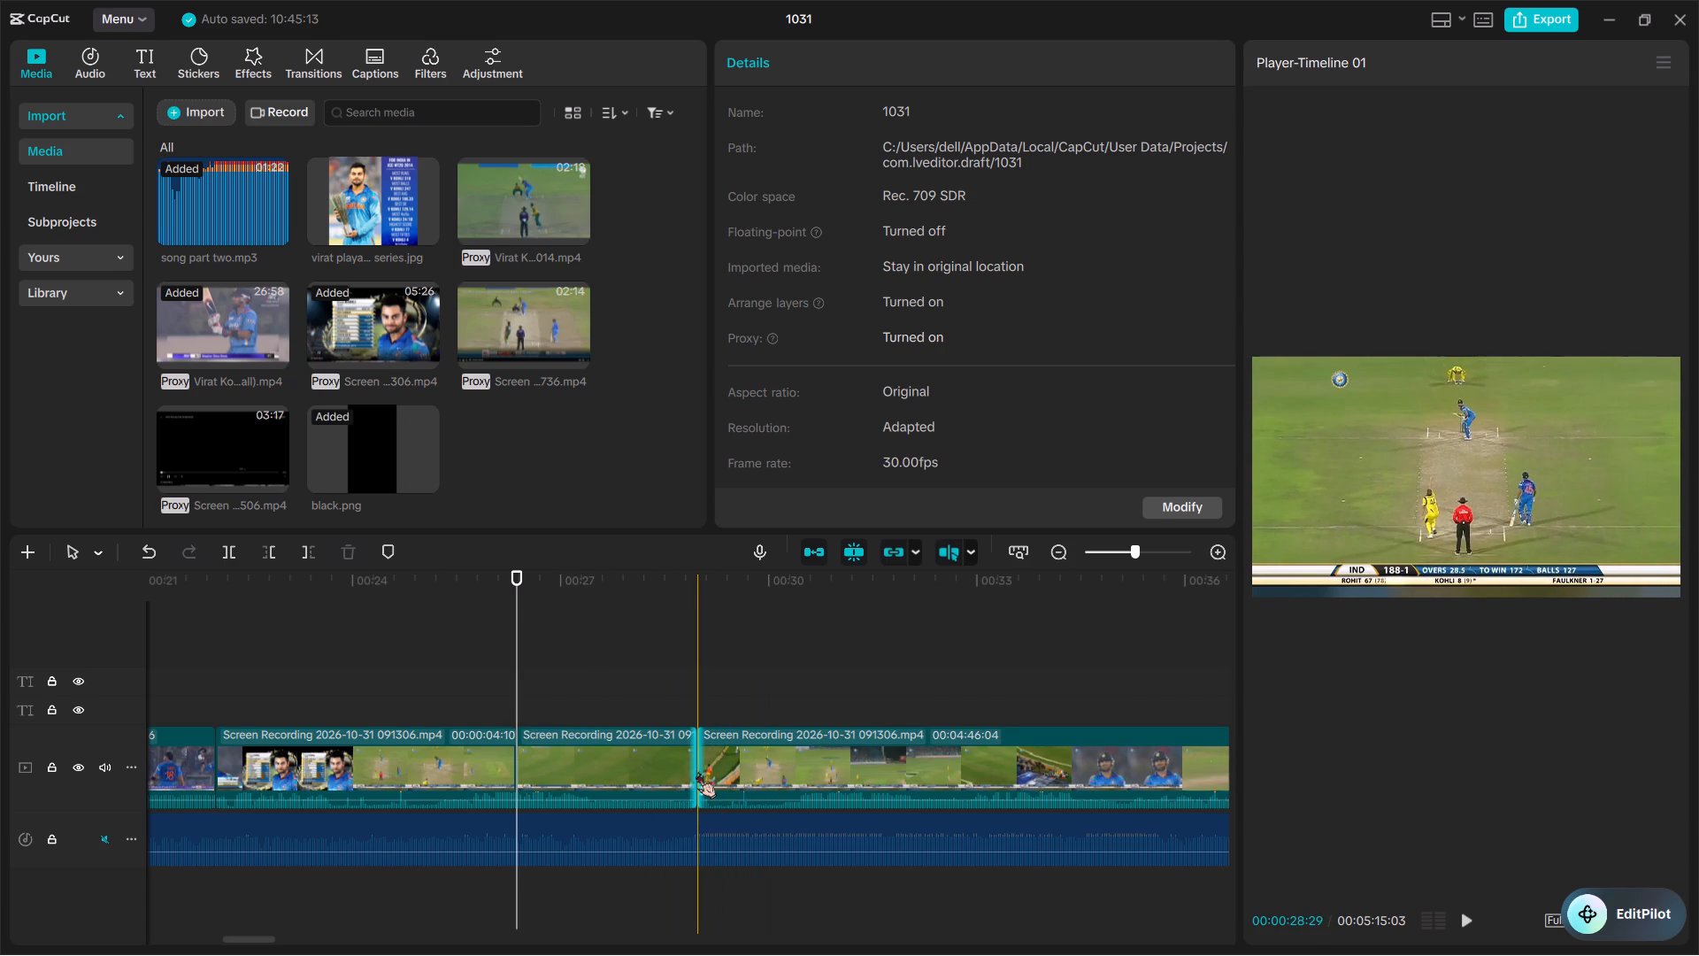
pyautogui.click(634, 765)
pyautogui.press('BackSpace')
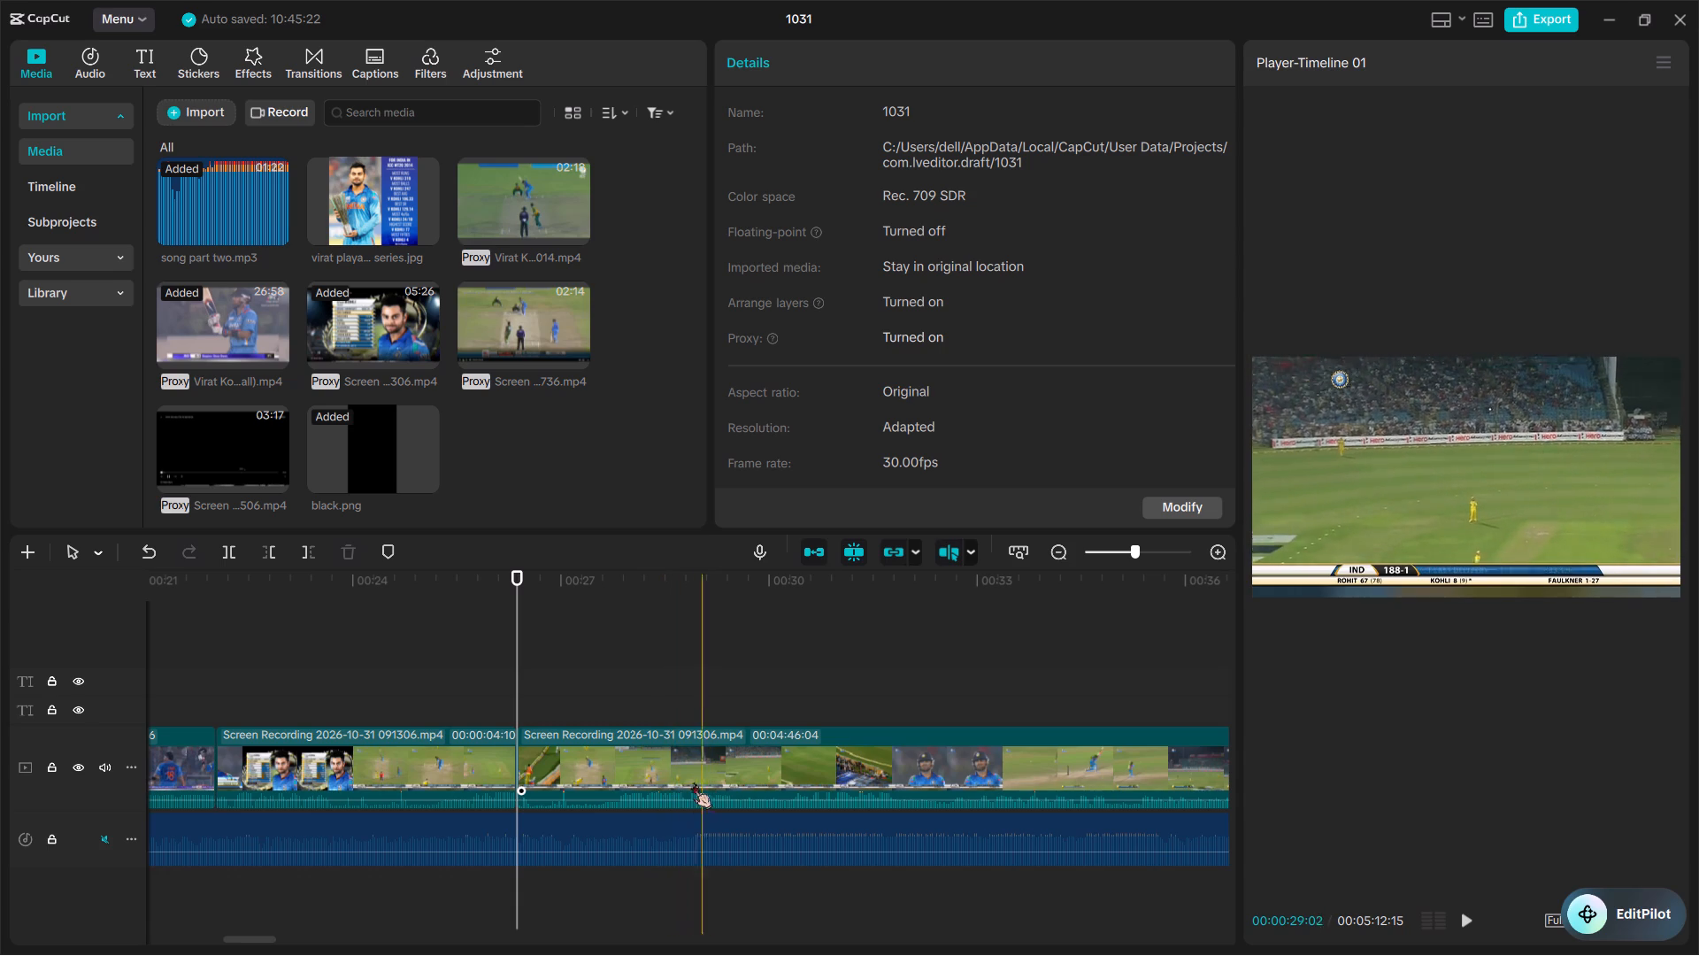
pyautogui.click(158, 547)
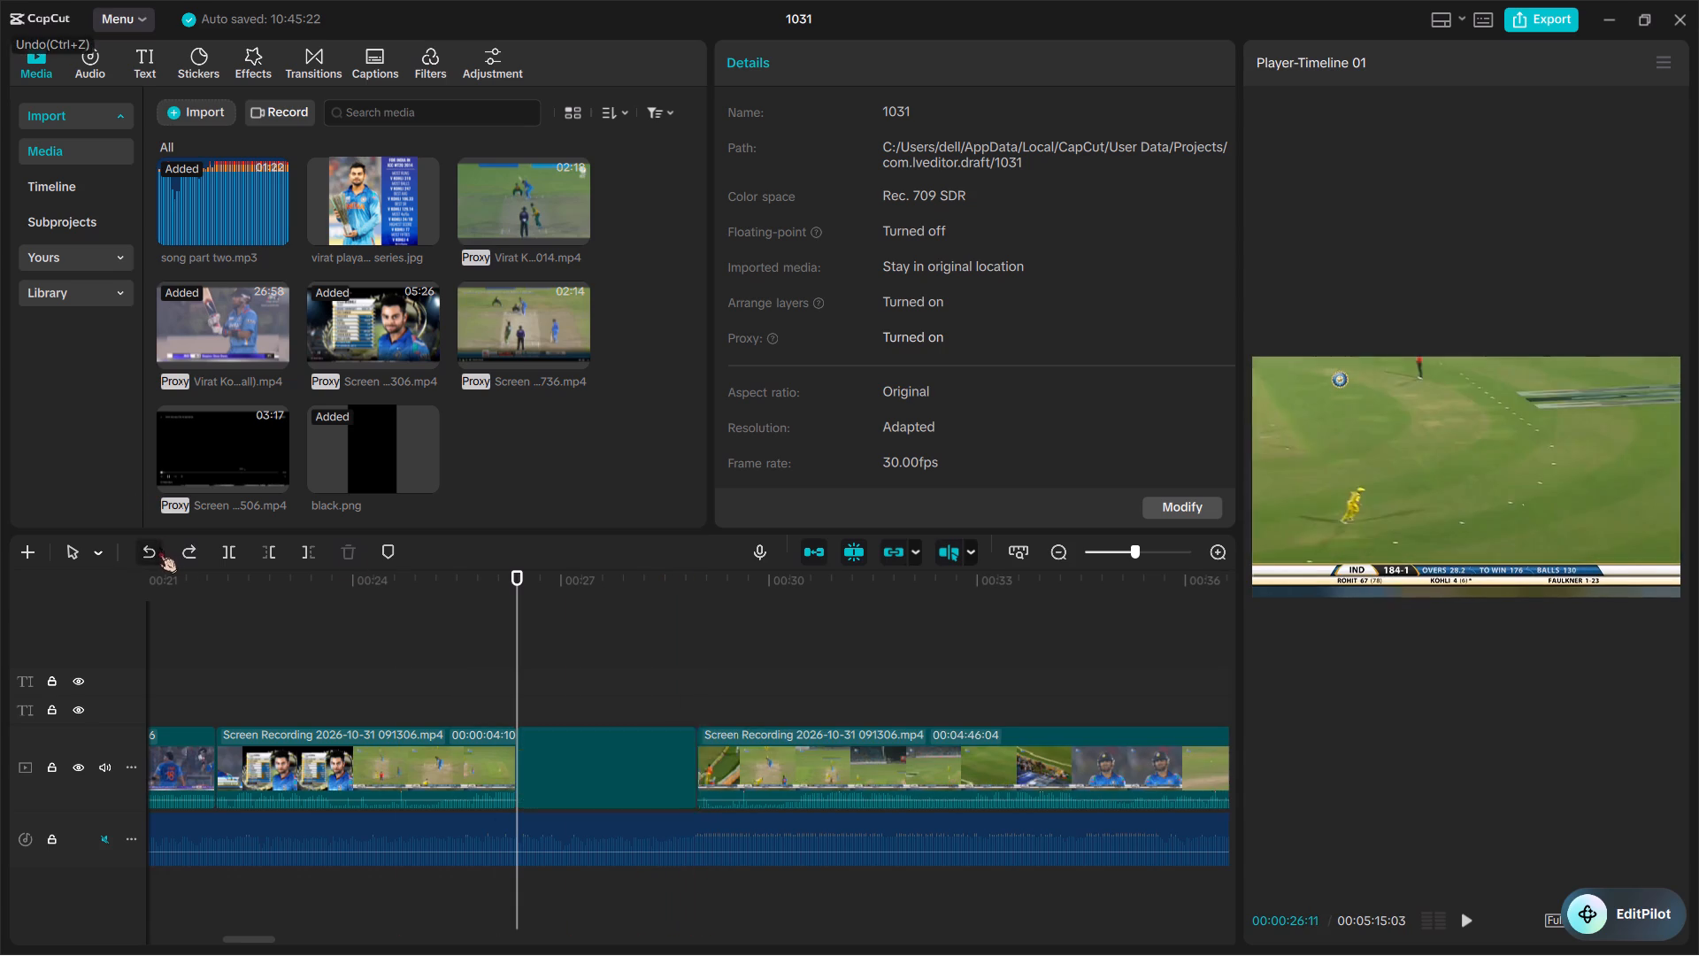
# Move the isolated segment off the main track onto a new upper video track, starting at about 23 seconds.
pyautogui.moveTo(588, 757); pyautogui.dragTo(369, 660)
# Split the main recording at about 27.4 and 30.6 seconds, and move that segment to the upper video track directly after the first set-aside segment.
pyautogui.press('space')
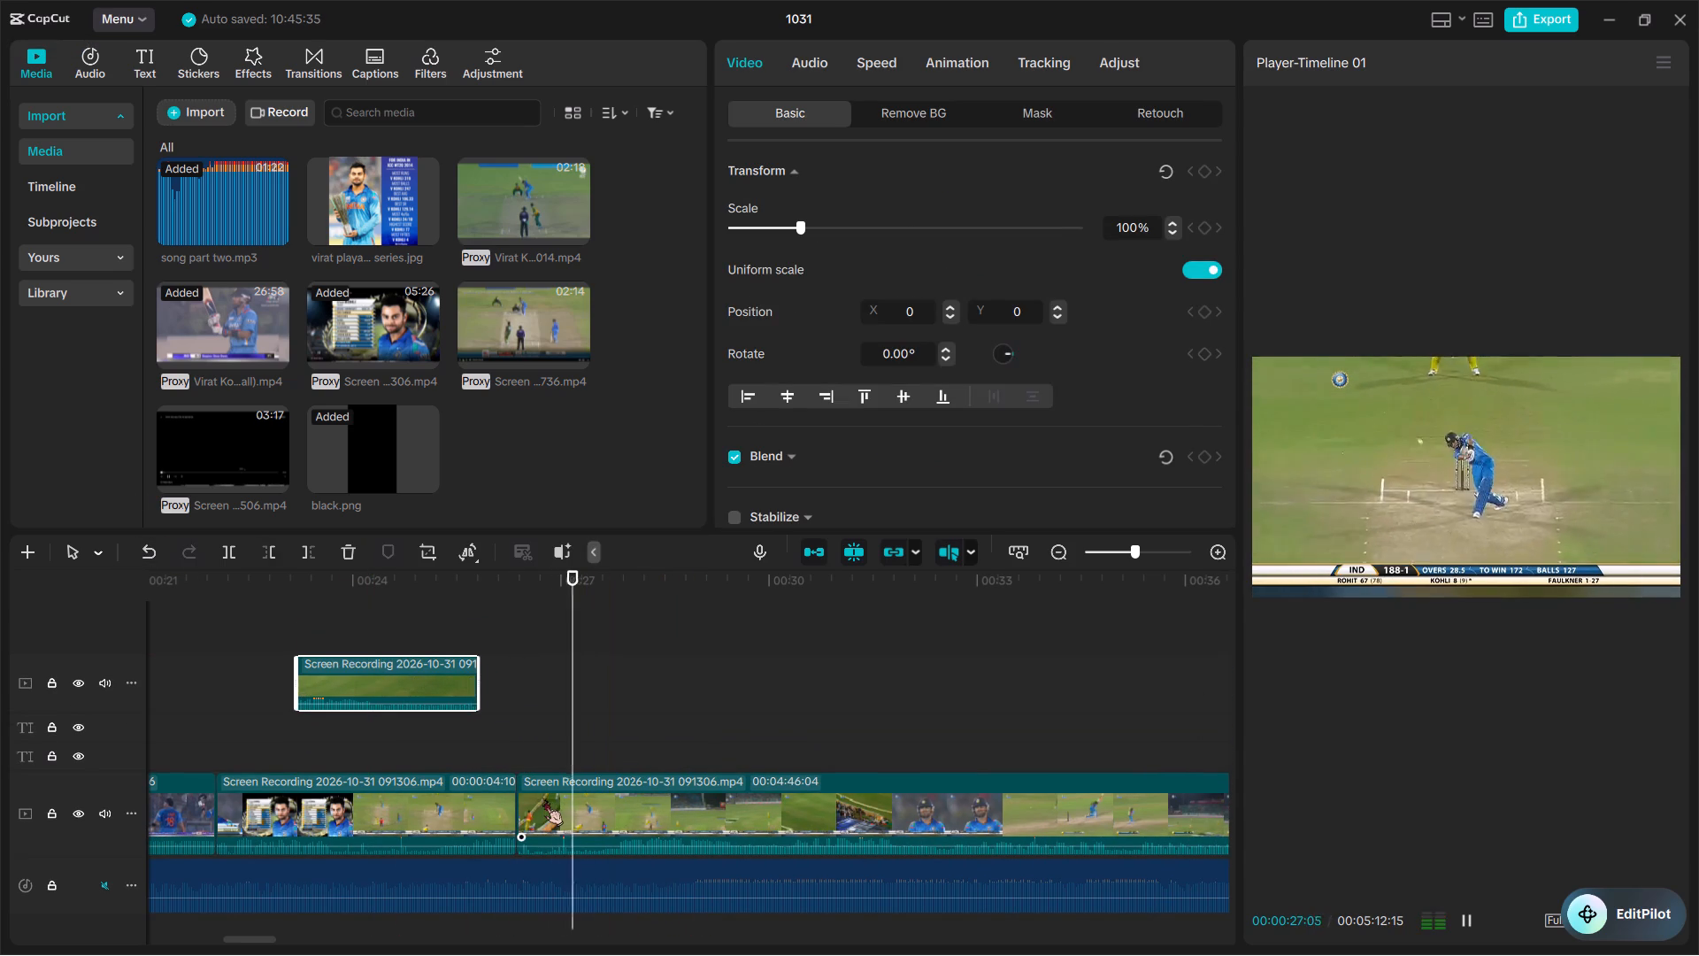
pyautogui.press('space')
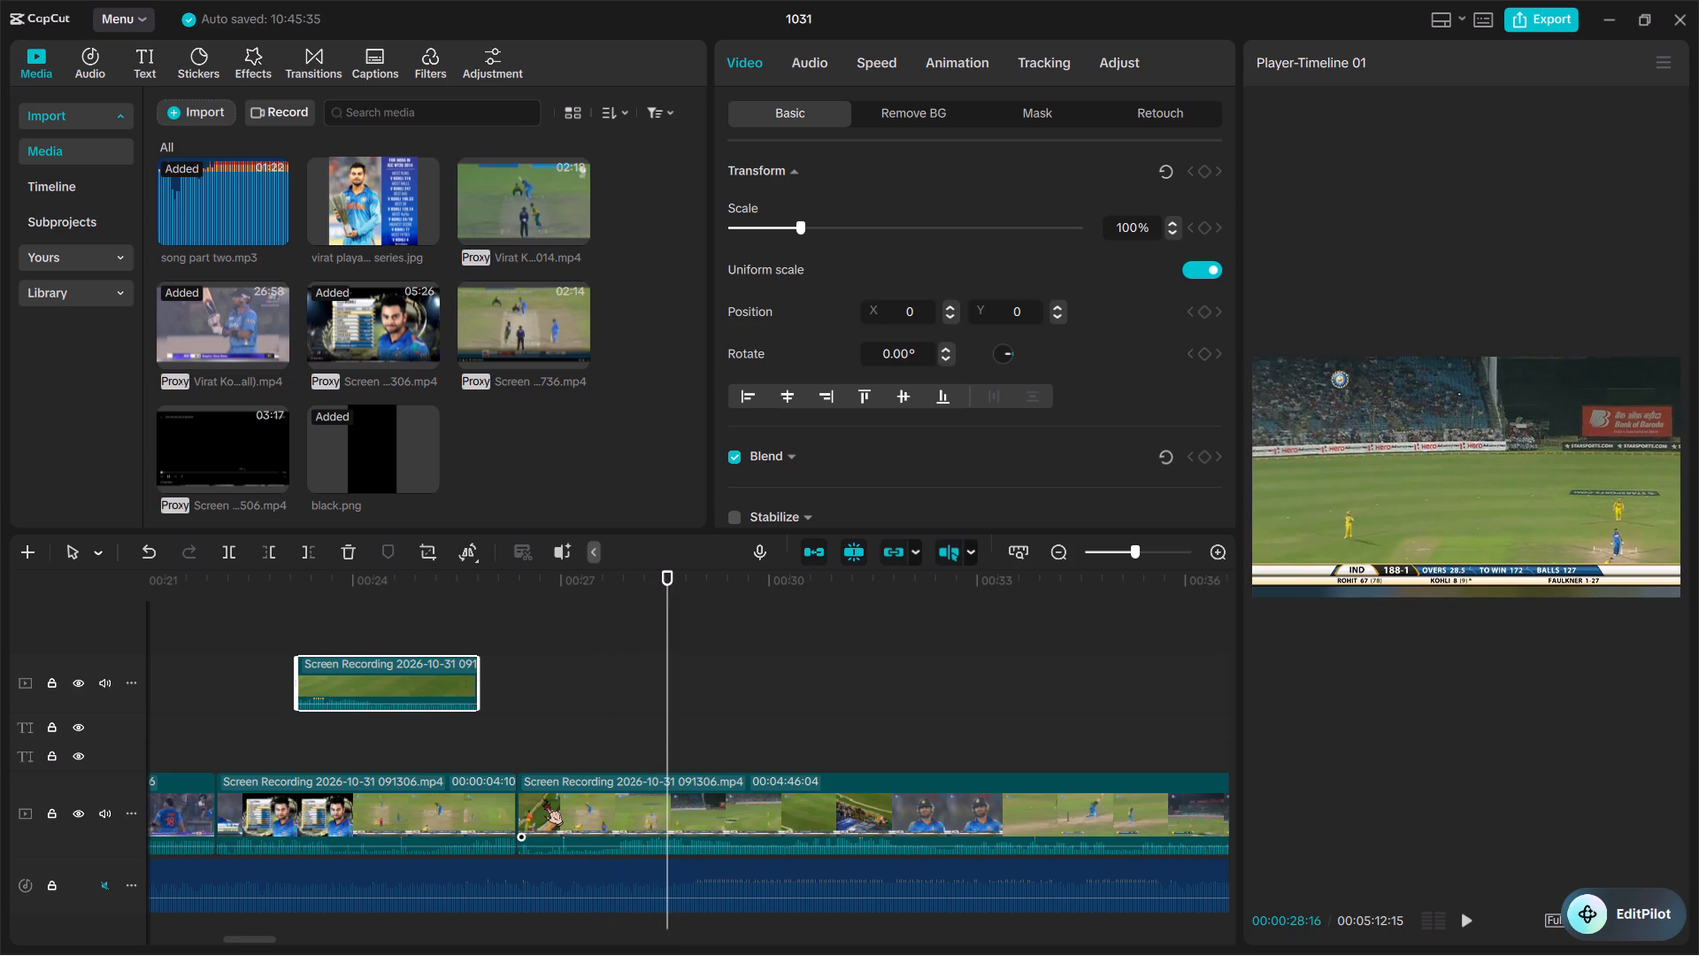
pyautogui.press('space')
pyautogui.press('space')
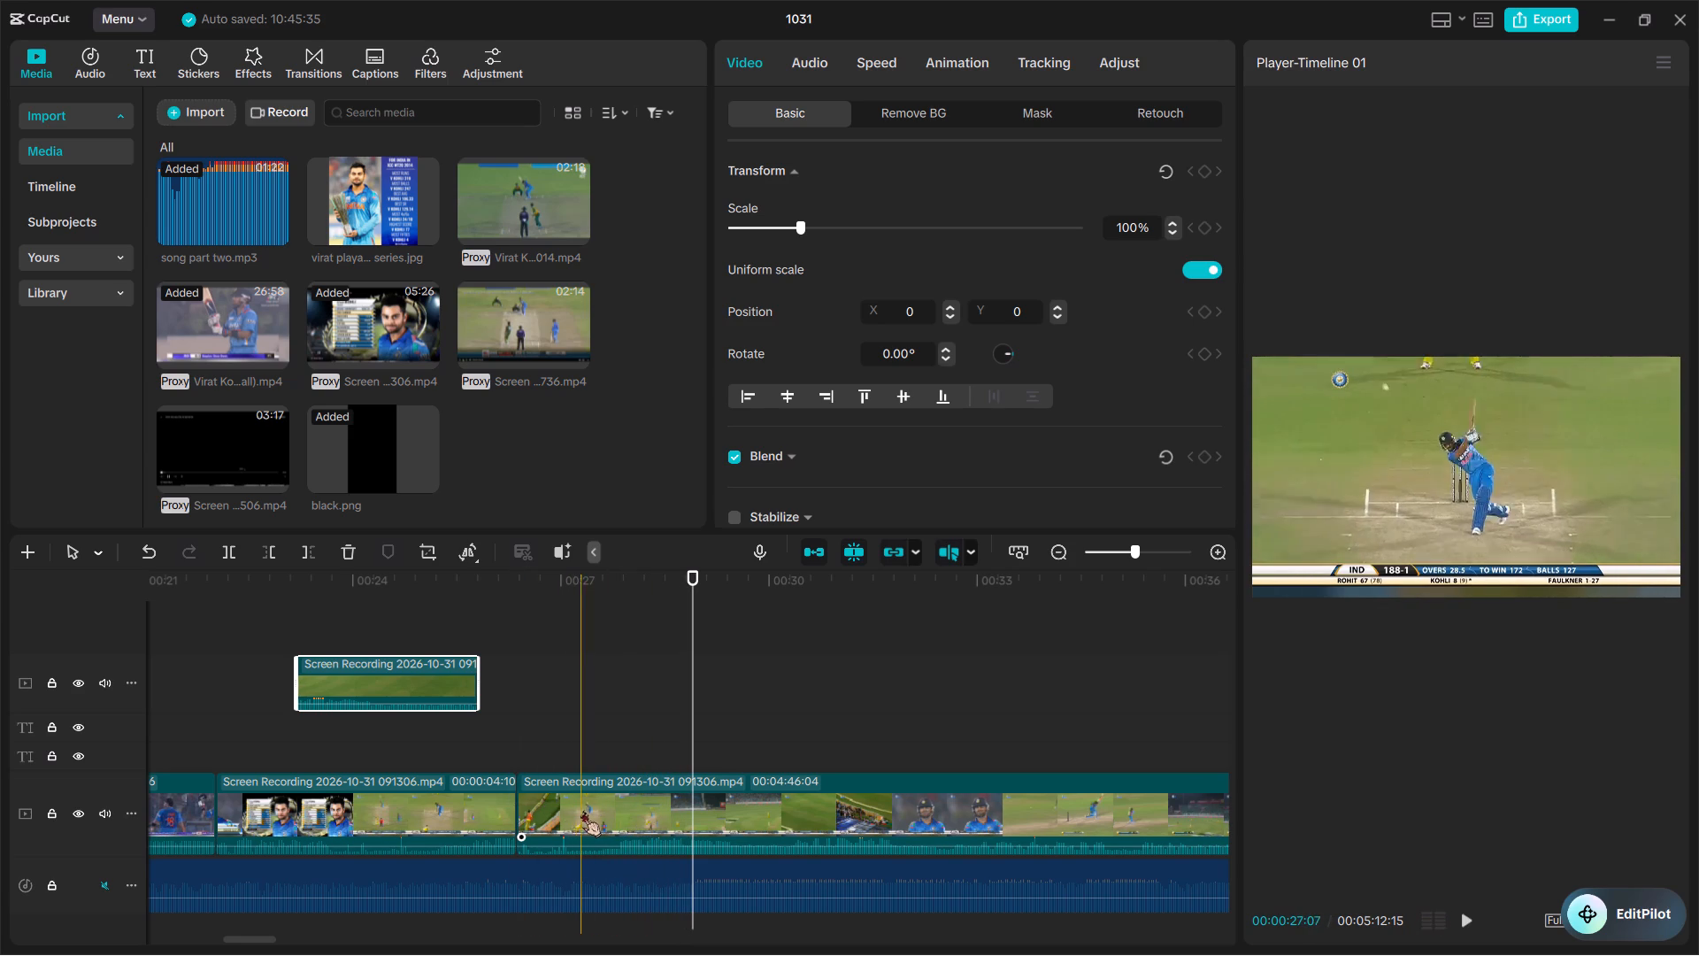
pyautogui.hotkey('ctrl', 'b')
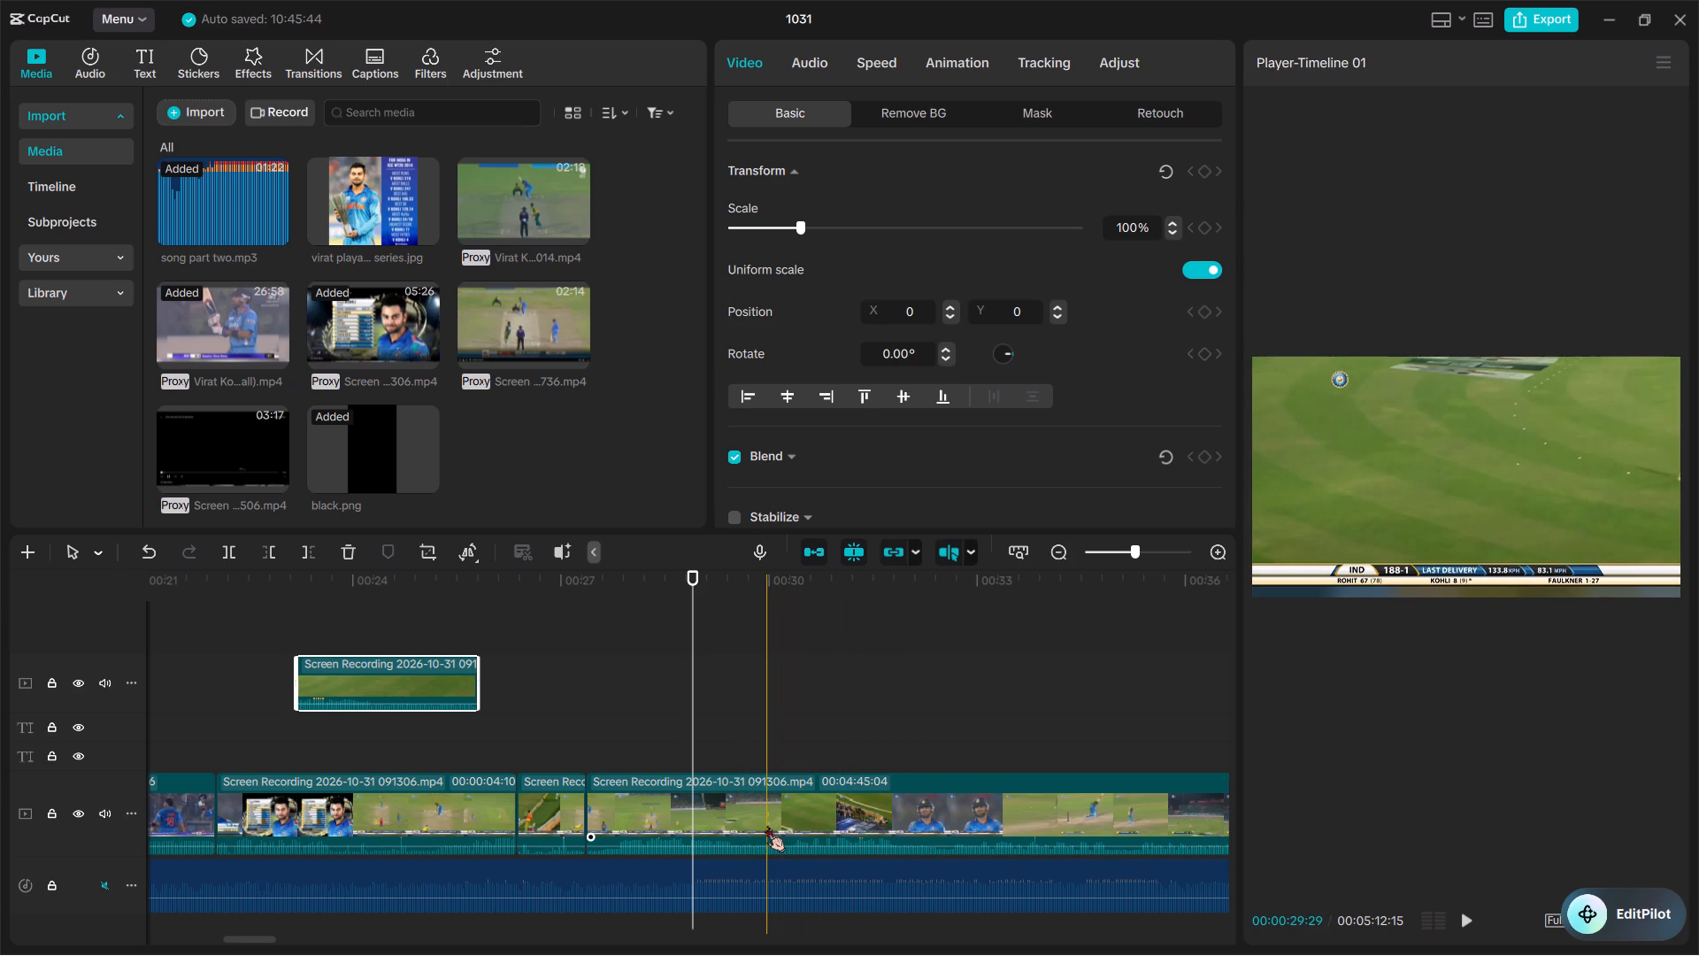
pyautogui.hotkey('ctrl', 'b')
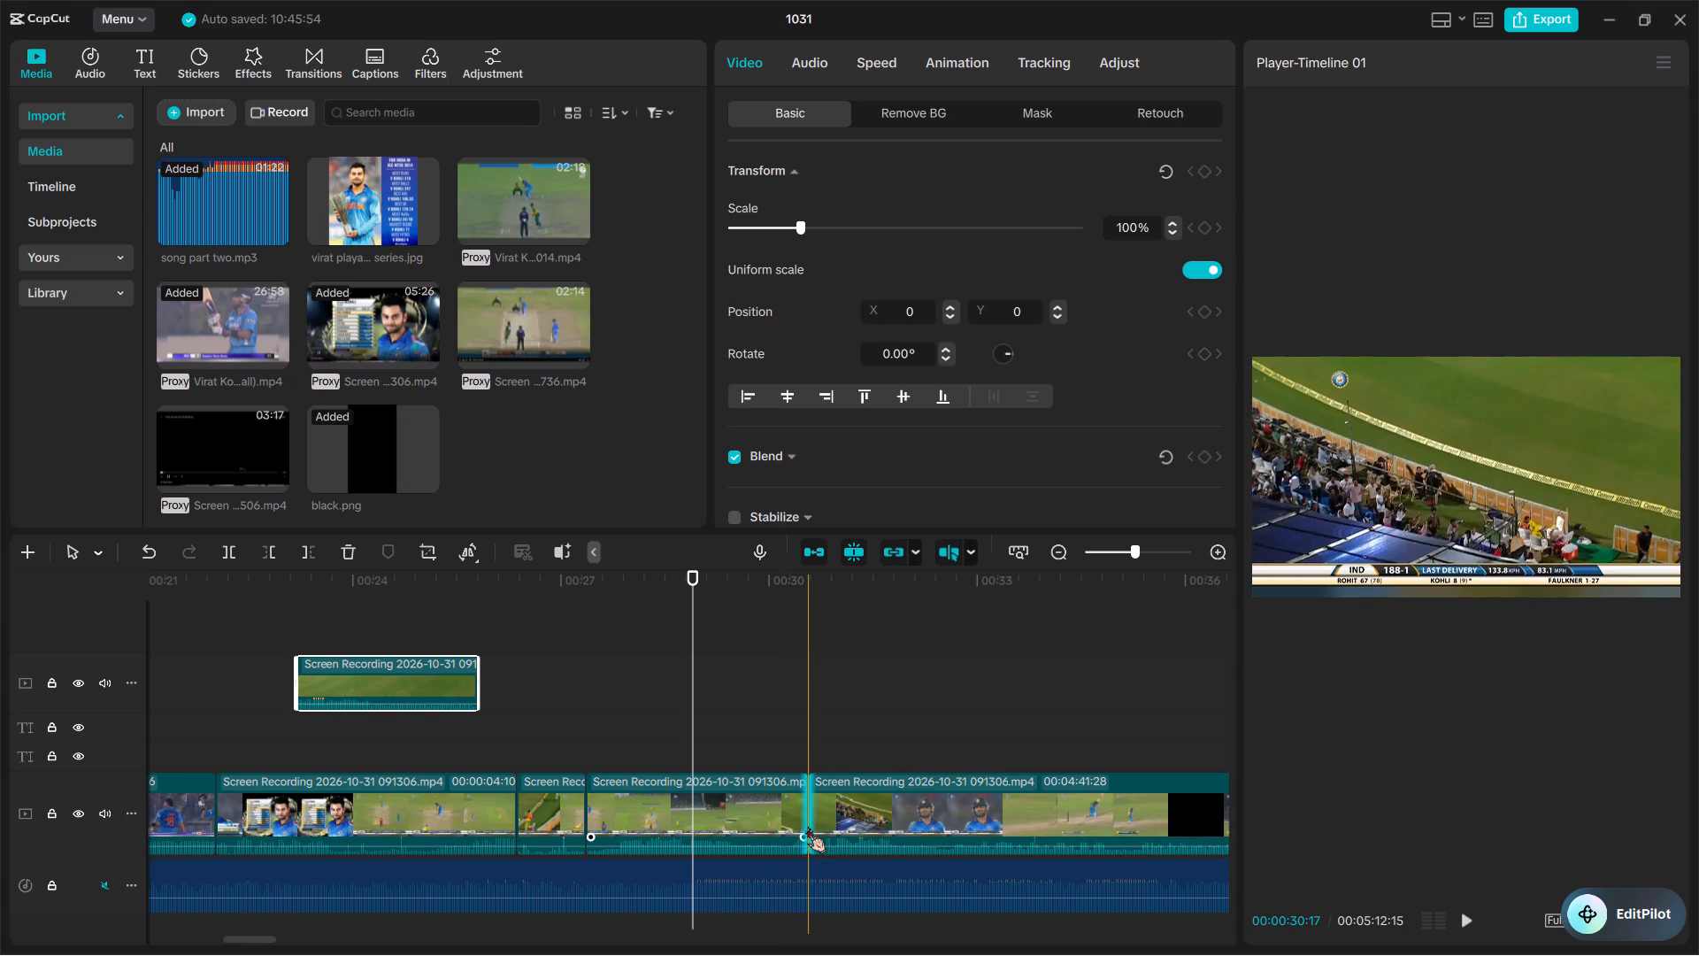
pyautogui.moveTo(676, 812); pyautogui.dragTo(560, 584)
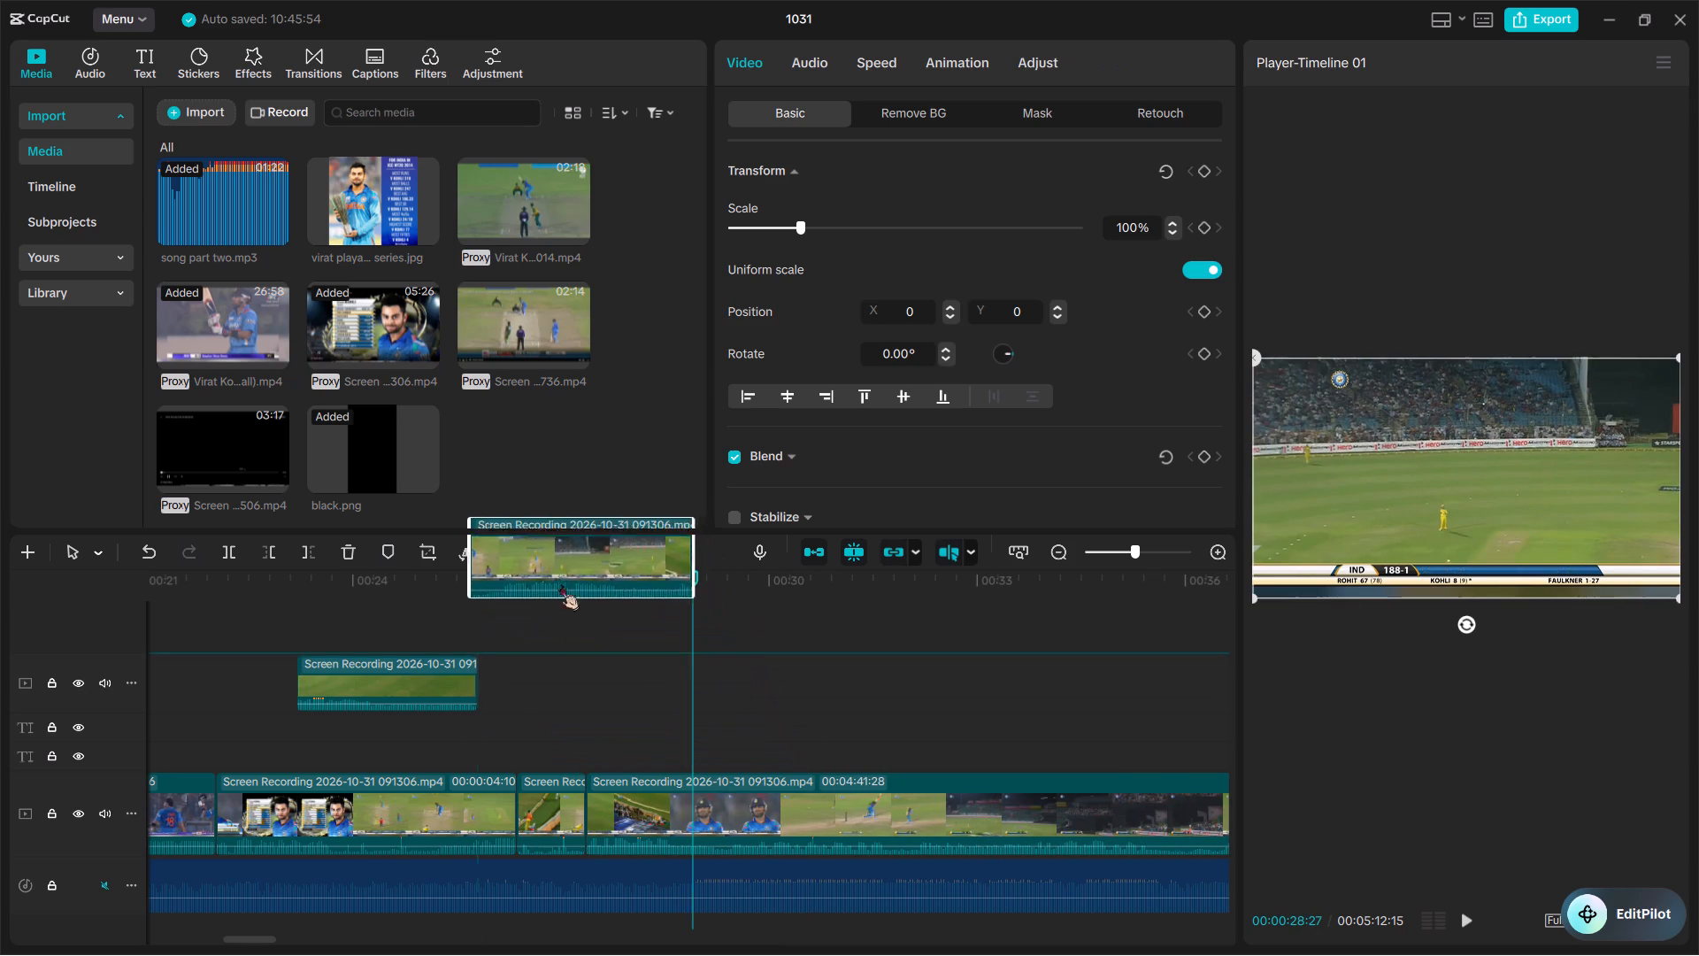
pyautogui.moveTo(560, 584); pyautogui.dragTo(573, 675)
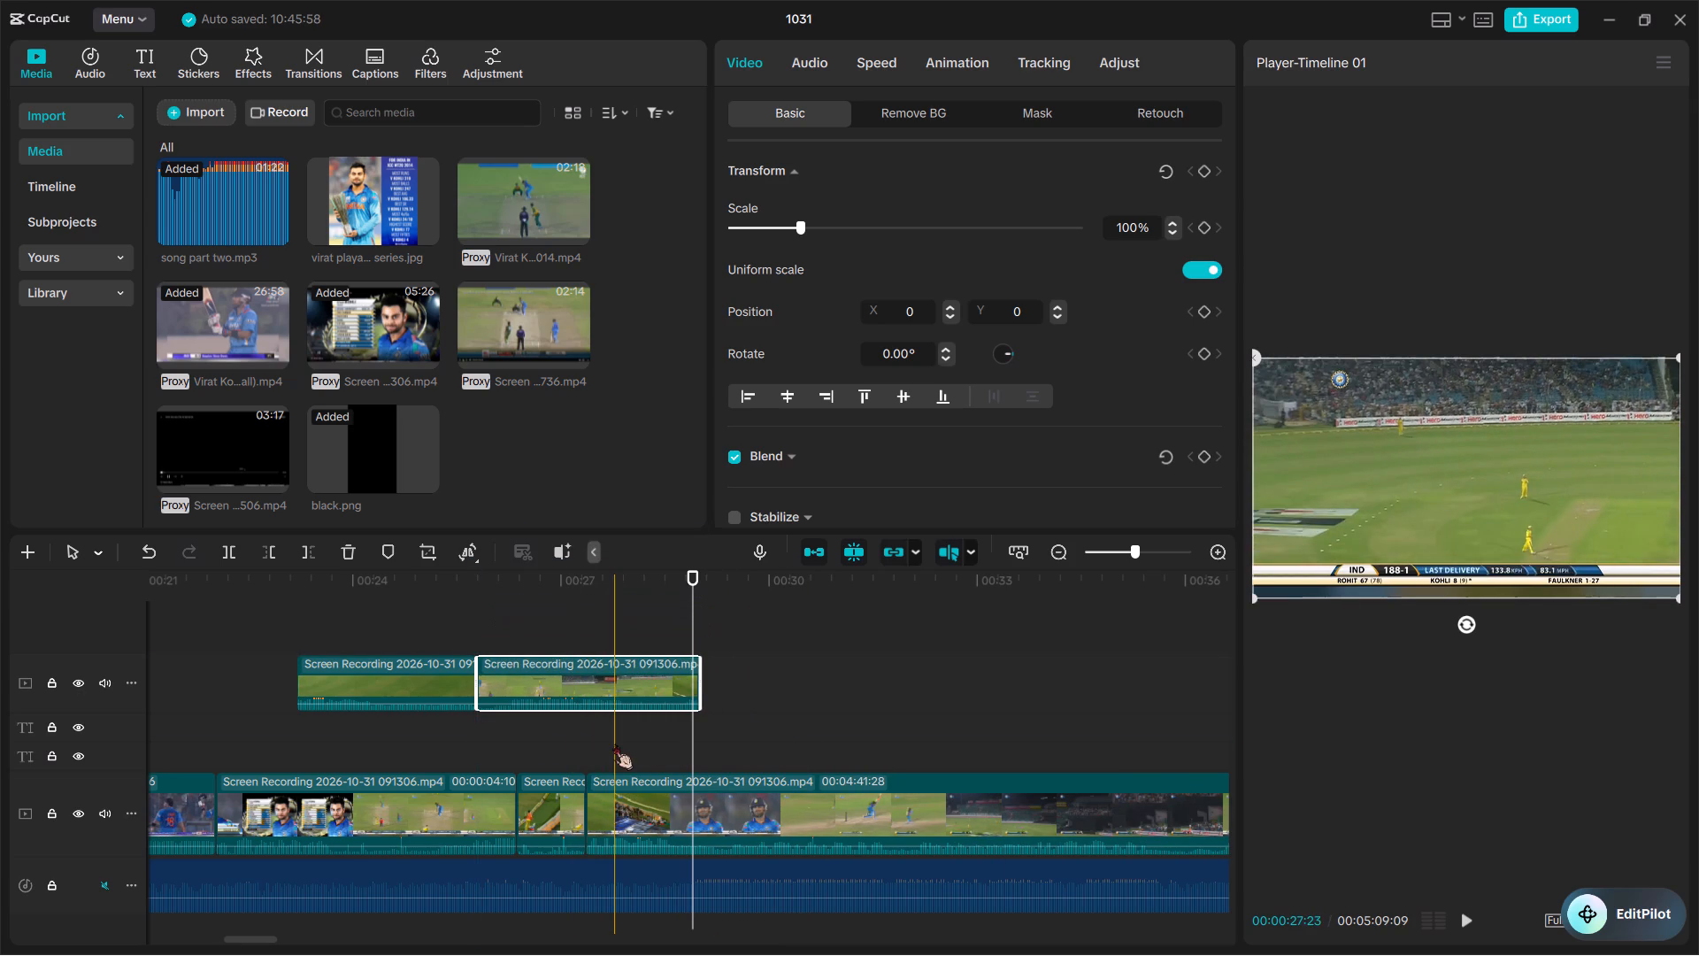
# Hide the upper video track that holds the two set-aside recording segments.
pyautogui.press('space')
pyautogui.press('space')
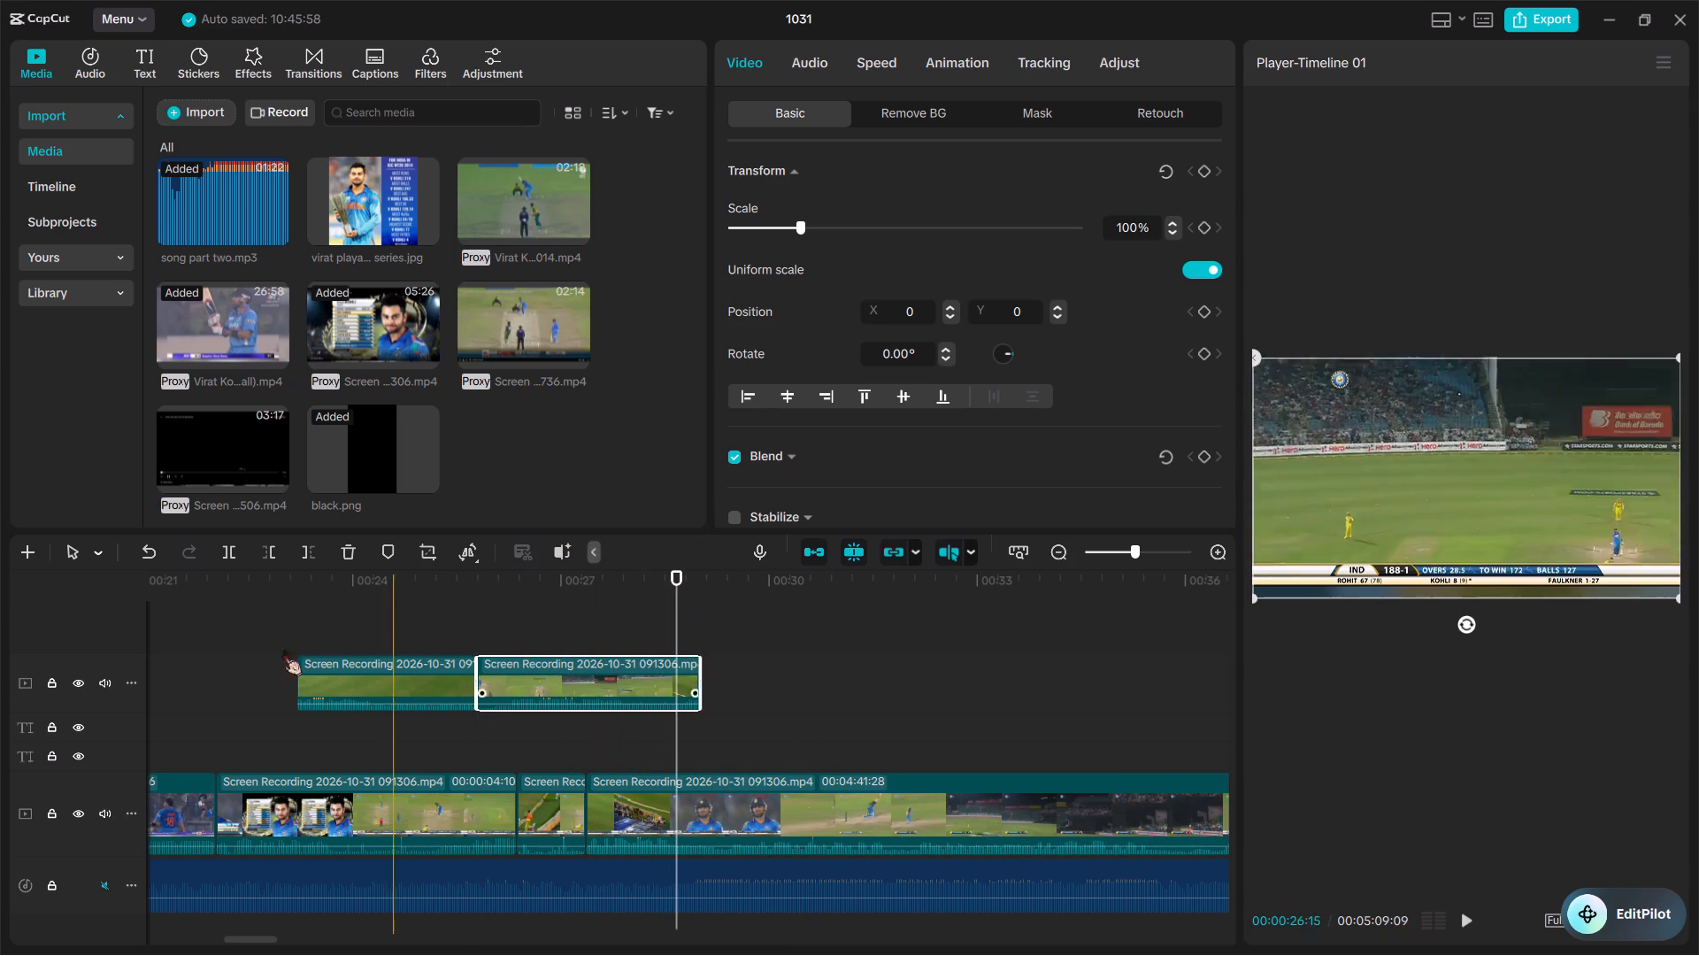
pyautogui.click(72, 680)
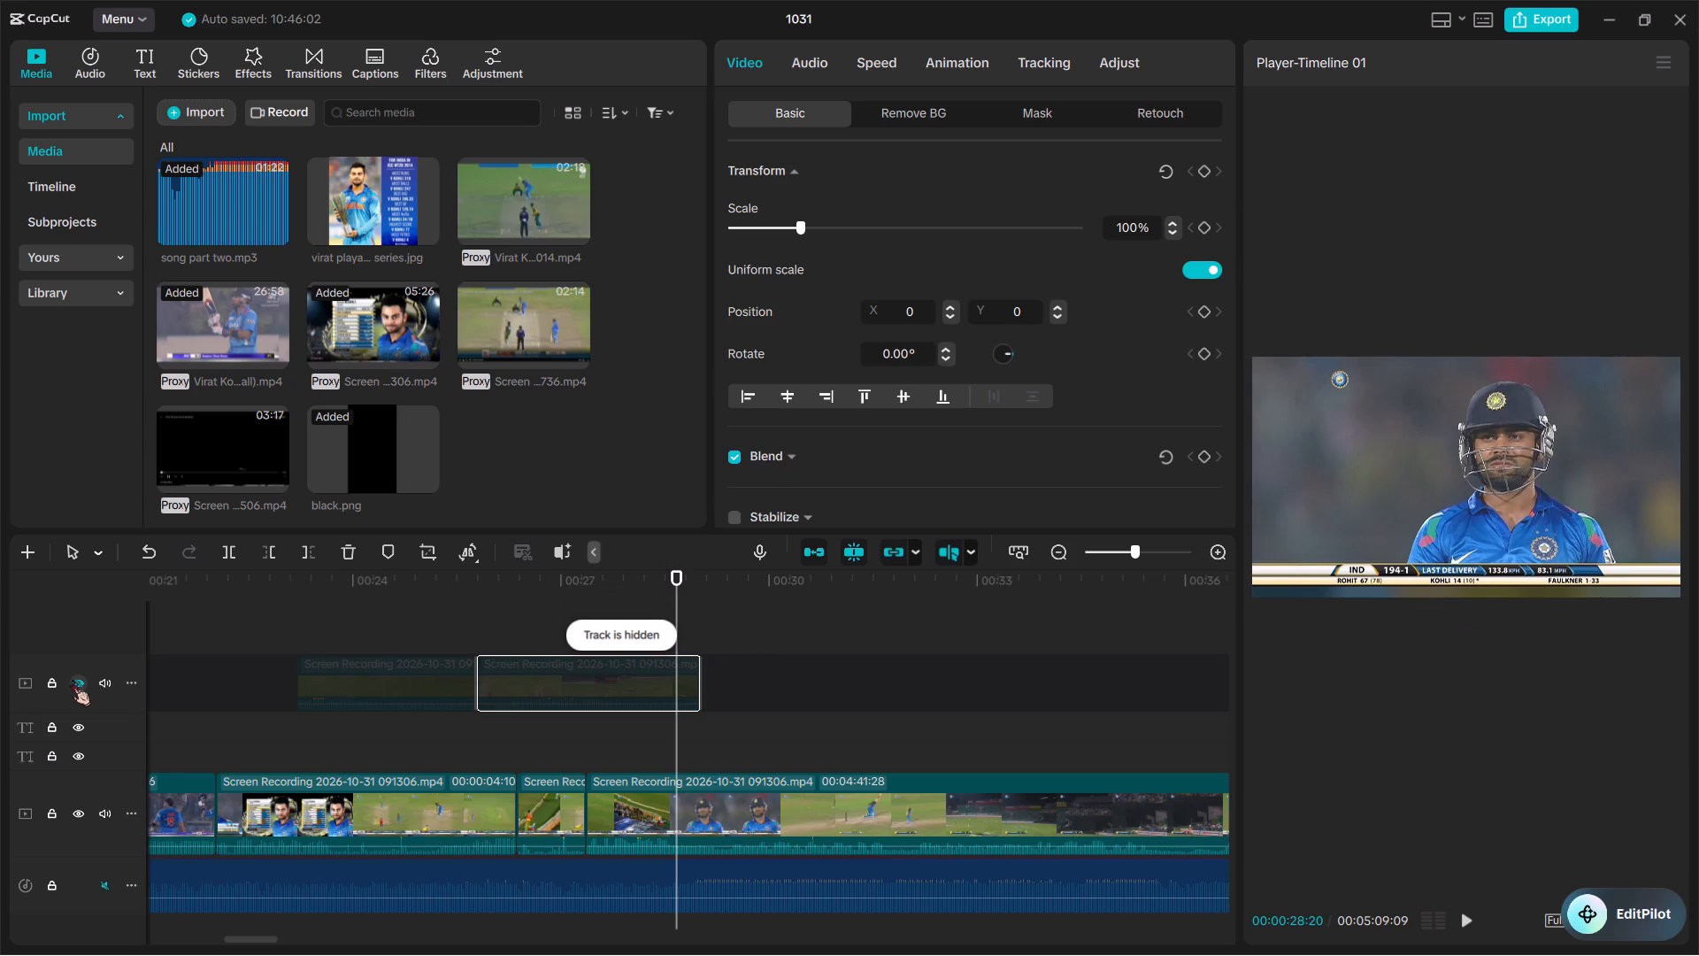
# Move the cut between the short second recording clip and the long clip after it to about 27.7 seconds, and preview it.
pyautogui.press('space')
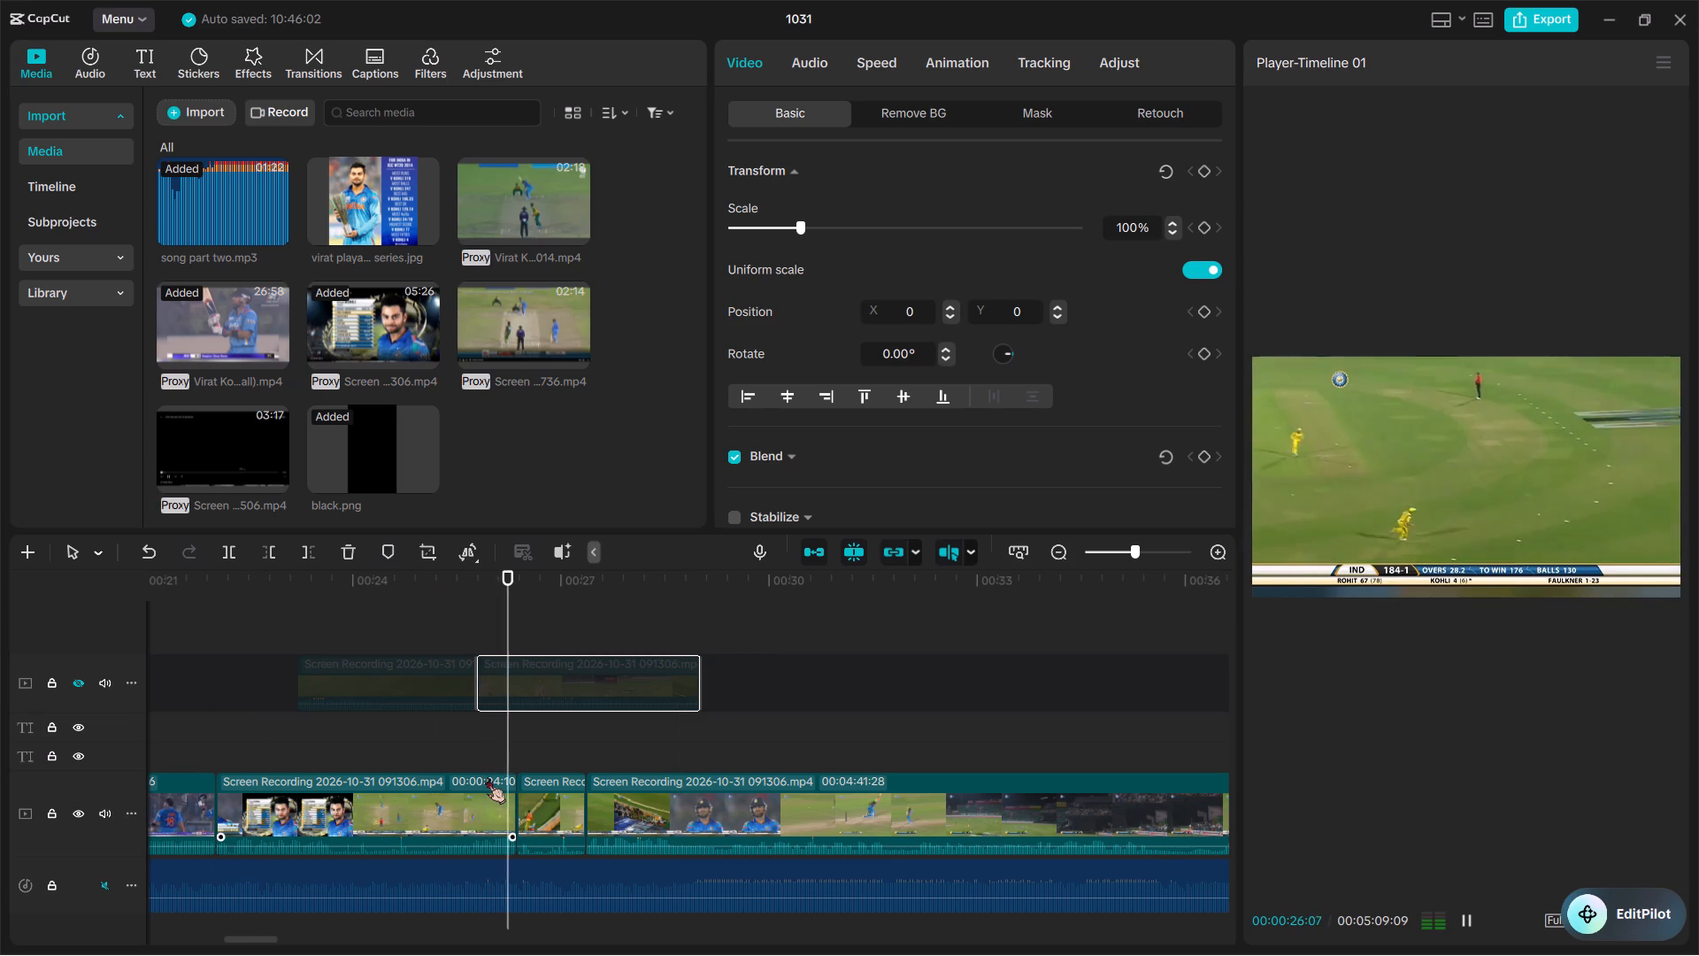
pyautogui.press('space')
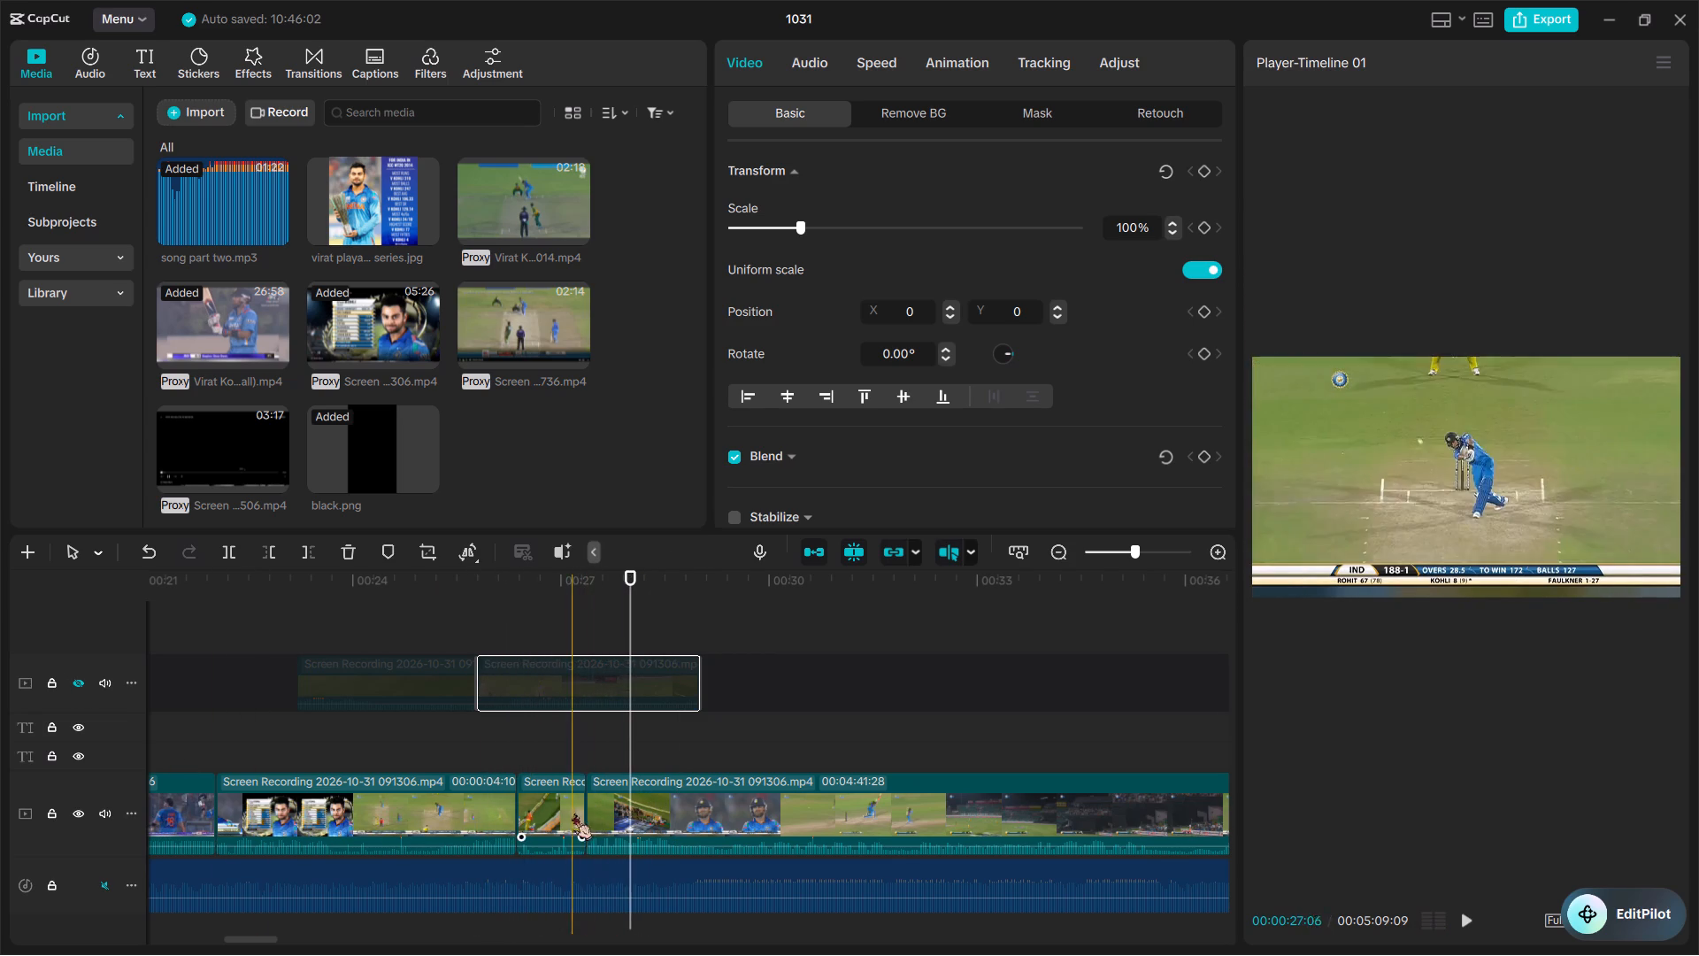
pyautogui.moveTo(587, 820); pyautogui.dragTo(608, 828)
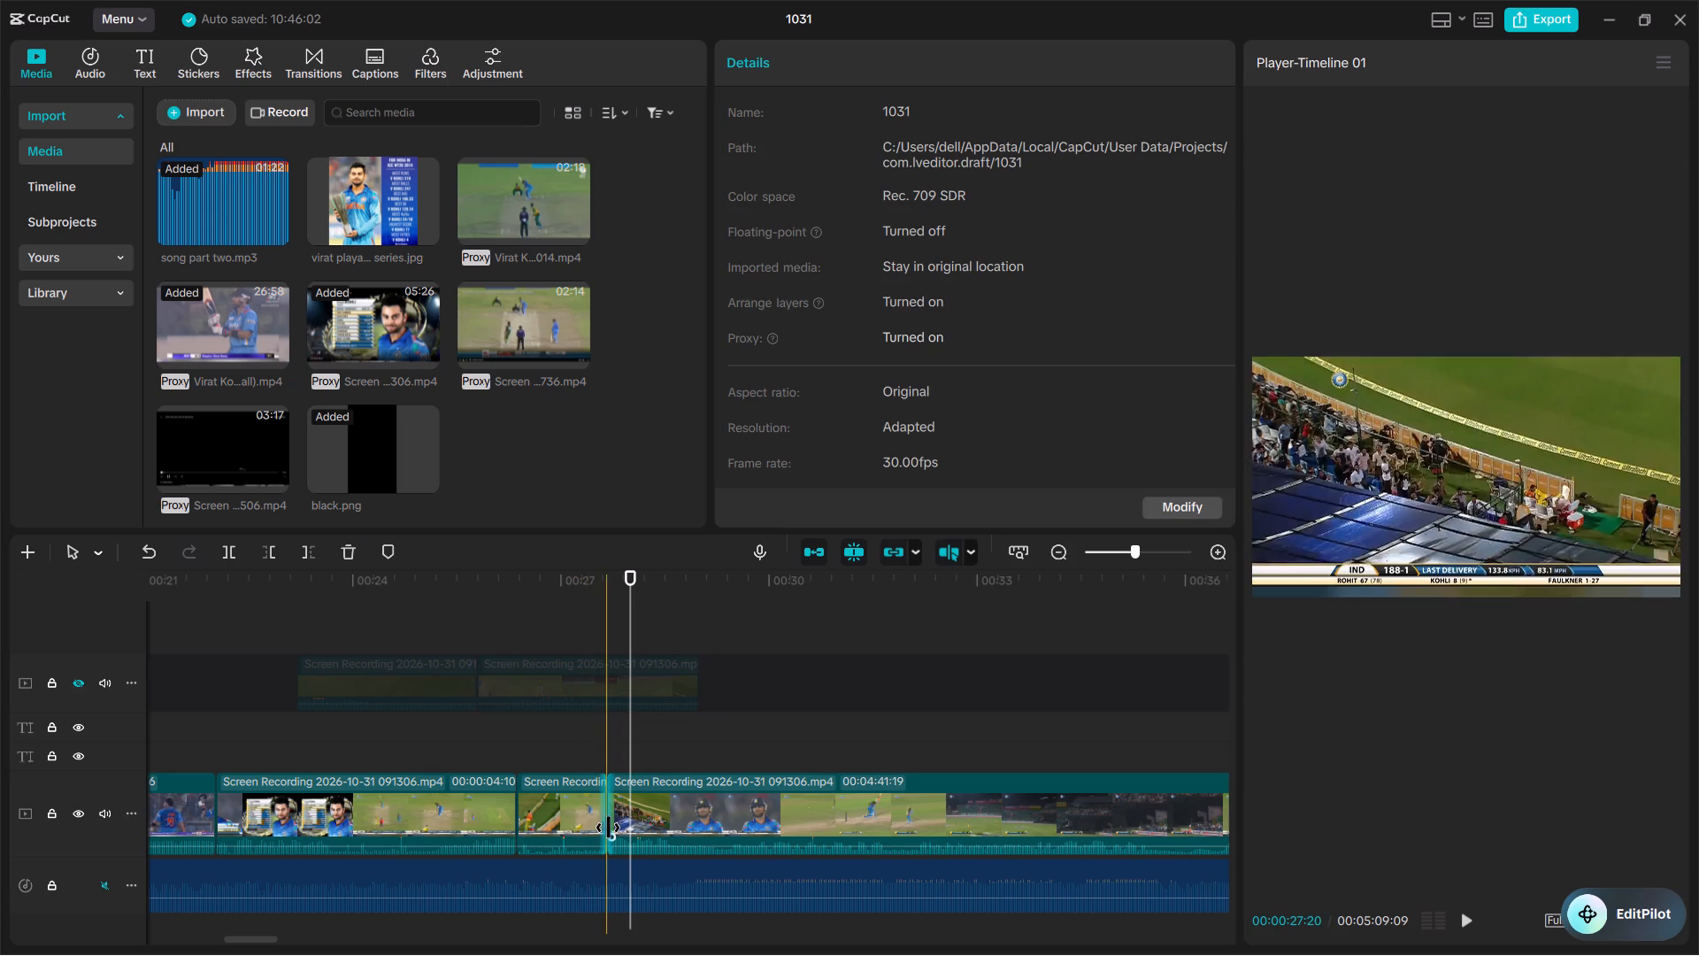
pyautogui.press('space')
pyautogui.press('space')
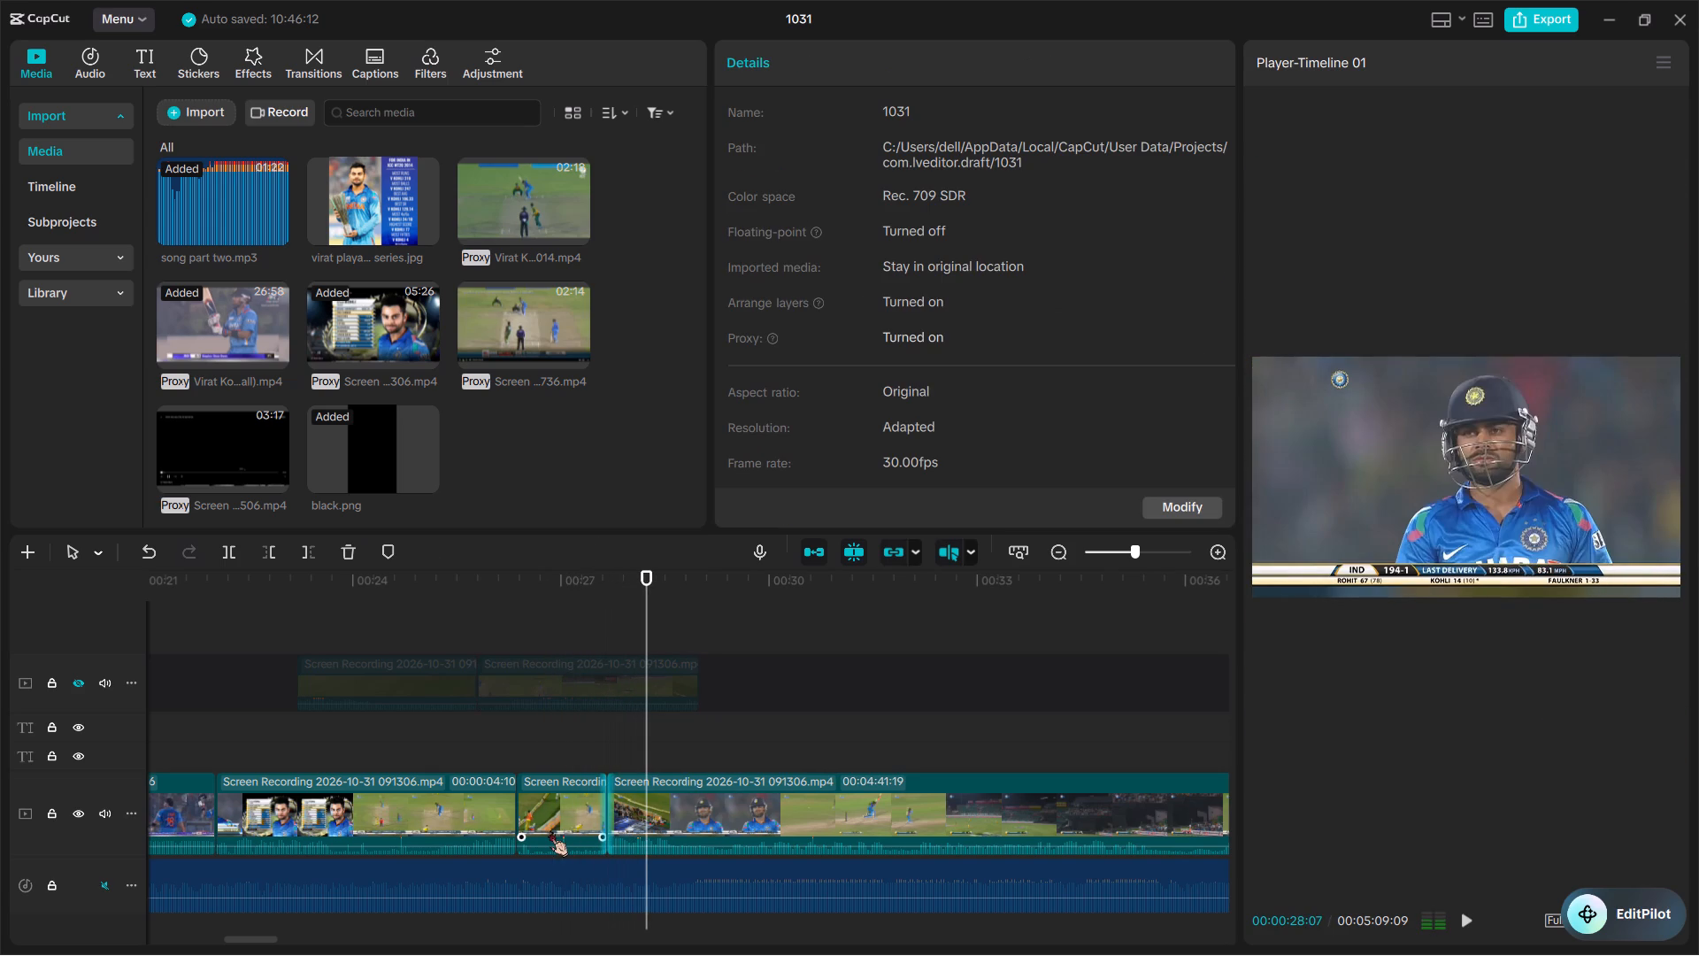
# Preview the long recording clip, split it at about 35.9 seconds, and delete the section between 27.7 seconds and that cut.
pyautogui.press('space')
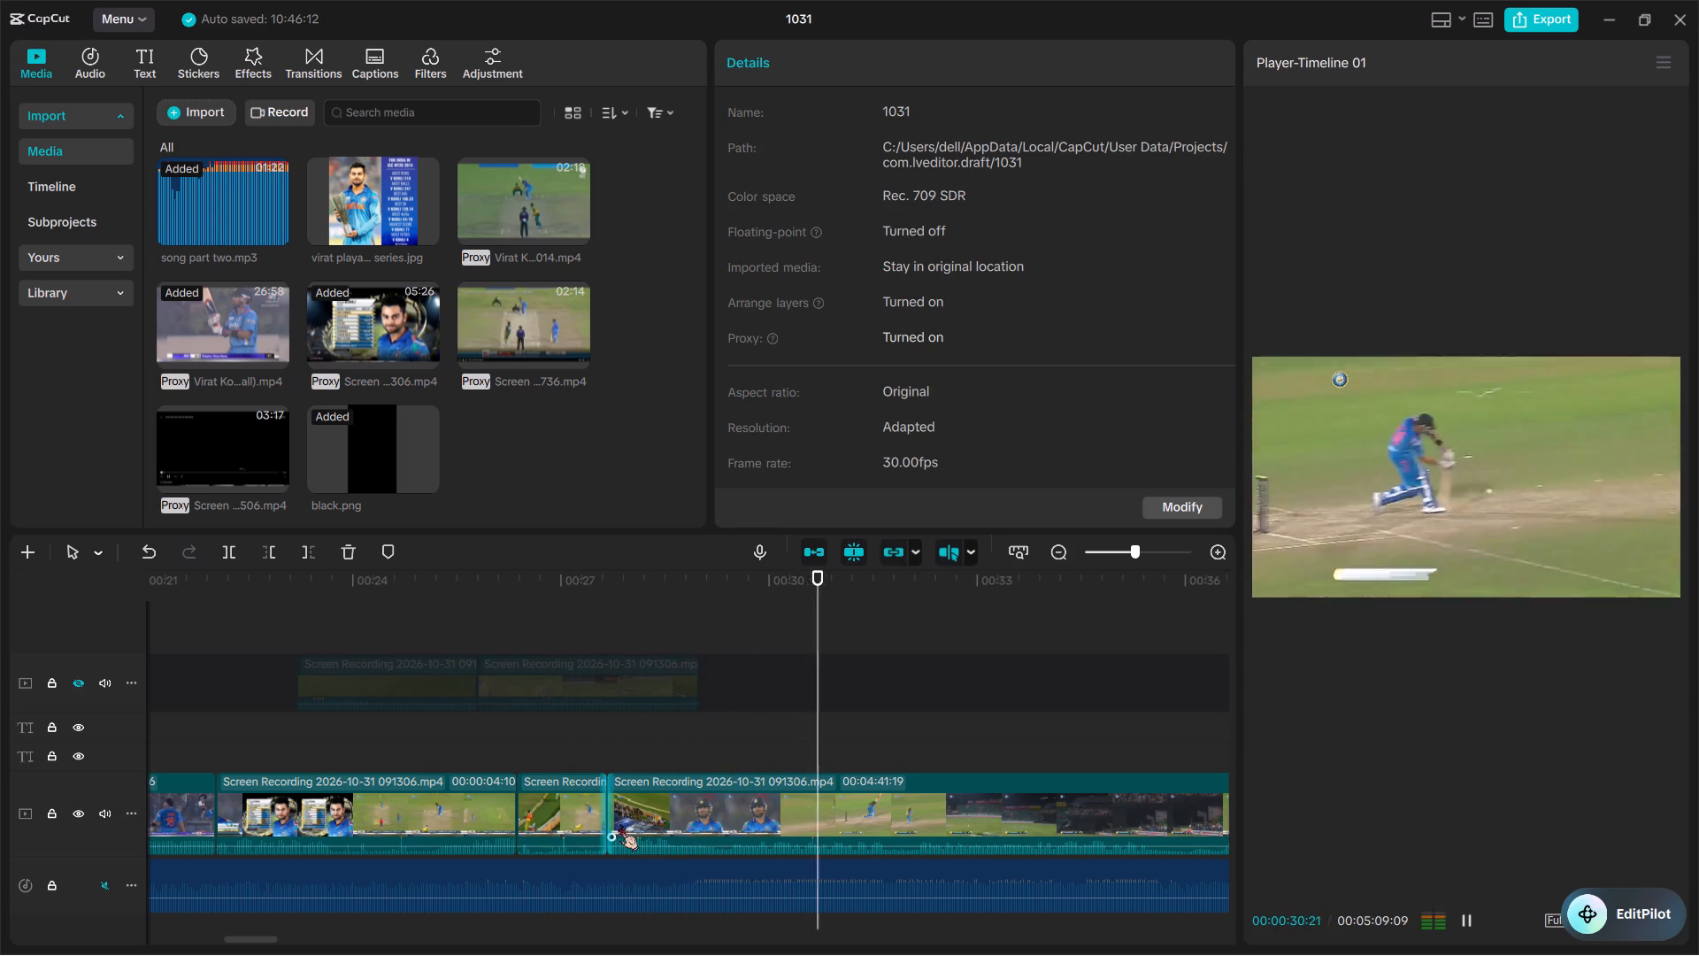
pyautogui.hscroll(-1, 1065, 775)
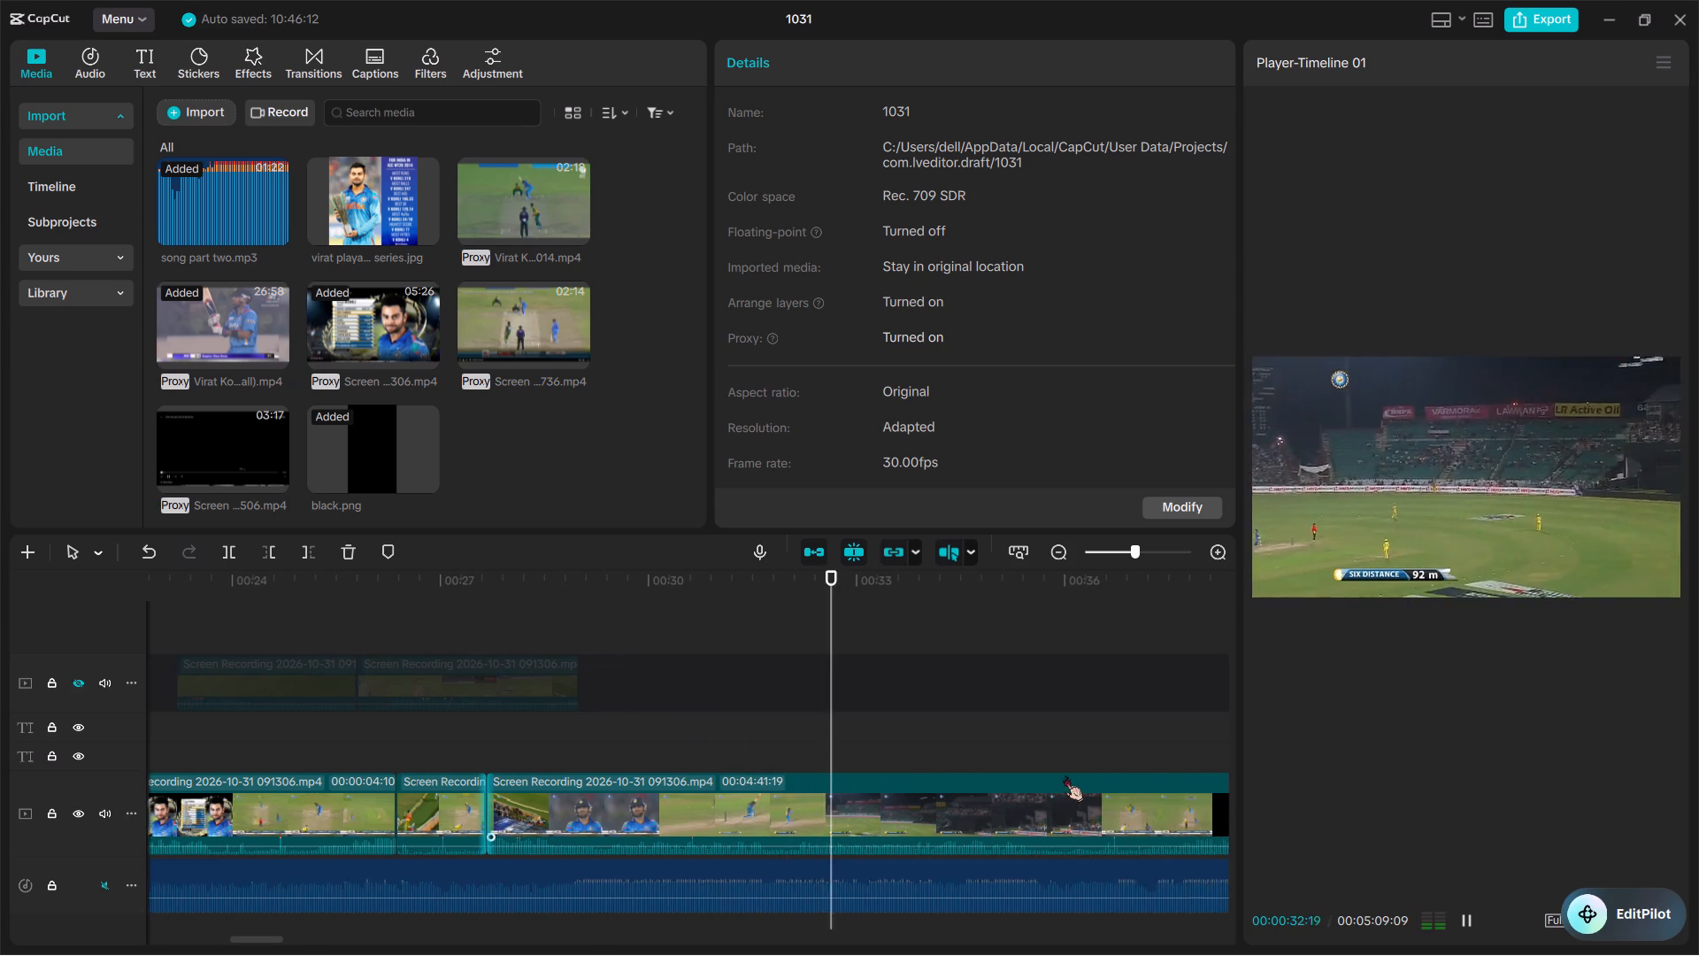
pyautogui.hscroll(-1, 975, 840)
pyautogui.press('space')
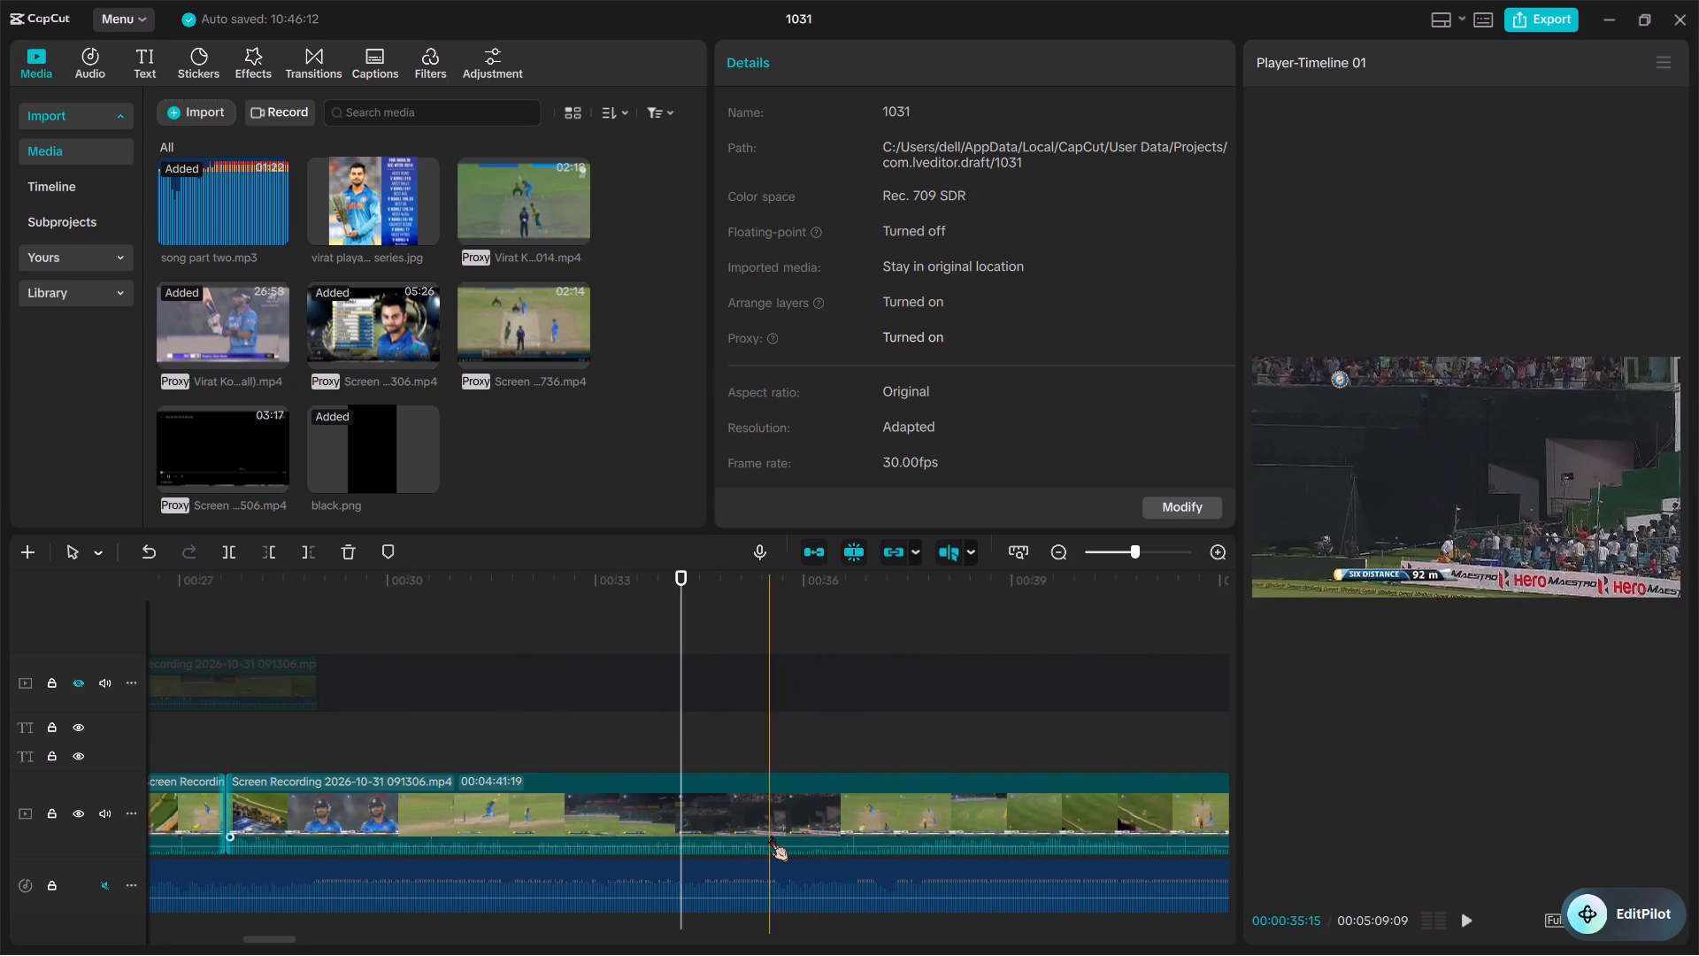
pyautogui.hotkey('ctrl', 'b')
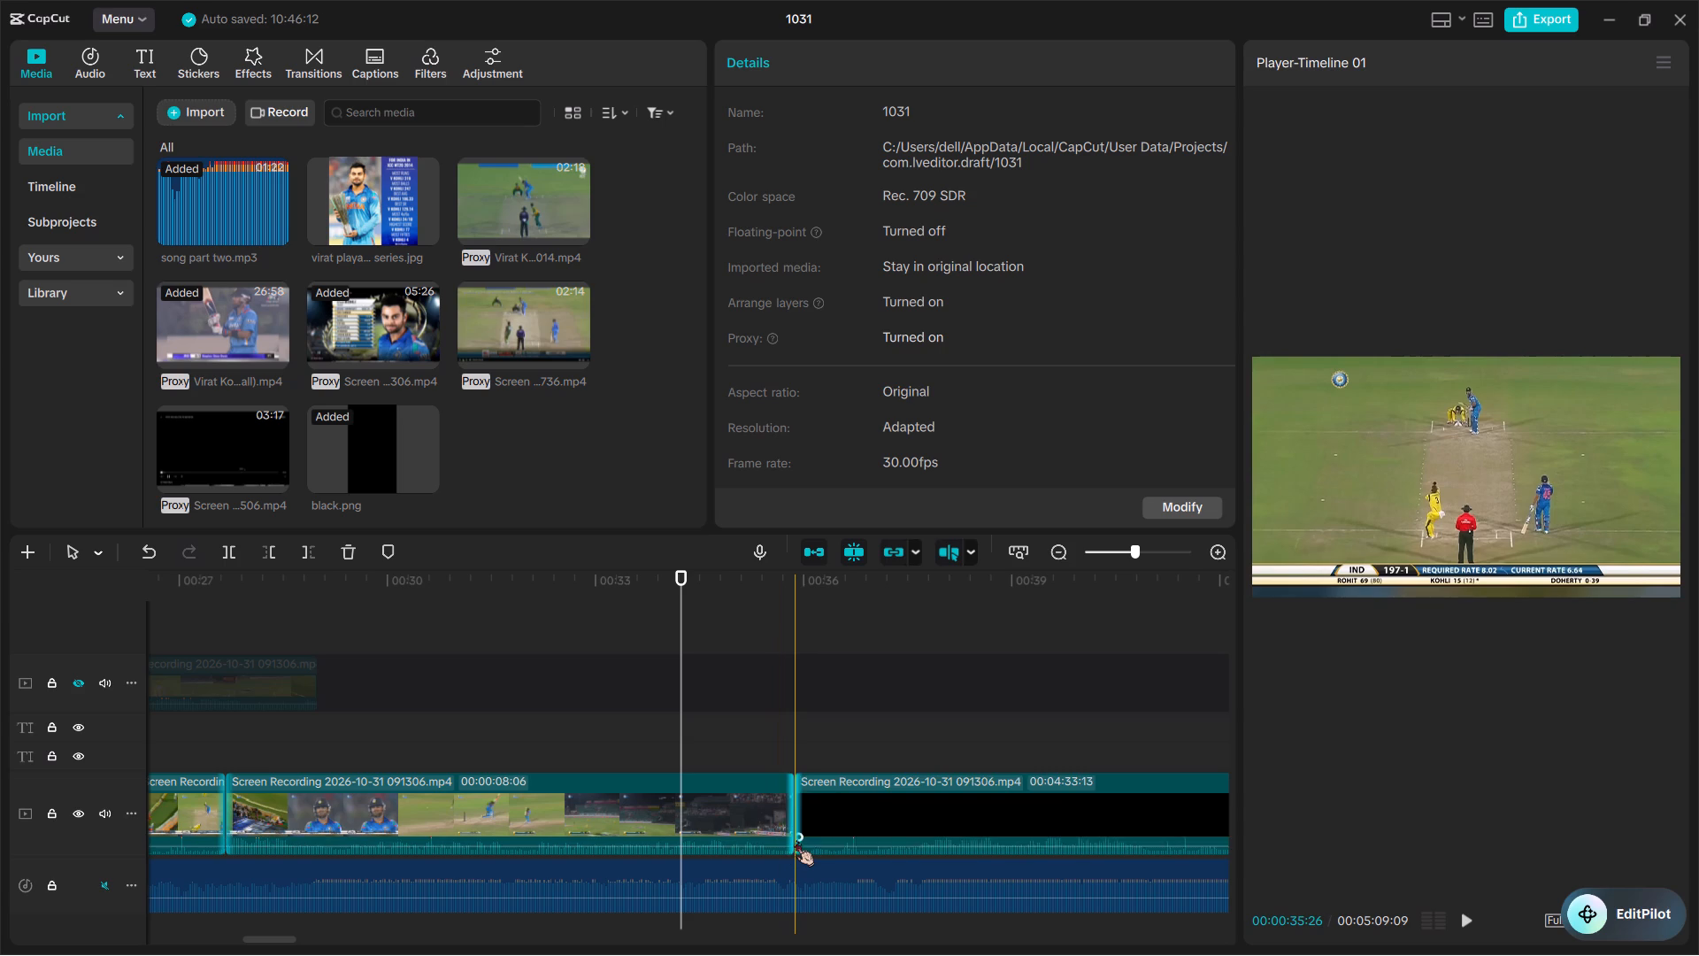
pyautogui.click(657, 832)
pyautogui.press('BackSpace')
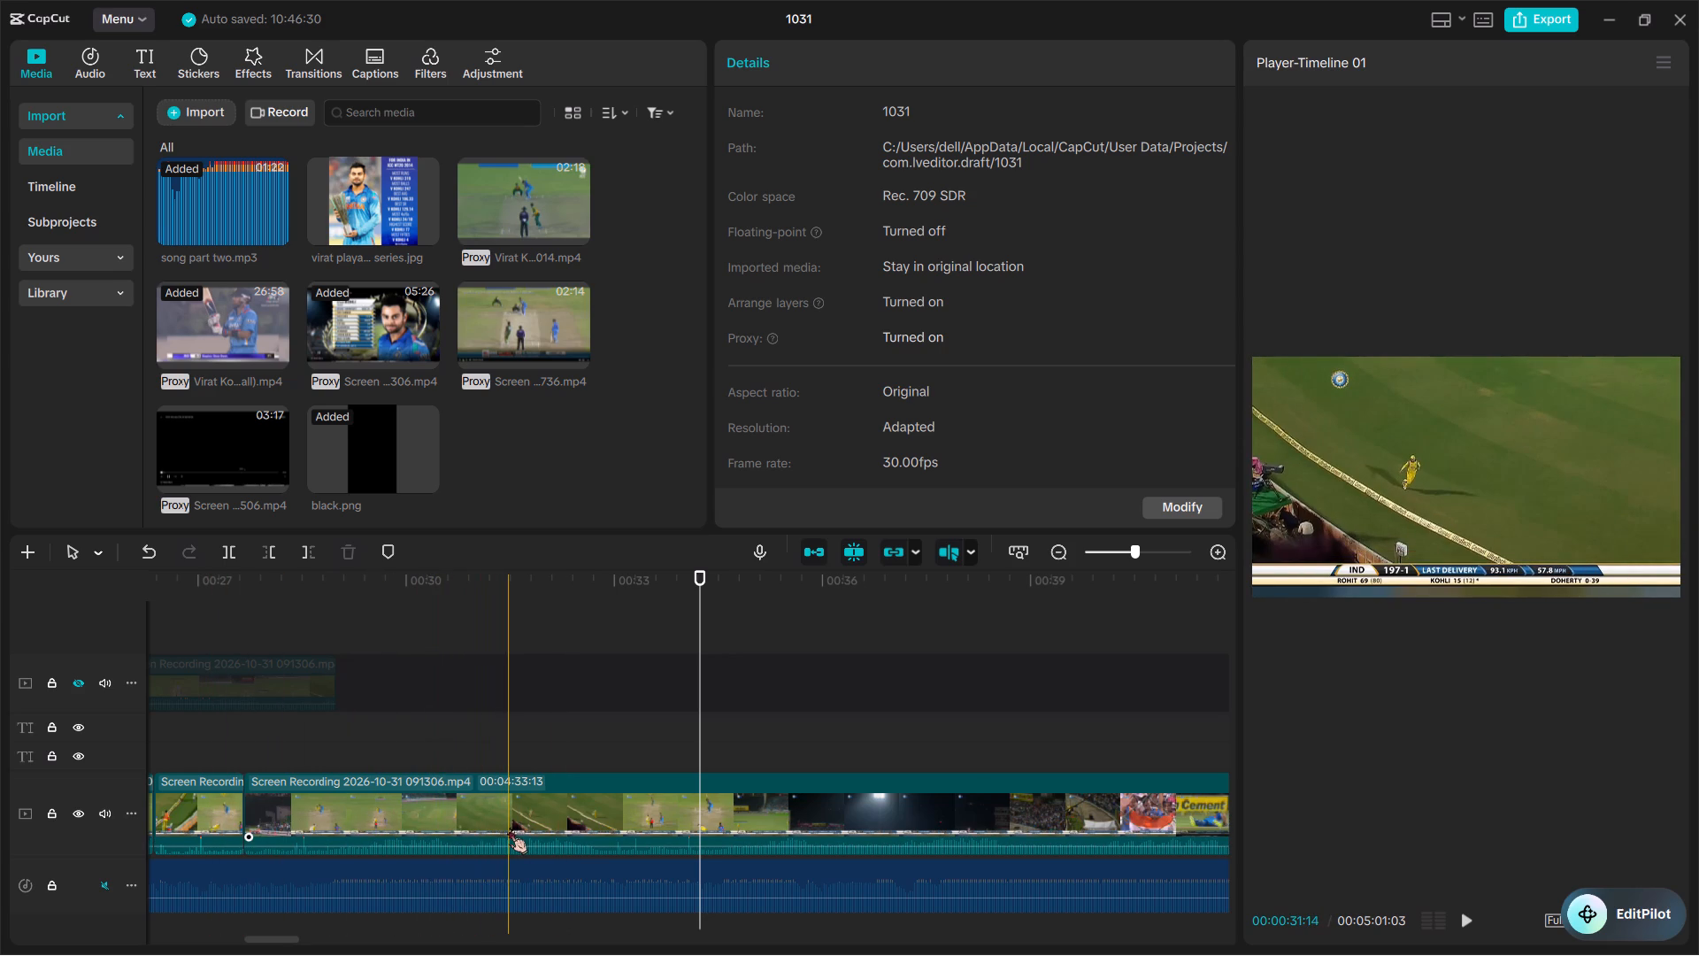
# Split the long recording clip at about 31.5 and 49.7 seconds, and delete the section between the two cuts.
pyautogui.hotkey('ctrl', 'b')
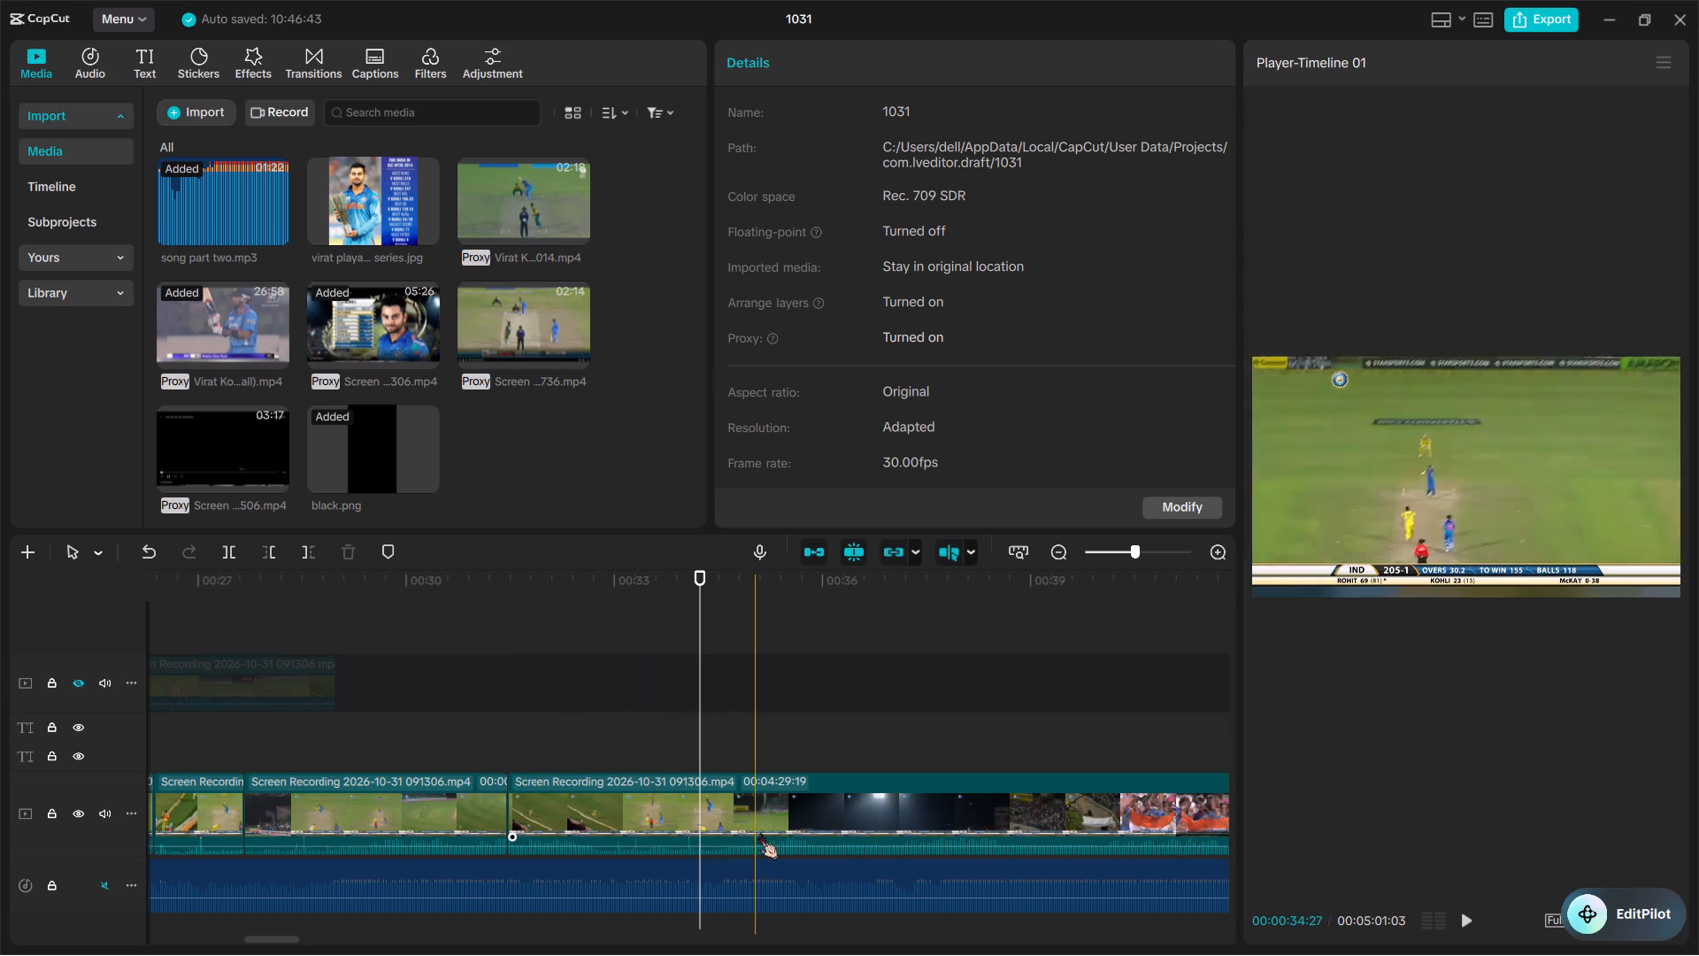
pyautogui.hscroll(-1, 754, 835)
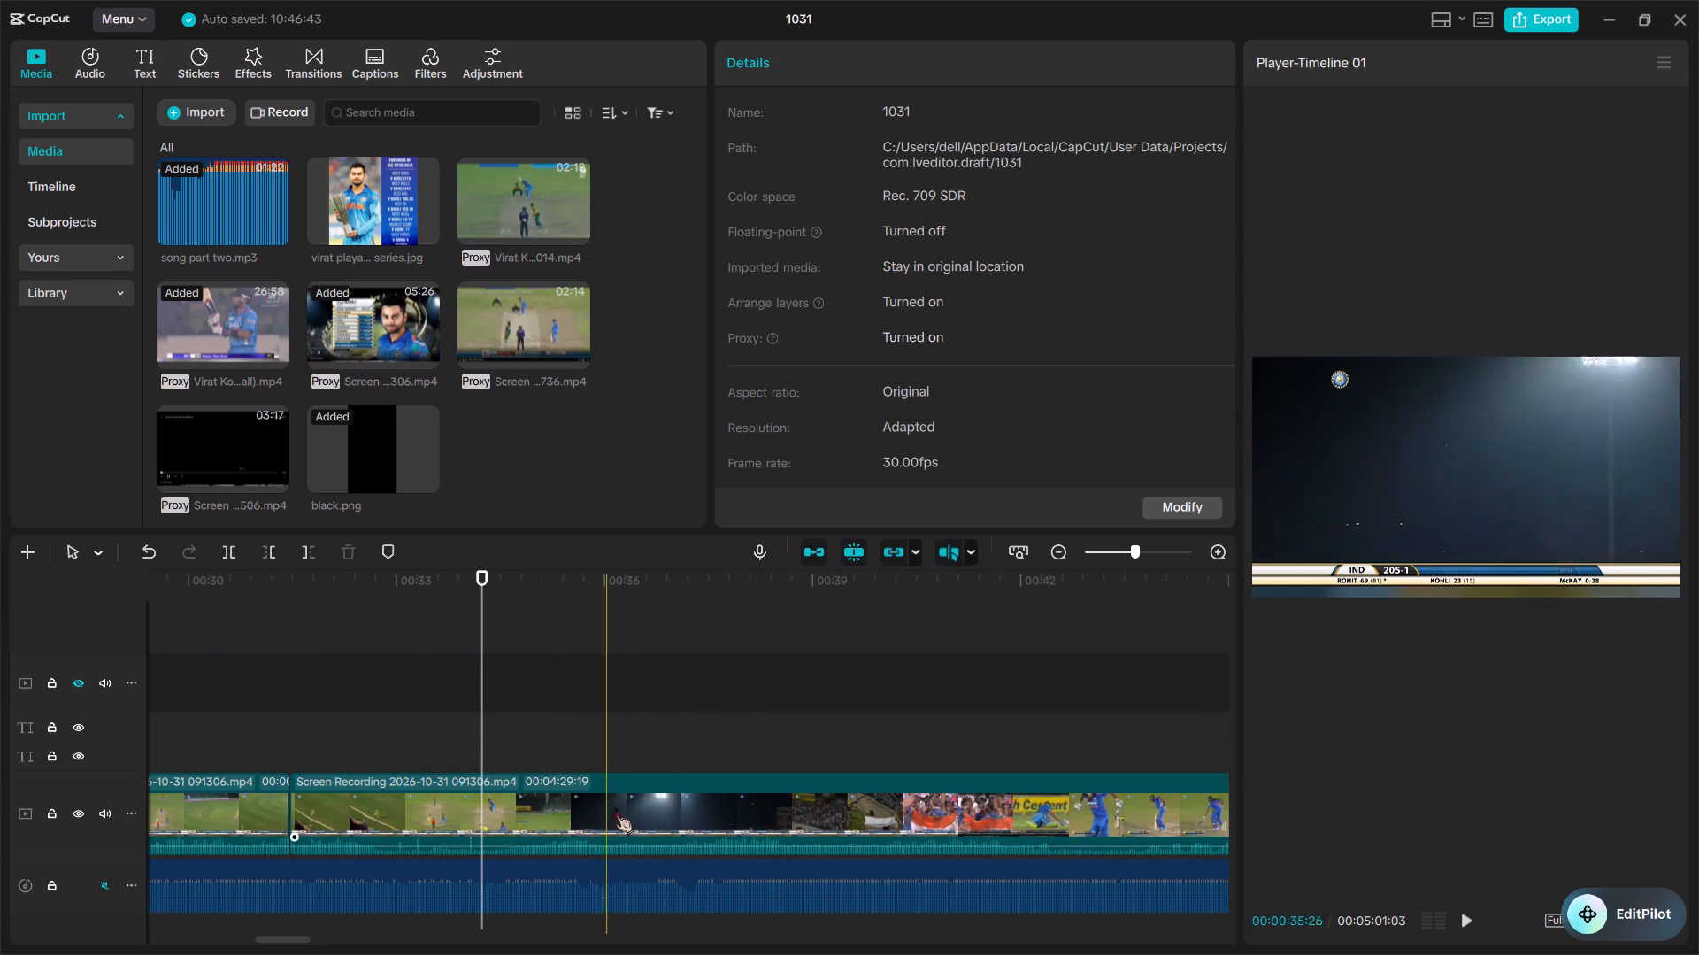
pyautogui.hscroll(-1, 883, 824)
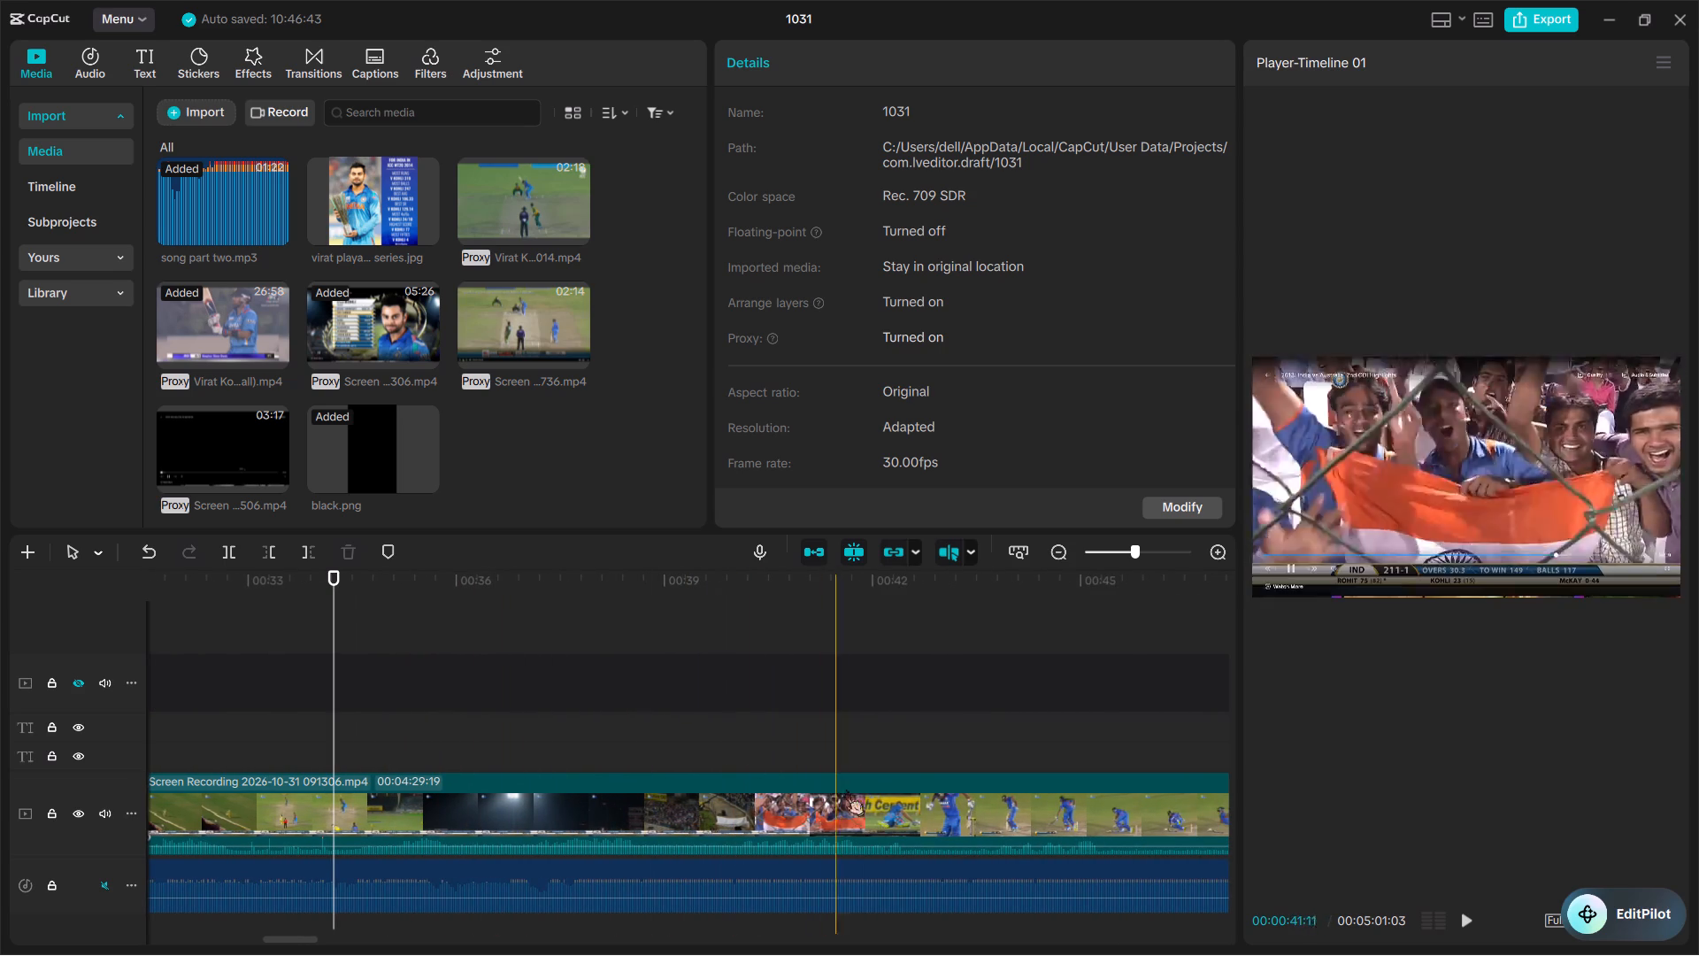
pyautogui.hscroll(-1, 963, 817)
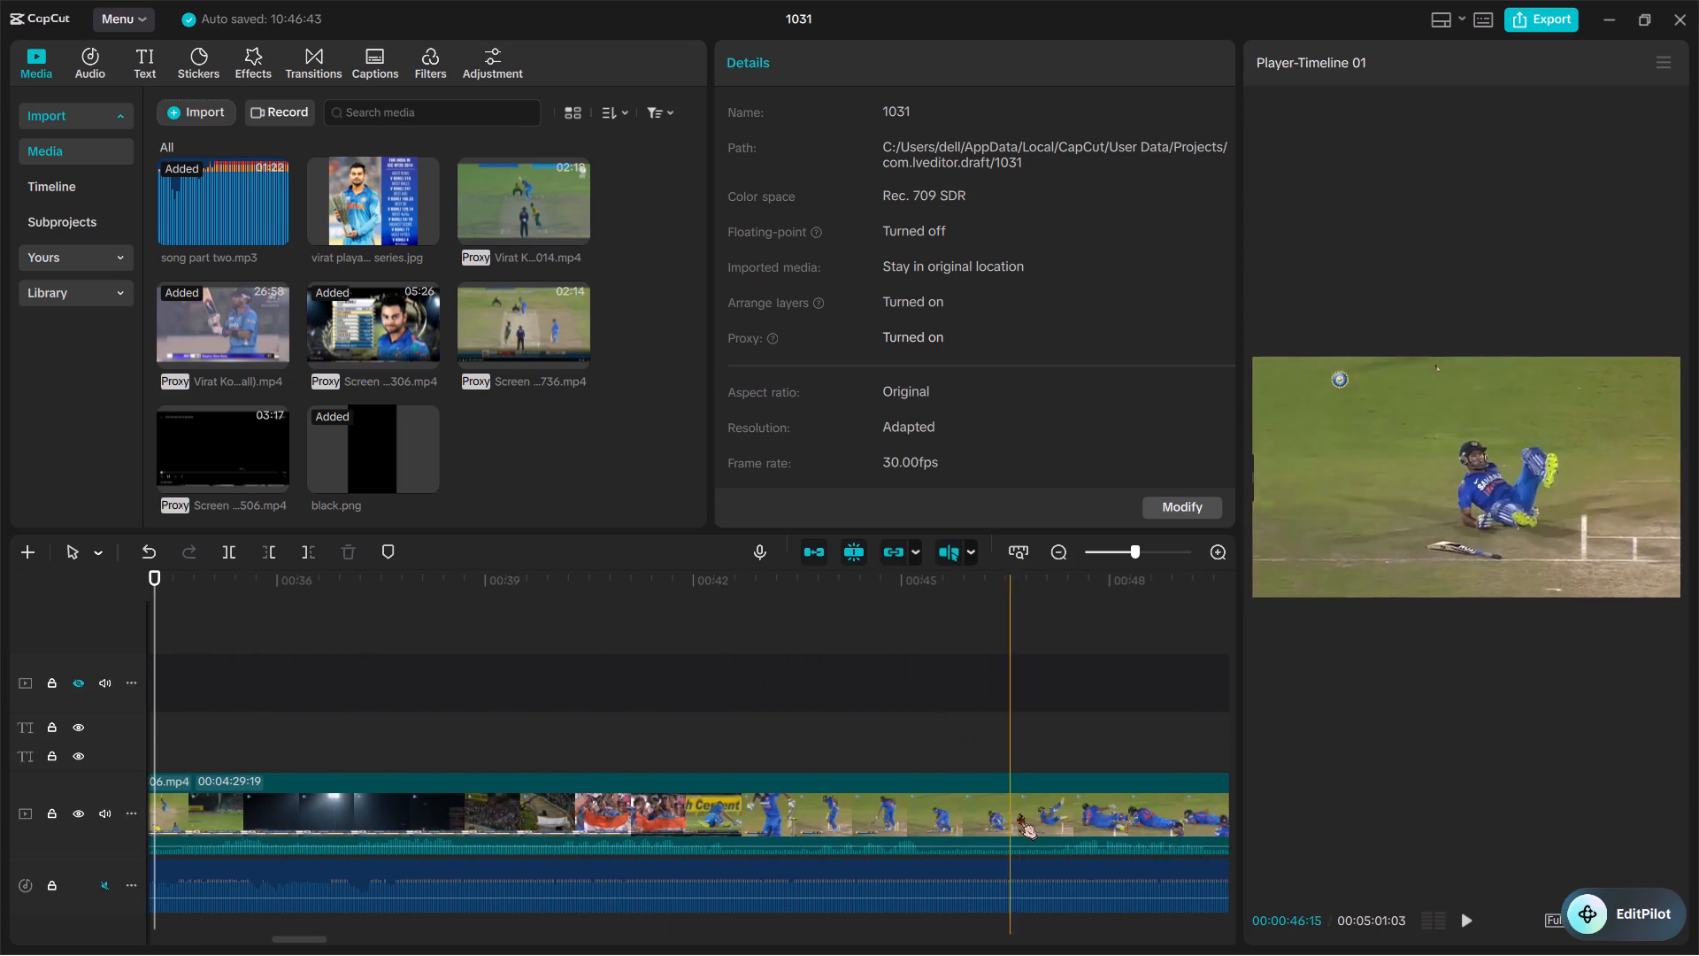
pyautogui.hscroll(-2, 1019, 813)
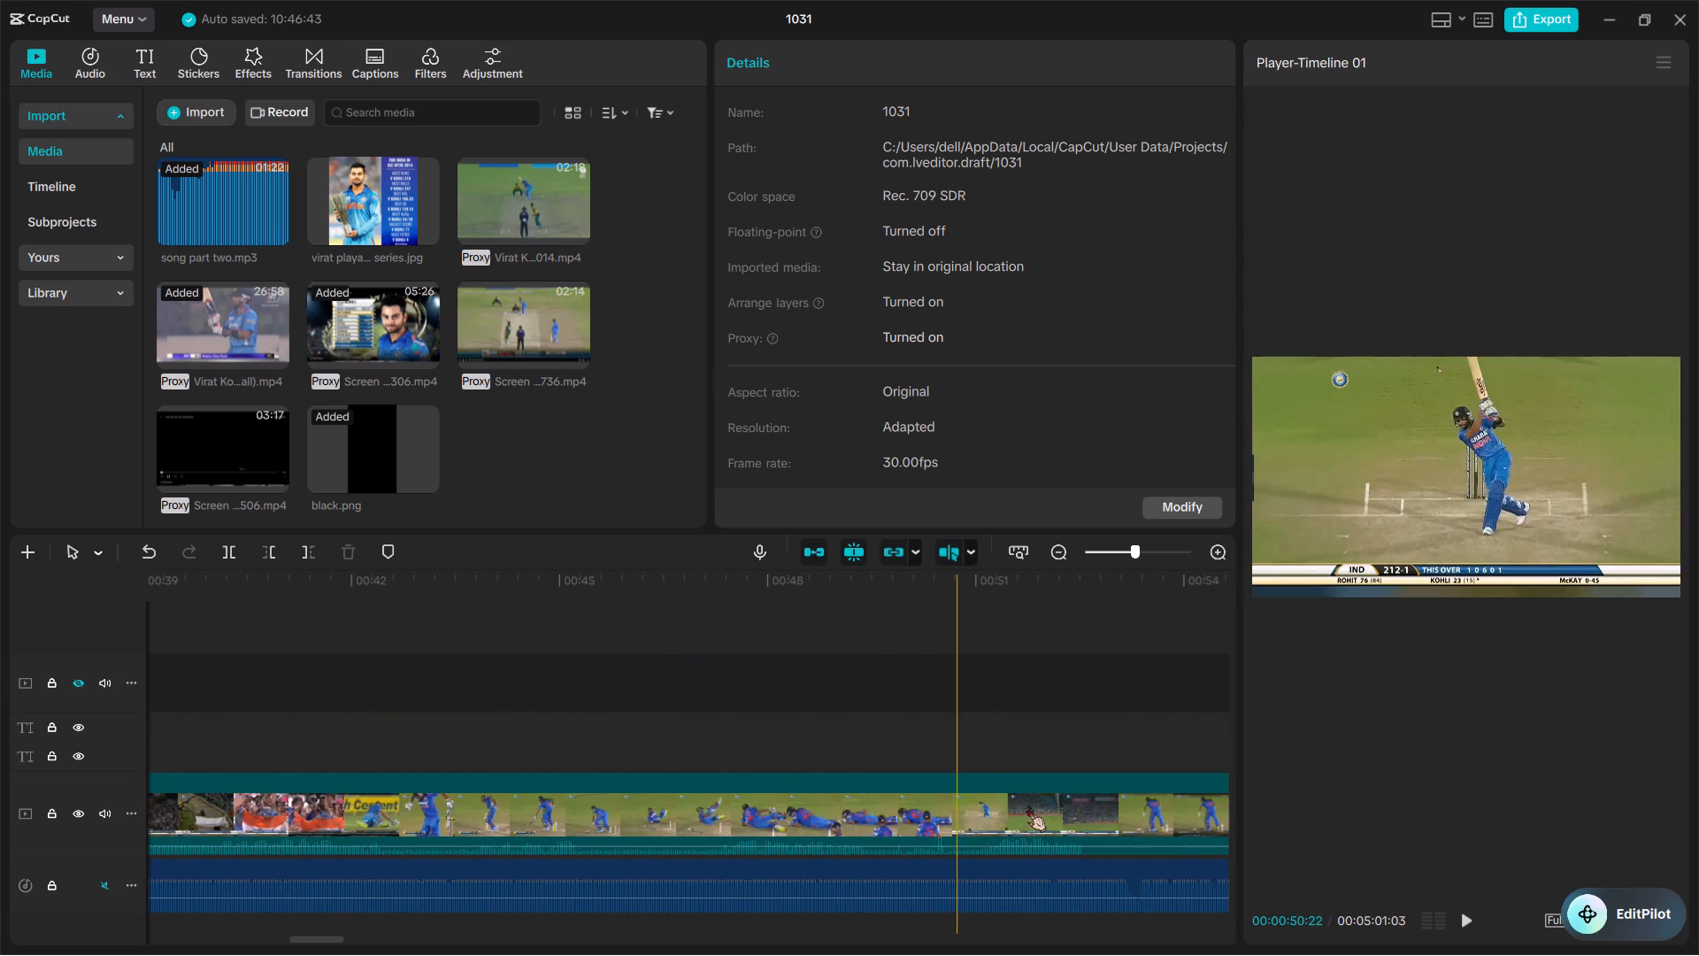
pyautogui.hscroll(-1, 1027, 806)
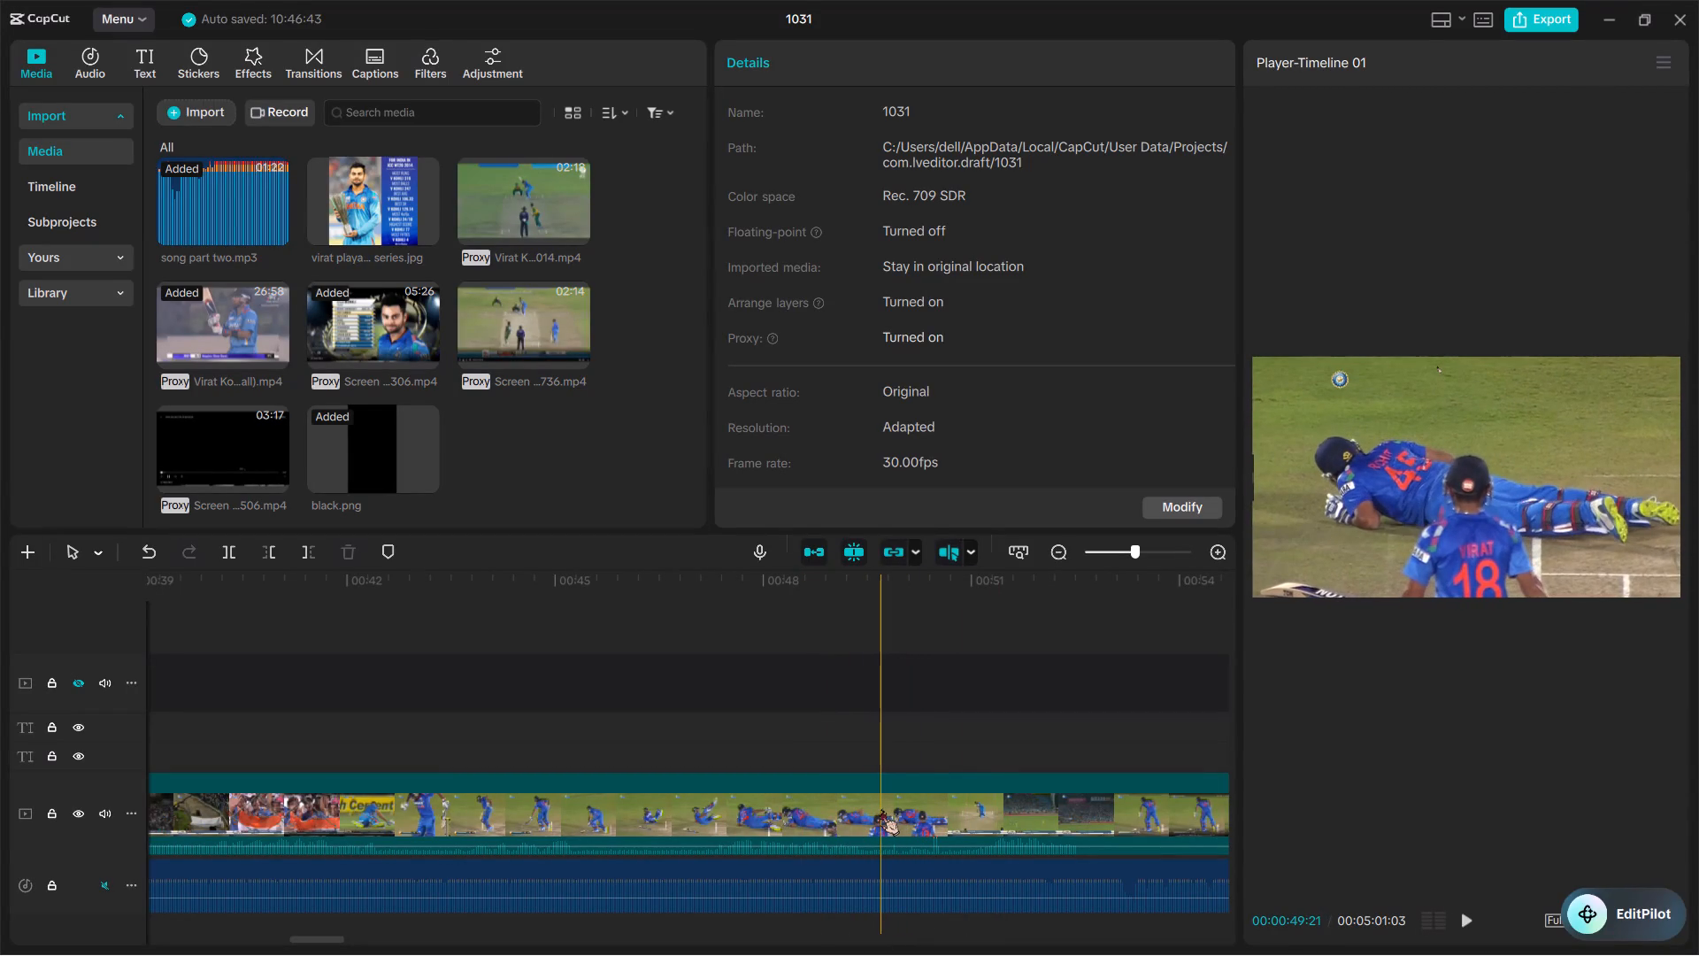
pyautogui.hotkey('ctrl', 'v')
pyautogui.hotkey('ctrl', 'b')
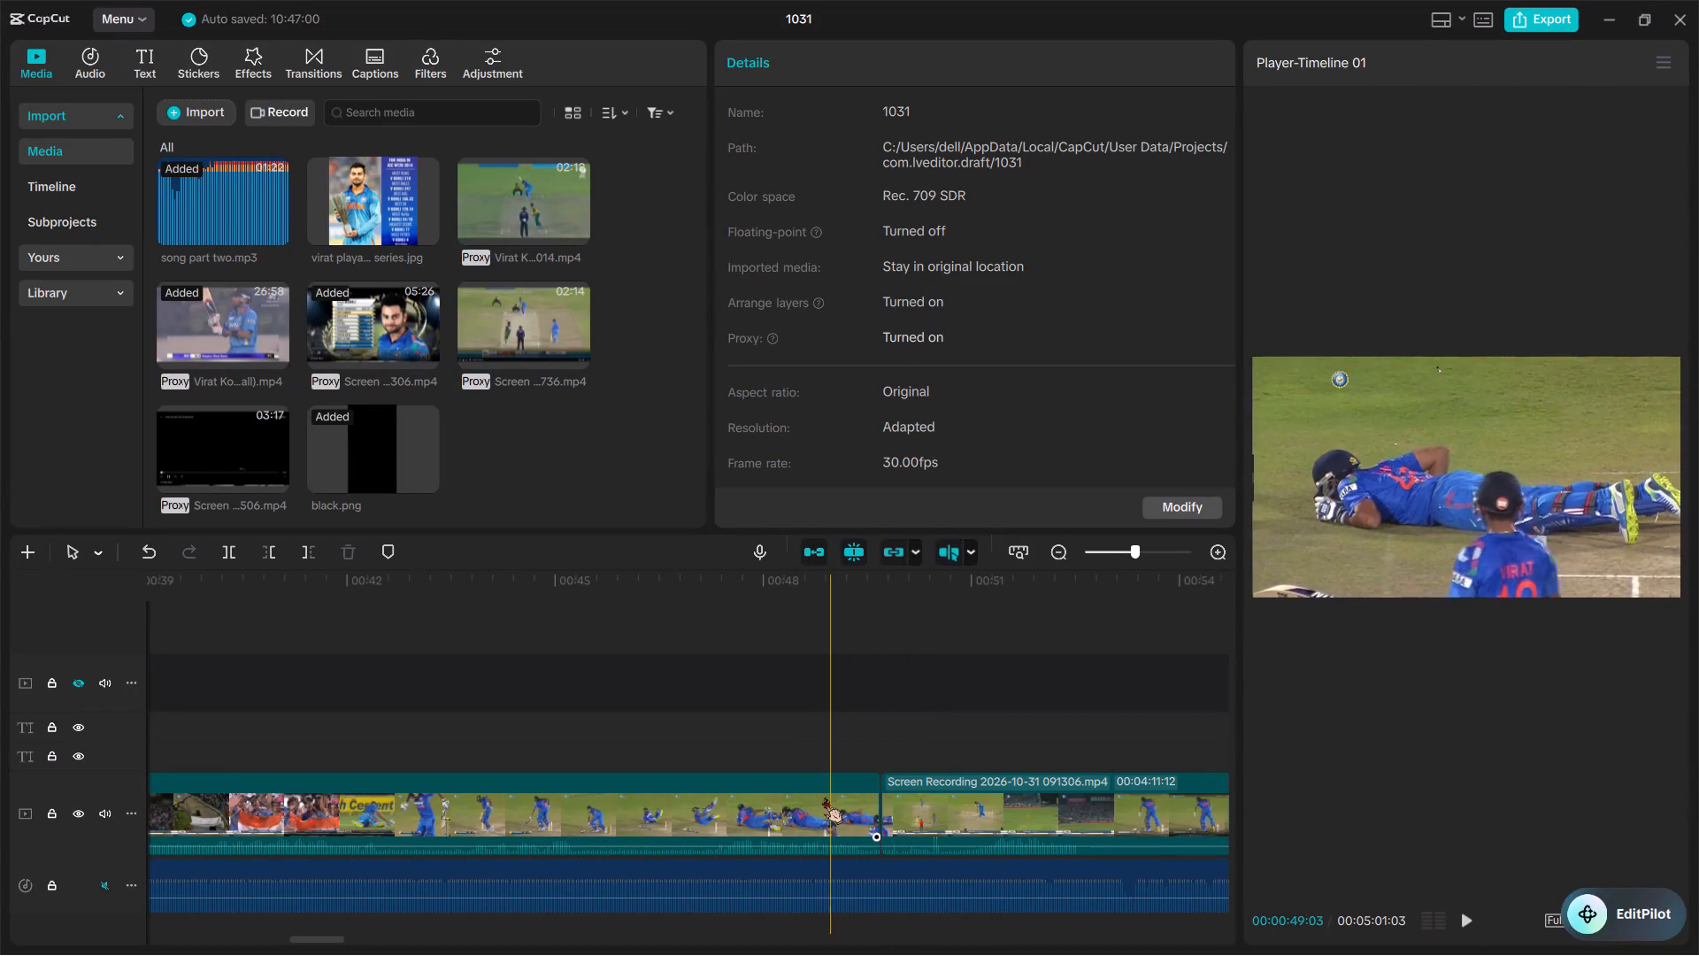
pyautogui.click(824, 798)
pyautogui.press('BackSpace')
# Split the long recording clip at about 34.2 and 42.8 seconds, and delete the section between them showing the batsman falling.
pyautogui.hscroll(2, 824, 798)
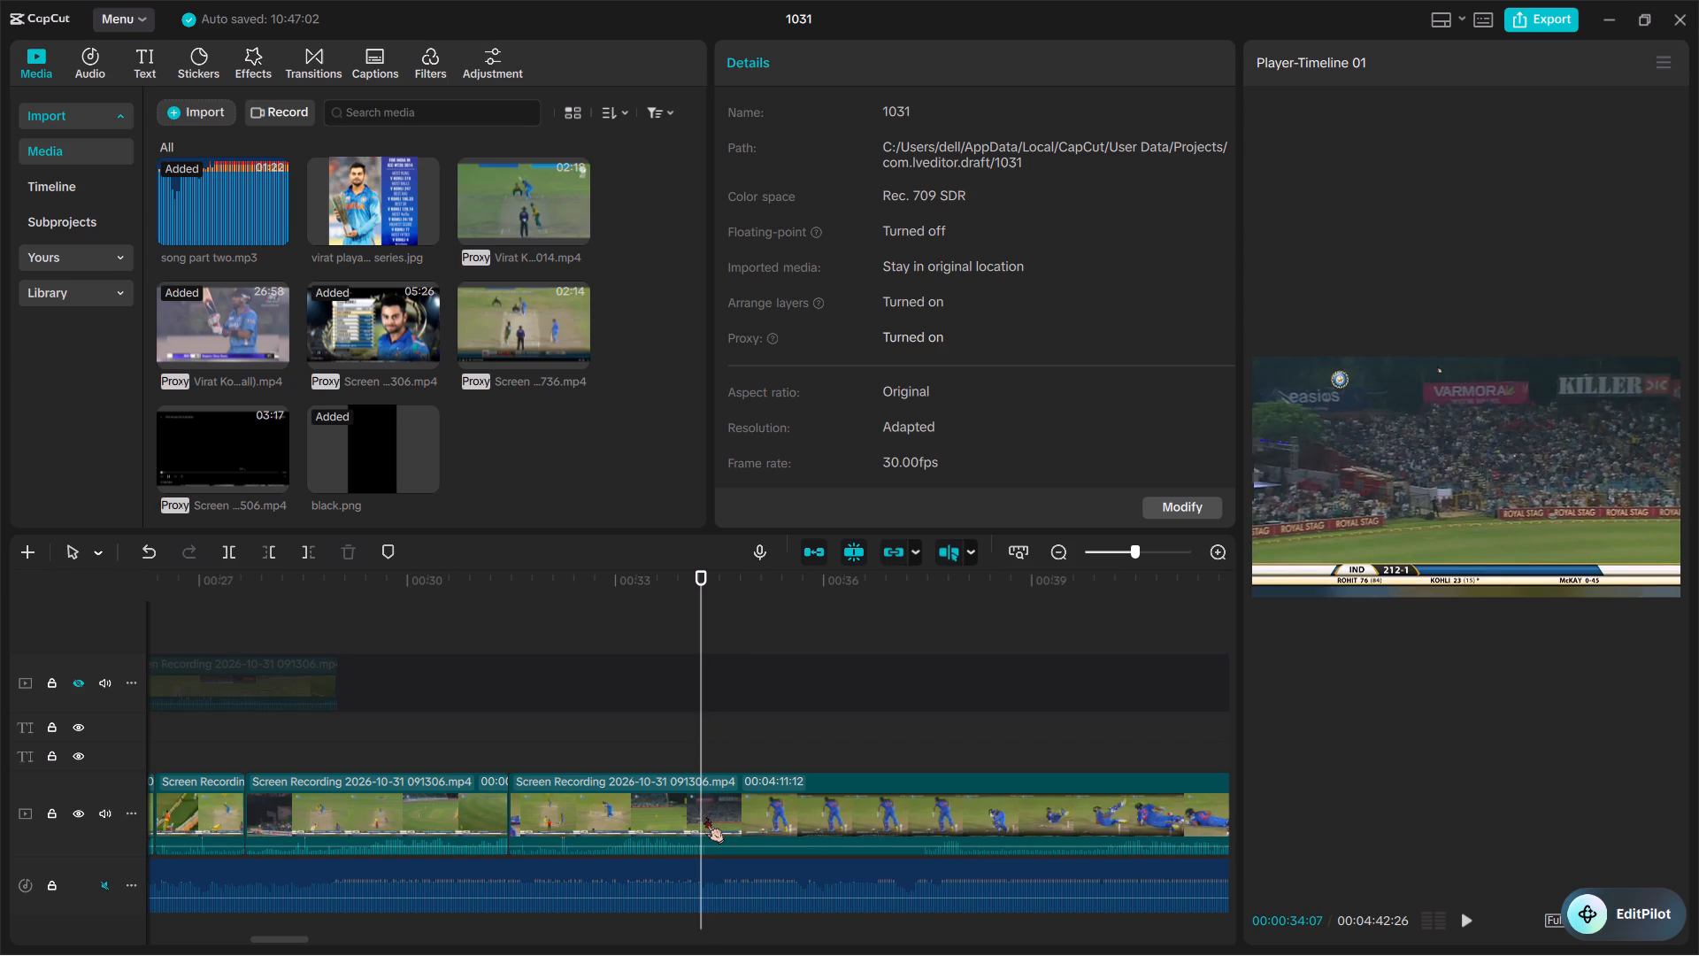
pyautogui.hotkey('ctrl', 'b')
pyautogui.hscroll(-1, 913, 819)
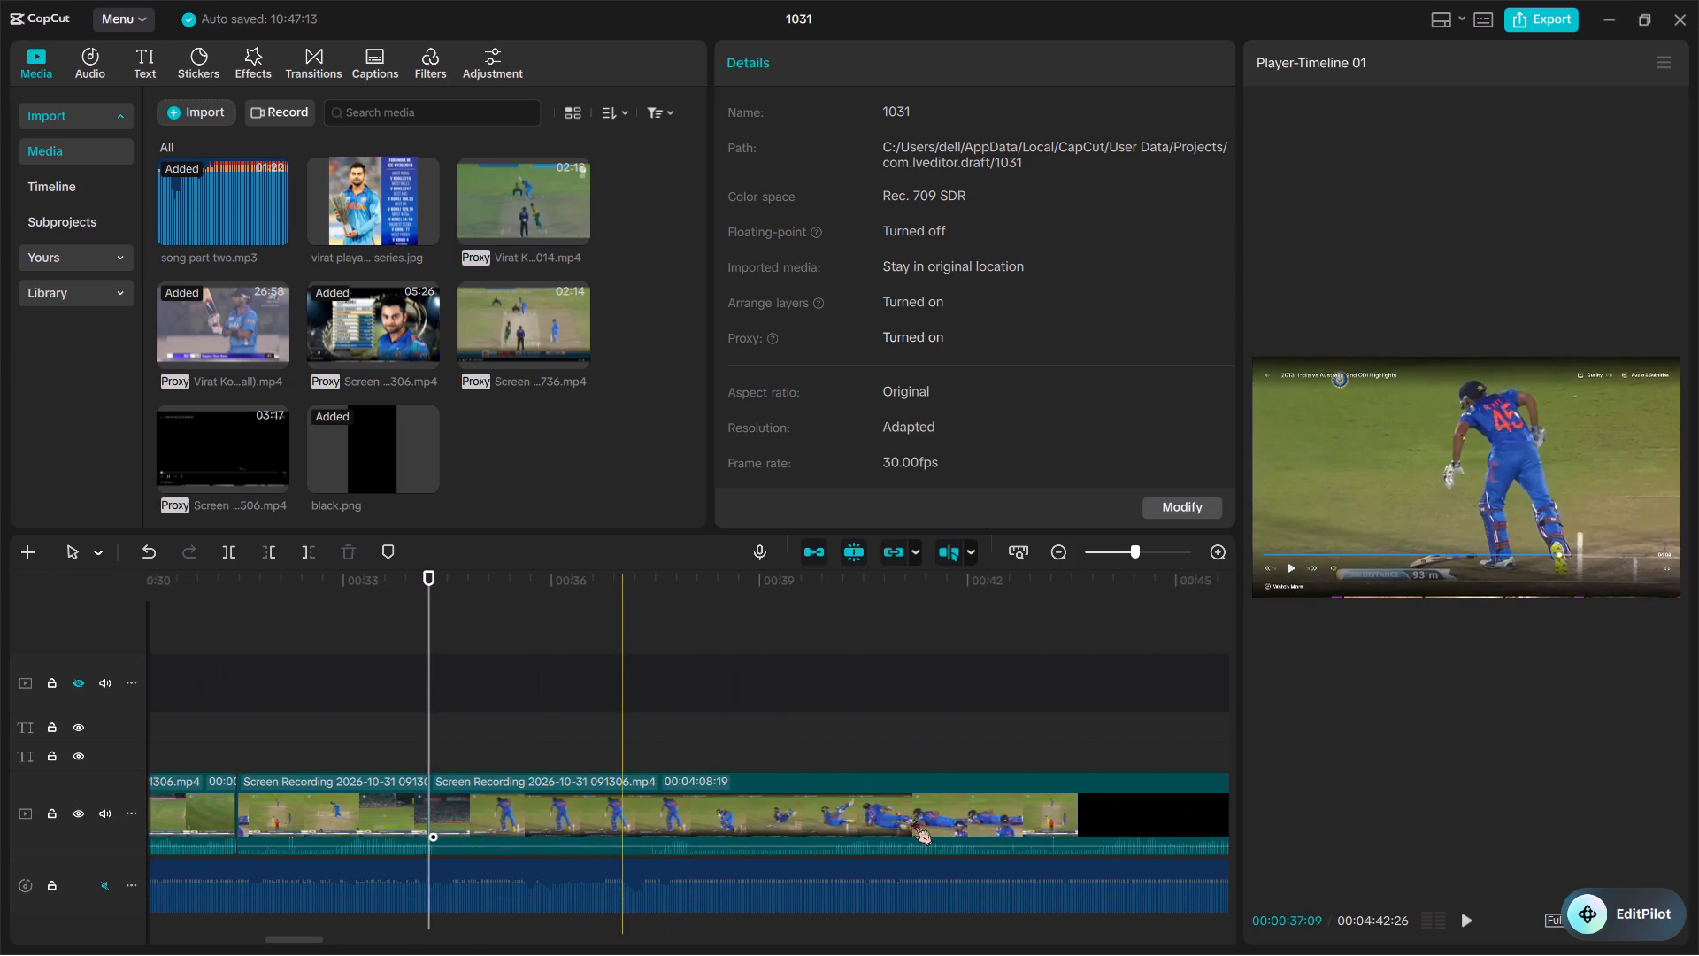
pyautogui.hscroll(-1, 911, 805)
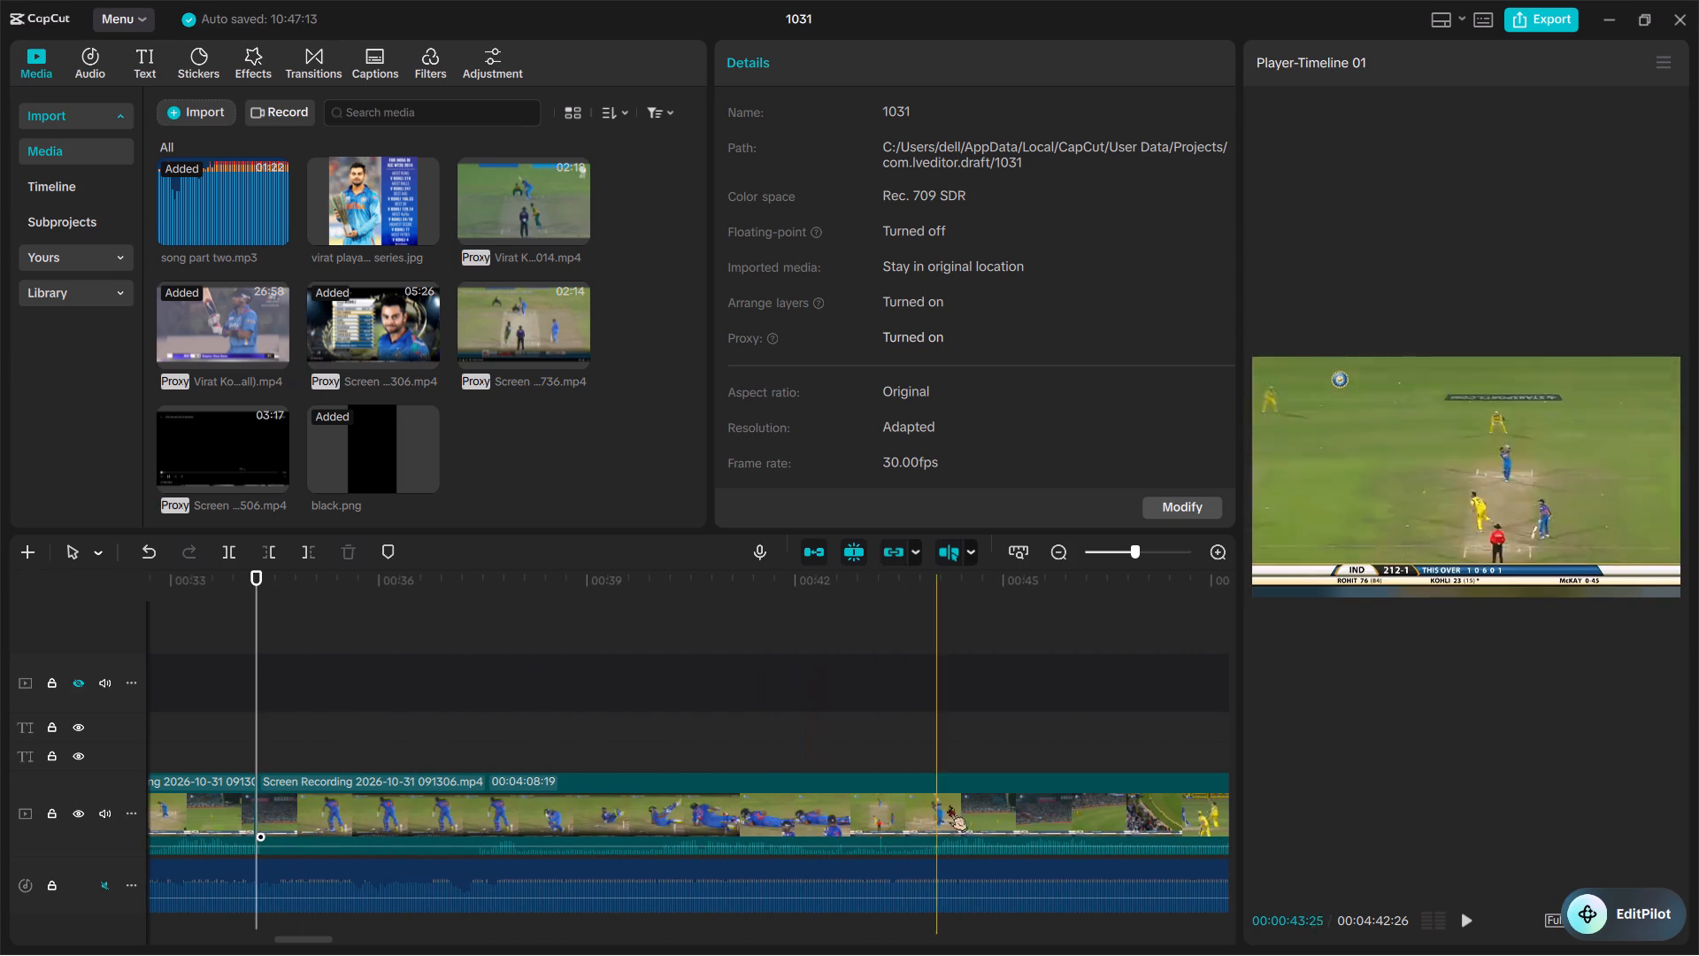
pyautogui.hscroll(-1, 1009, 818)
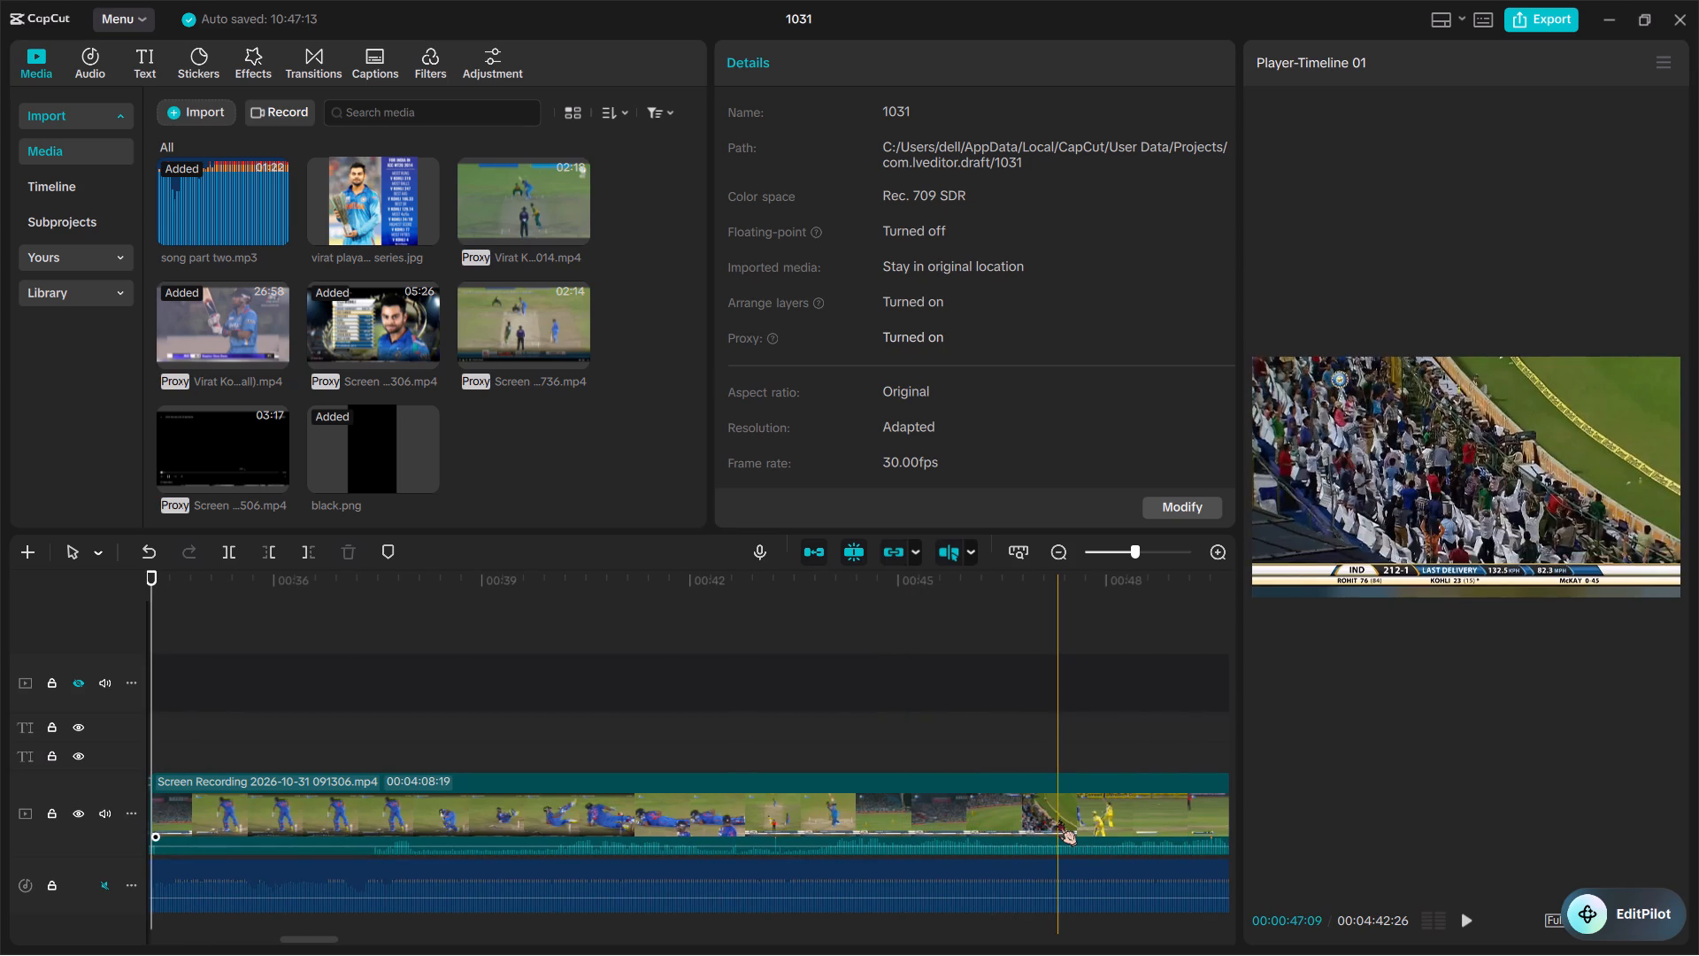
pyautogui.hscroll(1, 457, 783)
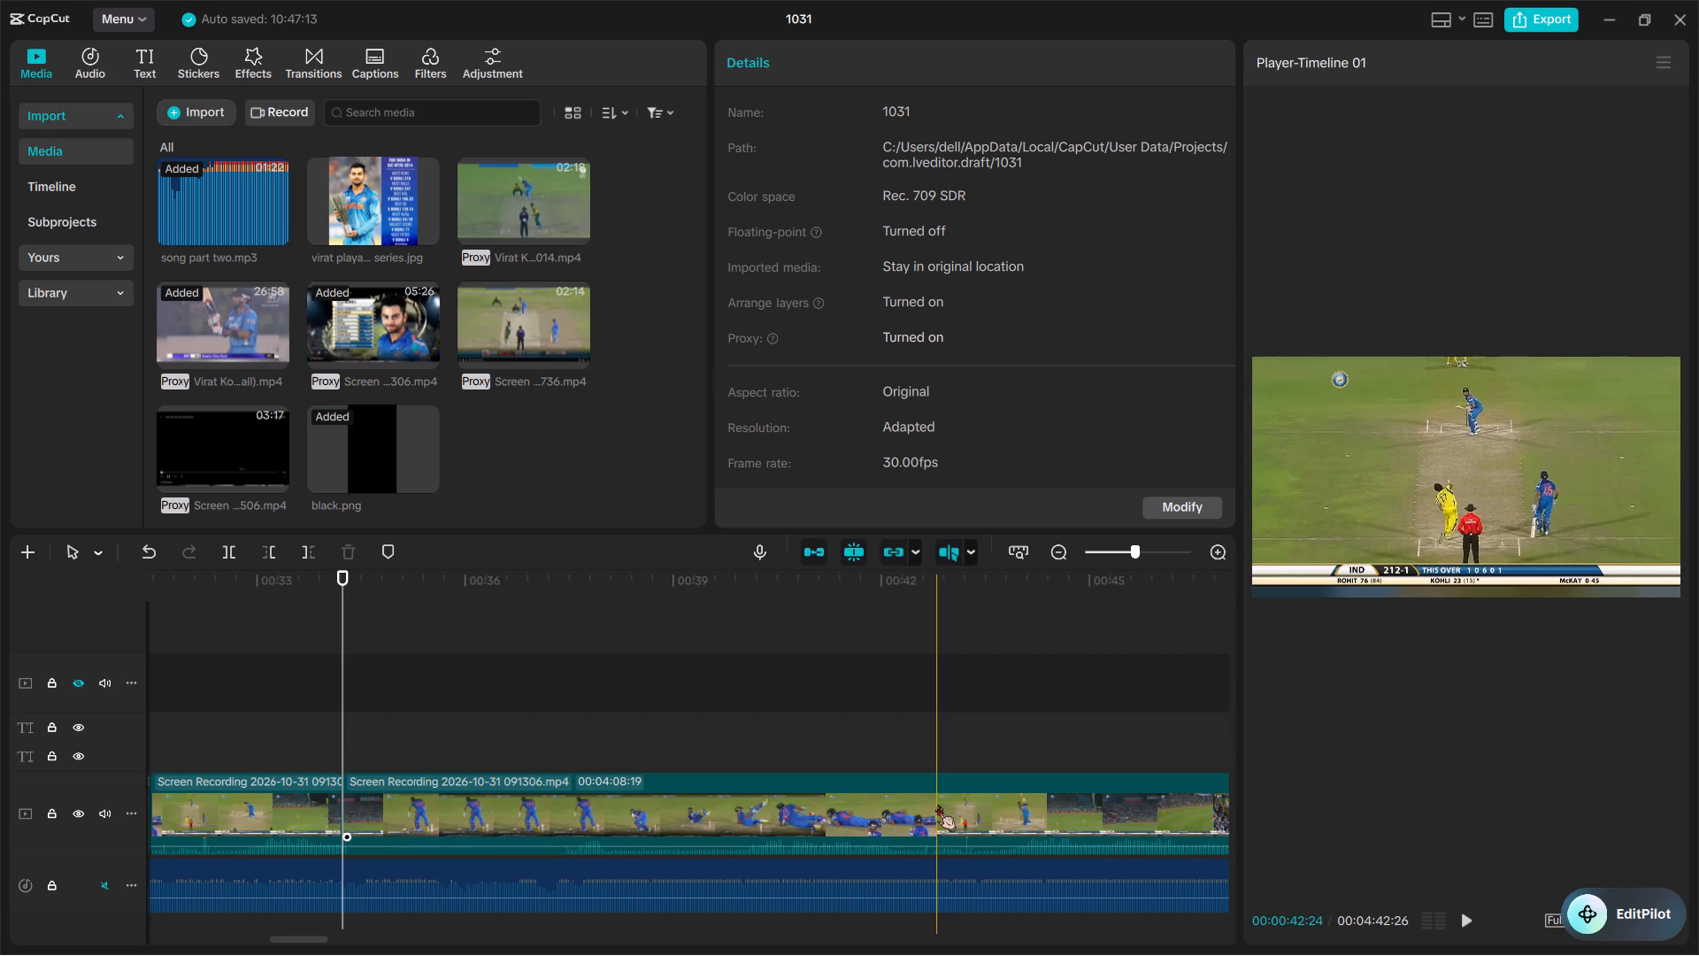
pyautogui.hotkey('ctrl', 'b')
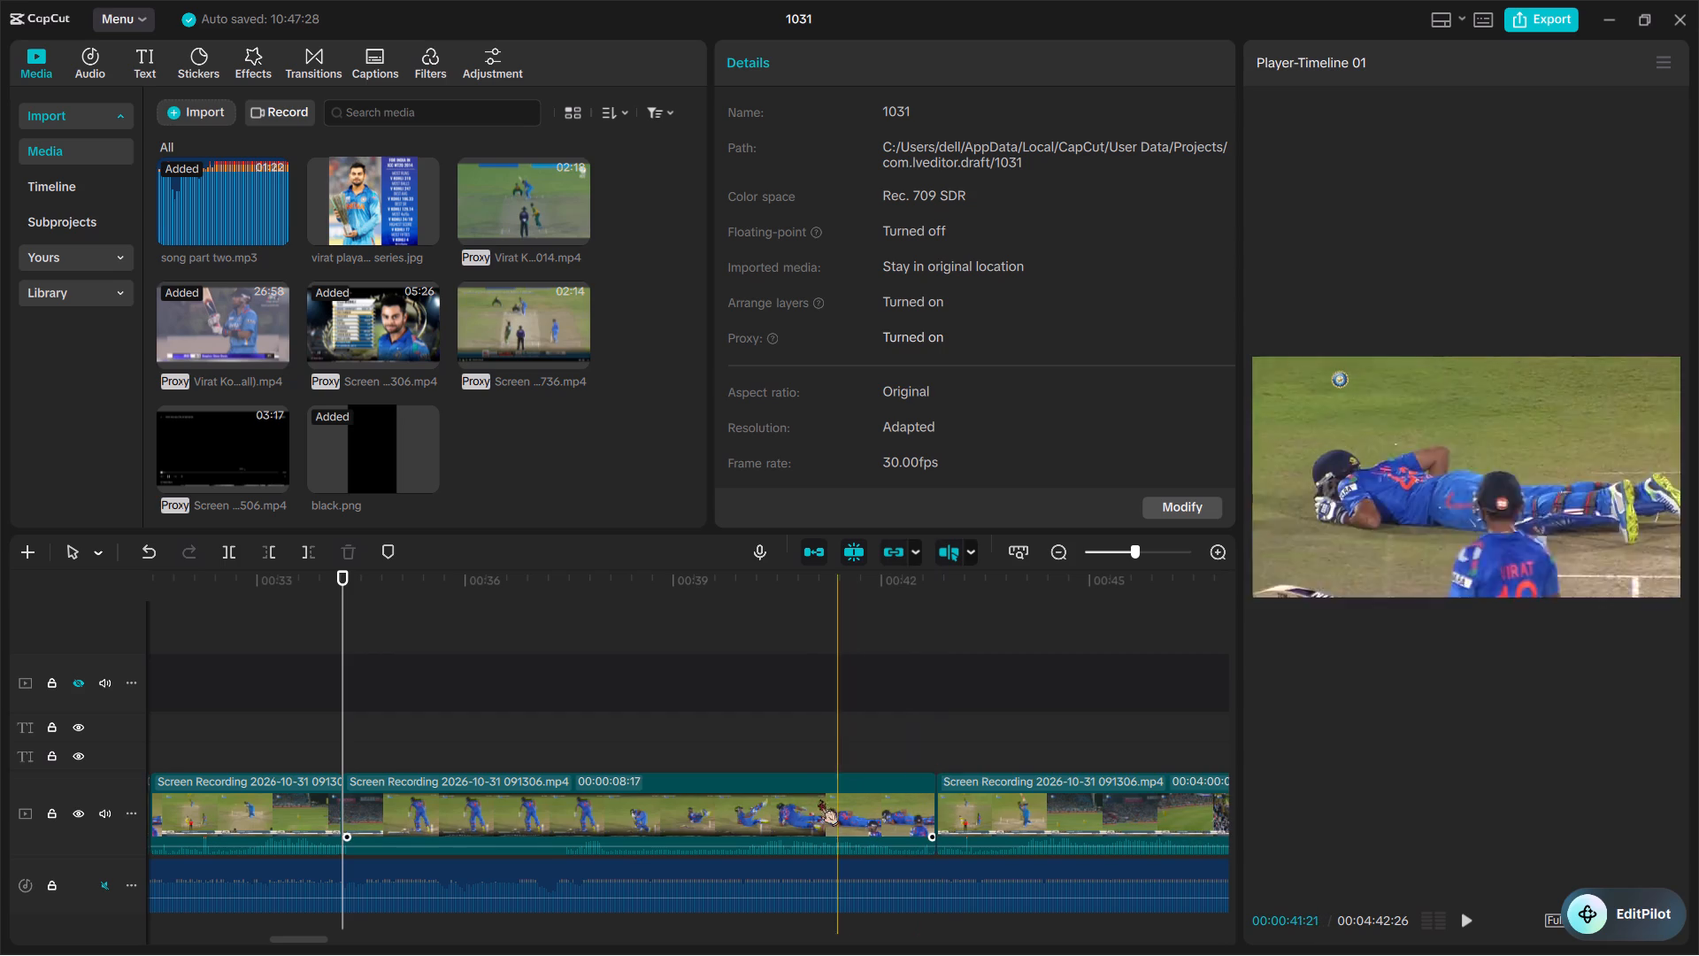
pyautogui.click(806, 803)
pyautogui.press('BackSpace')
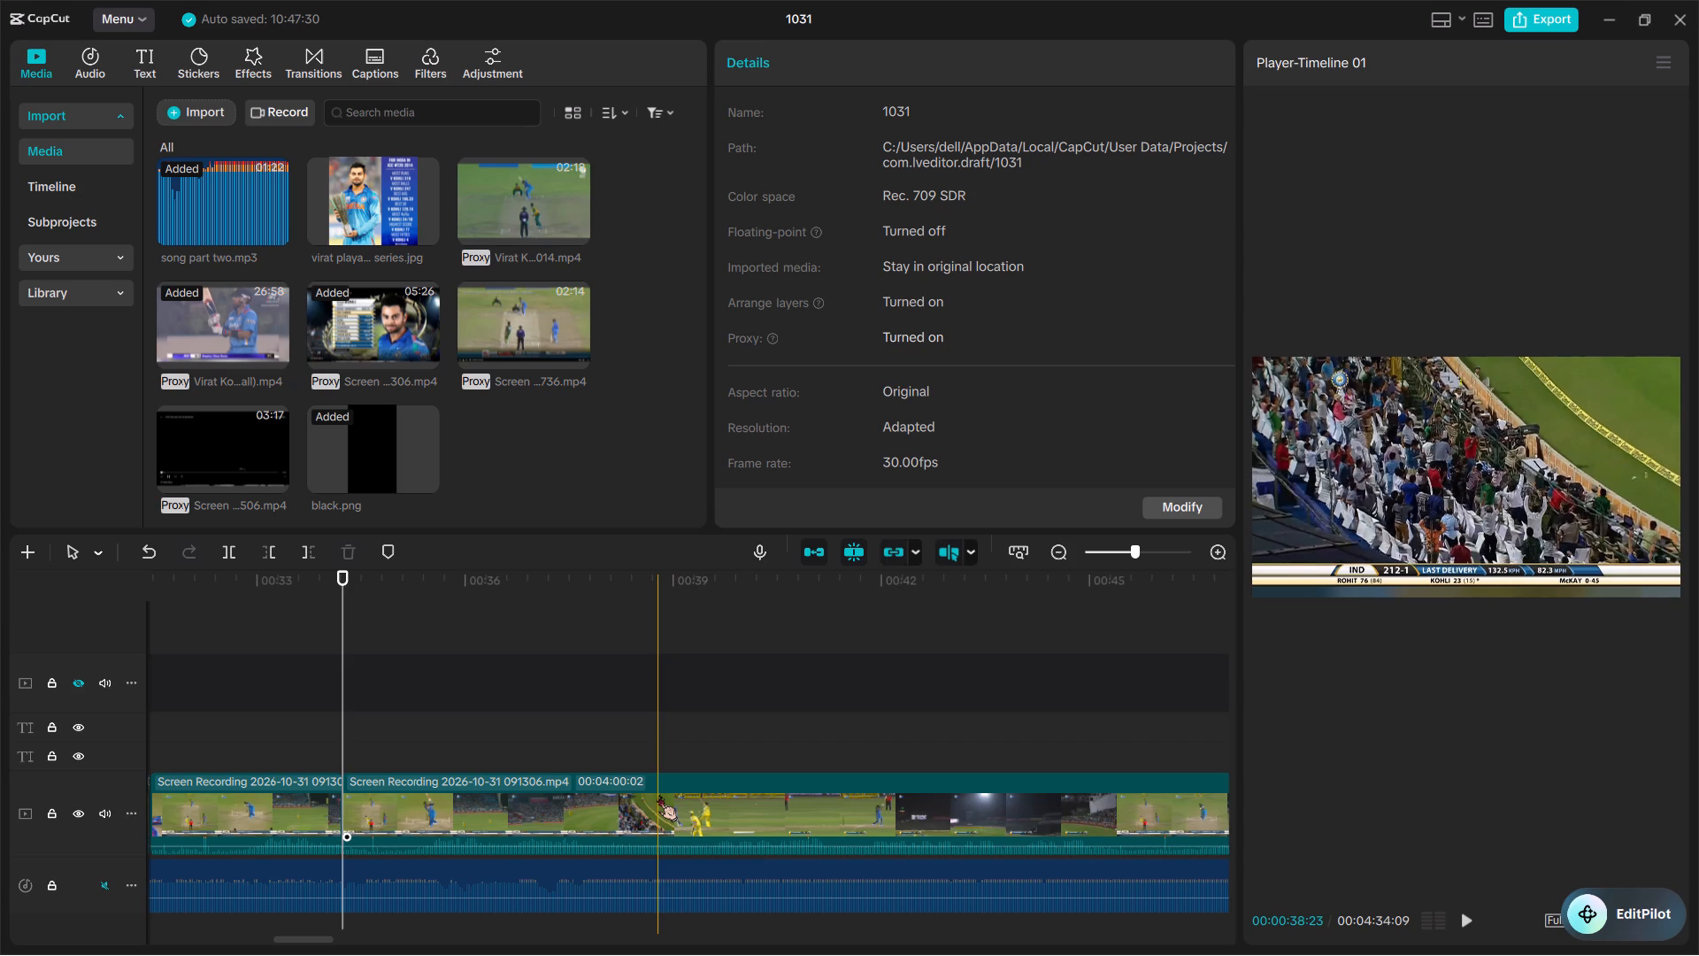
# Split the long recording clip at about 38.8 seconds, at the end of the shot into the crowd.
pyautogui.hotkey('ctrl', 'b')
# Delete the short recording clip between about 31.5 and 34.2 seconds on the main track.
pyautogui.hscroll(-1, 911, 817)
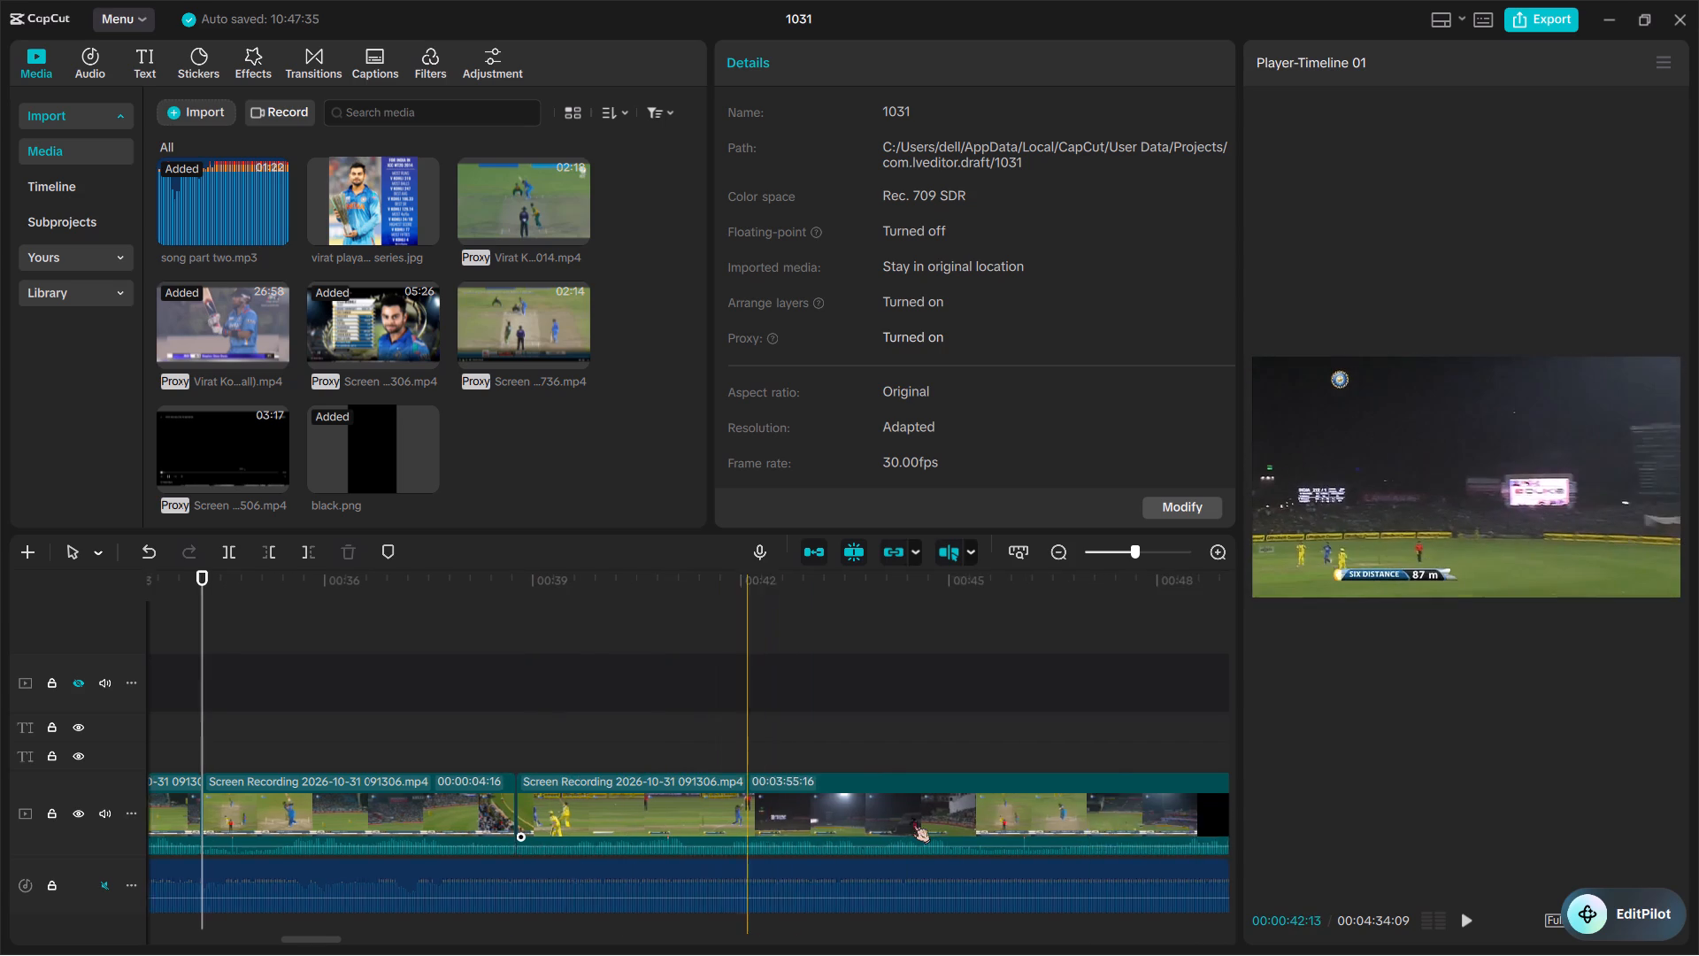
pyautogui.hscroll(-1, 911, 817)
pyautogui.hscroll(1, 471, 820)
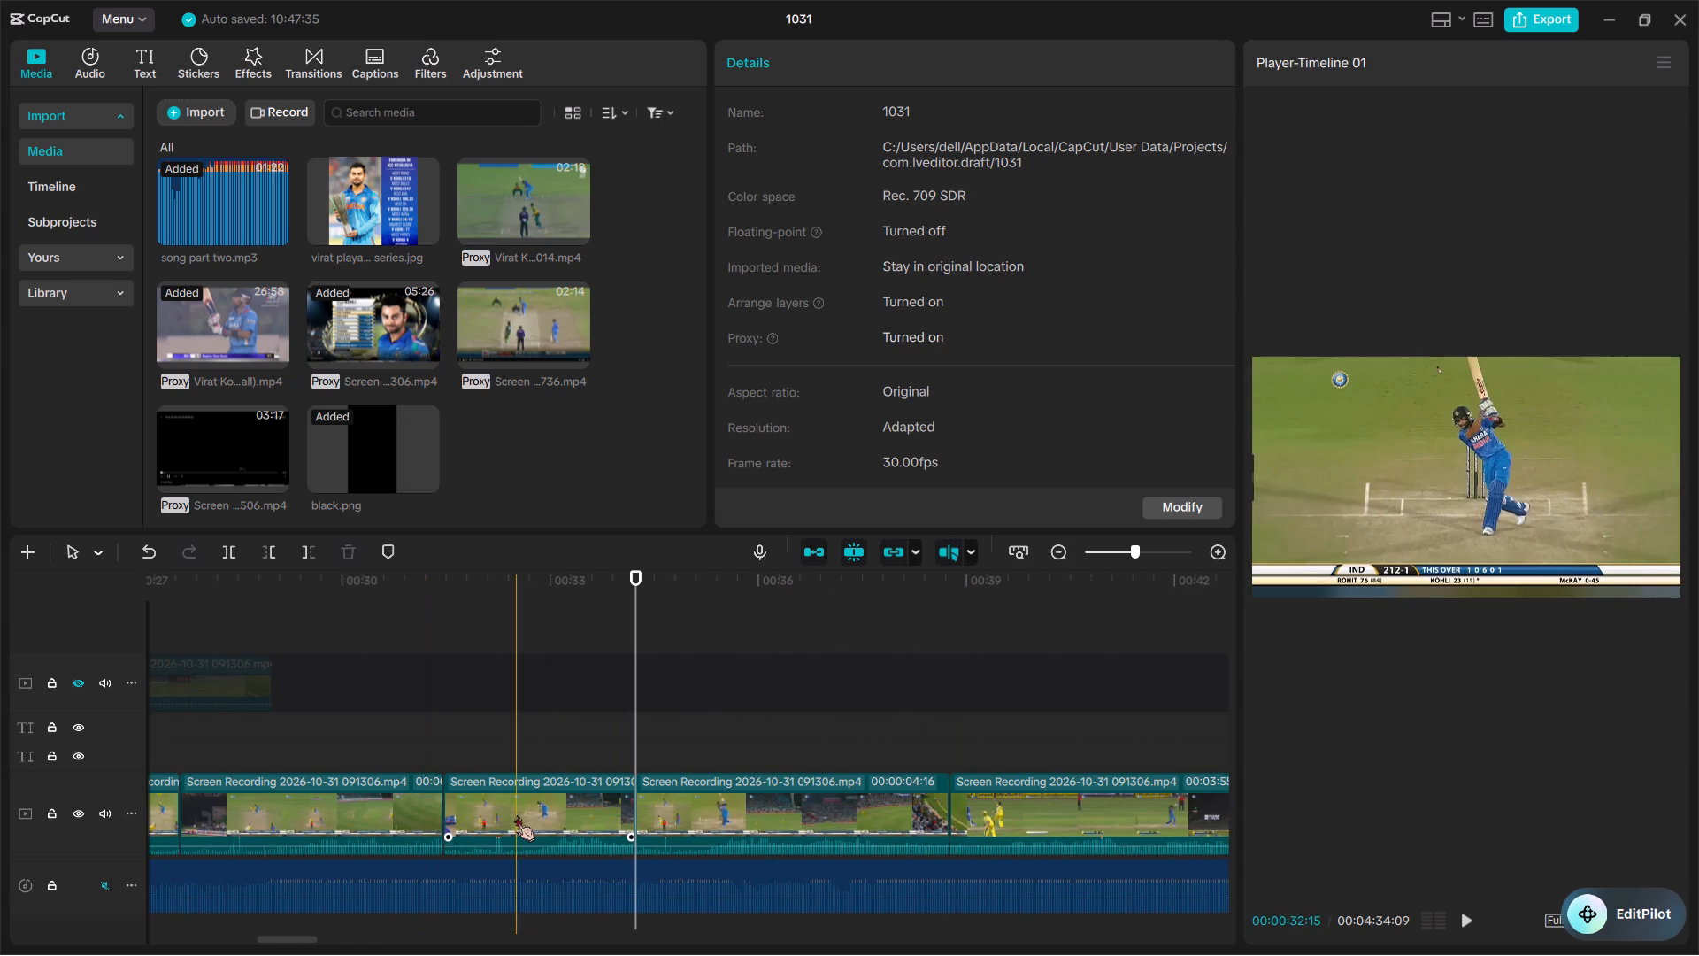
pyautogui.click(516, 815)
pyautogui.press('BackSpace')
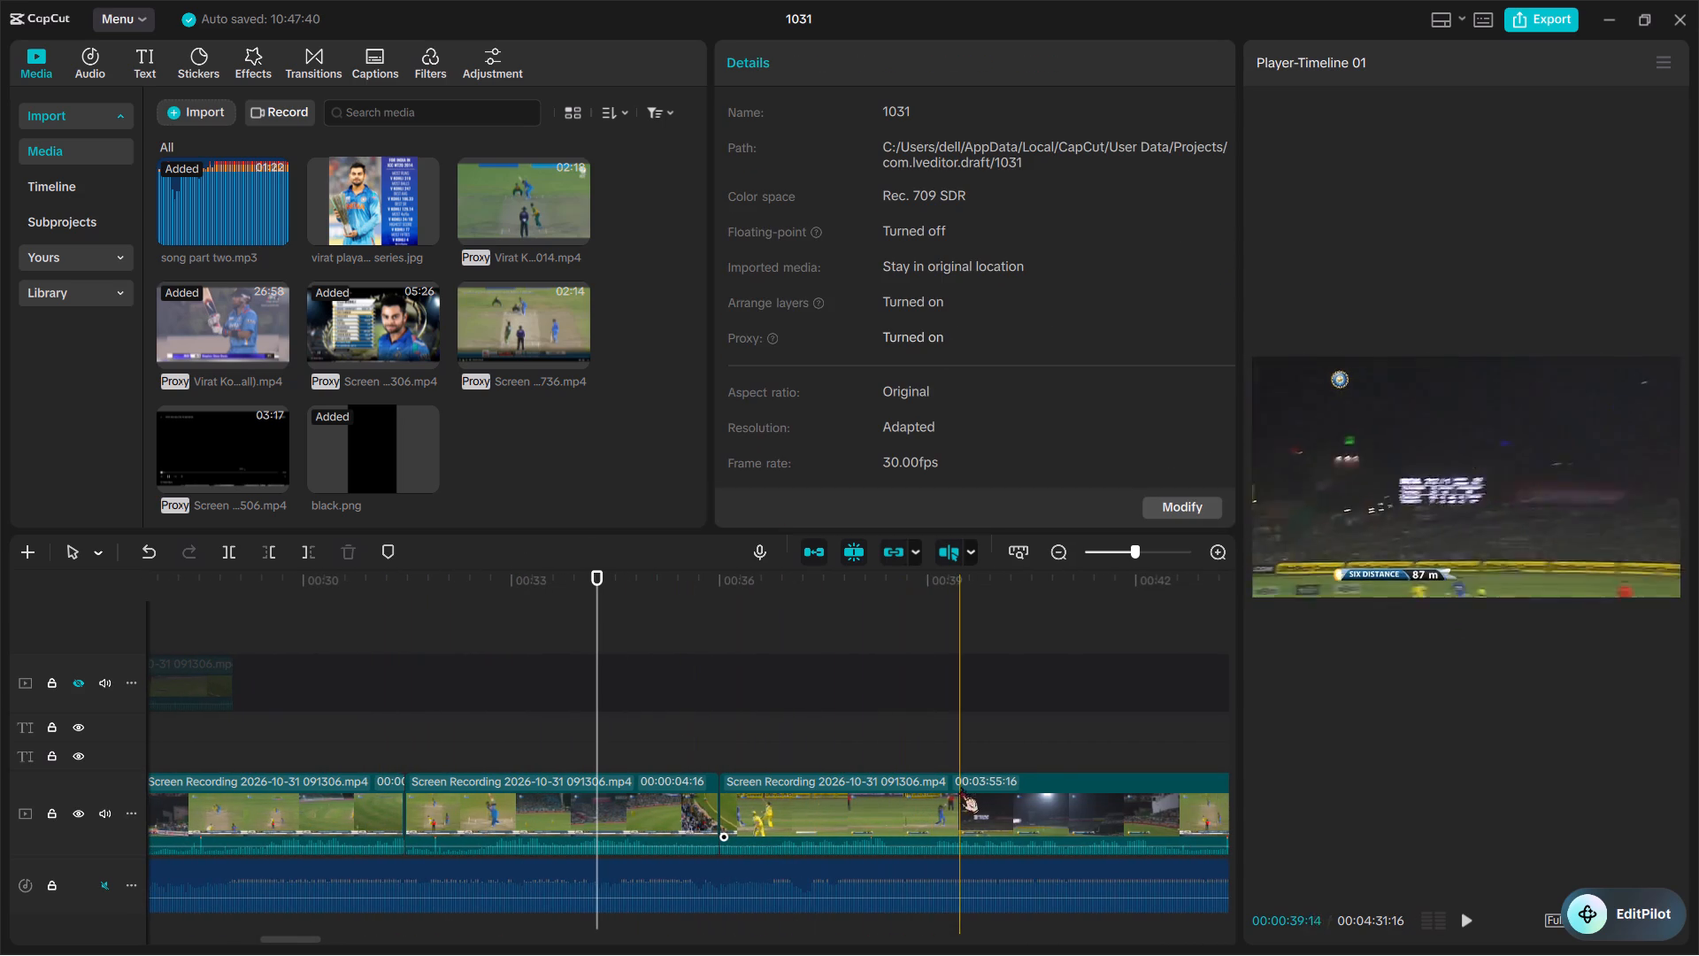
# Split the long recording clip at about 42.7 seconds, and delete the section between 36 seconds and that cut.
pyautogui.hscroll(-2, 997, 789)
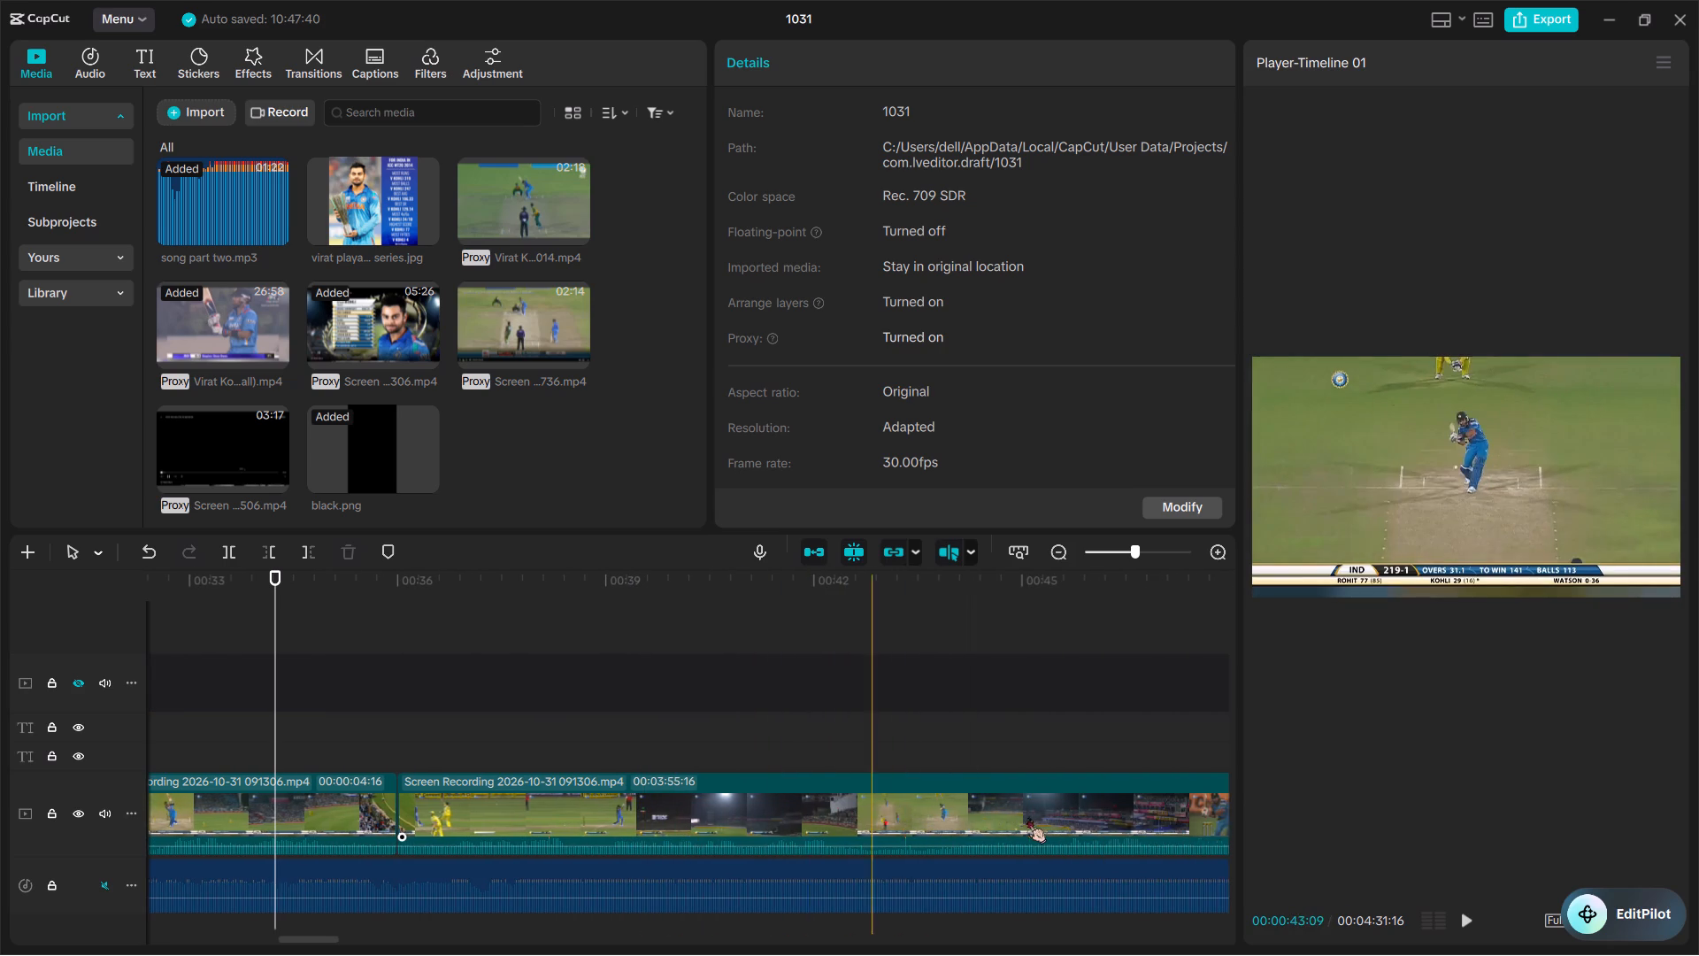
pyautogui.hscroll(-1, 1027, 817)
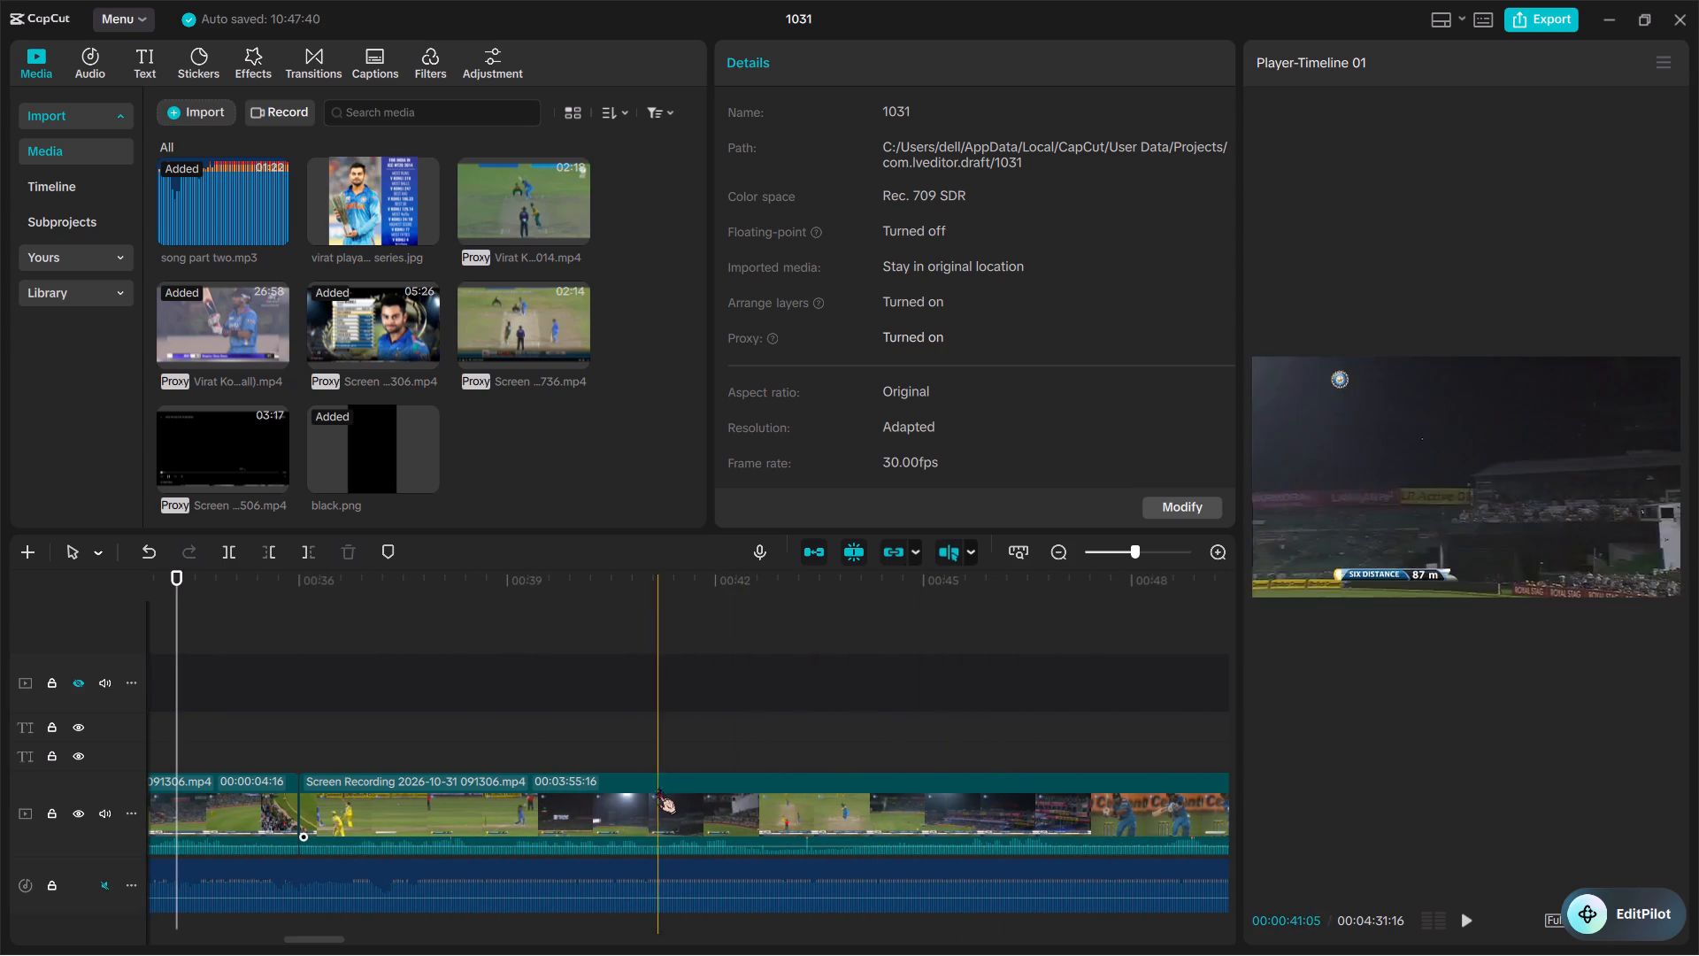
pyautogui.hscroll(1, 788, 793)
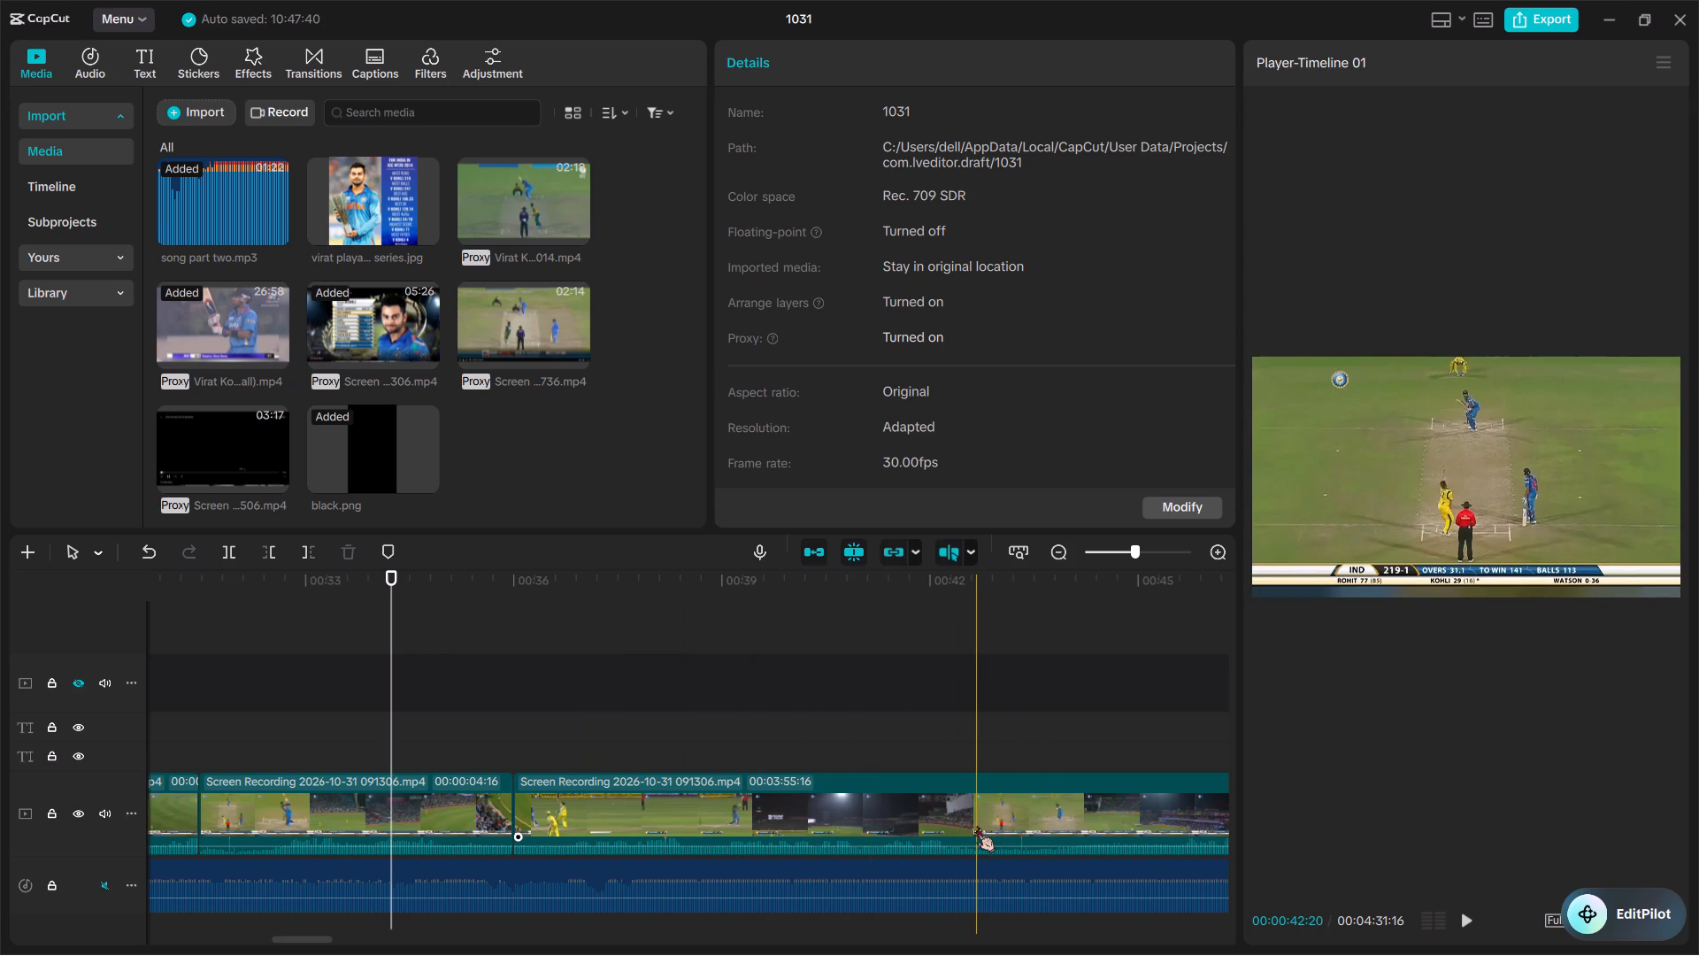
pyautogui.hotkey('ctrl', 'b')
pyautogui.click(909, 821)
pyautogui.press('BackSpace')
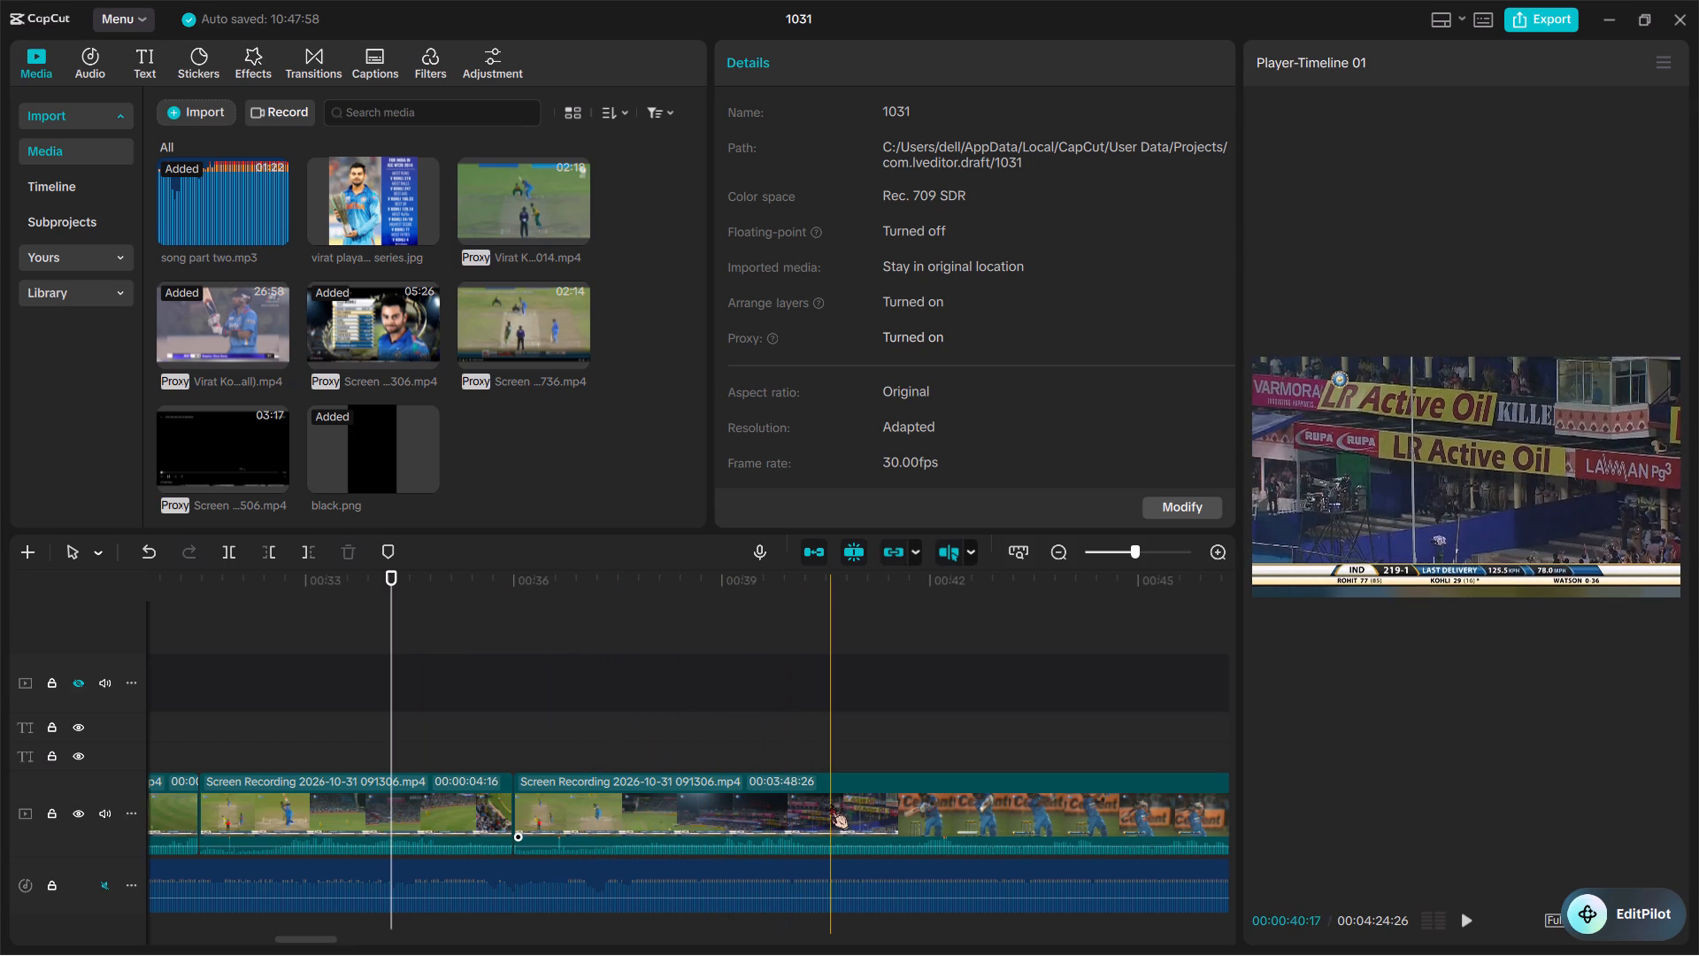
# Split the long recording clip at about 40.6 and 51.4 seconds, and delete the replay section between the two cuts.
pyautogui.hotkey('ctrl', 'b')
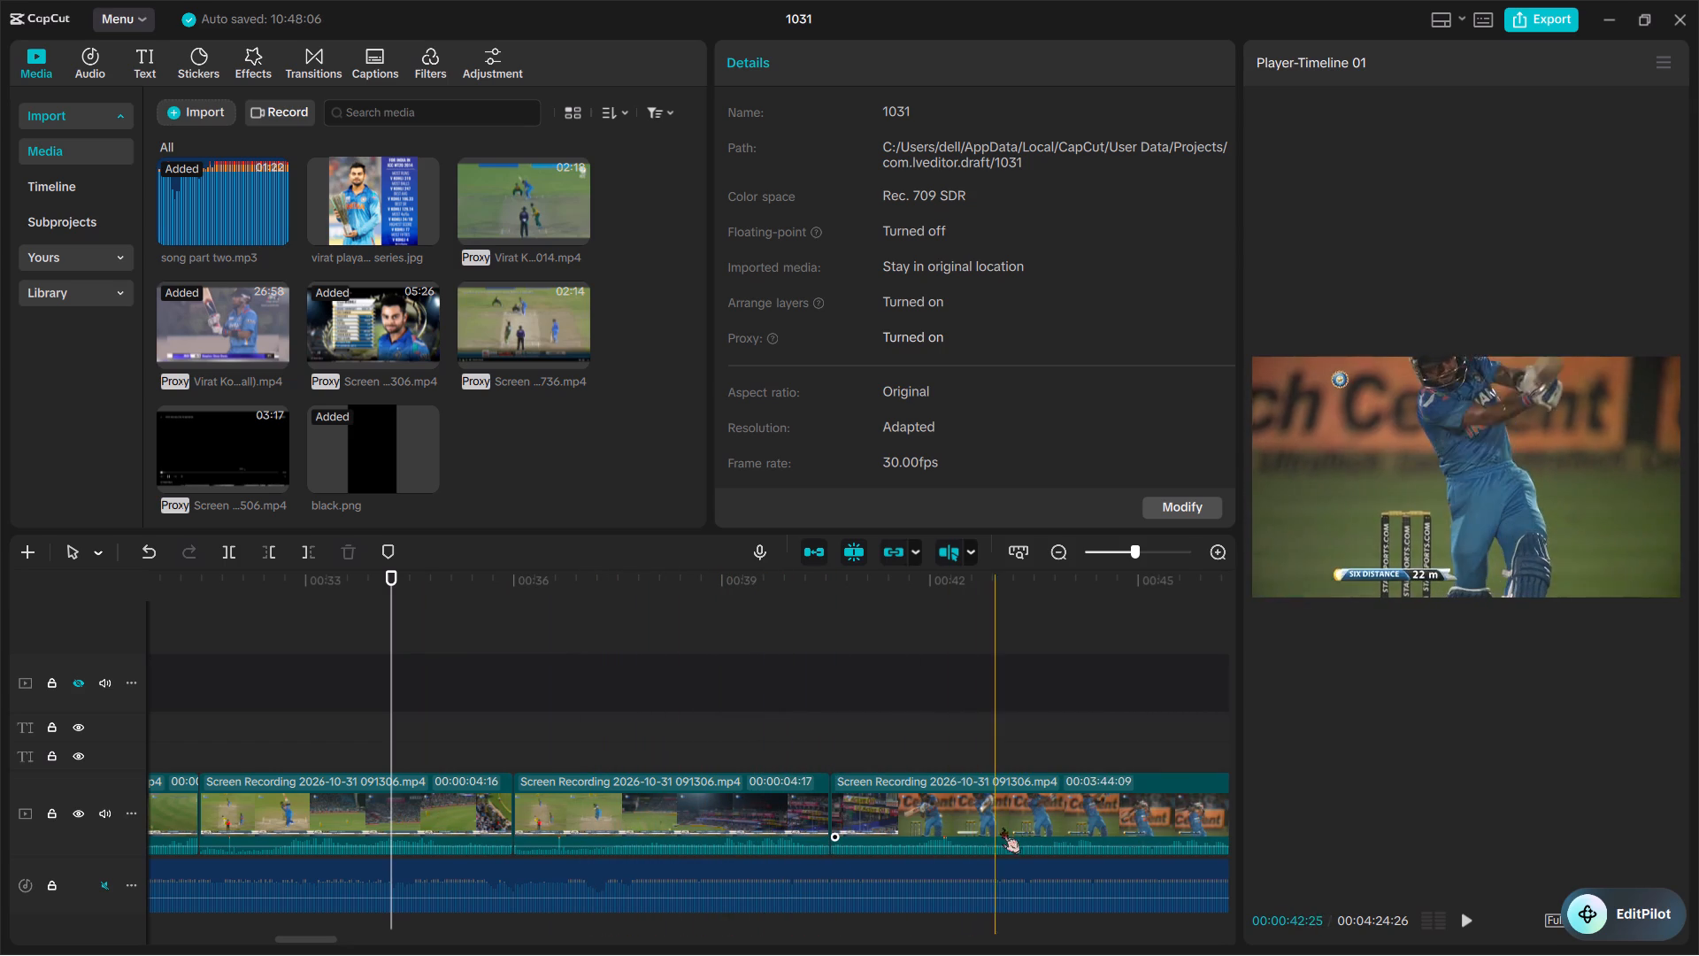
pyautogui.hscroll(-2, 1016, 826)
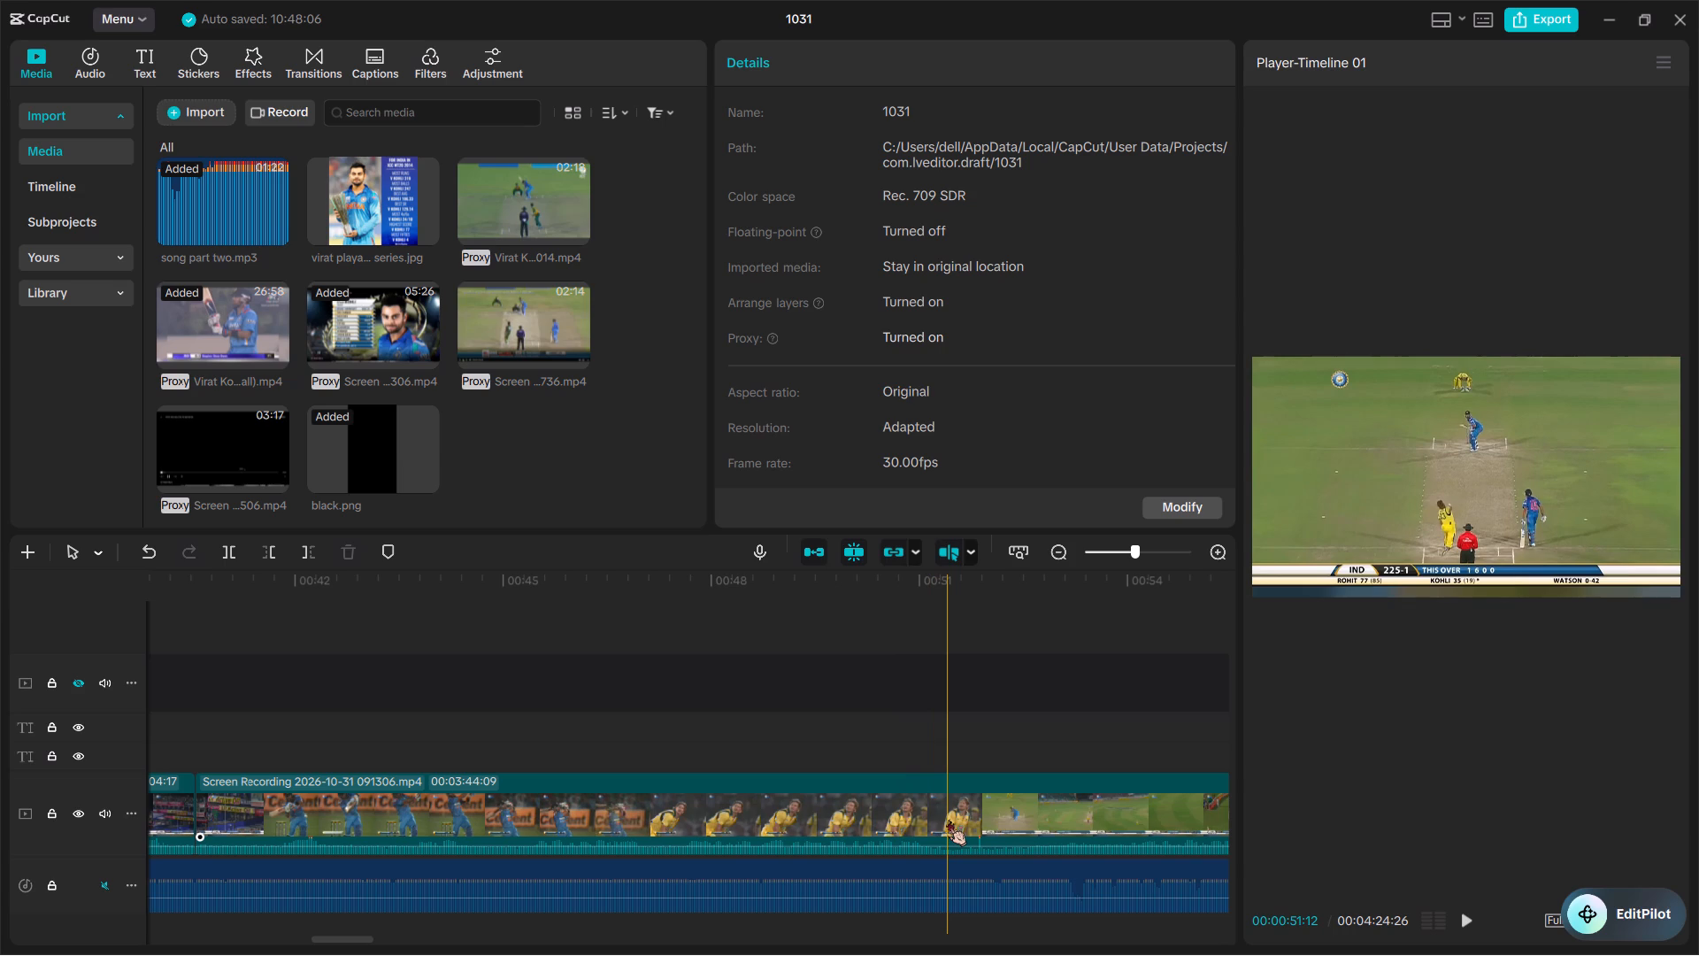
pyautogui.hotkey('ctrl', 'b')
pyautogui.click(781, 806)
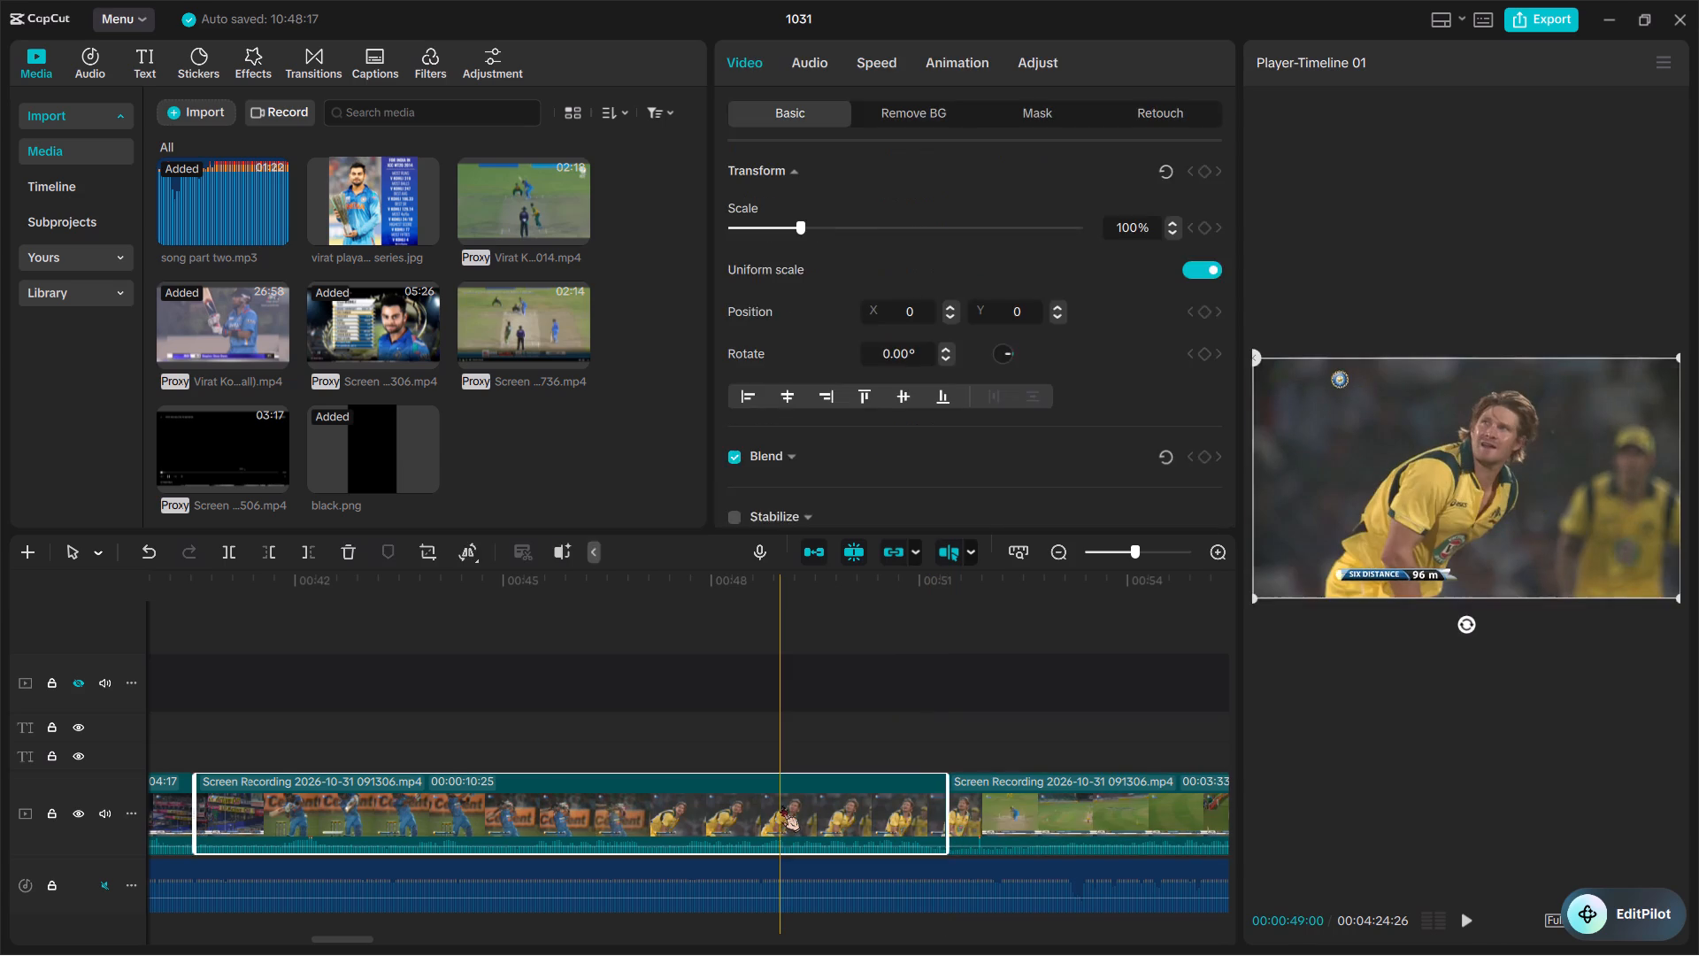
pyautogui.press('BackSpace')
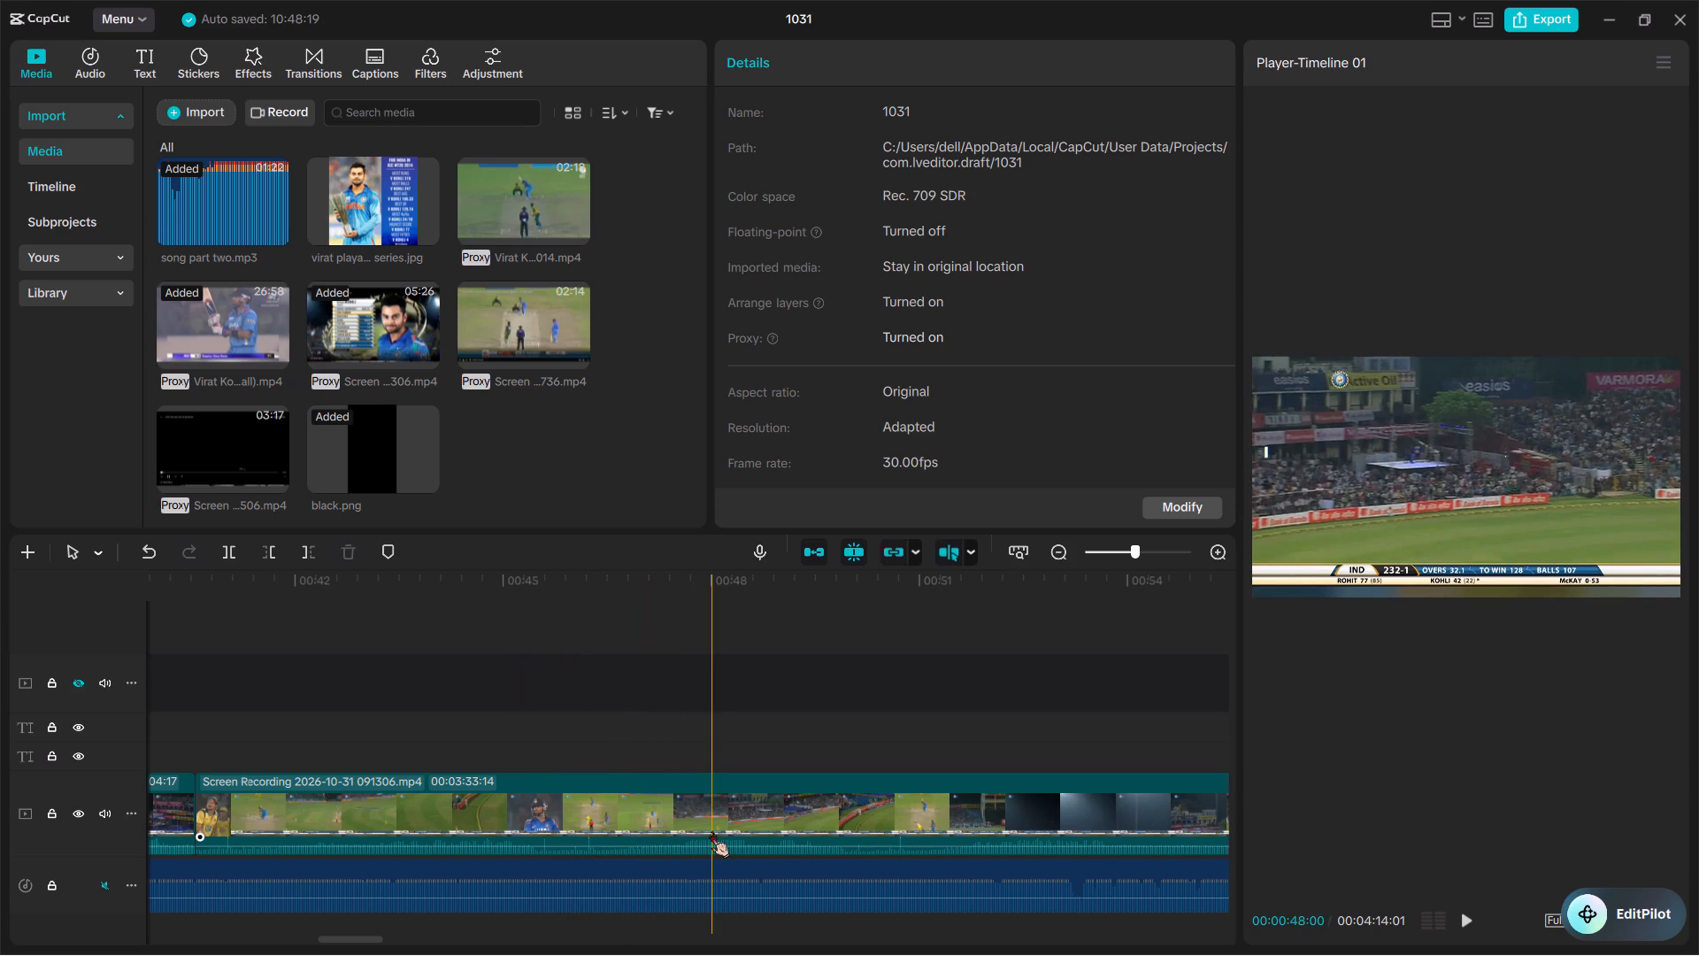
# Split the long recording clip at about 49.8 seconds and 1:16.7, and delete the section between the two cuts.
pyautogui.hscroll(1, 915, 829)
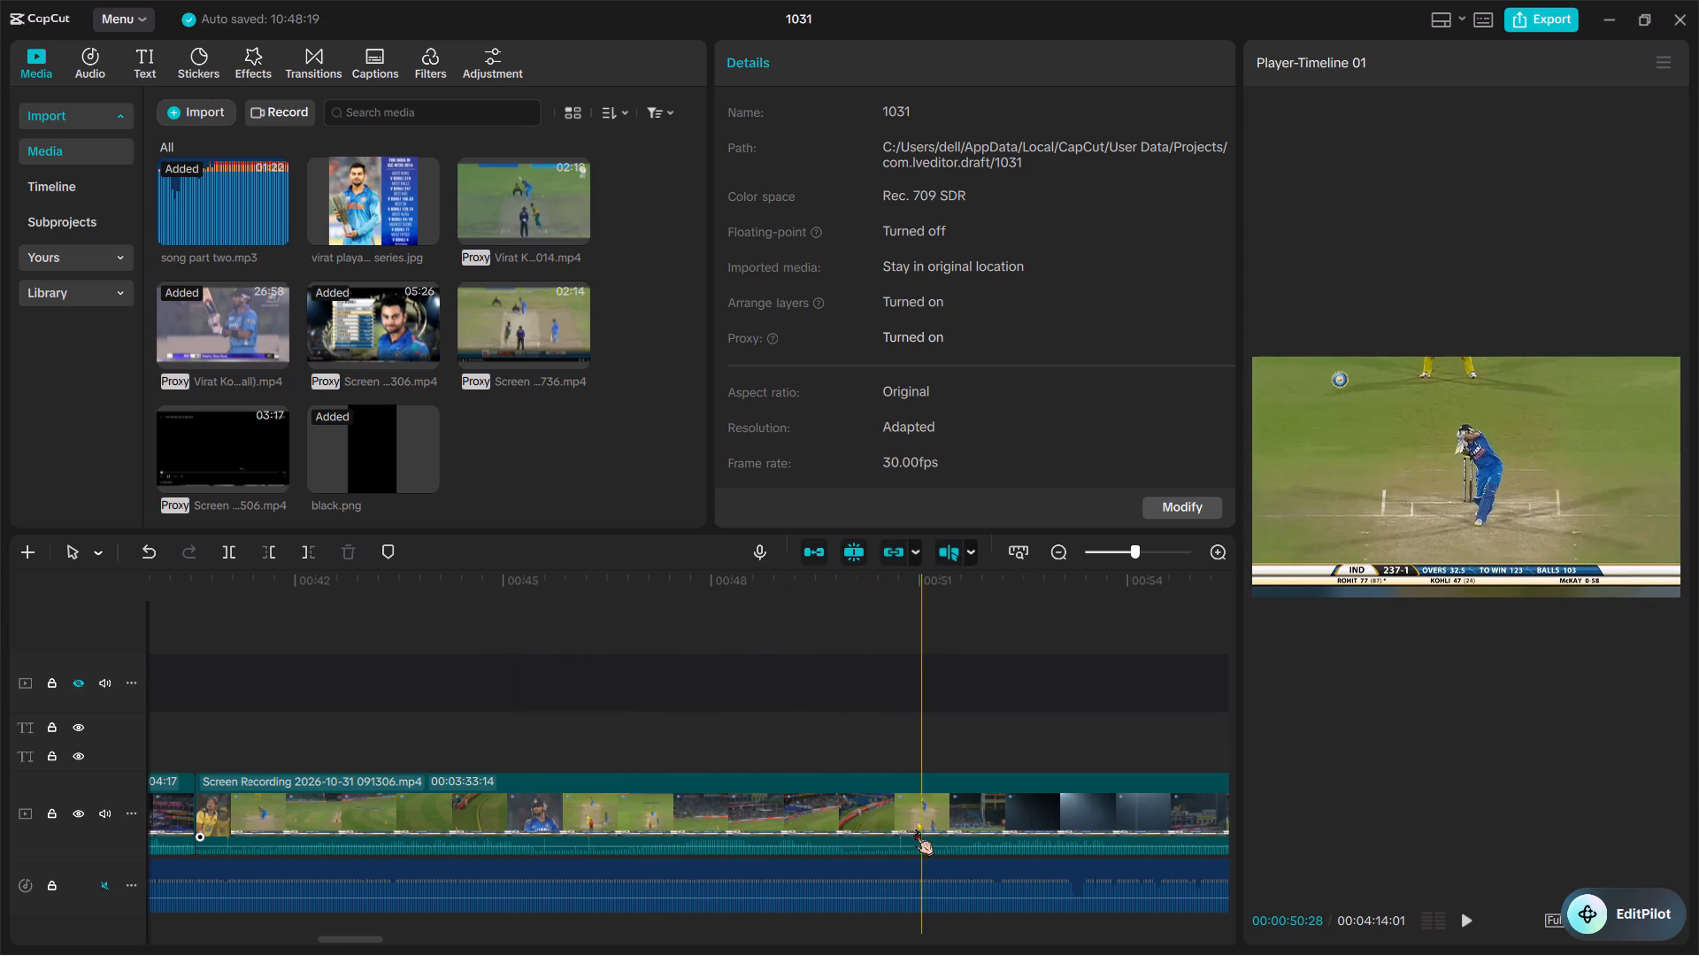
pyautogui.hscroll(1, 915, 829)
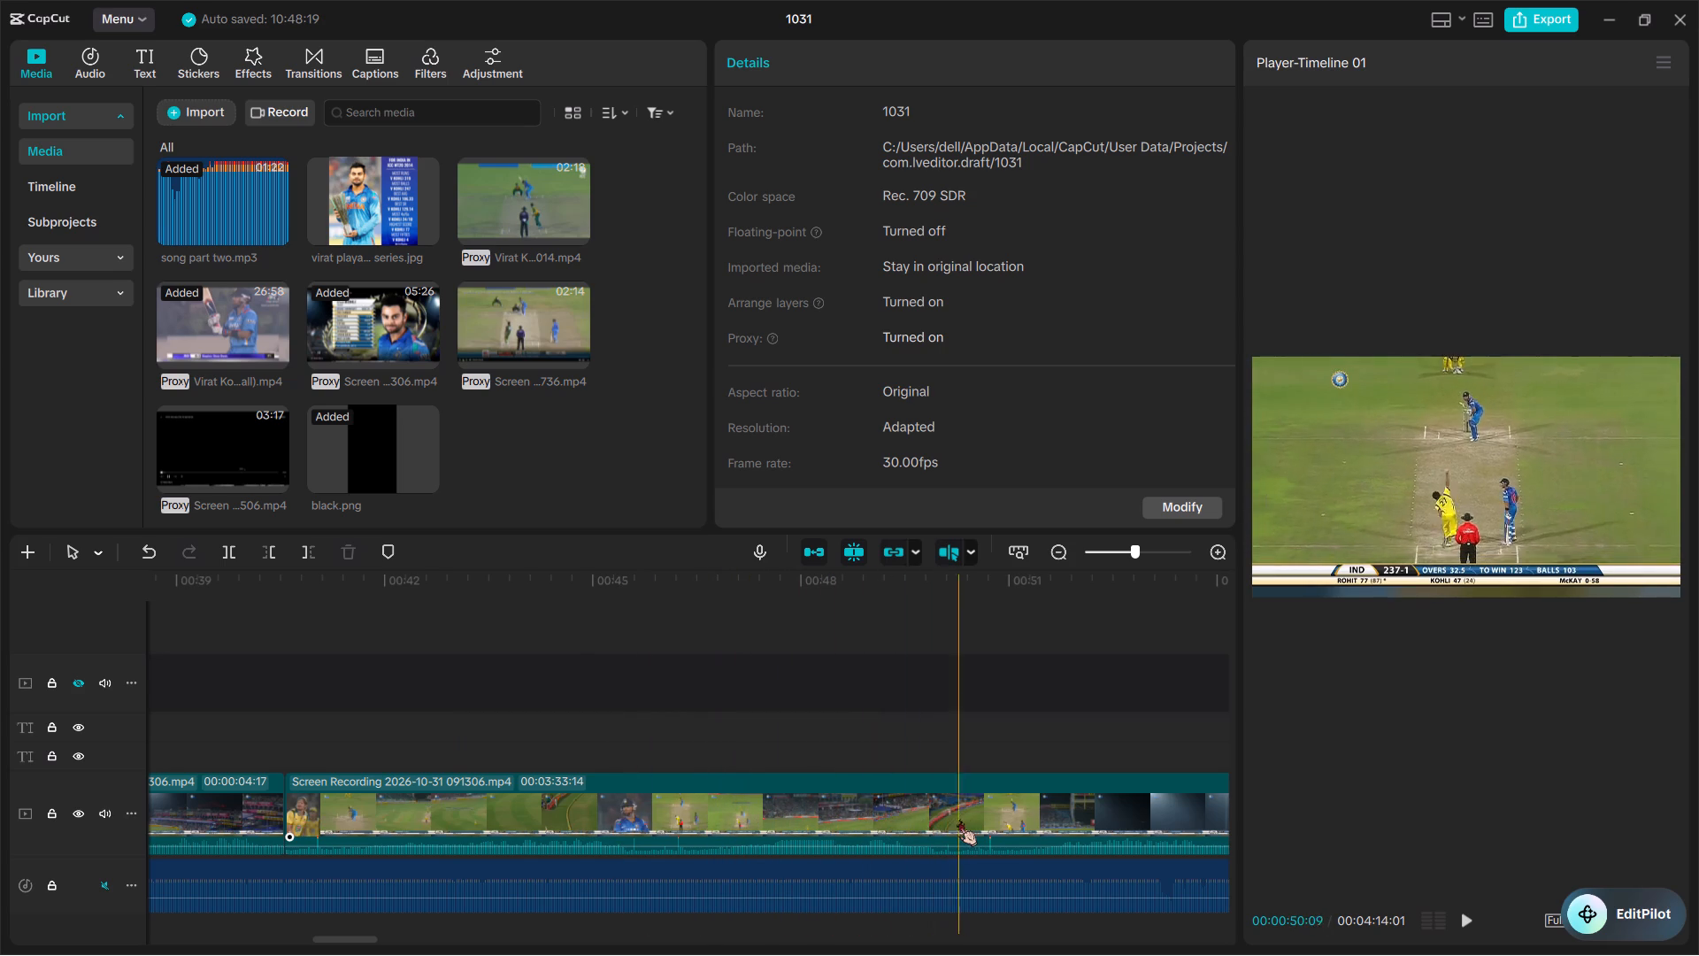
pyautogui.hotkey('ctrl', 'b')
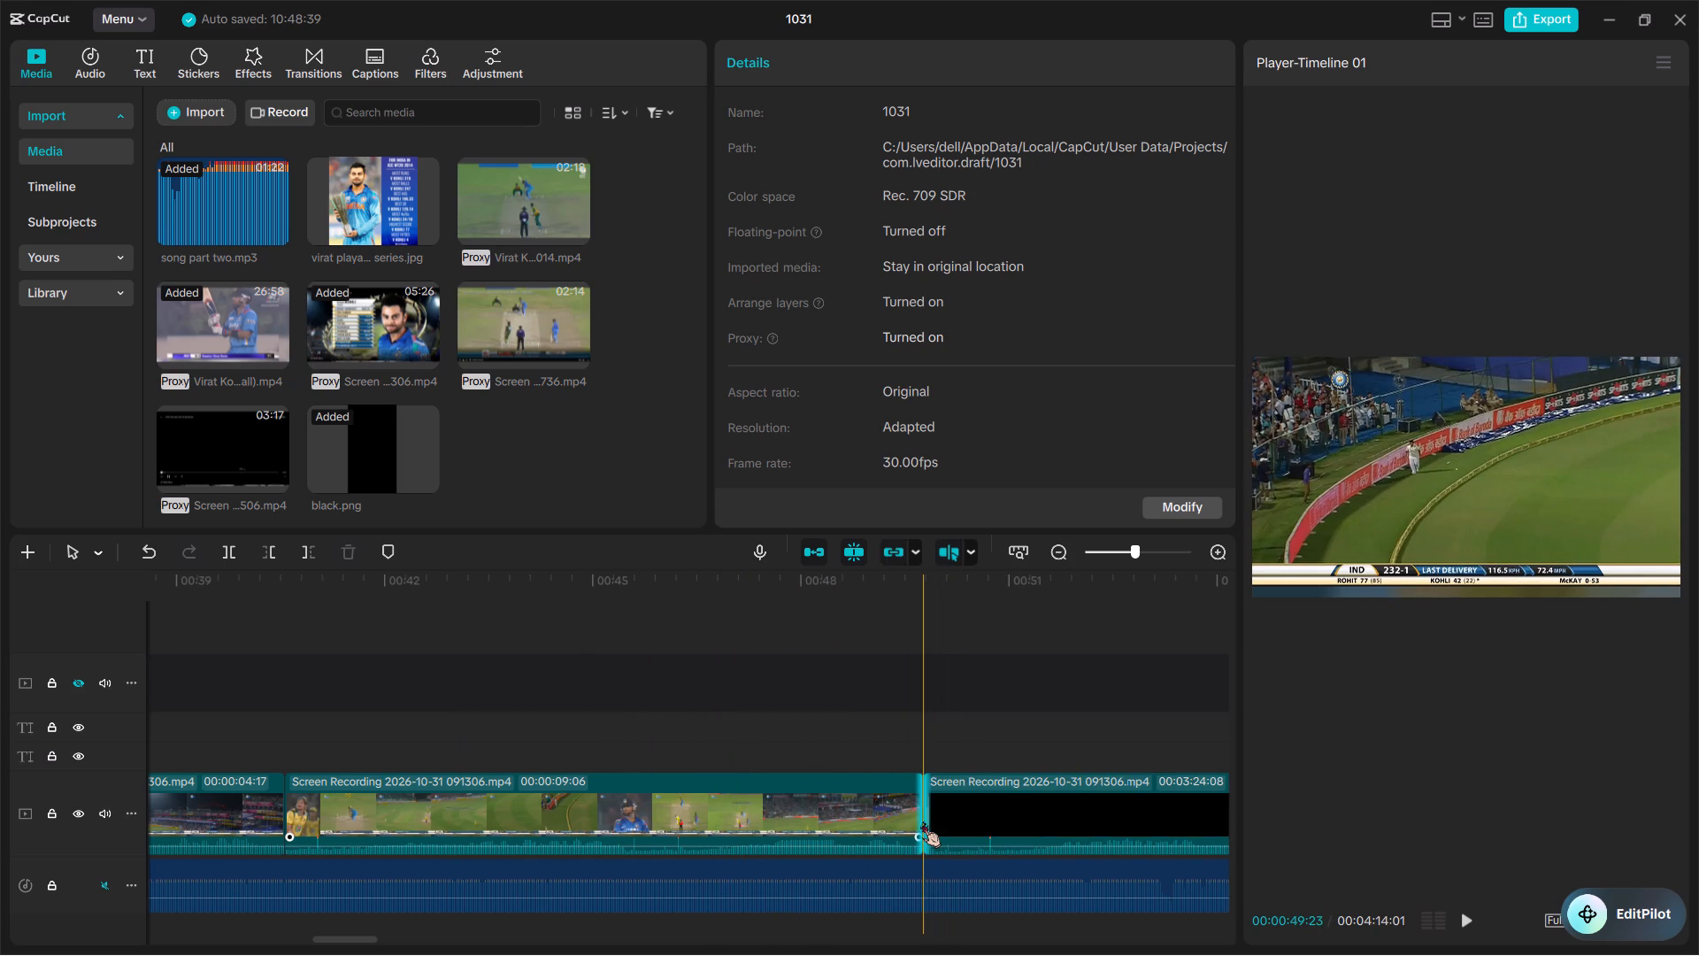
pyautogui.hscroll(-2, 922, 821)
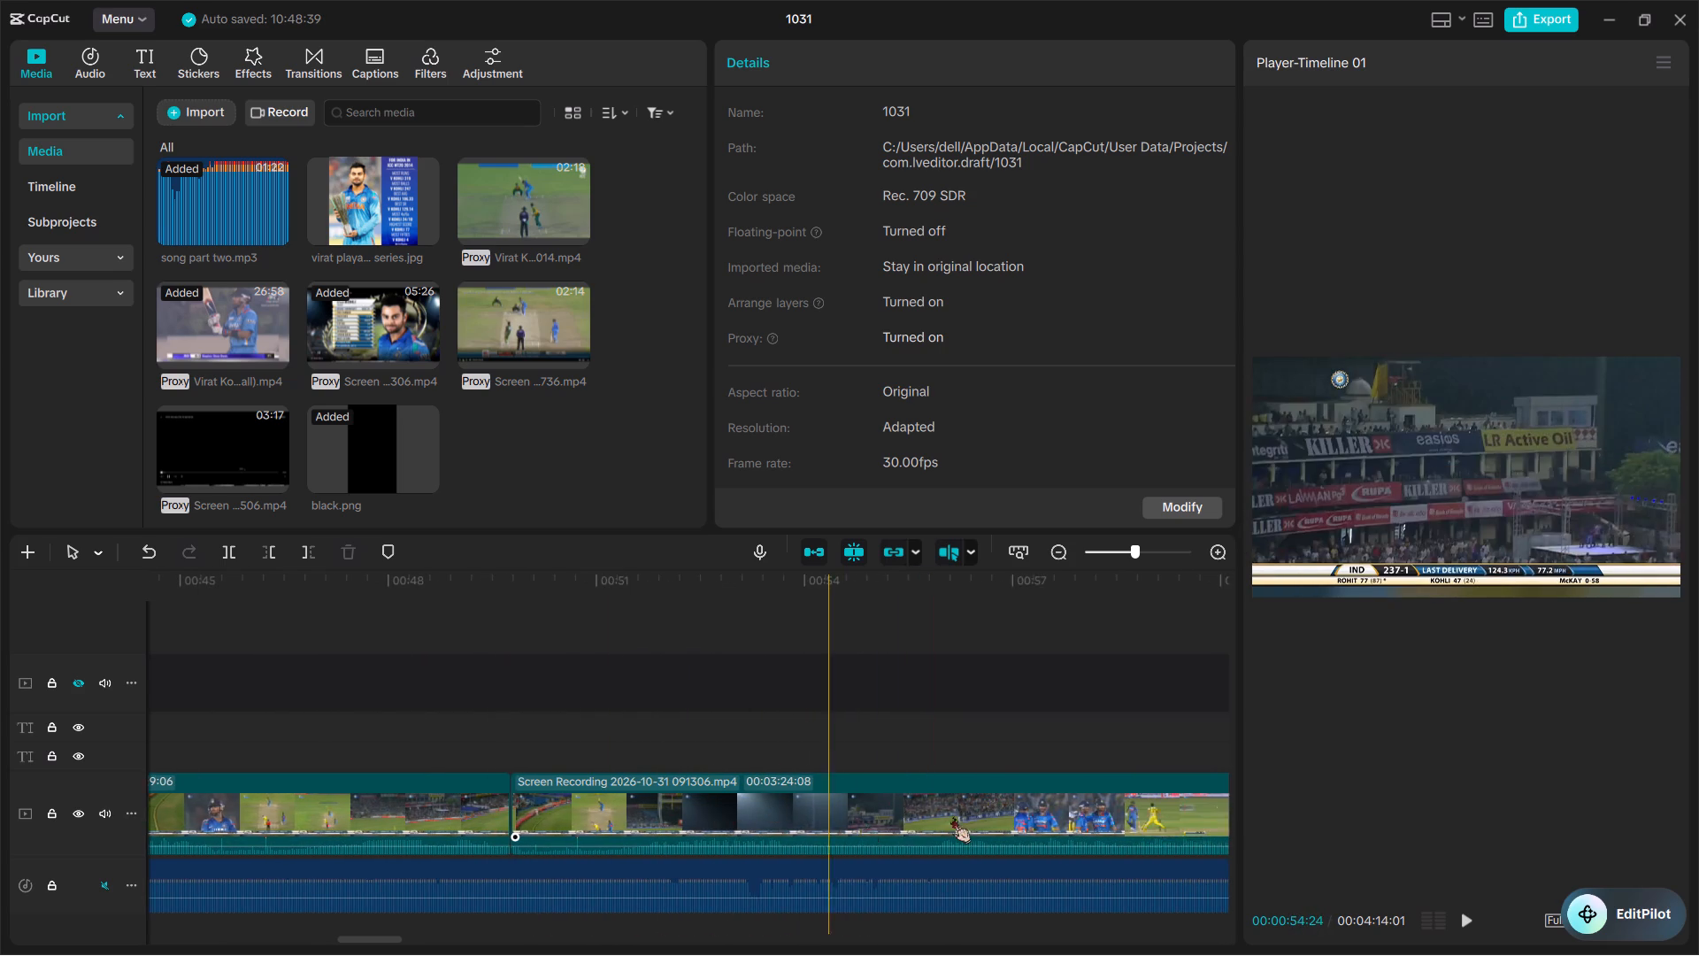
pyautogui.hscroll(-1, 952, 817)
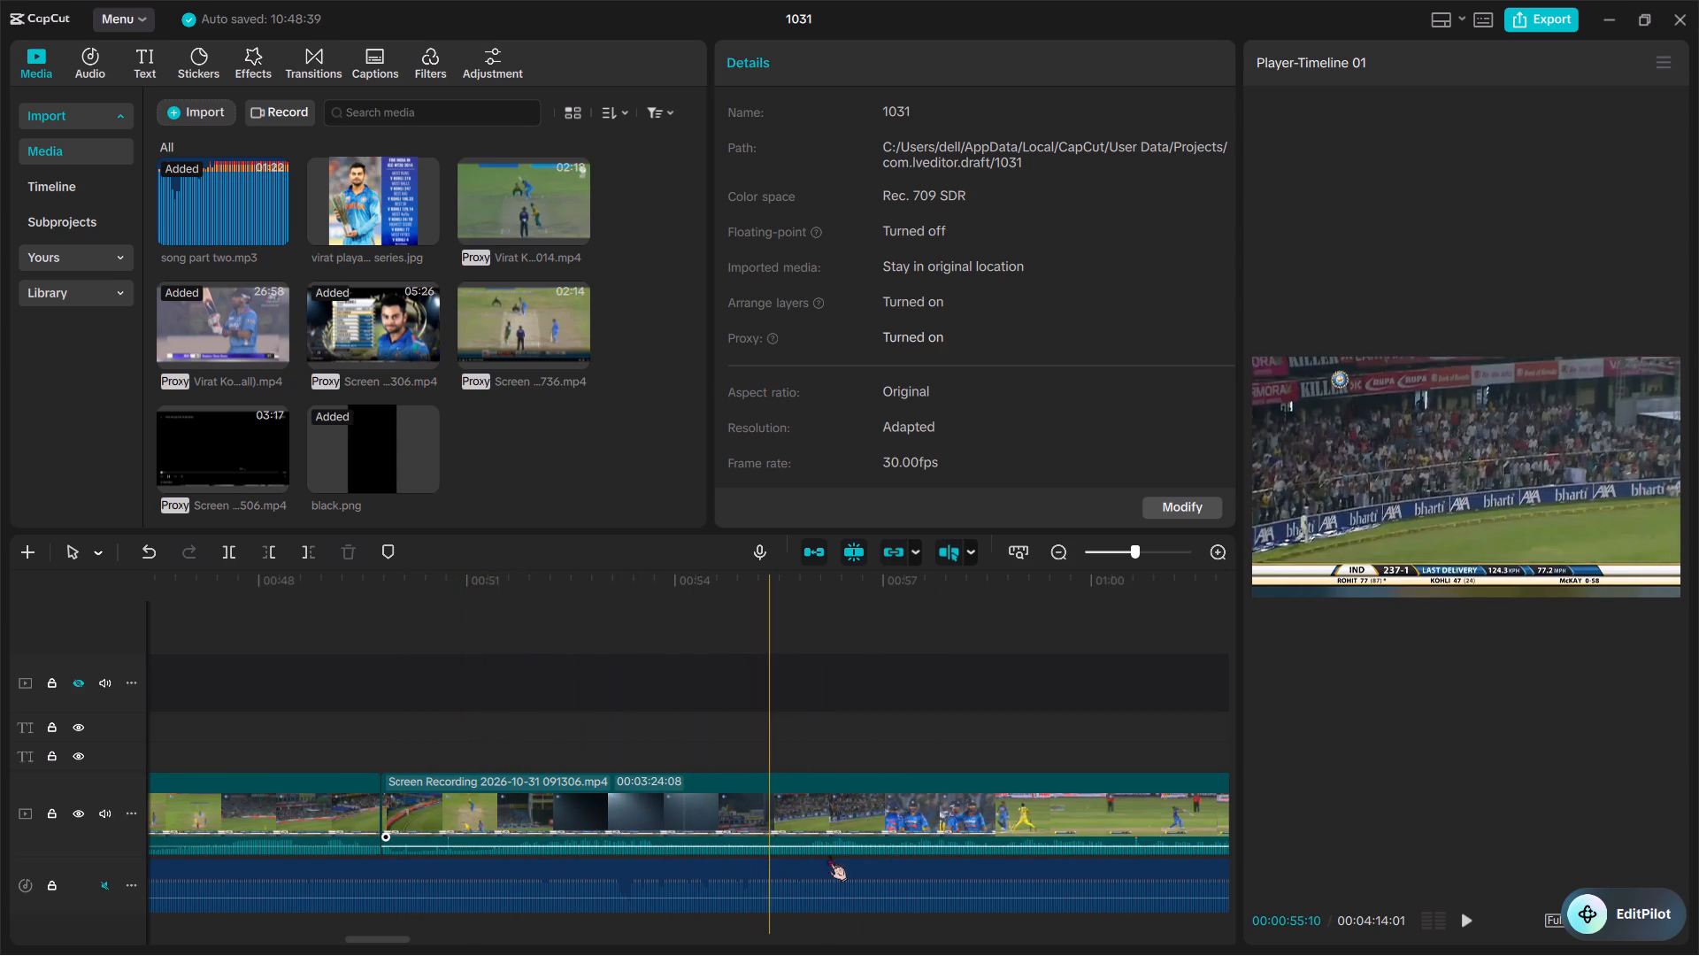
pyautogui.hscroll(-1, 1003, 866)
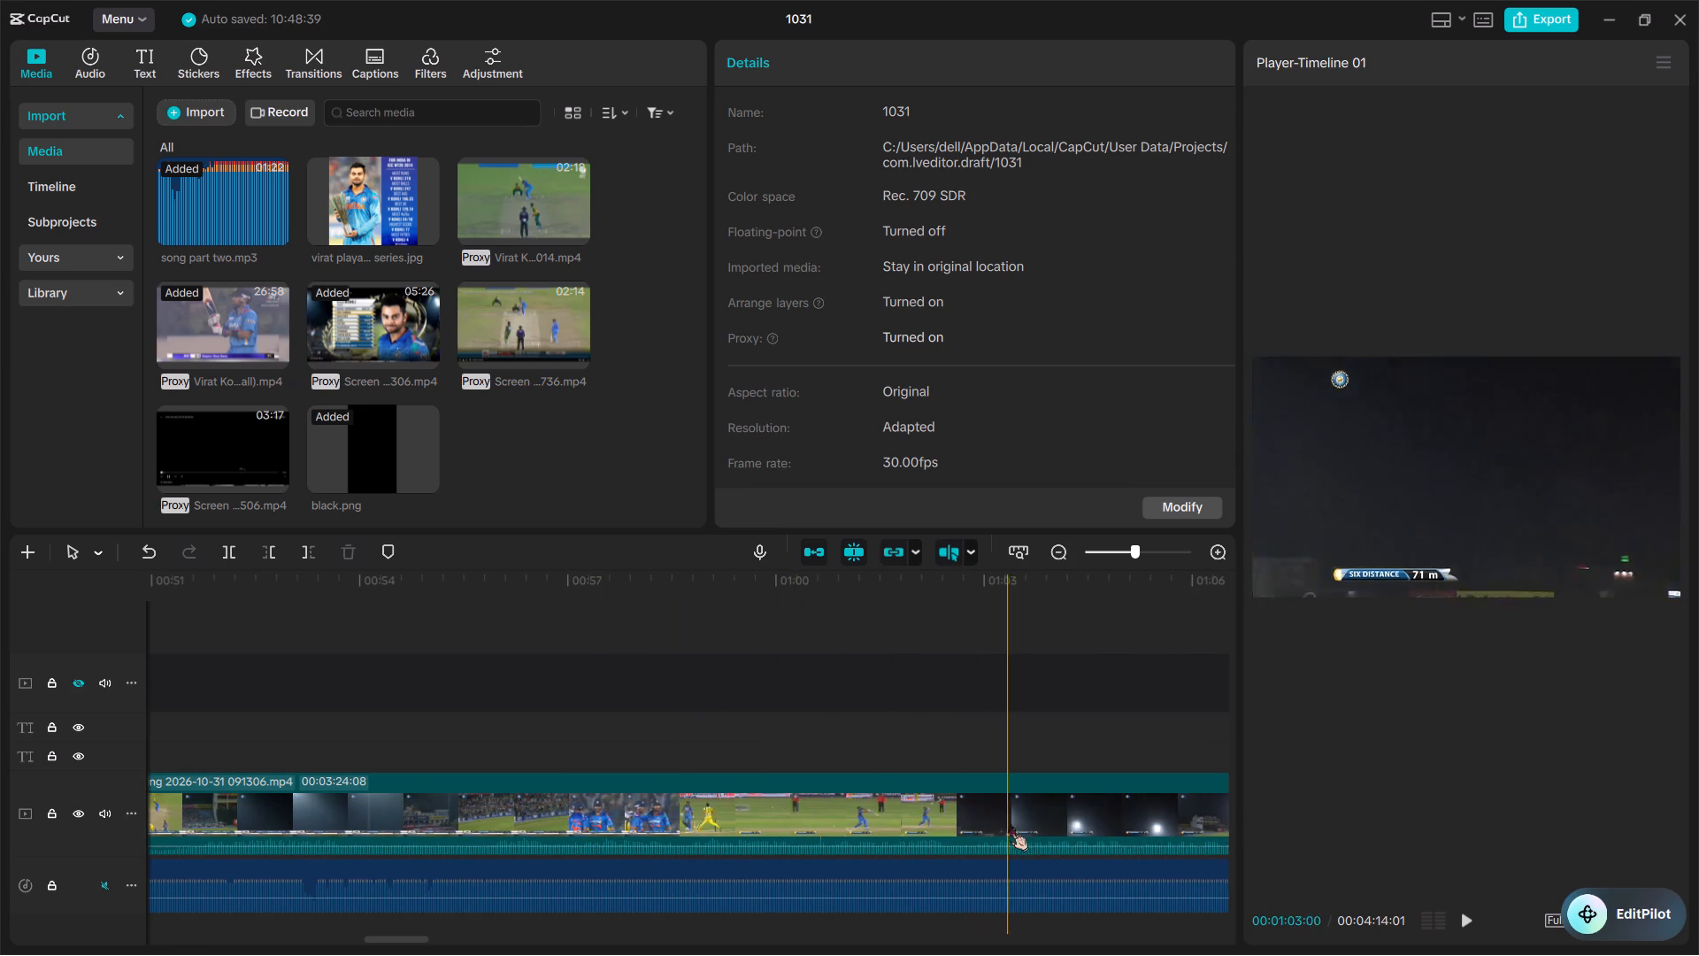
pyautogui.hscroll(-1, 1011, 825)
pyautogui.hscroll(-1, 1095, 821)
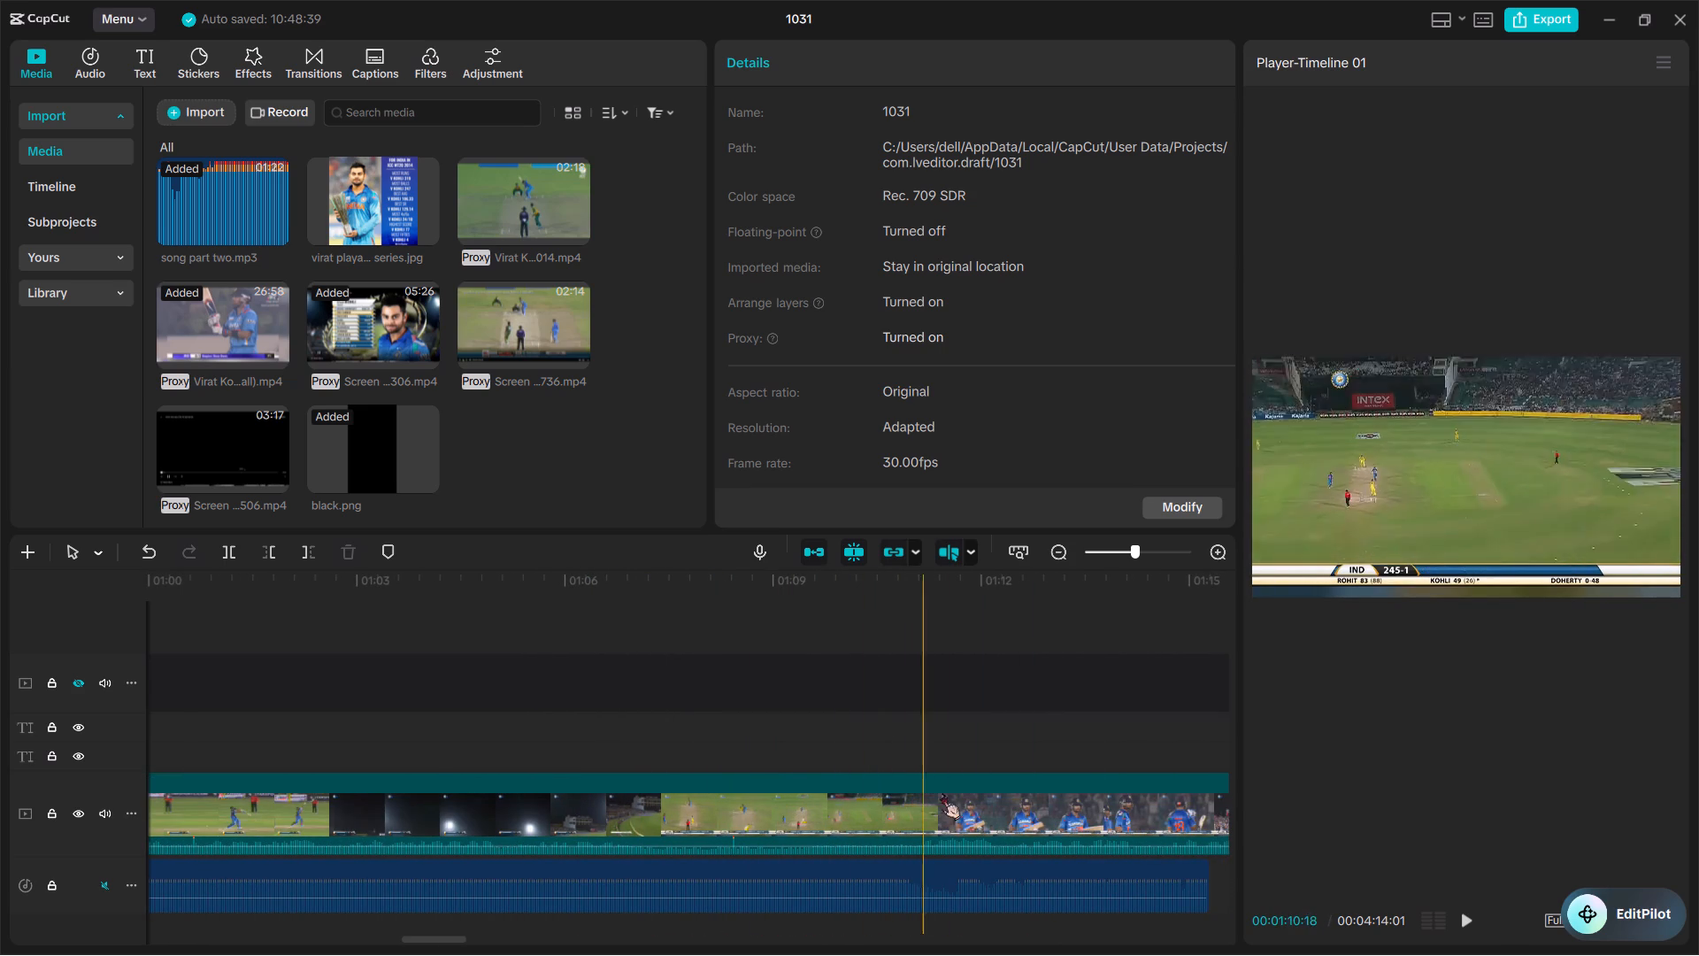
pyautogui.hscroll(-1, 1140, 785)
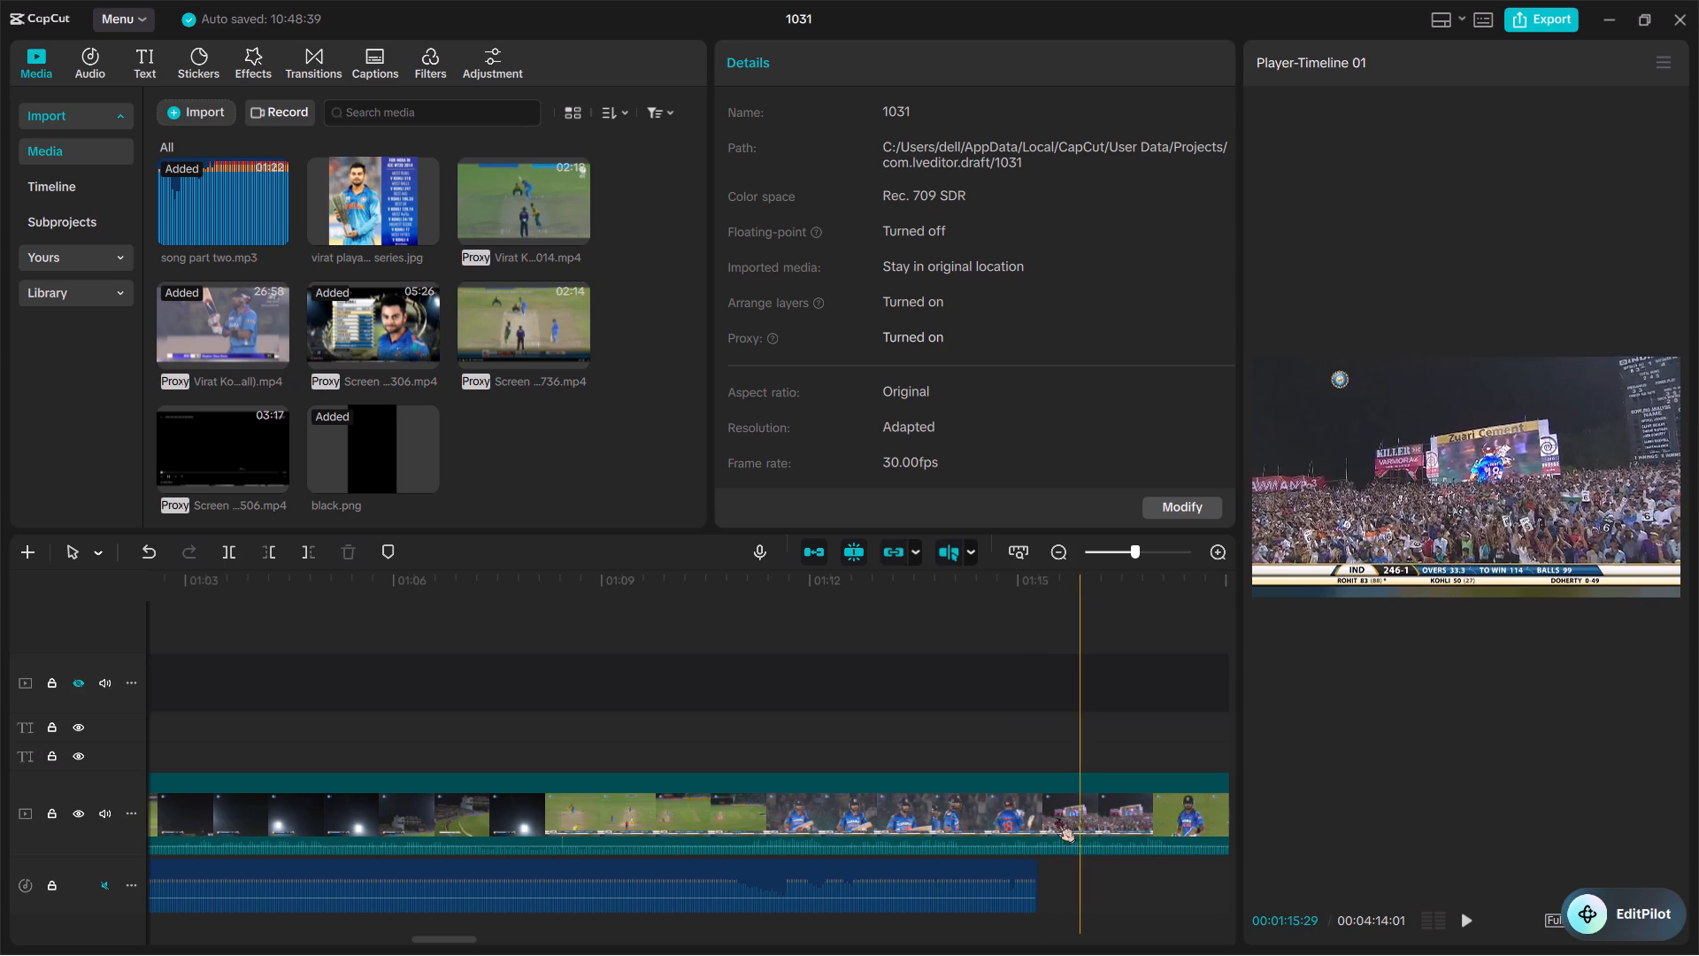
pyautogui.hscroll(-1, 1200, 813)
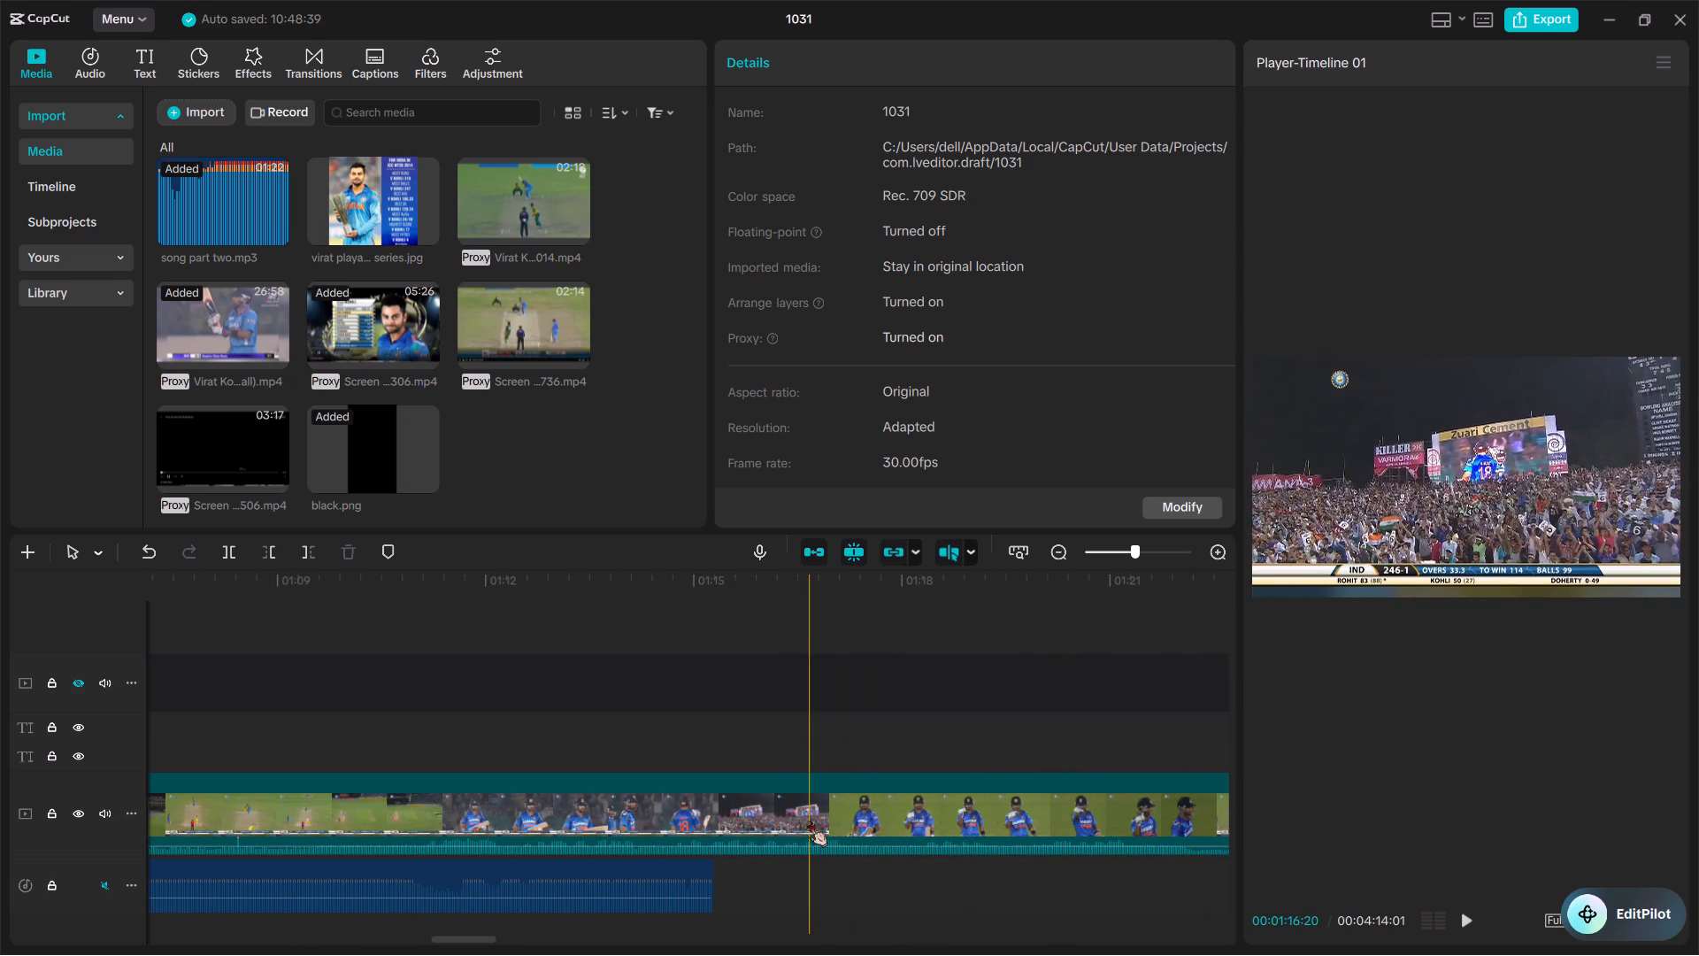
pyautogui.hotkey('ctrl', 'b')
pyautogui.click(708, 807)
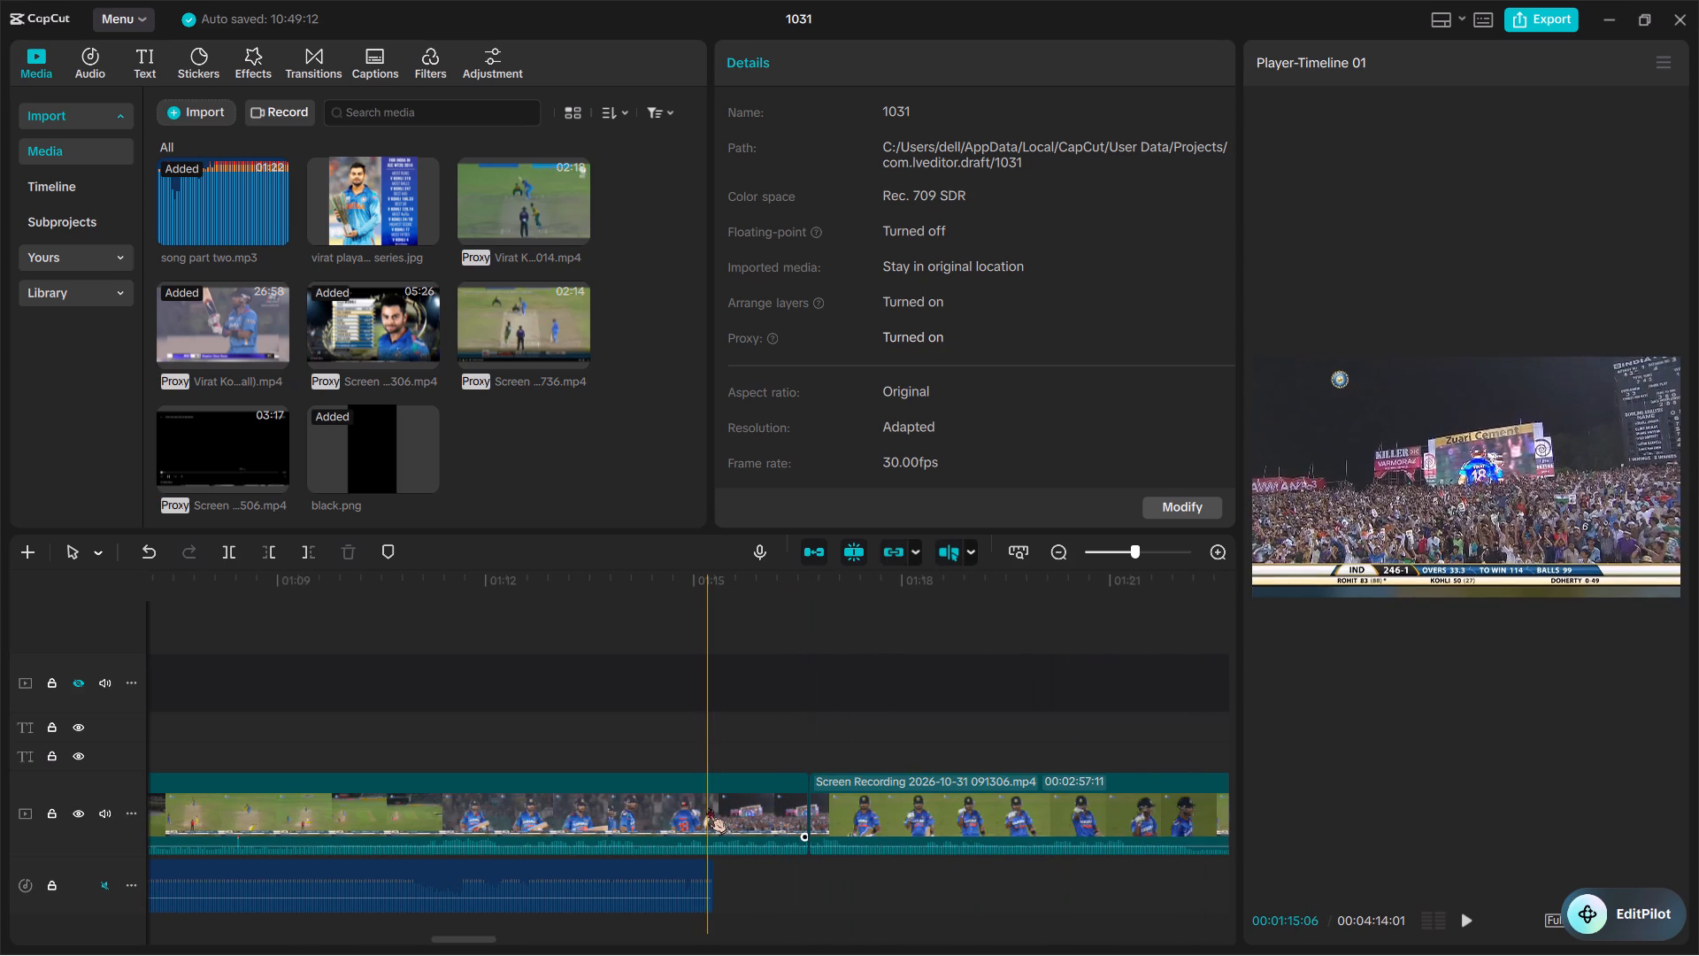
pyautogui.press('BackSpace')
# Split the long recording clip at about 1:01.6 and 1:08.0, and delete the section between the two cuts.
pyautogui.hscroll(2, 708, 807)
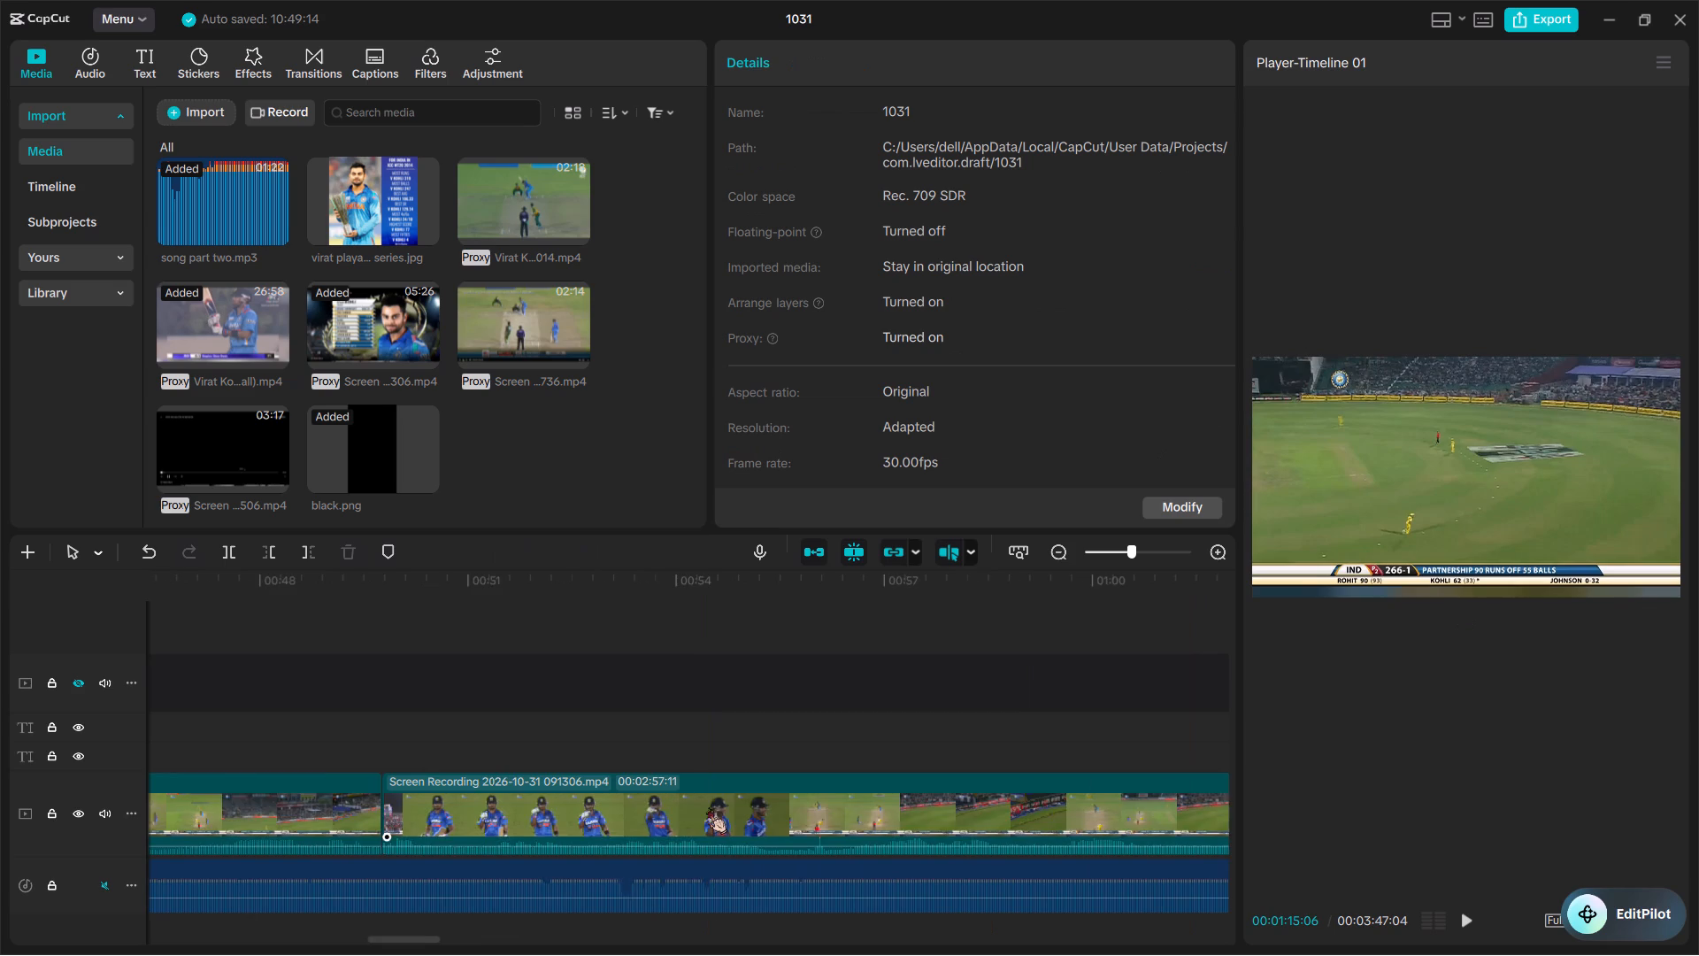
pyautogui.hscroll(1, 708, 807)
pyautogui.hscroll(-1, 802, 811)
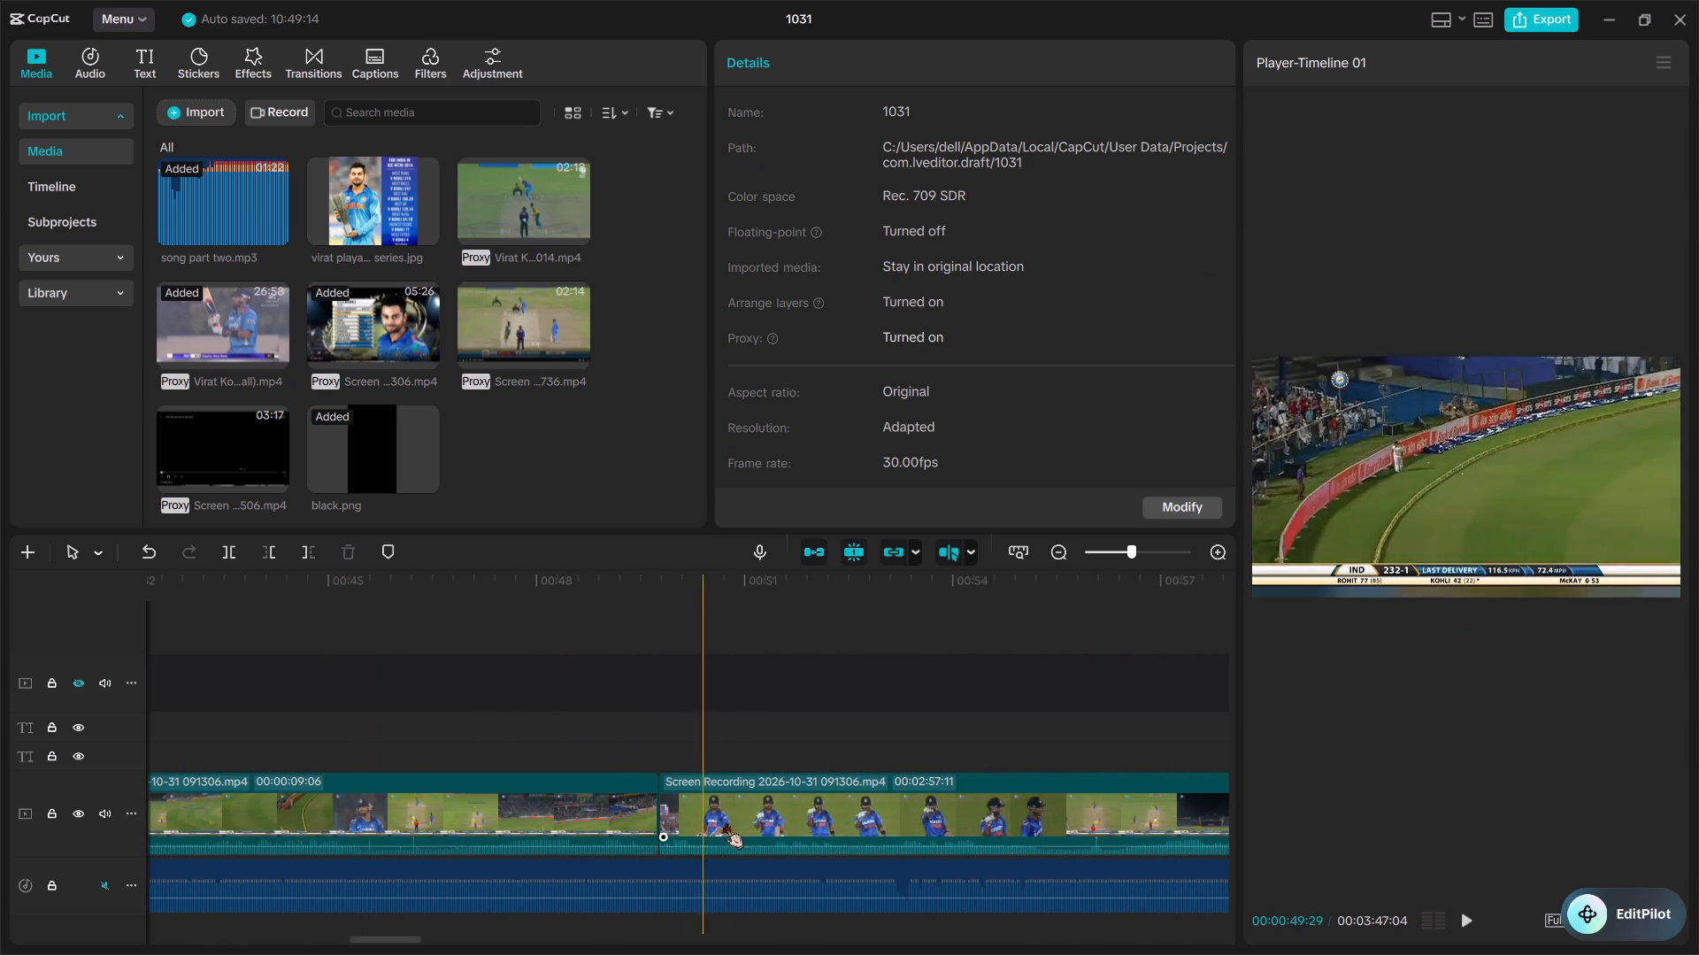
pyautogui.hscroll(-1, 888, 830)
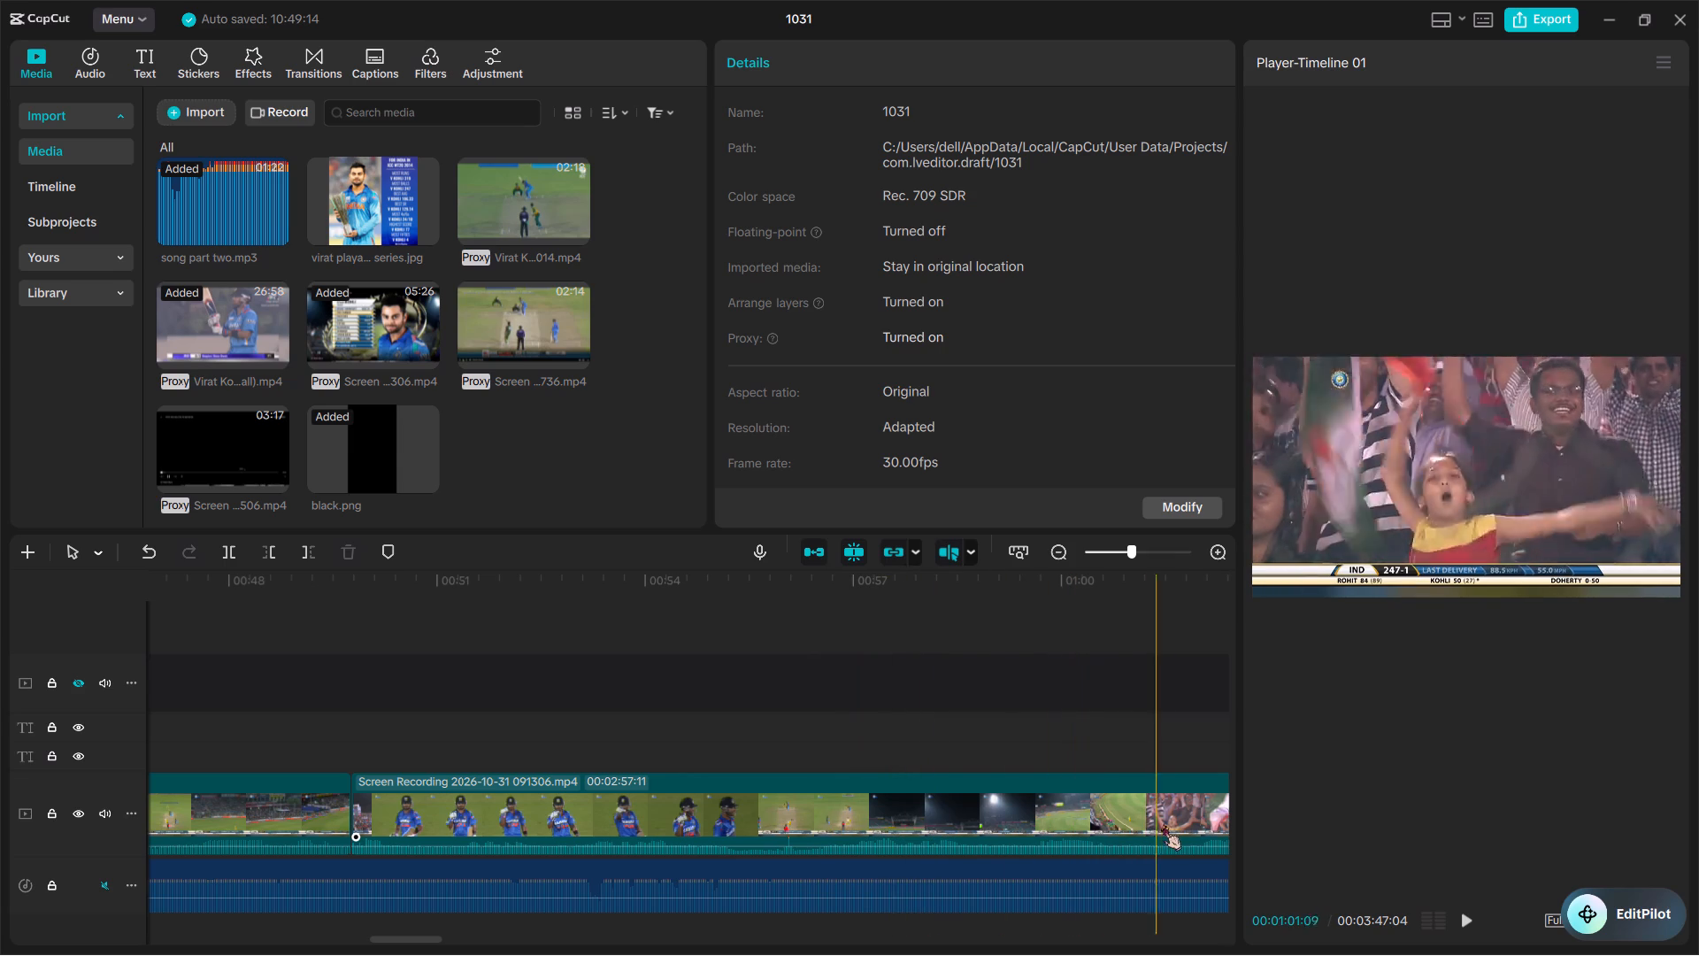
pyautogui.hscroll(-1, 1163, 818)
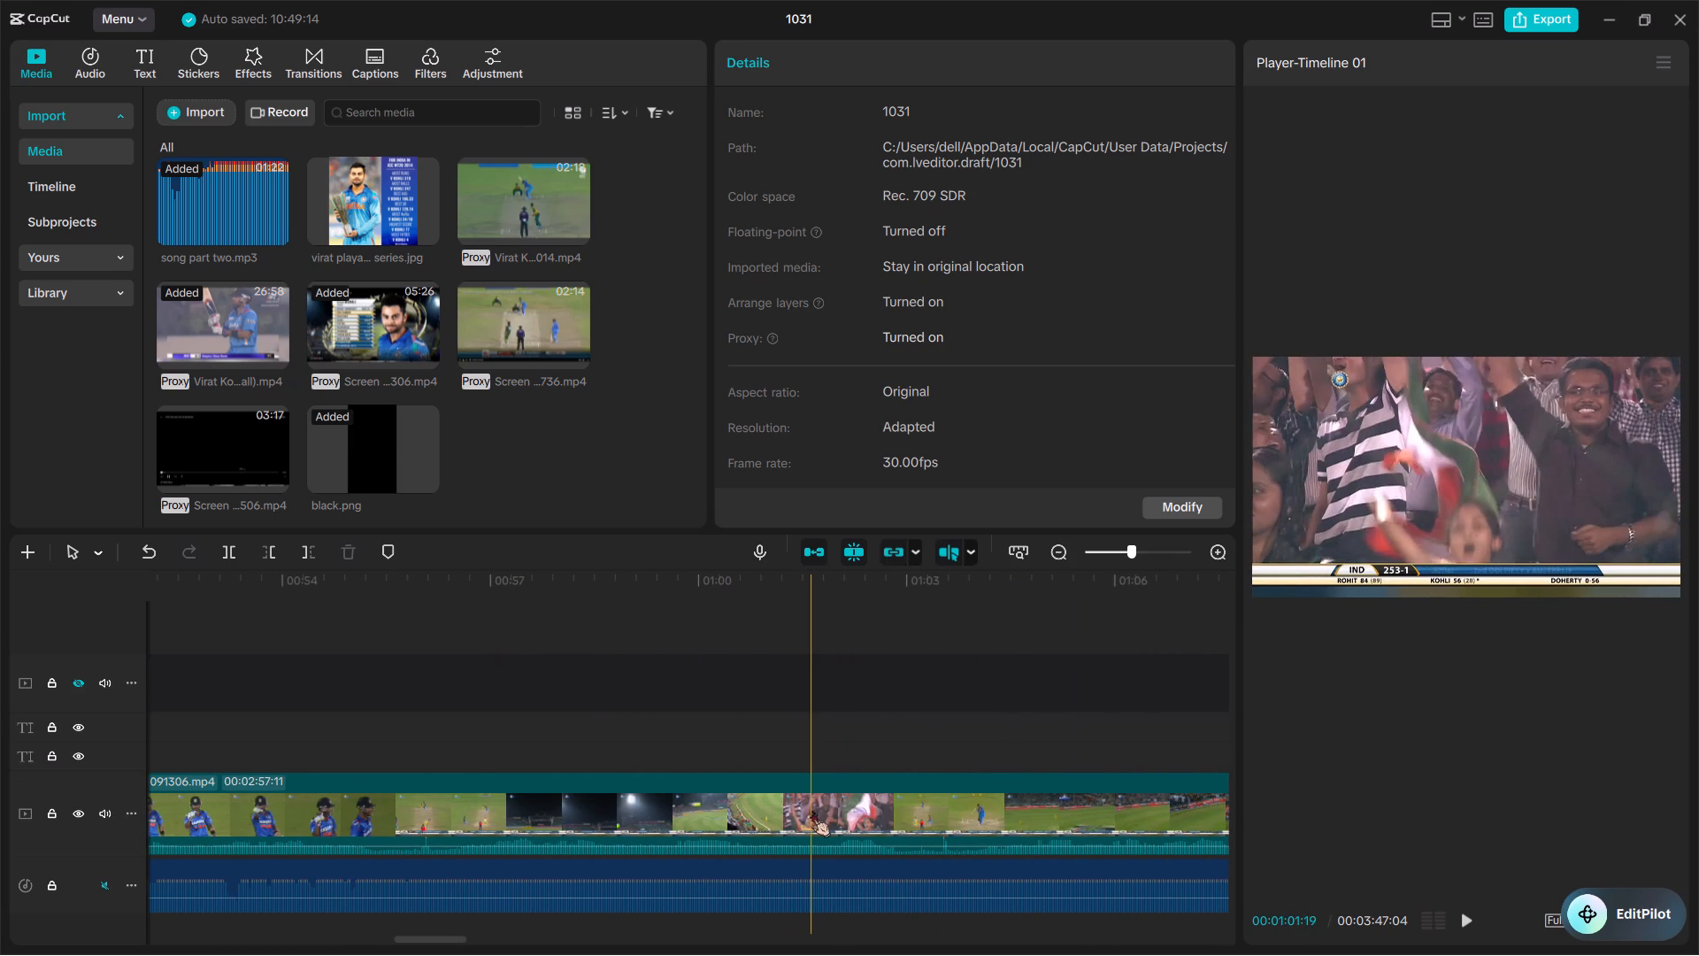
pyautogui.hotkey('ctrl', 'b')
pyautogui.hscroll(-1, 811, 811)
pyautogui.hscroll(-1, 933, 801)
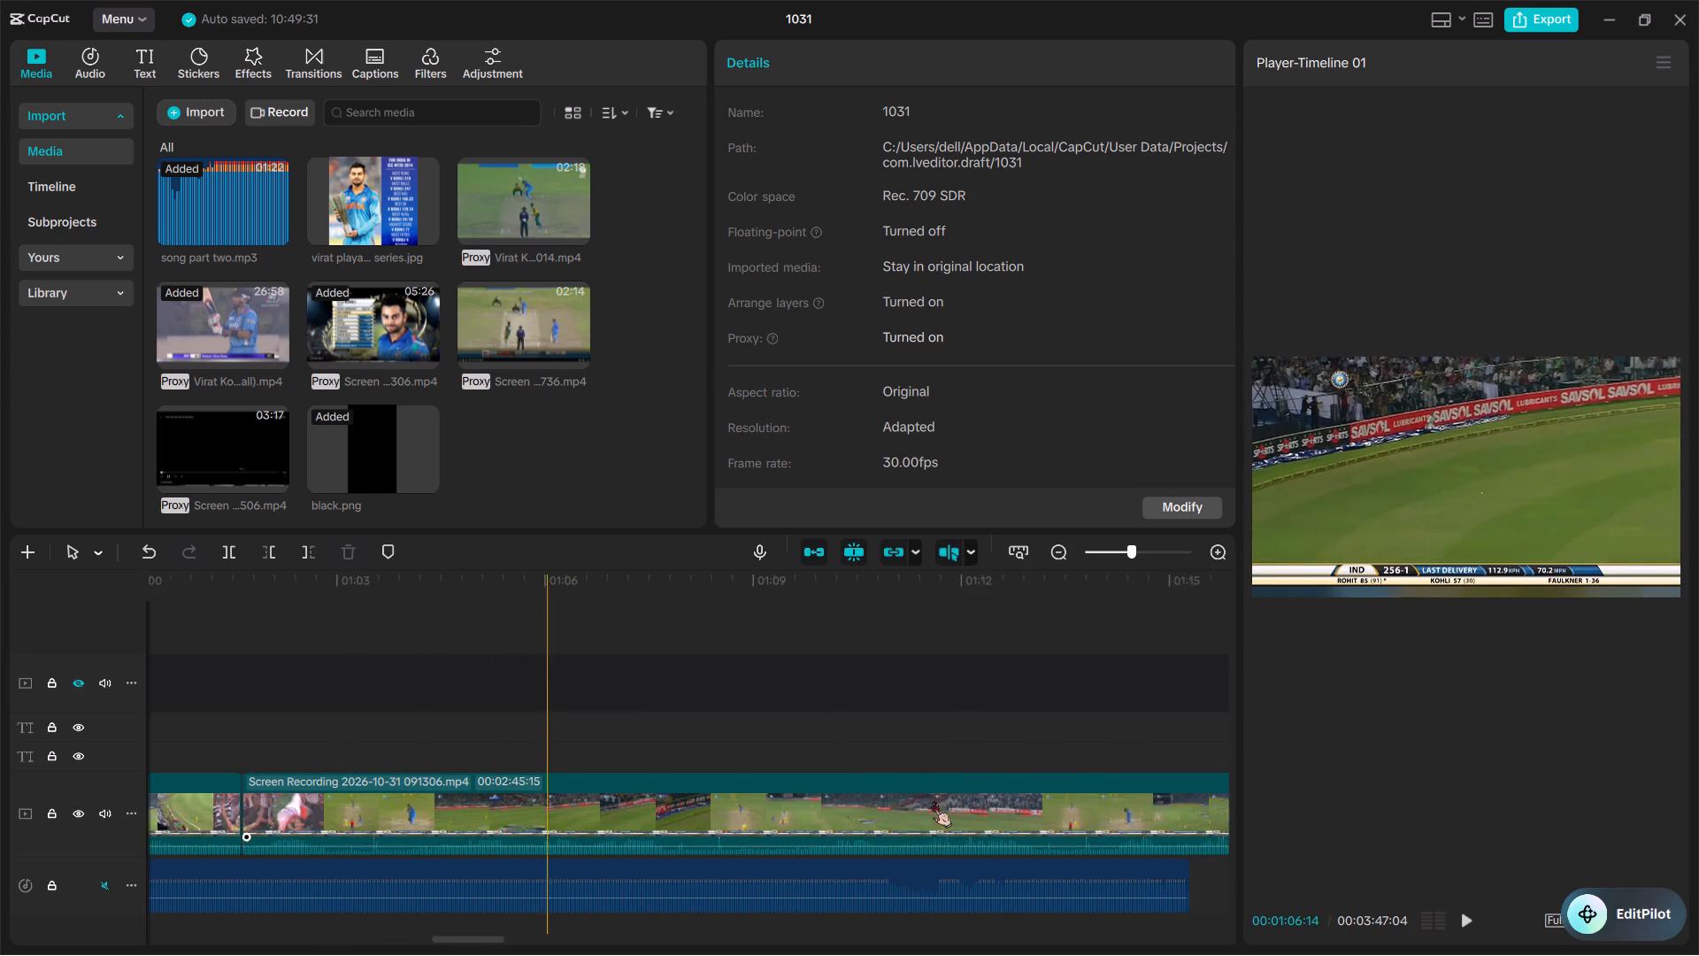
pyautogui.hscroll(-1, 933, 801)
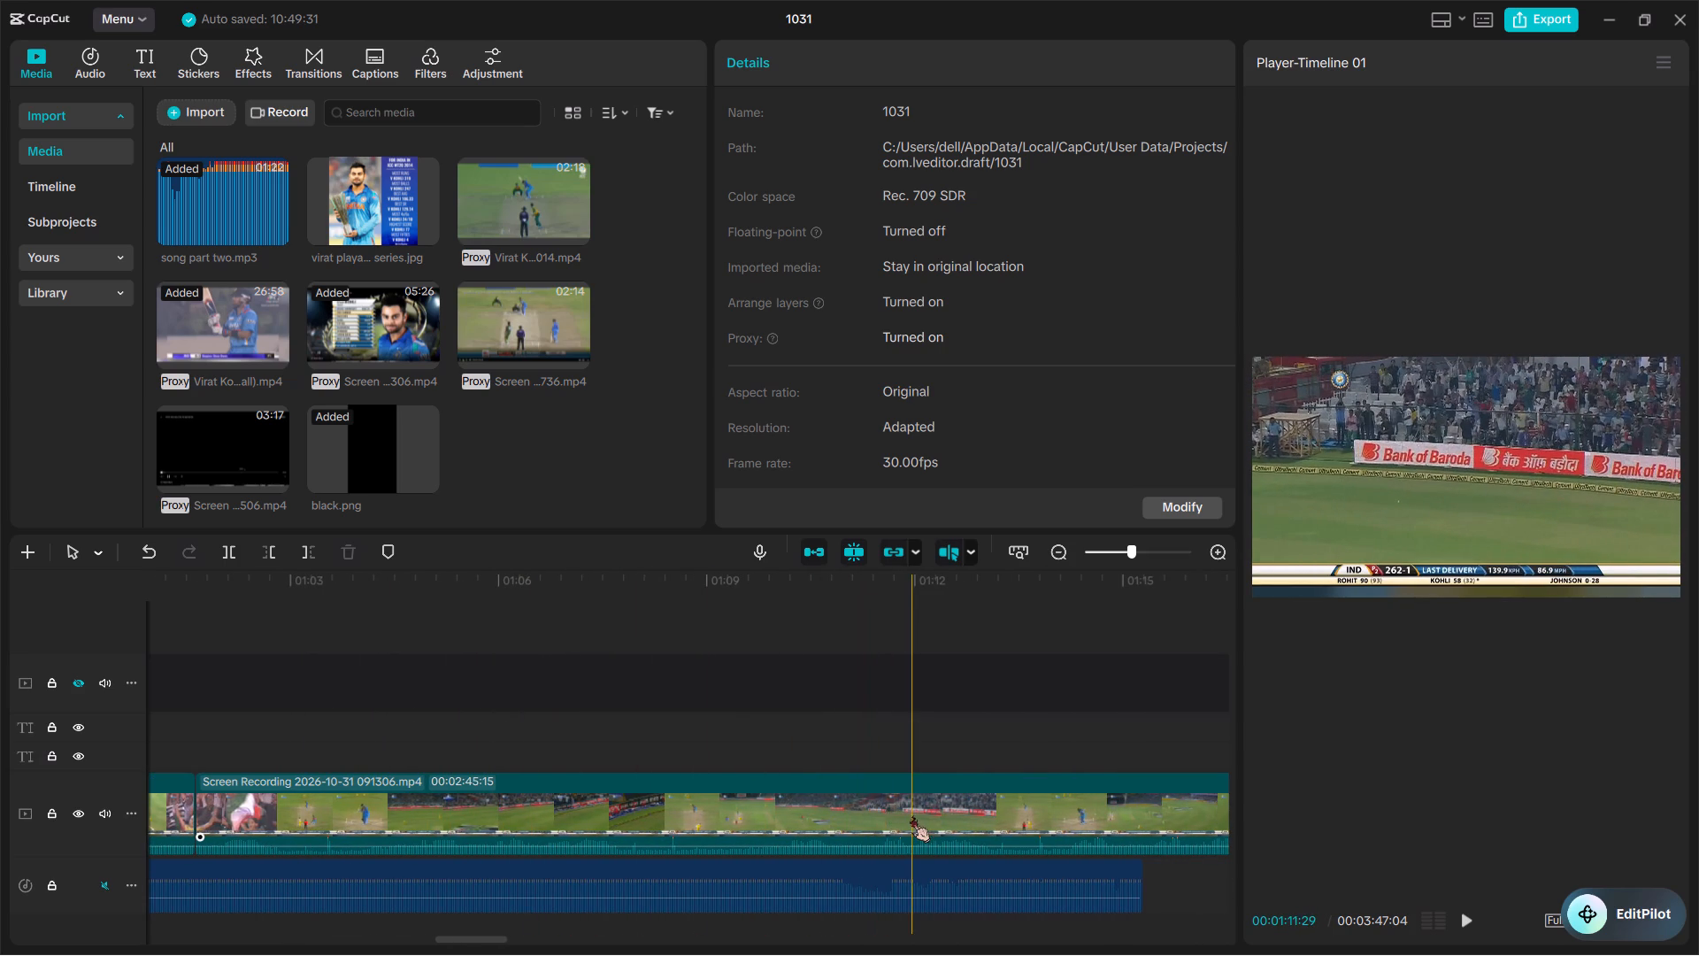
pyautogui.hscroll(1, 402, 813)
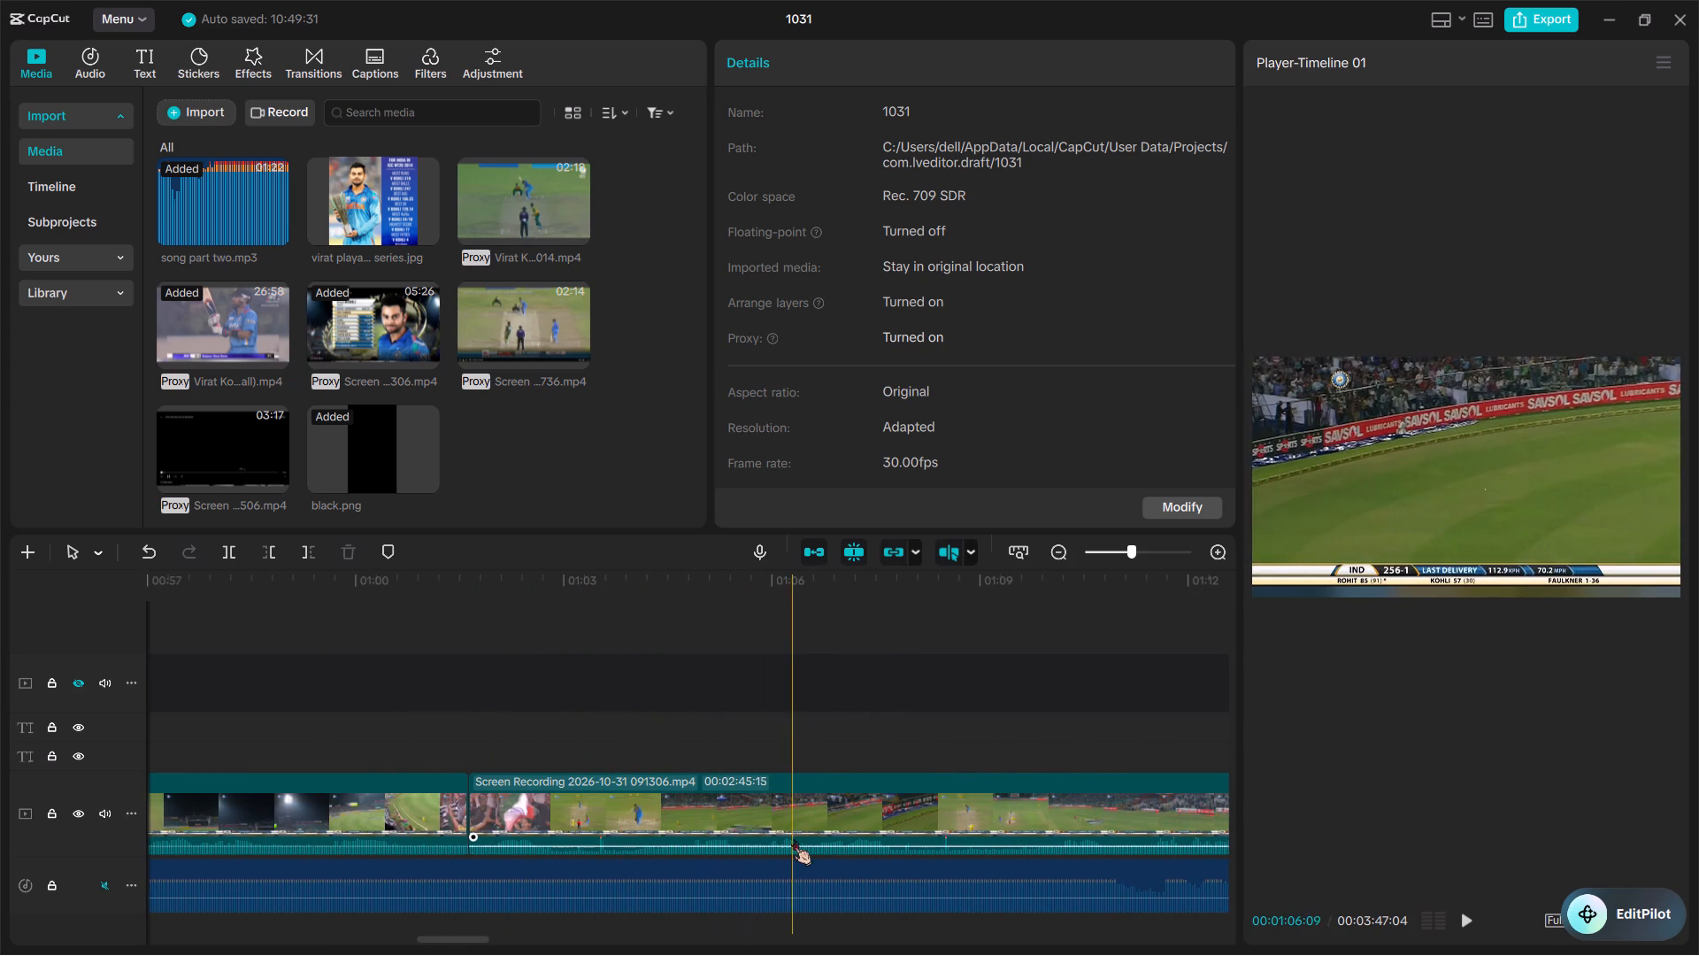
pyautogui.hscroll(-1, 793, 839)
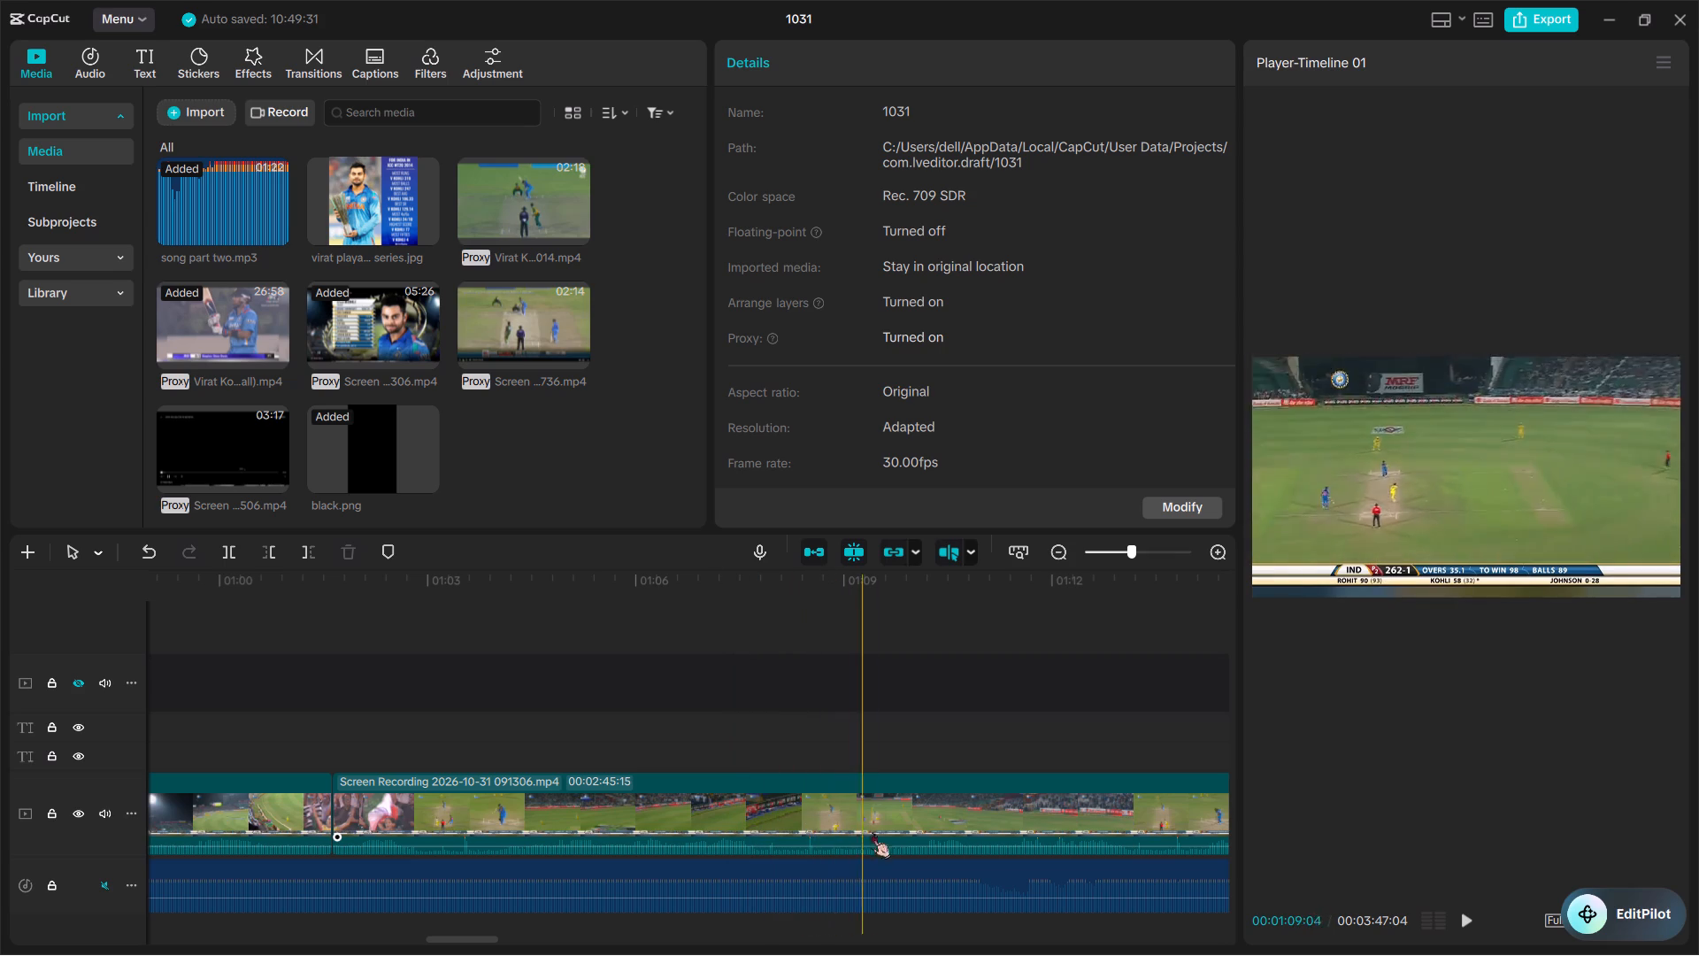
pyautogui.hscroll(-1, 961, 844)
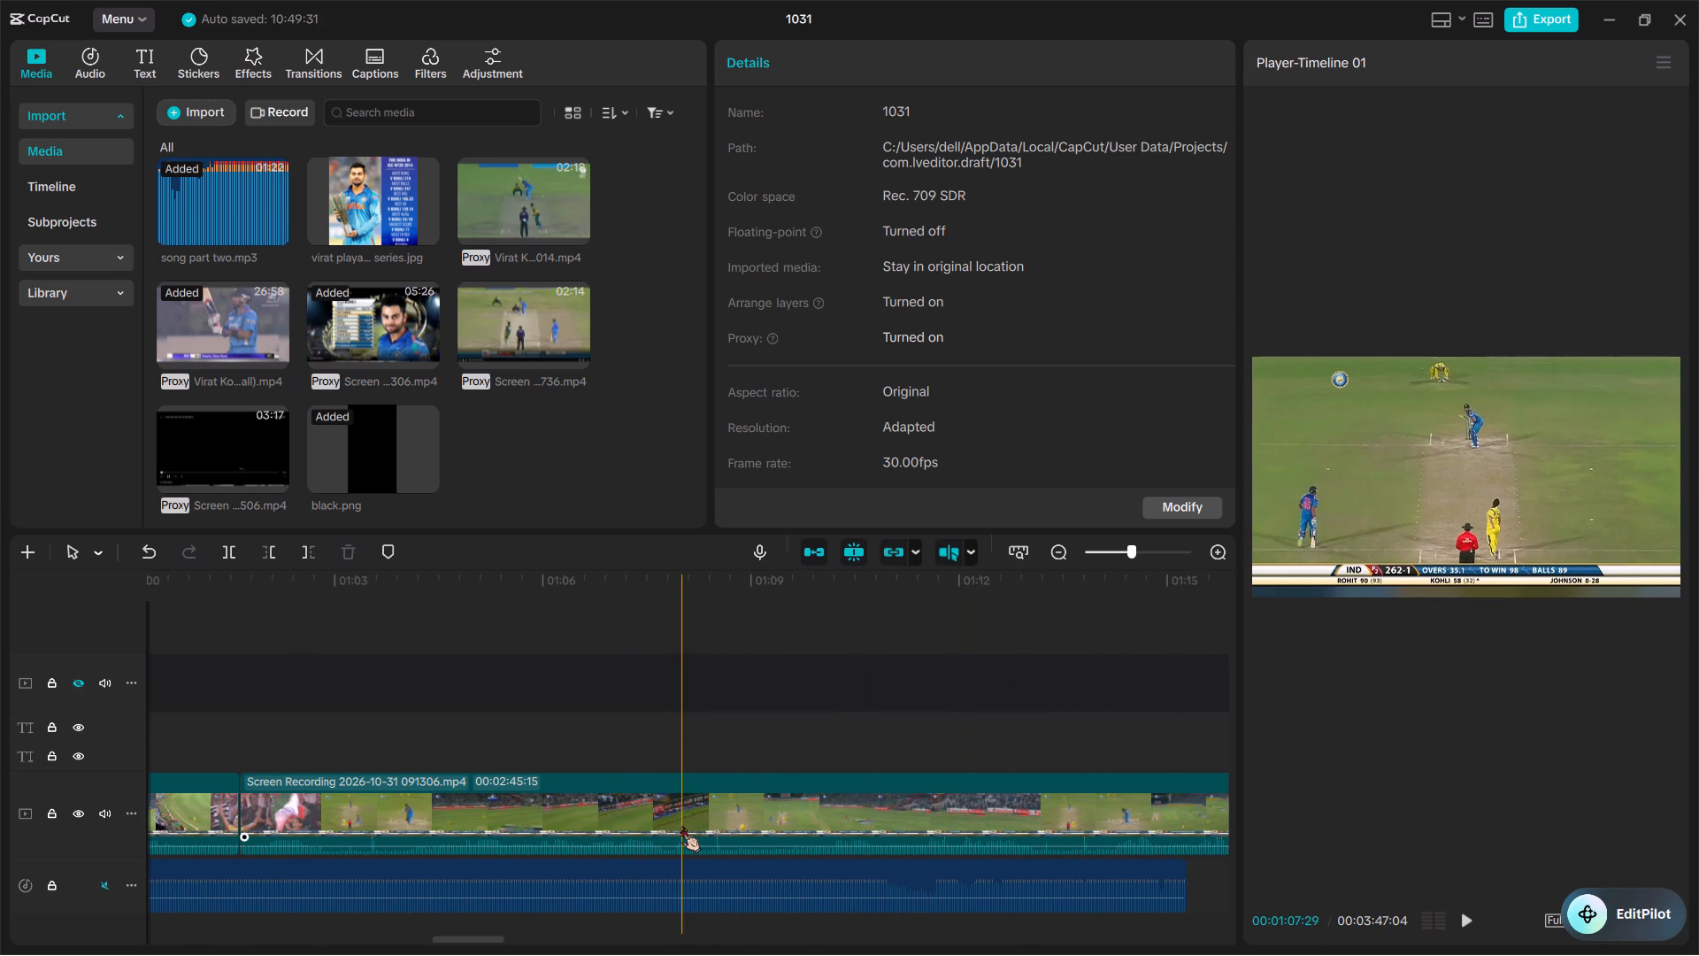
pyautogui.hotkey('ctrl', 'b')
pyautogui.click(547, 826)
pyautogui.press('BackSpace')
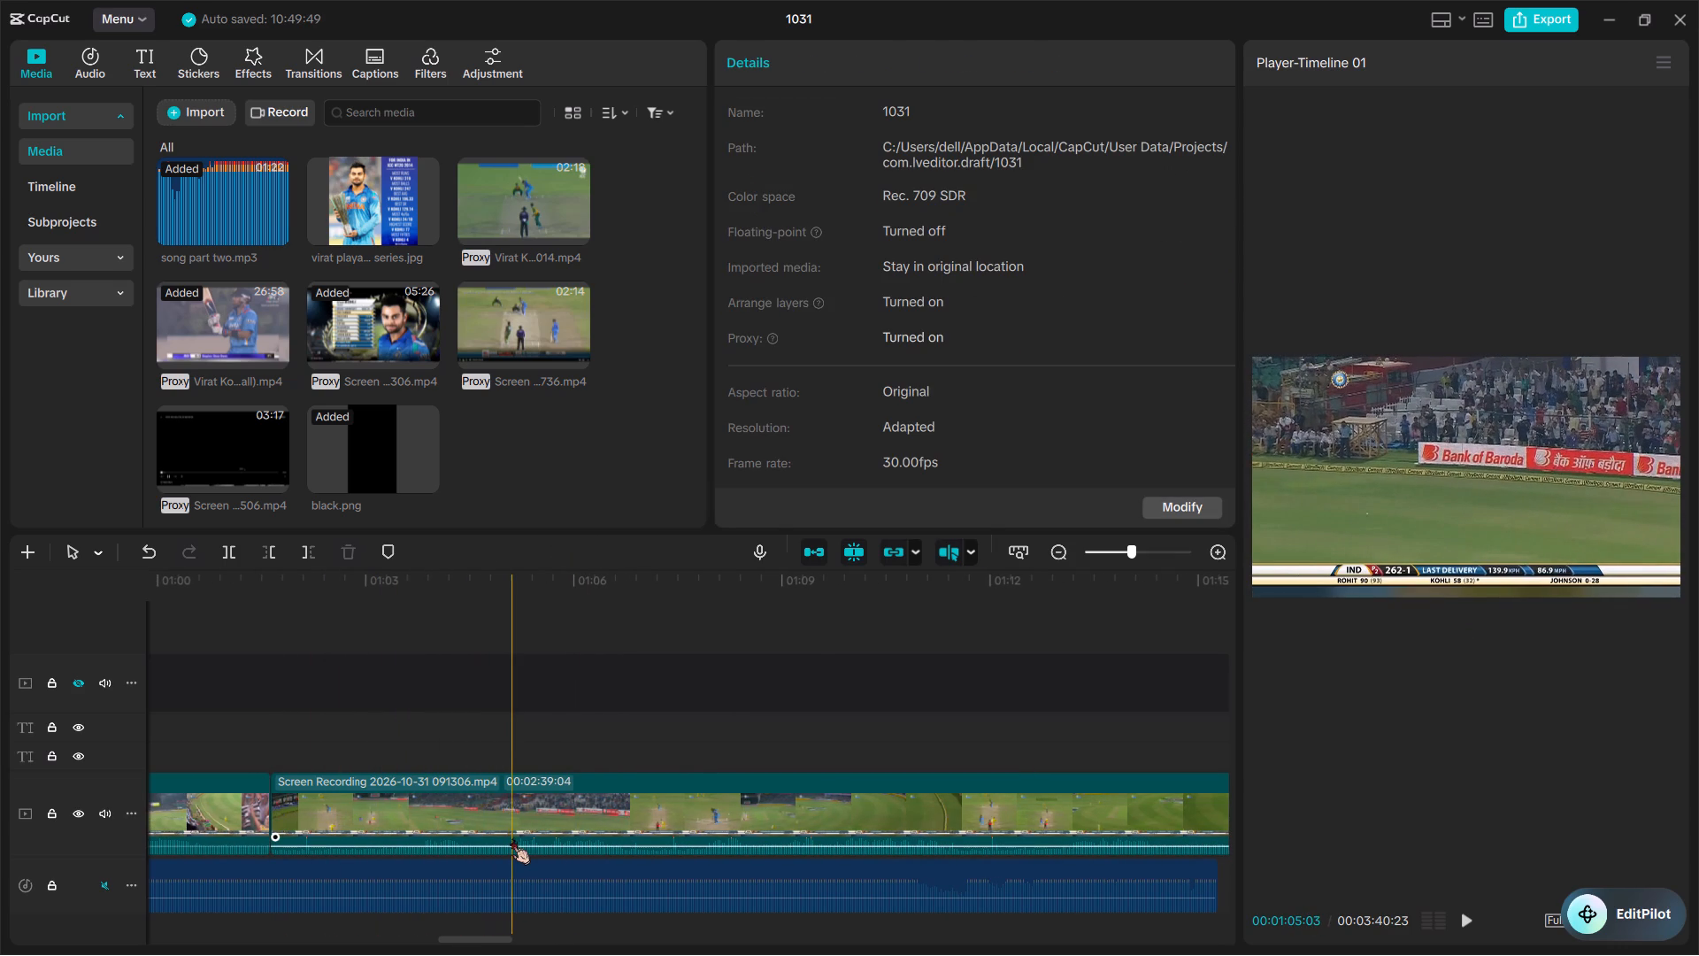
# Split the long recording clip at about 1:05.1 and 1:57.6, and delete the long section between the two cuts.
pyautogui.hotkey('ctrl', 'b')
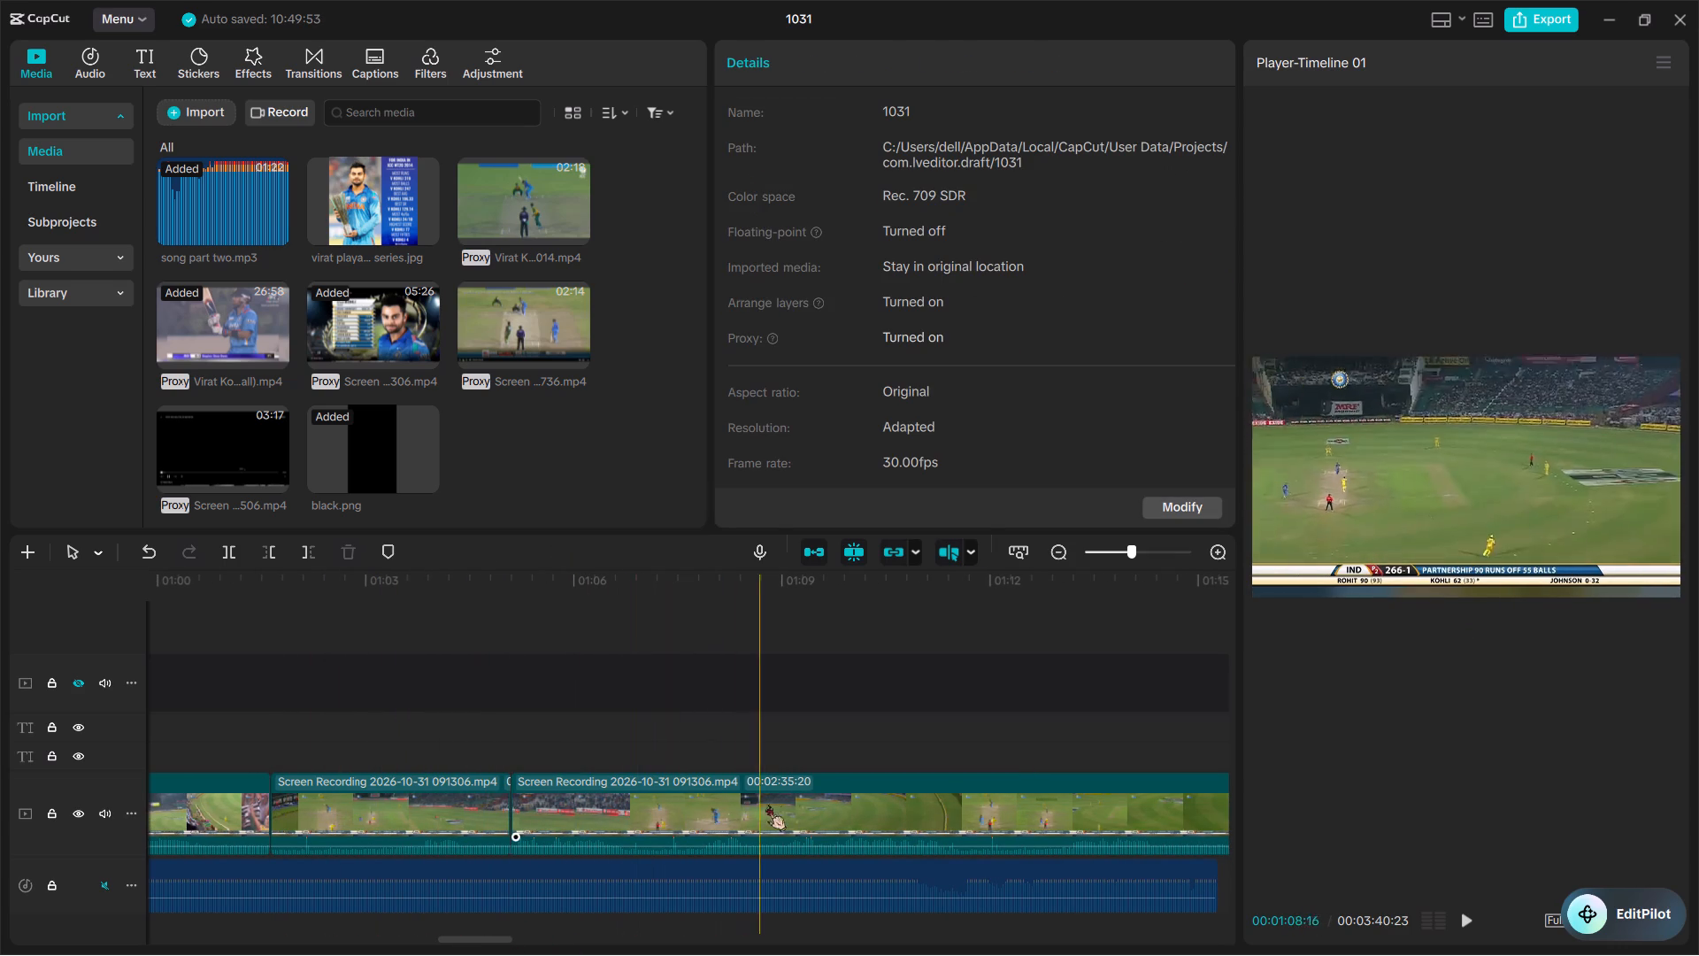
pyautogui.hscroll(-2, 945, 821)
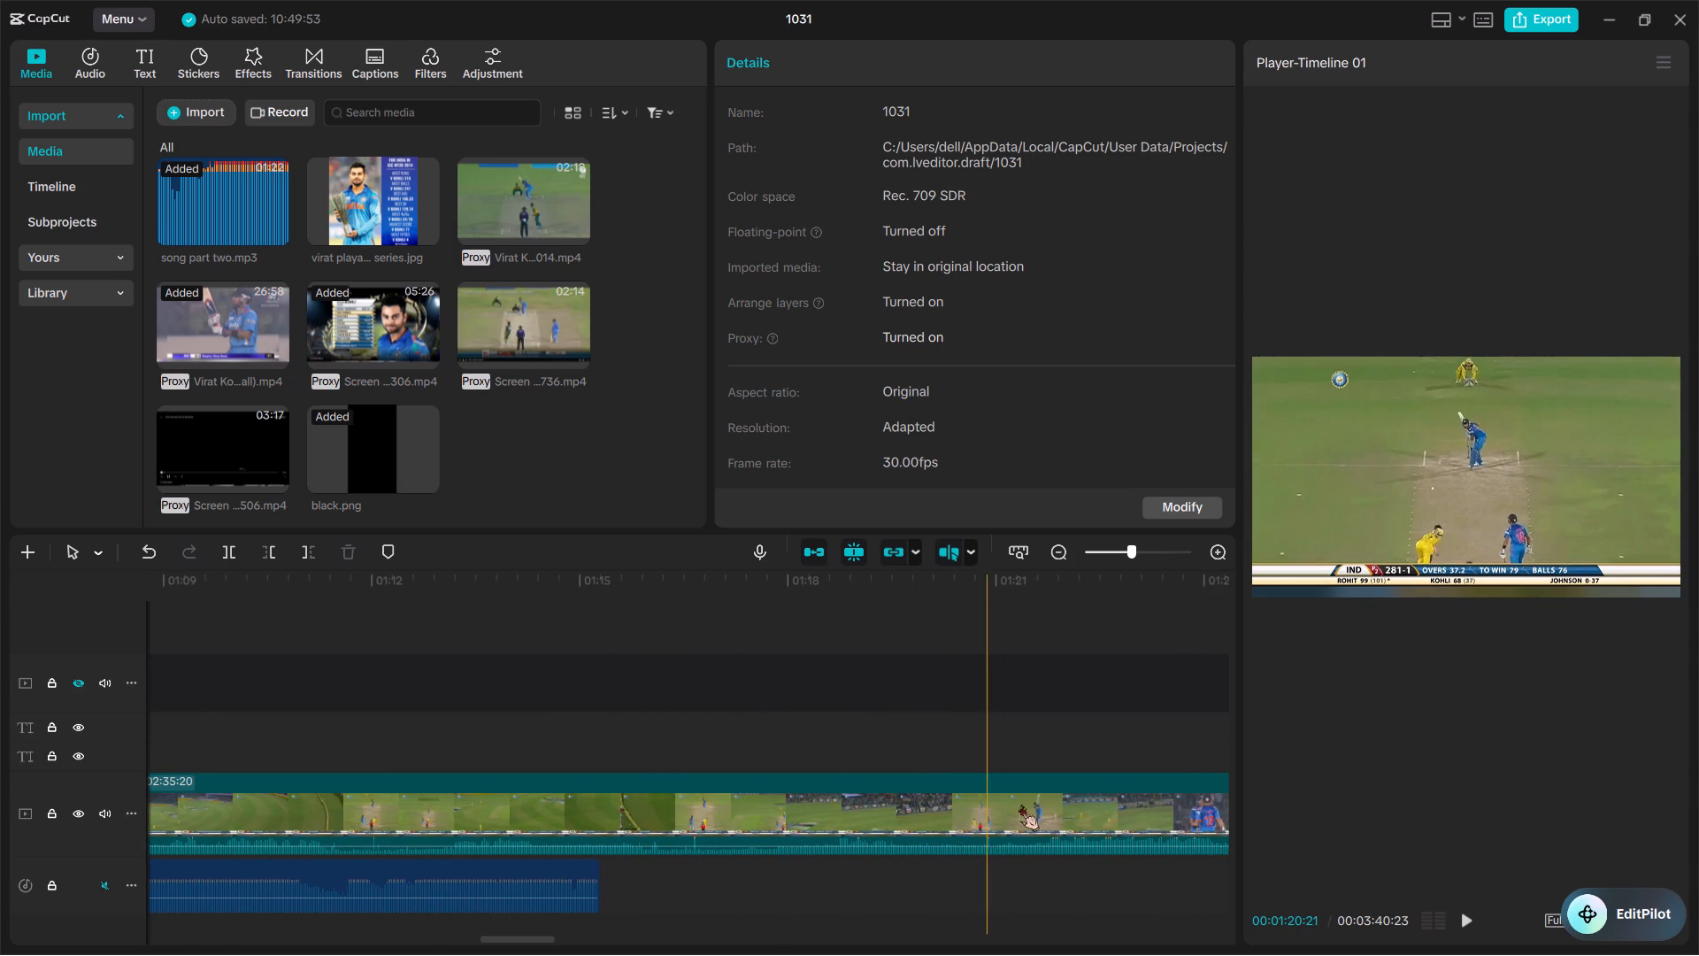
pyautogui.hscroll(-1, 1124, 802)
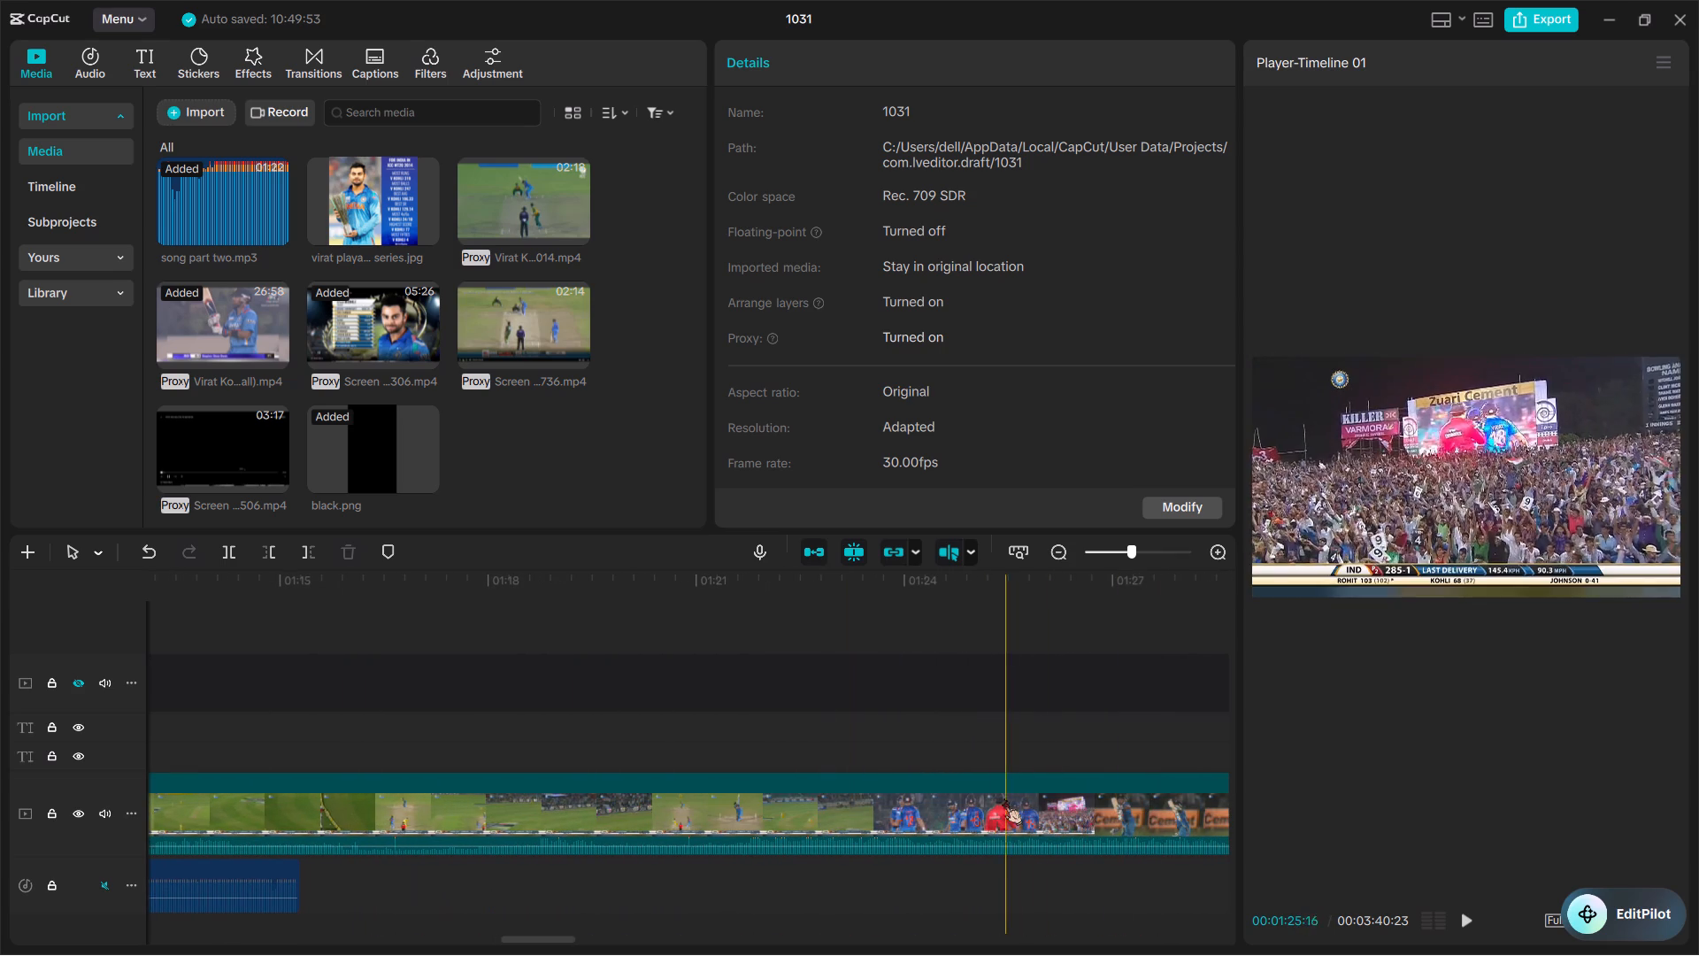
pyautogui.hscroll(-2, 1119, 799)
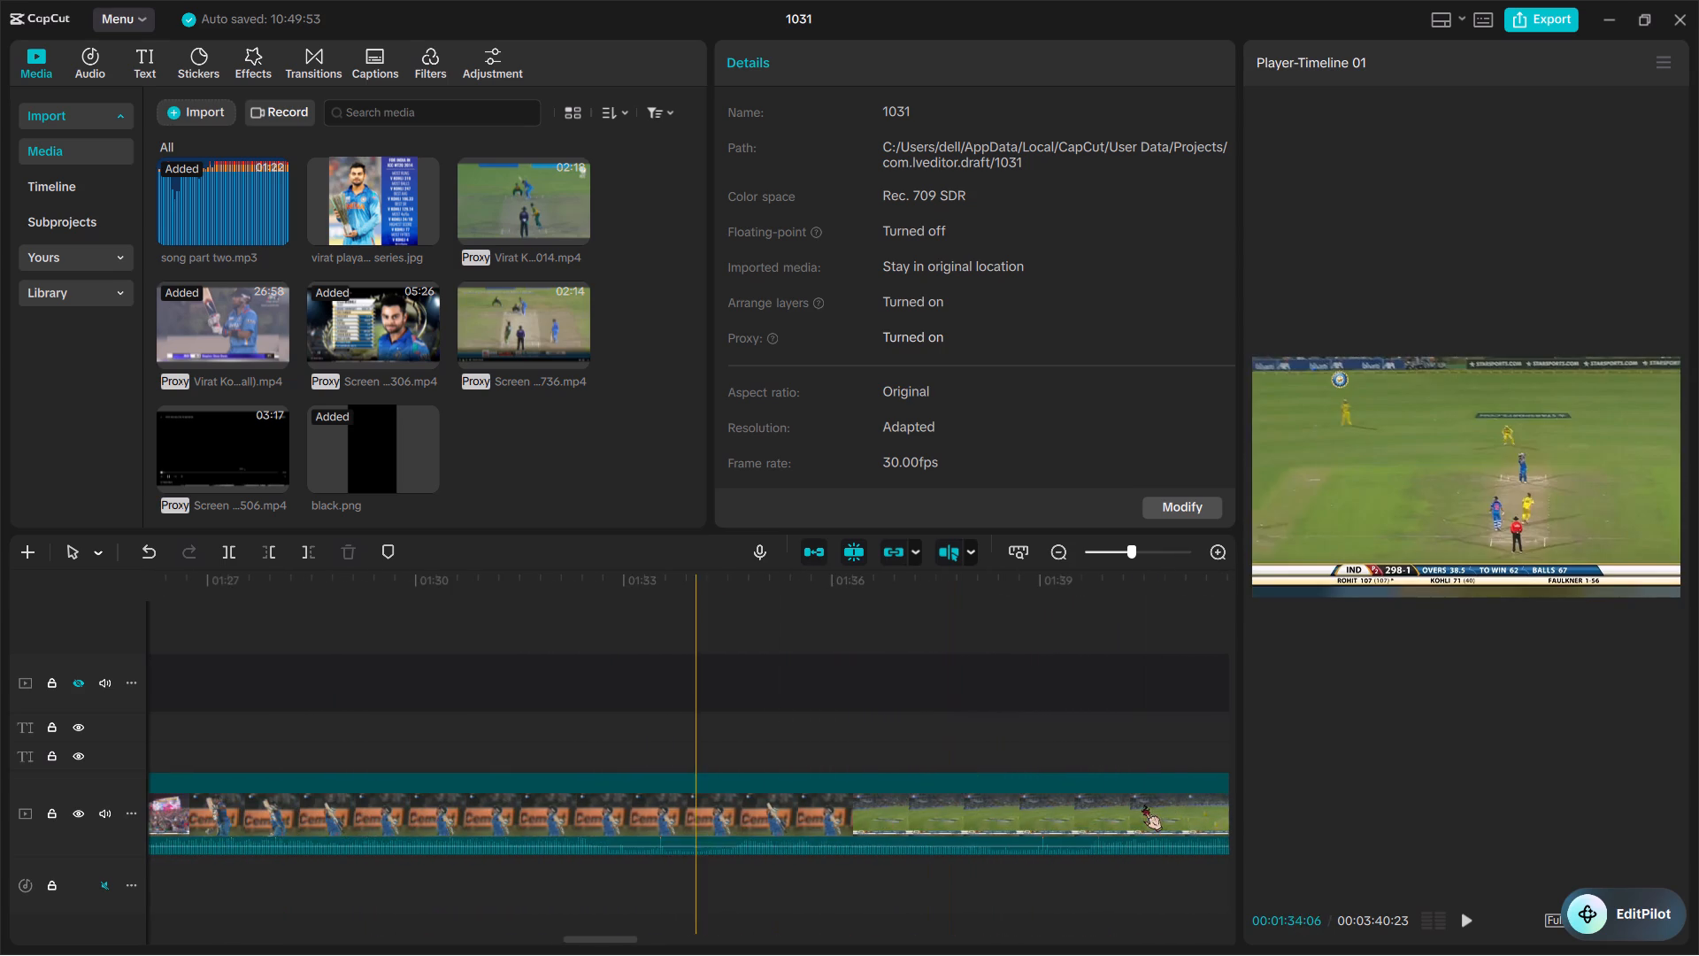
pyautogui.hscroll(-1, 1060, 807)
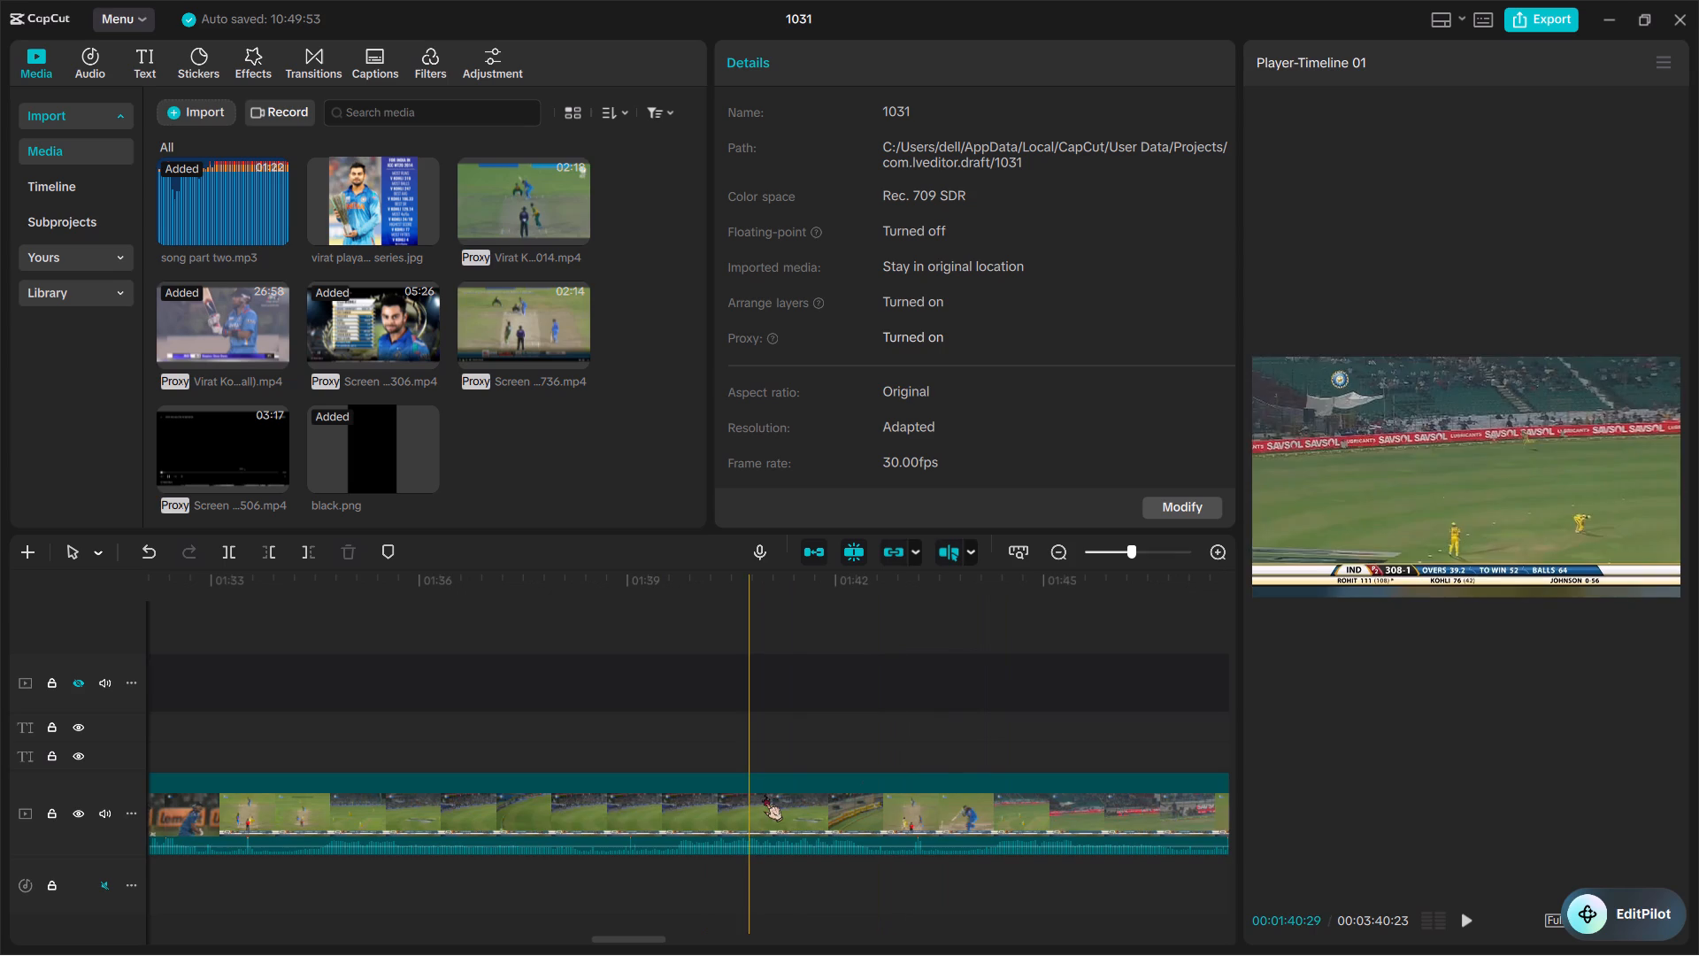
pyautogui.hscroll(-2, 1062, 813)
pyautogui.keyDown('ctrl'); pyautogui.scroll(-7, 1062, 813); pyautogui.keyUp('ctrl')
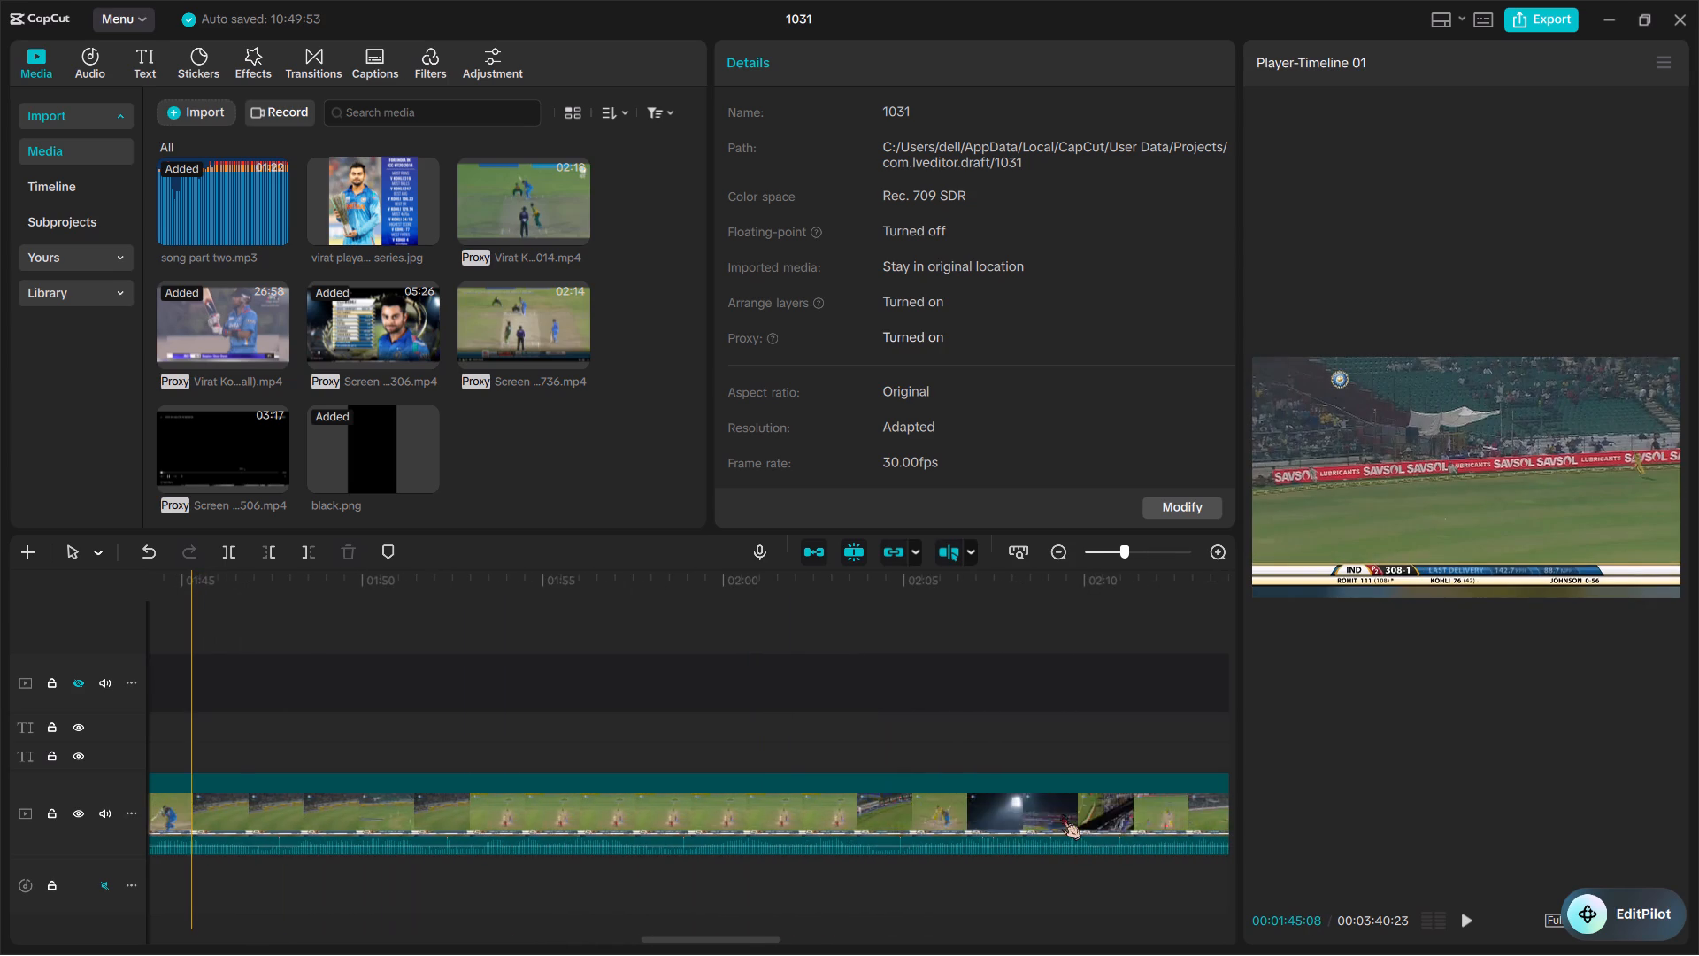
pyautogui.keyDown('ctrl'); pyautogui.scroll(-5, 1062, 813); pyautogui.keyUp('ctrl')
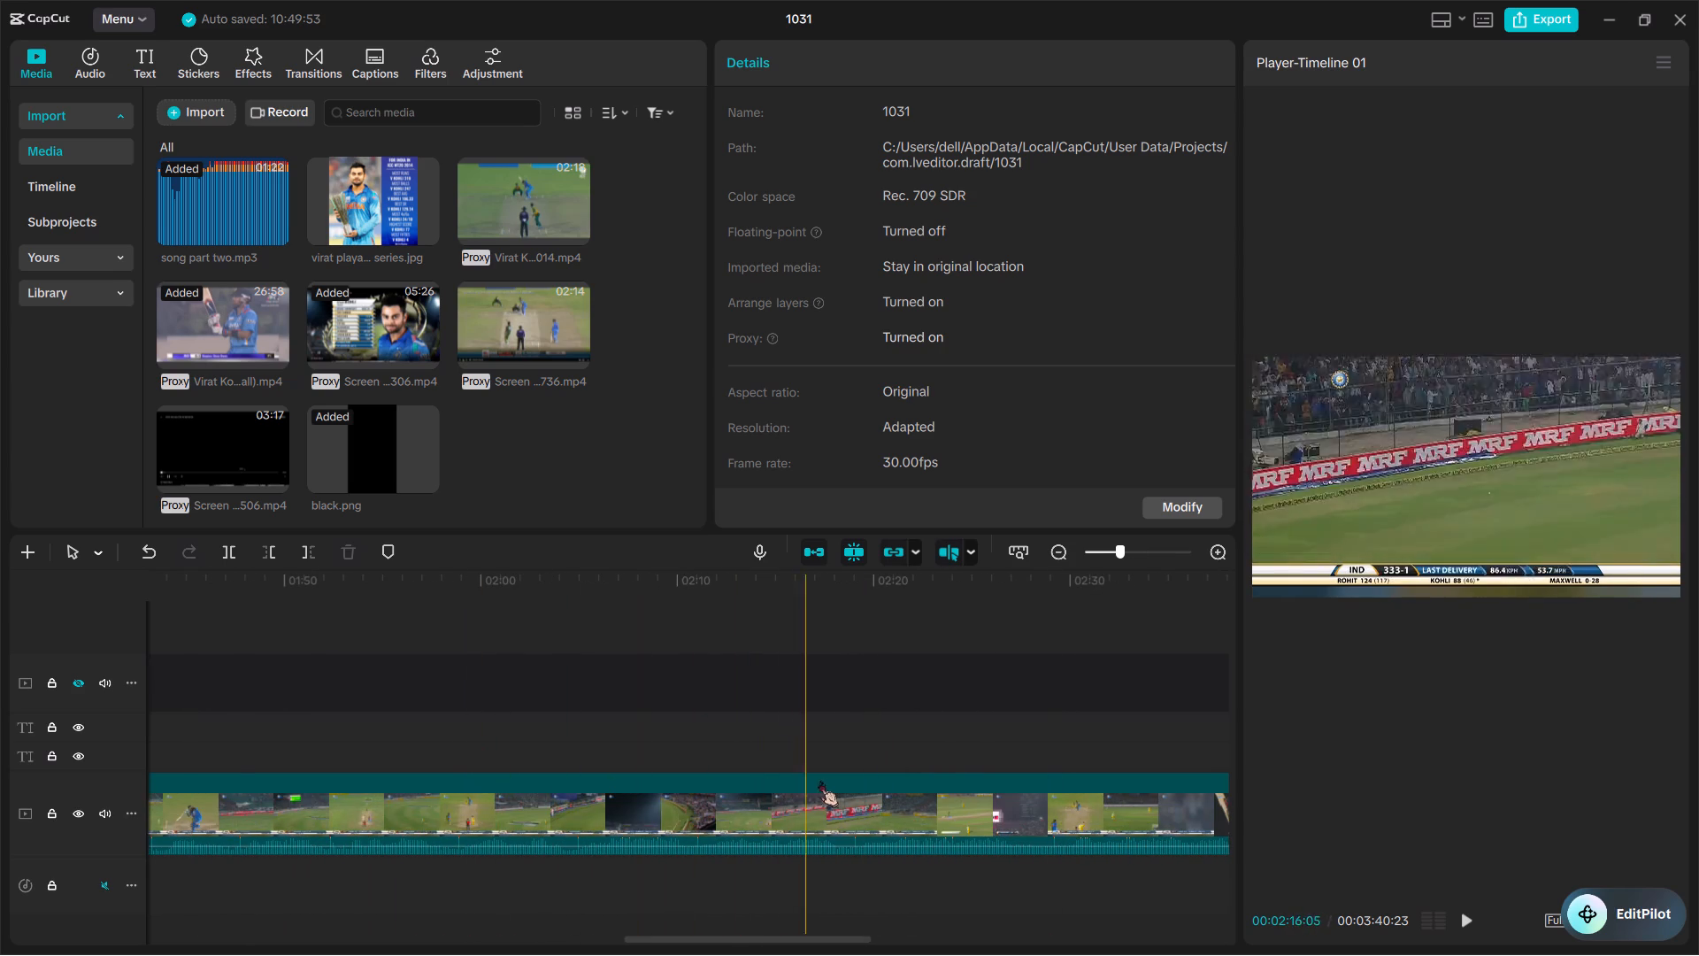
pyautogui.hscroll(-1, 830, 781)
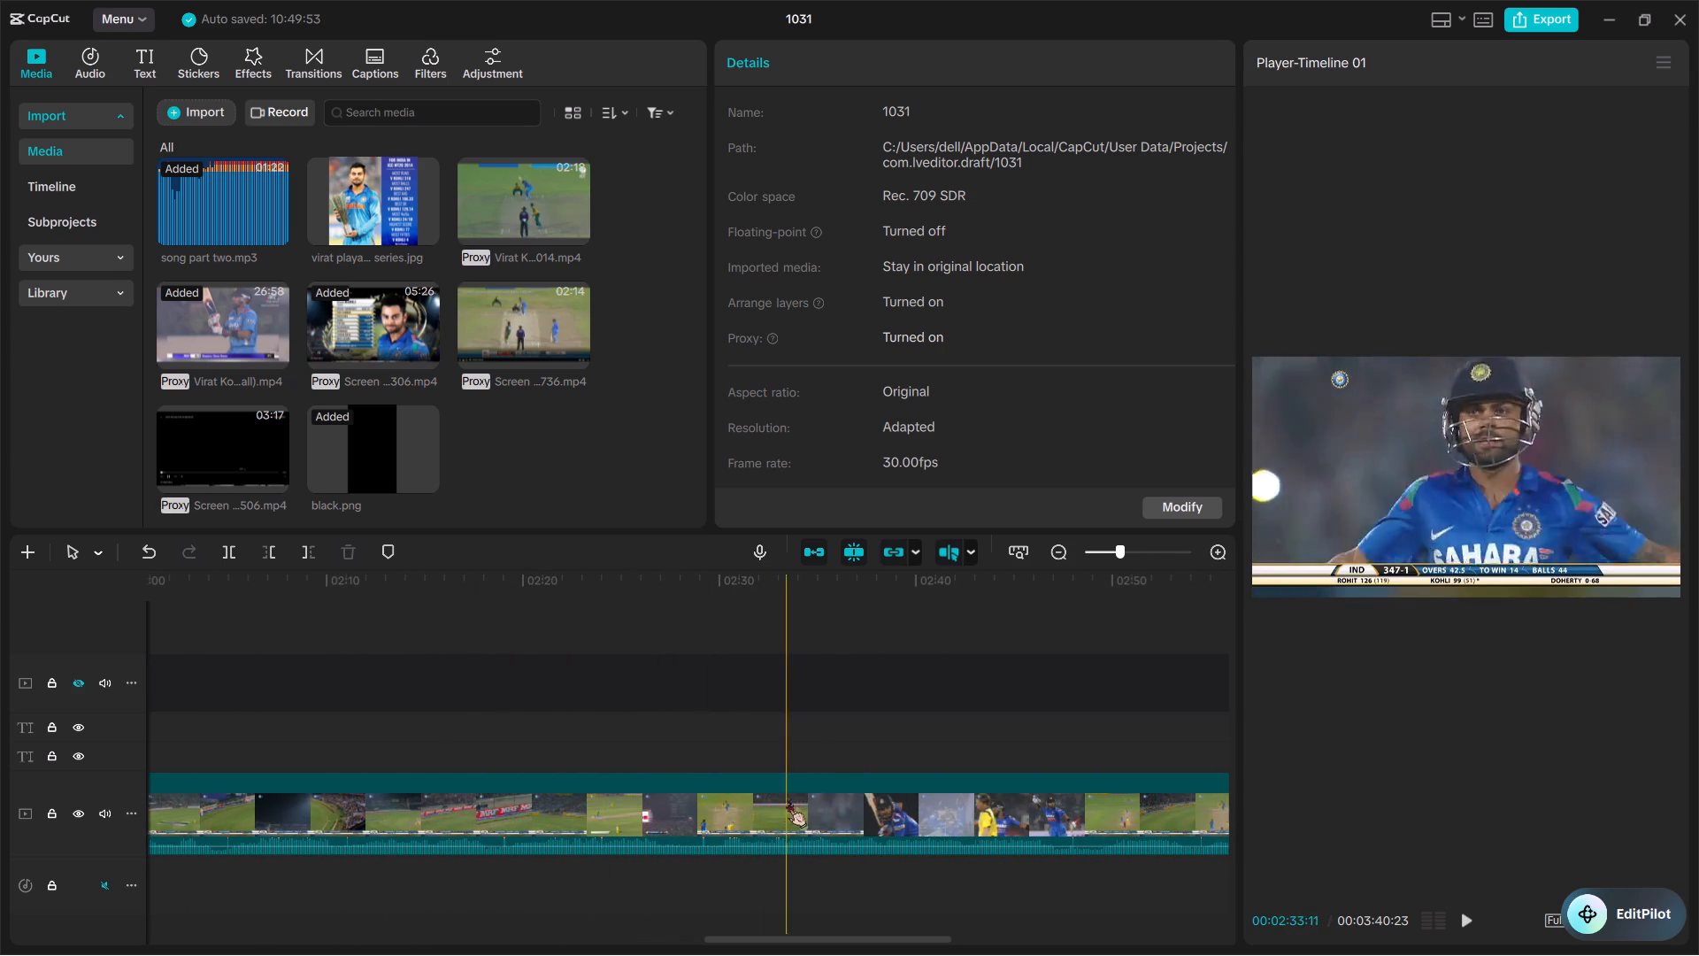
pyautogui.hscroll(1, 602, 811)
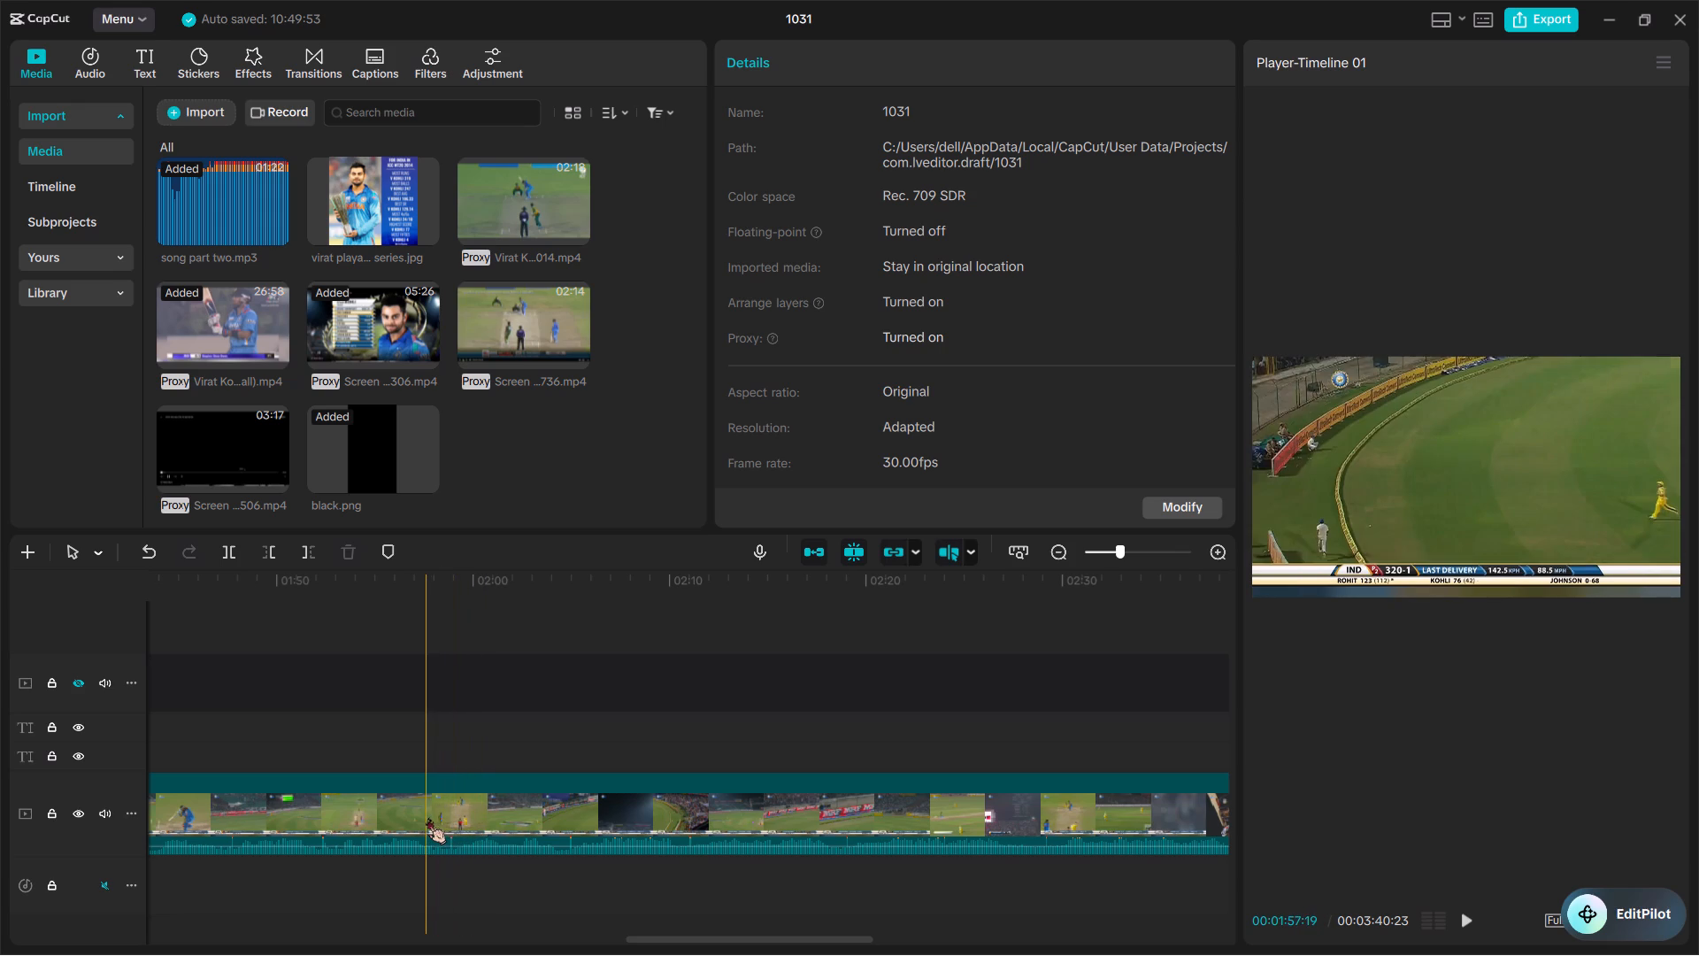
pyautogui.hotkey('ctrl', 'b')
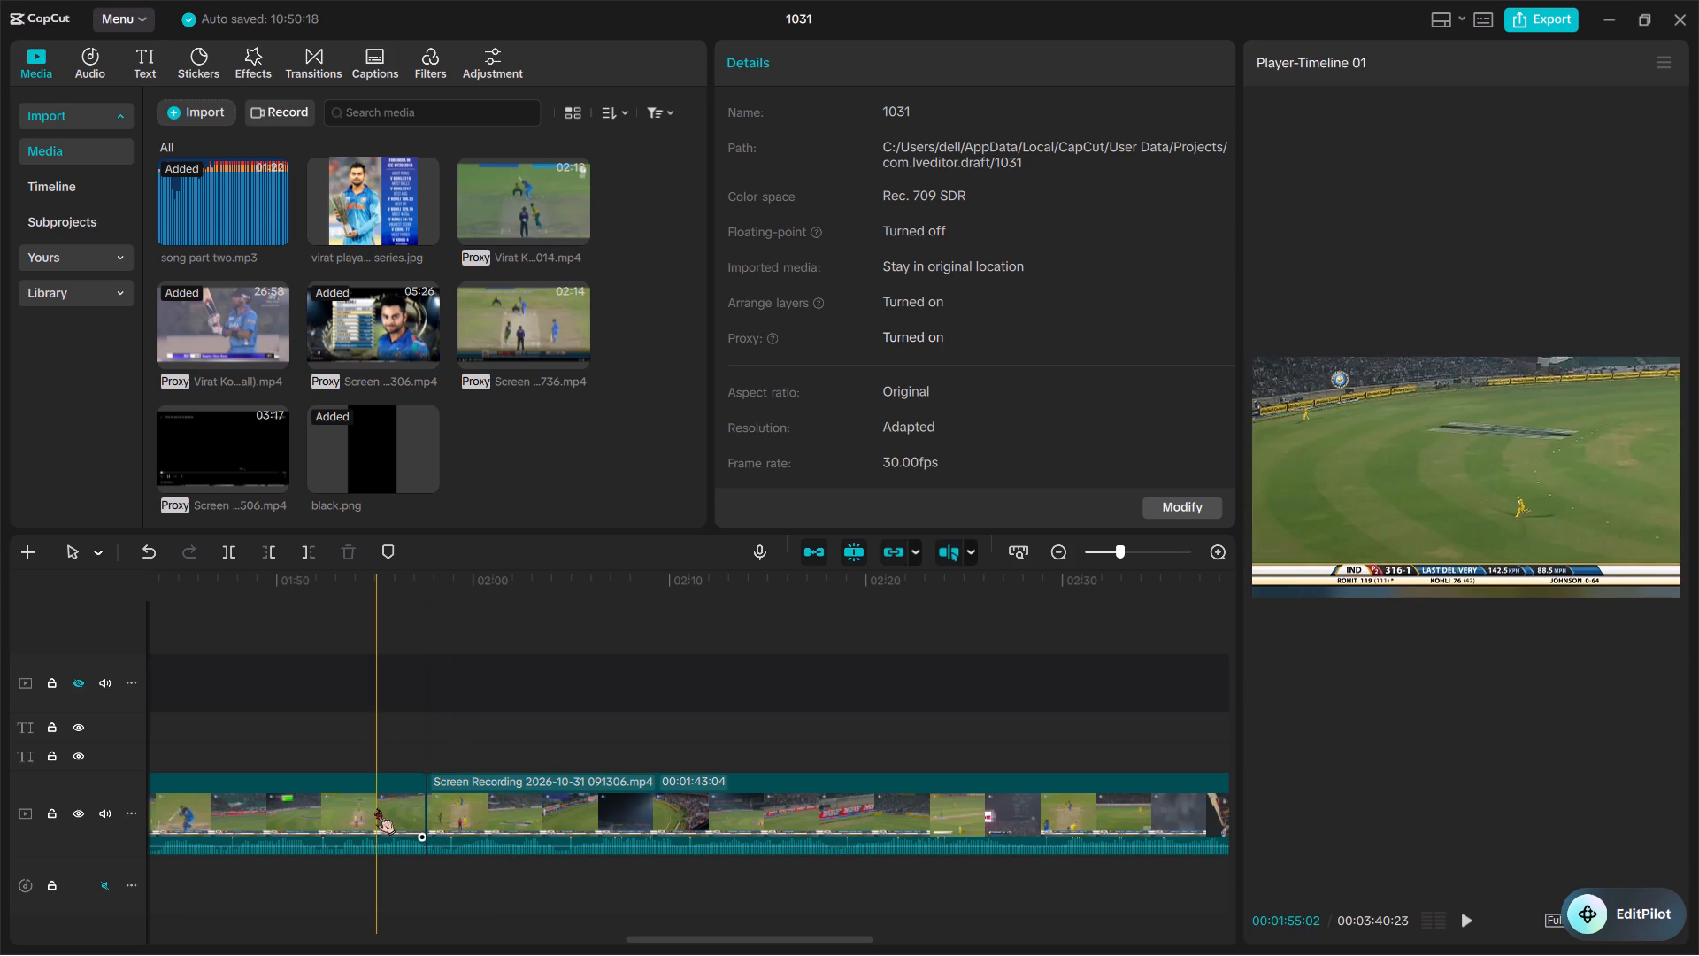
pyautogui.click(376, 808)
pyautogui.press('BackSpace')
# Split the long recording clip at 1:30, and trim away the start of the second part up to about 1:35.8.
pyautogui.hscroll(1, 376, 808)
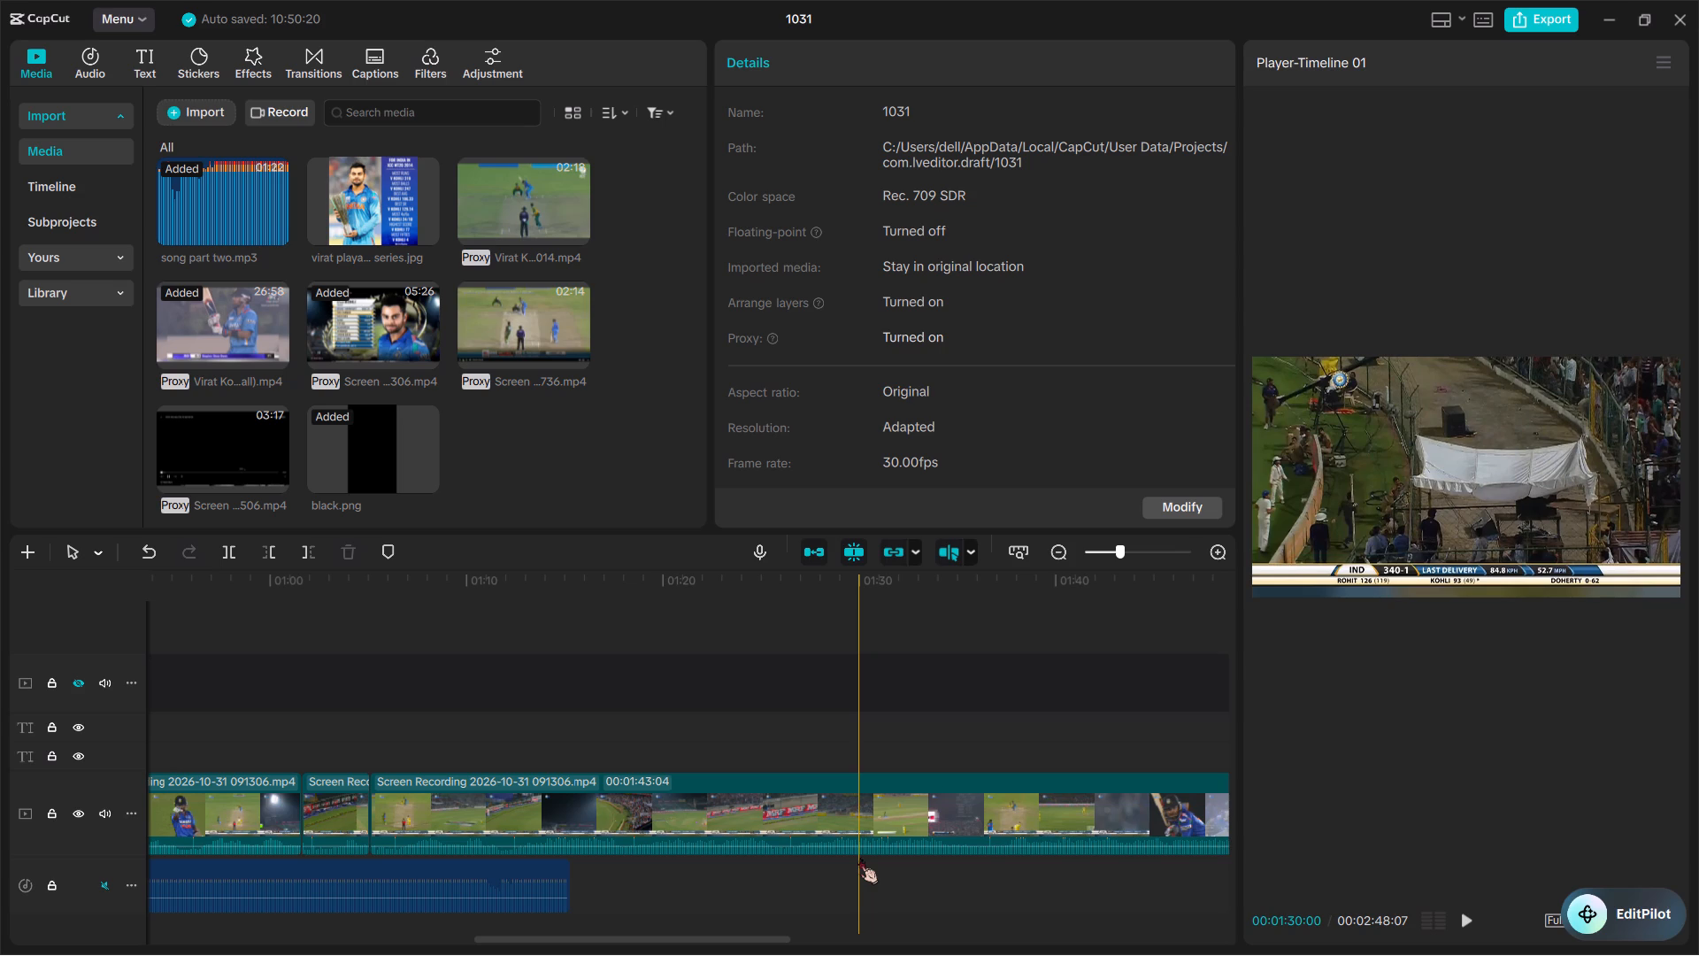
pyautogui.hotkey('ctrl', 'b')
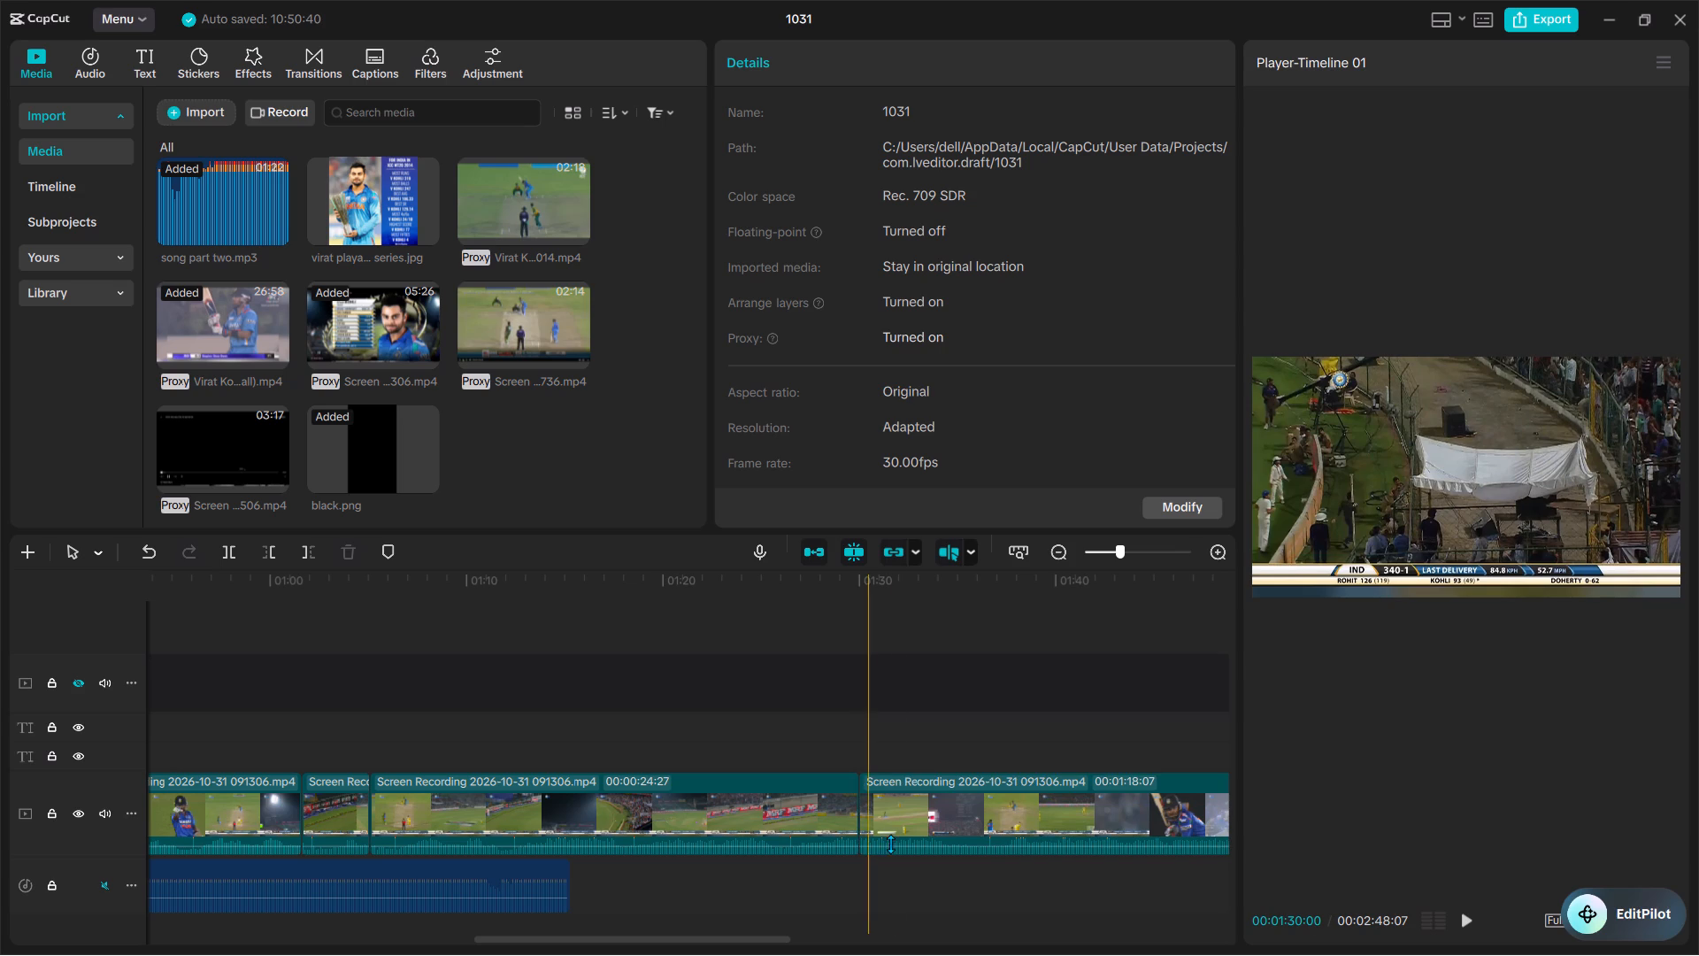
pyautogui.hscroll(-1, 1126, 834)
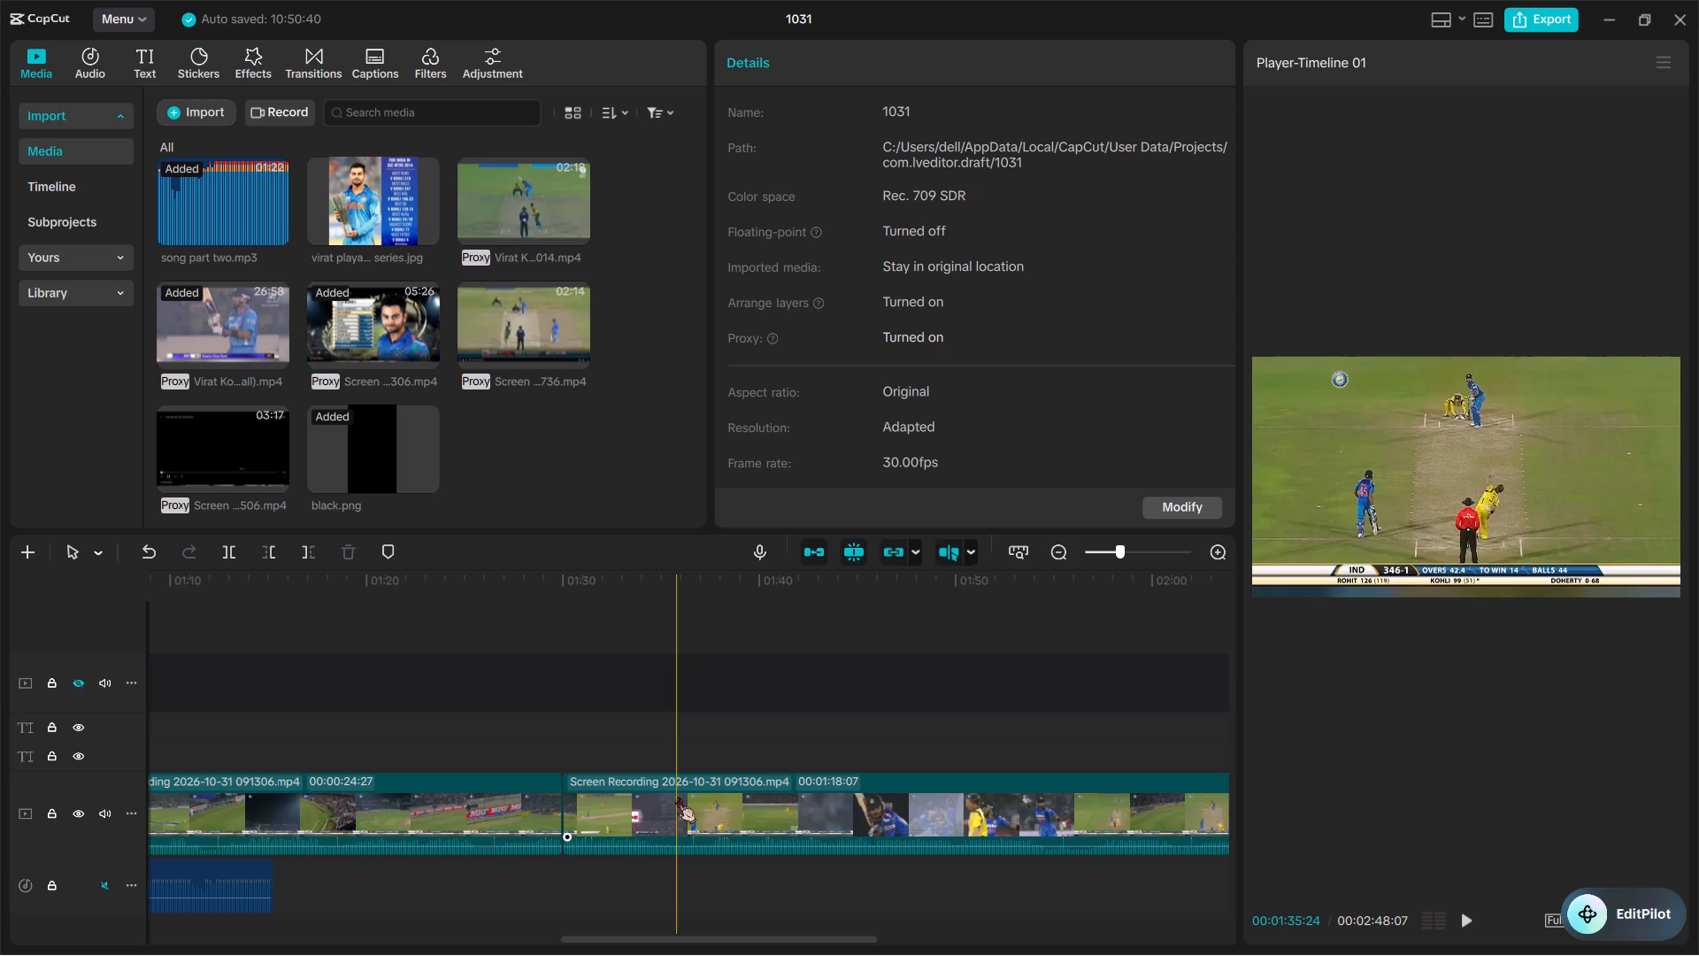
pyautogui.press('q')
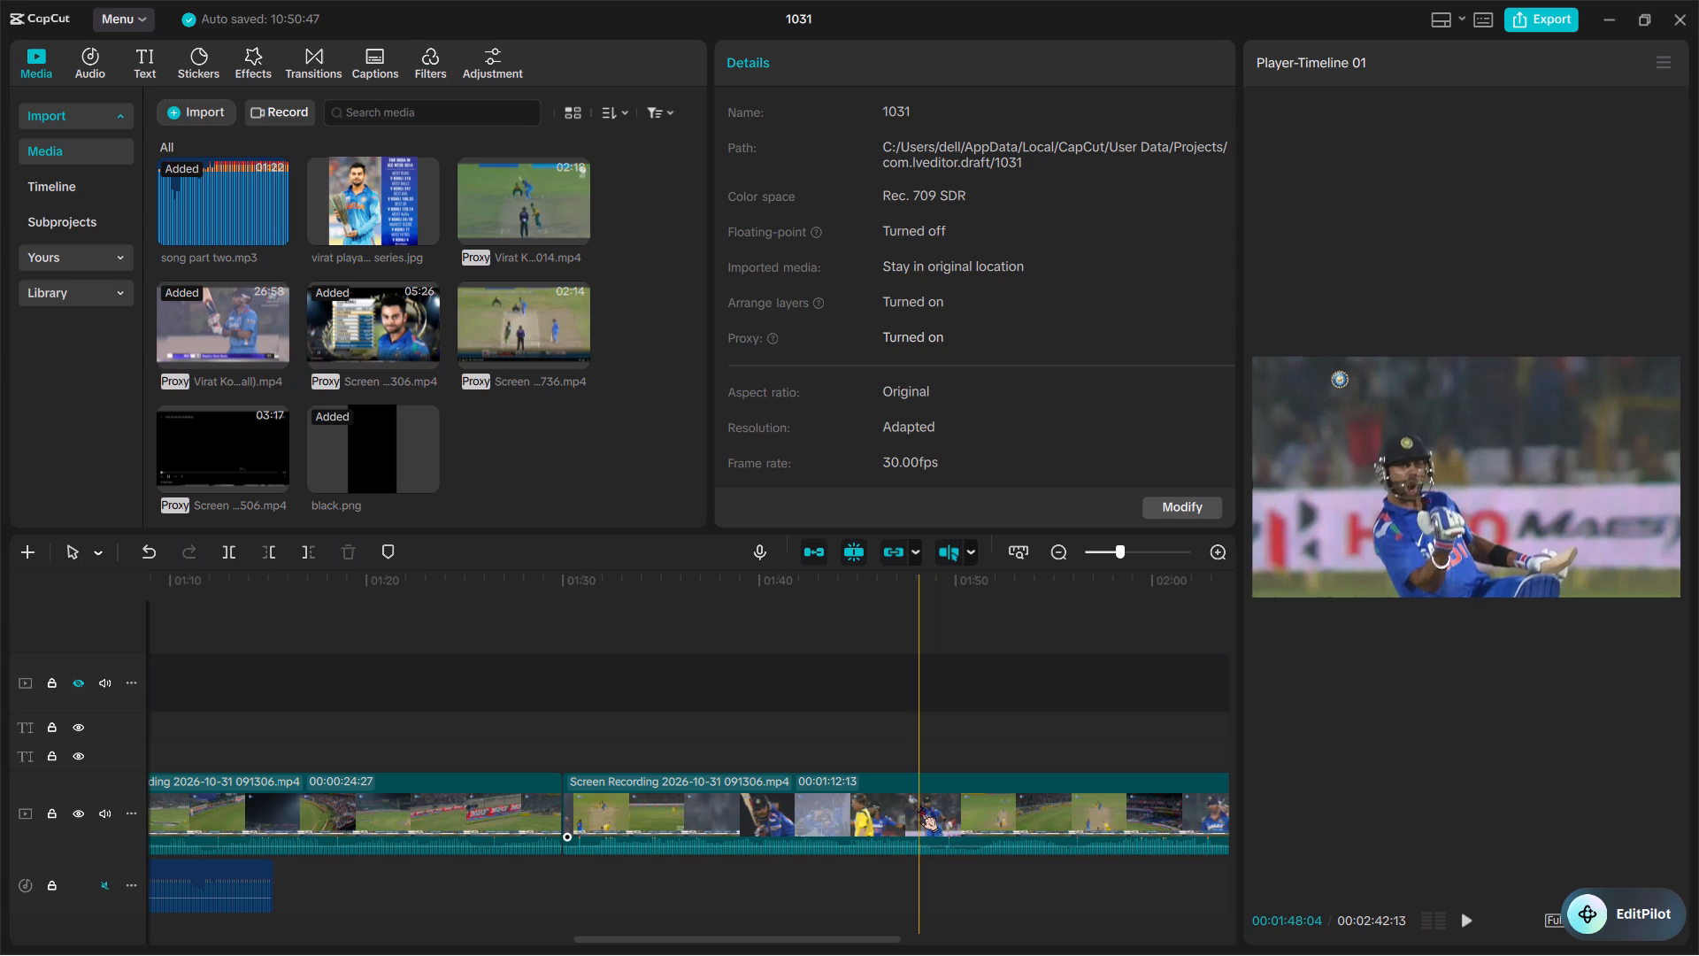
# Split the last recording clip at about 1:48.3 and 2:12.8, and delete the section between the two cuts.
pyautogui.hotkey('ctrl', 'b')
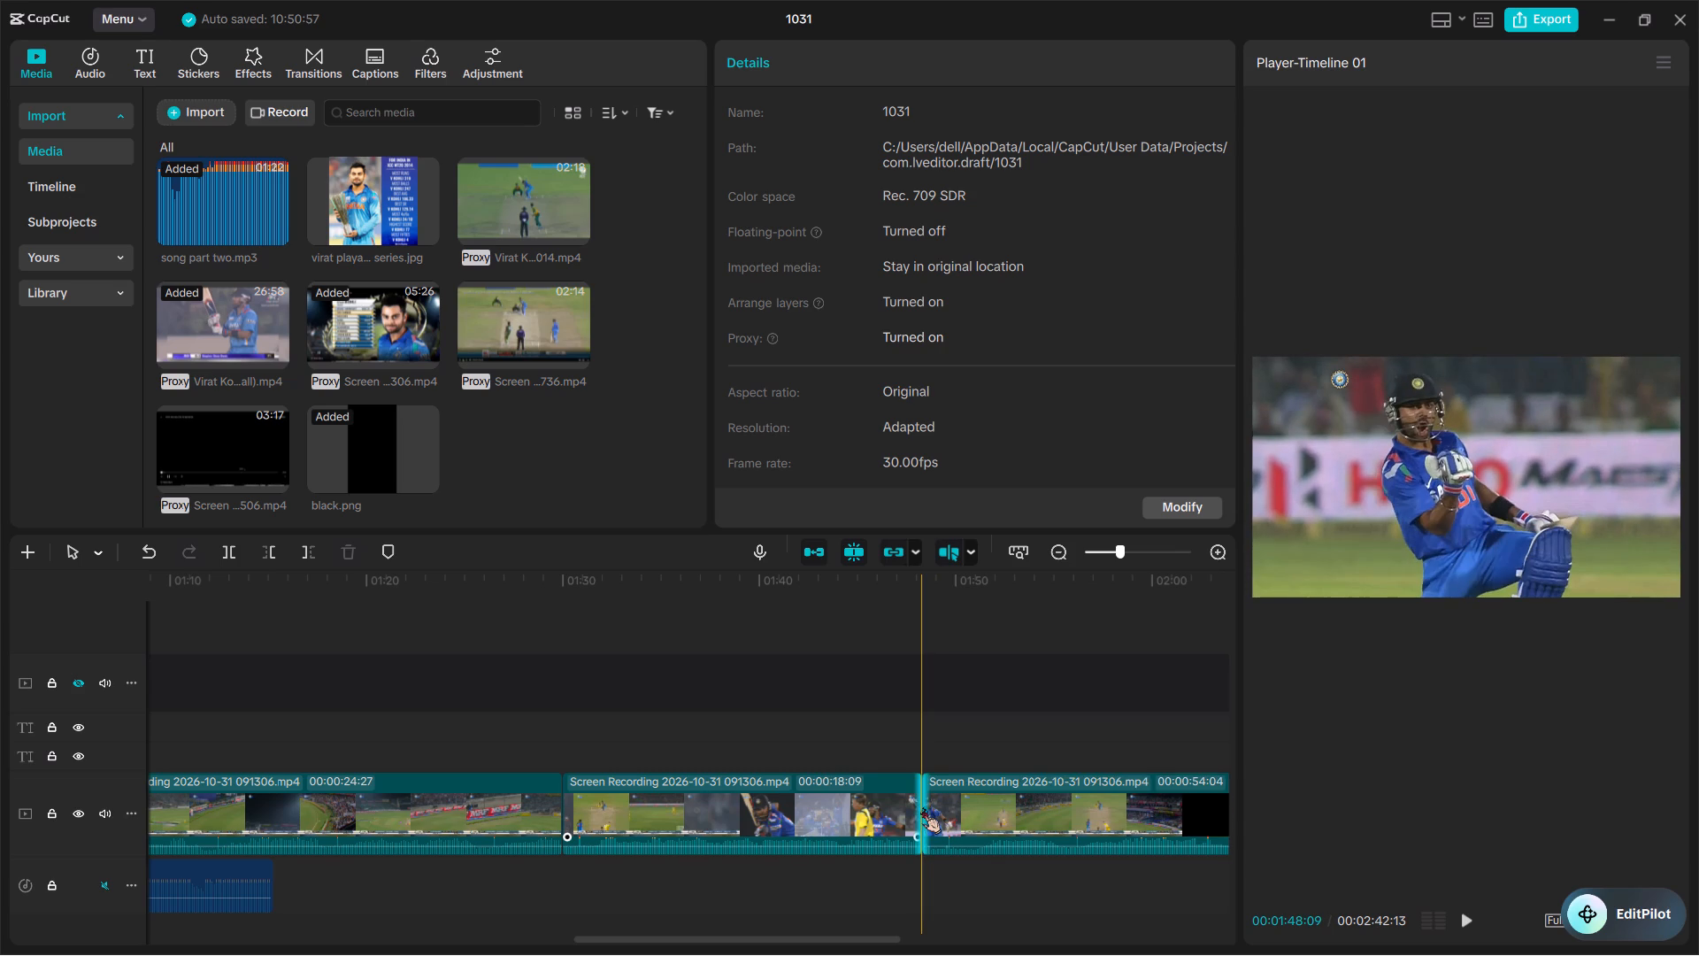
pyautogui.hscroll(-2, 922, 807)
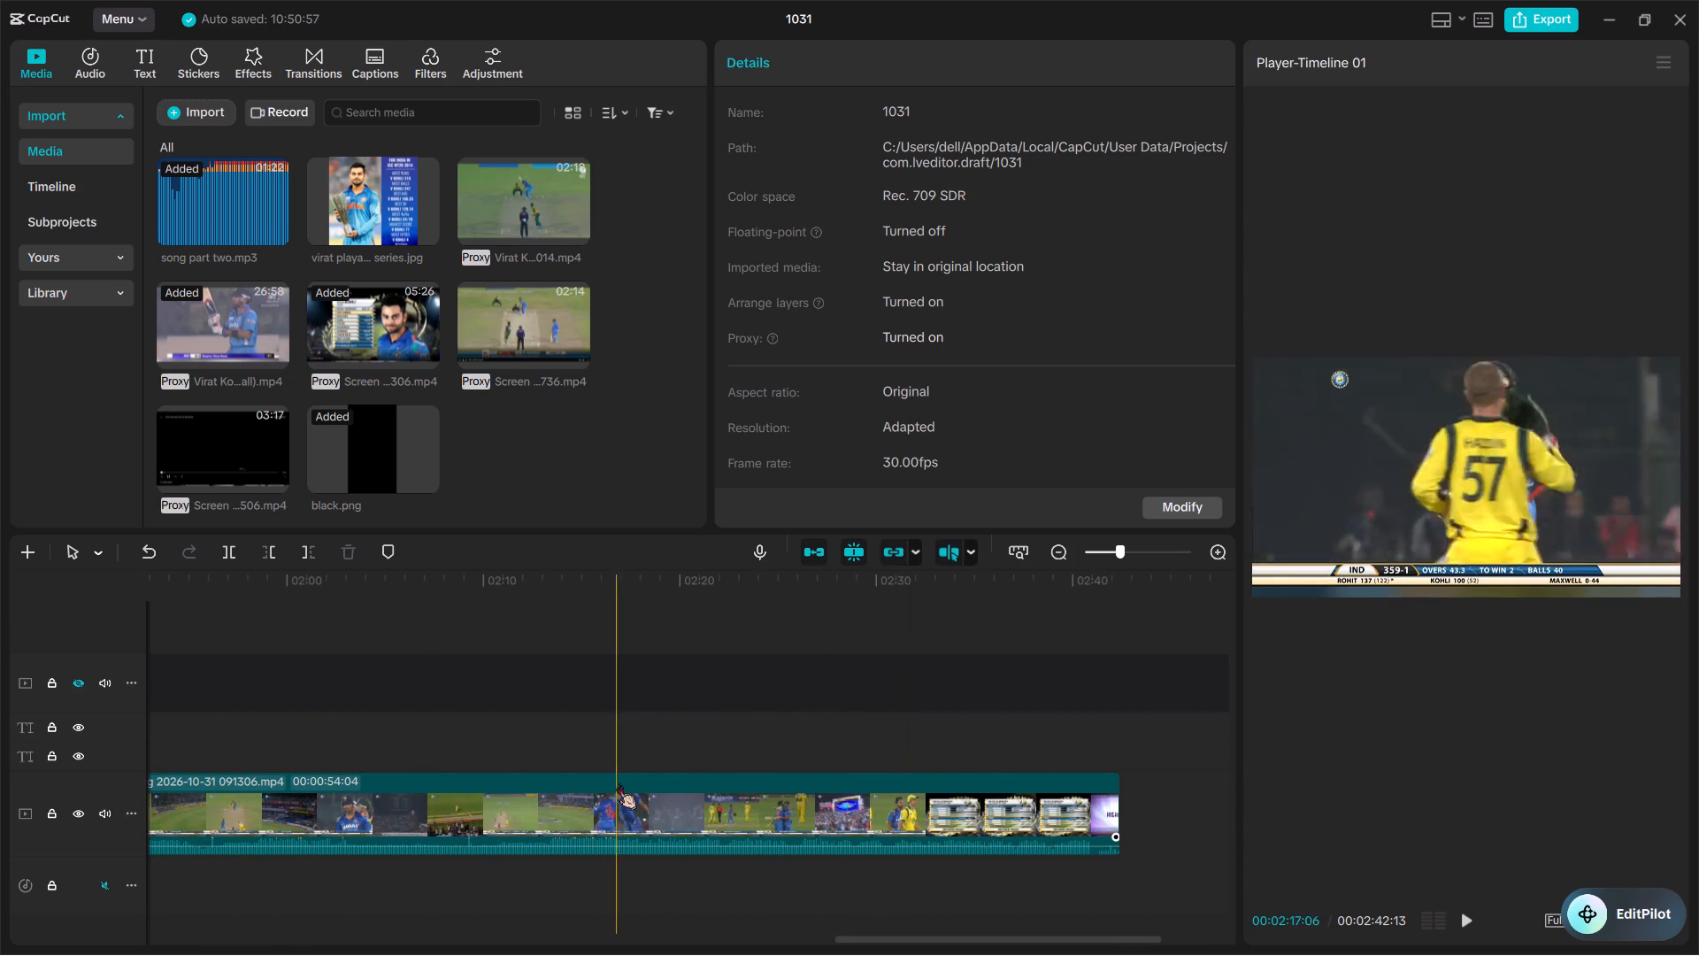
pyautogui.hscroll(1, 603, 782)
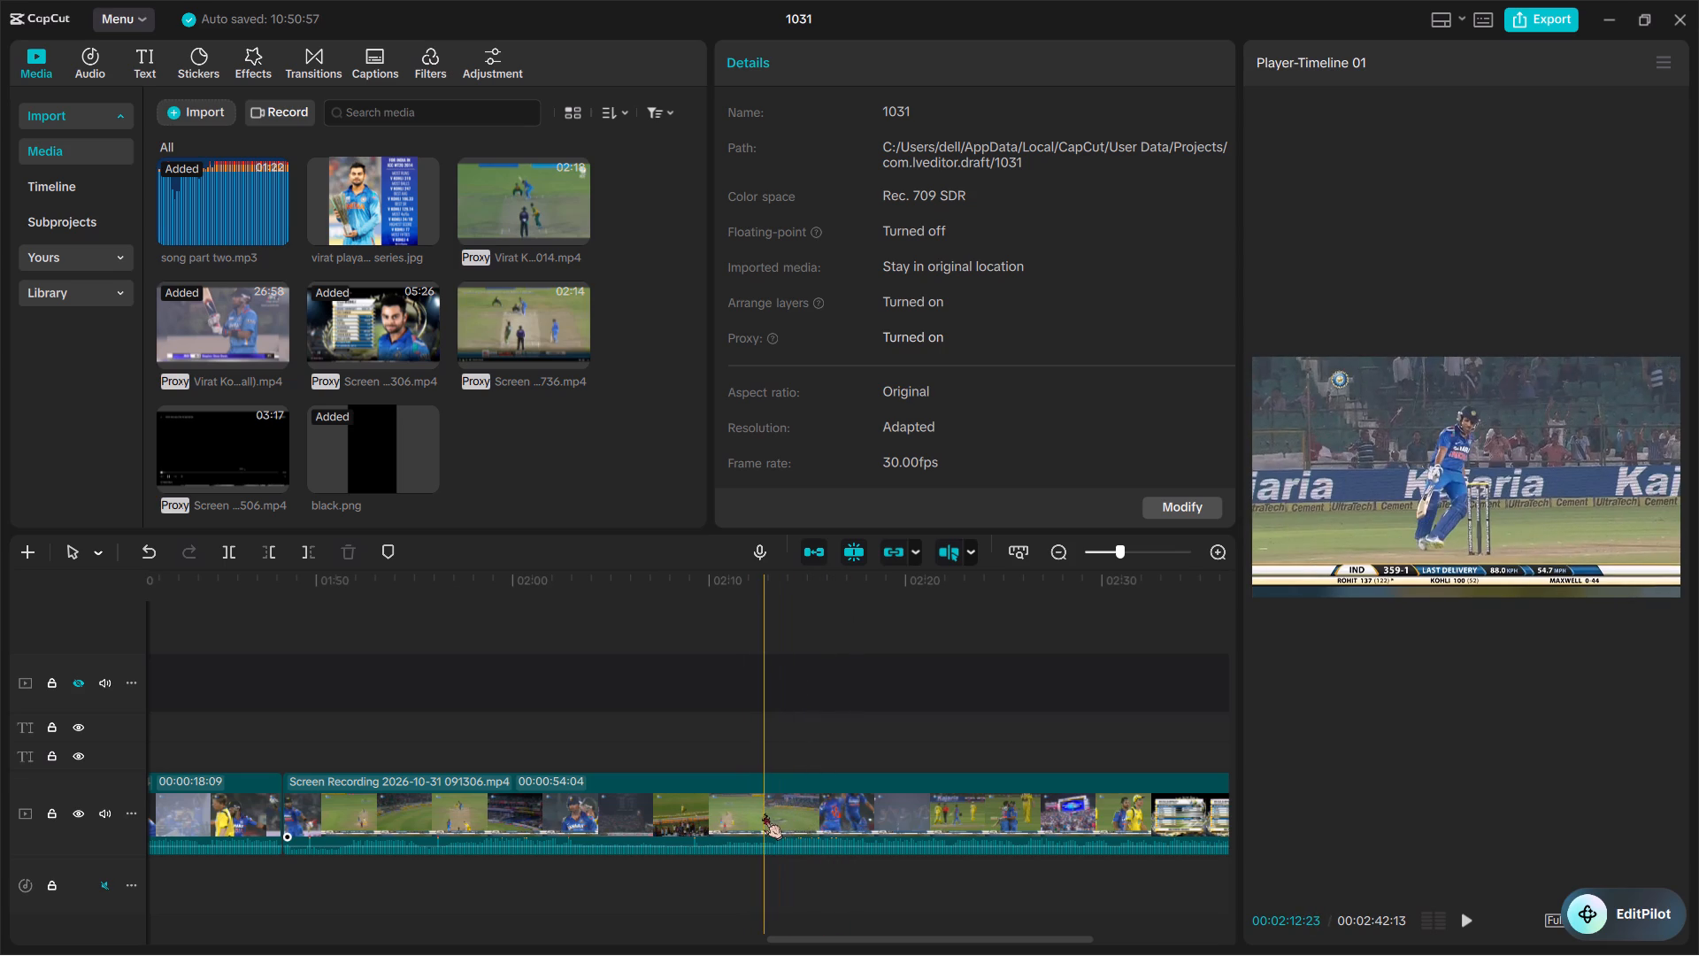
pyautogui.hotkey('ctrl', 'b')
pyautogui.click(676, 795)
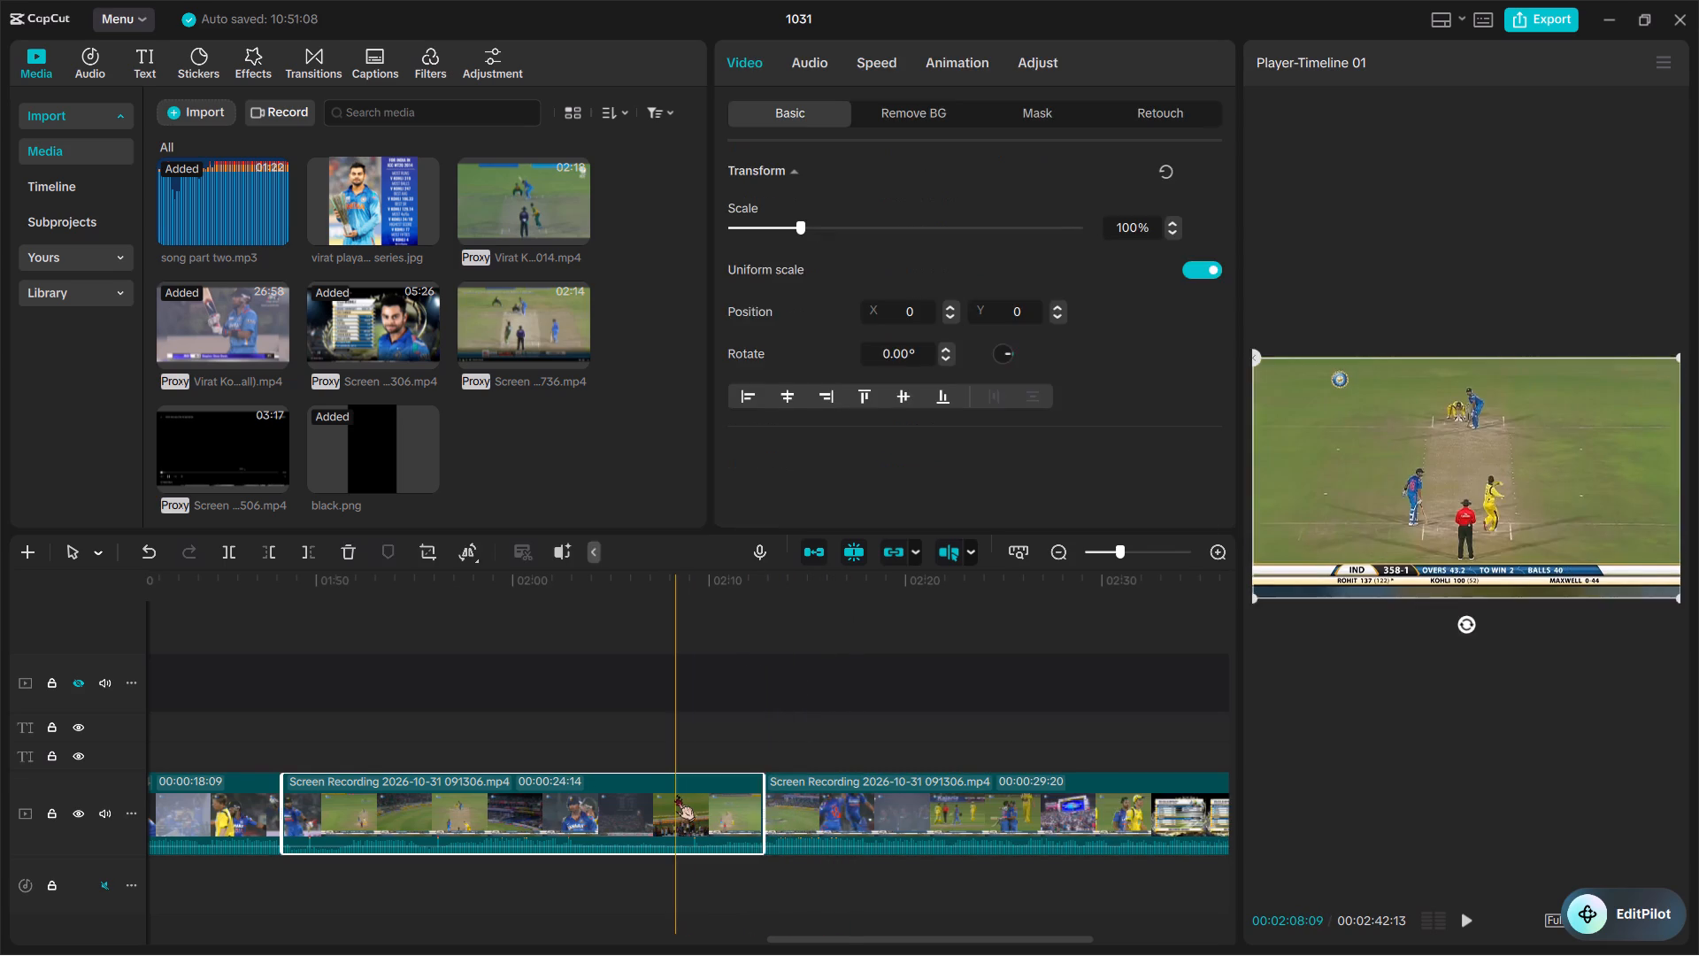
pyautogui.press('BackSpace')
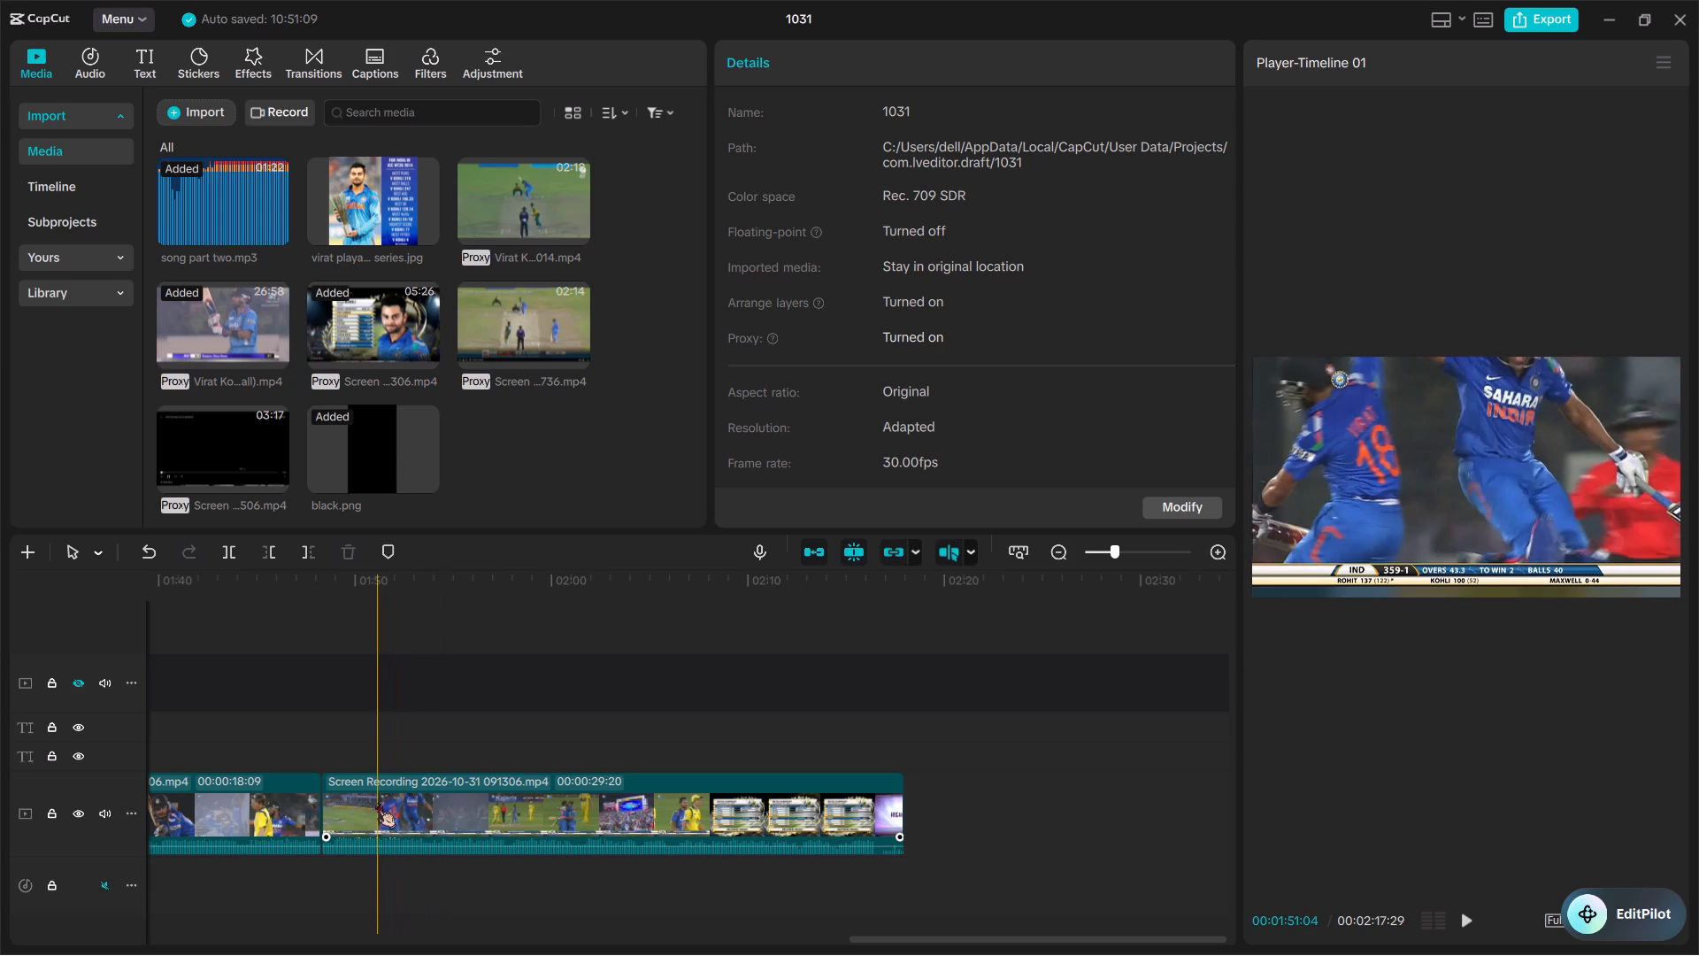
# Split the last recording clip at about 1:51.1 and delete everything after the cut.
pyautogui.hotkey('ctrl', 'b')
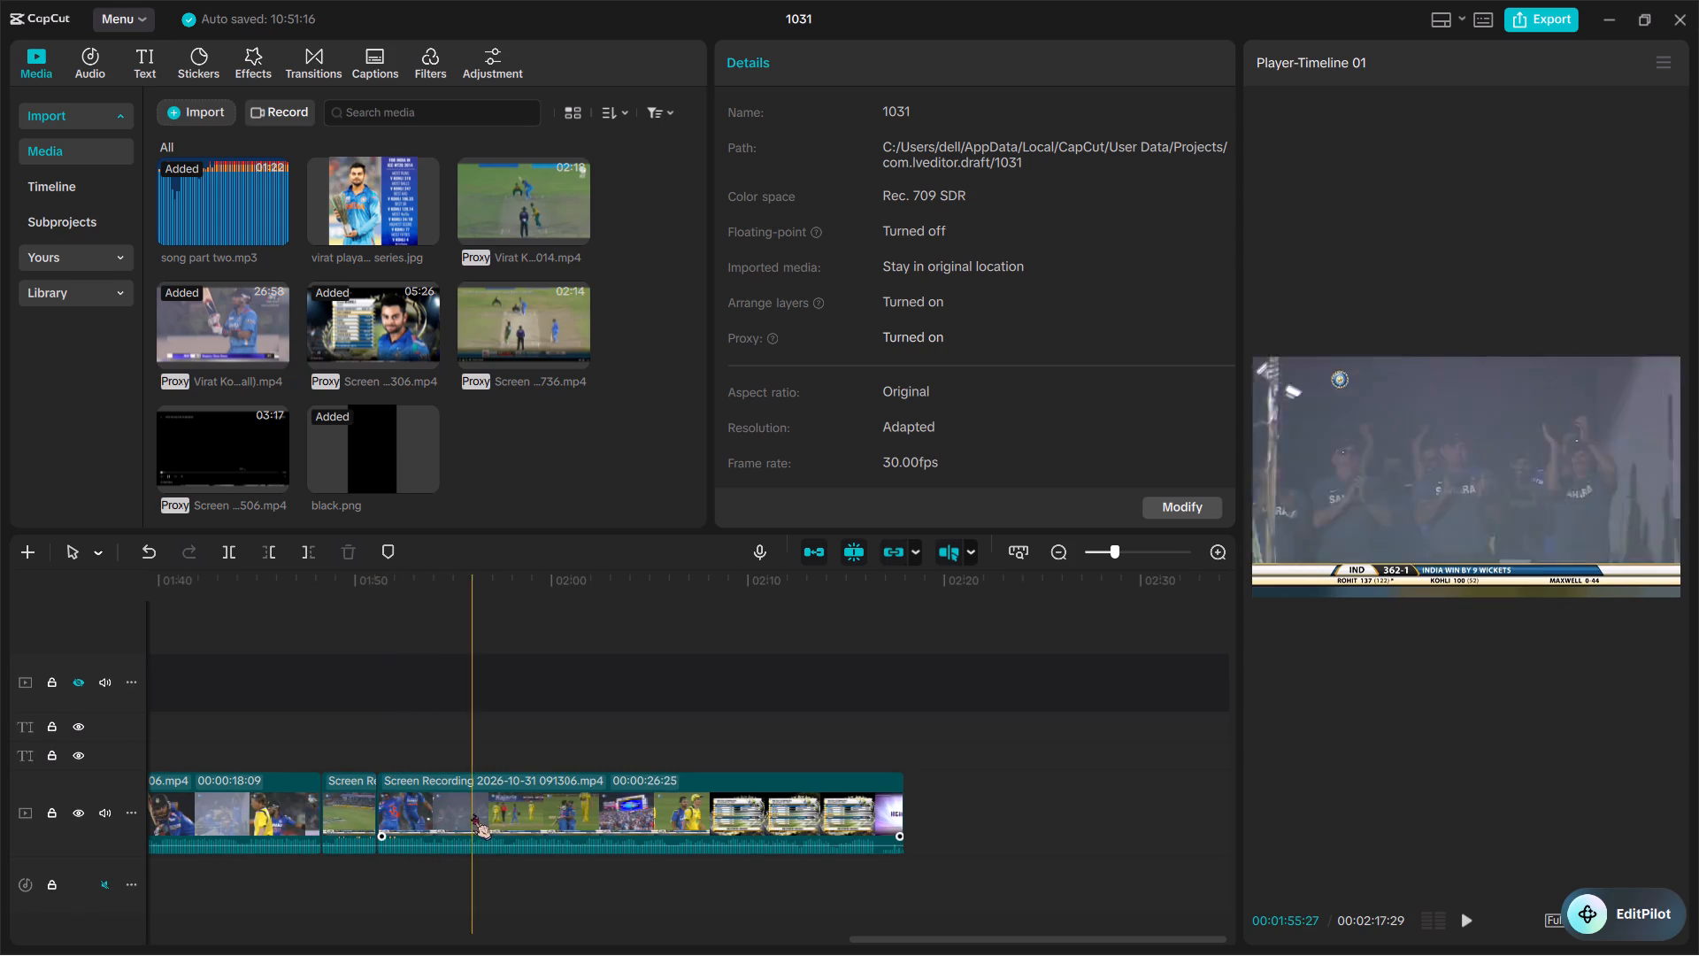
pyautogui.click(625, 815)
pyautogui.press('BackSpace')
# Play back the assembled match highlights up to about 0:36 to review their pacing.
pyautogui.hscroll(1, 625, 815)
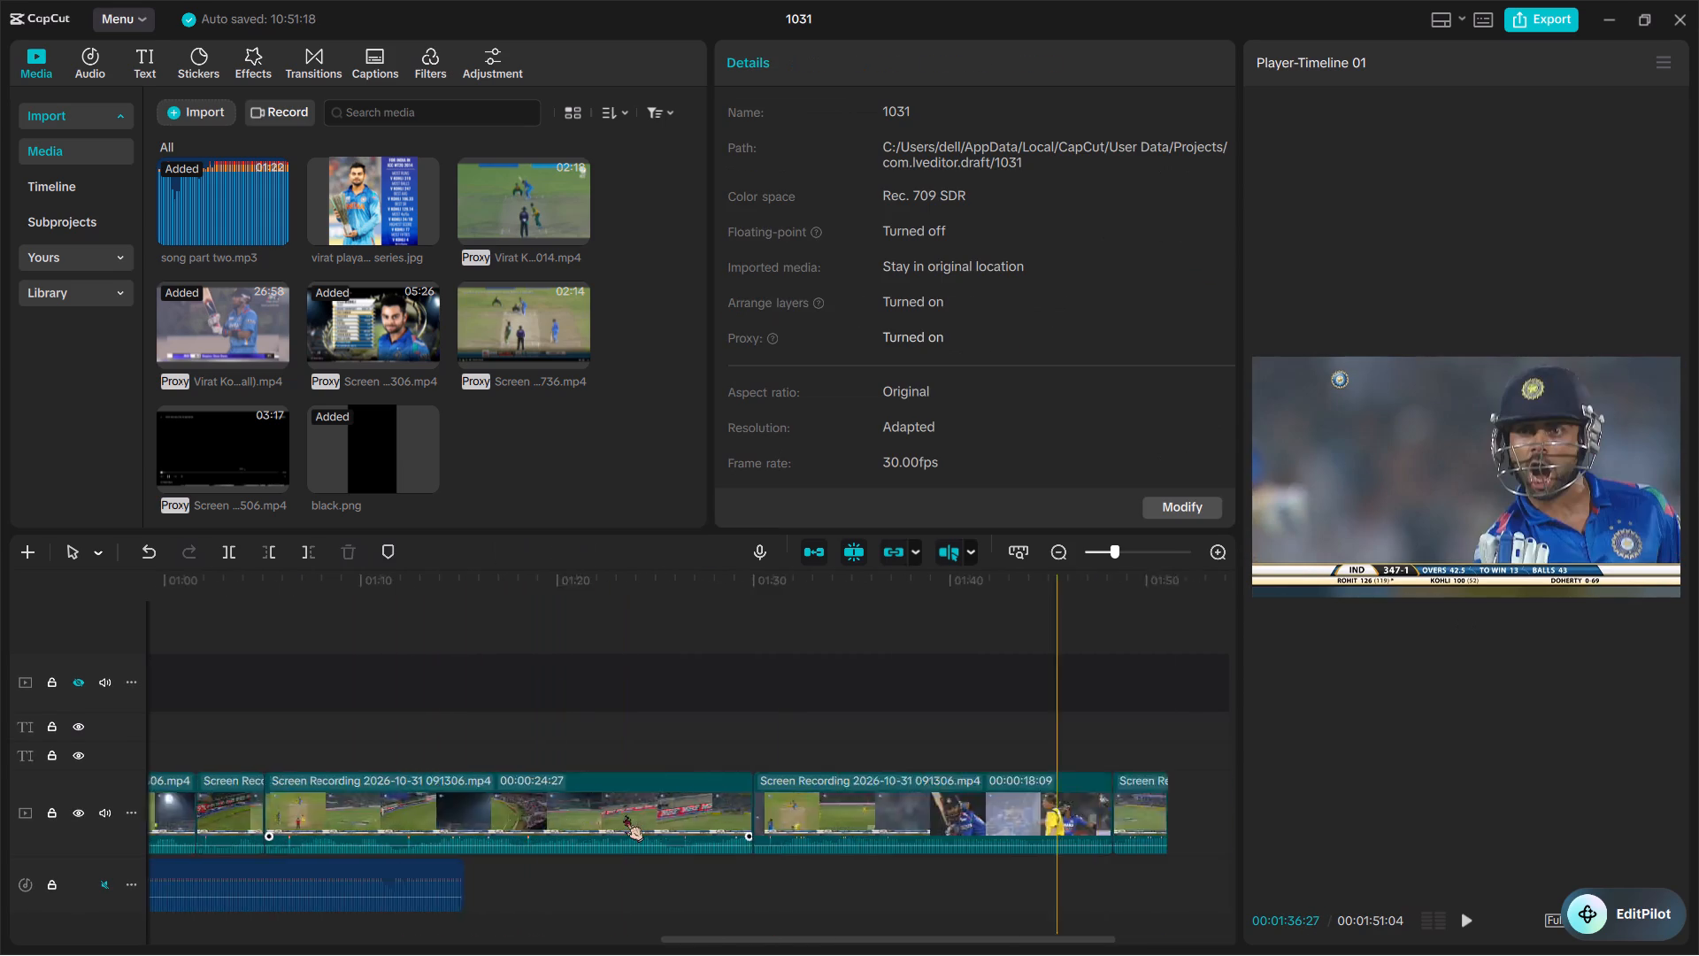
pyautogui.hscroll(1, 625, 815)
pyautogui.keyDown('ctrl'); pyautogui.scroll(-8, 625, 815); pyautogui.keyUp('ctrl')
pyautogui.press('space')
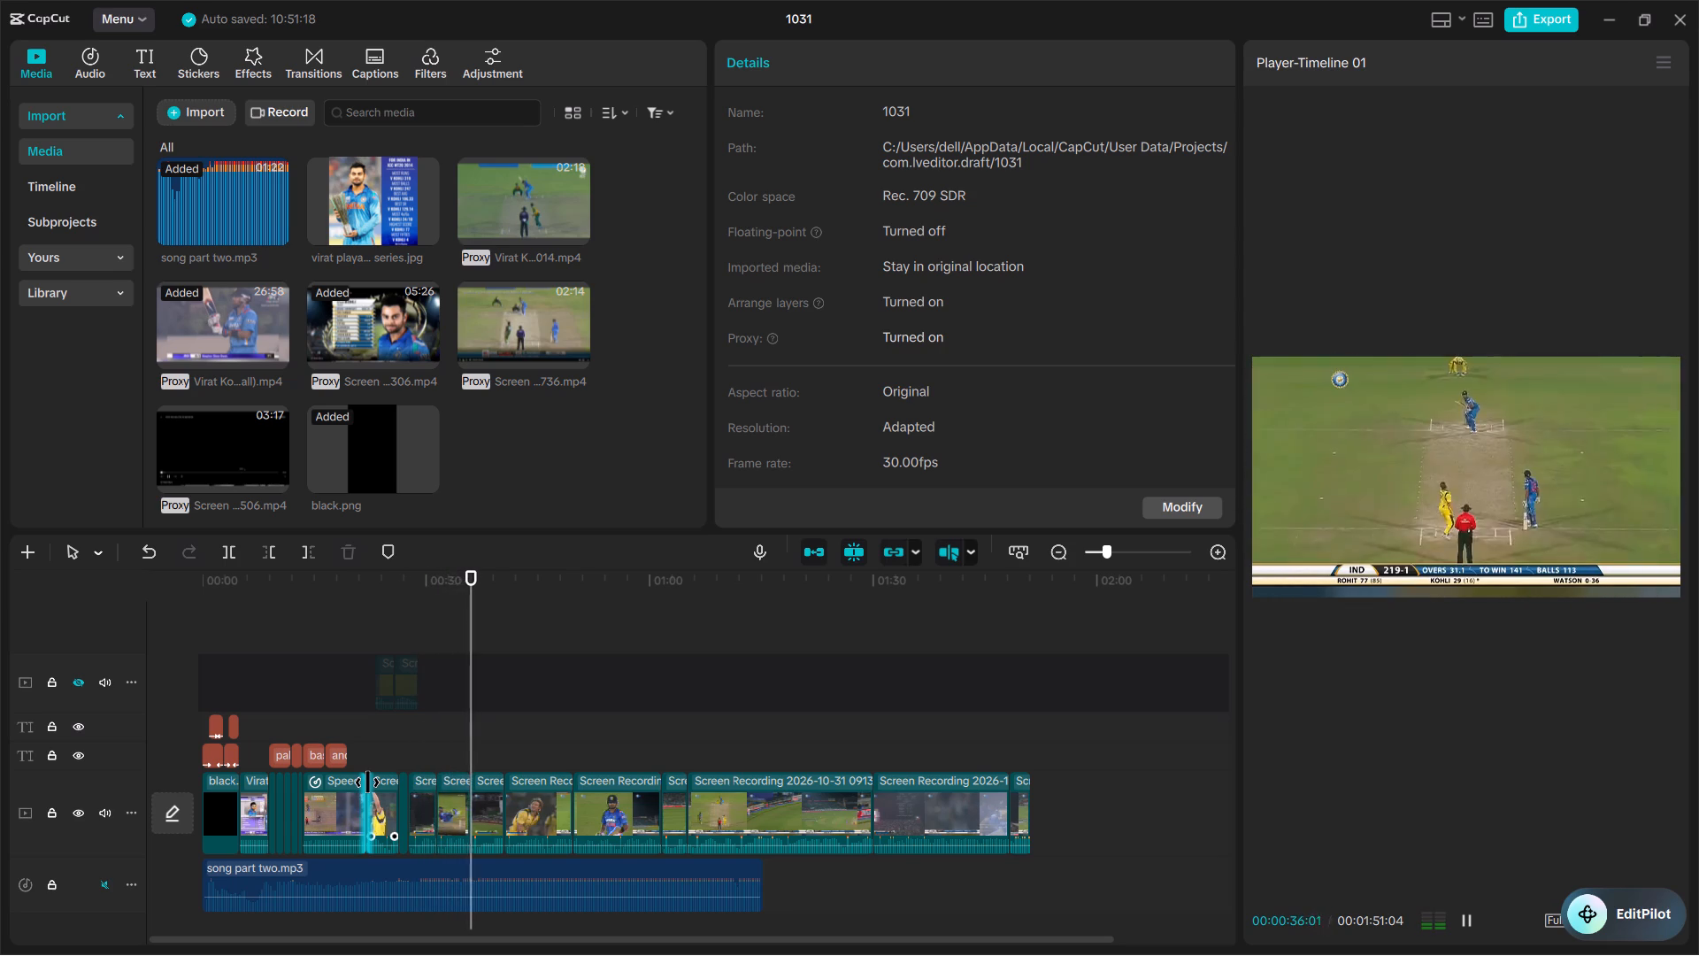
pyautogui.press('space')
# Trim away the ends of the first three match recording clips at about 24.9, 25.8 and 27.0 seconds, closing the gaps.
pyautogui.keyDown('ctrl'); pyautogui.scroll(8, 367, 783); pyautogui.keyUp('ctrl')
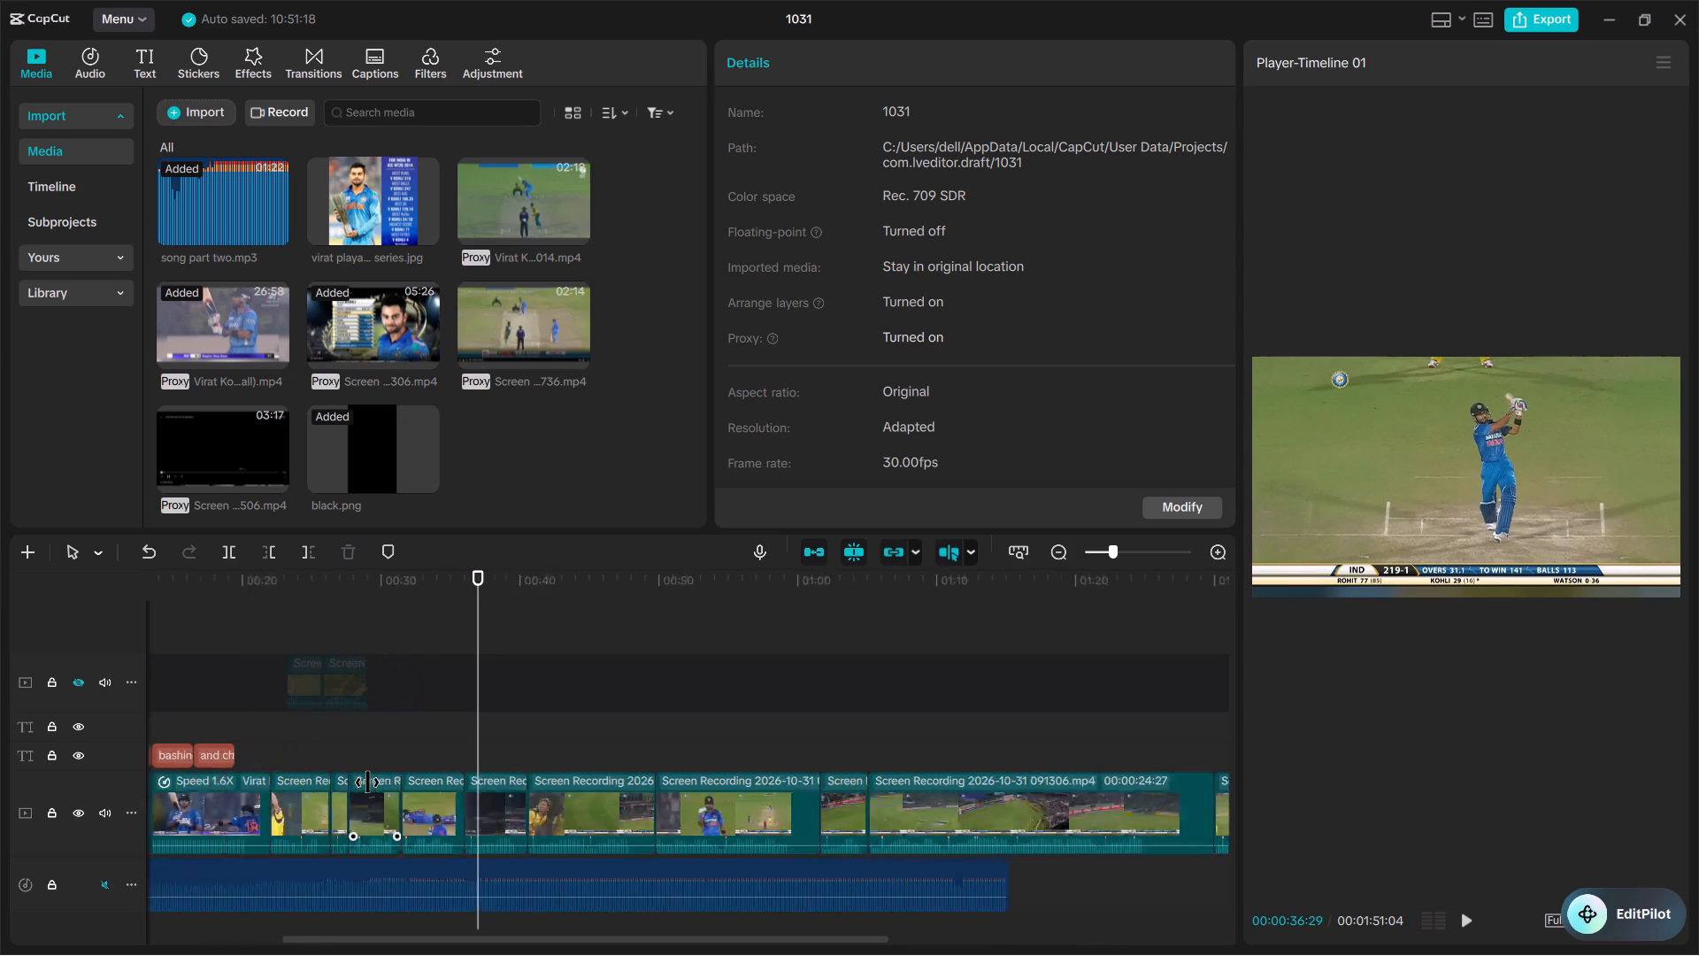
pyautogui.keyDown('ctrl'); pyautogui.scroll(2, 367, 783); pyautogui.keyUp('ctrl')
pyautogui.scroll(6, 367, 783)
pyautogui.hscroll(1, 367, 783)
pyautogui.keyDown('ctrl'); pyautogui.scroll(10, 367, 783); pyautogui.keyUp('ctrl')
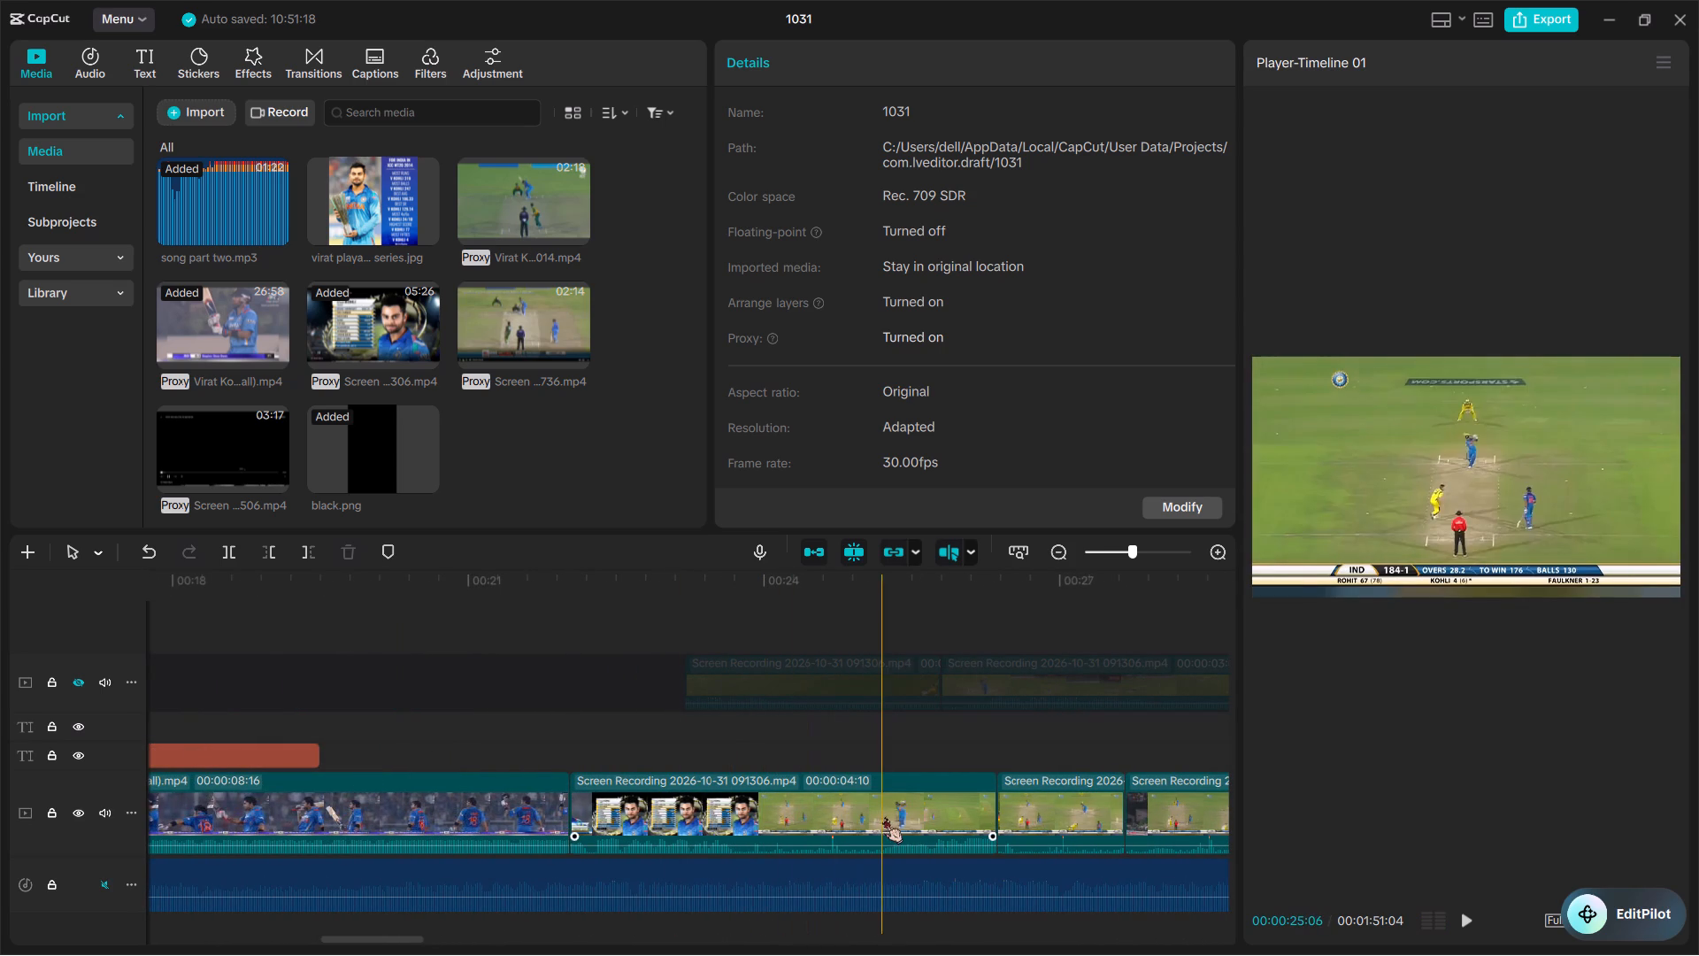
pyautogui.hscroll(-1, 999, 835)
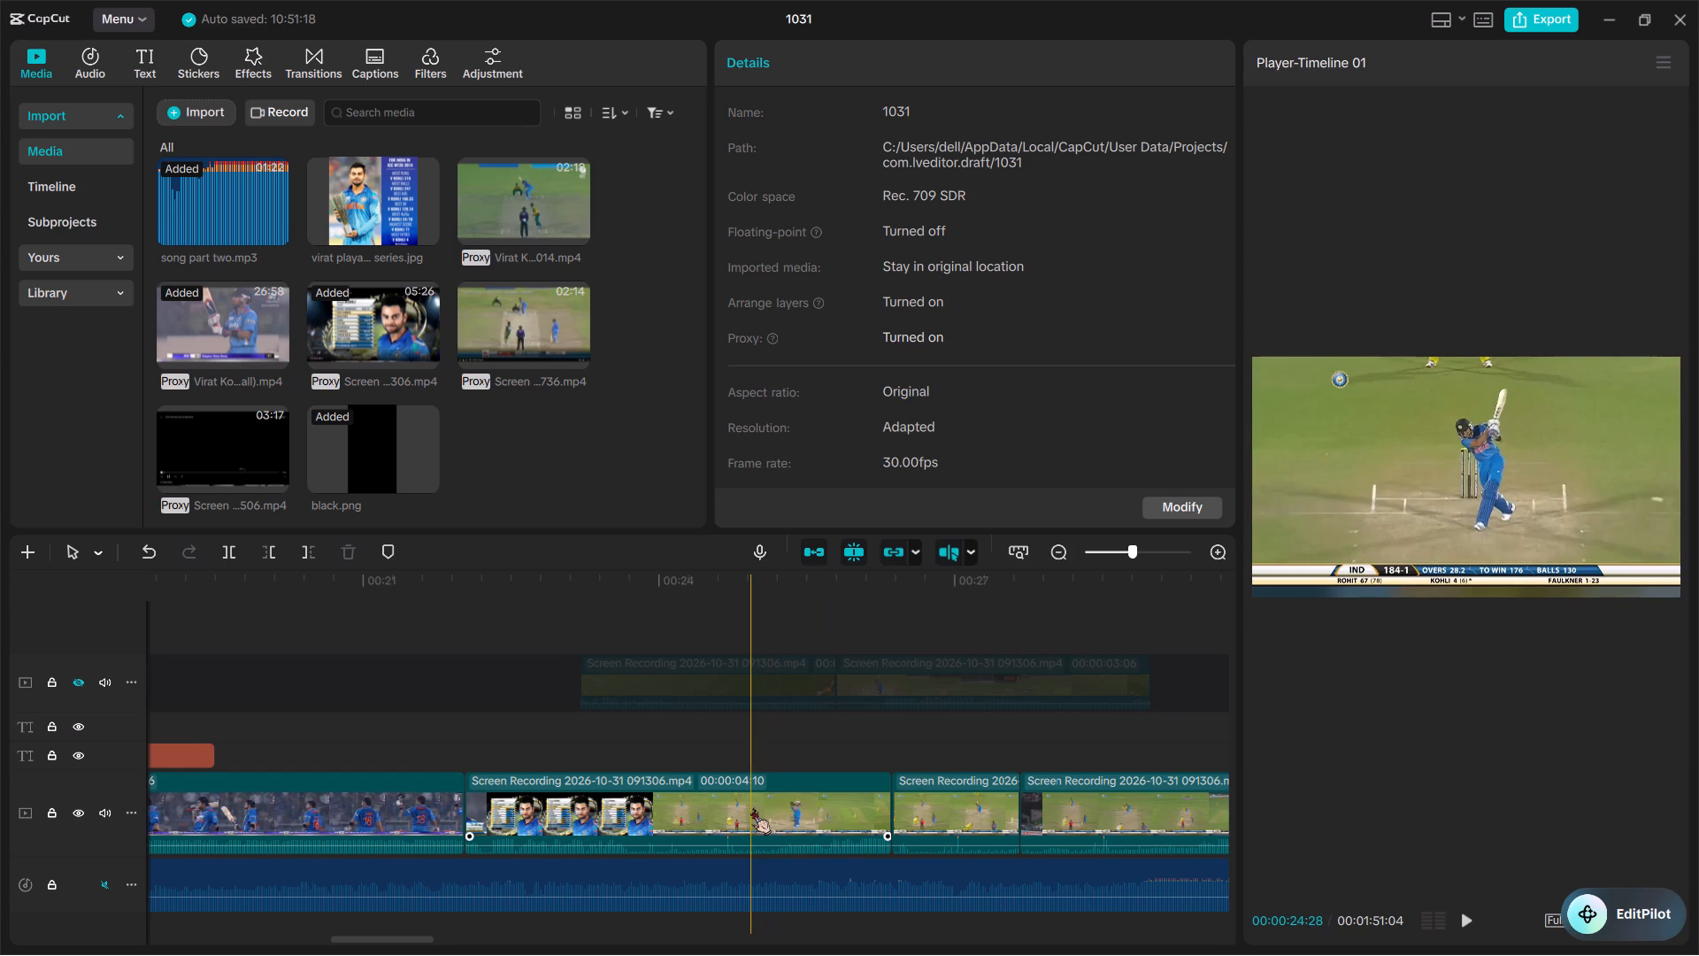
pyautogui.press('w')
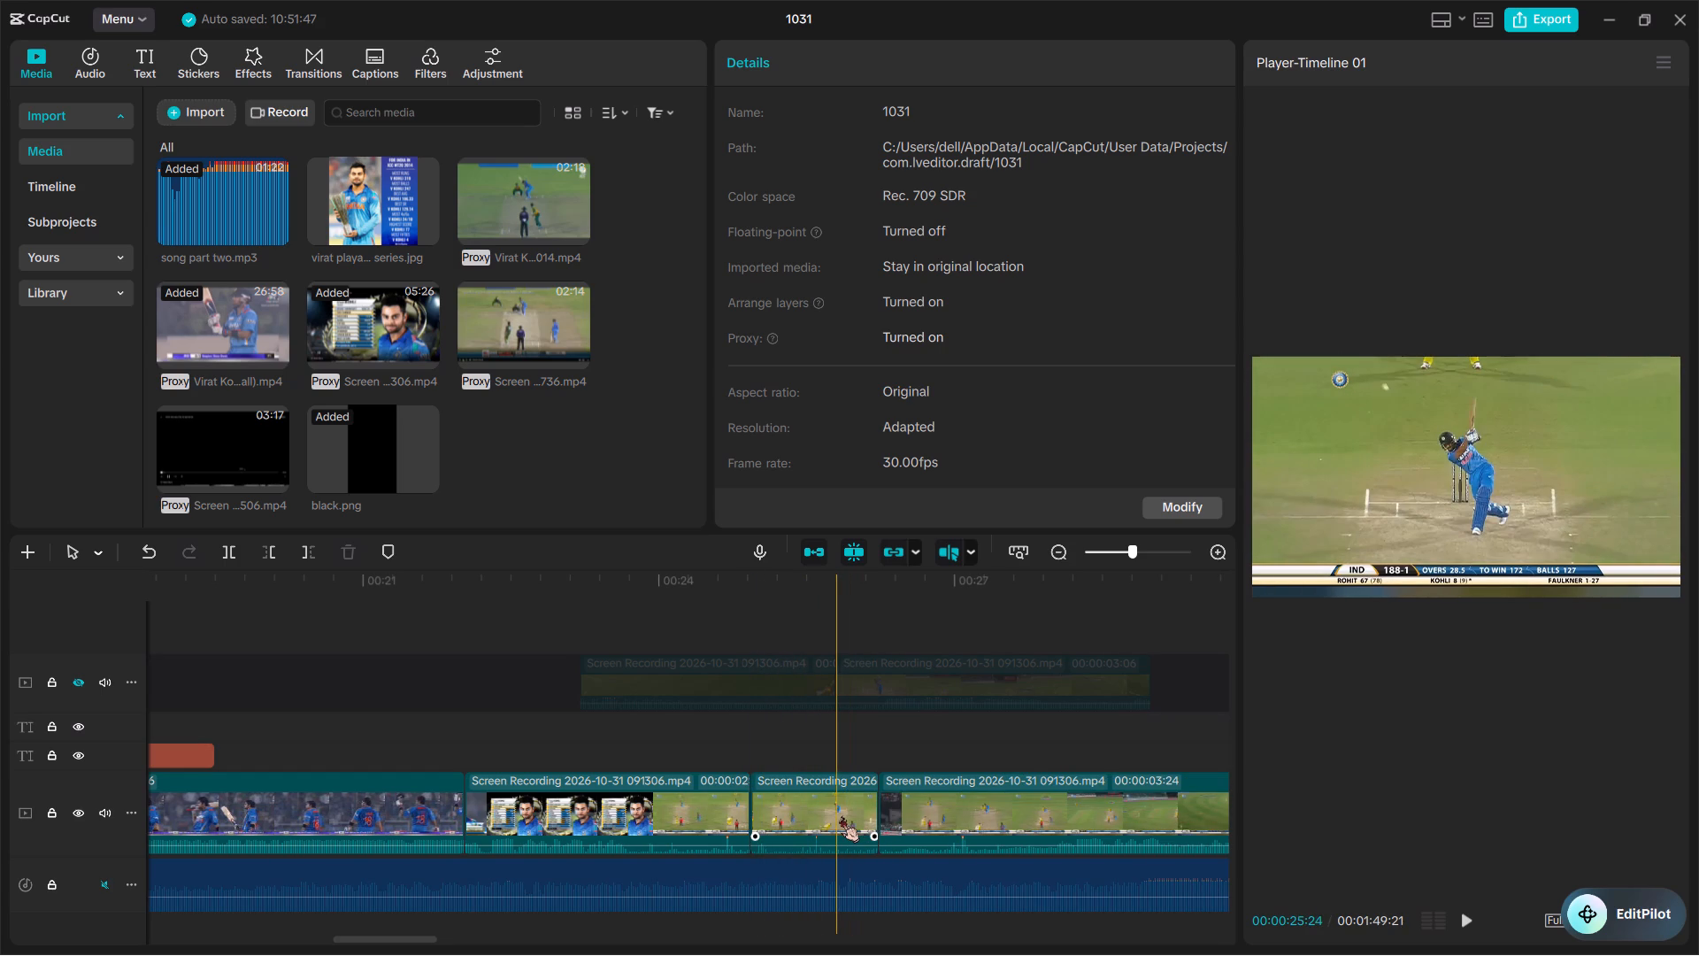
pyautogui.press('w')
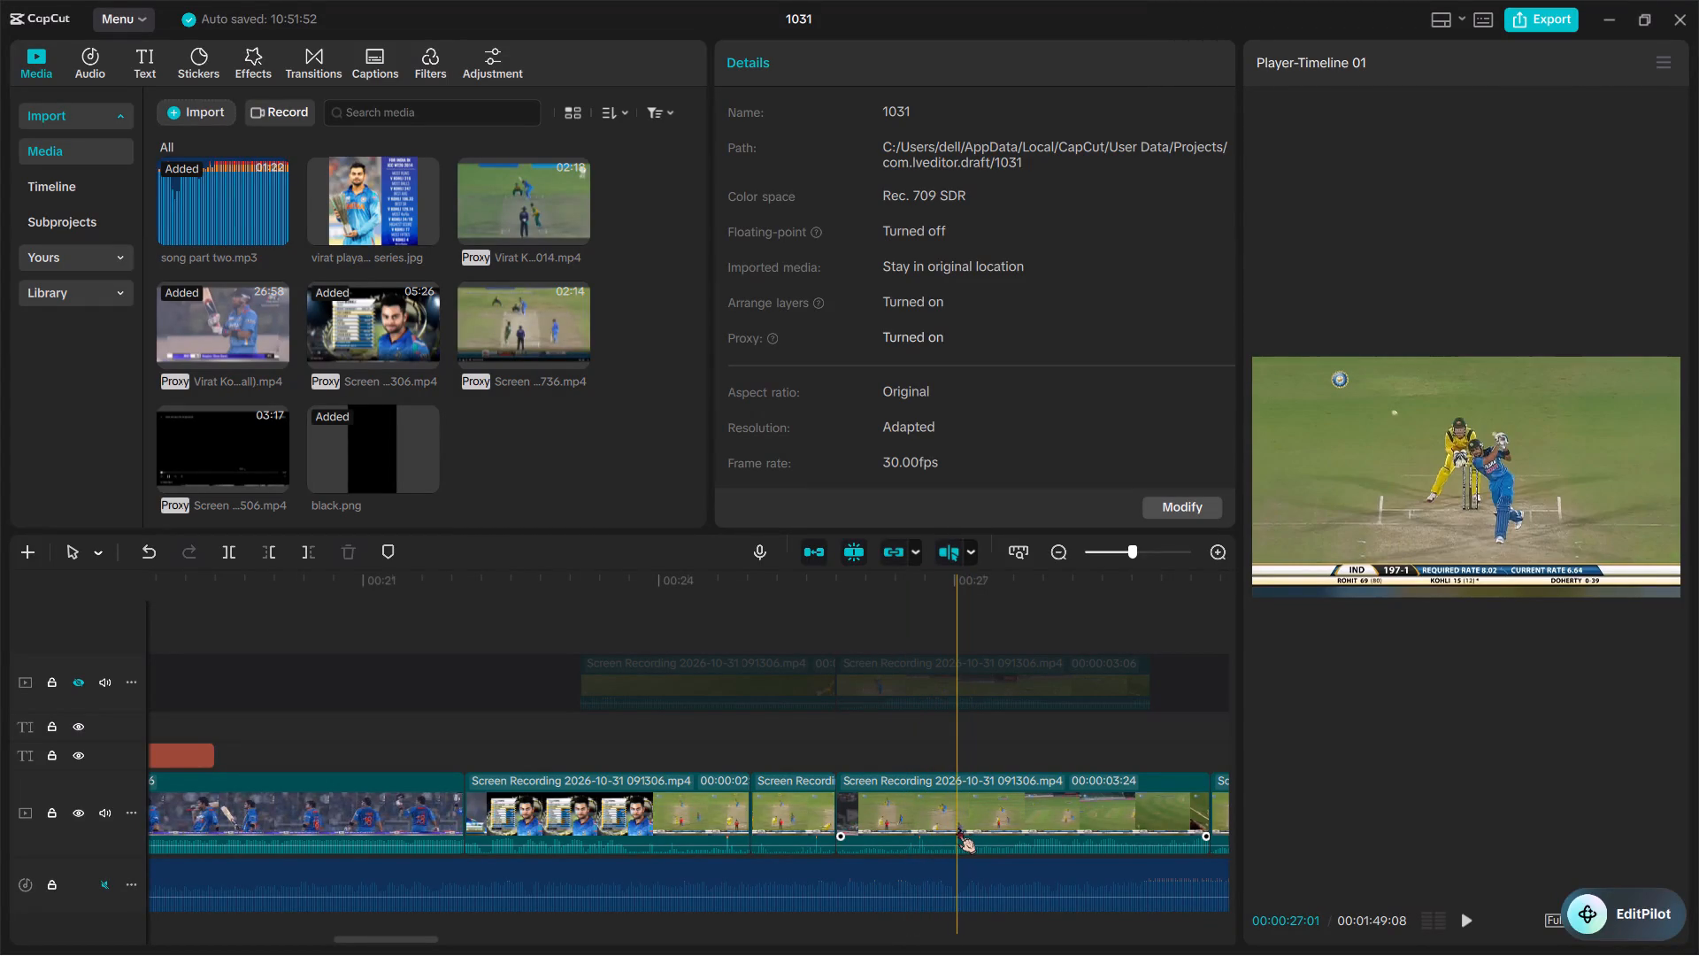
pyautogui.press('w')
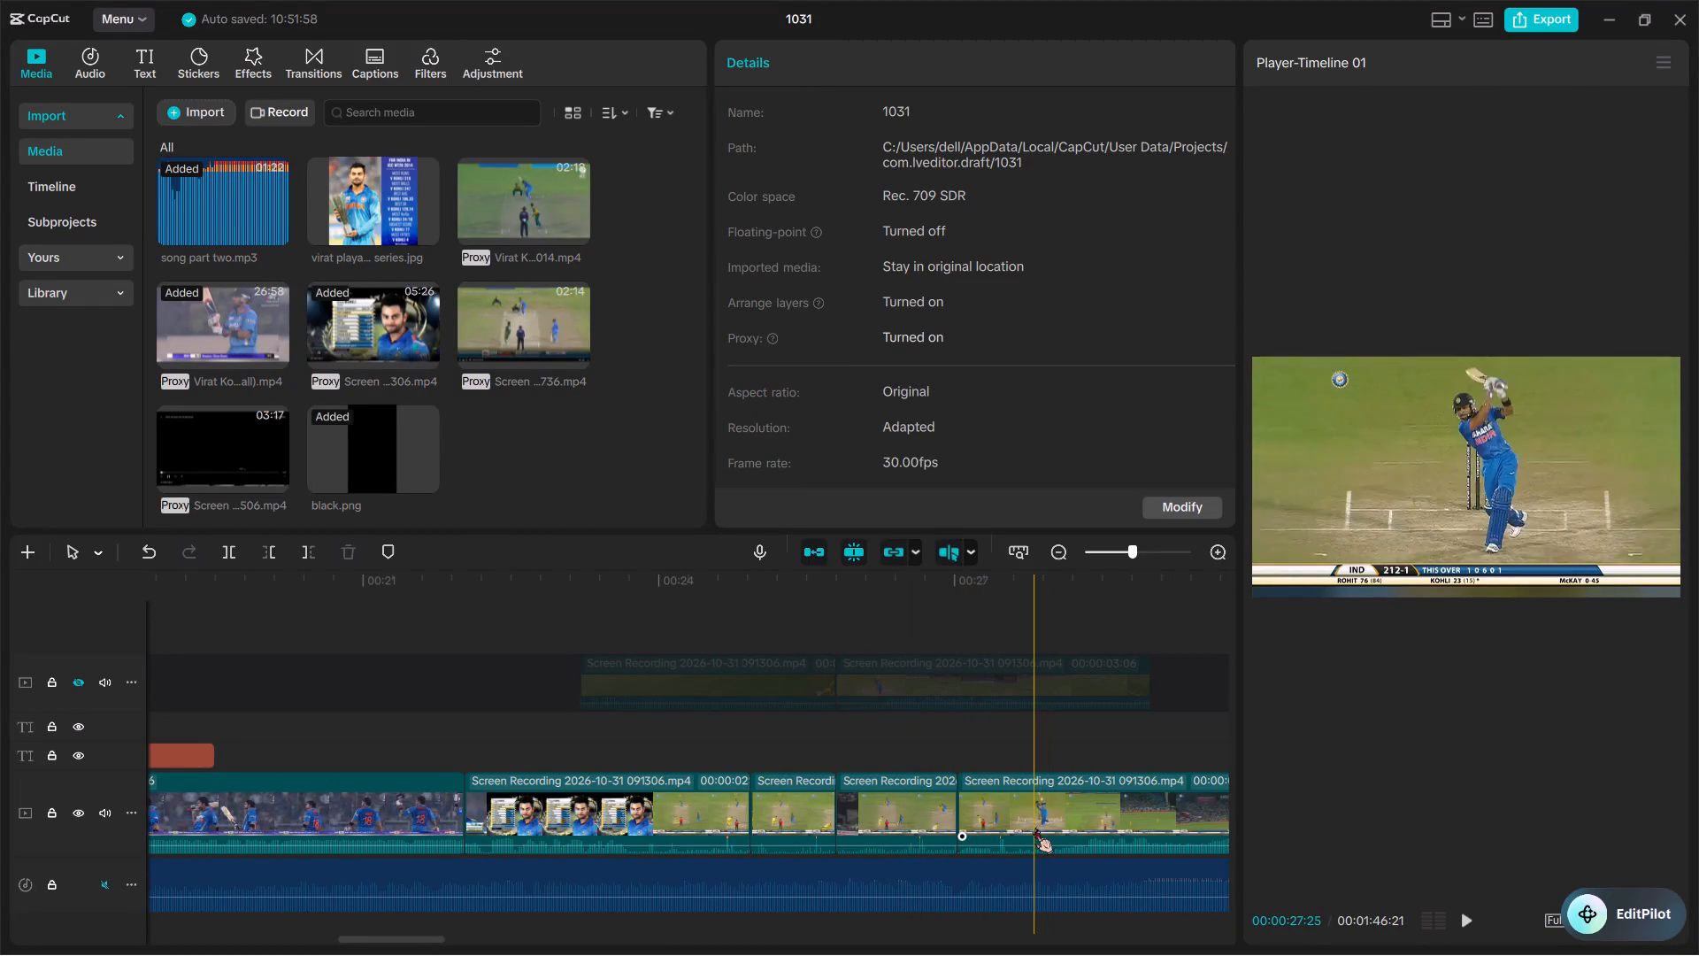
# Trim away the ends of the next three recording clips at about 27.8, 28.8 and 29.6 seconds, closing the gaps.
pyautogui.press('w')
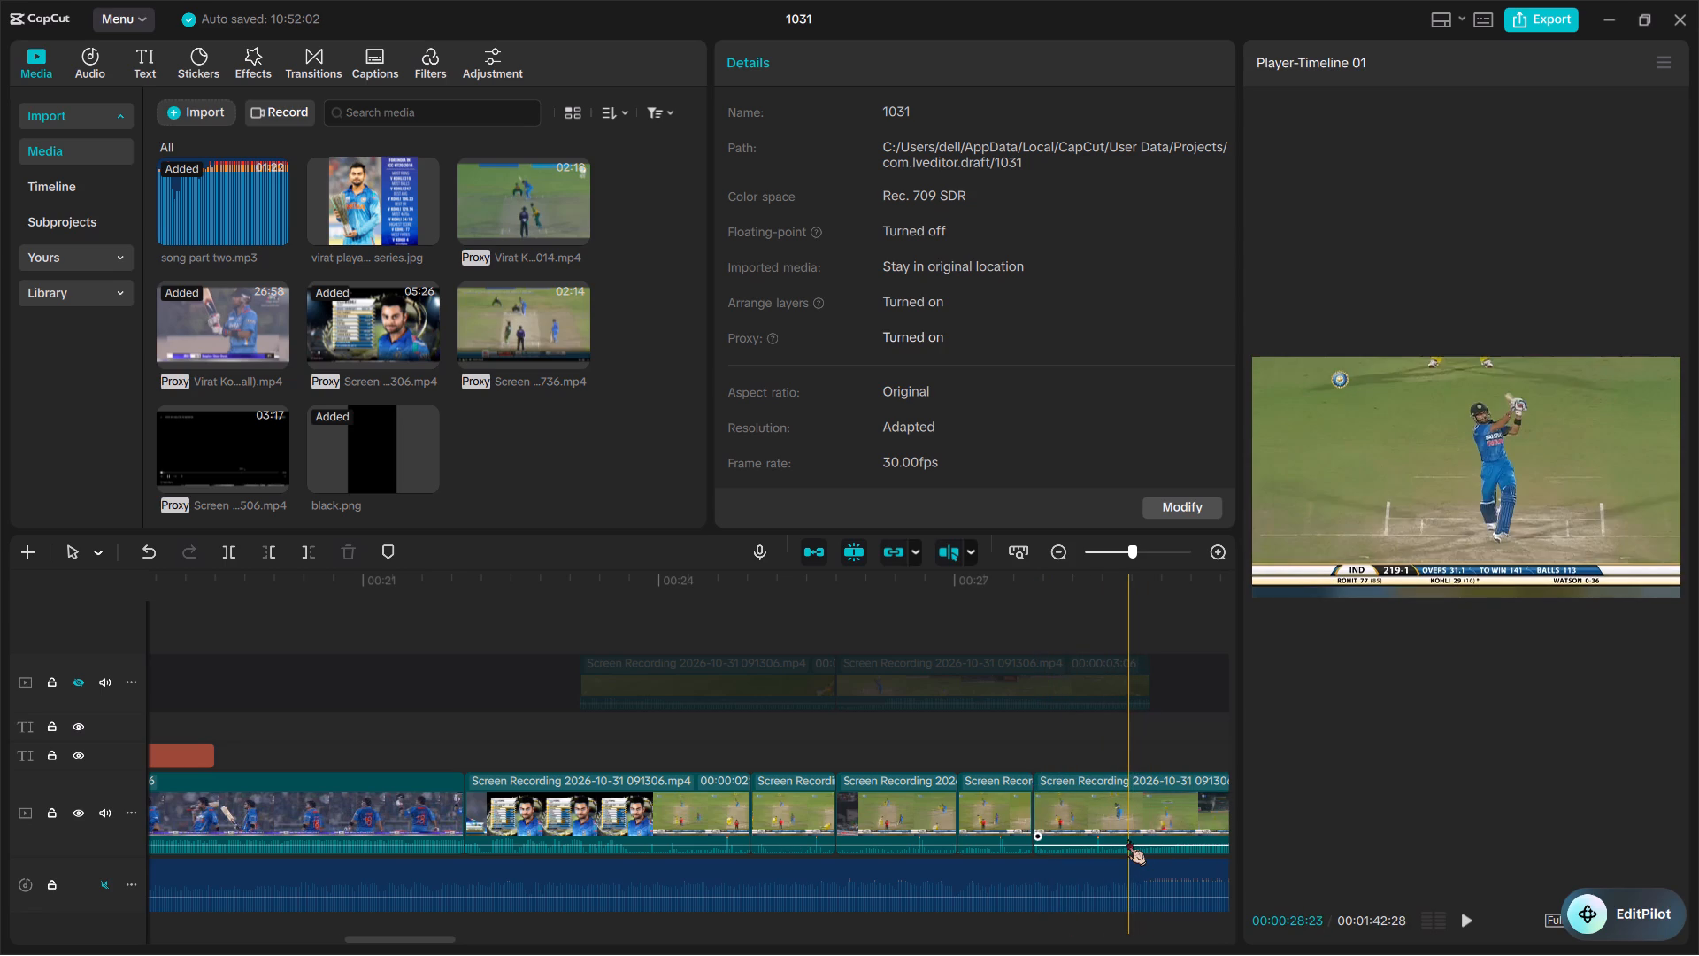
pyautogui.press('w')
pyautogui.hscroll(-1, 1127, 841)
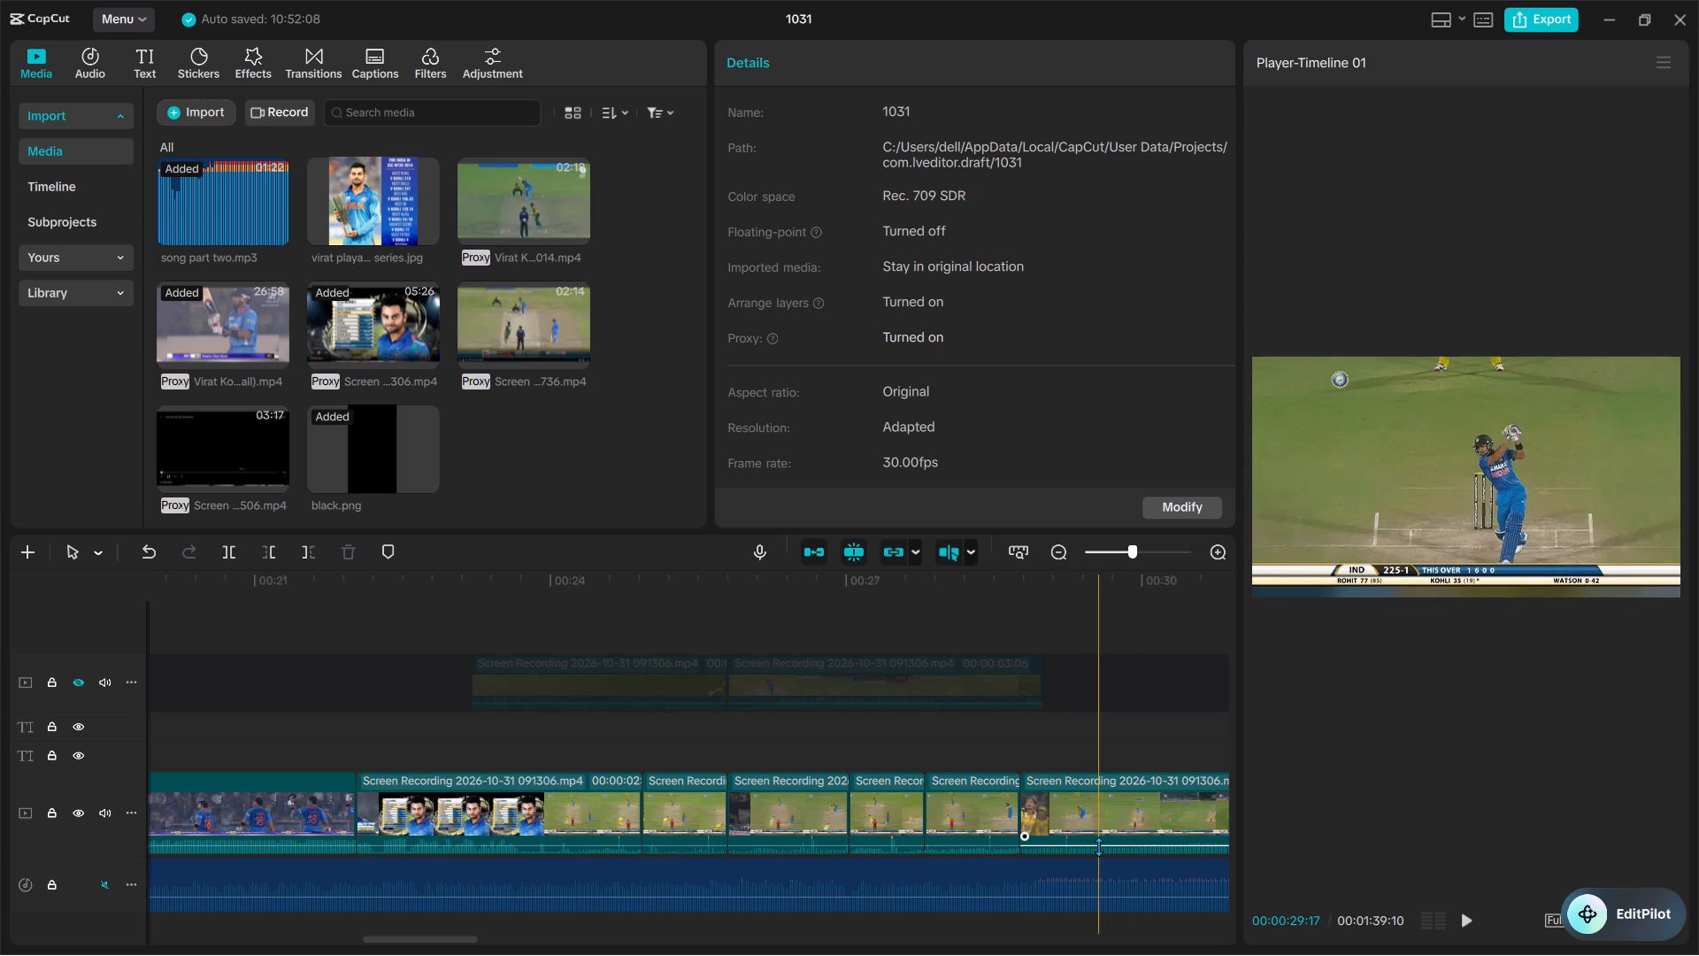
pyautogui.press('w')
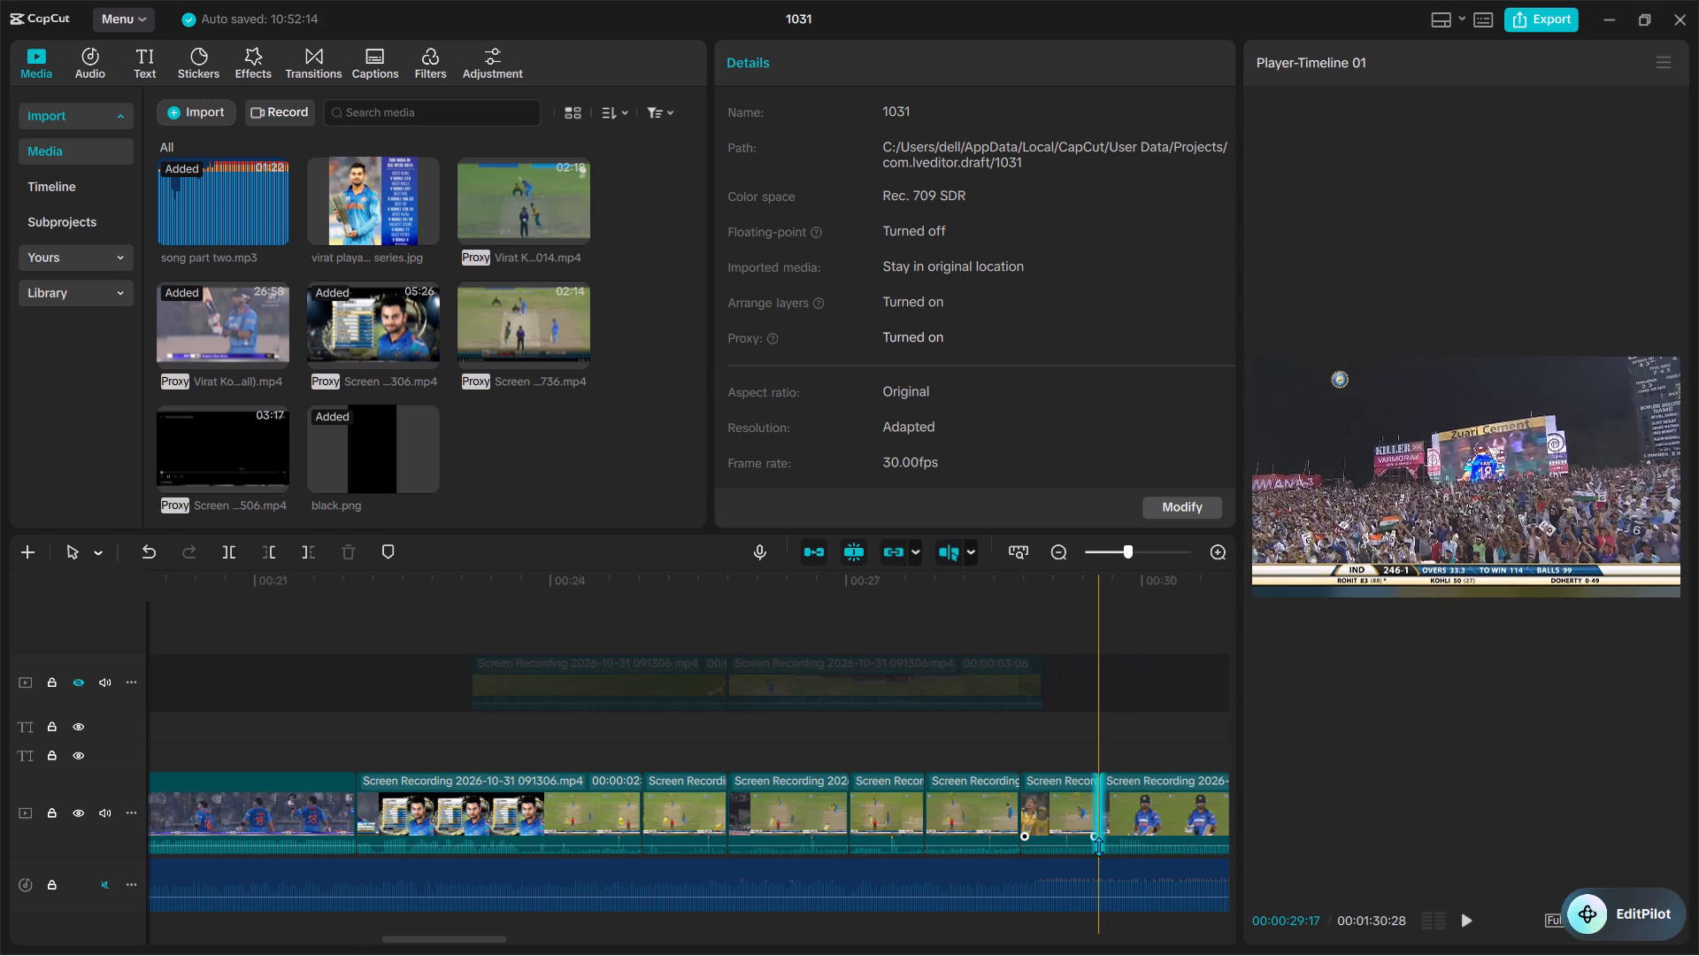
# Review the trimmed shots, and move the cut before Kohli's celebration clip earlier to about 29.0 seconds.
pyautogui.hscroll(-1, 1098, 846)
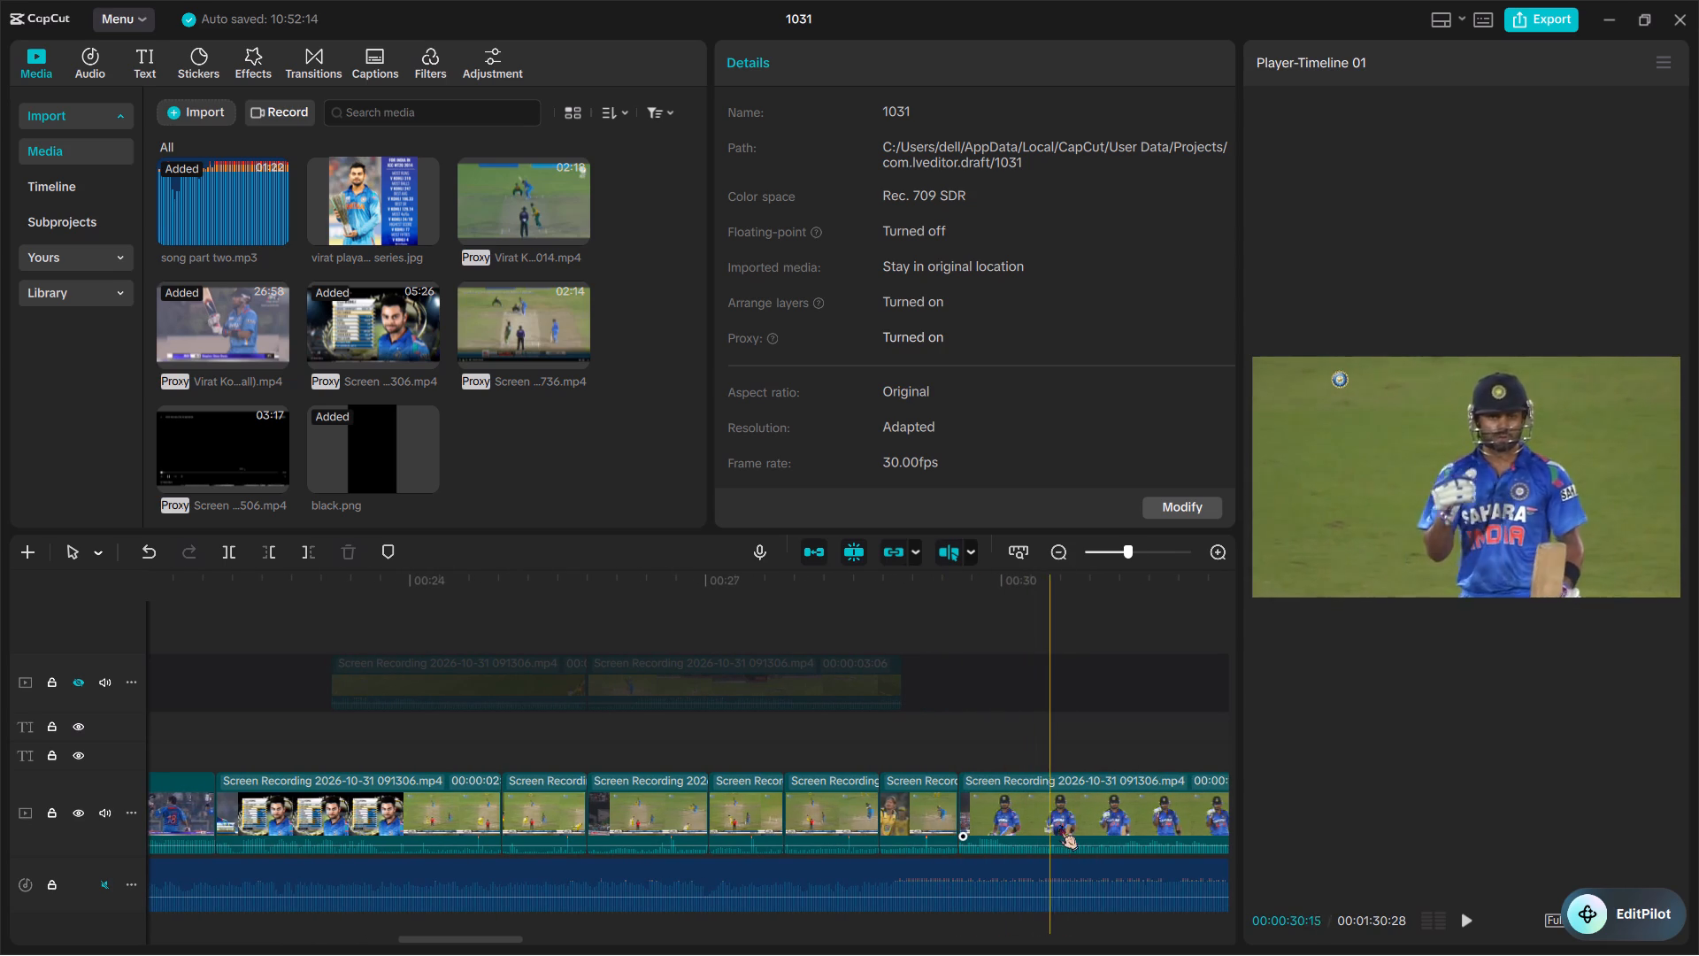
pyautogui.hscroll(-1, 1150, 826)
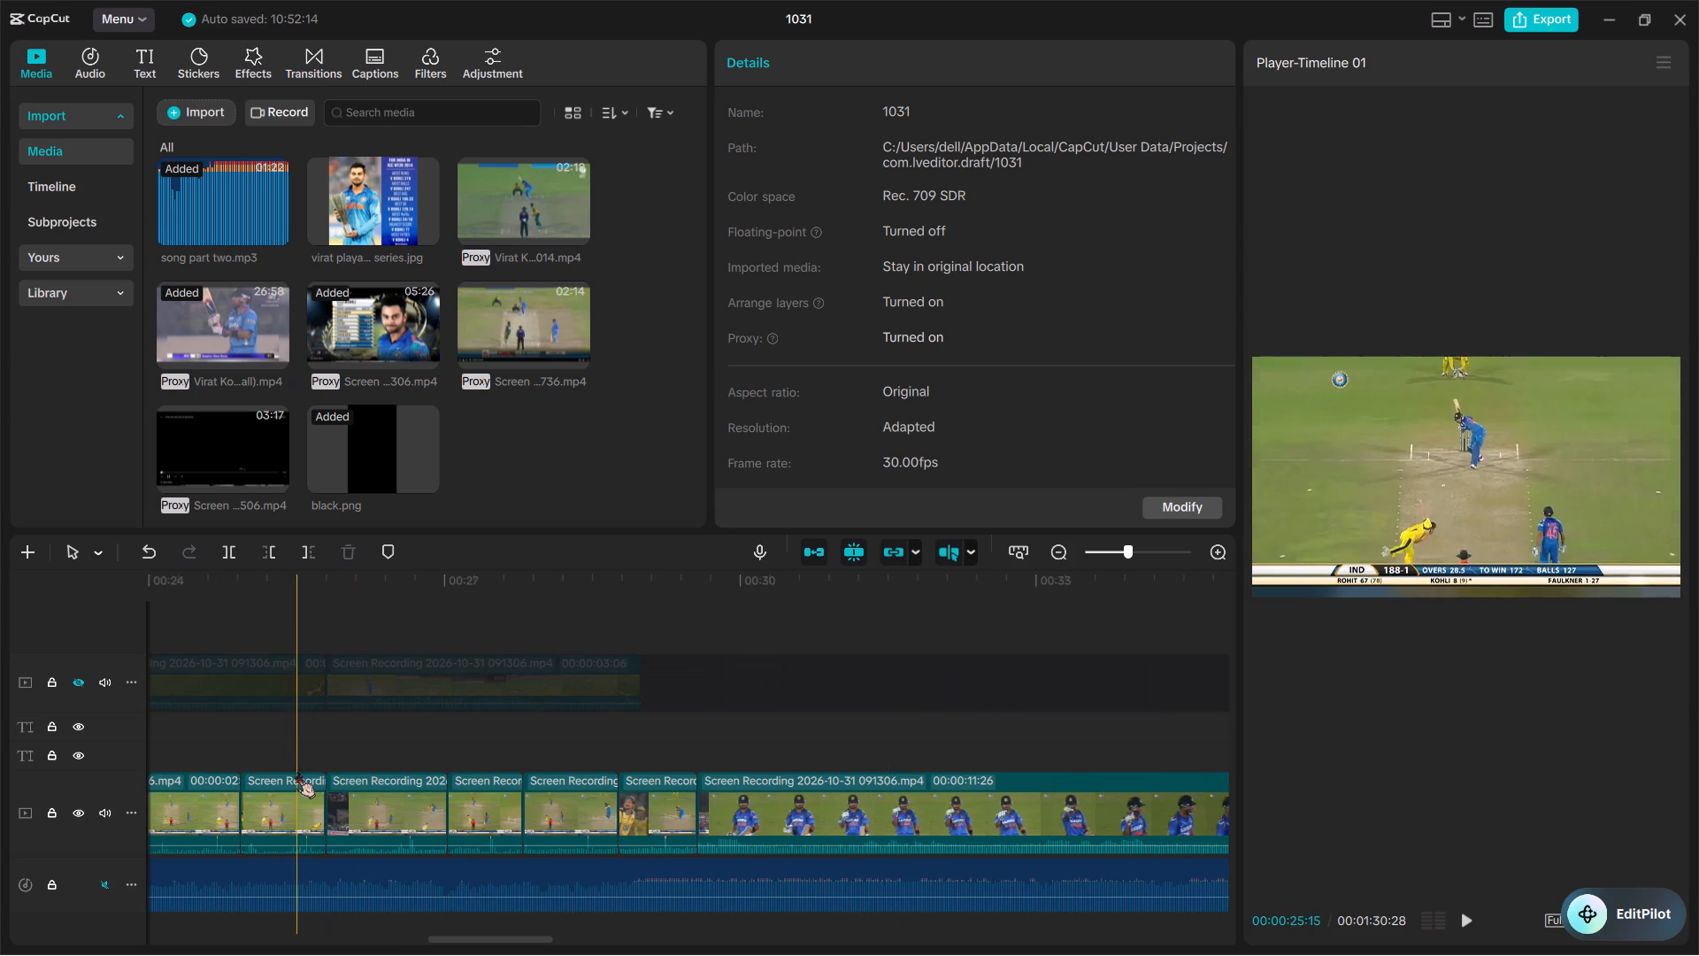
pyautogui.hscroll(1, 296, 772)
pyautogui.press('space')
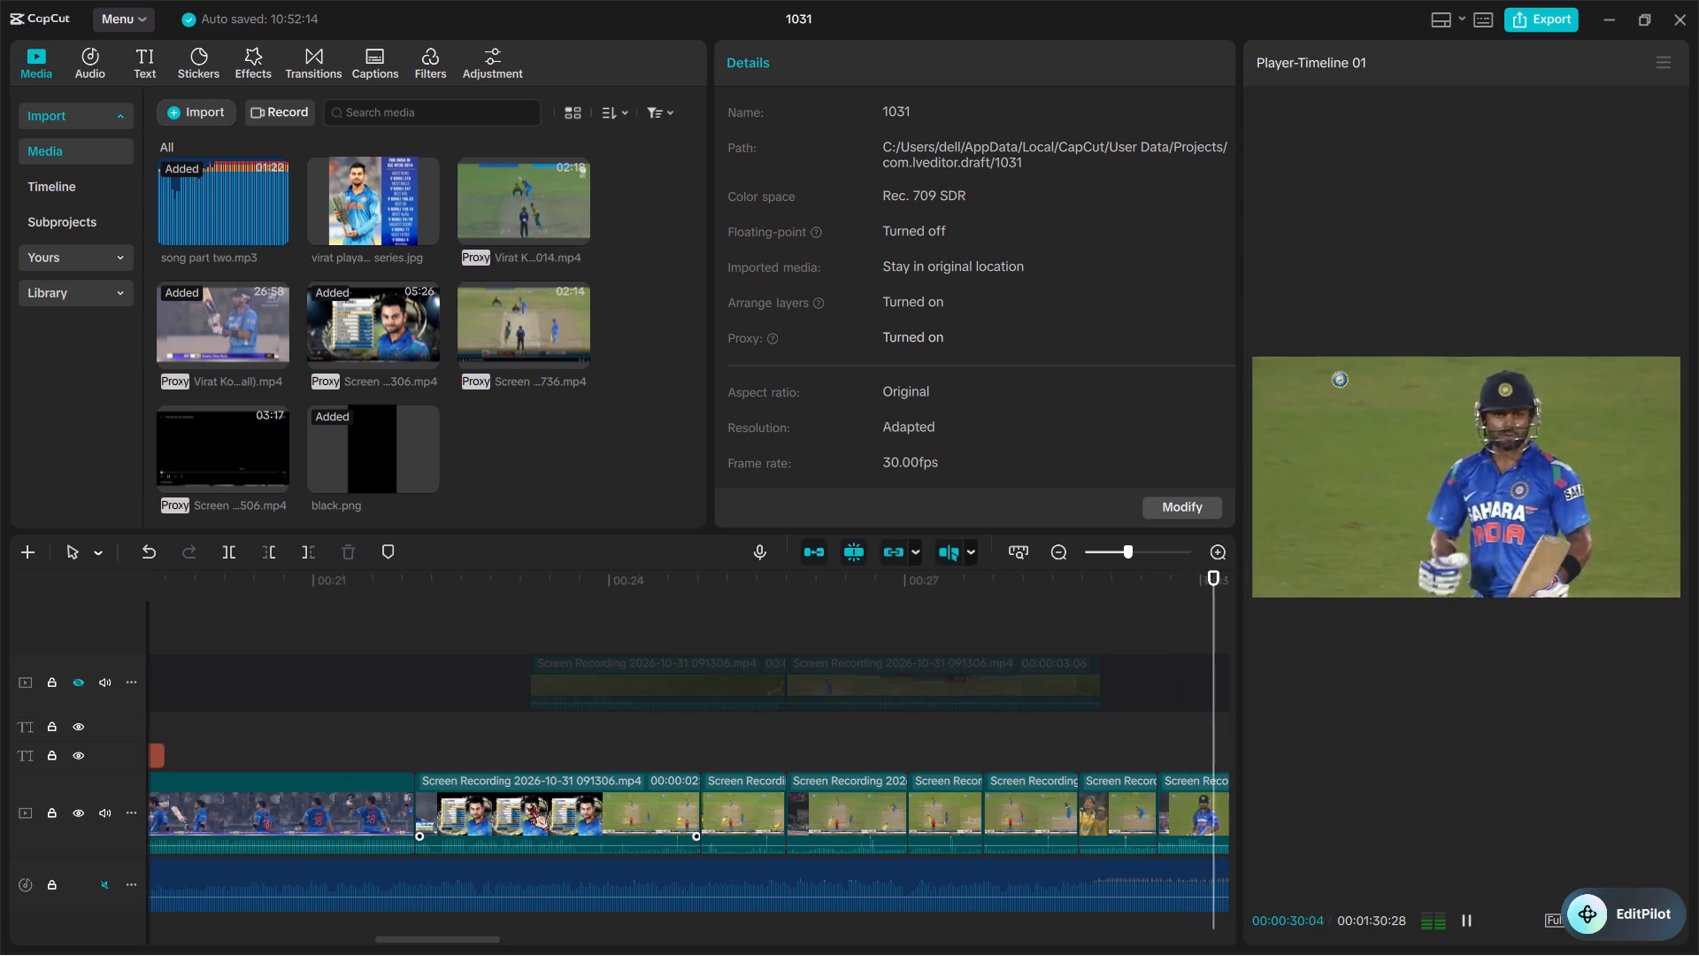
pyautogui.press('space')
pyautogui.hscroll(1, 530, 804)
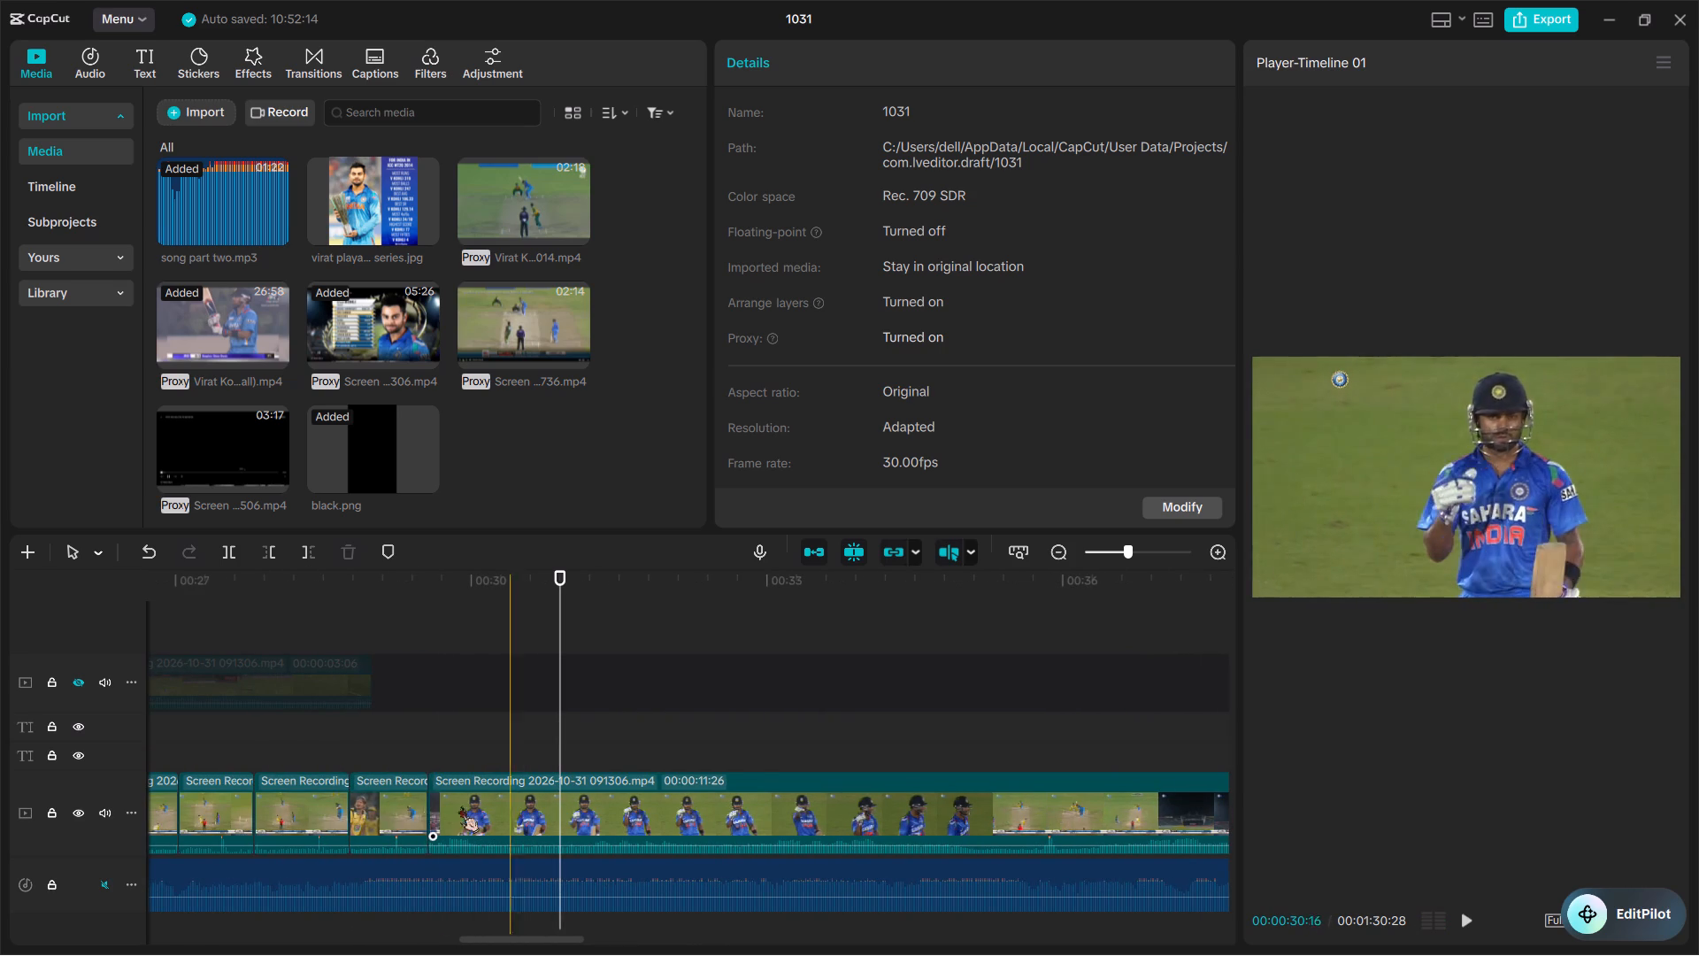
pyautogui.moveTo(428, 793); pyautogui.dragTo(365, 785)
# Trim away the start of Kohli's celebration clip up to about 30.0 seconds, removing the crowd shot.
pyautogui.press('space')
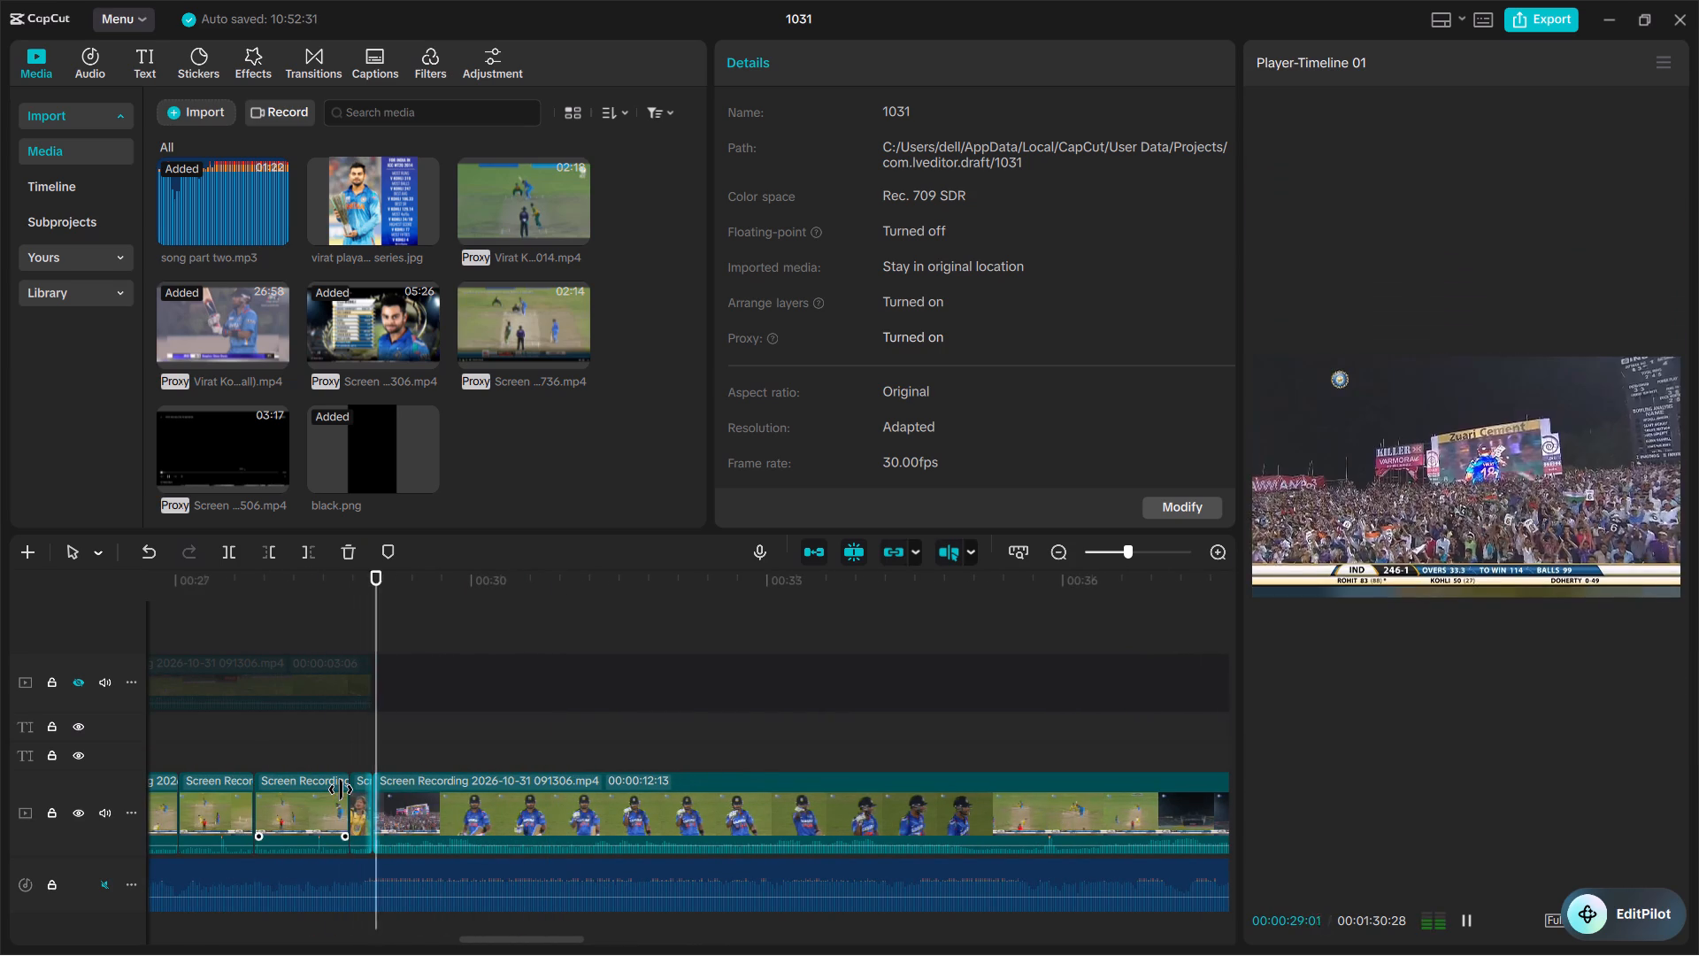
pyautogui.press('space')
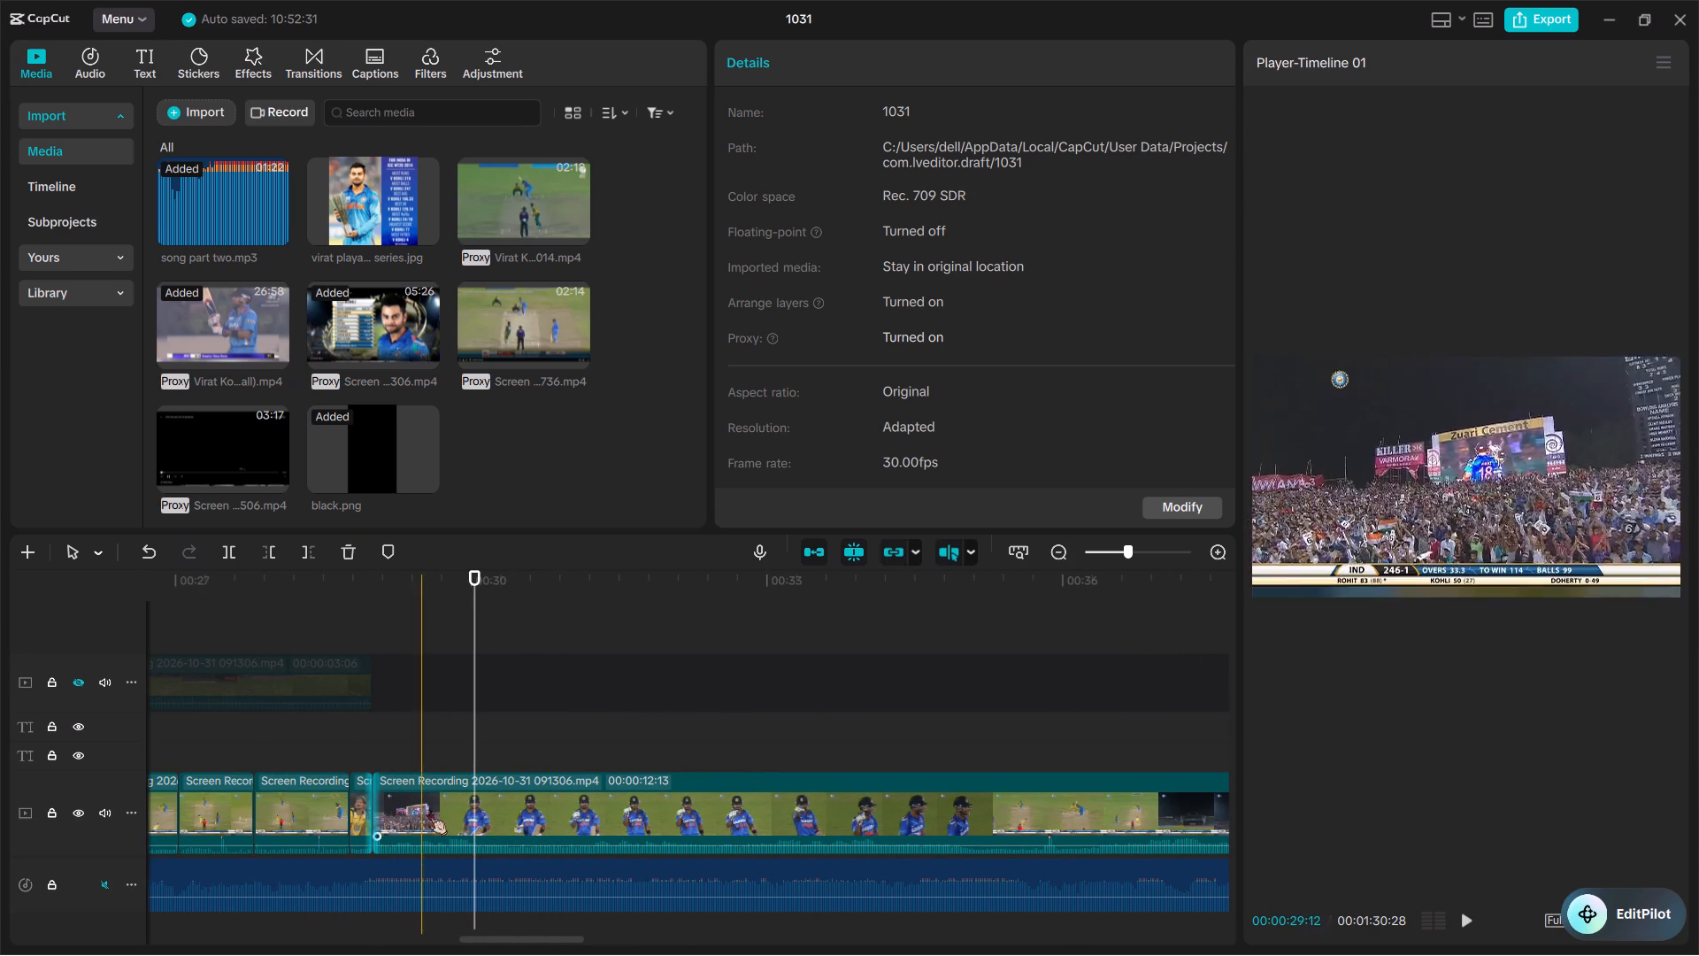
pyautogui.press('q')
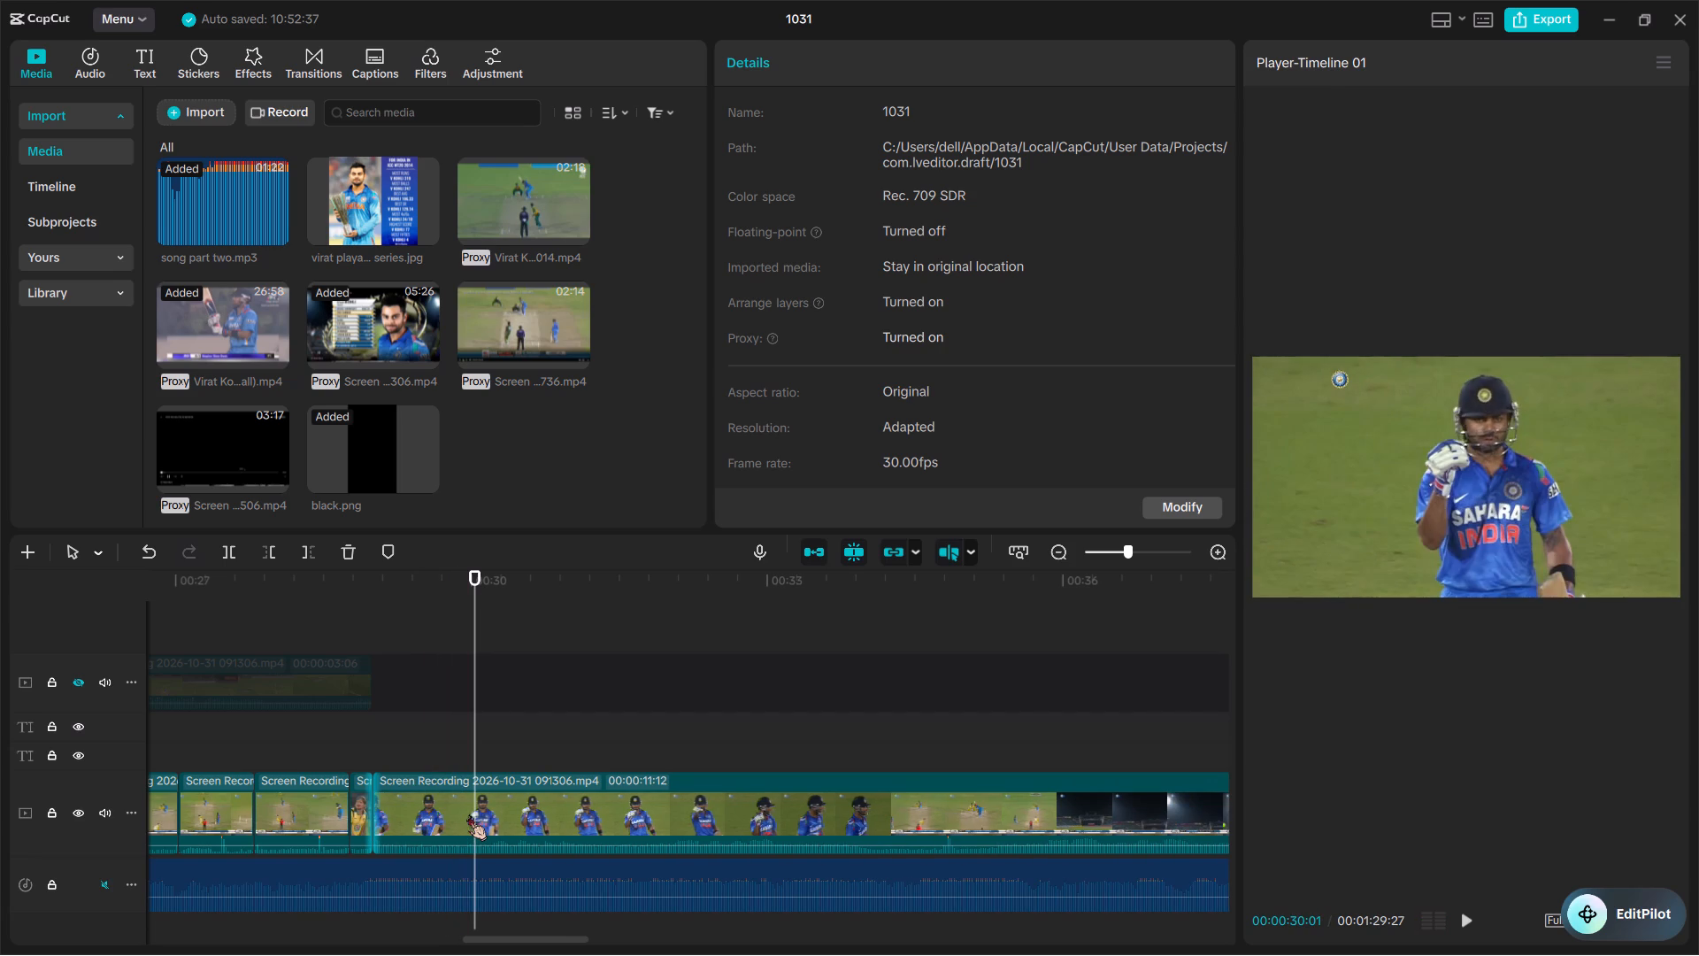
# Play back the celebration clip and trim away its end from about 32.2 seconds, closing the gap.
pyautogui.press('space')
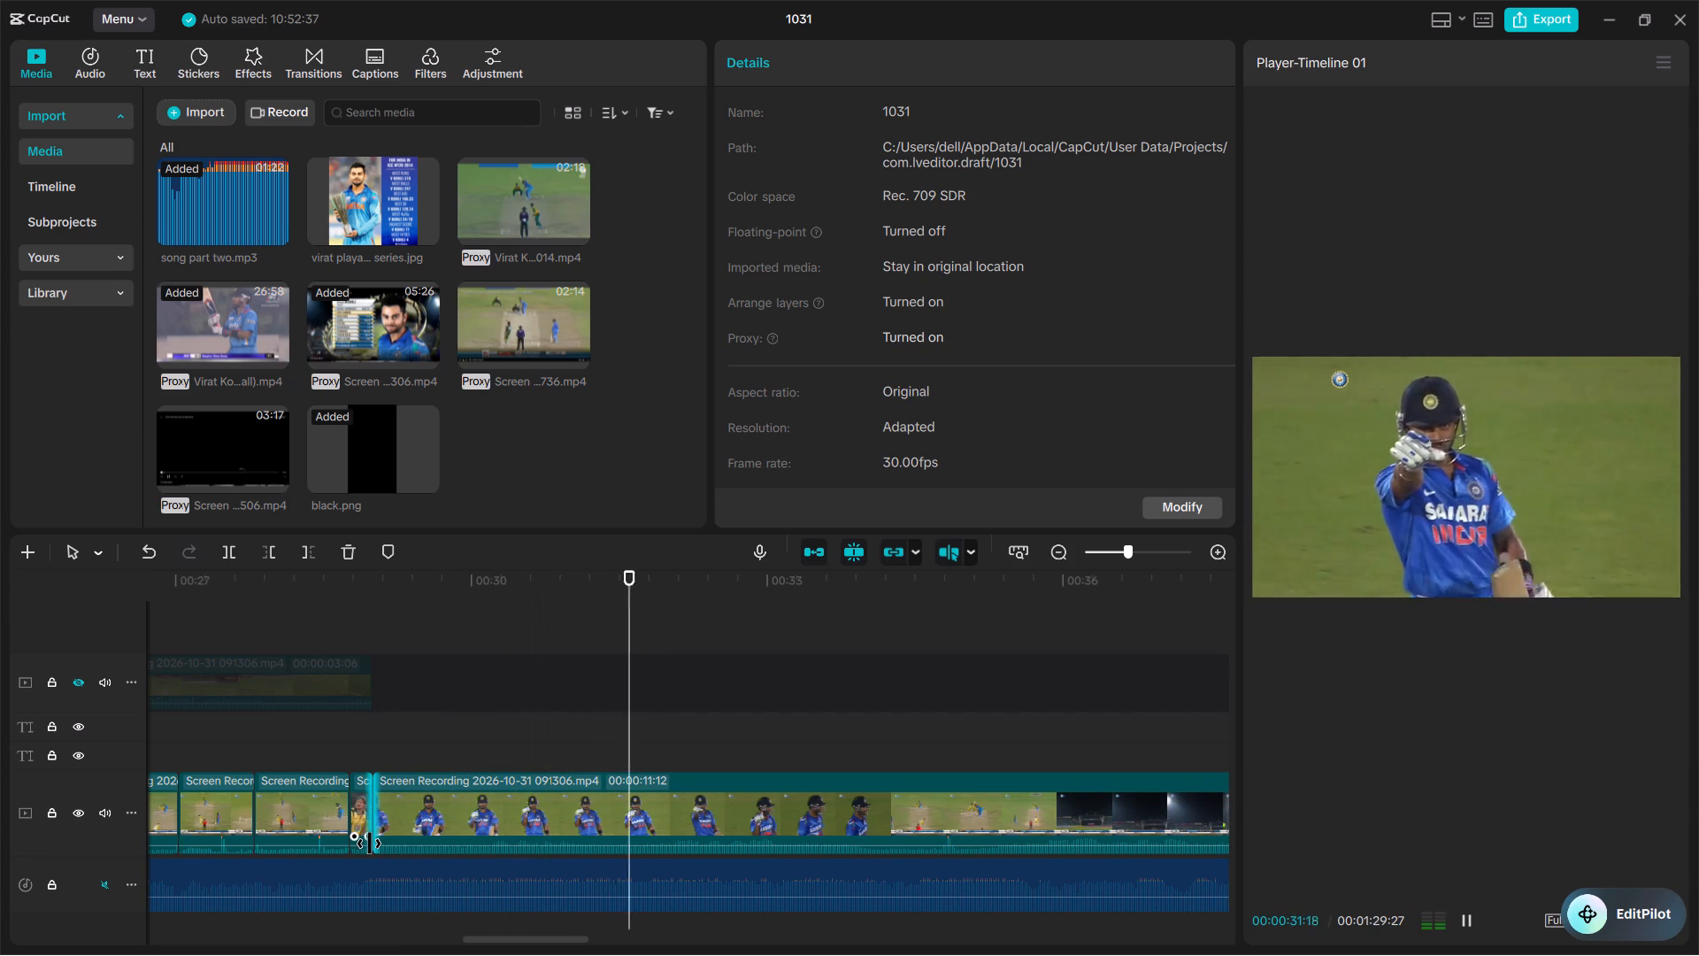
pyautogui.press('space')
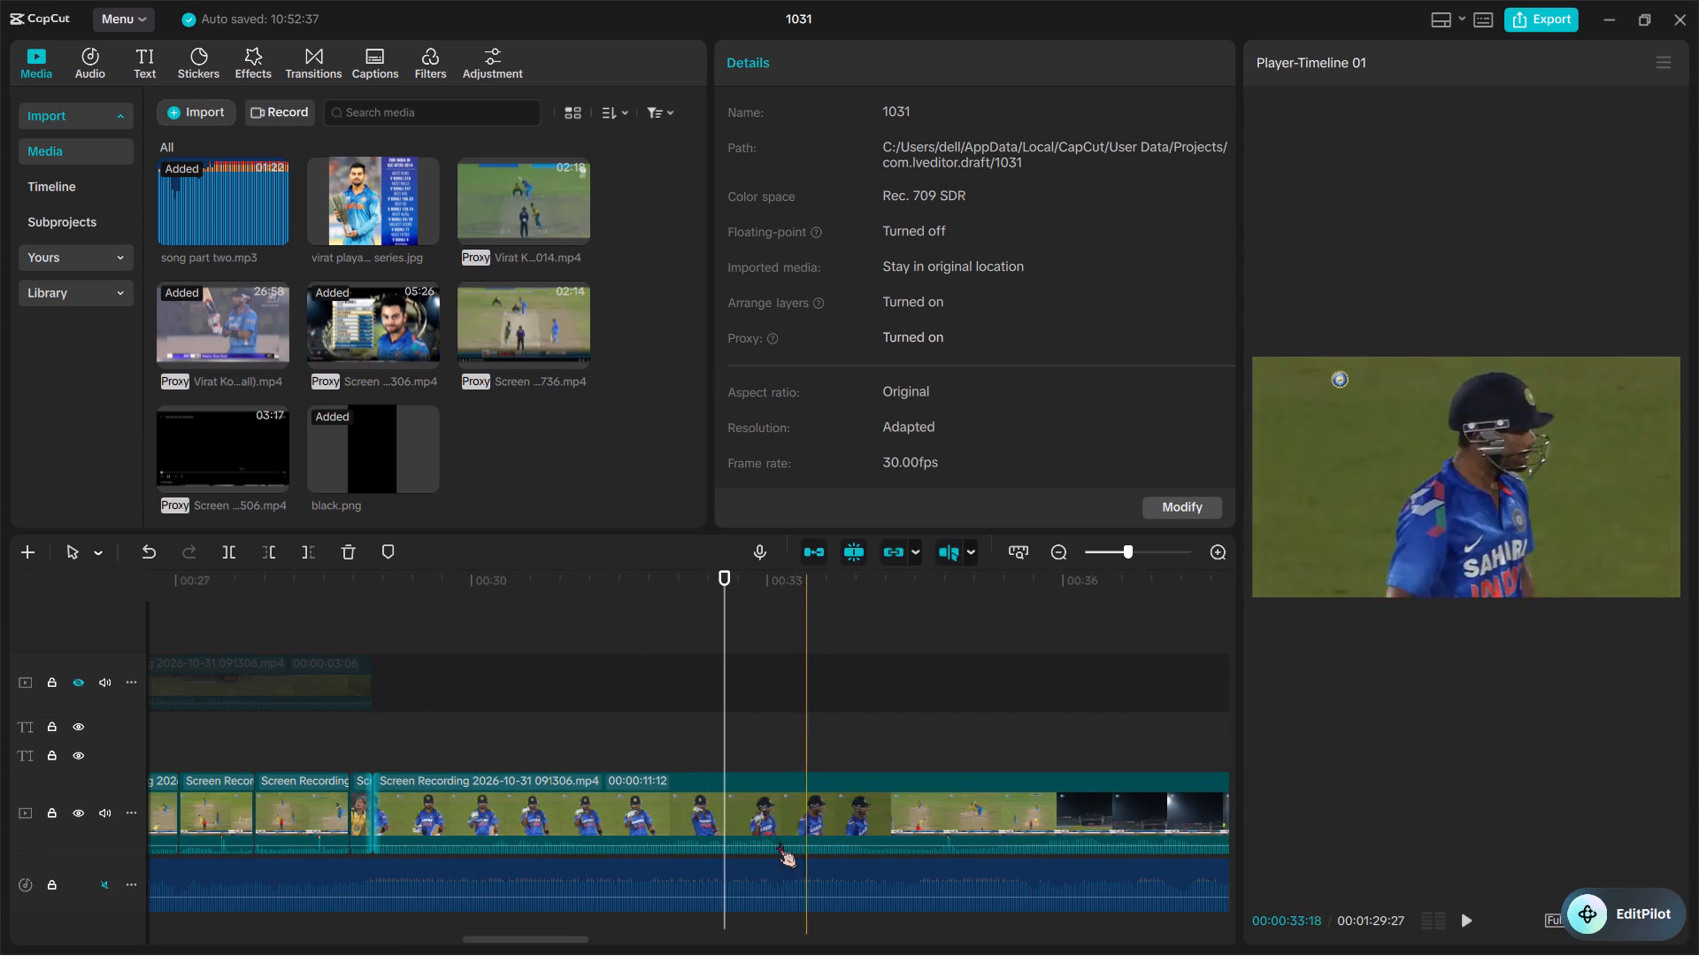
pyautogui.press('w')
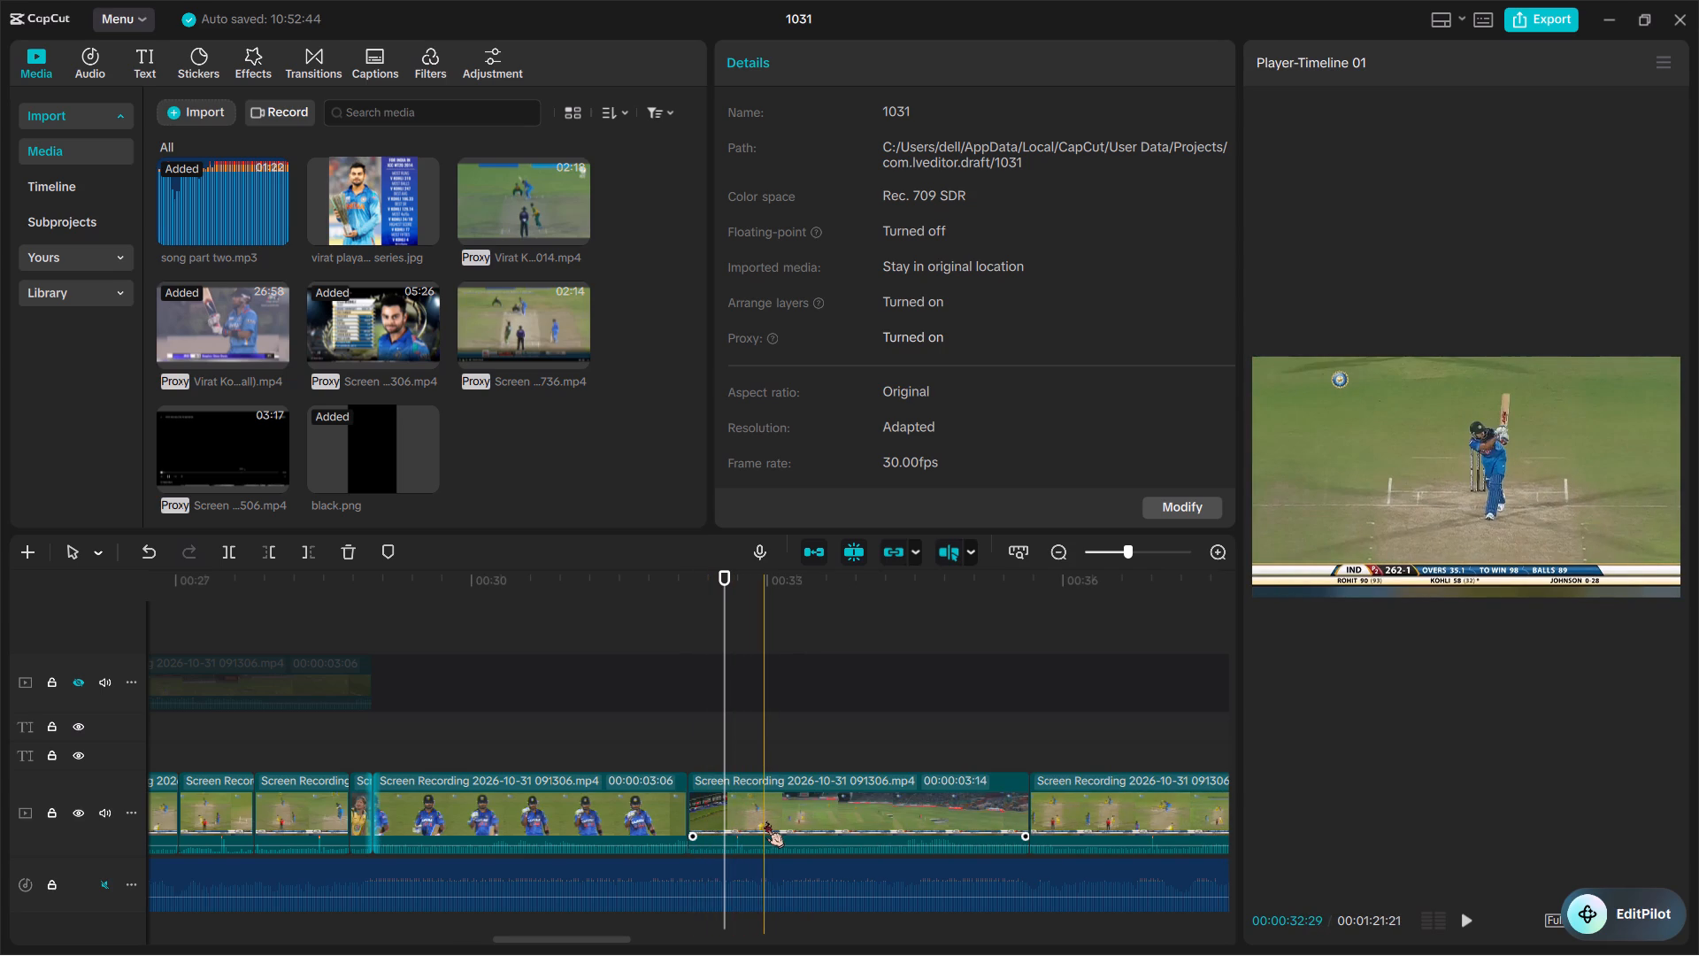
# Trim the clip after the celebration to end at about 33.0 seconds, and the following one to the part from about 33.3 to 34.2 seconds.
pyautogui.press('w')
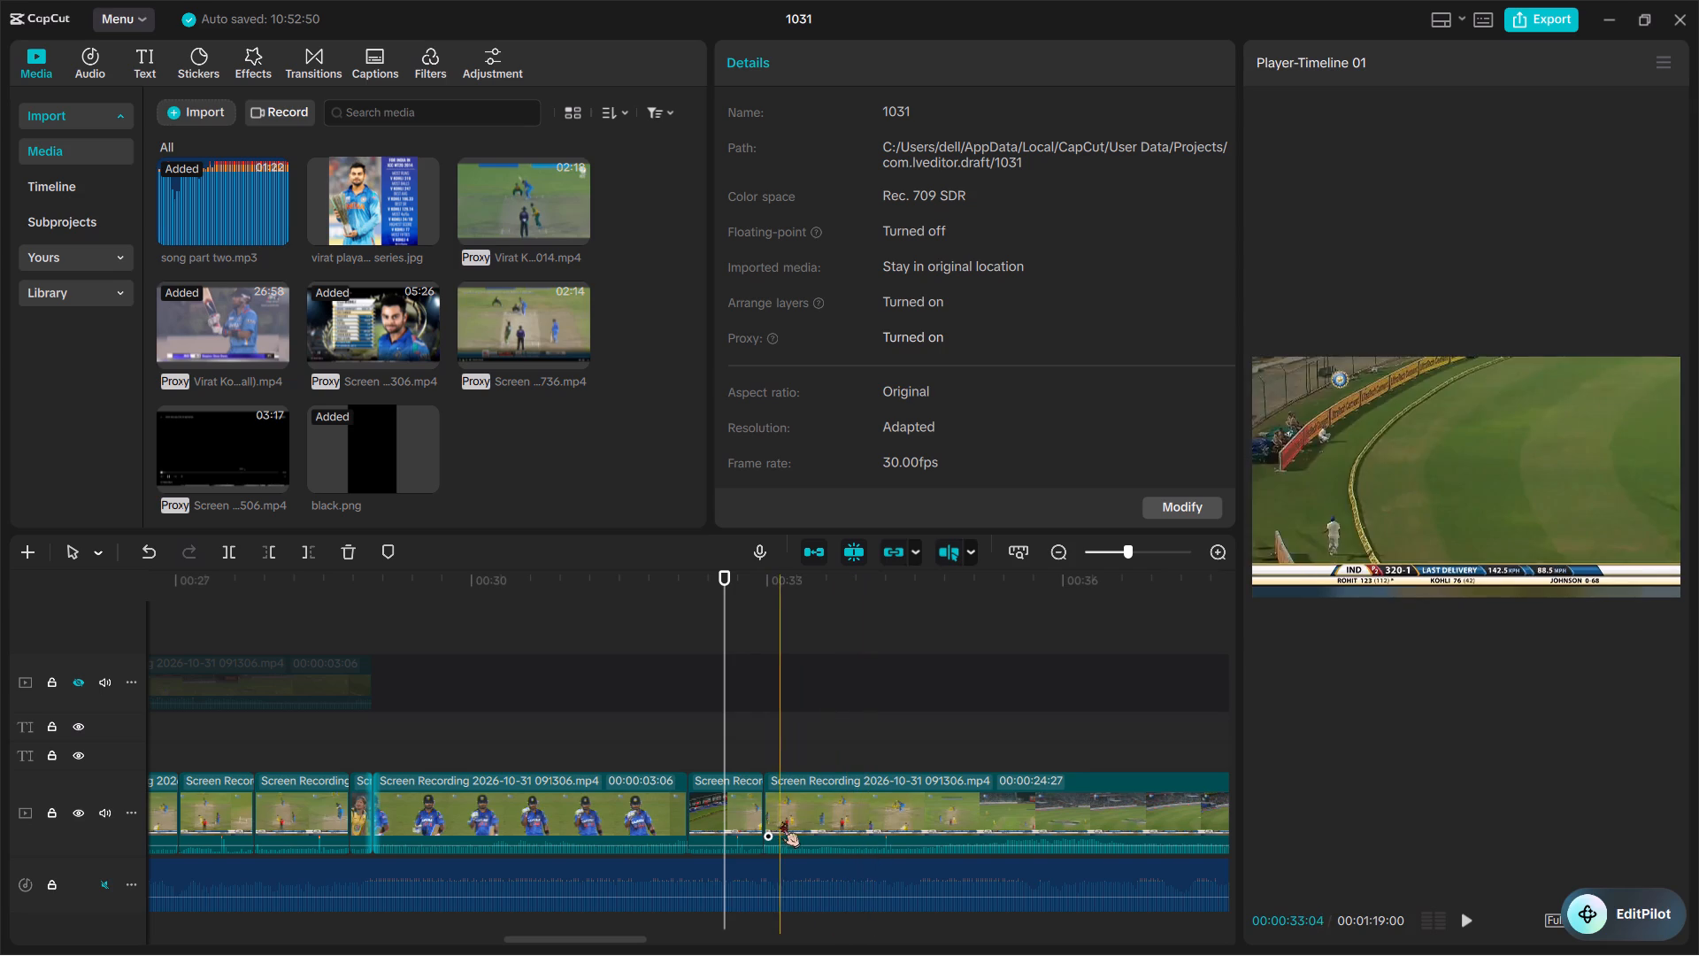
pyautogui.press('q')
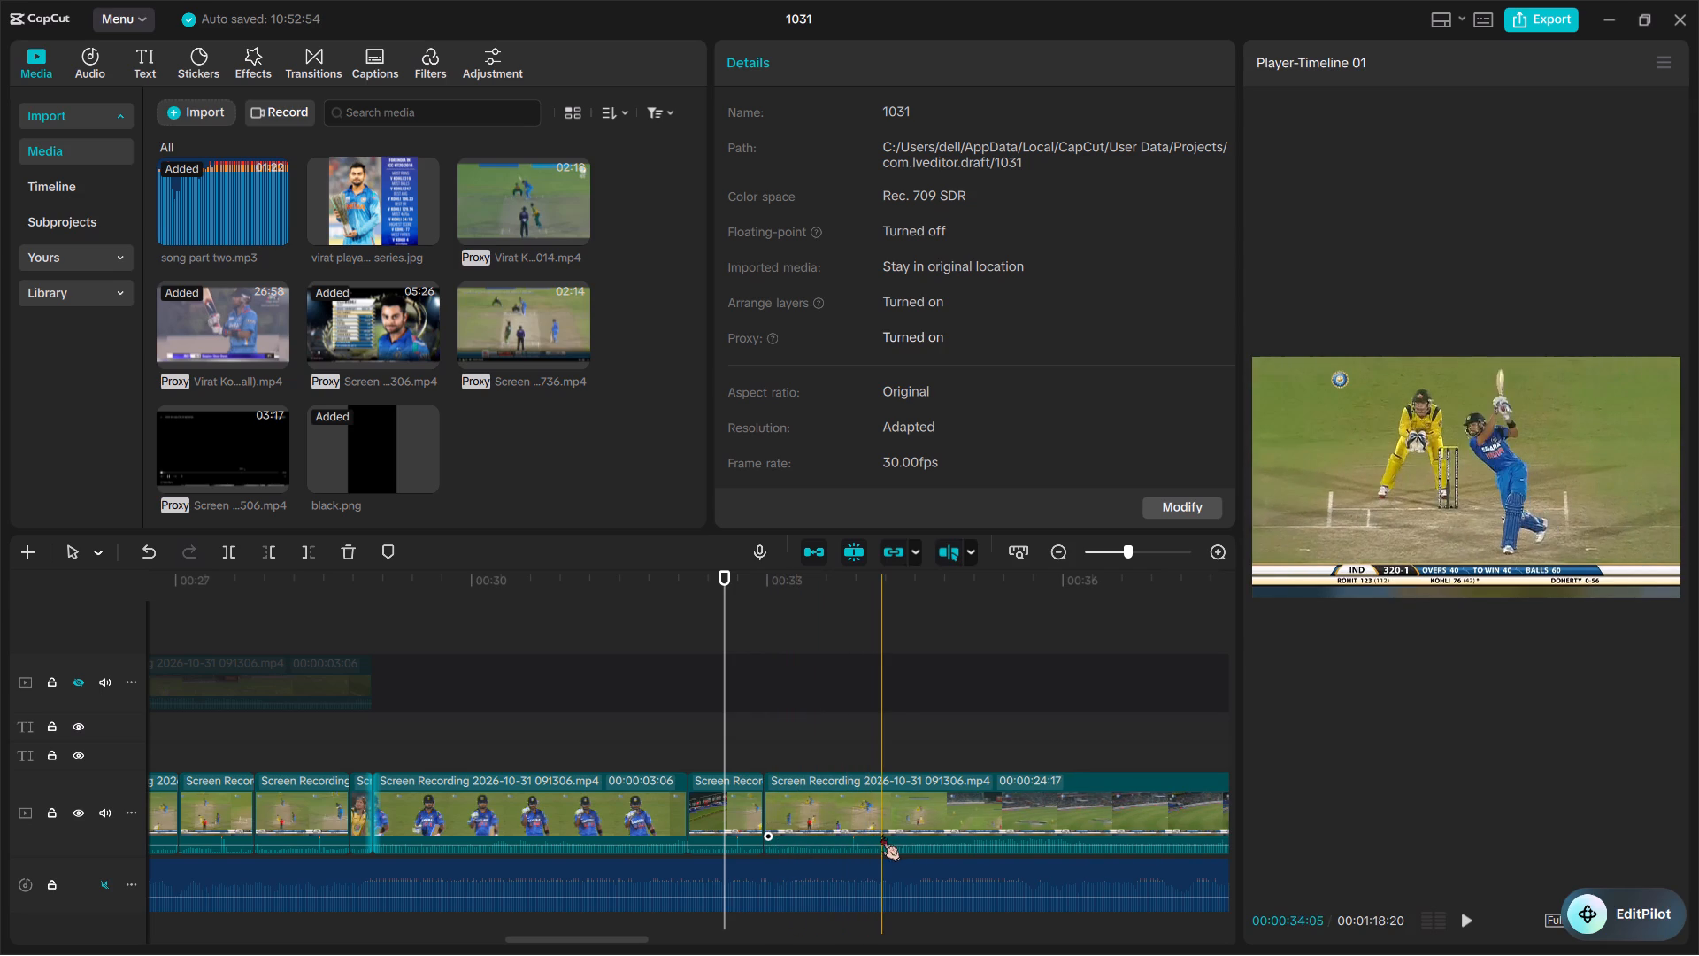
pyautogui.press('w')
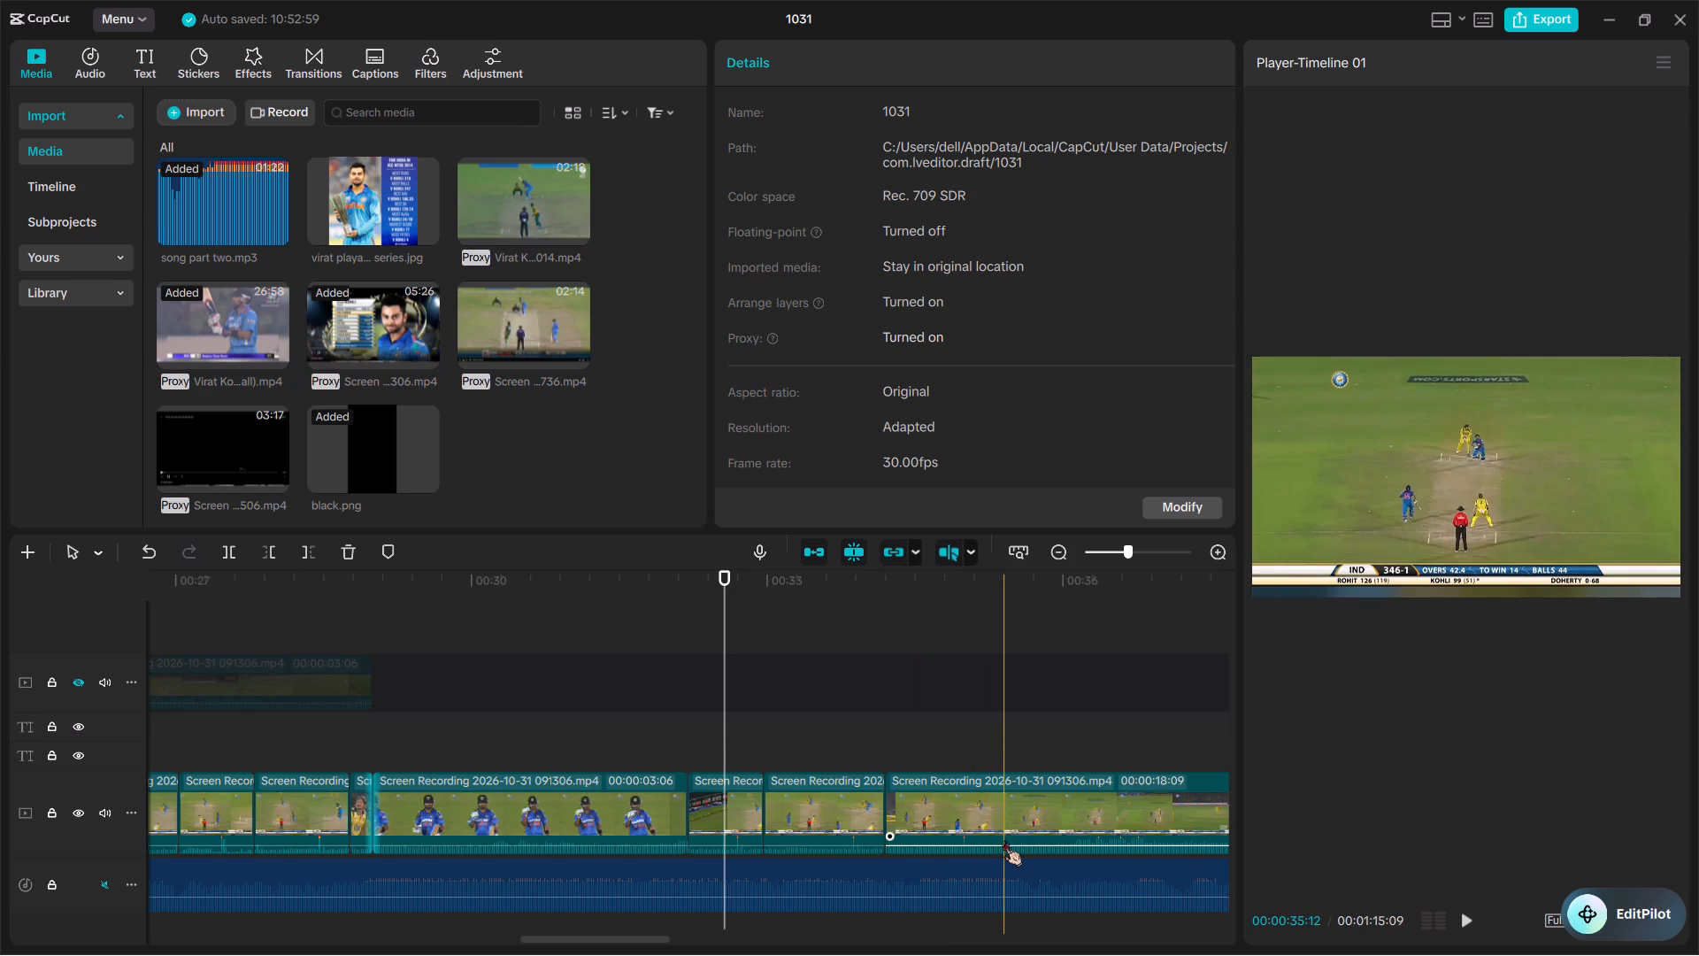
# Split the long clip at about 38.7 and 47.4 seconds and delete the middle part with Kohli's close-ups, closing the gap.
pyautogui.keyDown('ctrl'); pyautogui.scroll(-4, 1012, 843); pyautogui.keyUp('ctrl')
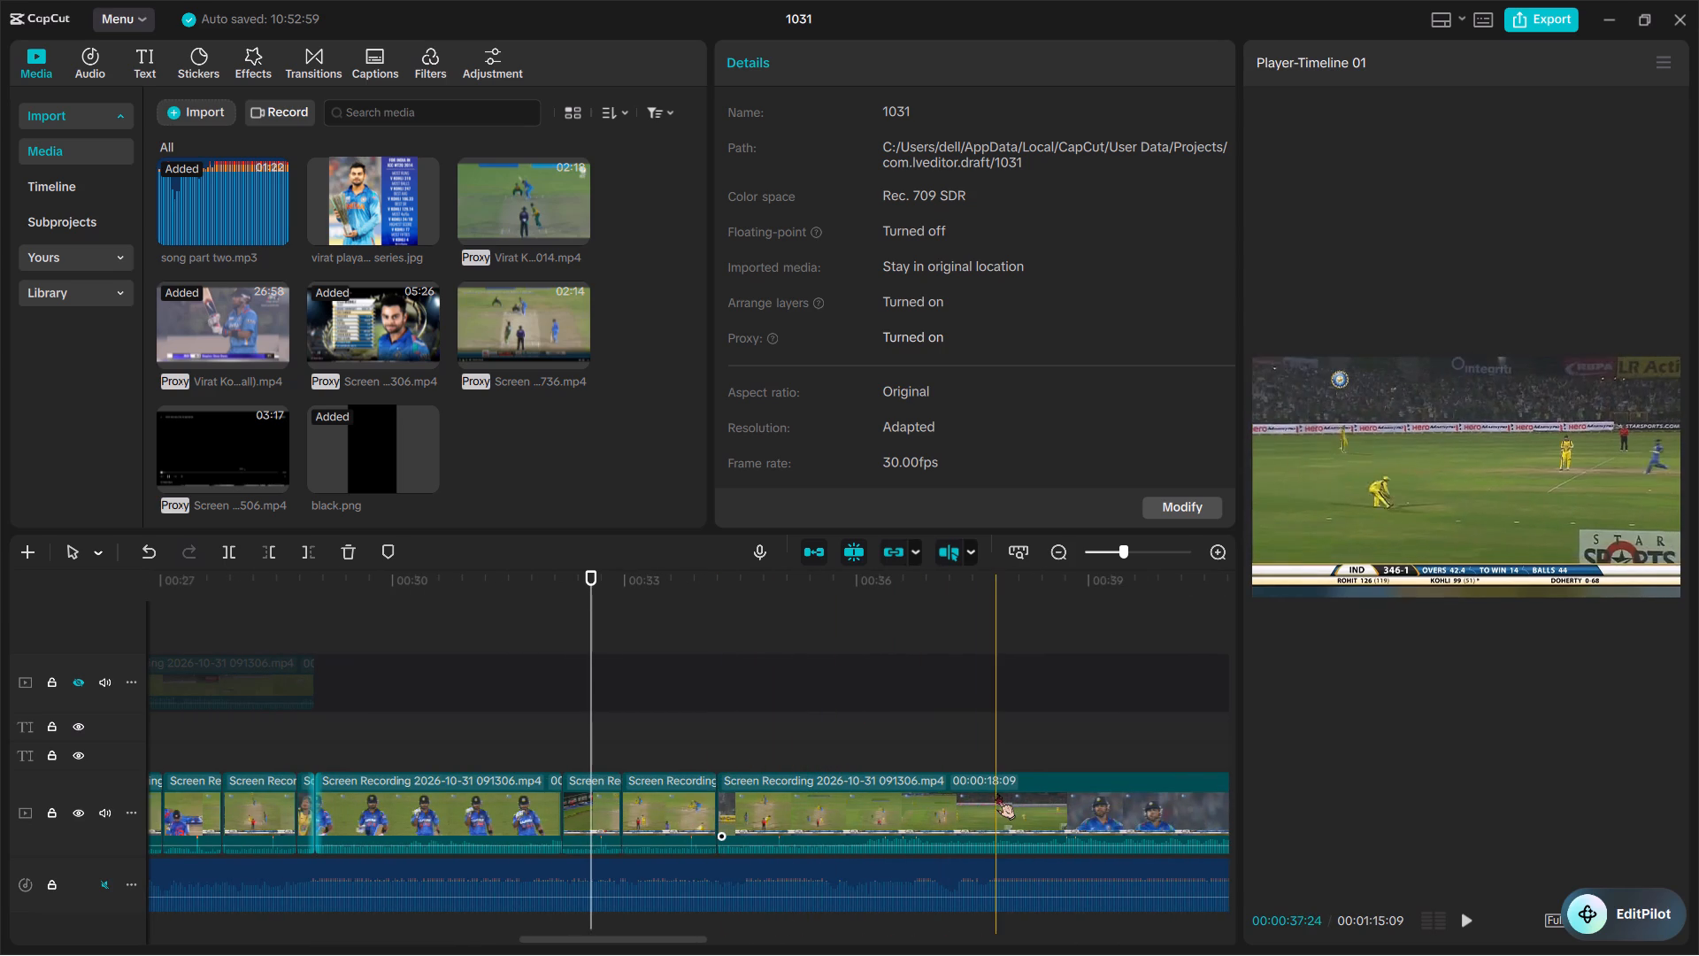
pyautogui.hscroll(-1, 955, 804)
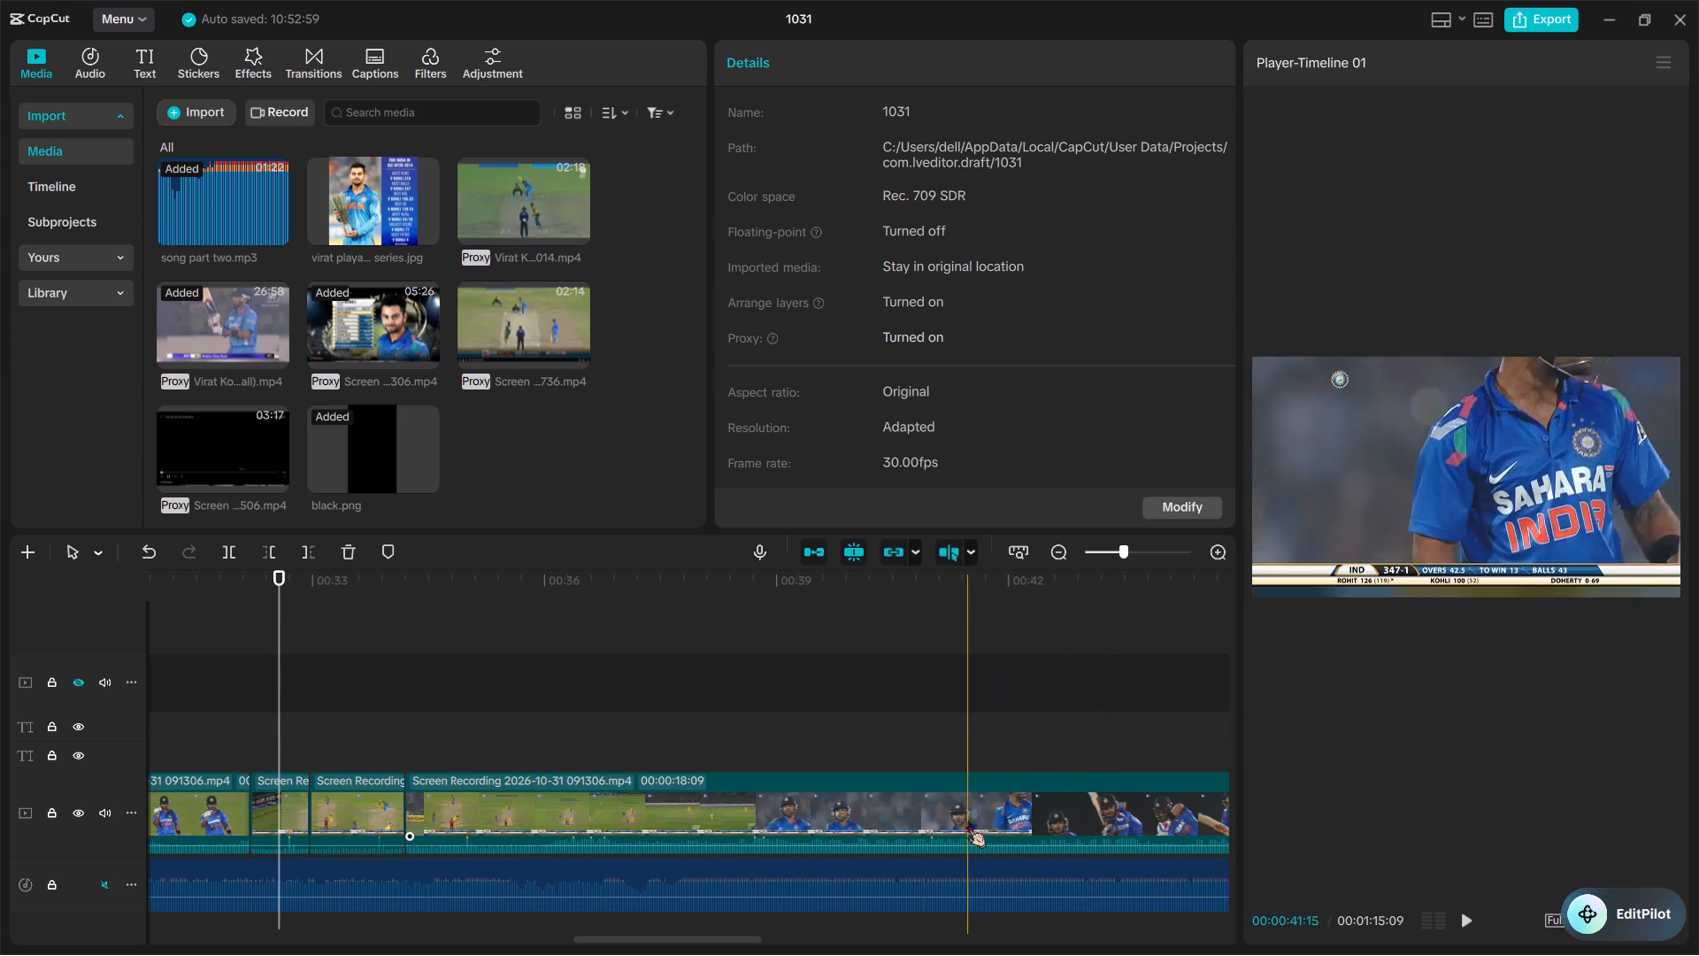
pyautogui.hscroll(-1, 1080, 820)
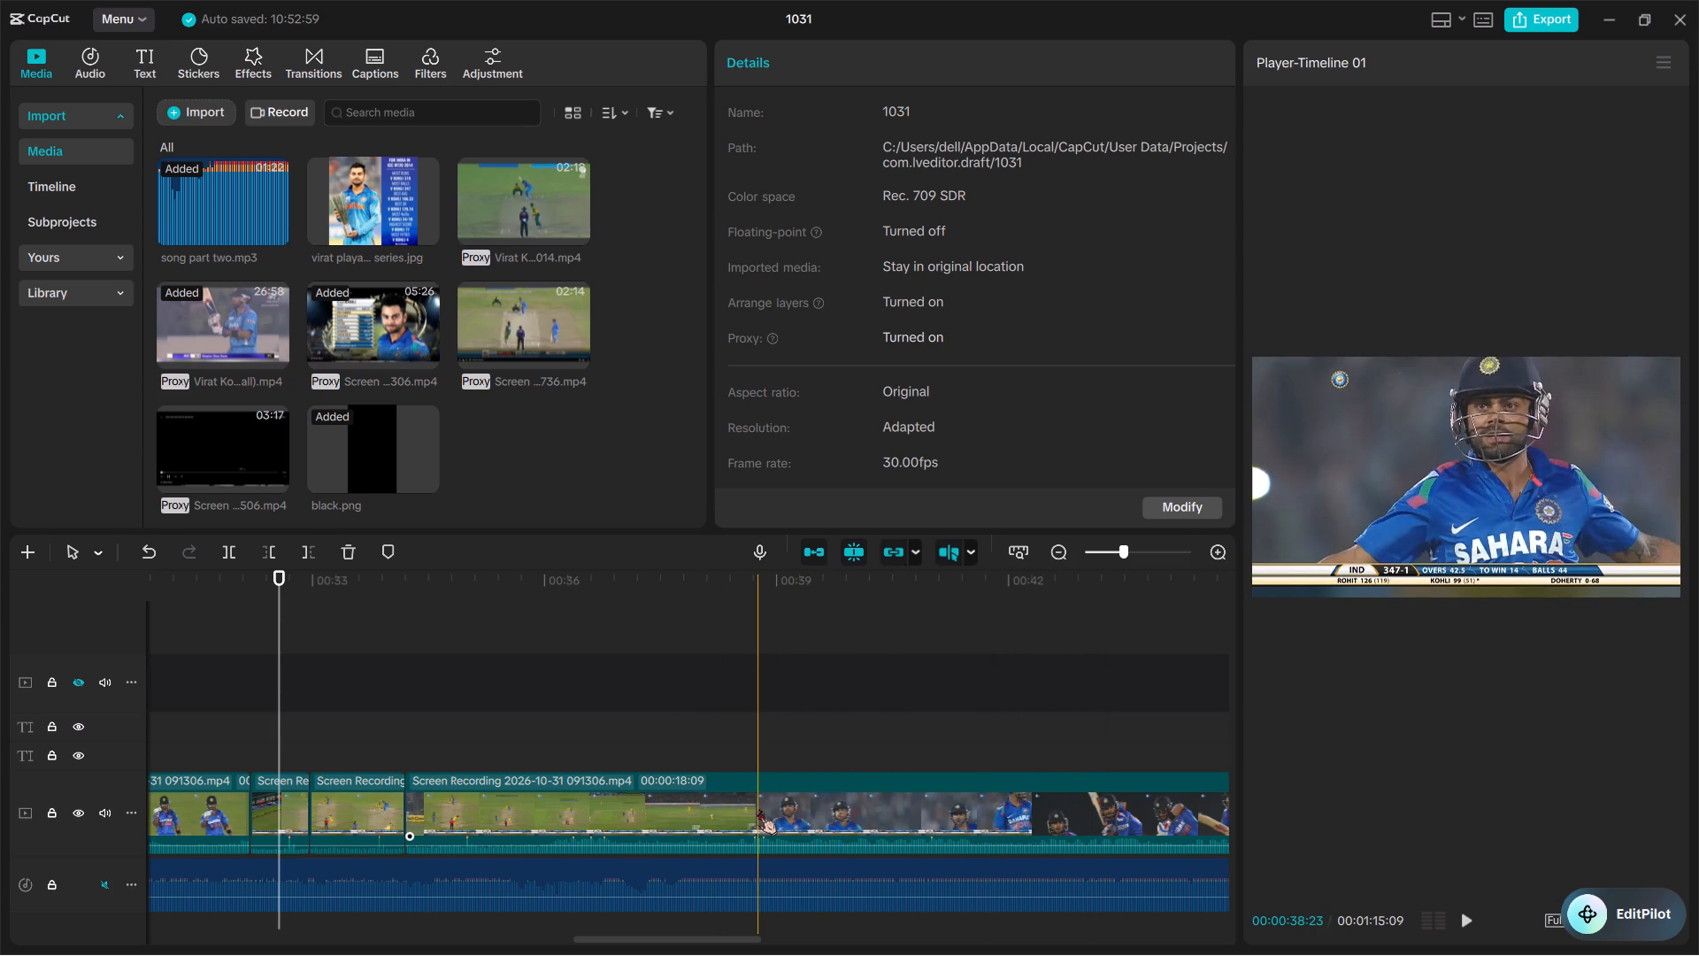
pyautogui.hscroll(-1, 758, 809)
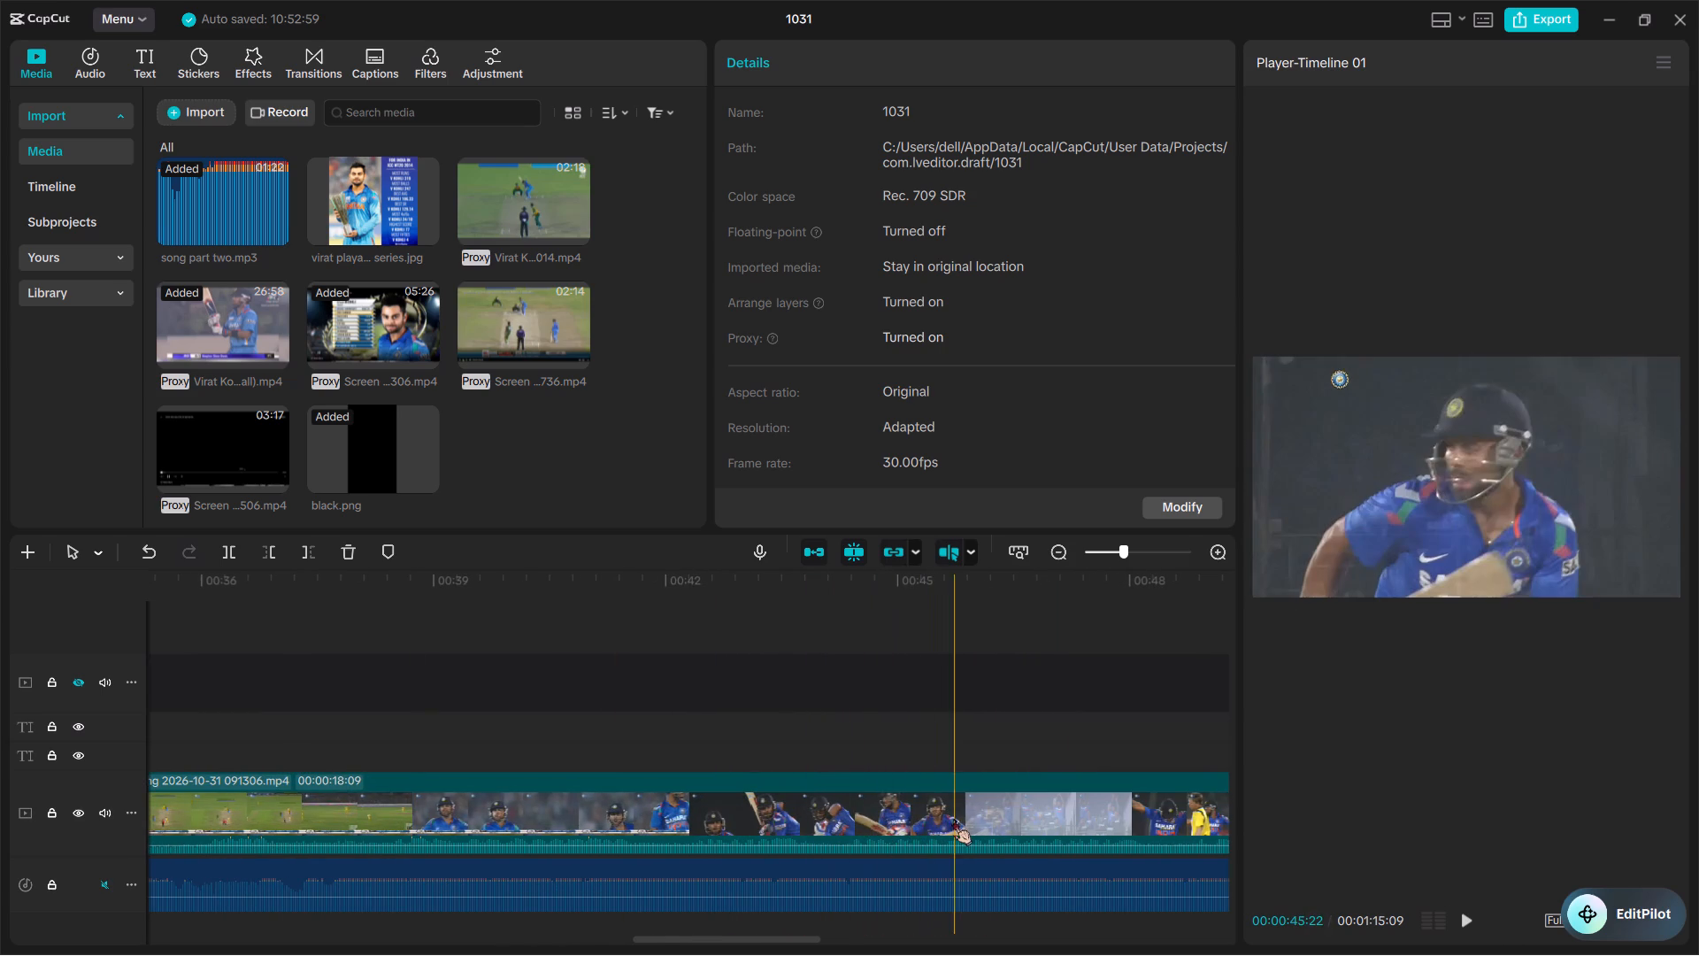
pyautogui.hscroll(-1, 953, 819)
pyautogui.hscroll(-1, 1053, 820)
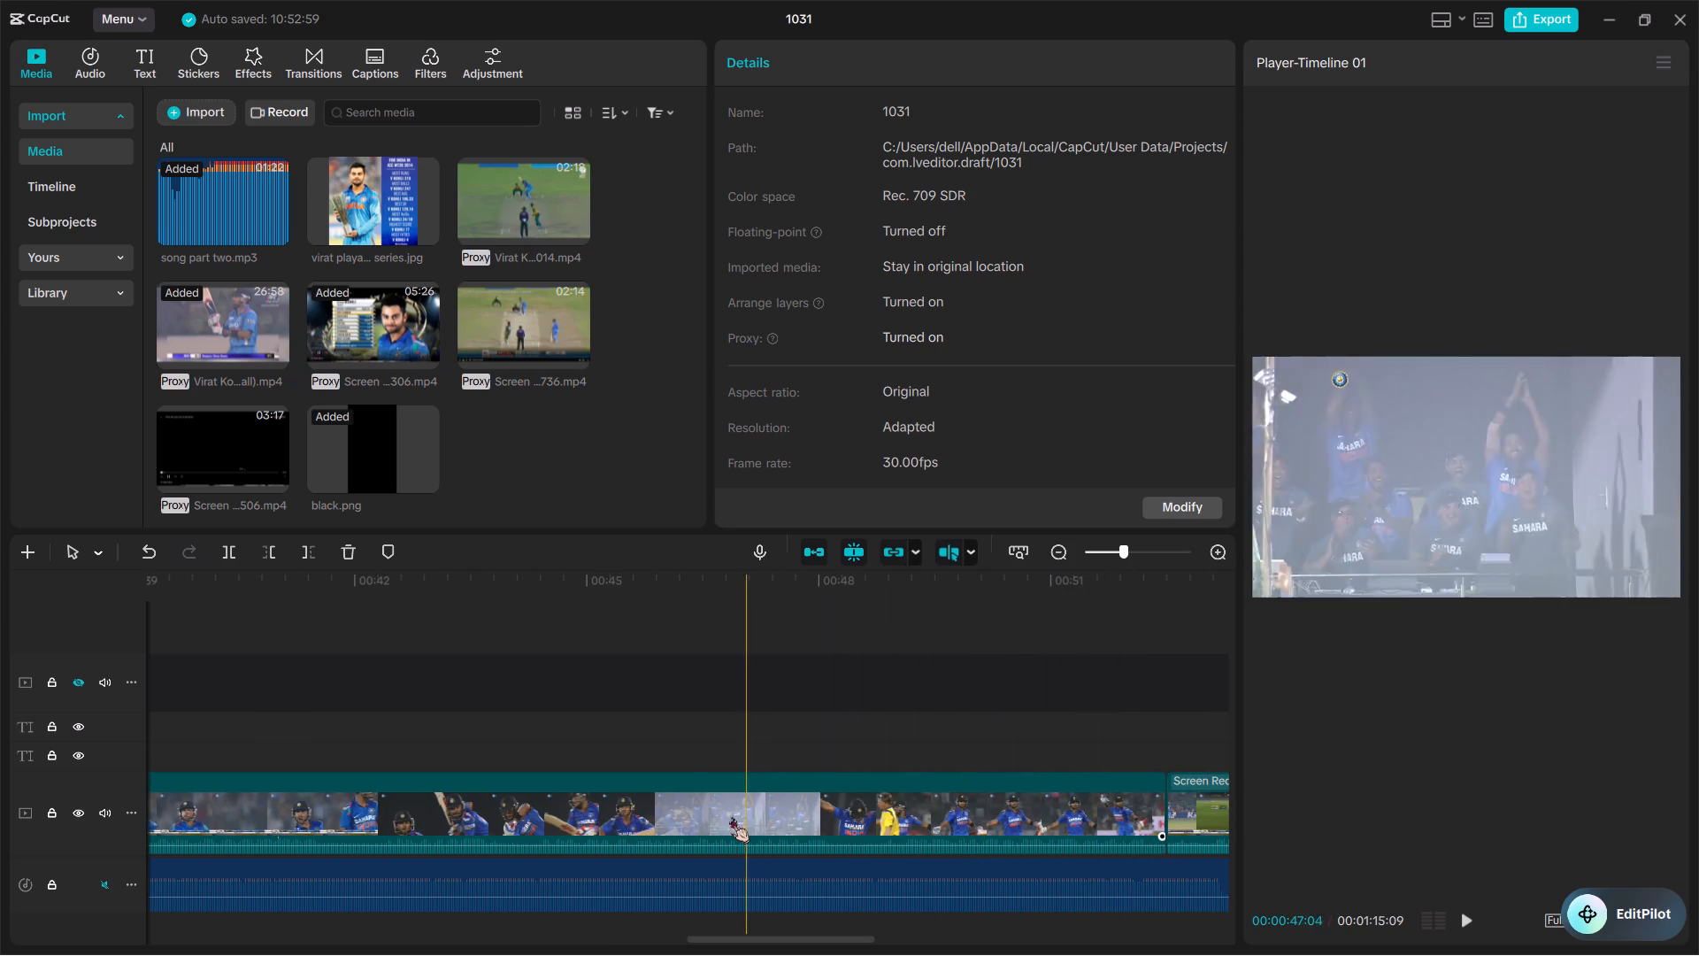
pyautogui.hscroll(1, 634, 813)
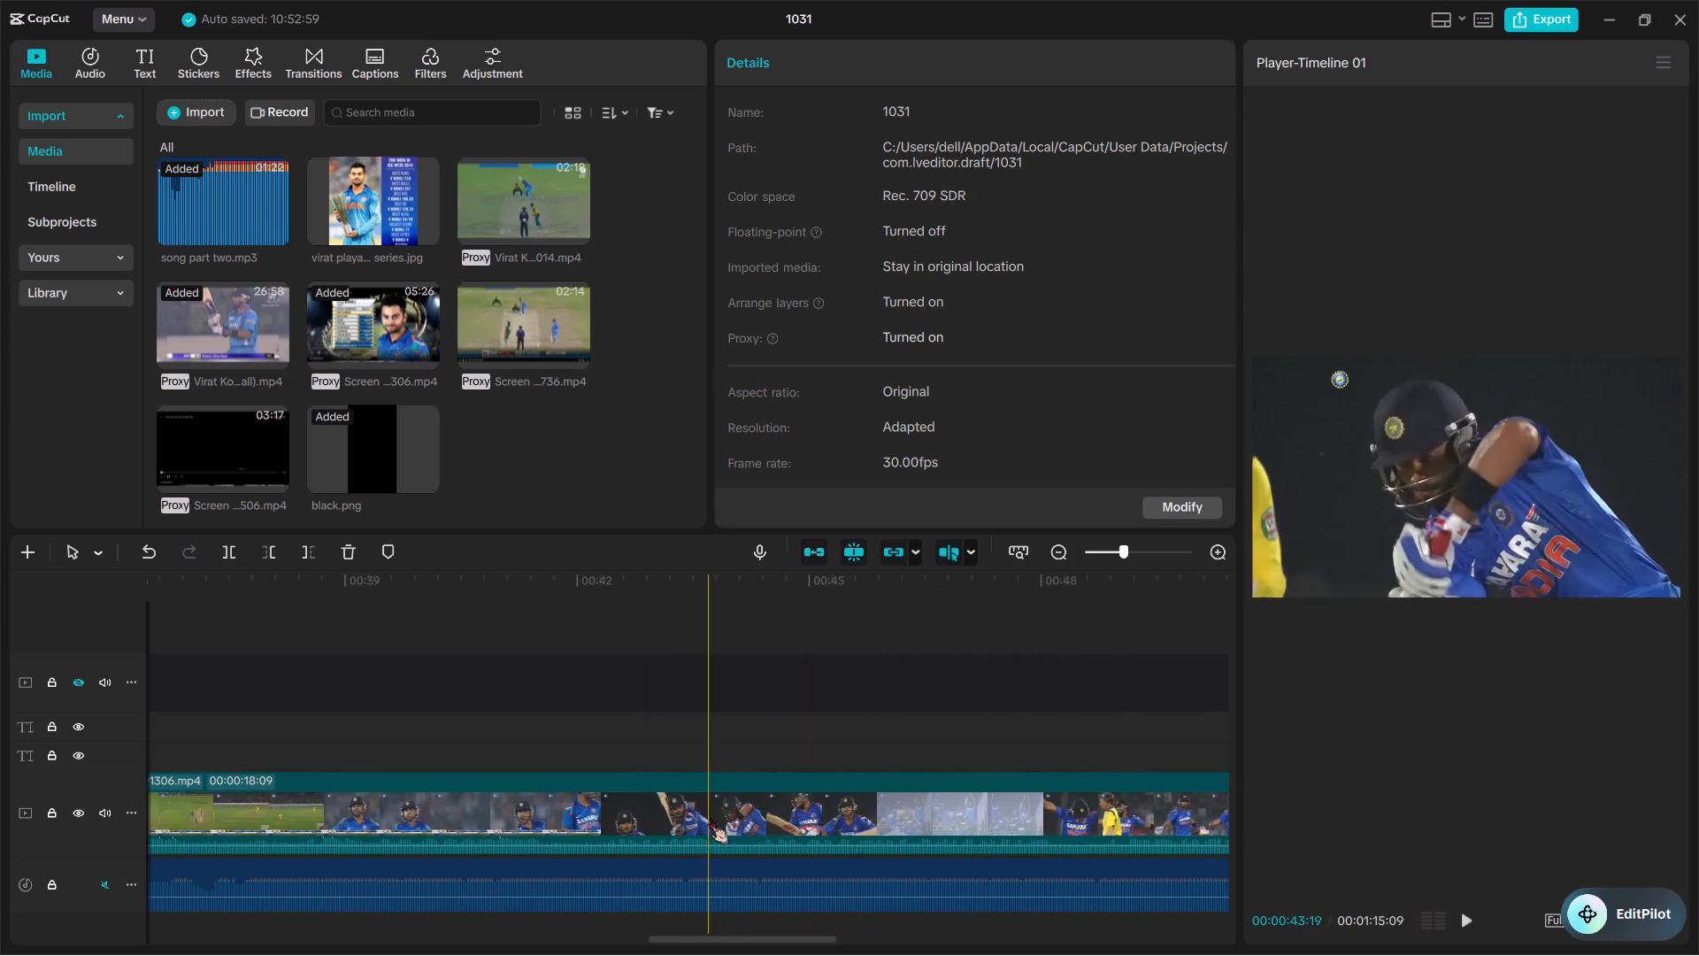
pyautogui.hscroll(1, 656, 821)
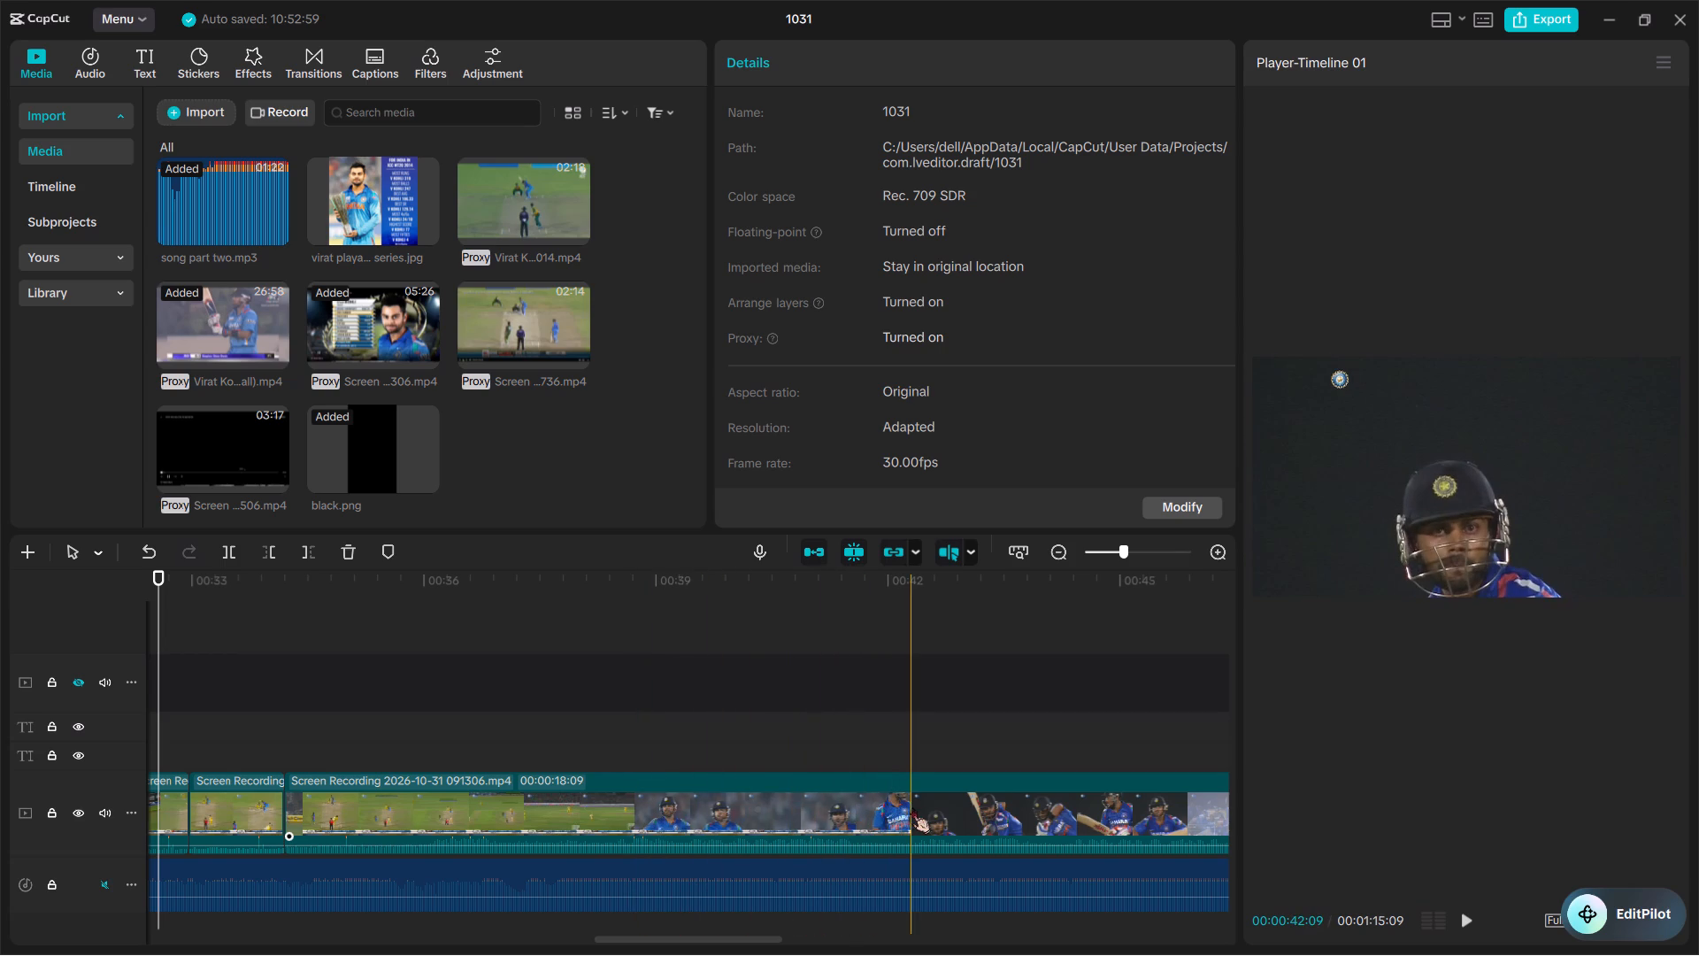
pyautogui.hscroll(-1, 911, 807)
pyautogui.hscroll(-1, 1007, 814)
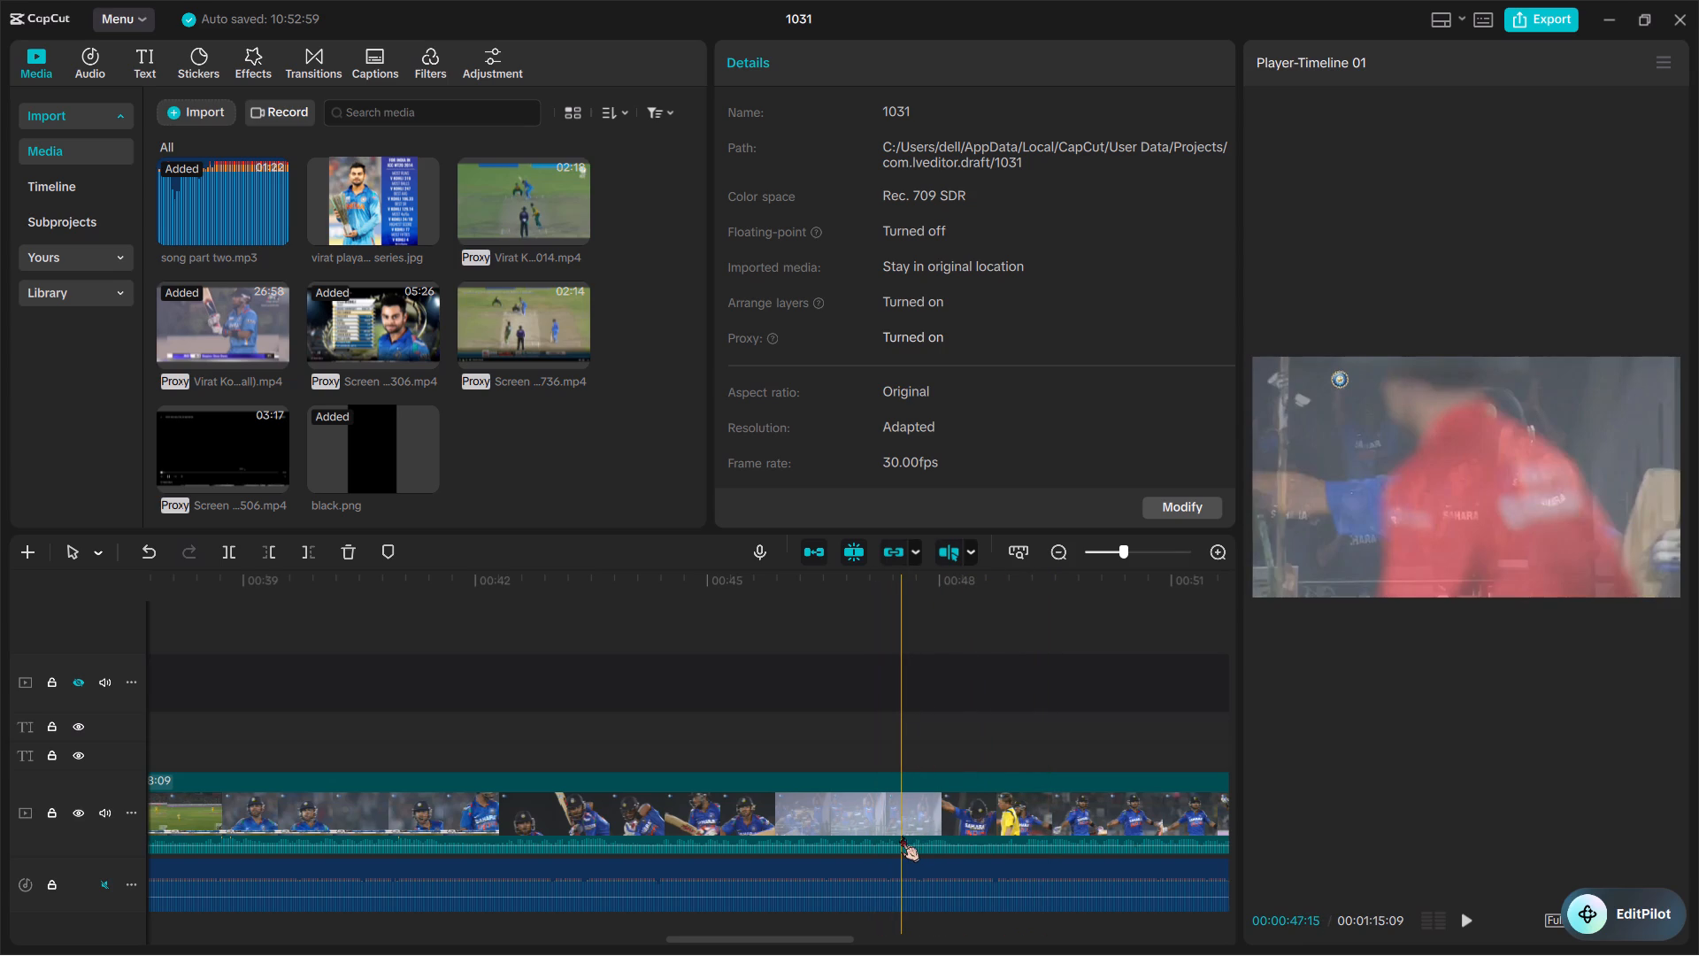
pyautogui.hotkey('ctrl', 'b')
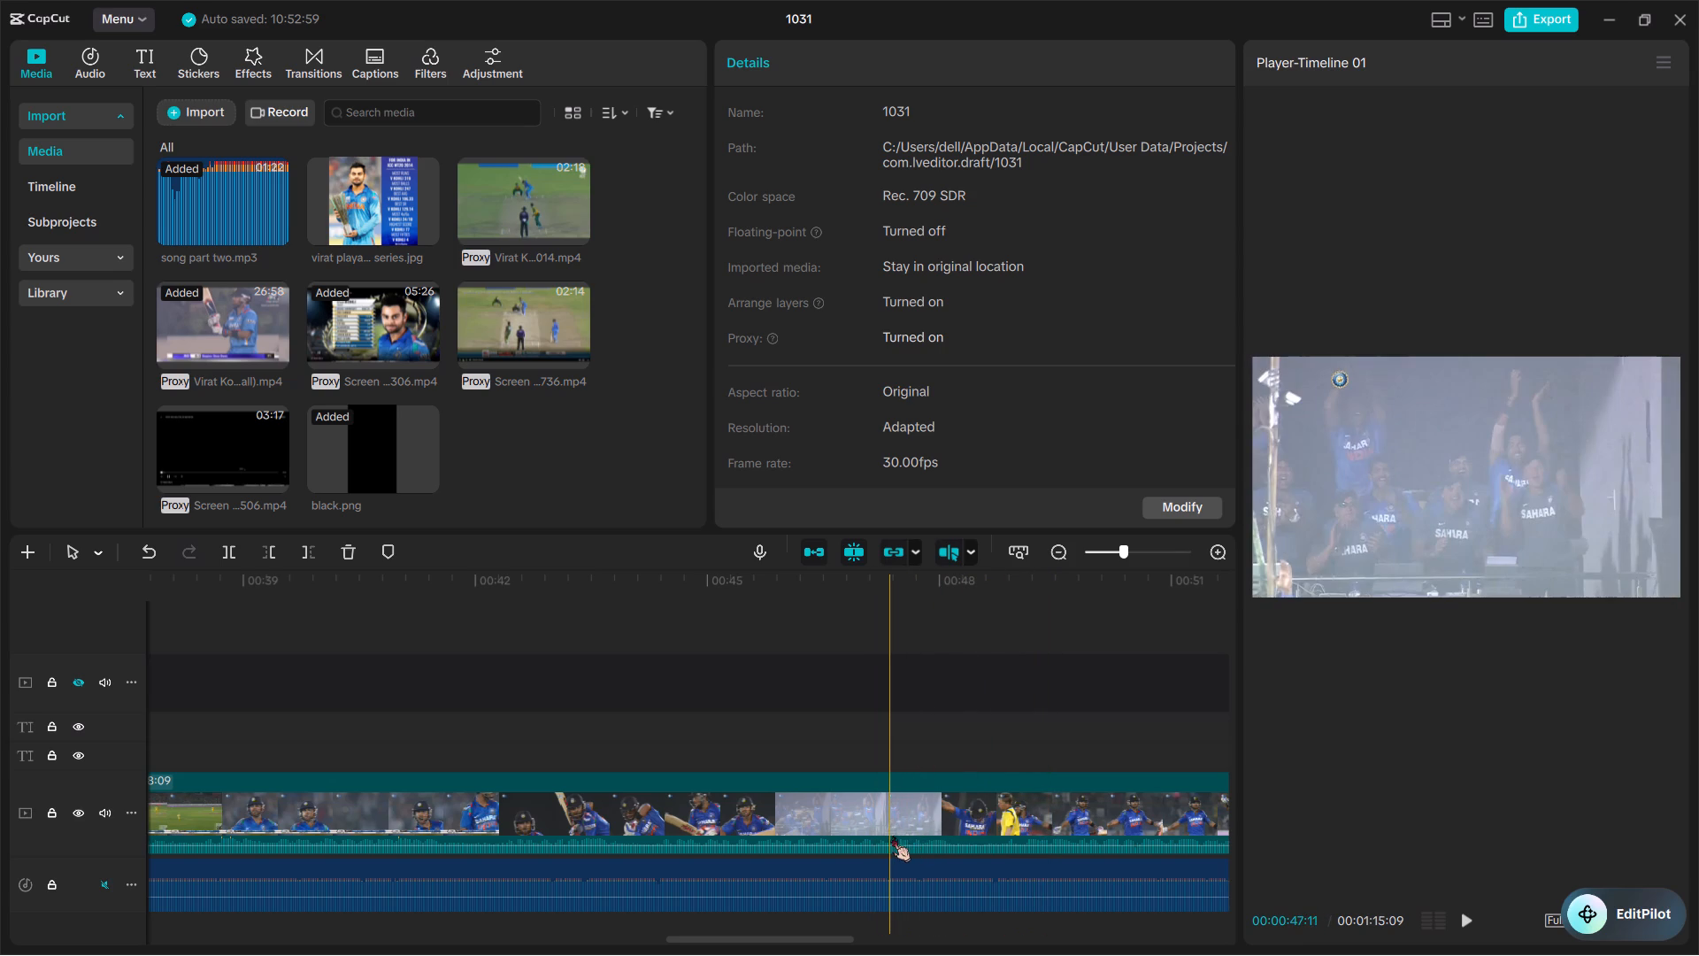
pyautogui.hscroll(1, 420, 808)
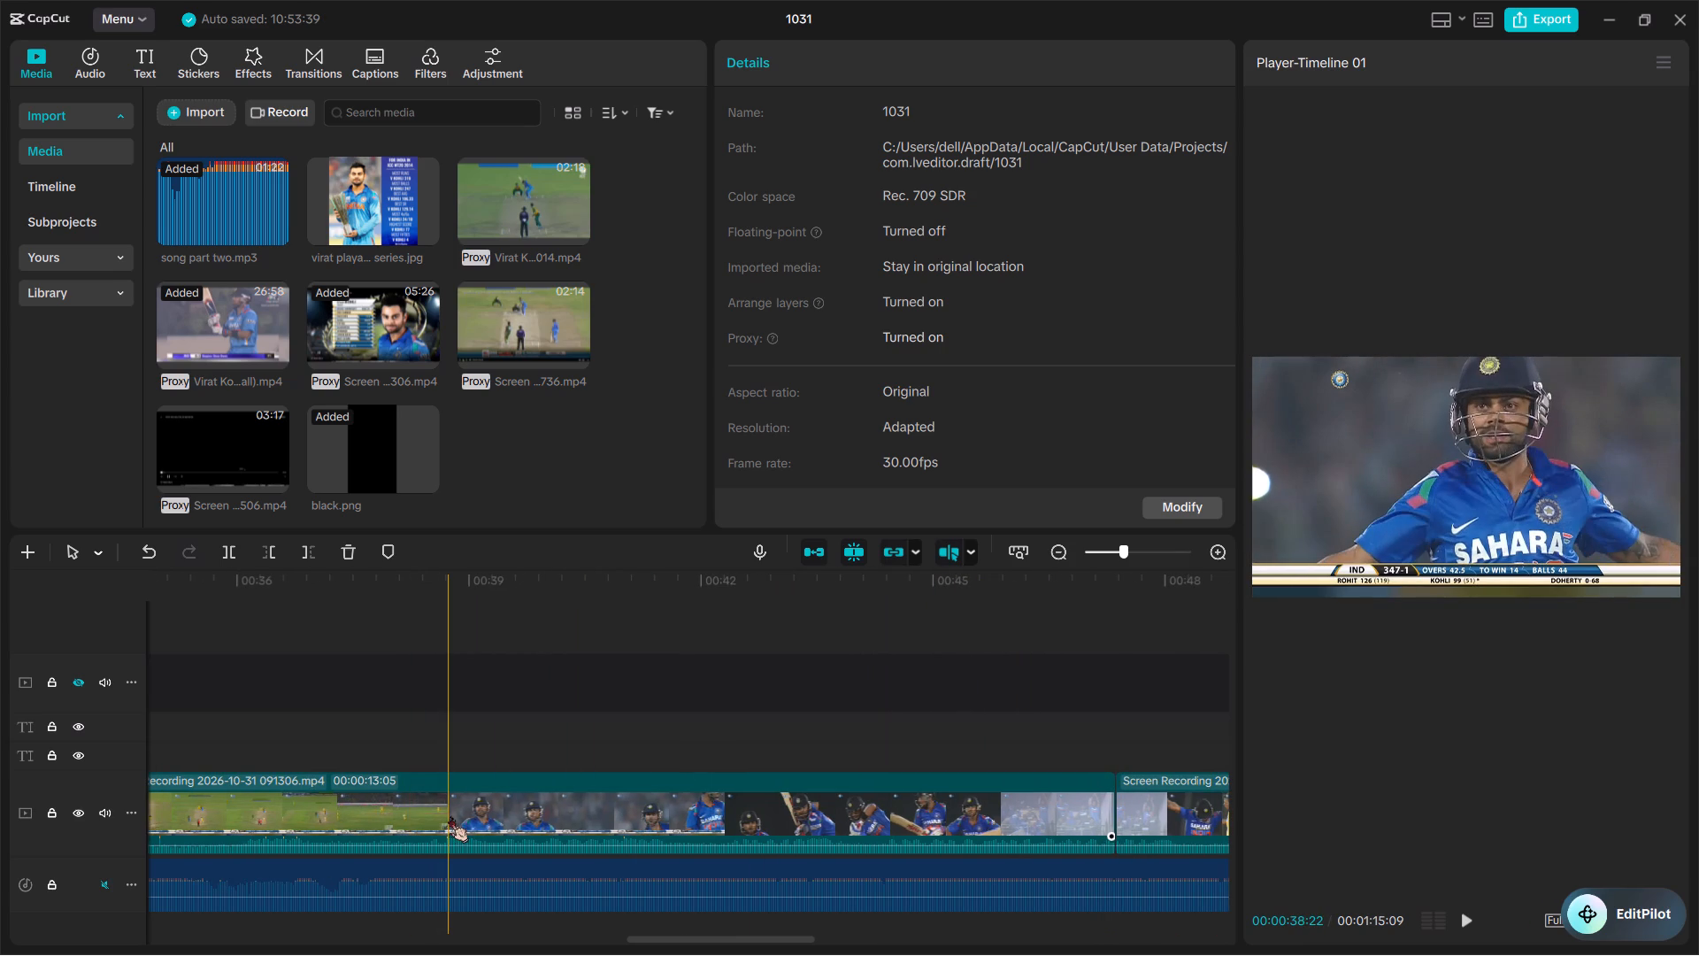
pyautogui.hotkey('ctrl', 'b')
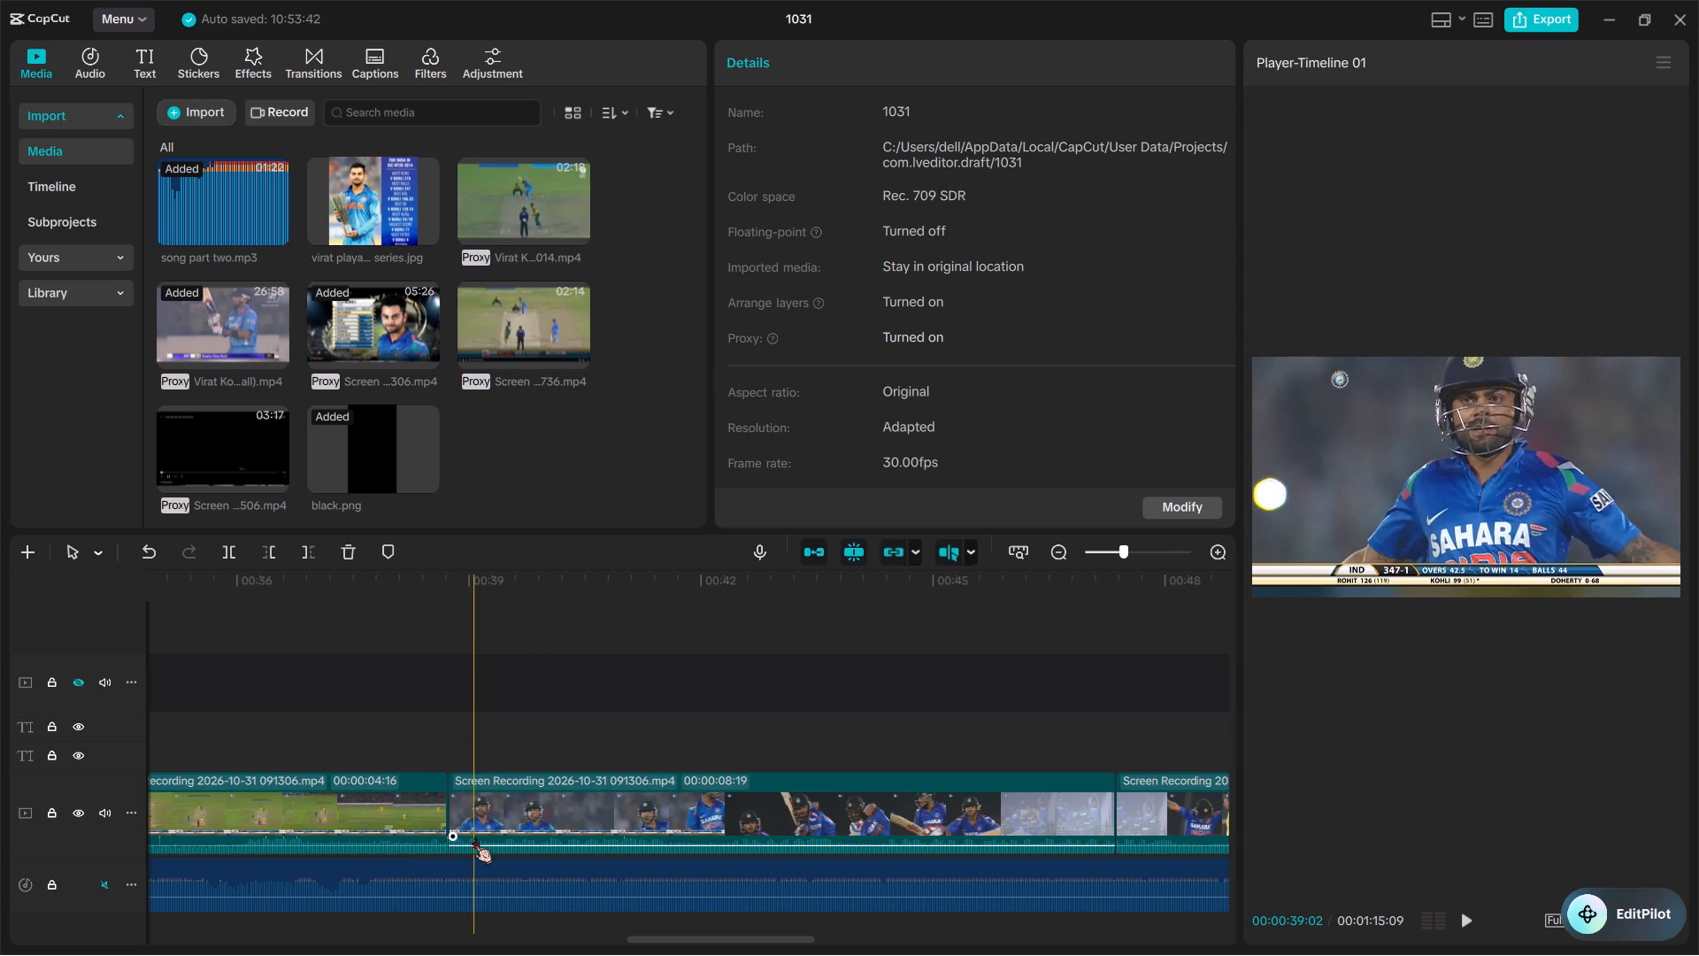
pyautogui.click(473, 837)
pyautogui.press('BackSpace')
# Play back the new cut and trim away the start of Kohli's celebration clip up to about 40.7 seconds, removing the applauding teammates.
pyautogui.press('space')
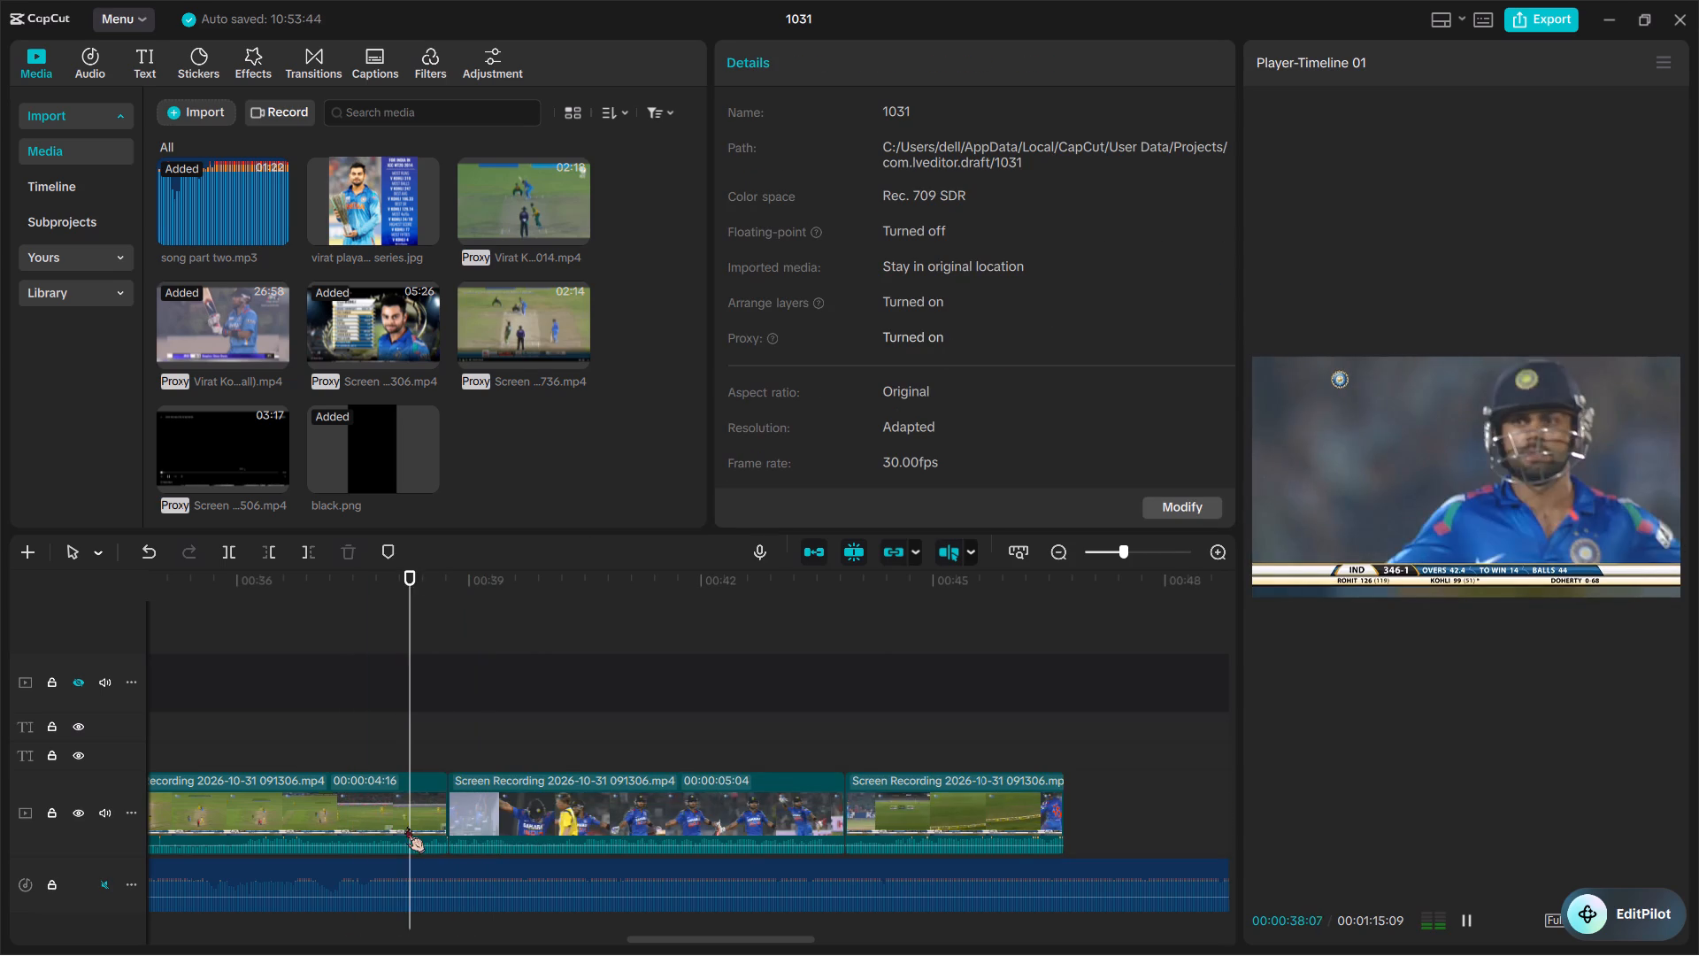
pyautogui.press('space')
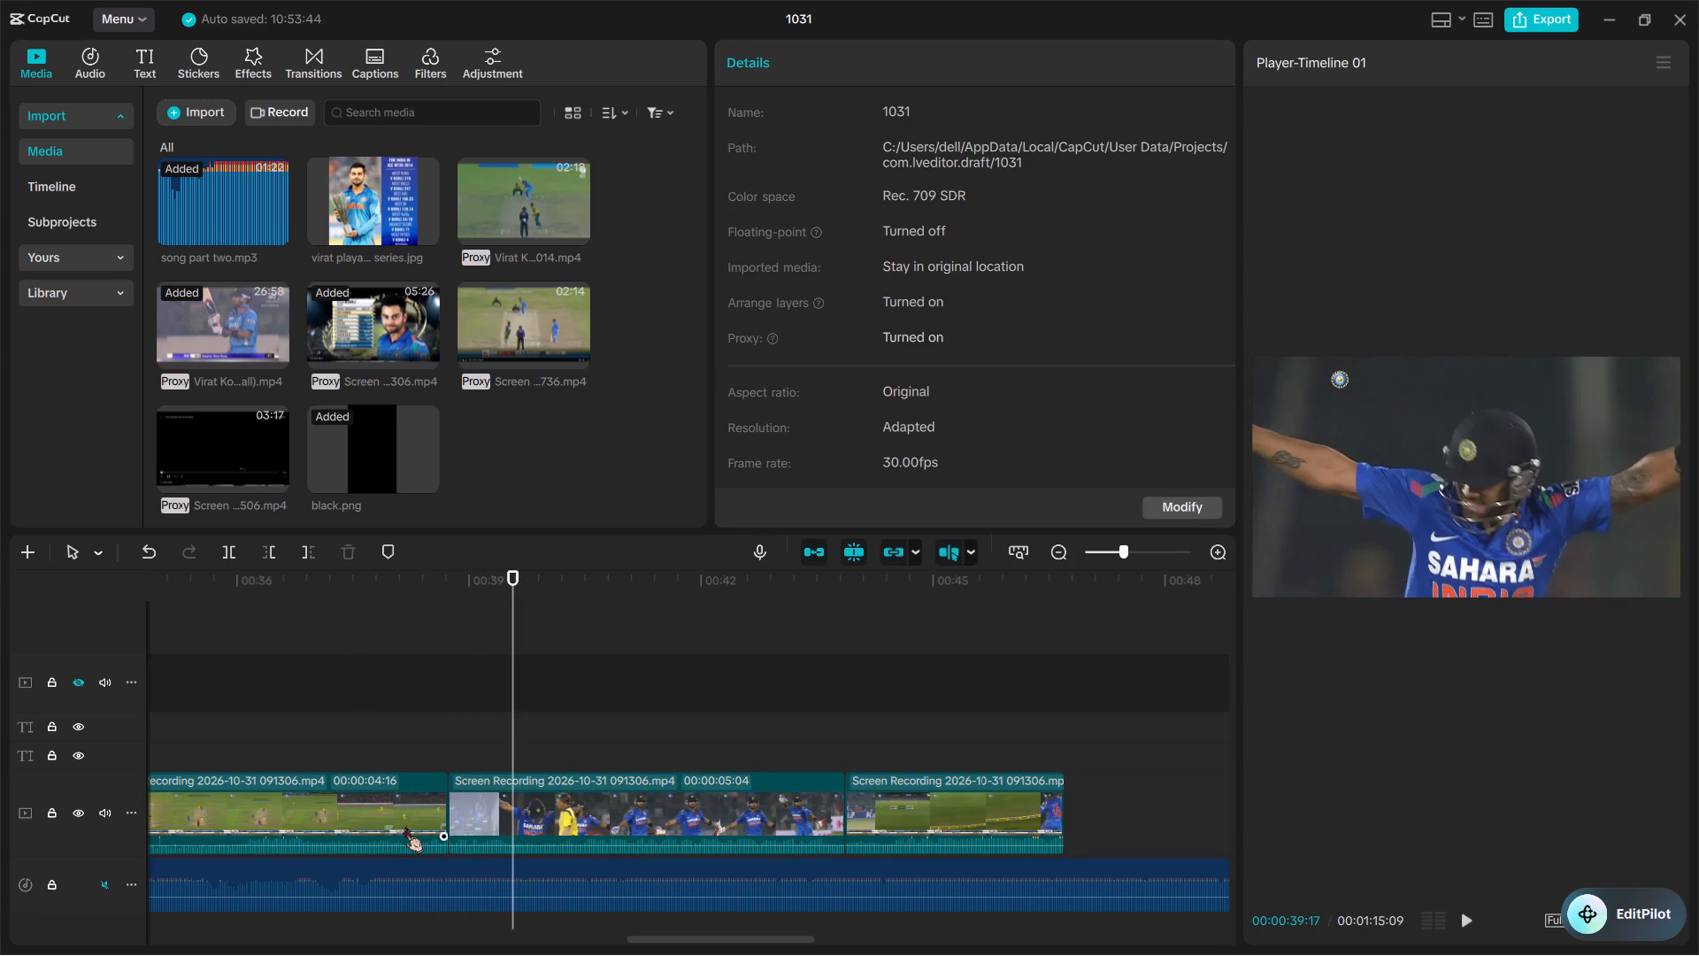
pyautogui.press('space')
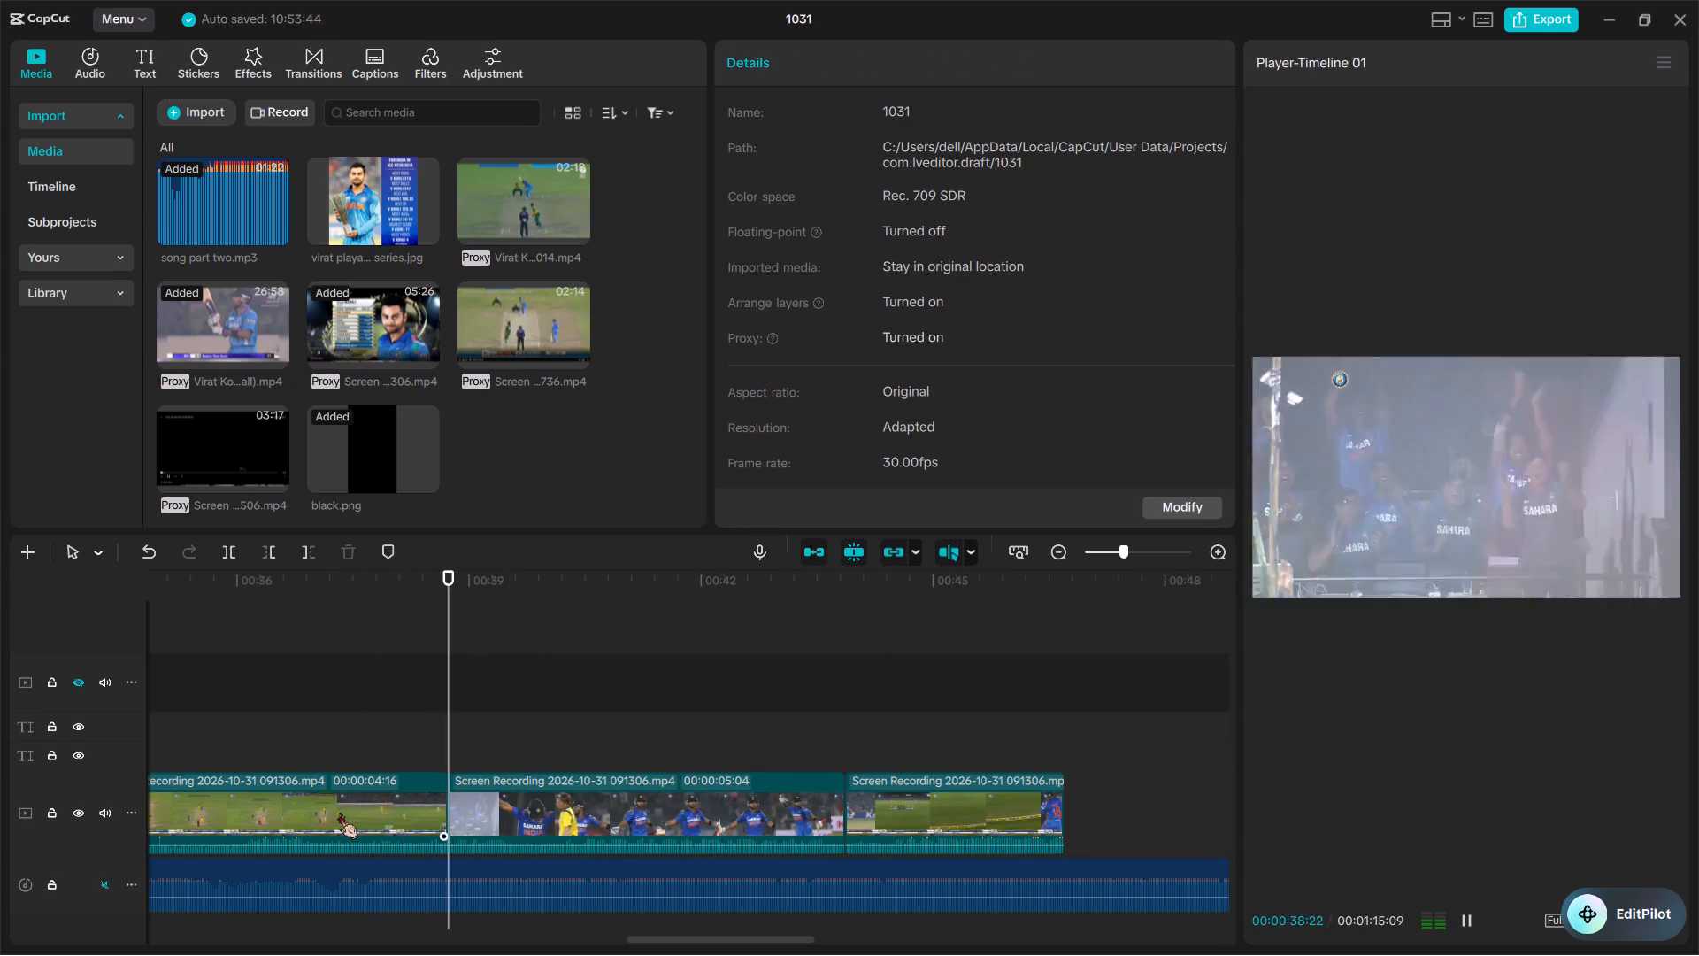
pyautogui.press('space')
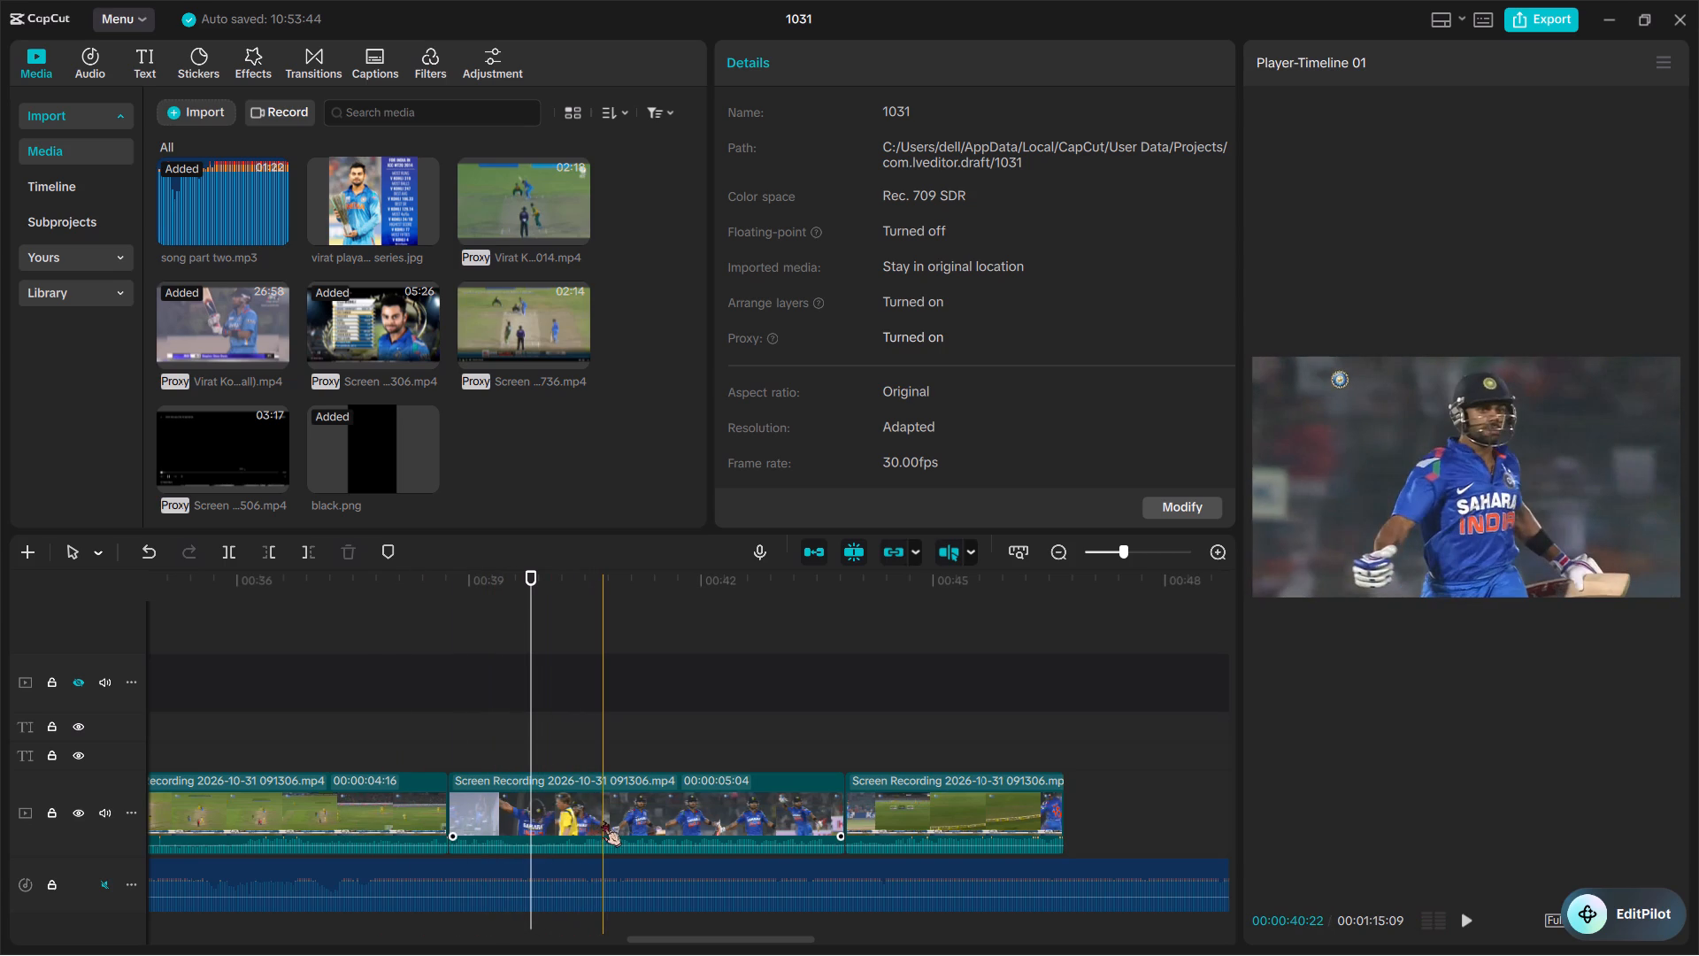
pyautogui.press('q')
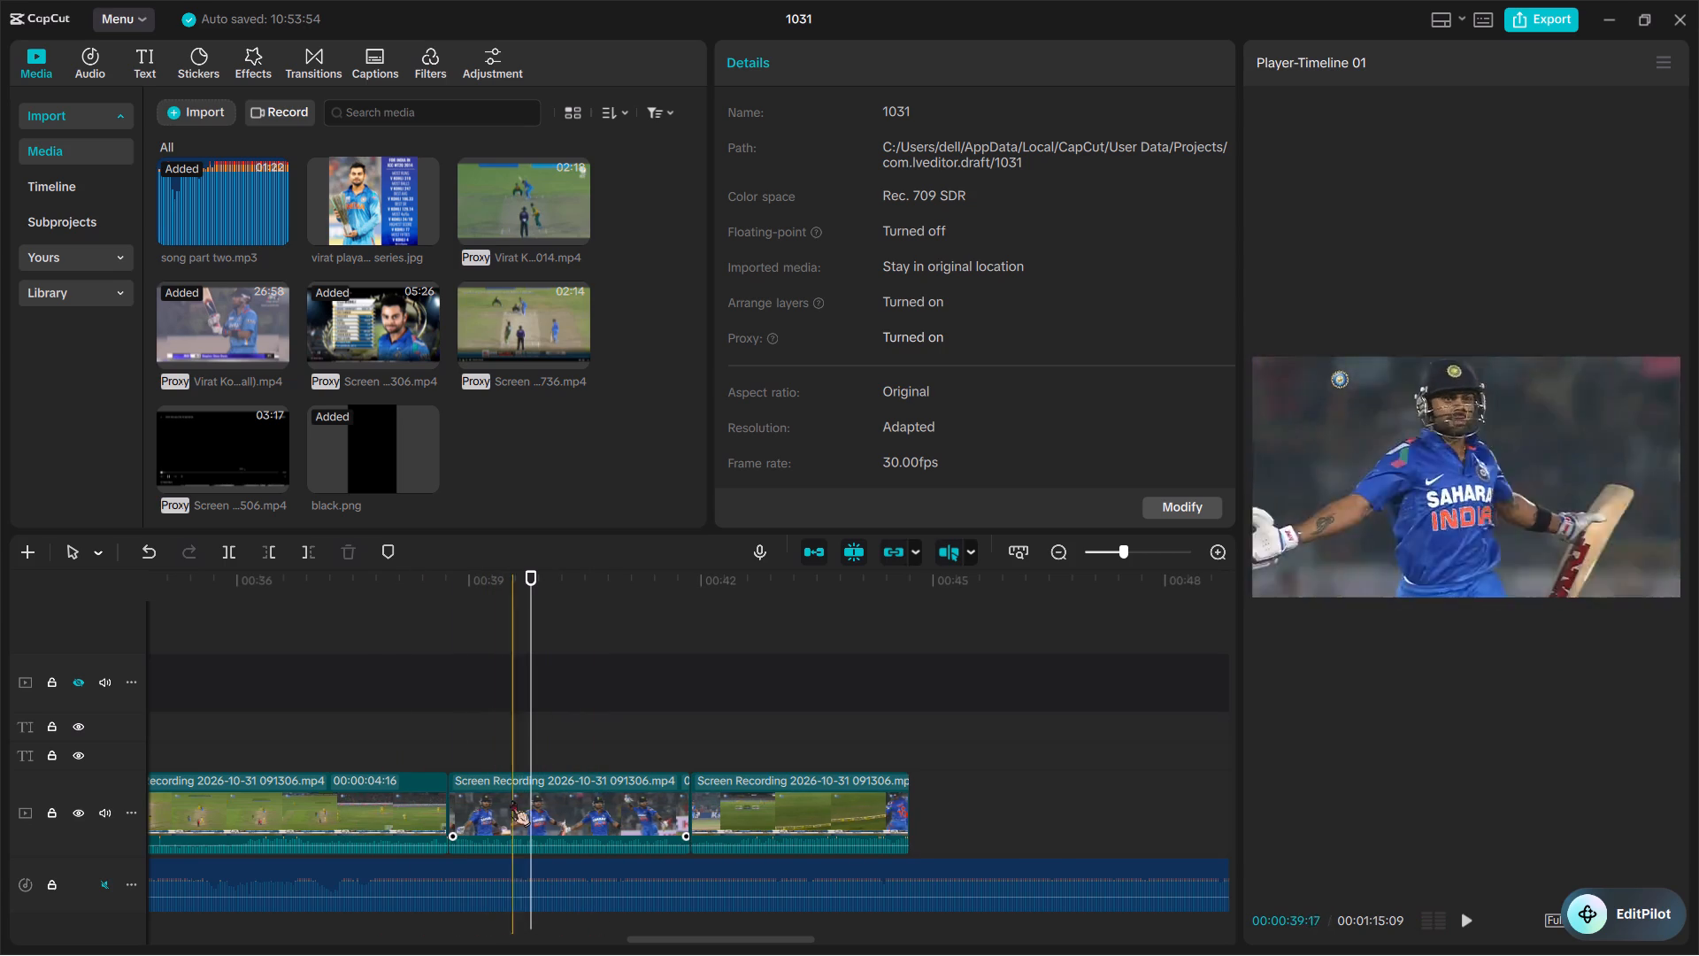
# Trim the batting clip before the celebration to end at about 37.8 seconds, removing the close-up after the shot.
pyautogui.keyDown('ctrl'); pyautogui.scroll(8, 433, 799); pyautogui.keyUp('ctrl')
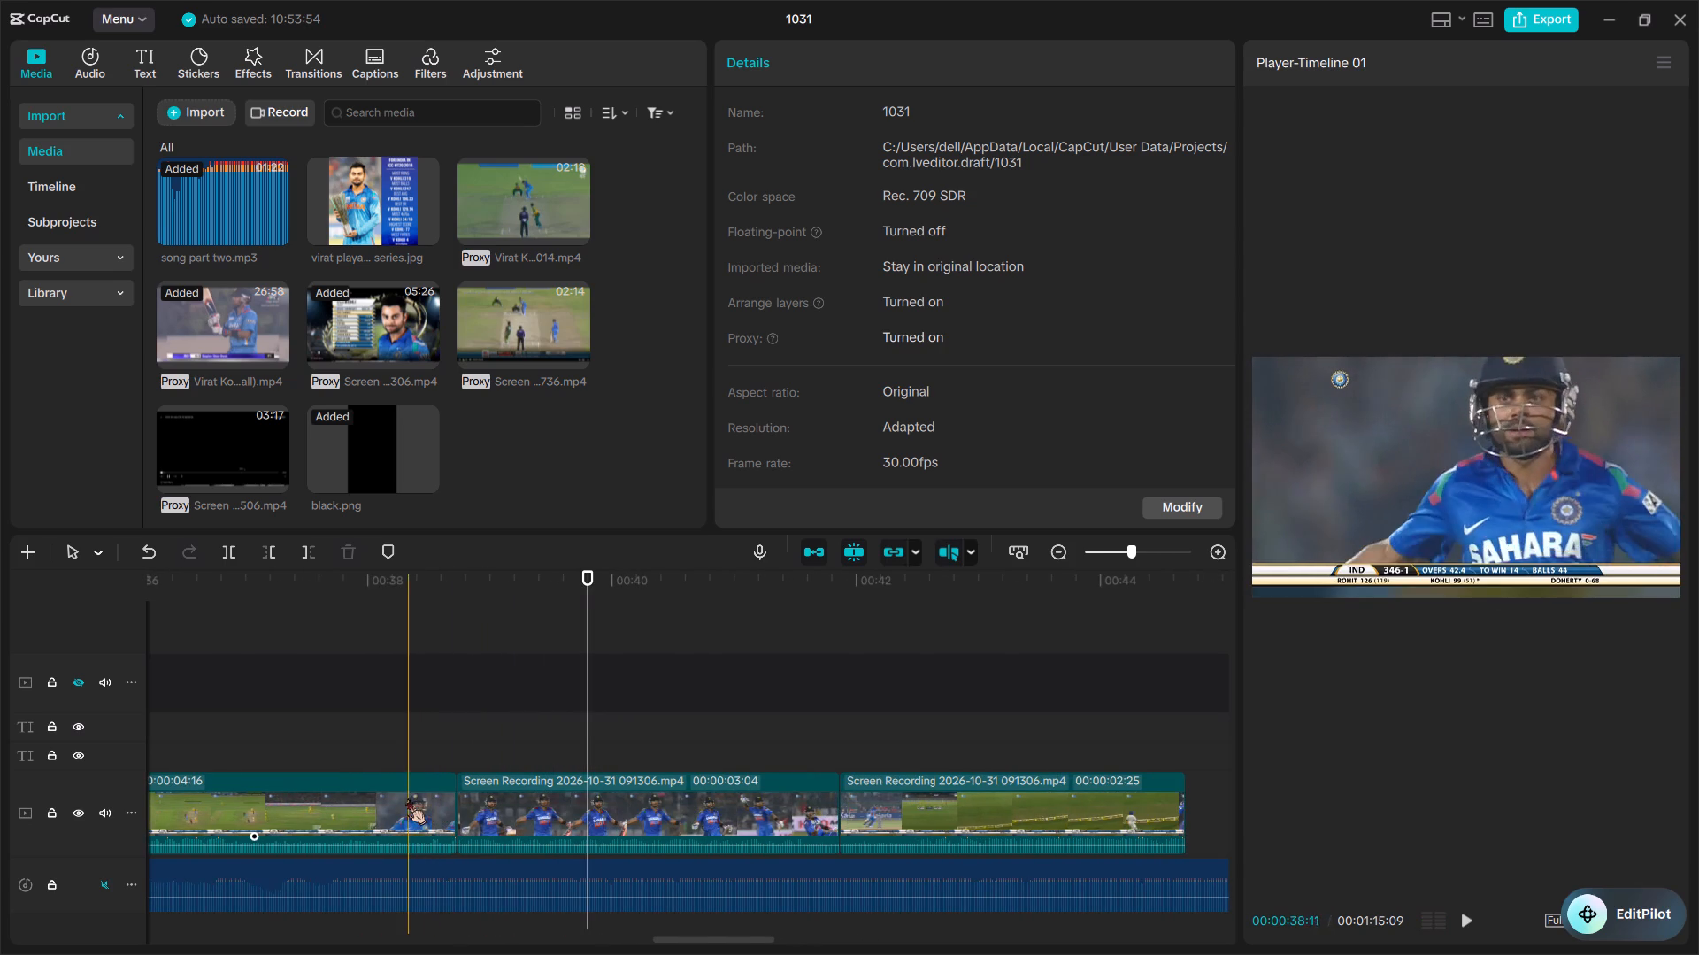
pyautogui.press('space')
pyautogui.press('space')
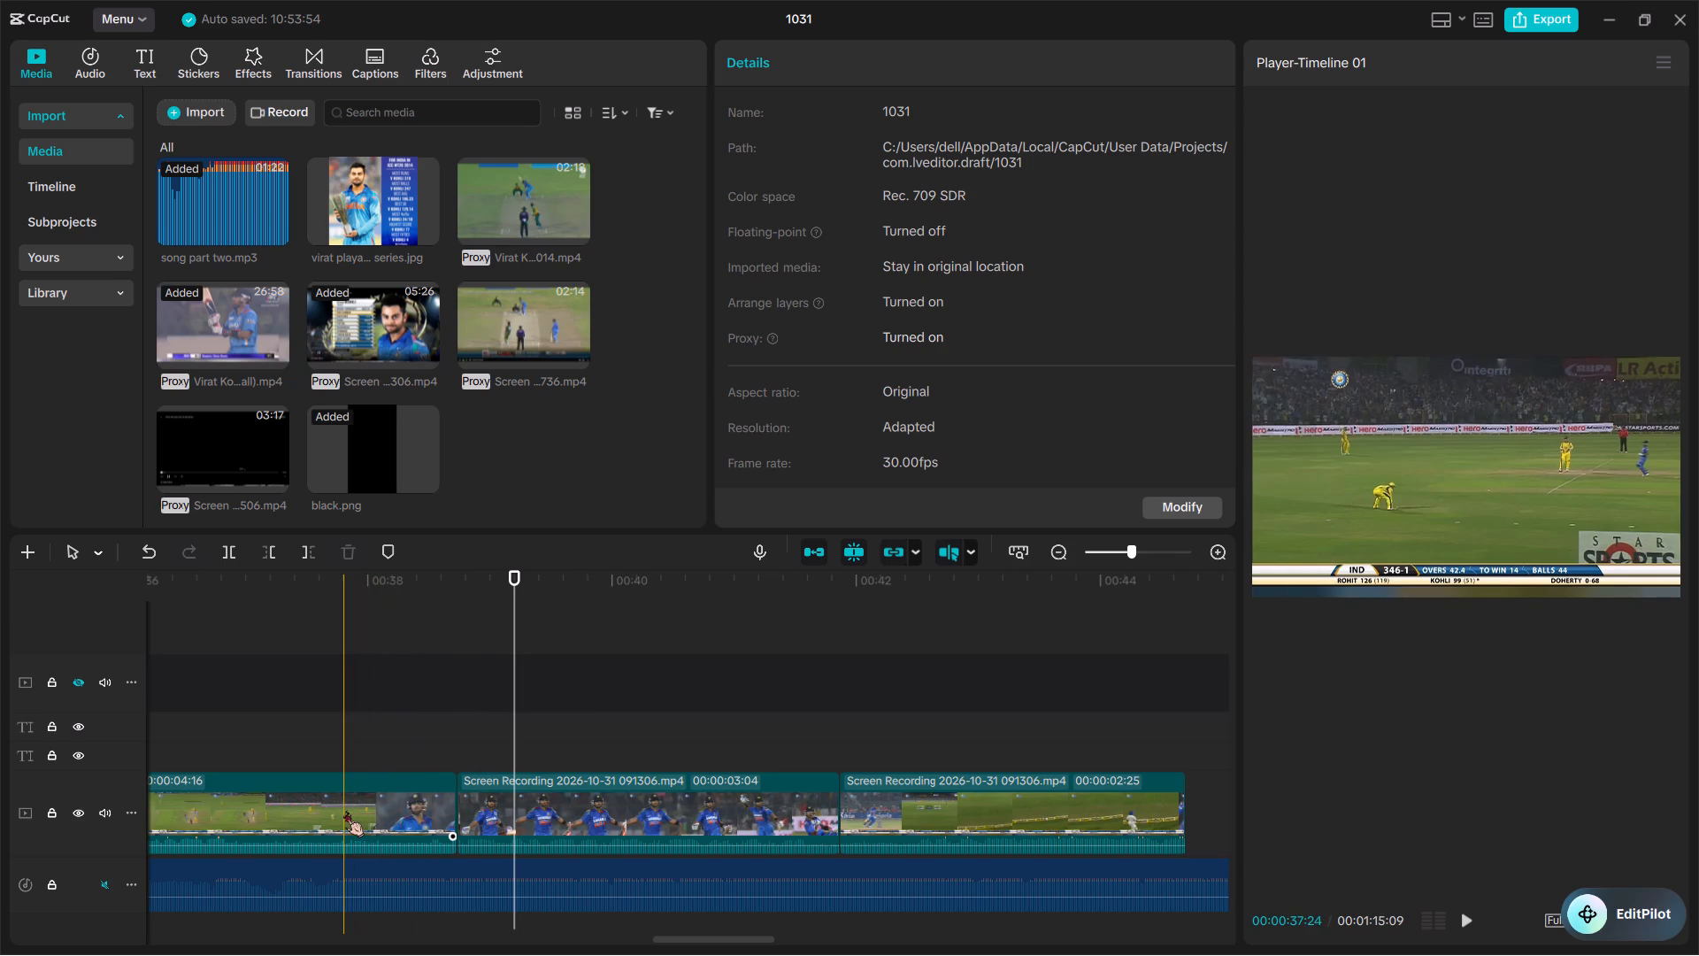
pyautogui.press('w')
# Play through the last clips and extend the final clip's end to a length of about 4.7 seconds.
pyautogui.press('space')
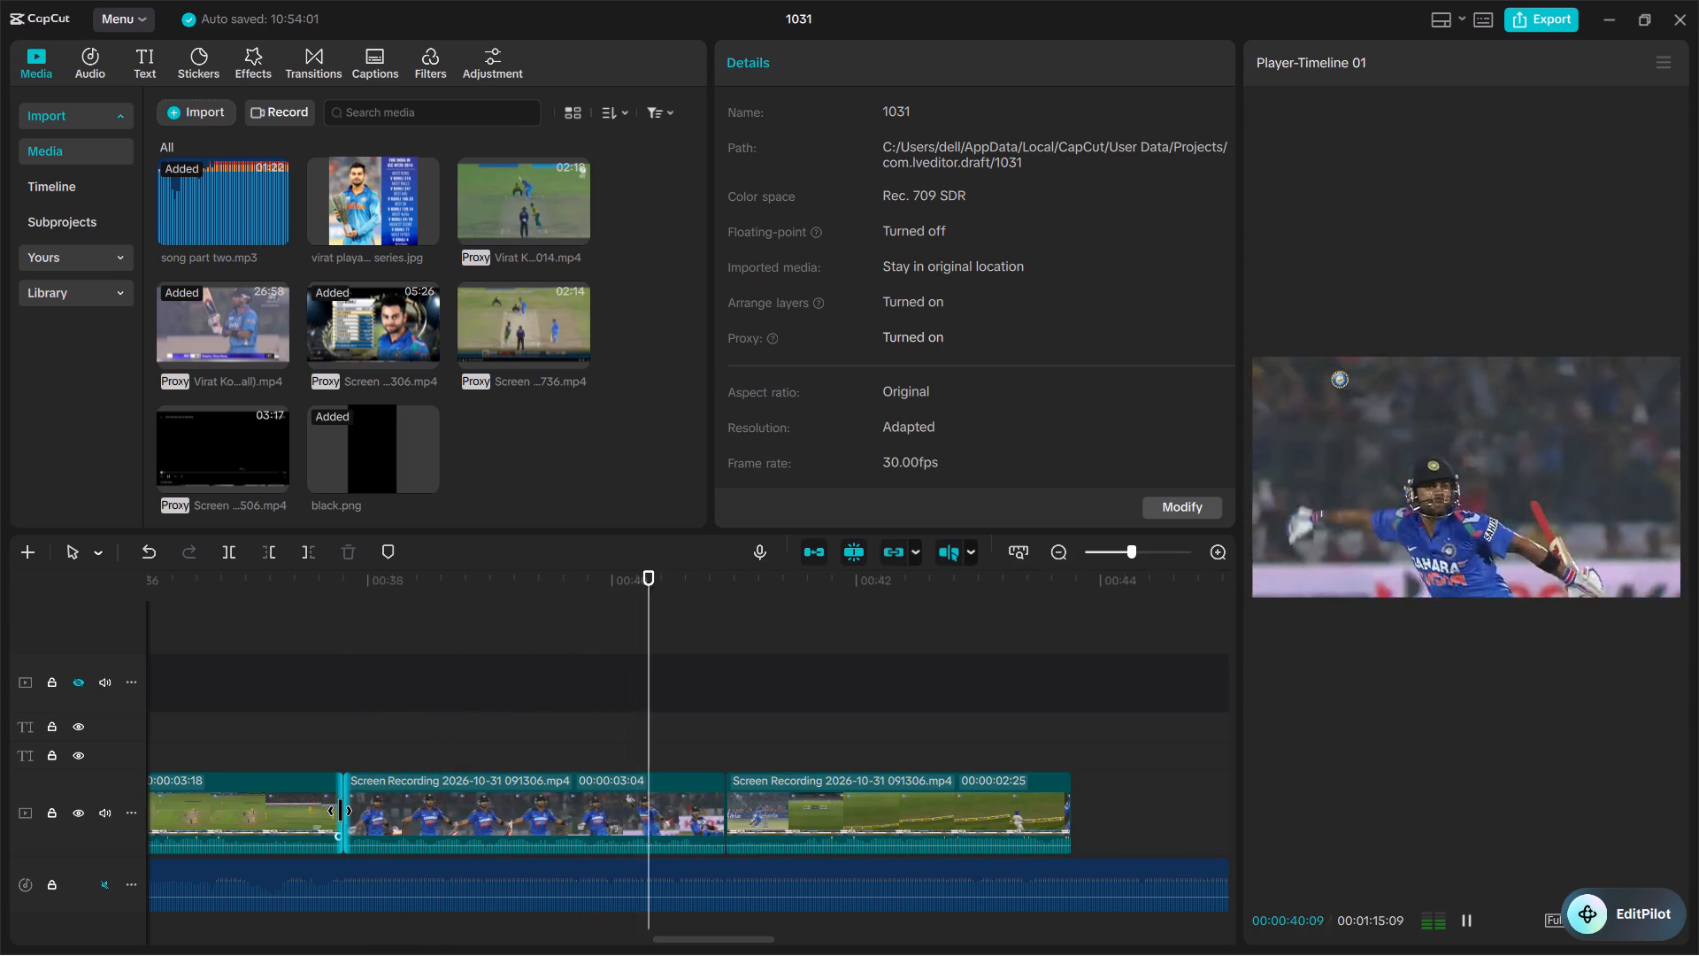
pyautogui.press('space')
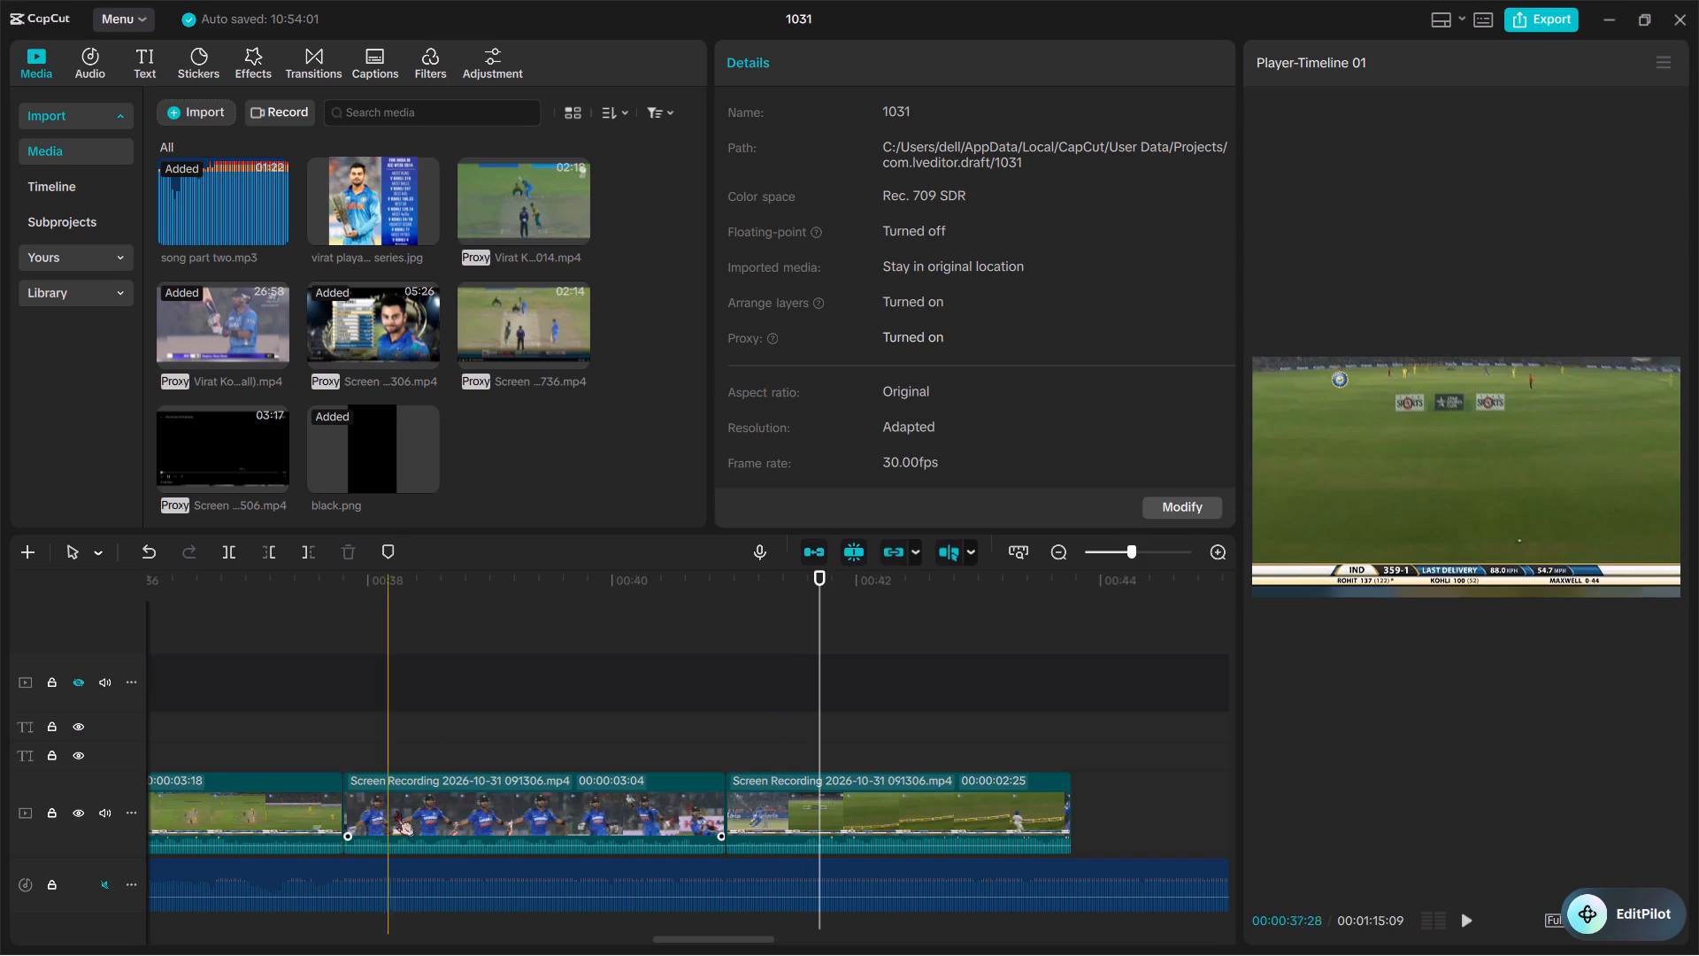
pyautogui.press('space')
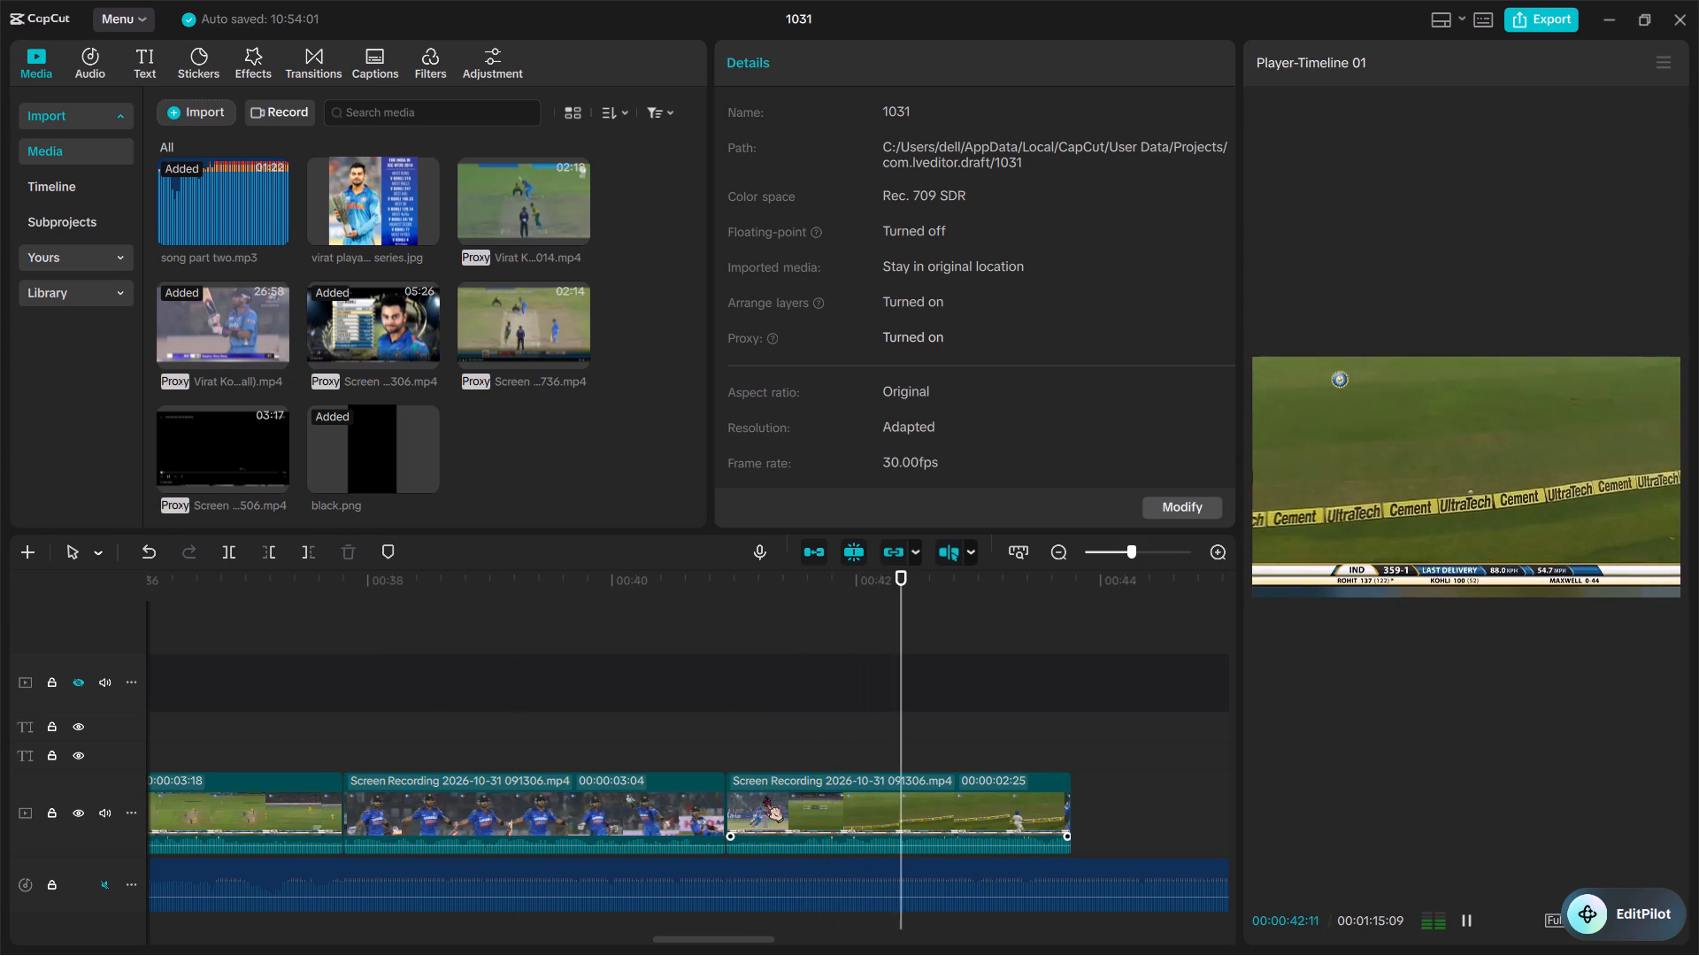
pyautogui.press('space')
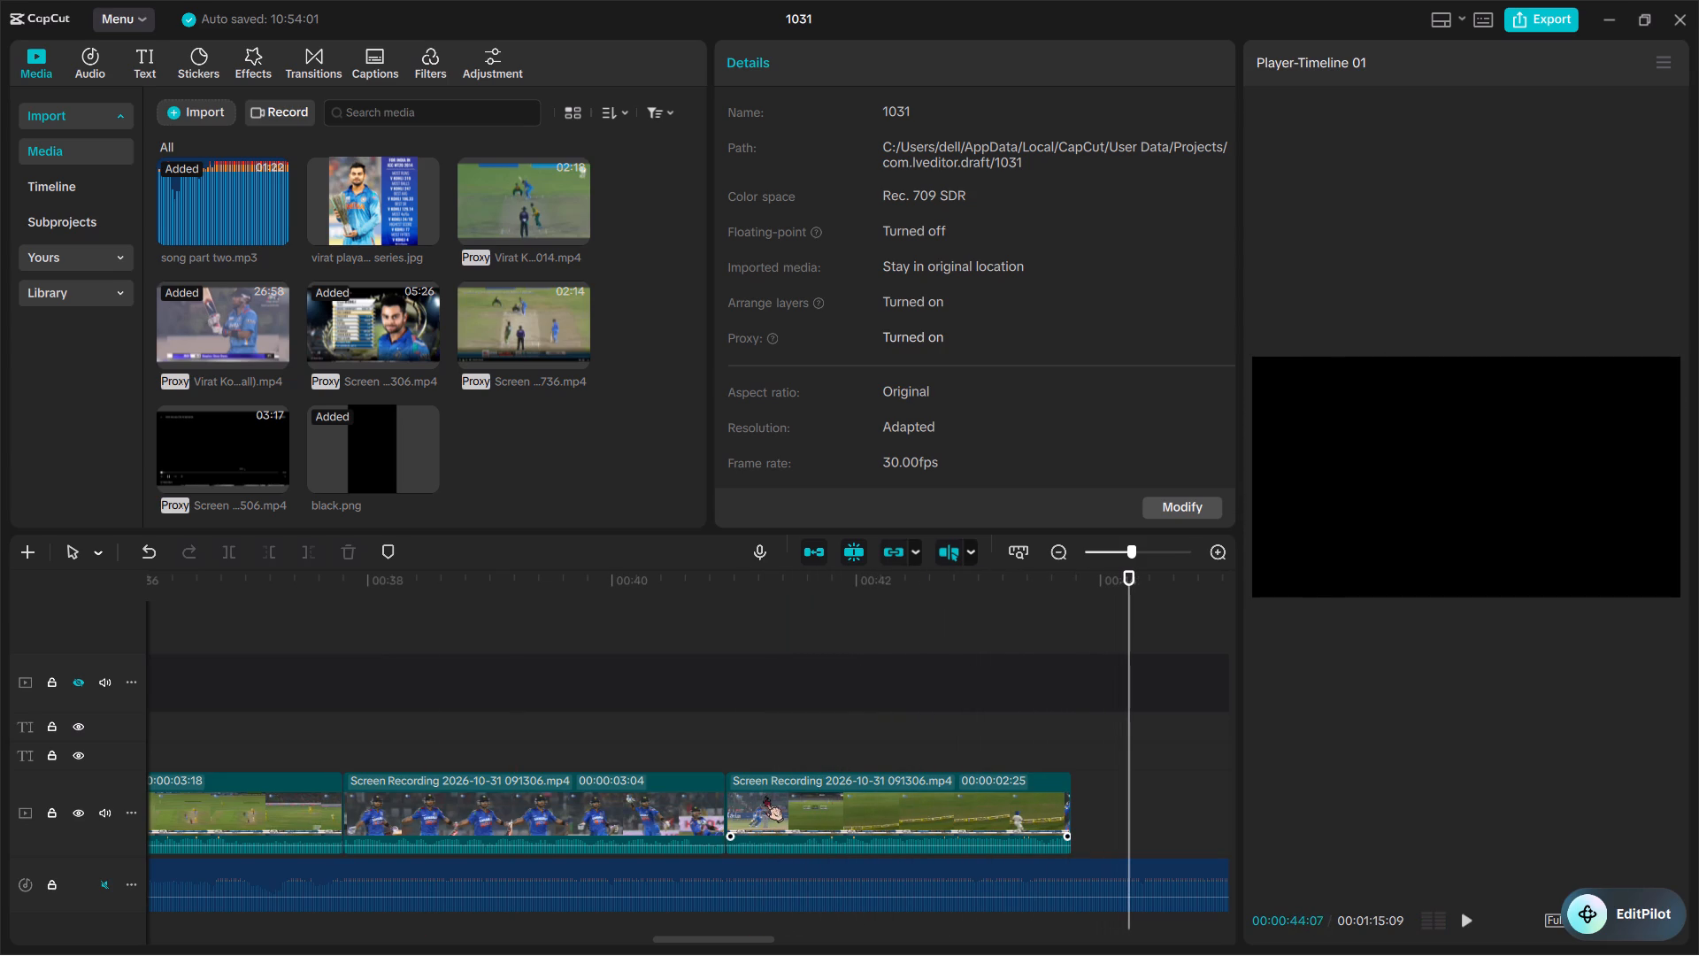
pyautogui.moveTo(1070, 815); pyautogui.dragTo(1231, 834)
# Play back the final clip and trim away its start up to about 43.0 seconds, then the remaining start up to about 41.2 seconds.
pyautogui.press('space')
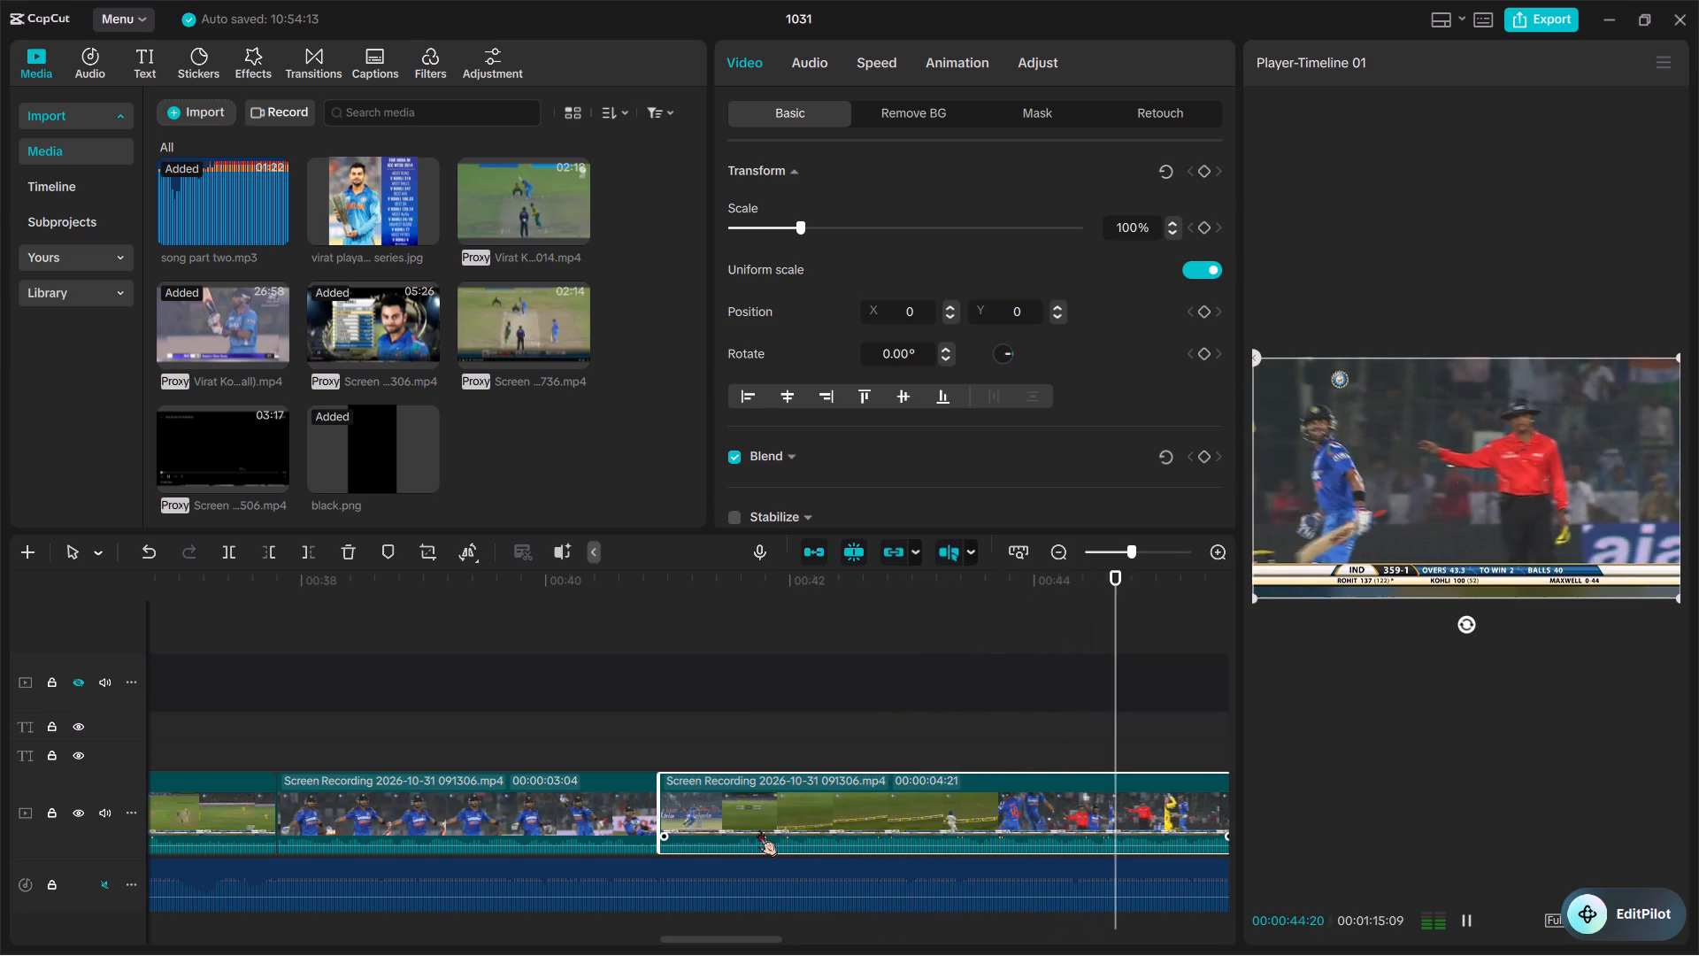
pyautogui.press('space')
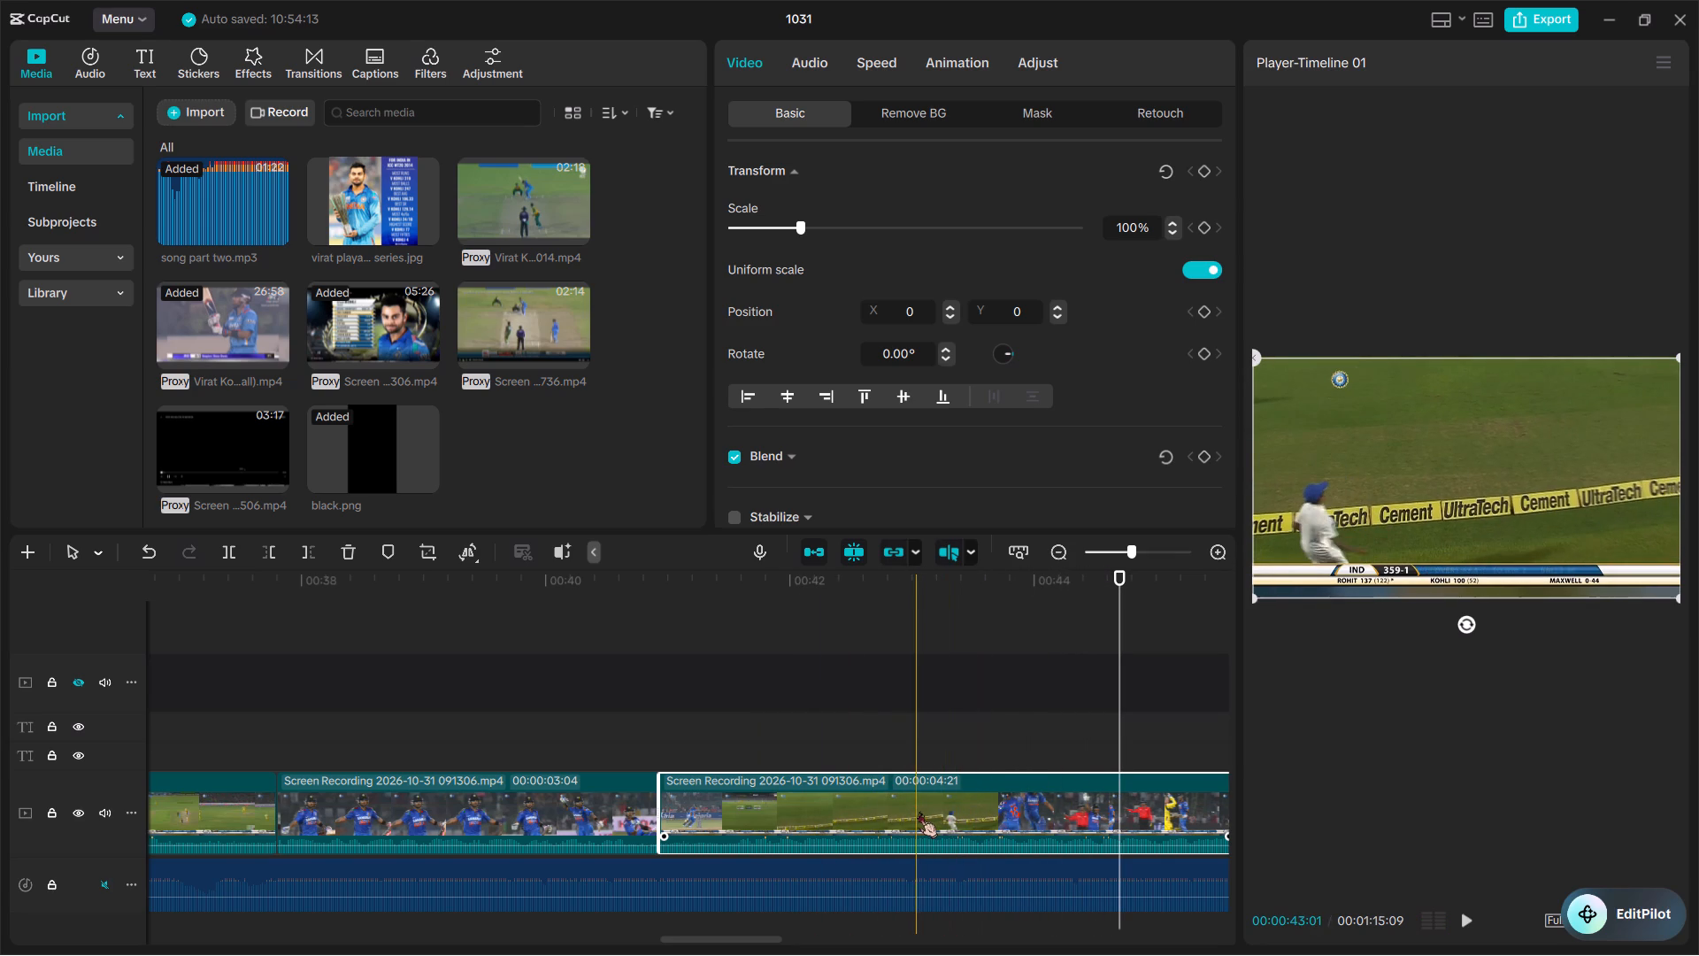
pyautogui.press('q')
pyautogui.press('space')
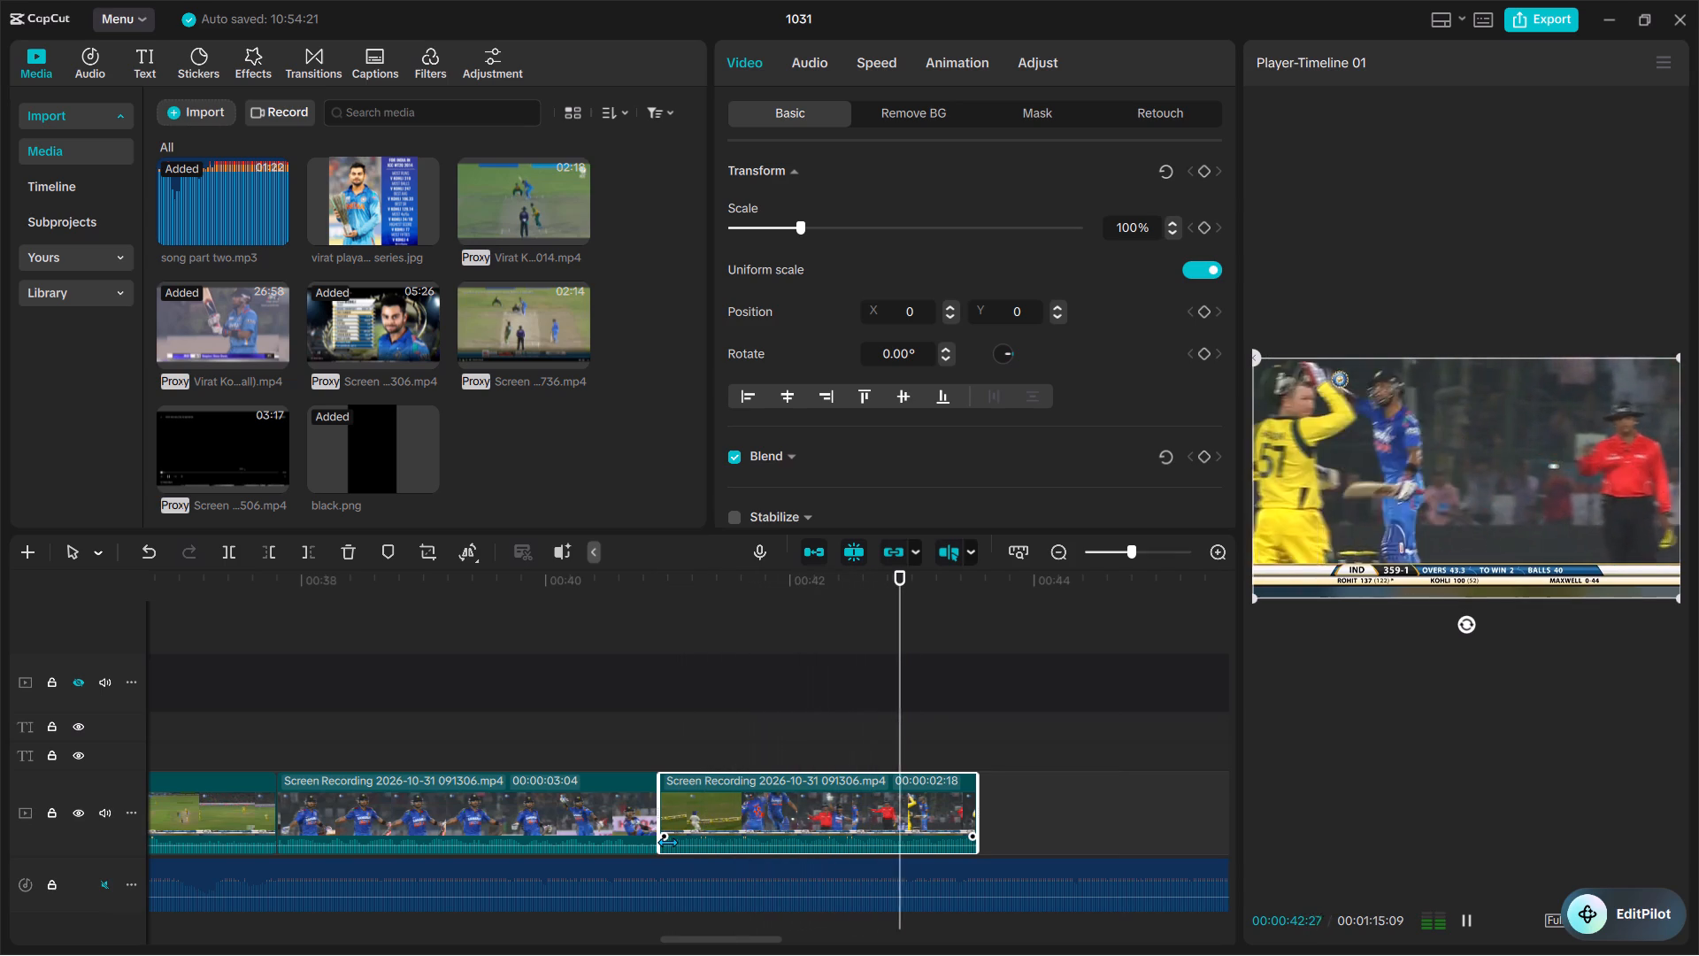
pyautogui.press('space')
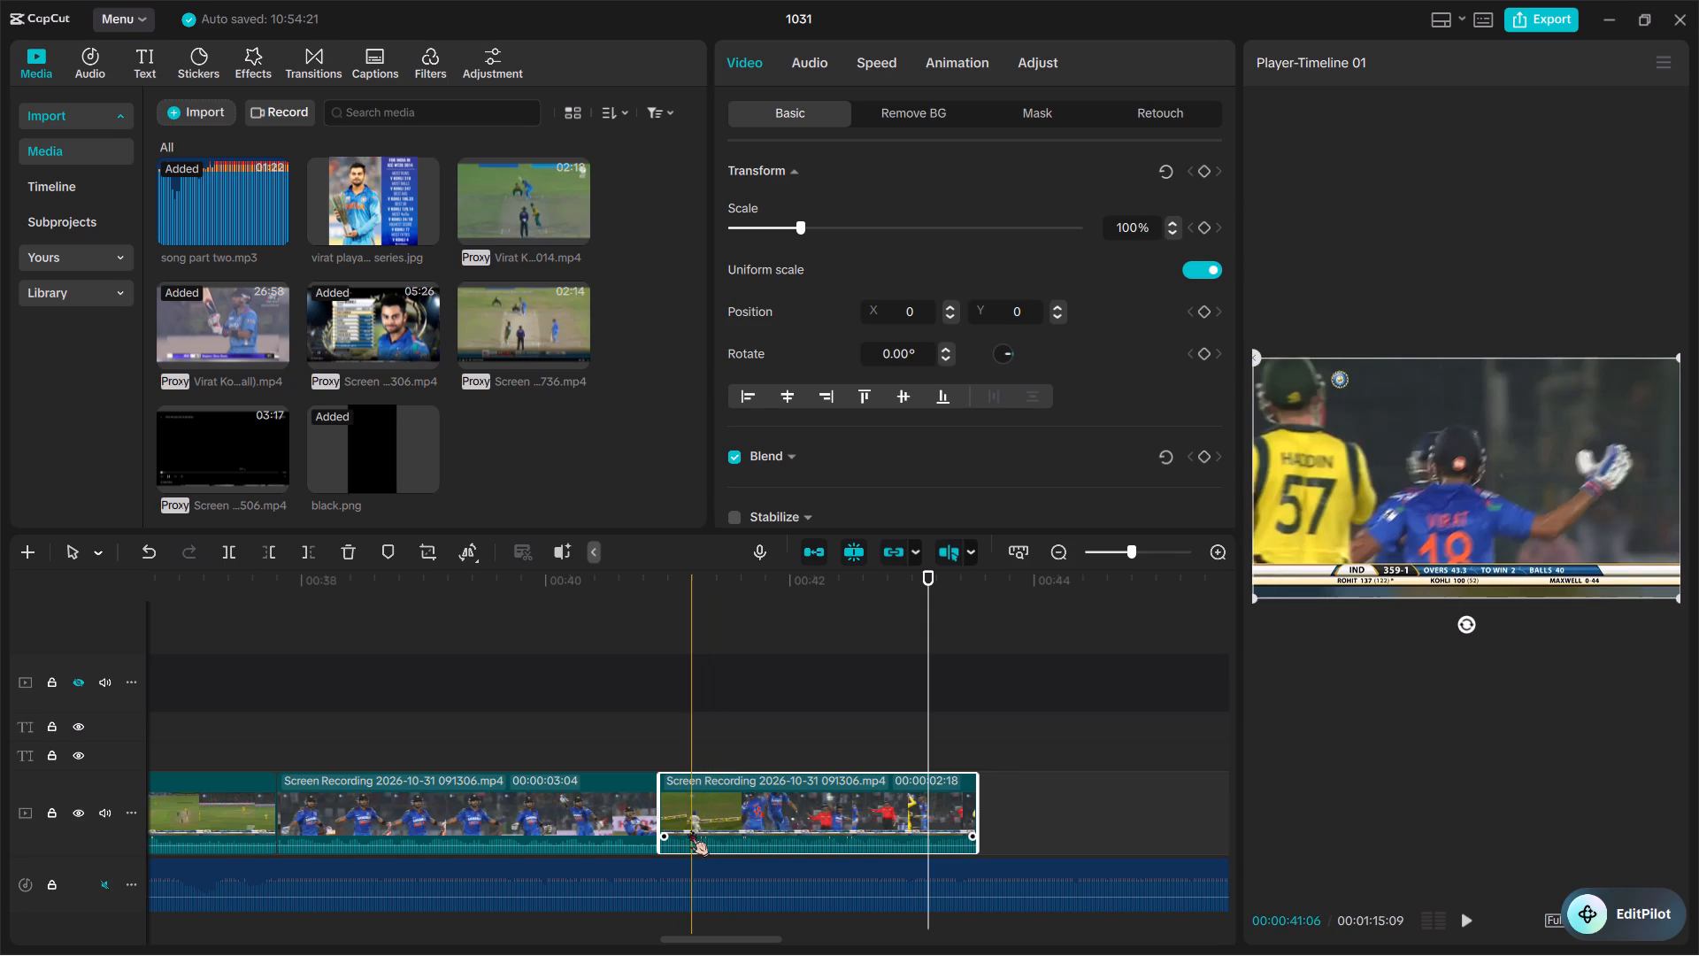
pyautogui.press('q')
# Review the final clip, extend its end to a total length of about 2.8 seconds, and play it back.
pyautogui.press('space')
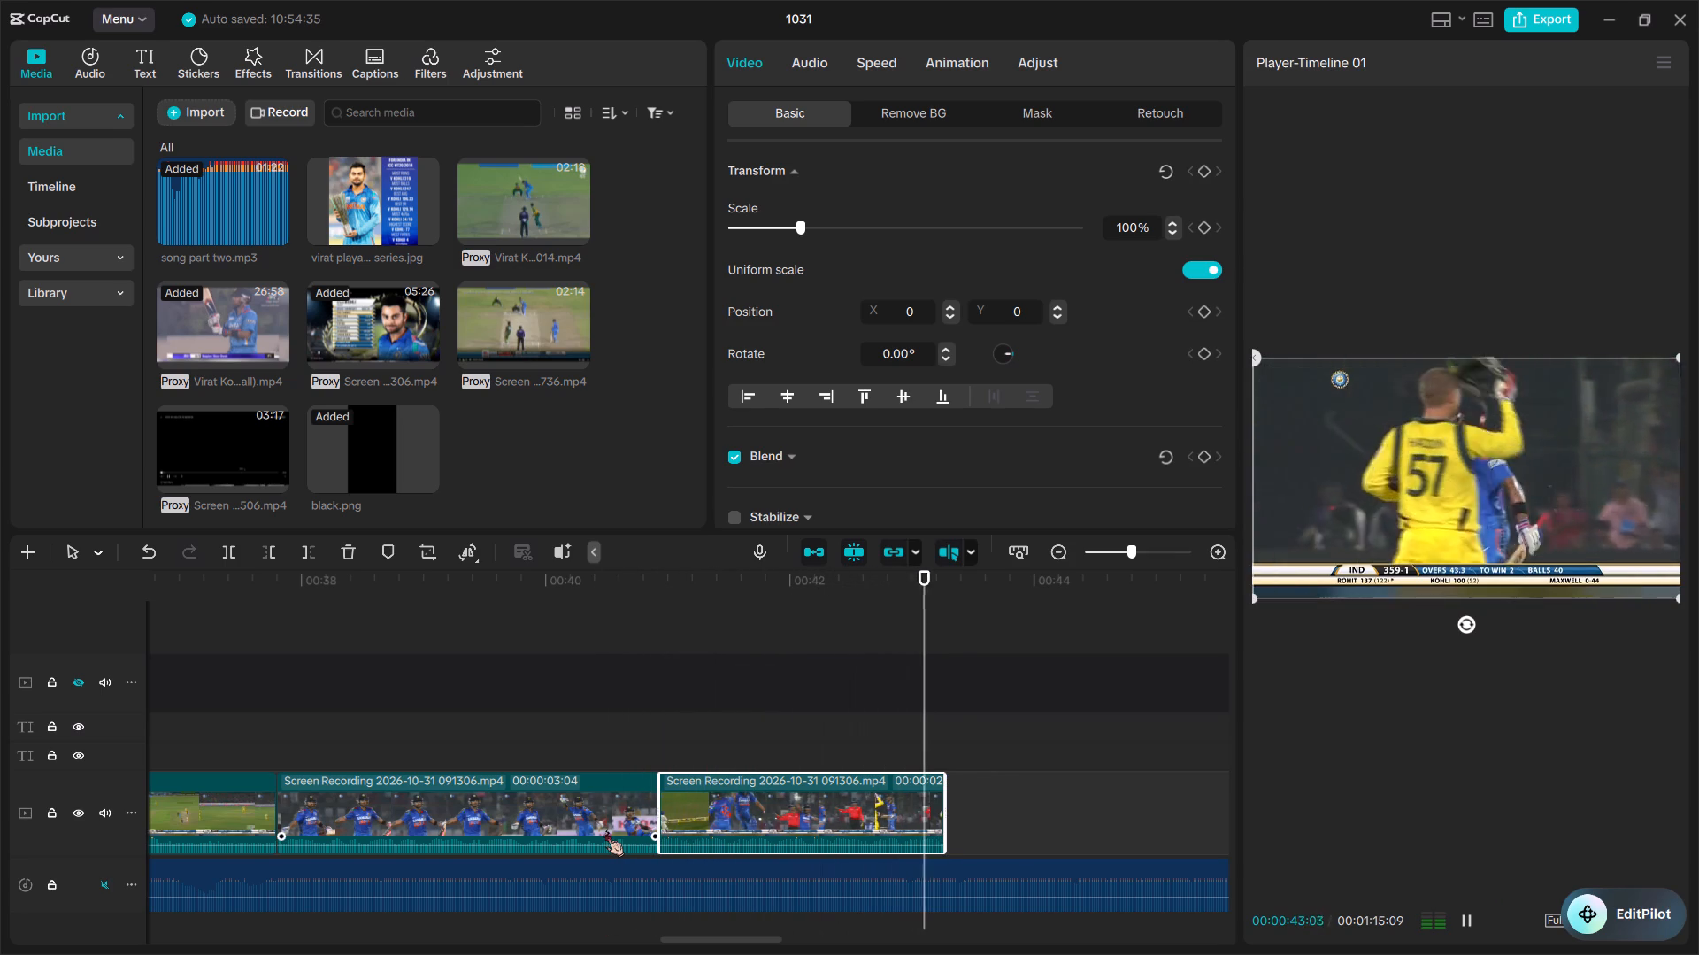
pyautogui.press('space')
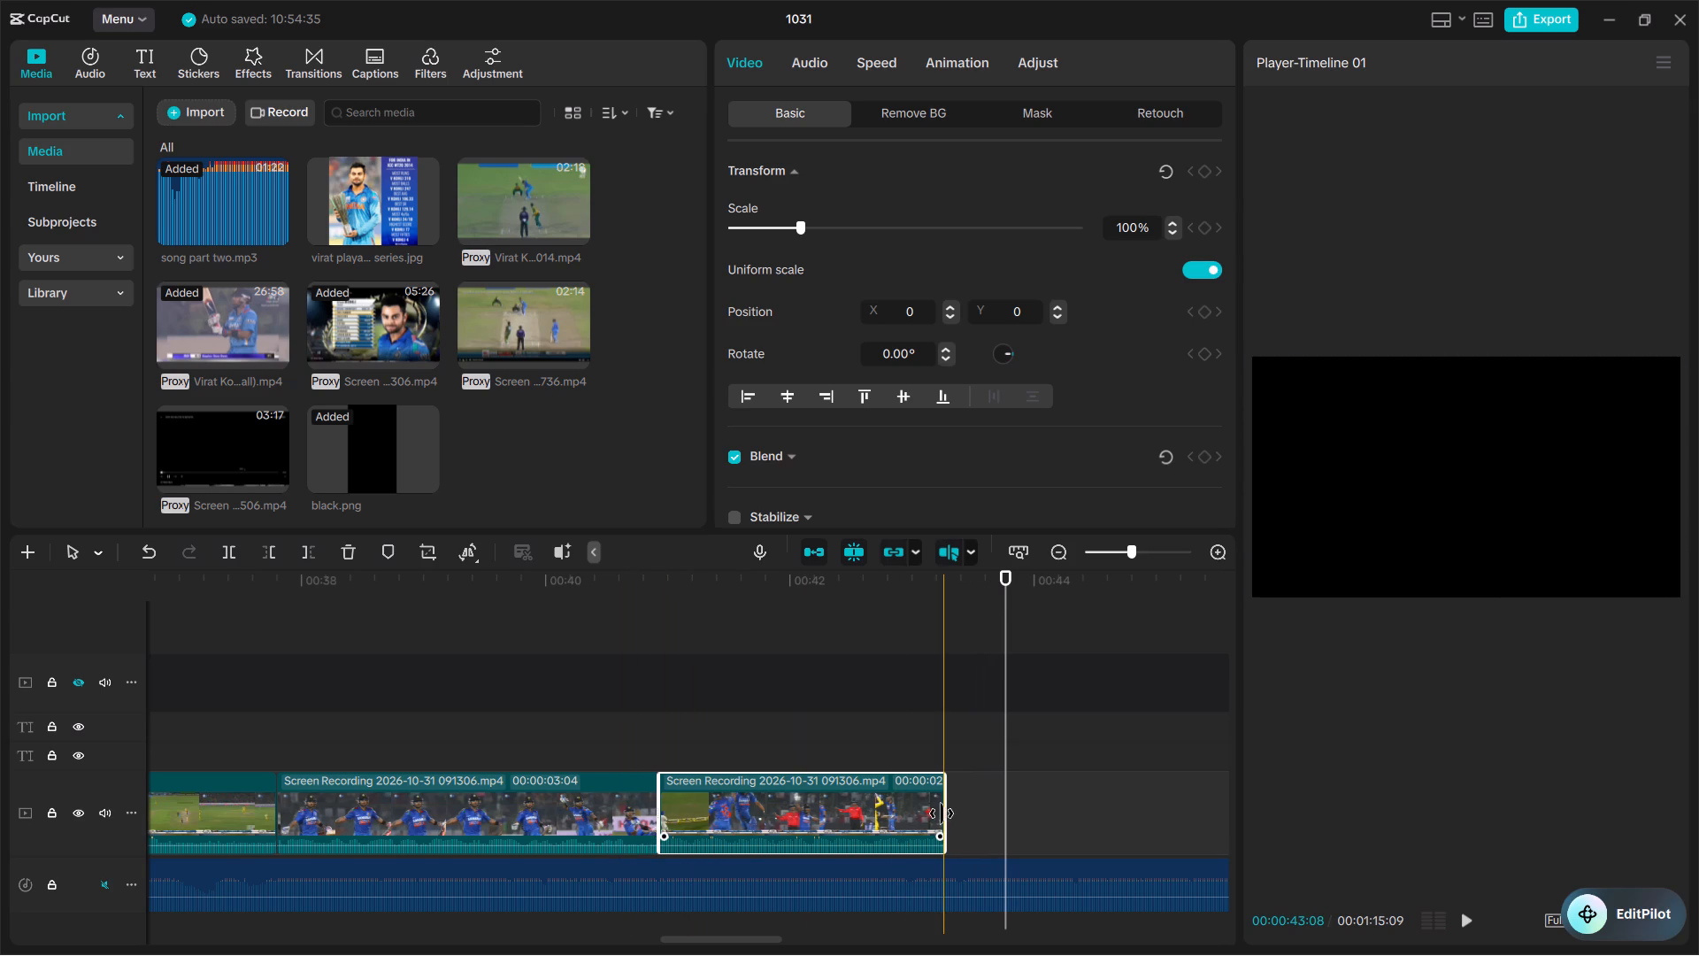
pyautogui.click(940, 812)
pyautogui.moveTo(942, 812); pyautogui.dragTo(982, 815)
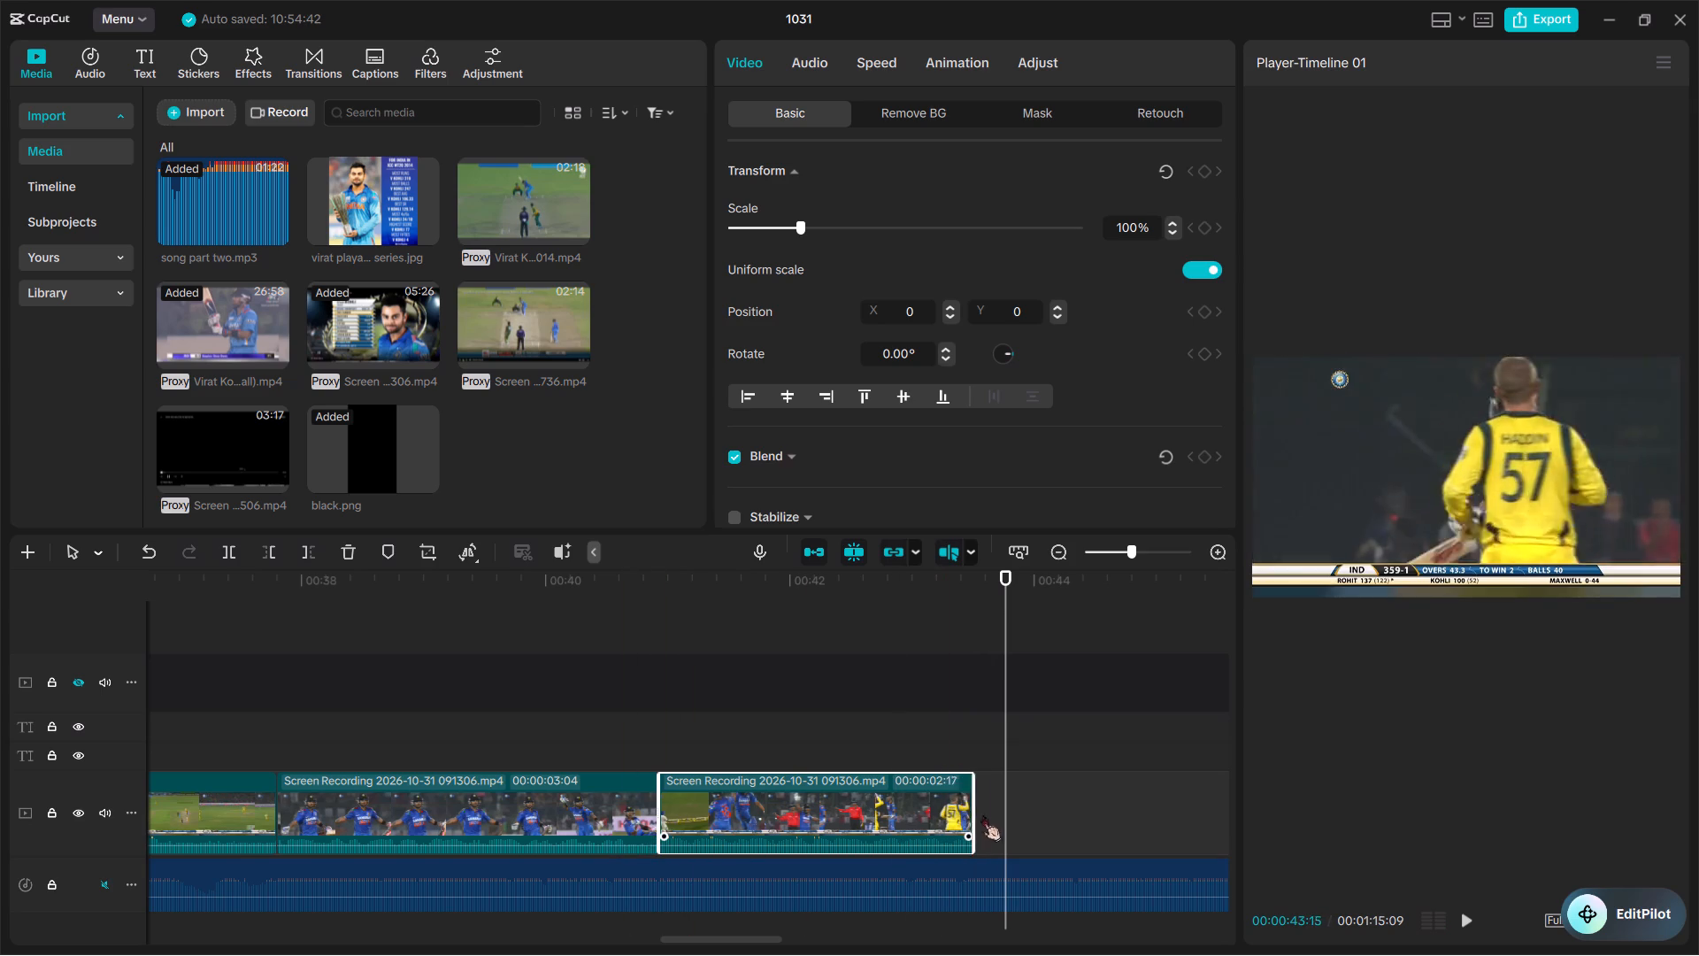
pyautogui.moveTo(982, 815); pyautogui.dragTo(1003, 823)
pyautogui.press('space')
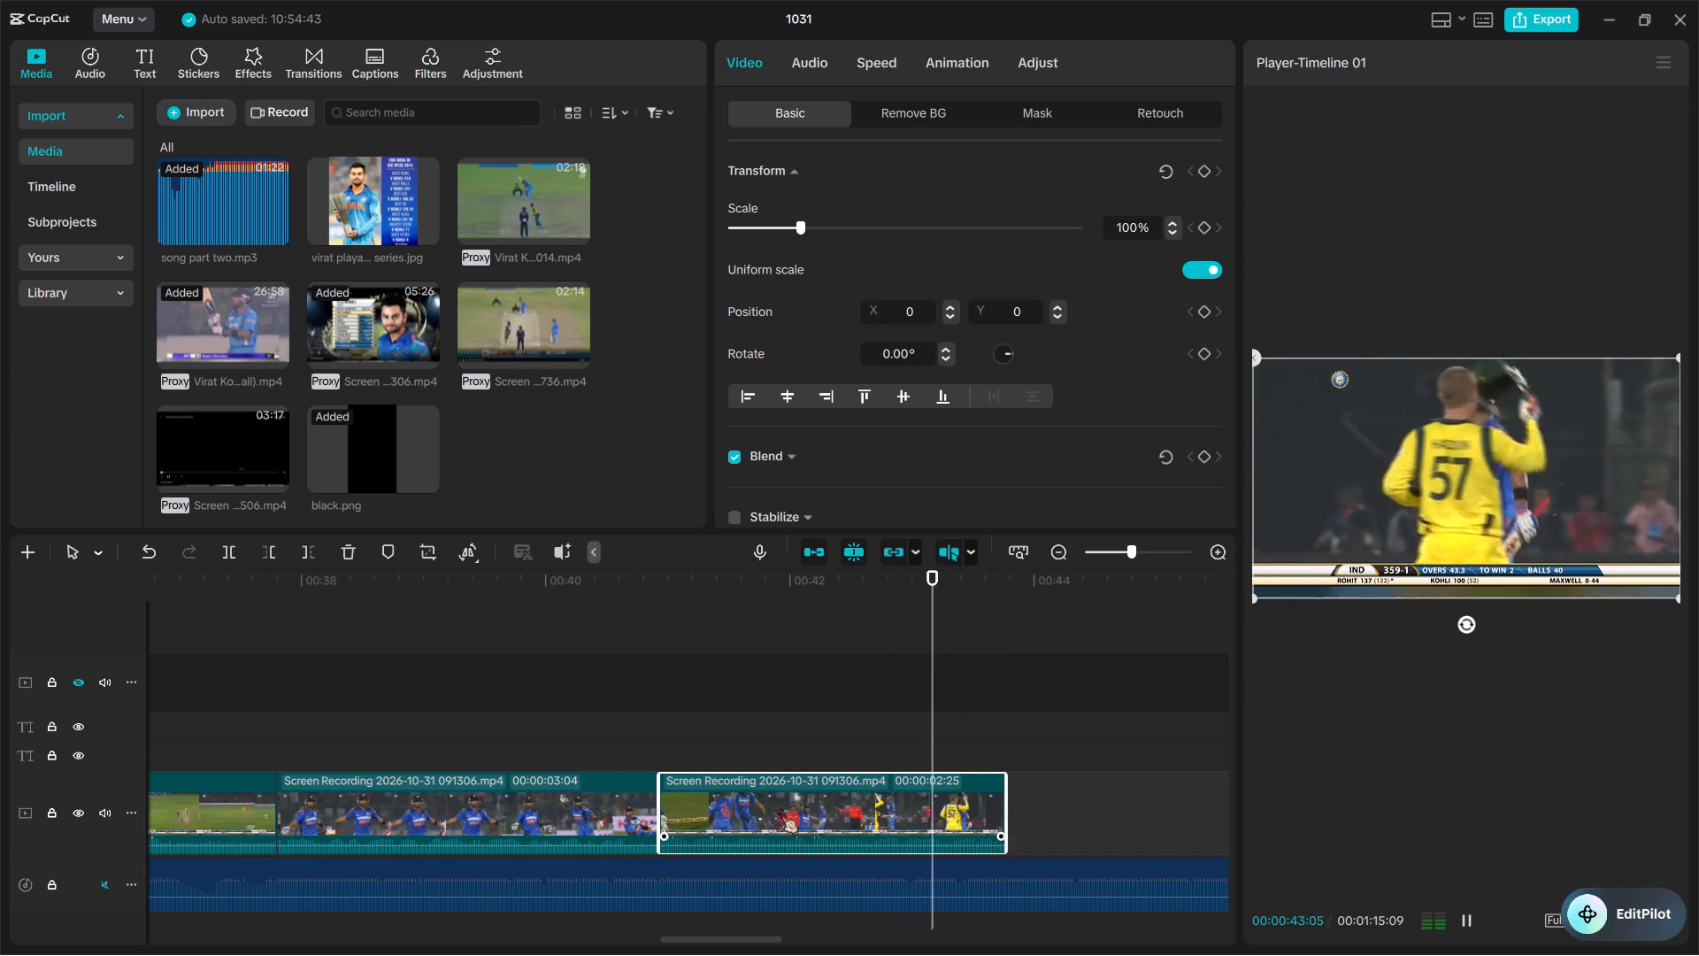
pyautogui.press('space')
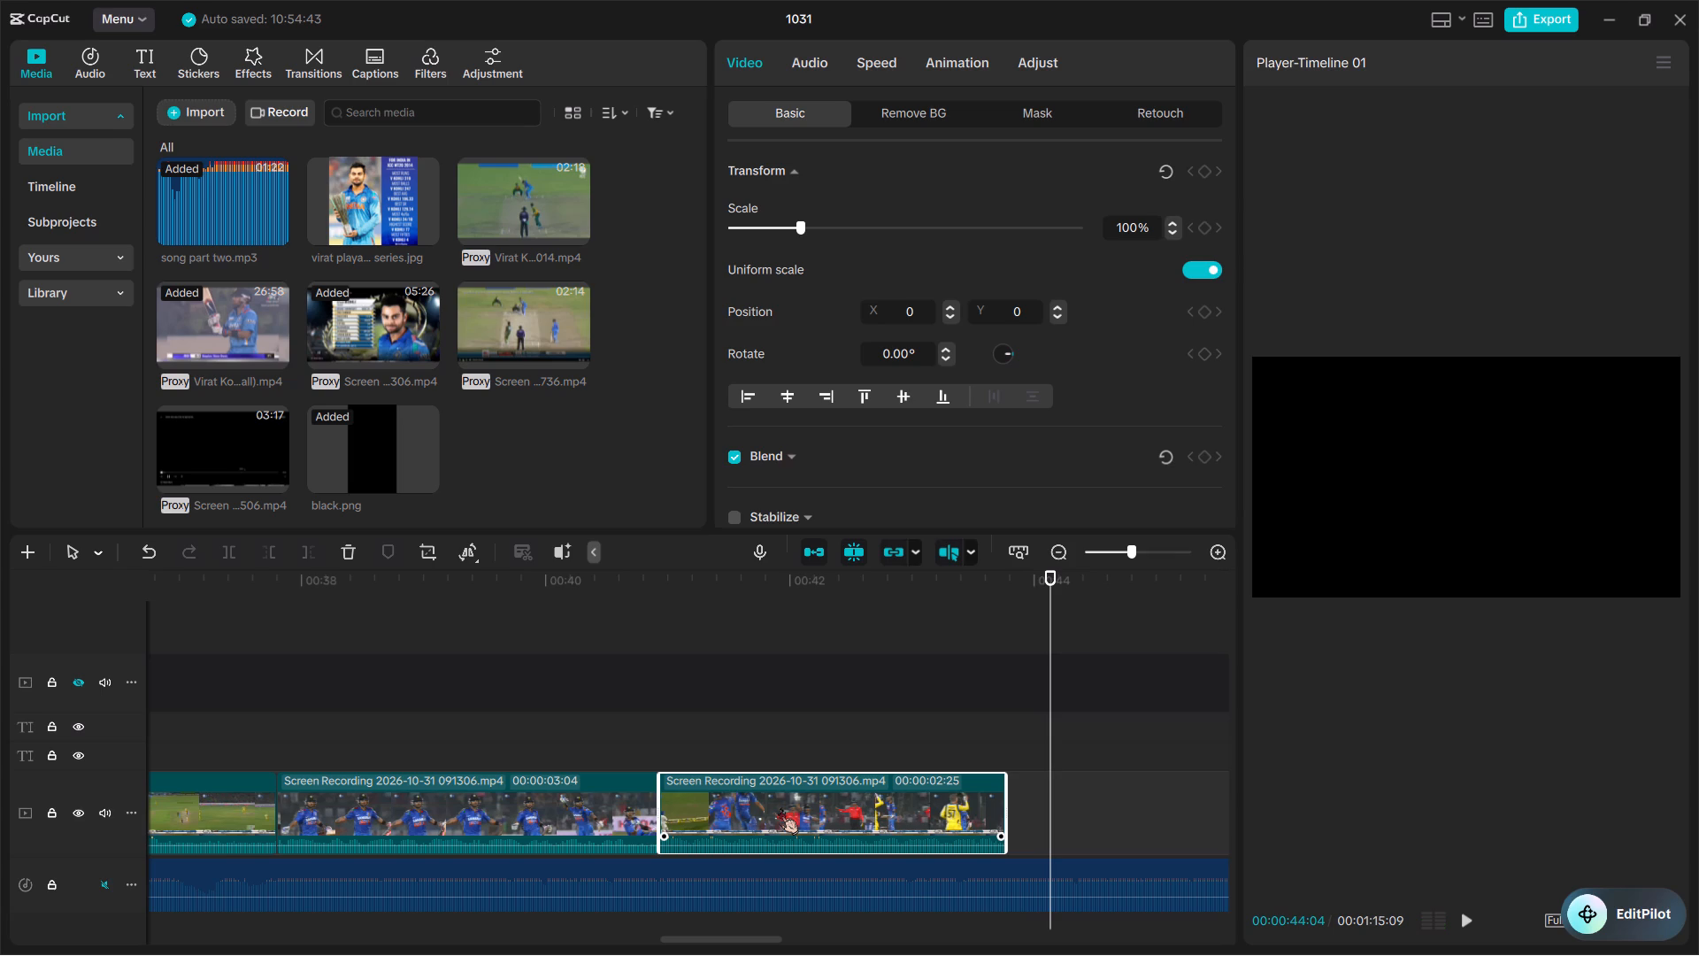
# Play back the edited match footage from about 24 seconds up to the start of the final clip to check the cuts.
pyautogui.keyDown('ctrl'); pyautogui.scroll(-11, 780, 808); pyautogui.keyUp('ctrl')
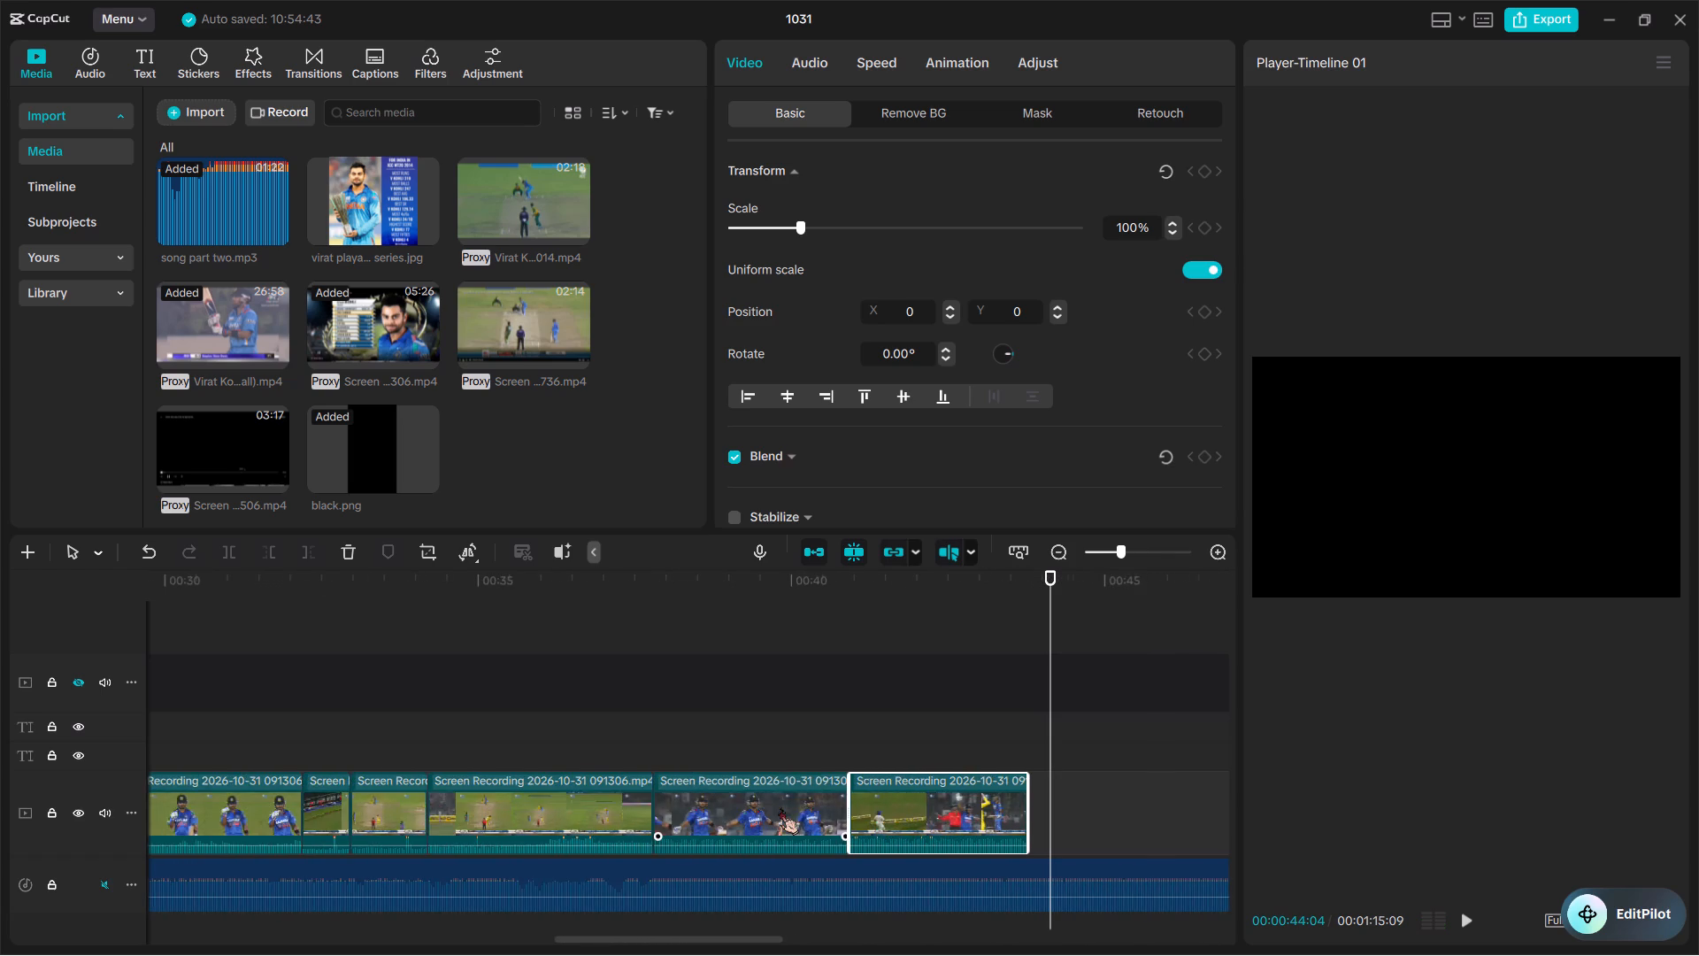
pyautogui.keyDown('ctrl'); pyautogui.scroll(-3, 780, 808); pyautogui.keyUp('ctrl')
pyautogui.hscroll(2, 780, 808)
pyautogui.keyDown('ctrl'); pyautogui.scroll(-5, 780, 808); pyautogui.keyUp('ctrl')
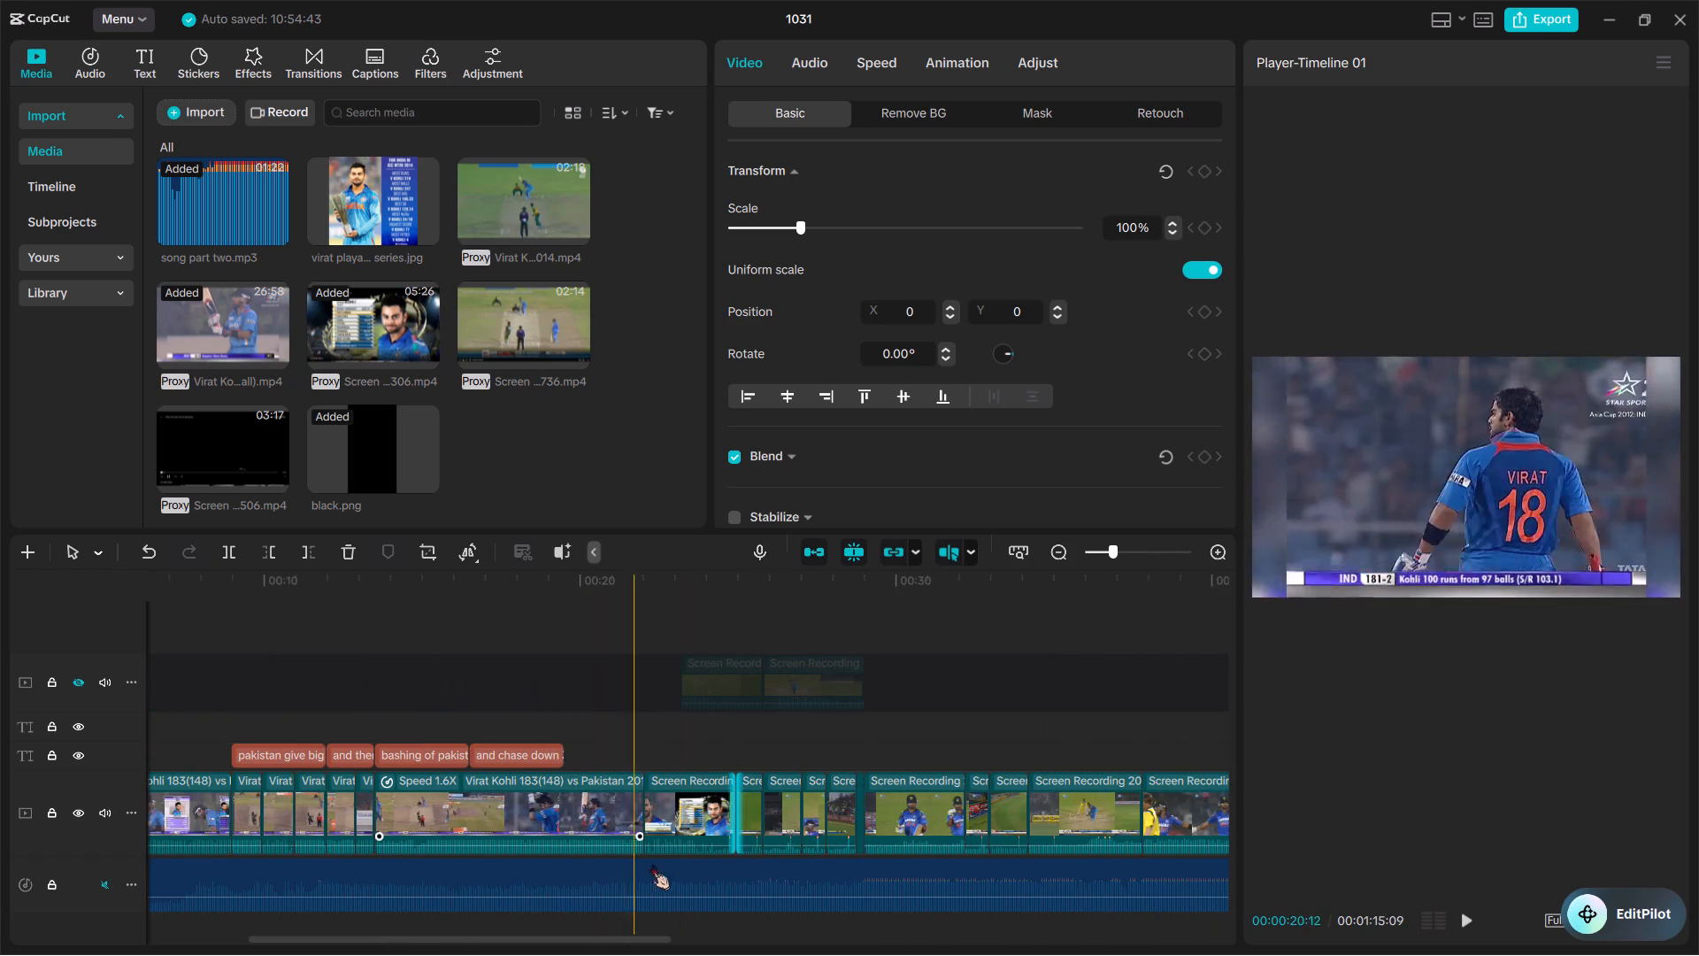
pyautogui.press('space')
pyautogui.hscroll(-1, 672, 872)
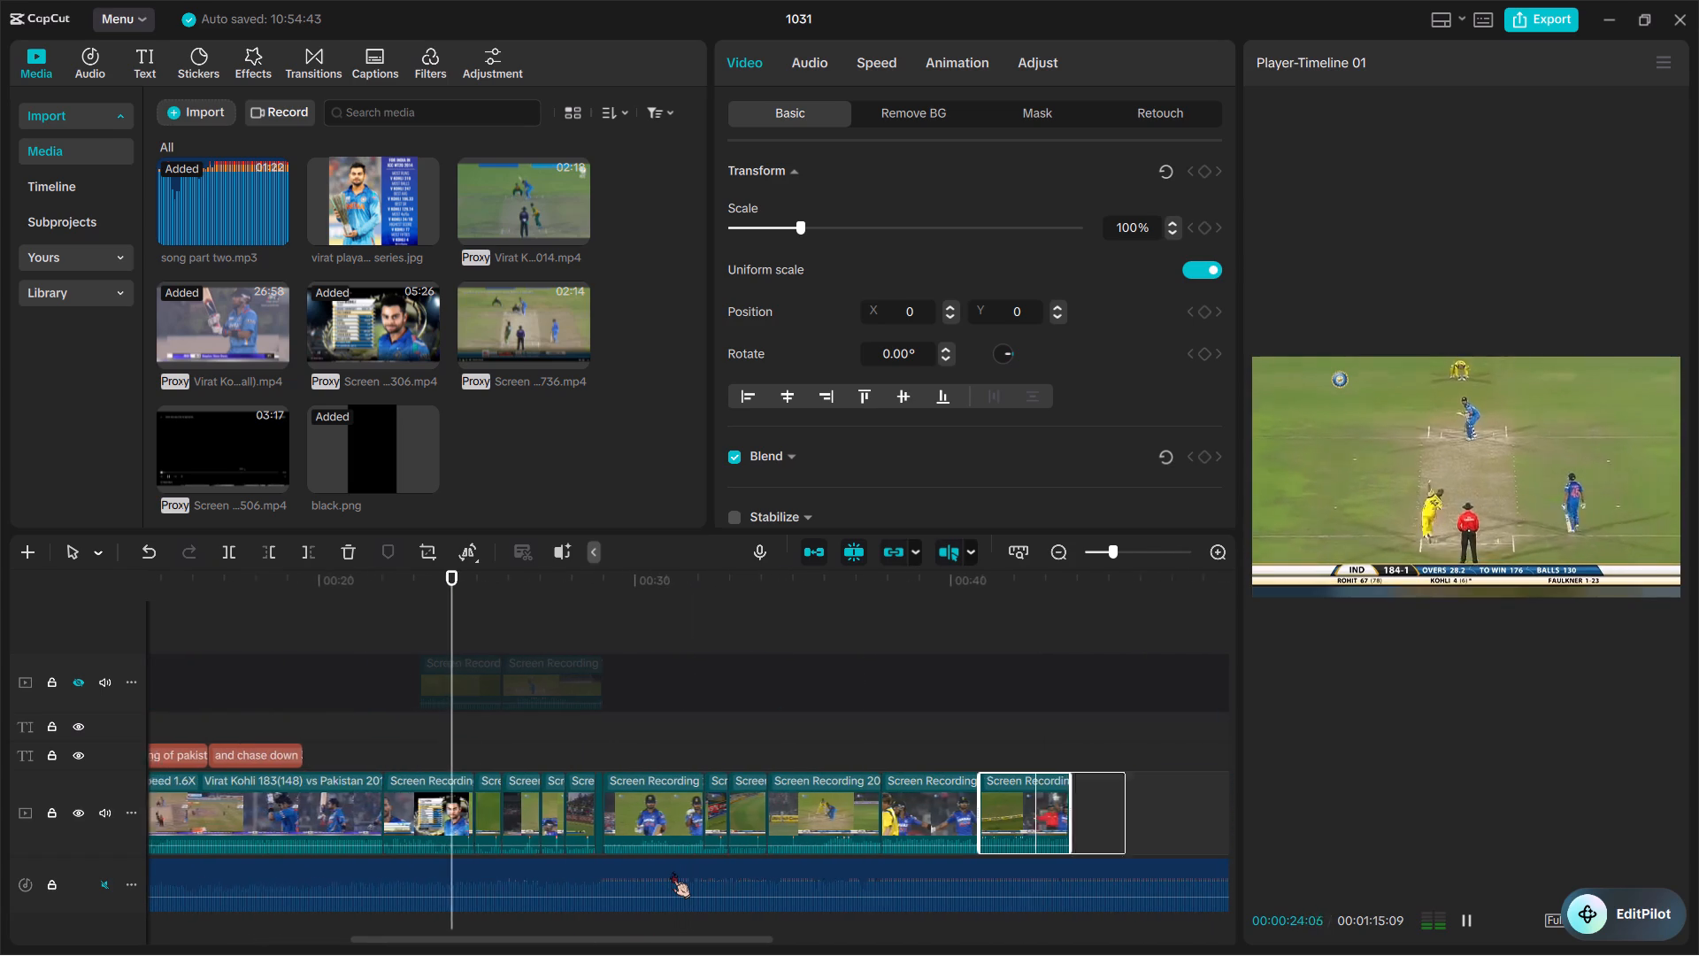
pyautogui.hscroll(-1, 672, 872)
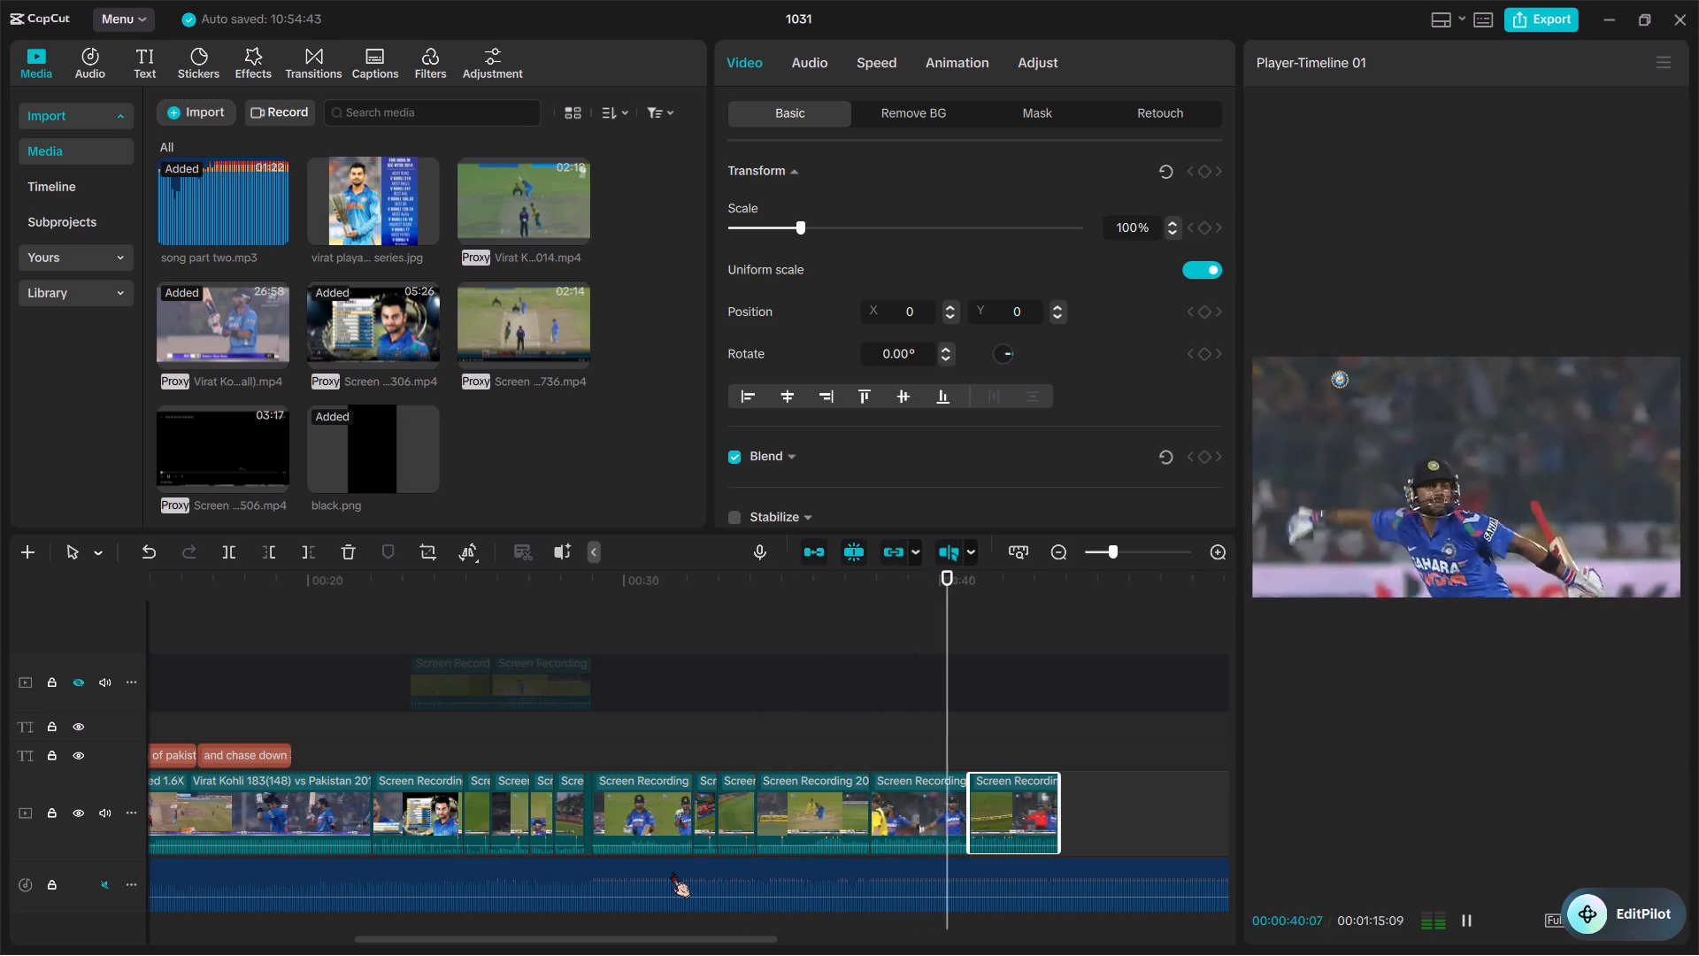
pyautogui.press('space')
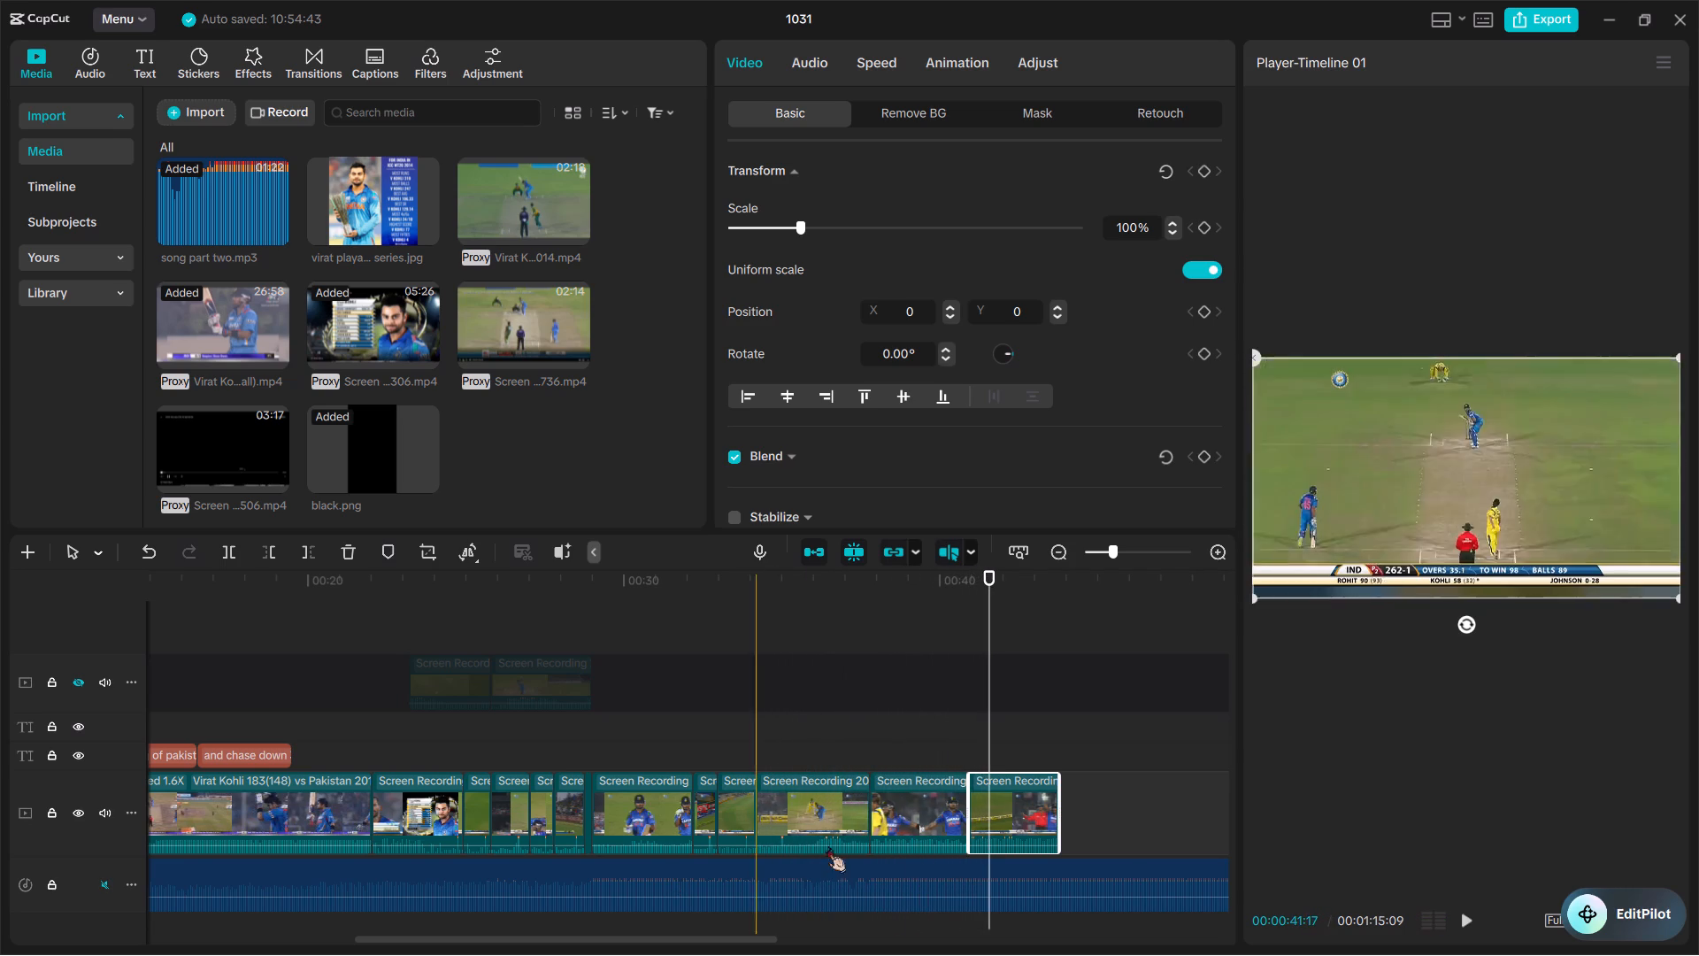
# Extend the end of the celebration clip before the final clip by about 2.3 seconds and play the added part.
pyautogui.click(936, 799)
pyautogui.moveTo(969, 808); pyautogui.dragTo(1034, 807)
pyautogui.press('space')
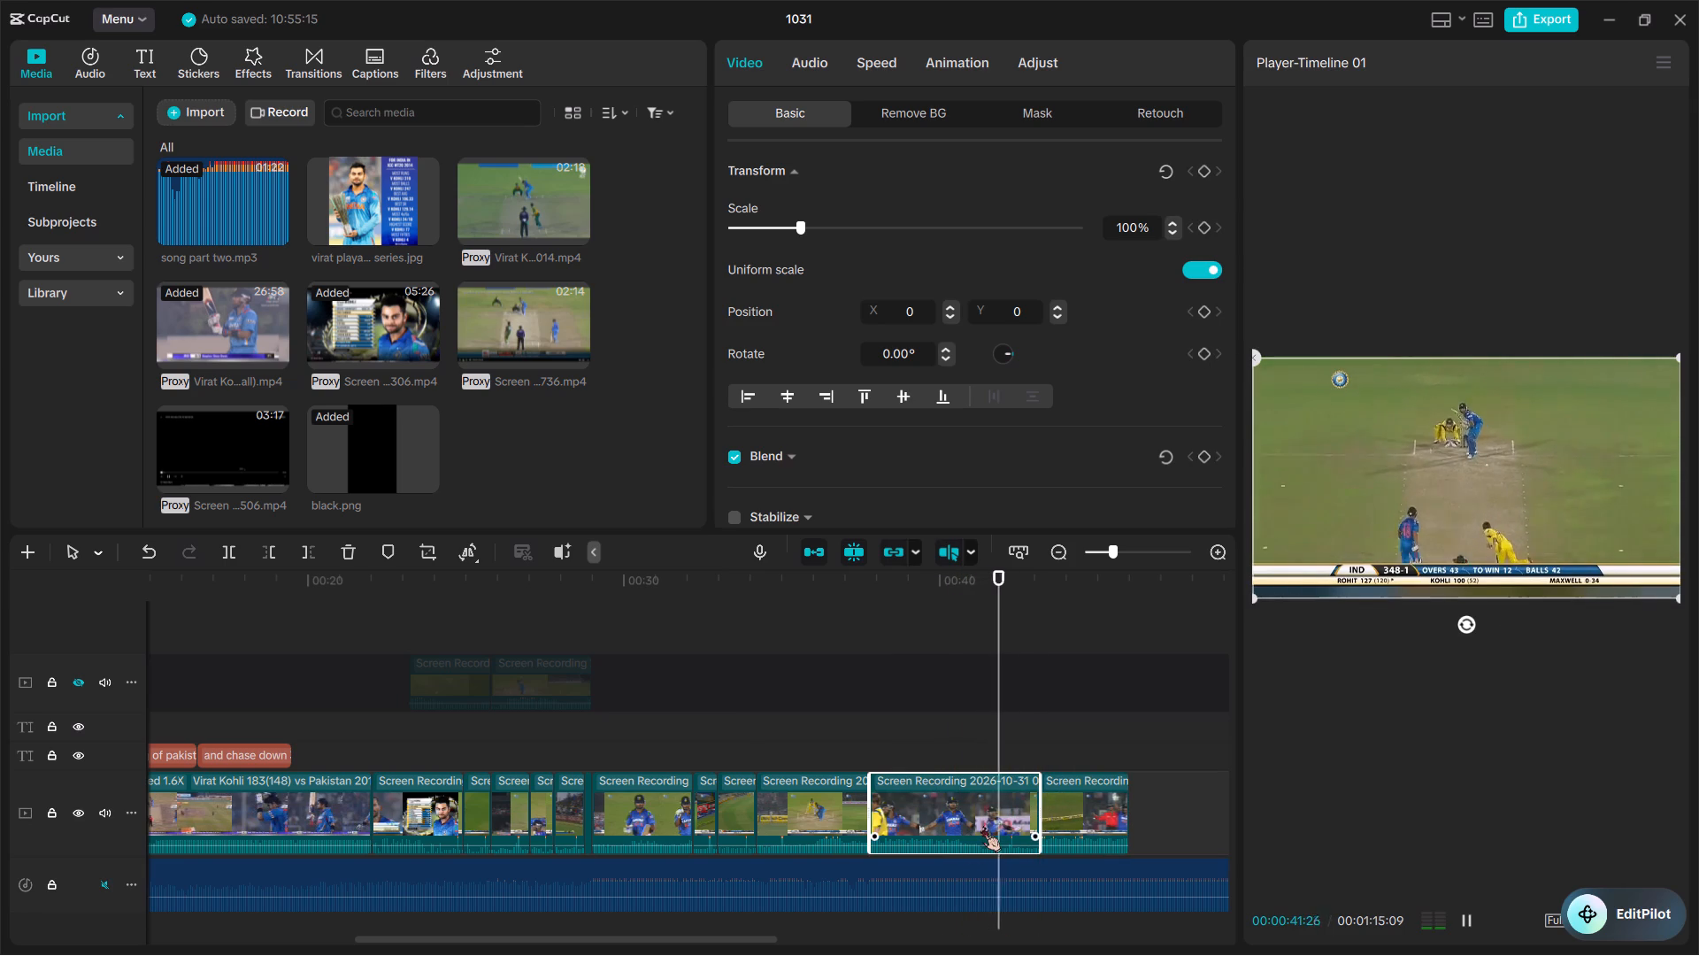
pyautogui.press('space')
pyautogui.press('space')
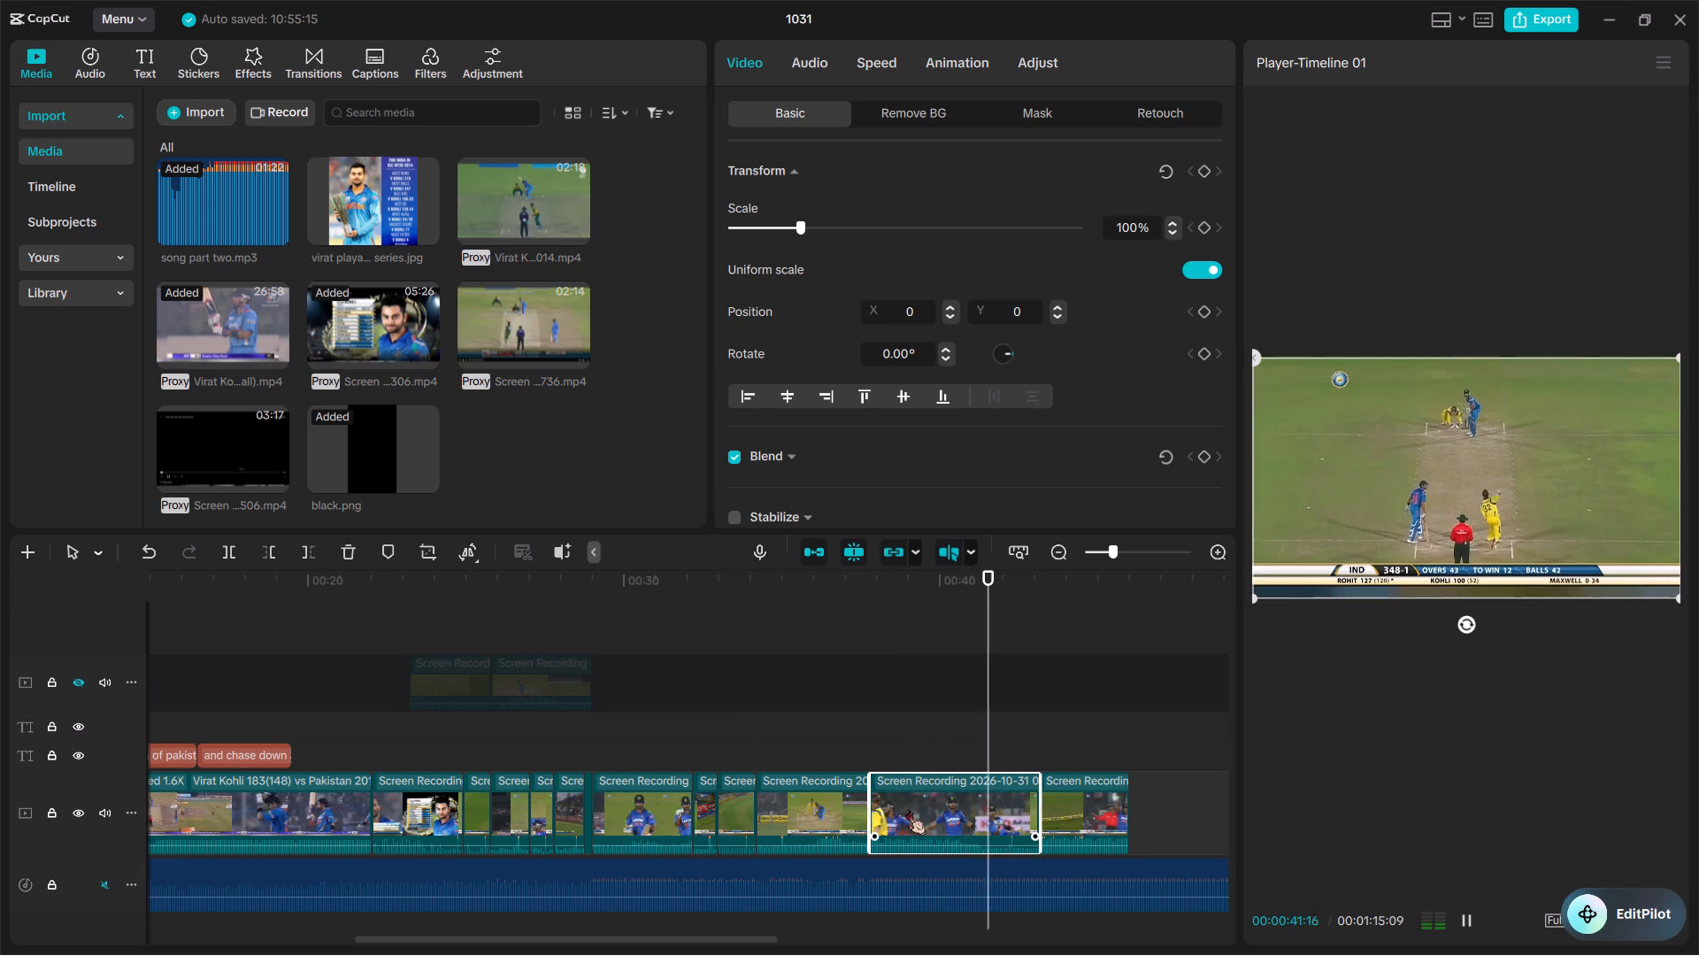
pyautogui.press('space')
# Extend the start of the celebration clip backwards to a total clip length of about 22.1 seconds, checking the recovered footage.
pyautogui.moveTo(866, 813); pyautogui.dragTo(761, 813)
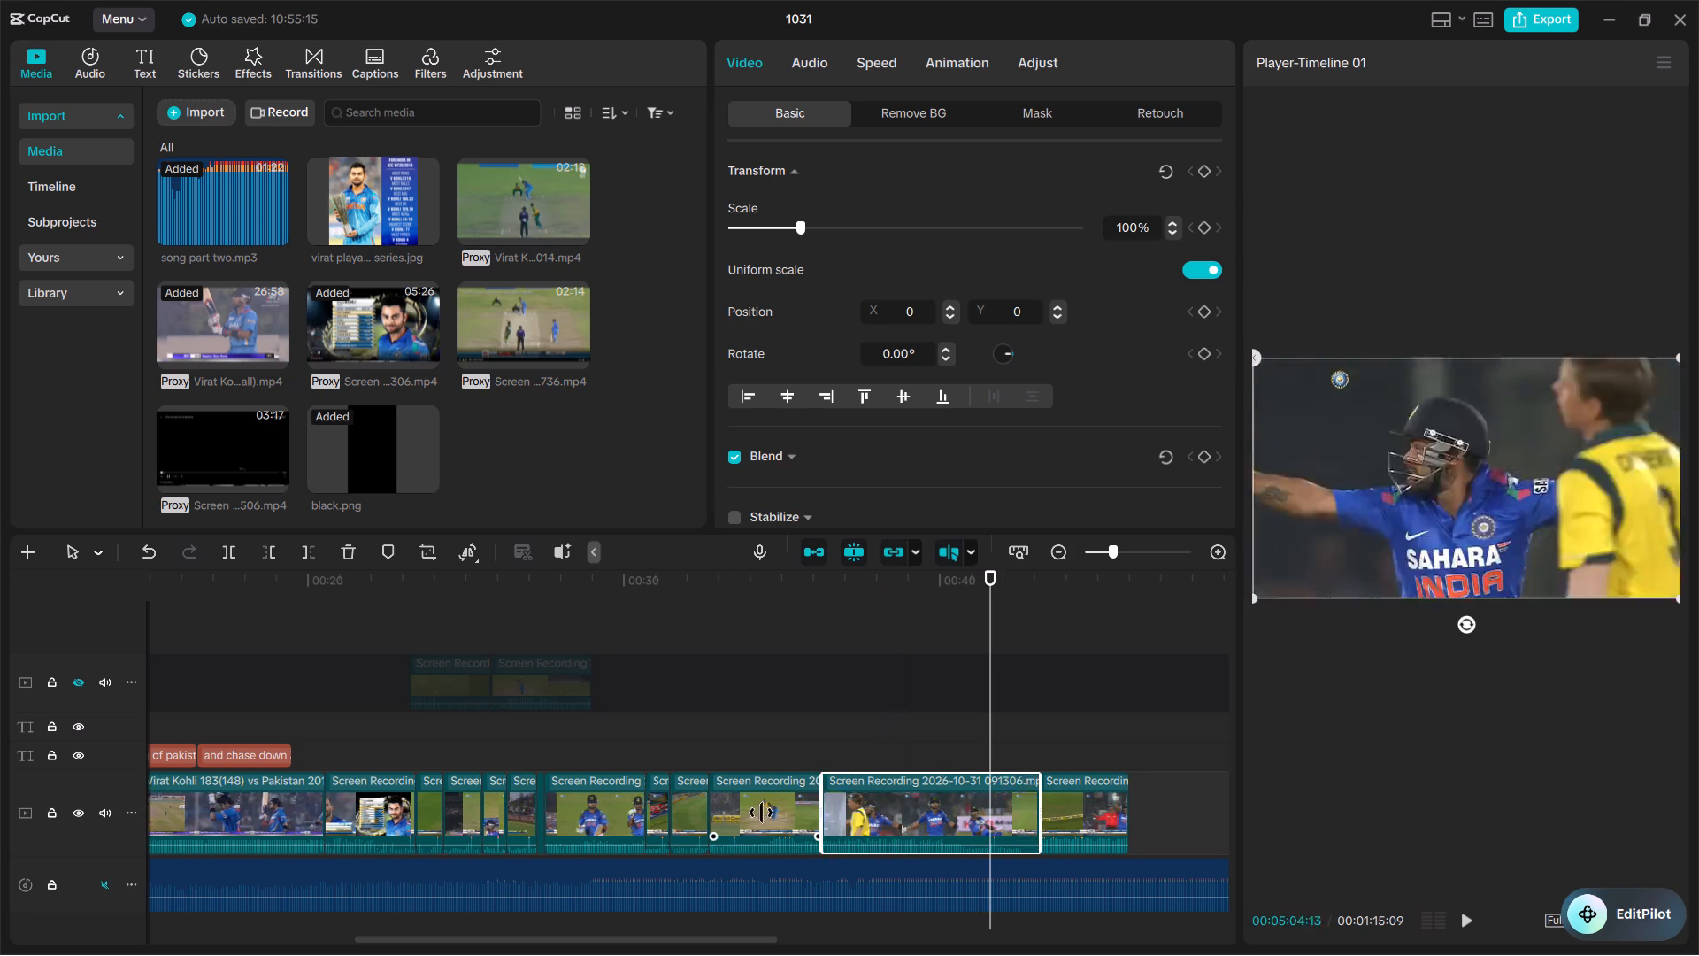
pyautogui.moveTo(761, 813); pyautogui.dragTo(573, 821)
pyautogui.press('space')
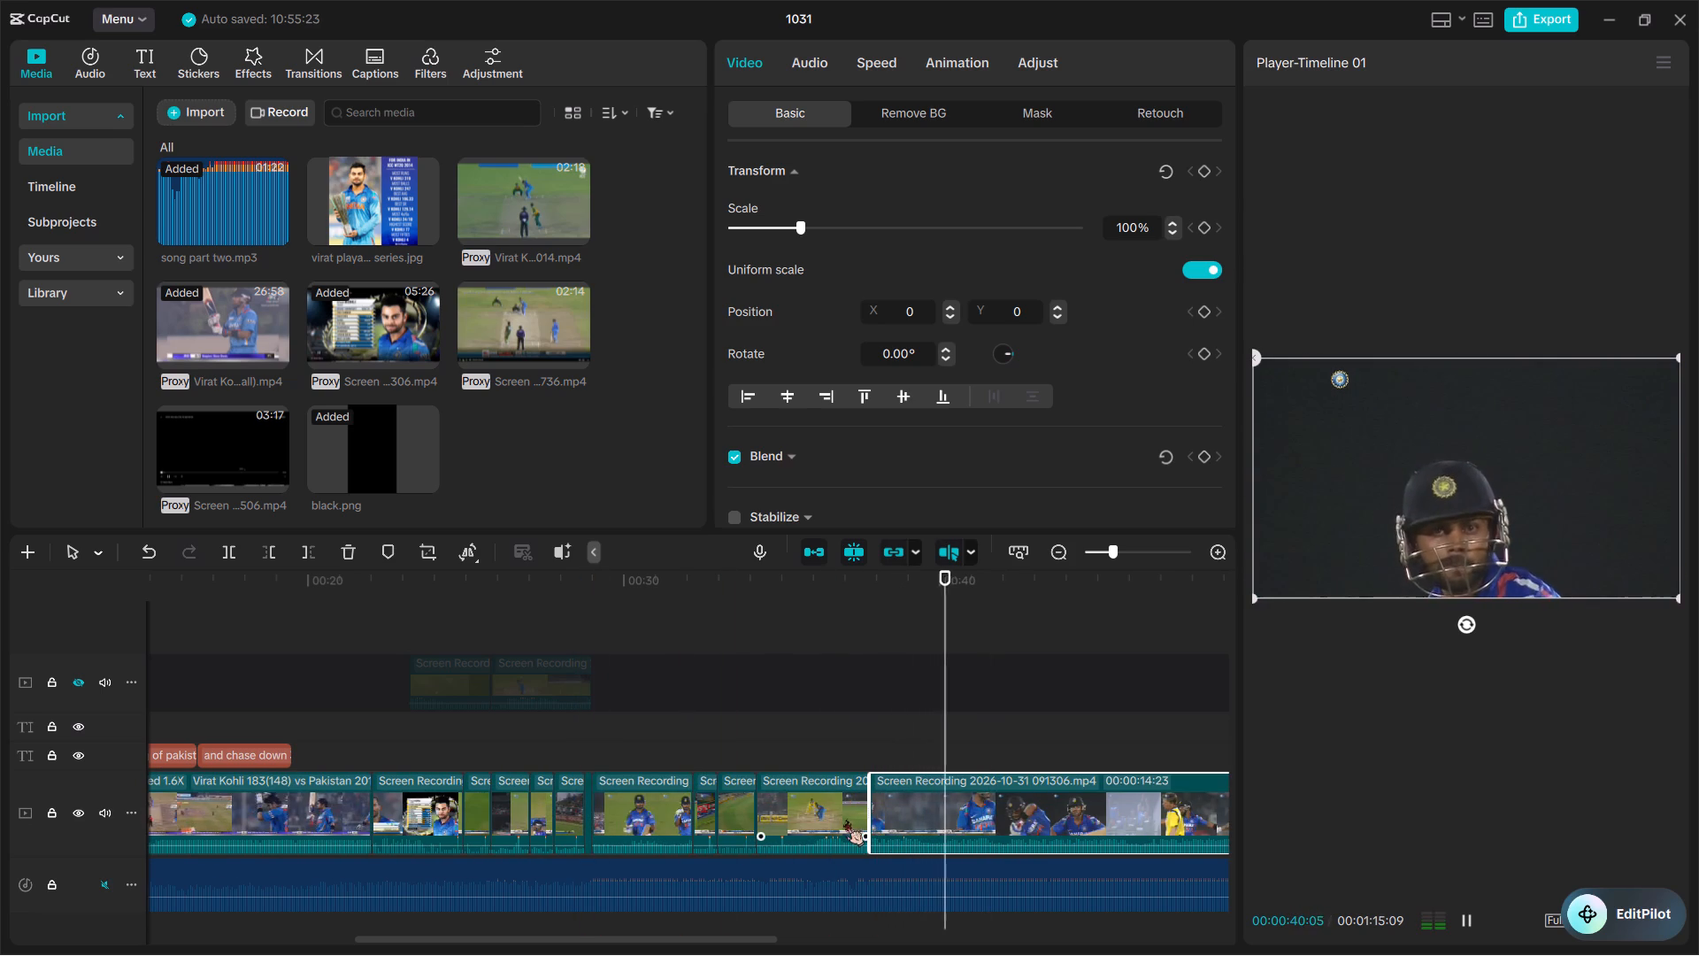
pyautogui.press('space')
pyautogui.moveTo(864, 819); pyautogui.dragTo(634, 818)
# Review the extended celebration clip, trim its end to about 57.8 seconds, and cut its start up to about 47.2 seconds.
pyautogui.press('space')
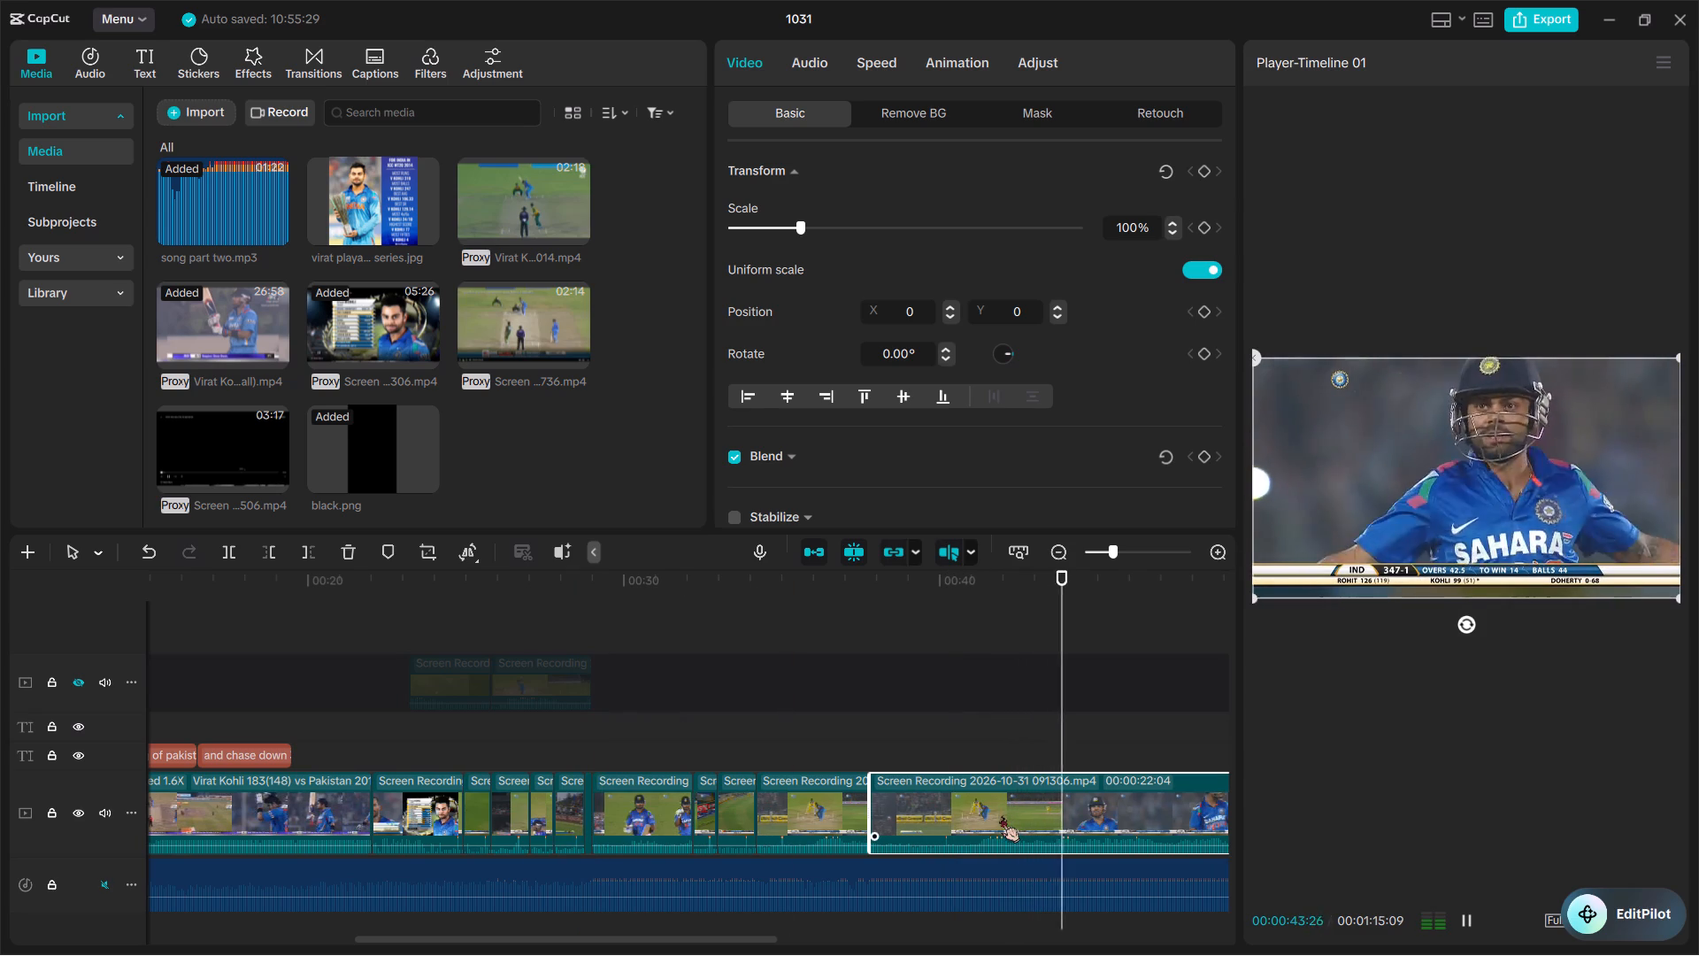
pyautogui.hscroll(-1, 1001, 816)
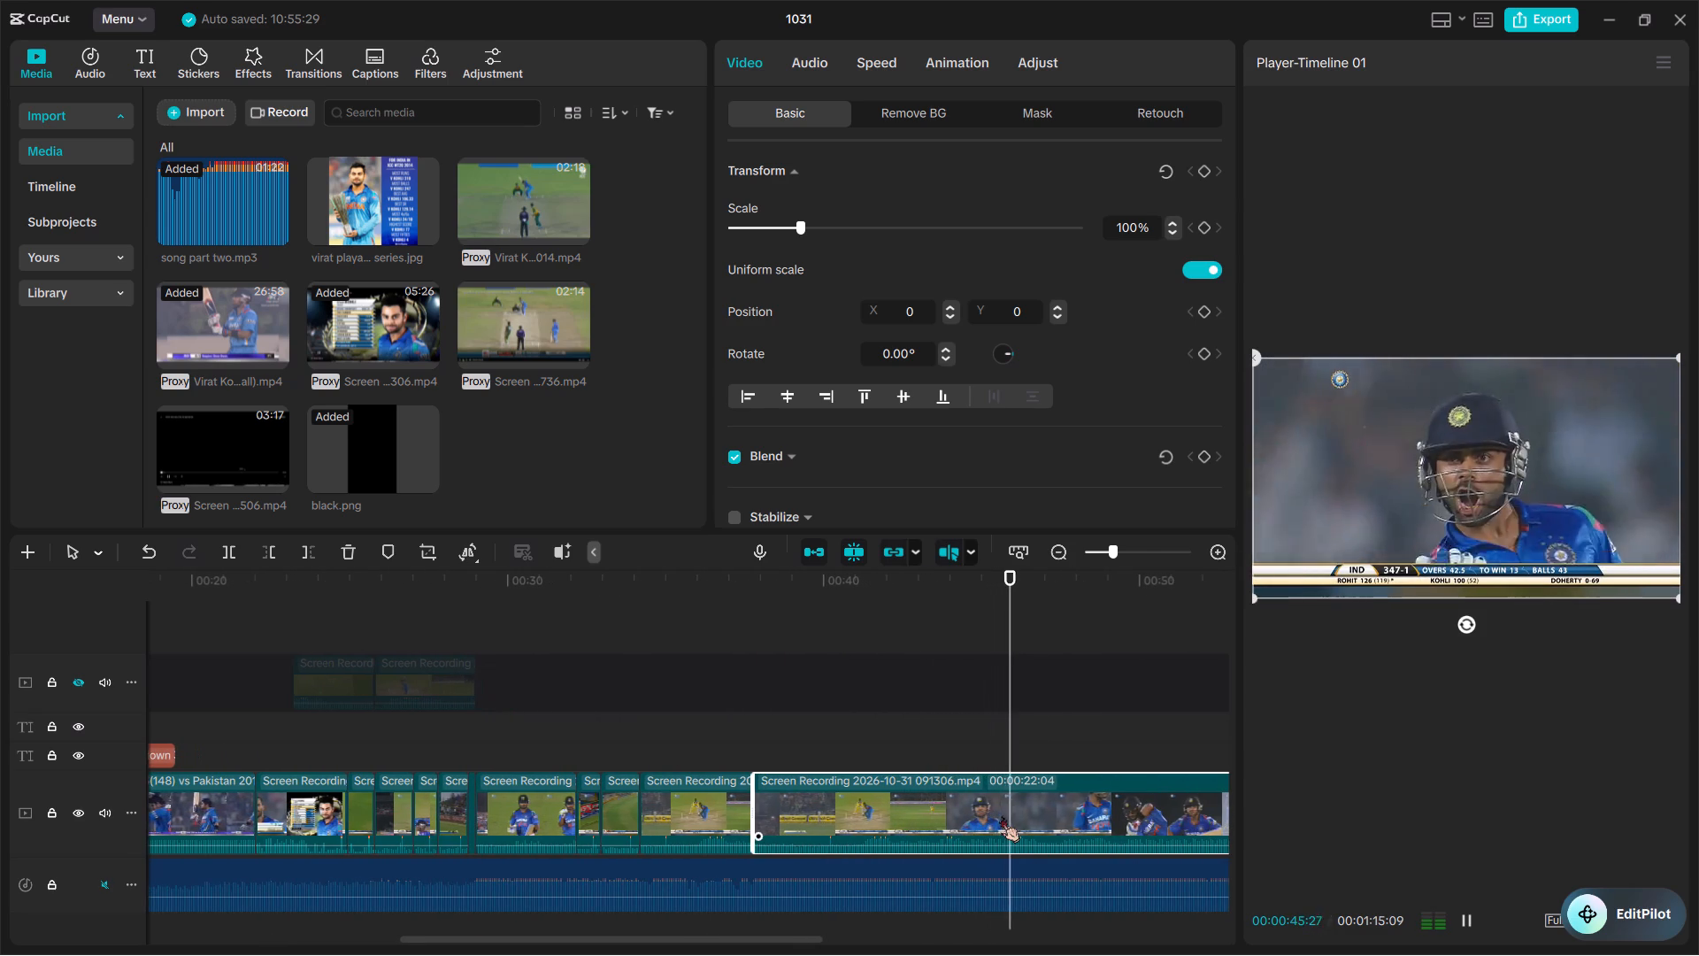
pyautogui.press('space')
pyautogui.press('space')
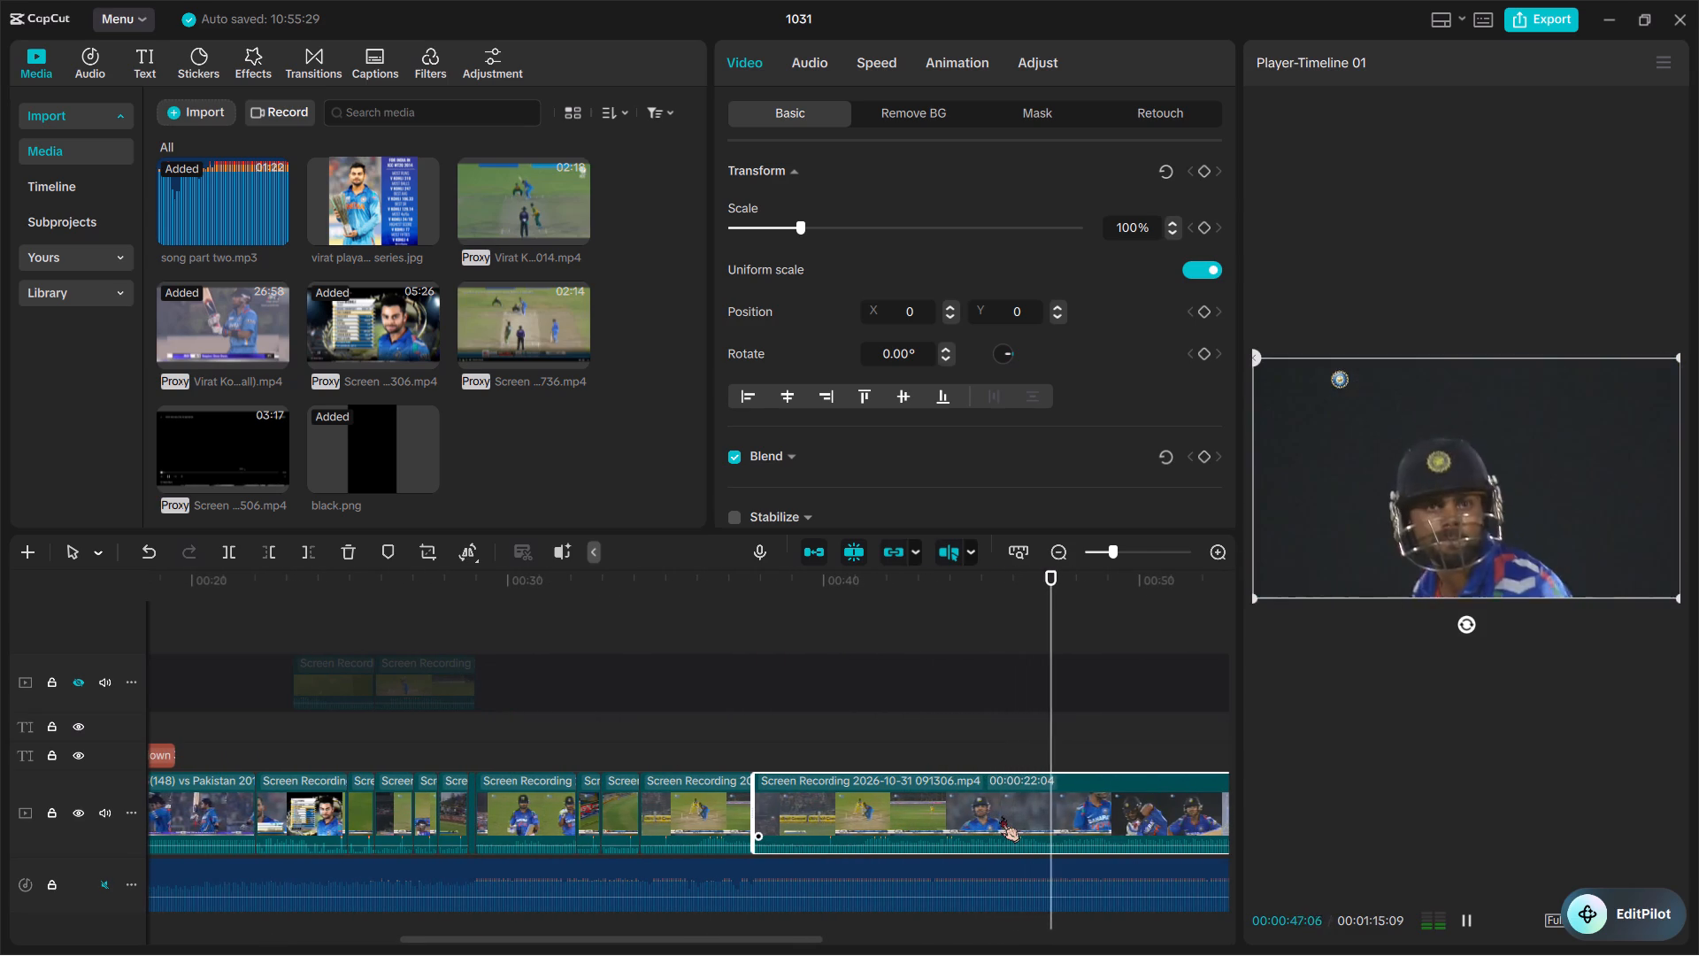
pyautogui.hscroll(-1, 1001, 816)
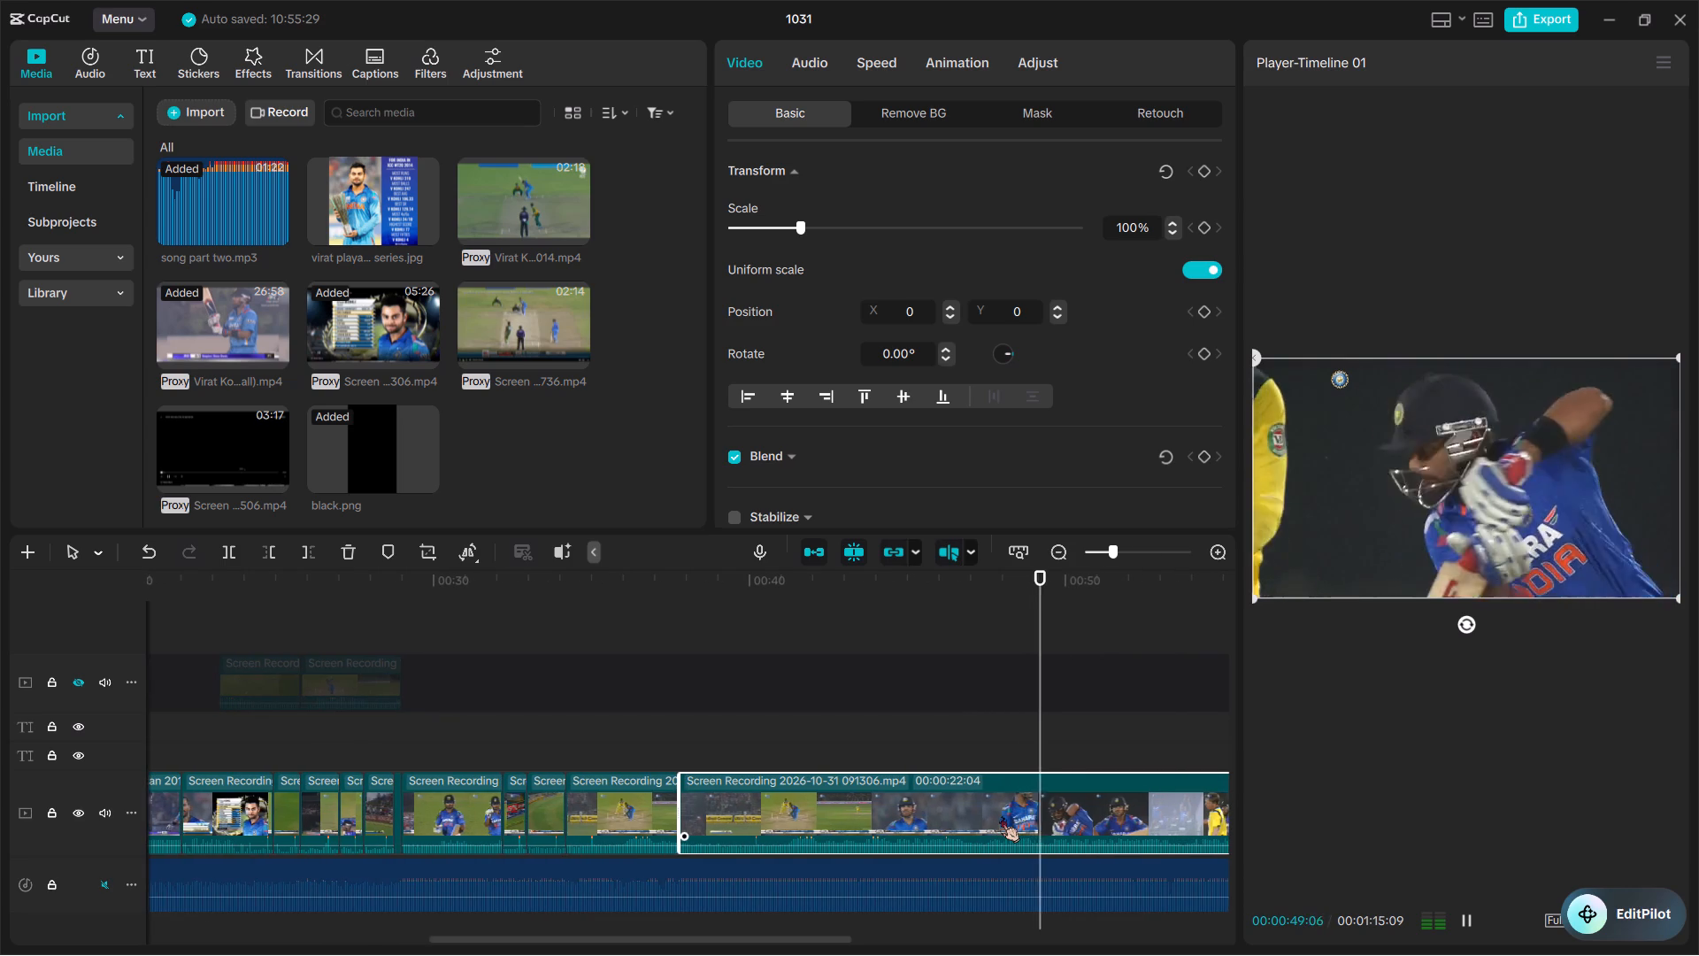
pyautogui.click(1001, 816)
pyautogui.hscroll(-1, 1001, 816)
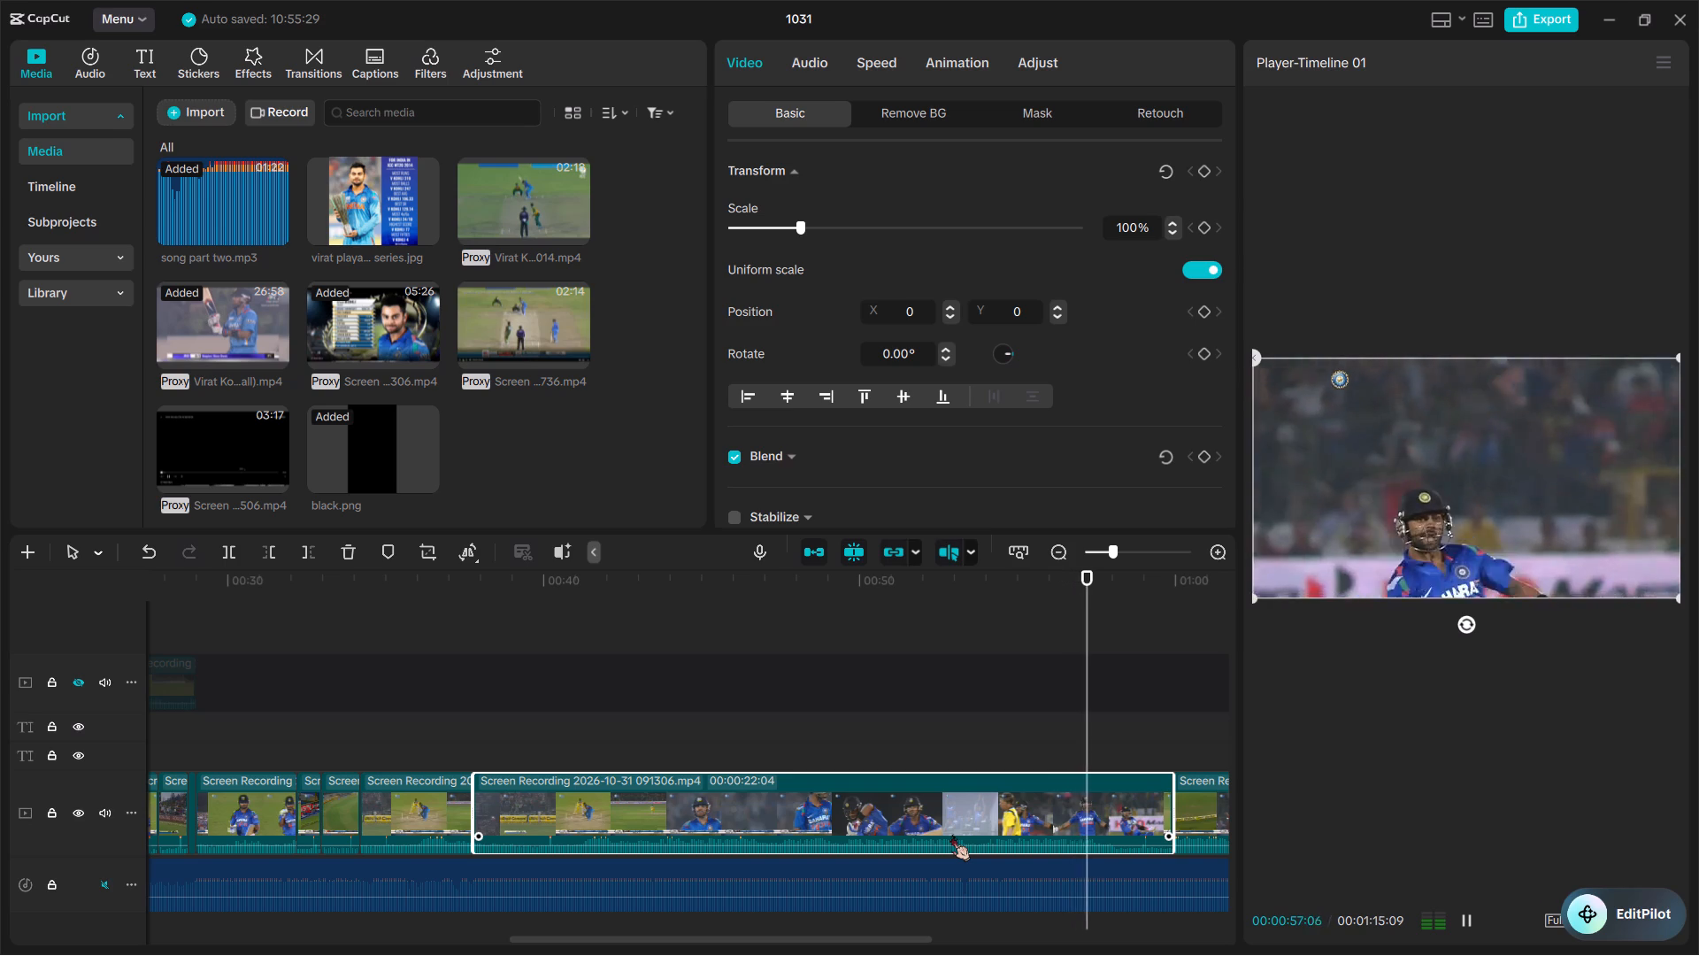
pyautogui.press('space')
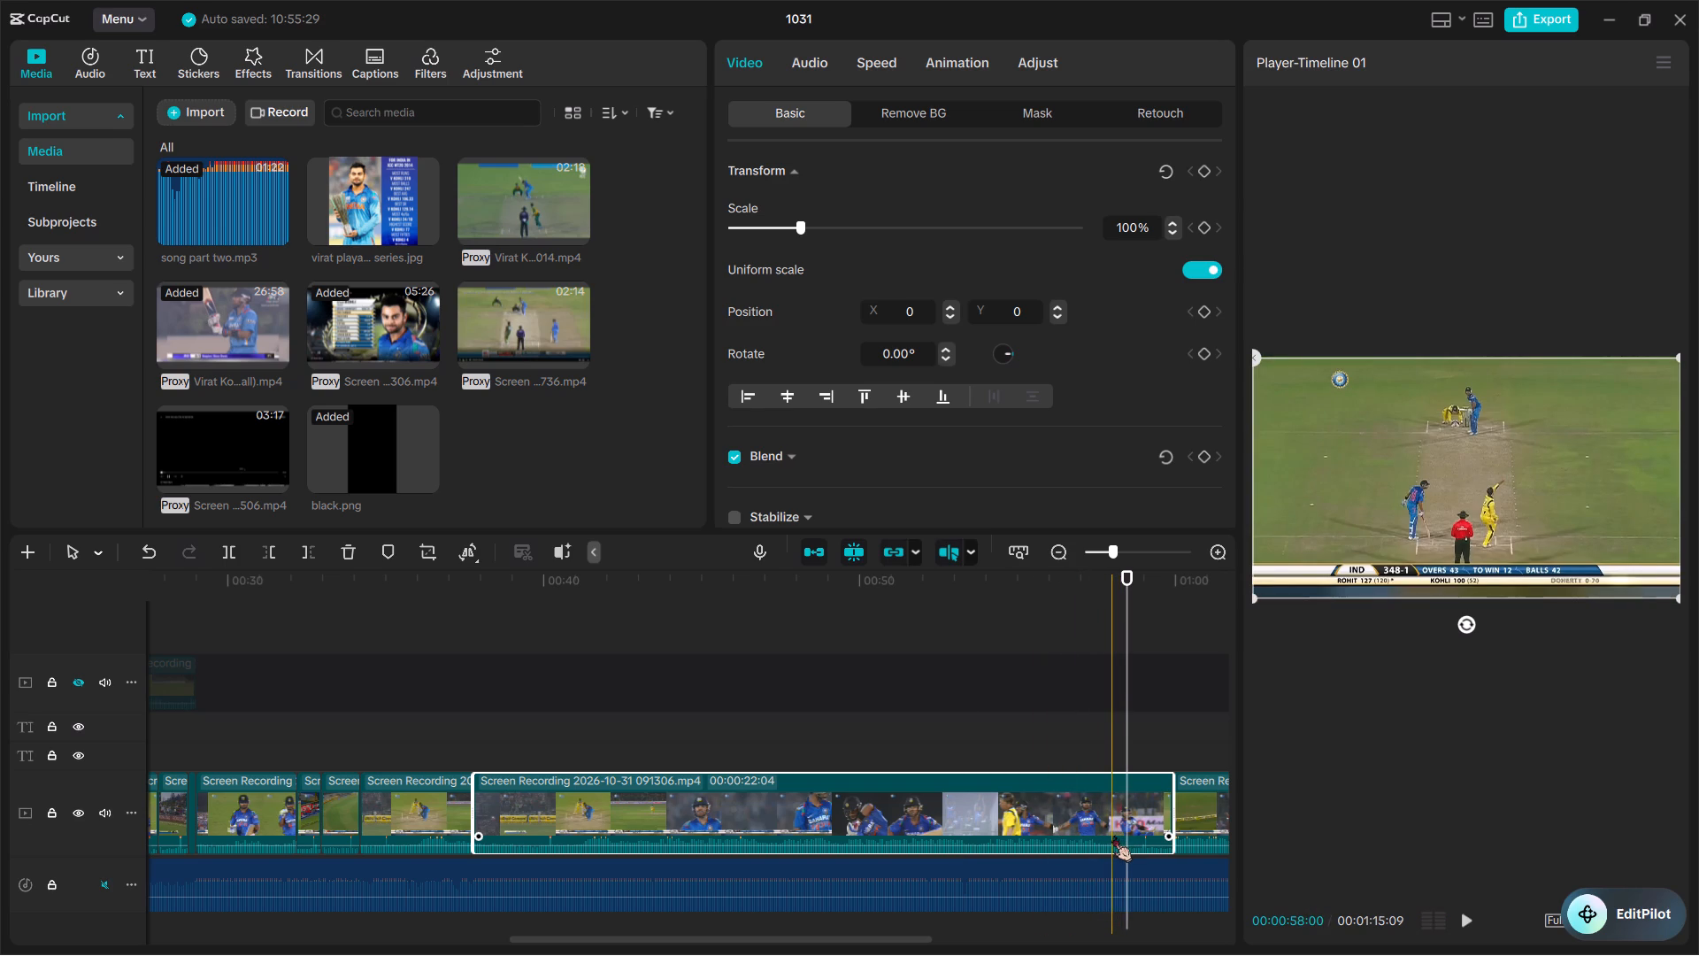
pyautogui.press('w')
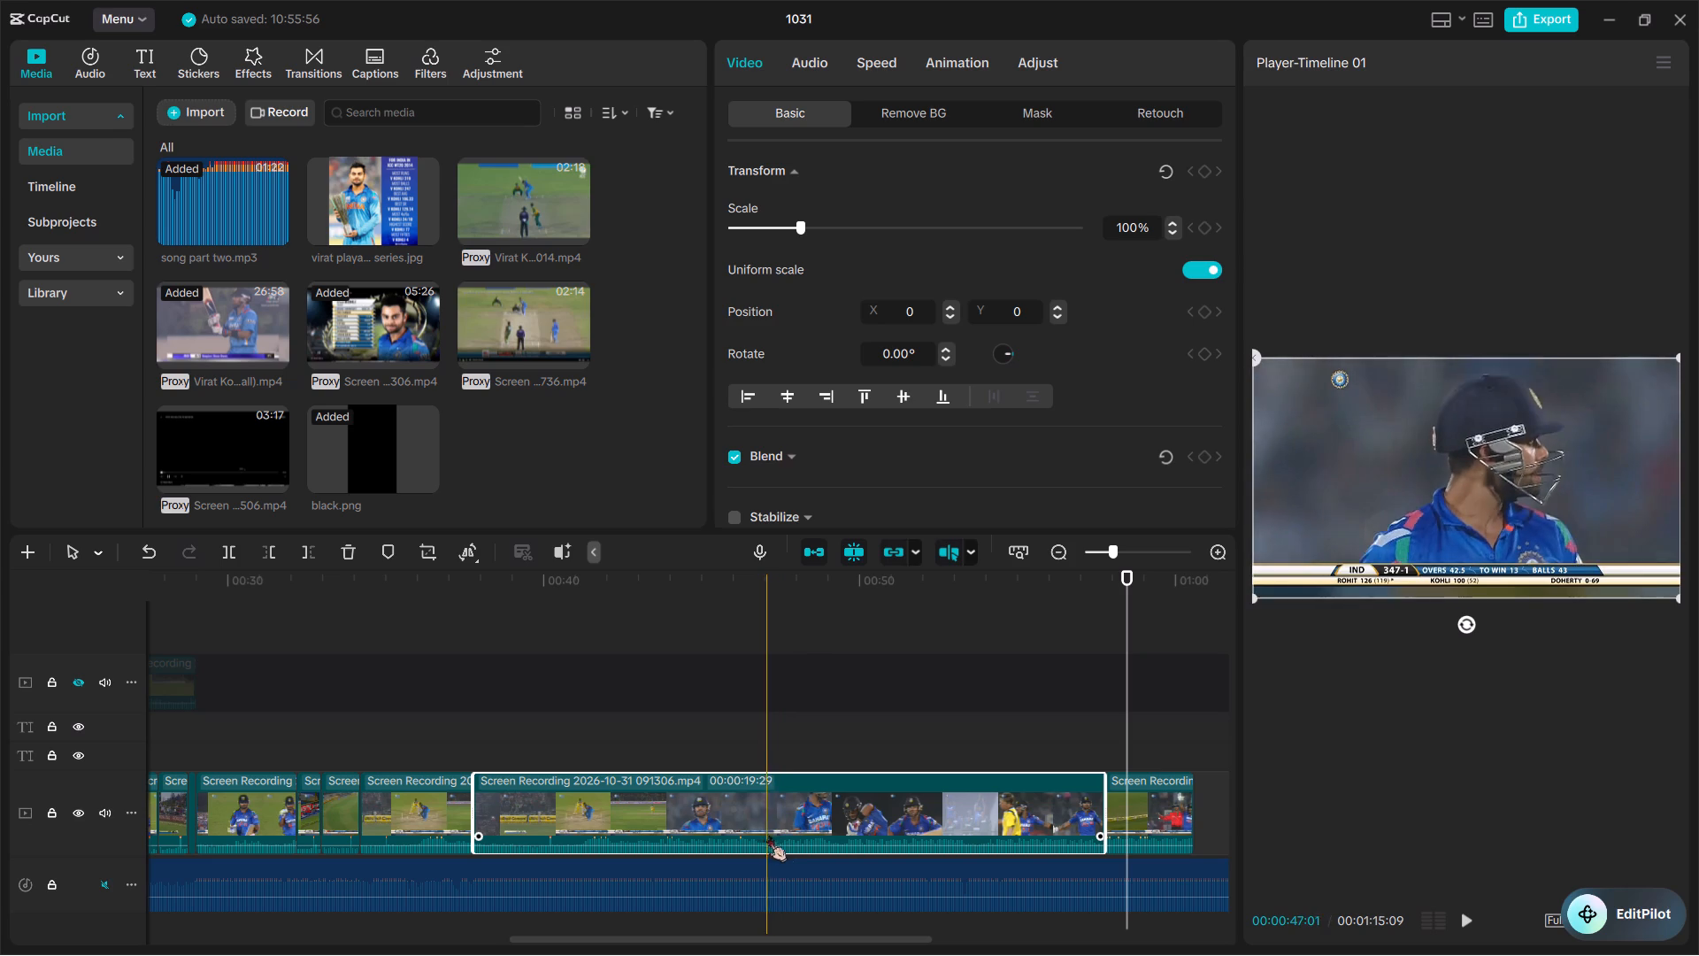
pyautogui.press('q')
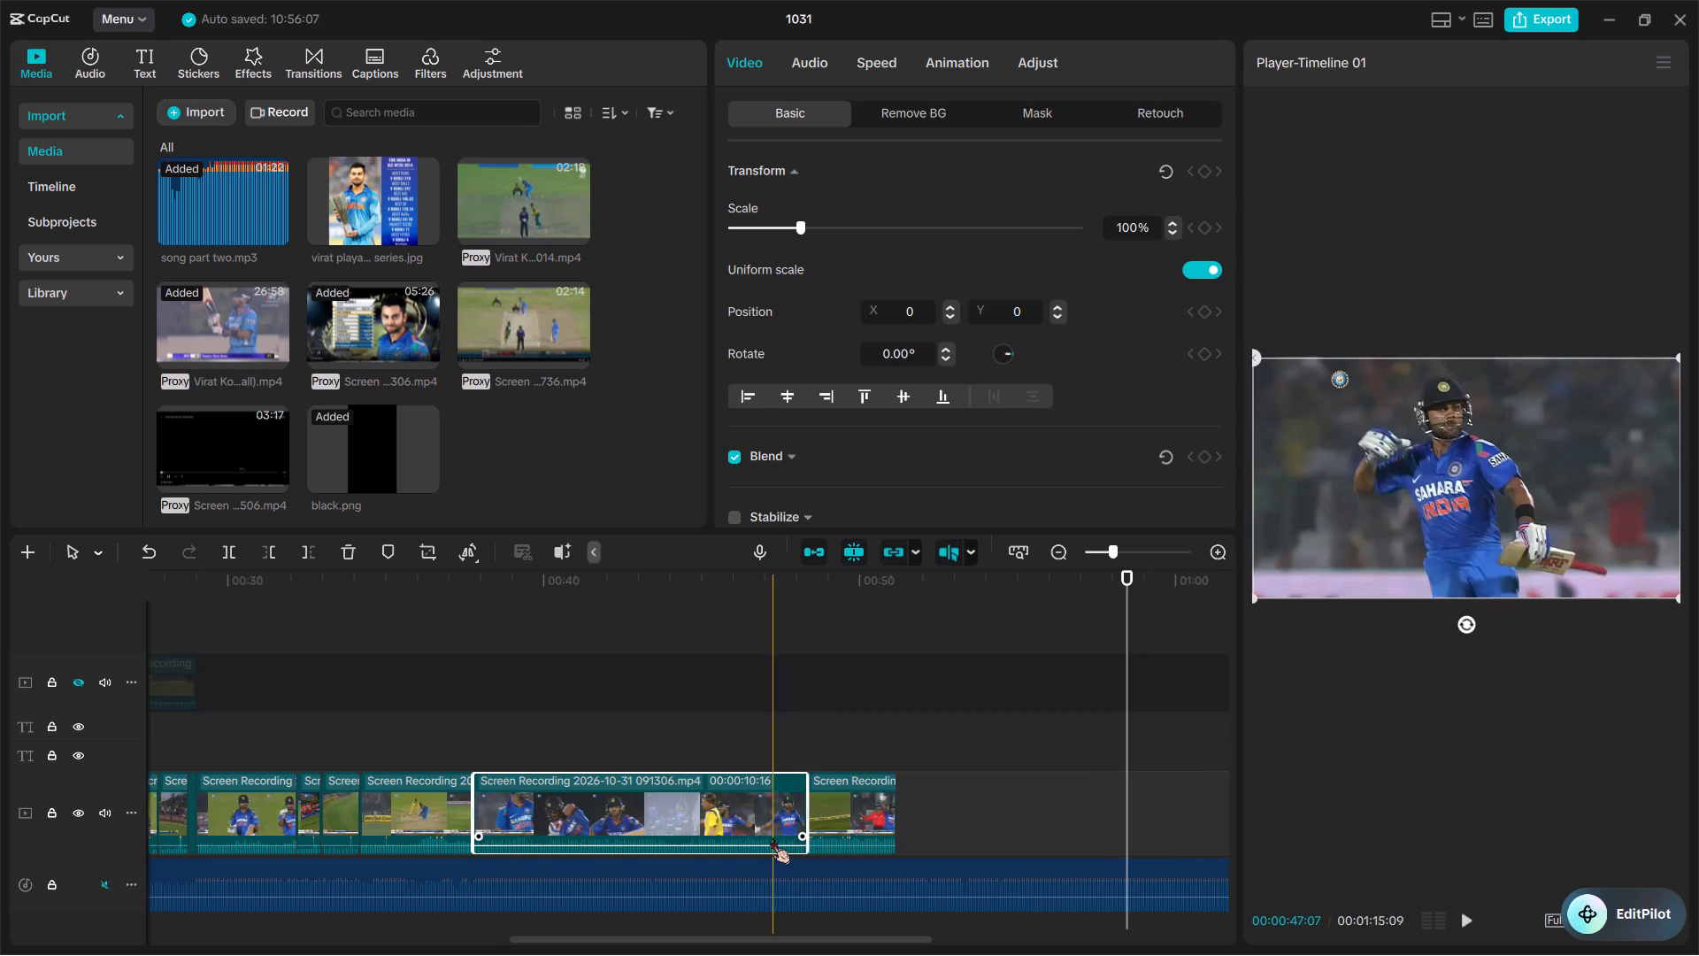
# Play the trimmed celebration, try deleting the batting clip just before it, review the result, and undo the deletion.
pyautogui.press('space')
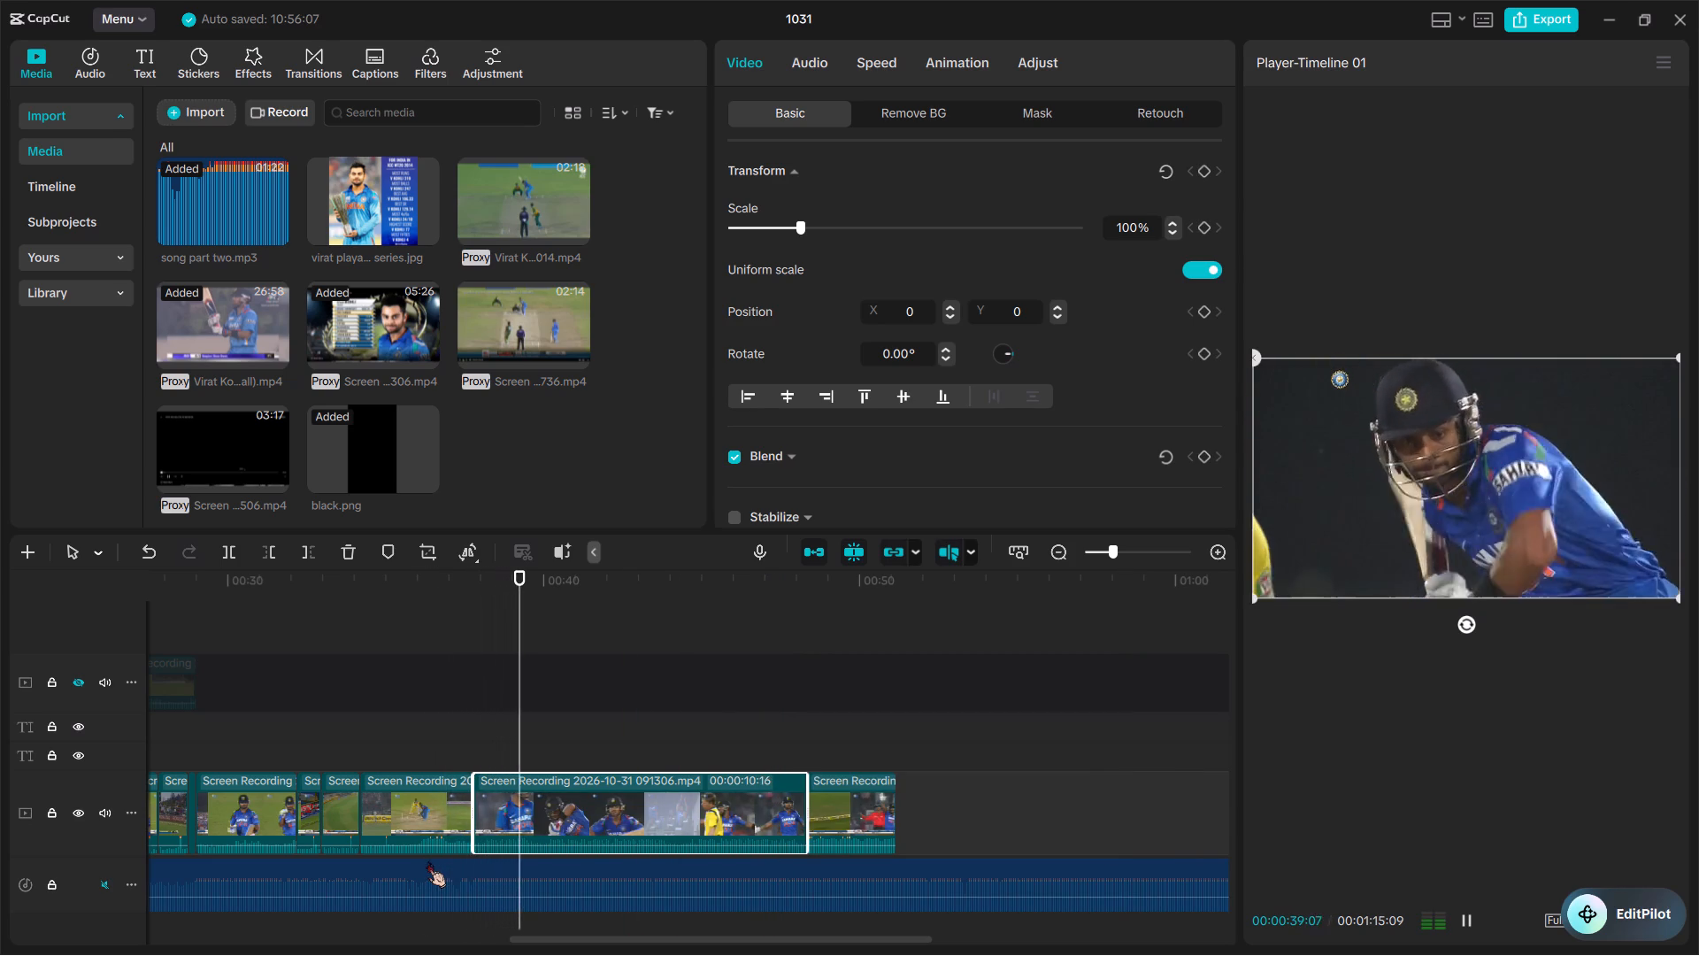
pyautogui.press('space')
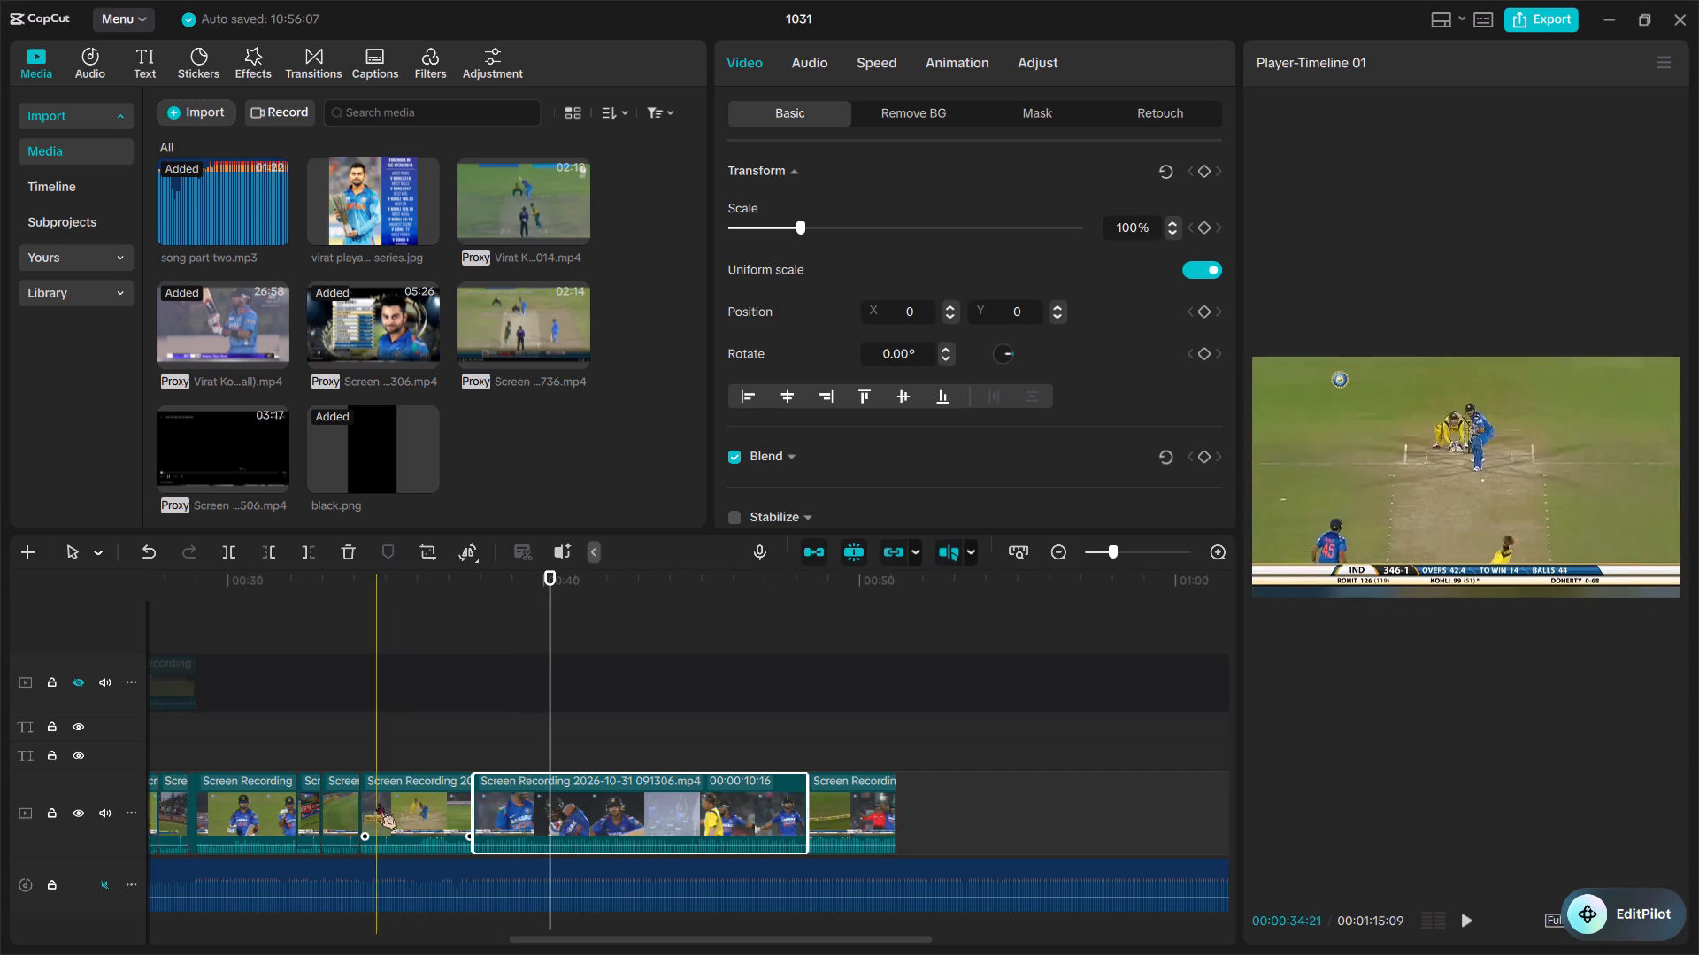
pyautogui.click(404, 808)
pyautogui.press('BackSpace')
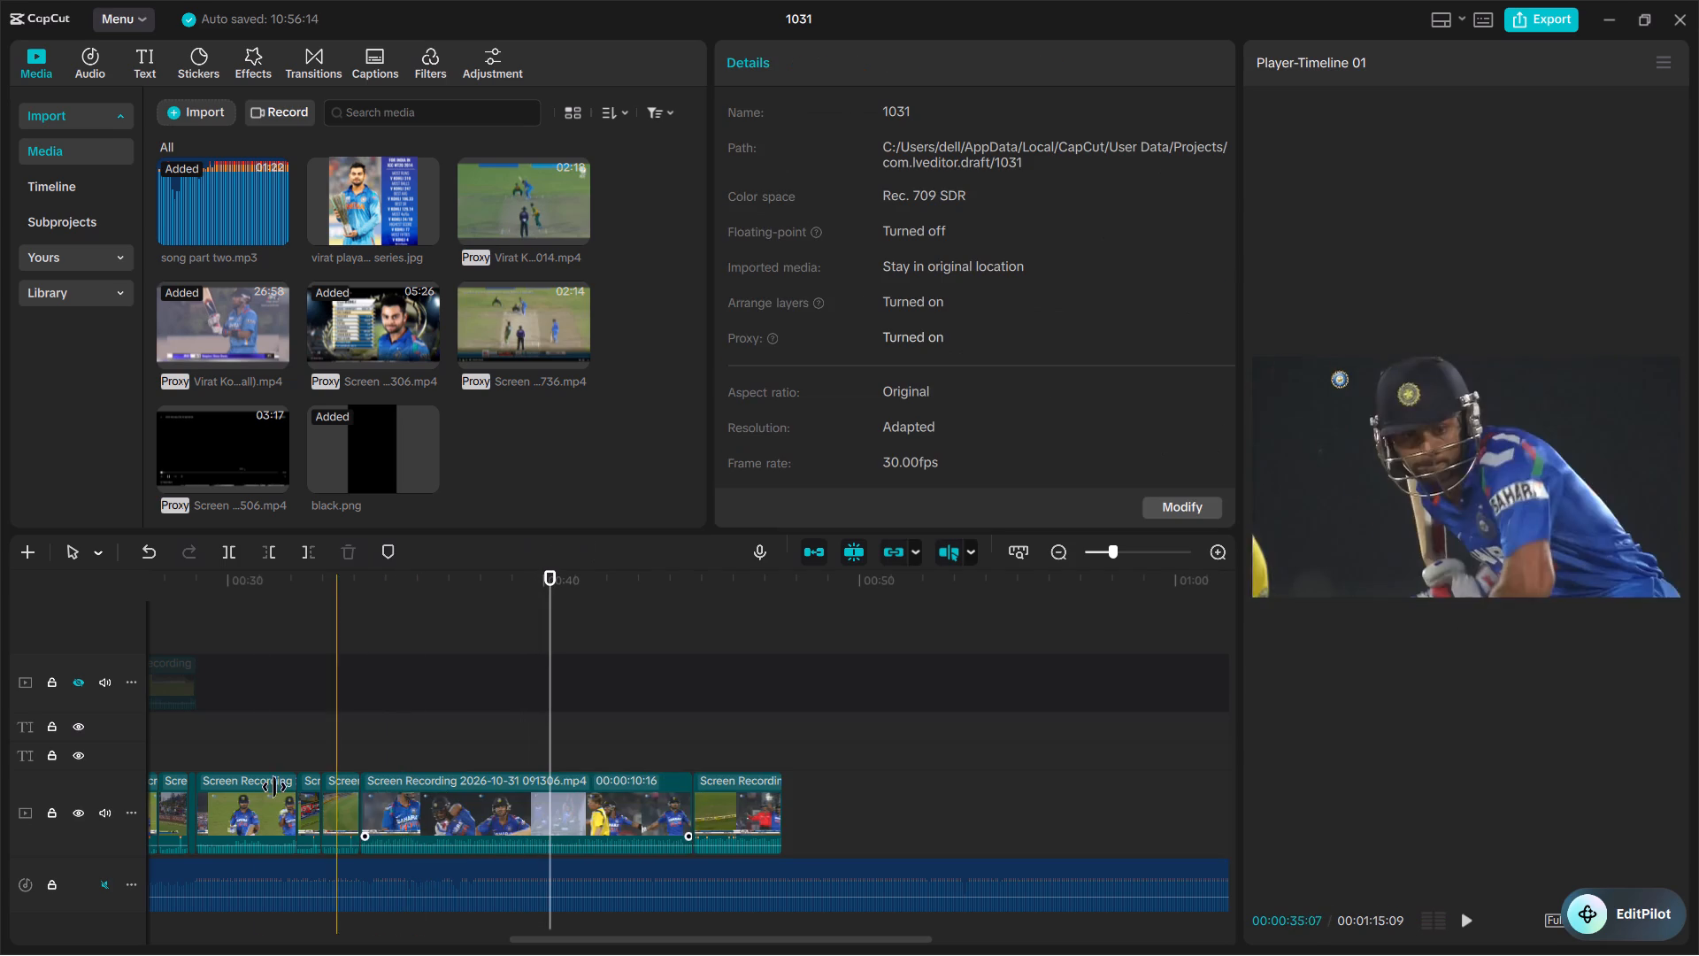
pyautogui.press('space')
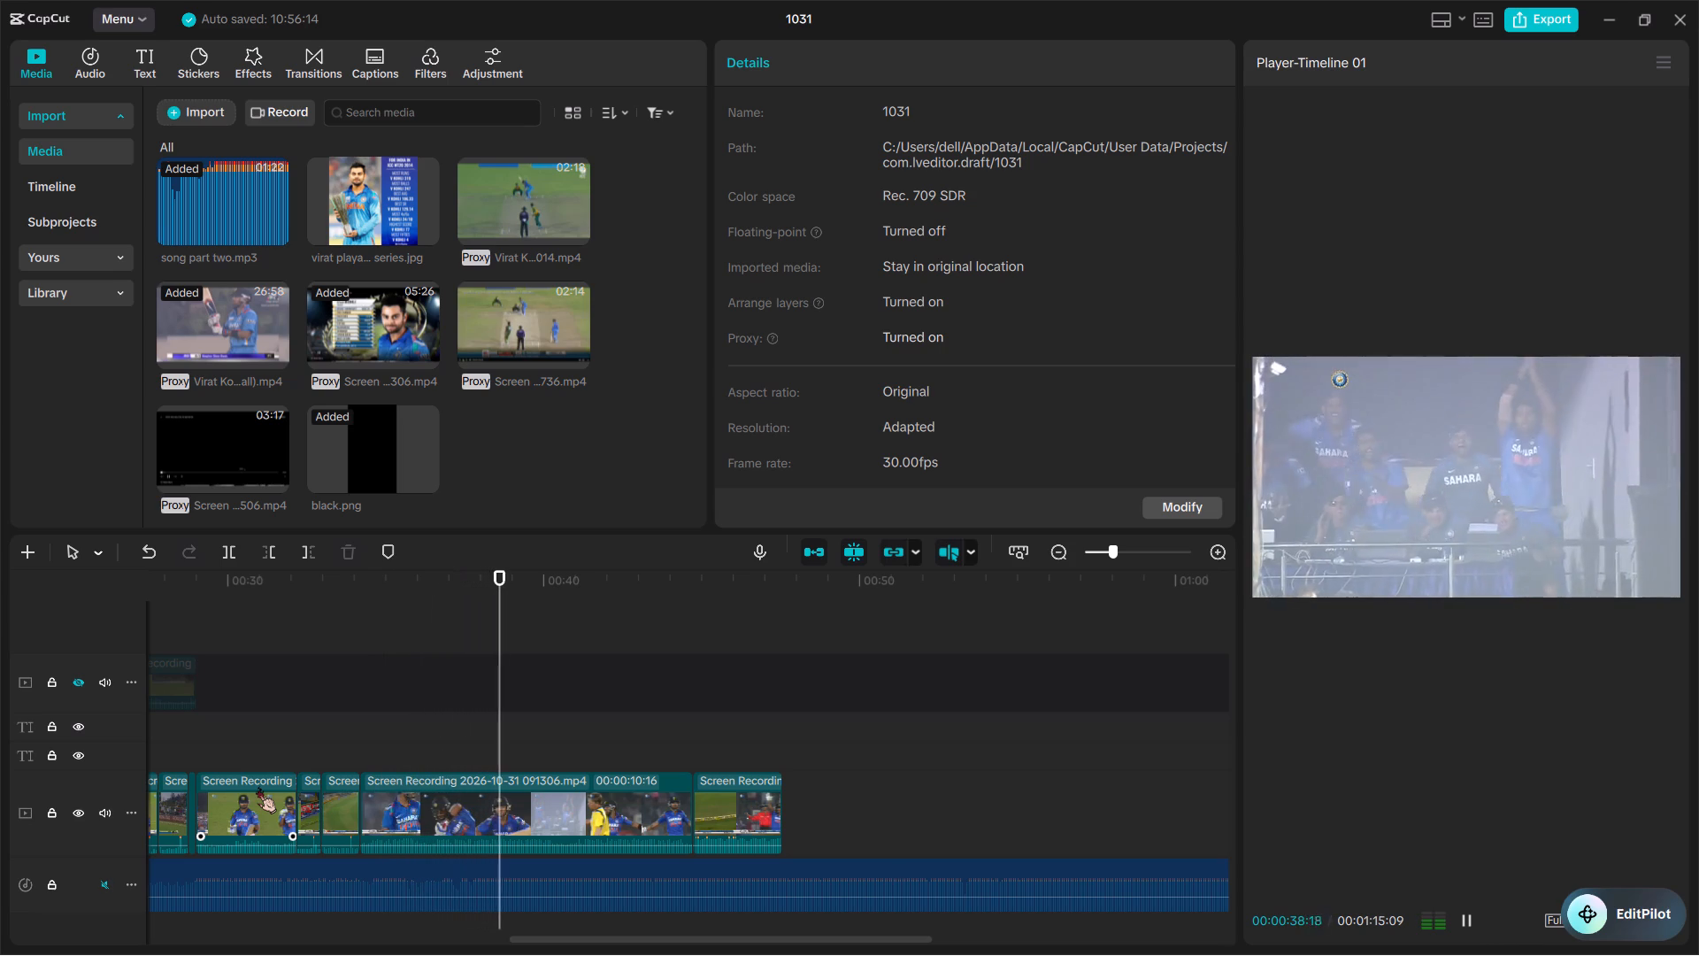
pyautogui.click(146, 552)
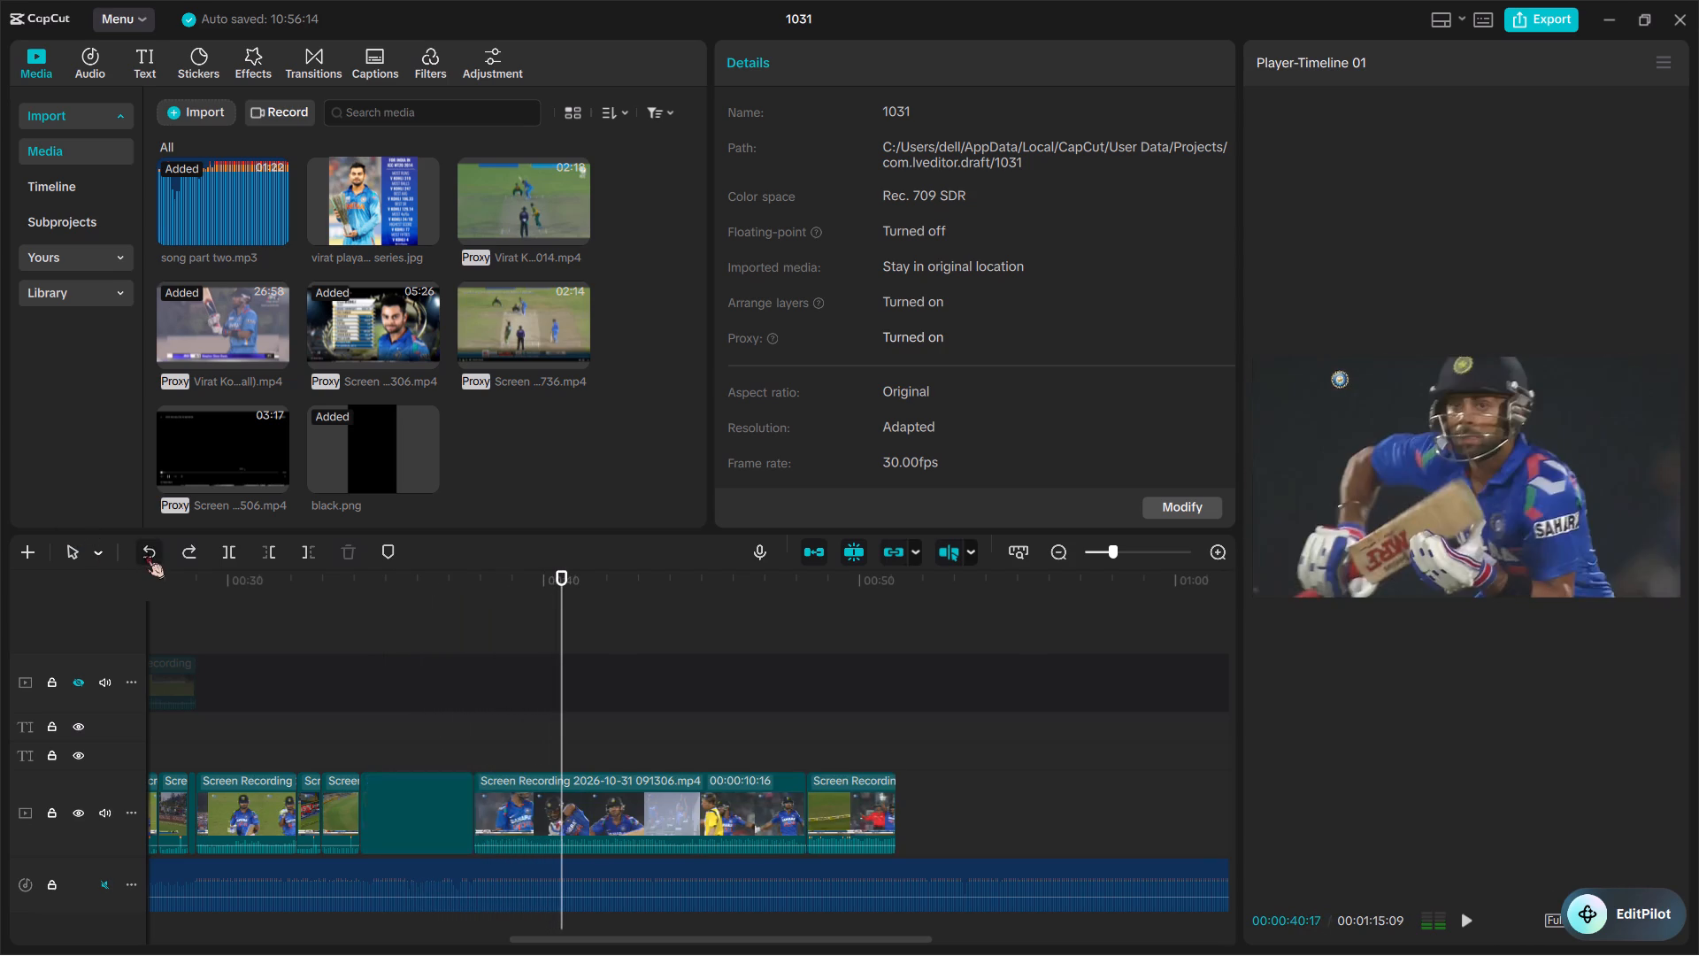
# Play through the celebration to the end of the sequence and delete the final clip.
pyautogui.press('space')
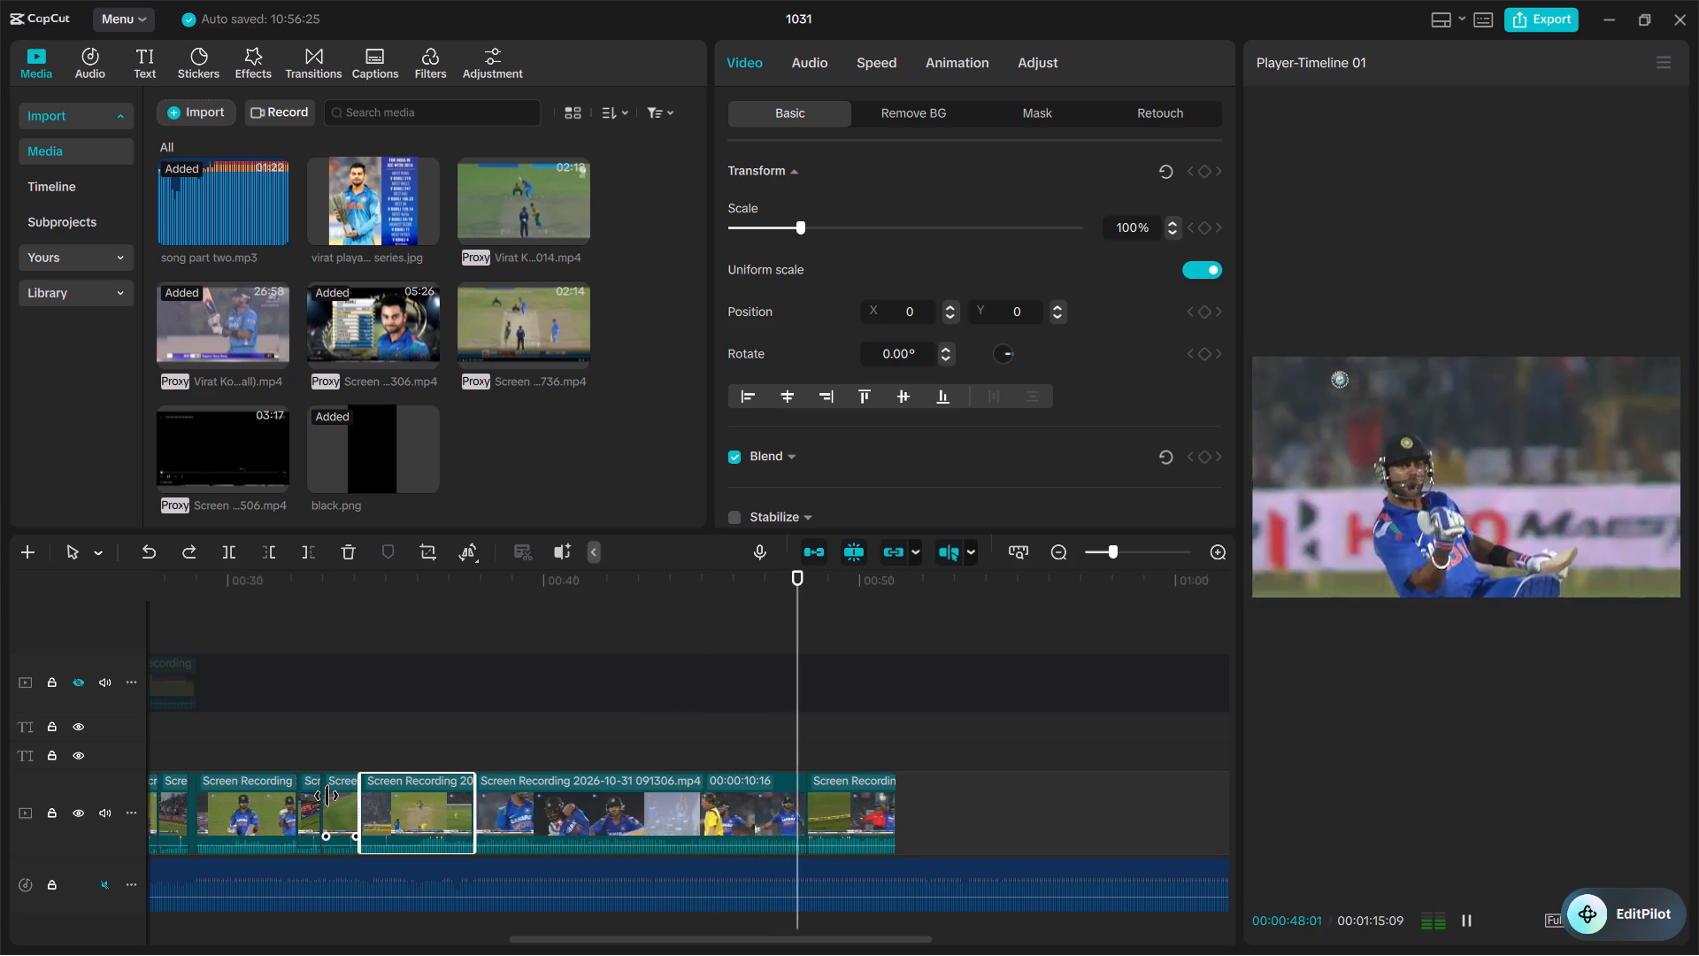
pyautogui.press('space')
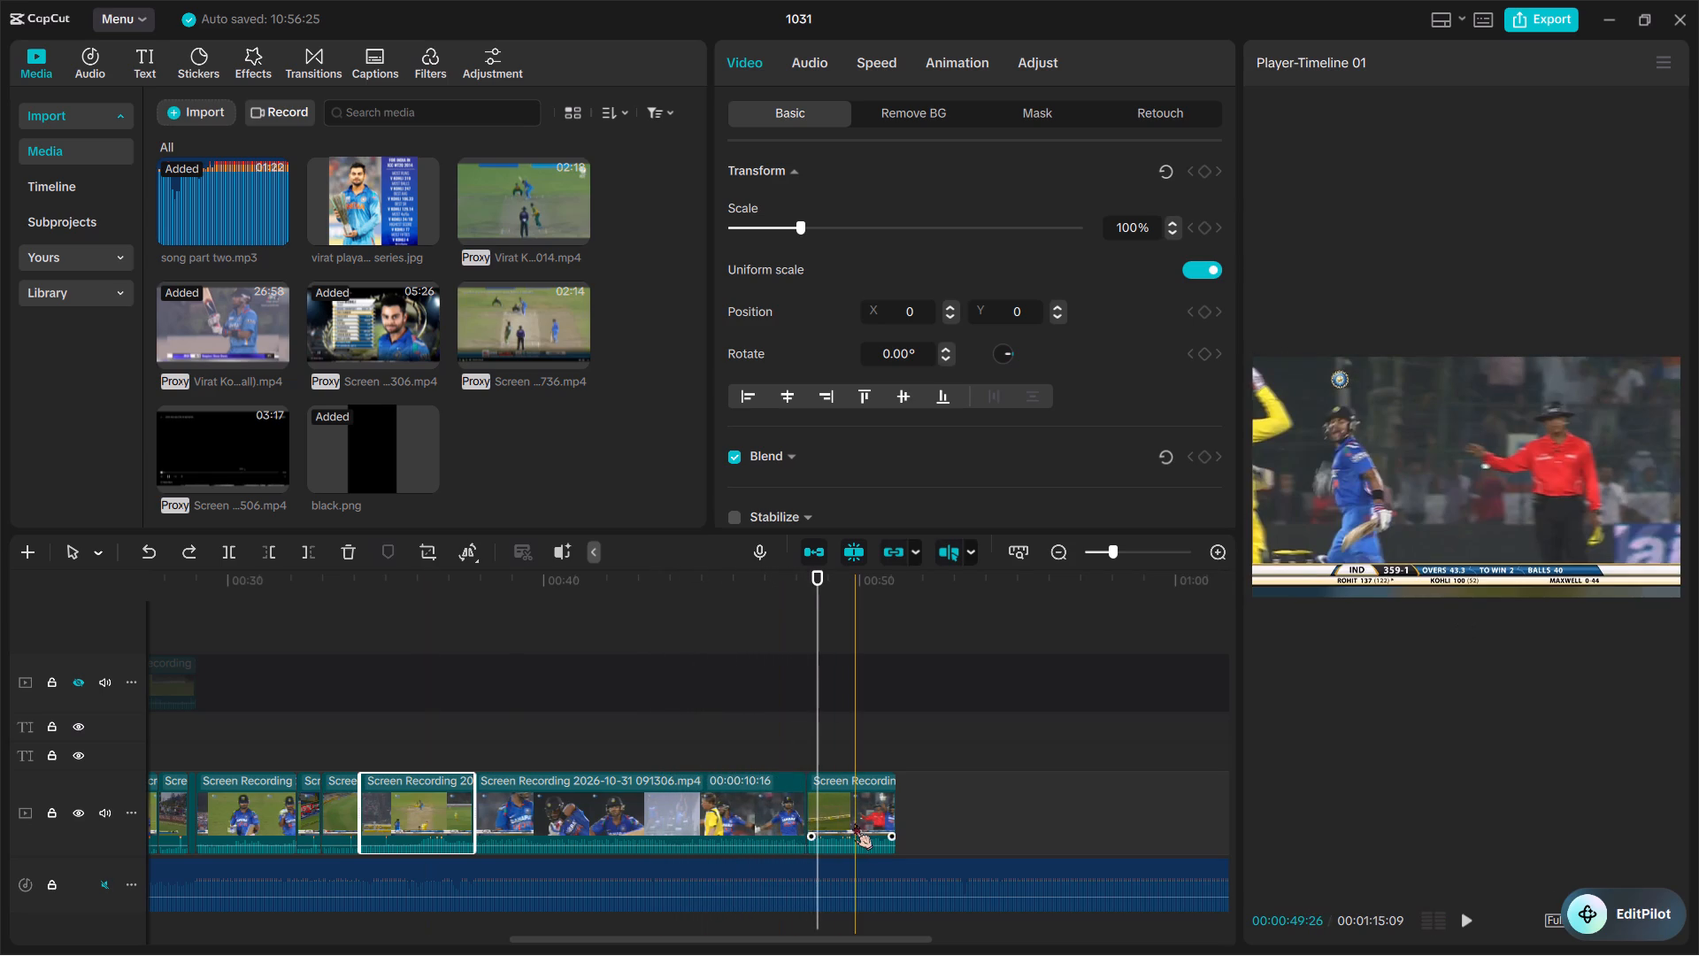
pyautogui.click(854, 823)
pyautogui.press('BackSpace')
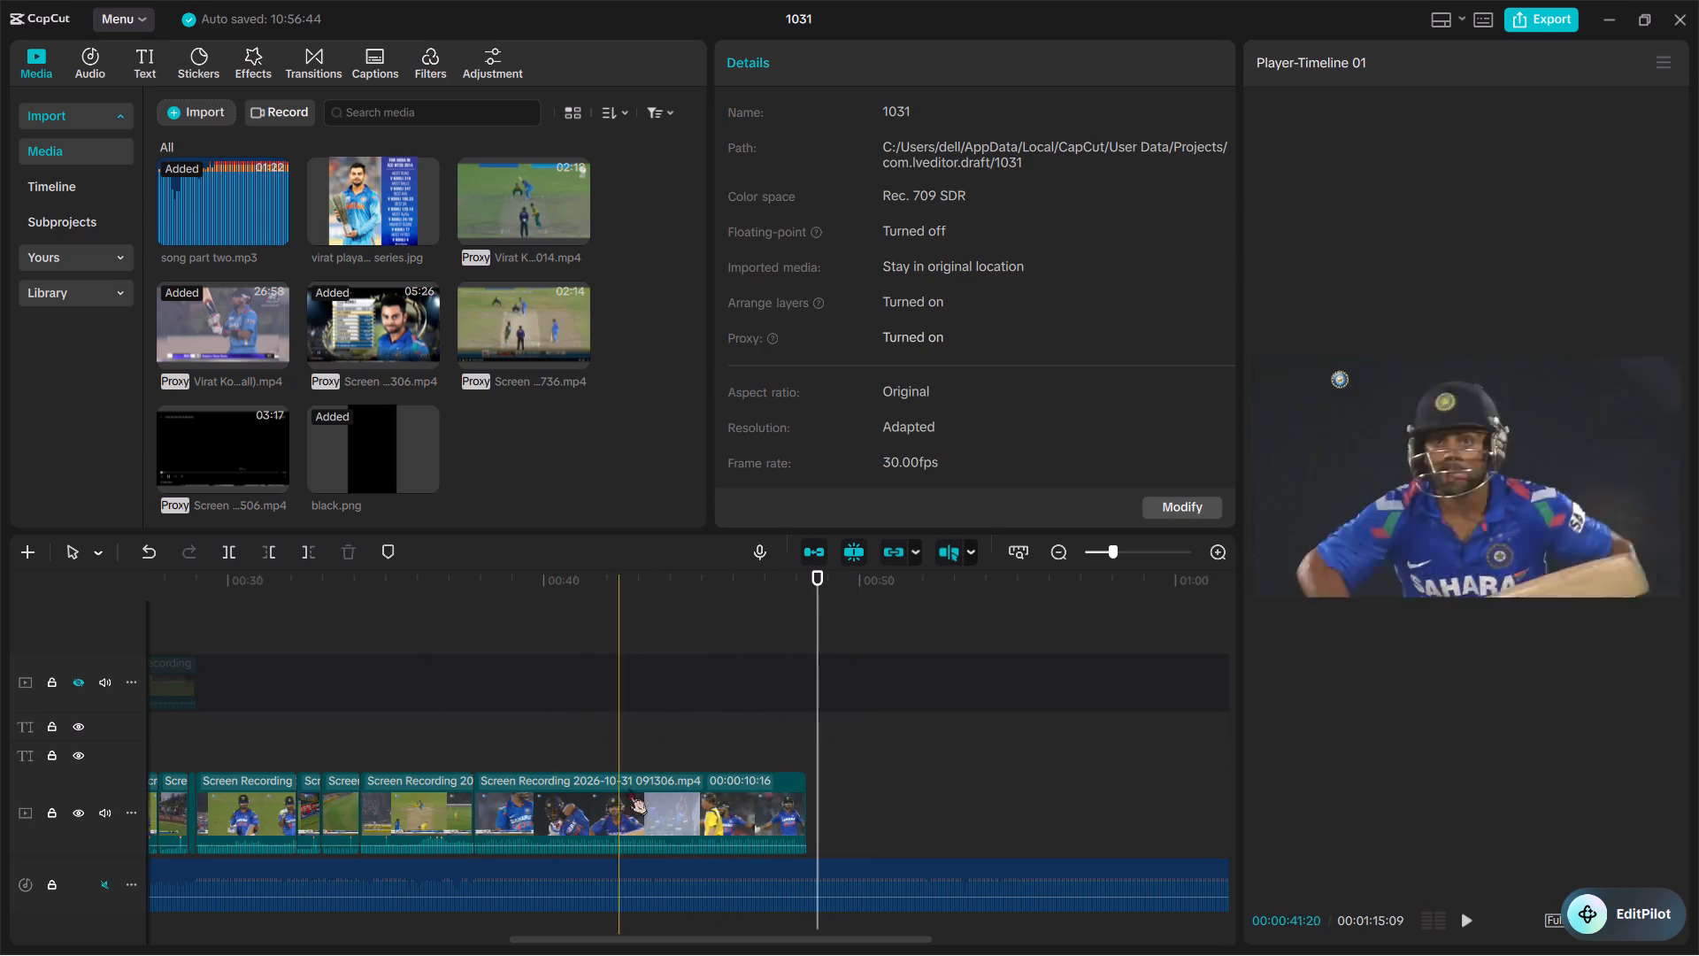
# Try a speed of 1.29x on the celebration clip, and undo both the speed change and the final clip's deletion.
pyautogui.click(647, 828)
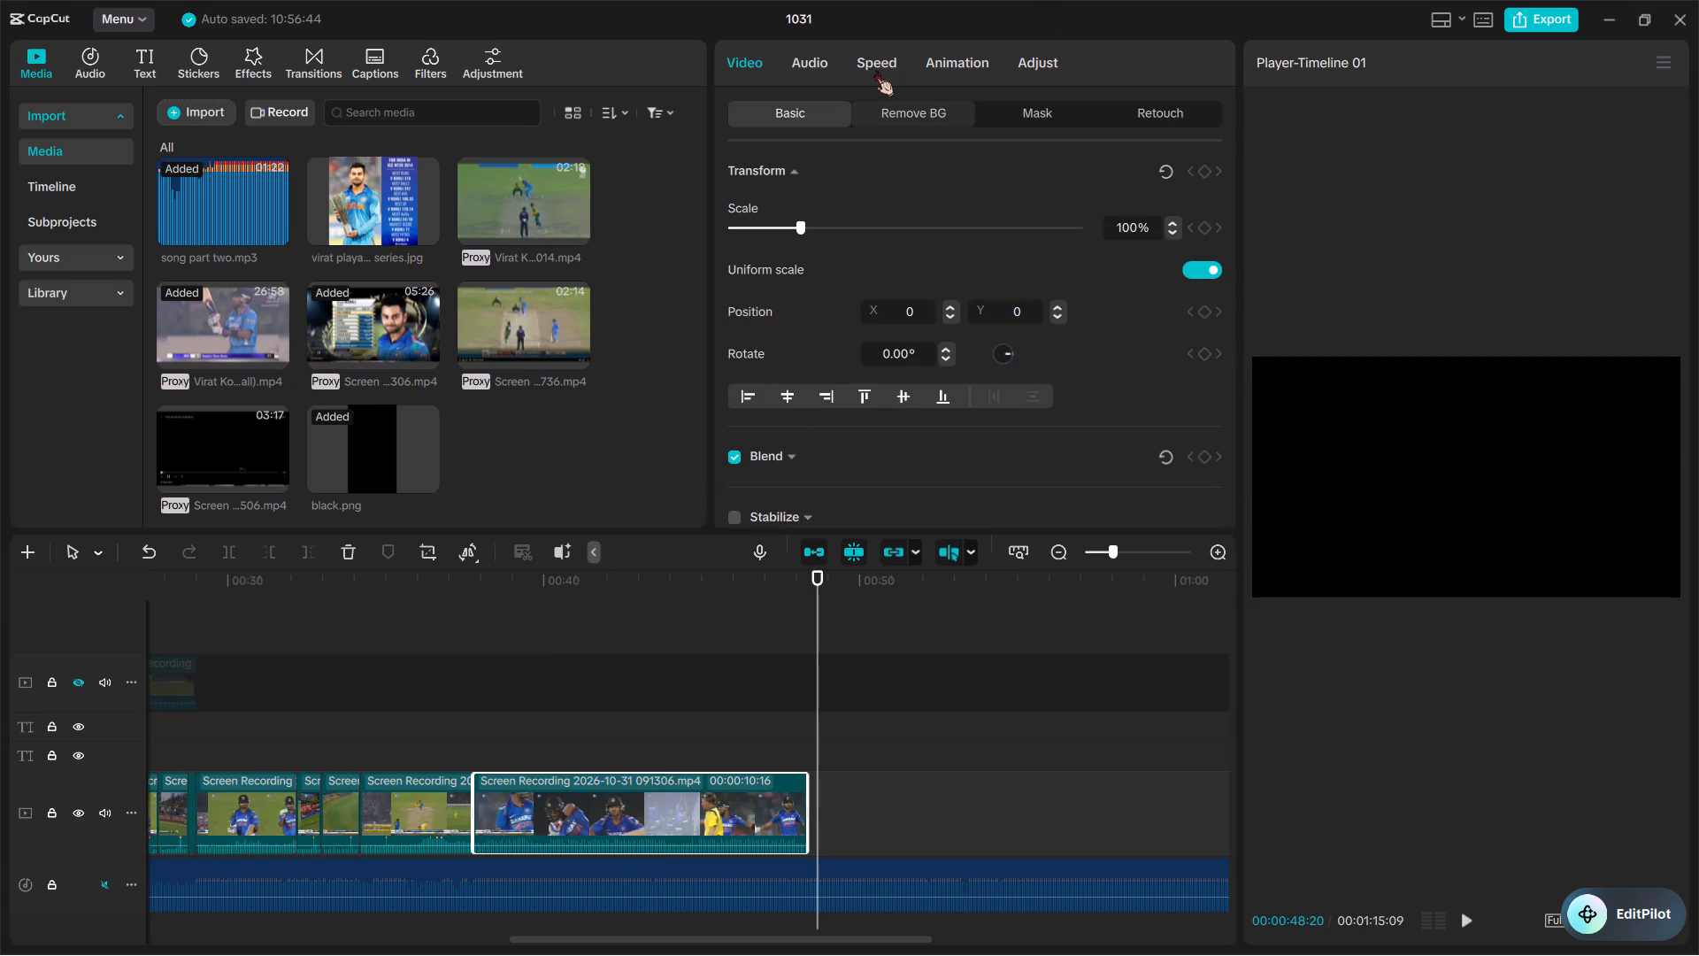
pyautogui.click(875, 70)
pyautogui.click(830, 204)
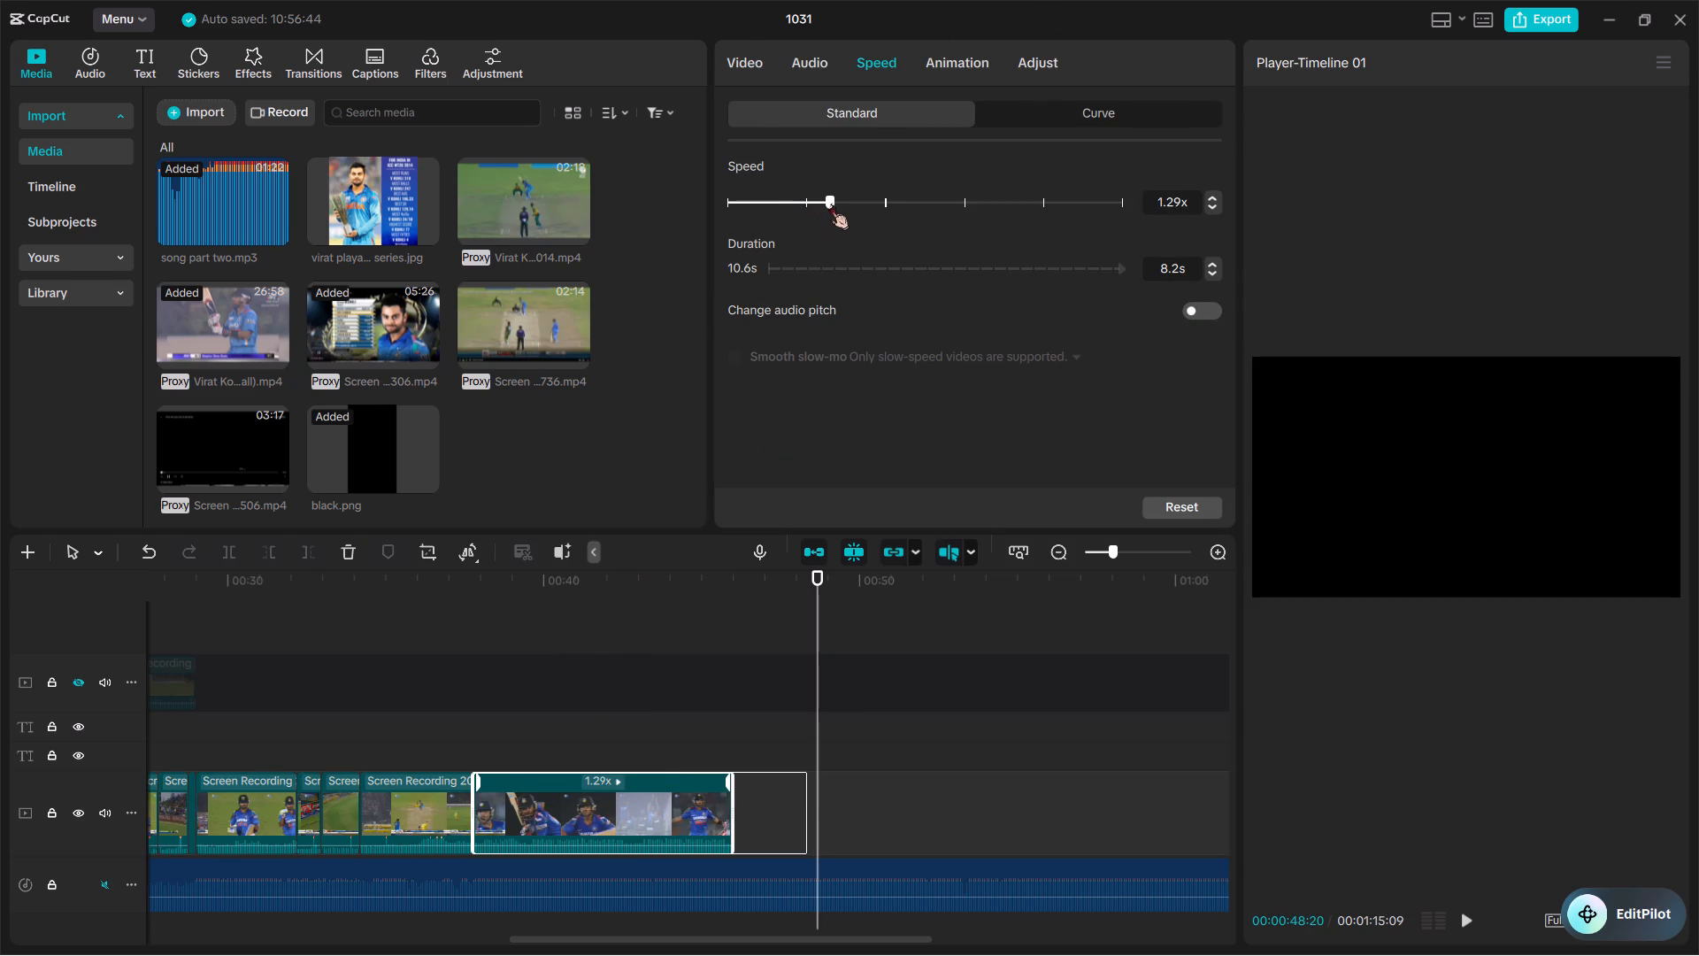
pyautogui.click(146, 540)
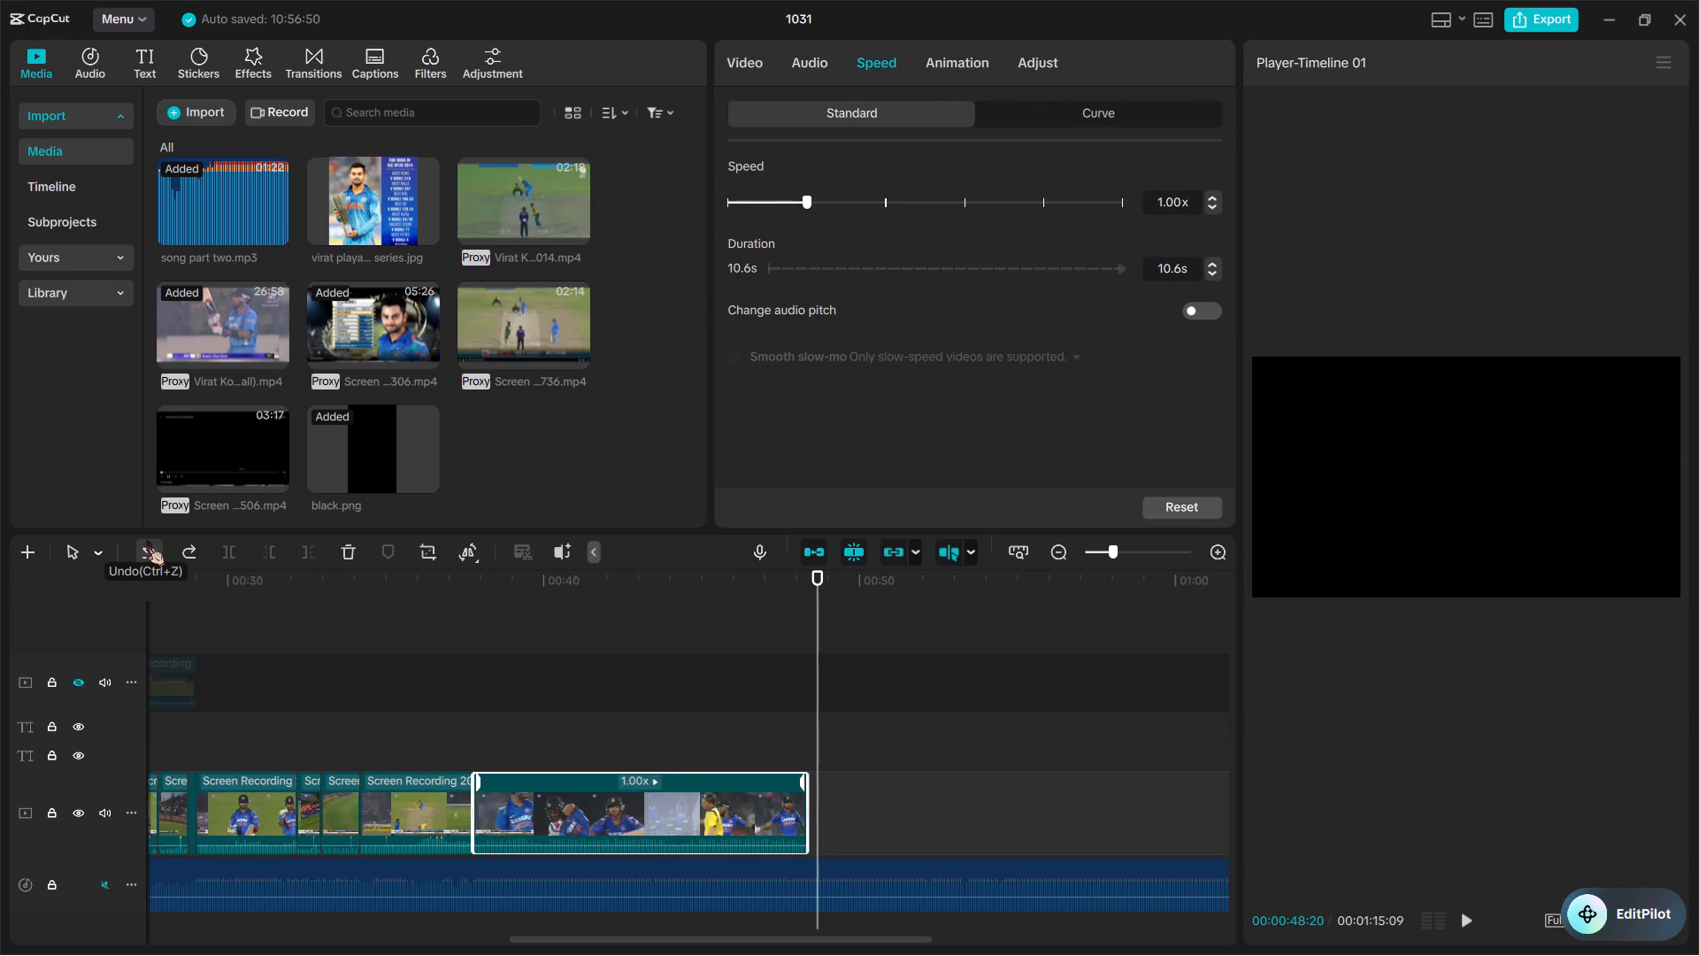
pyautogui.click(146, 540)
# Move the final clip in front of the batting clip that precedes the celebration, at about 34 seconds.
pyautogui.moveTo(855, 808); pyautogui.dragTo(358, 786)
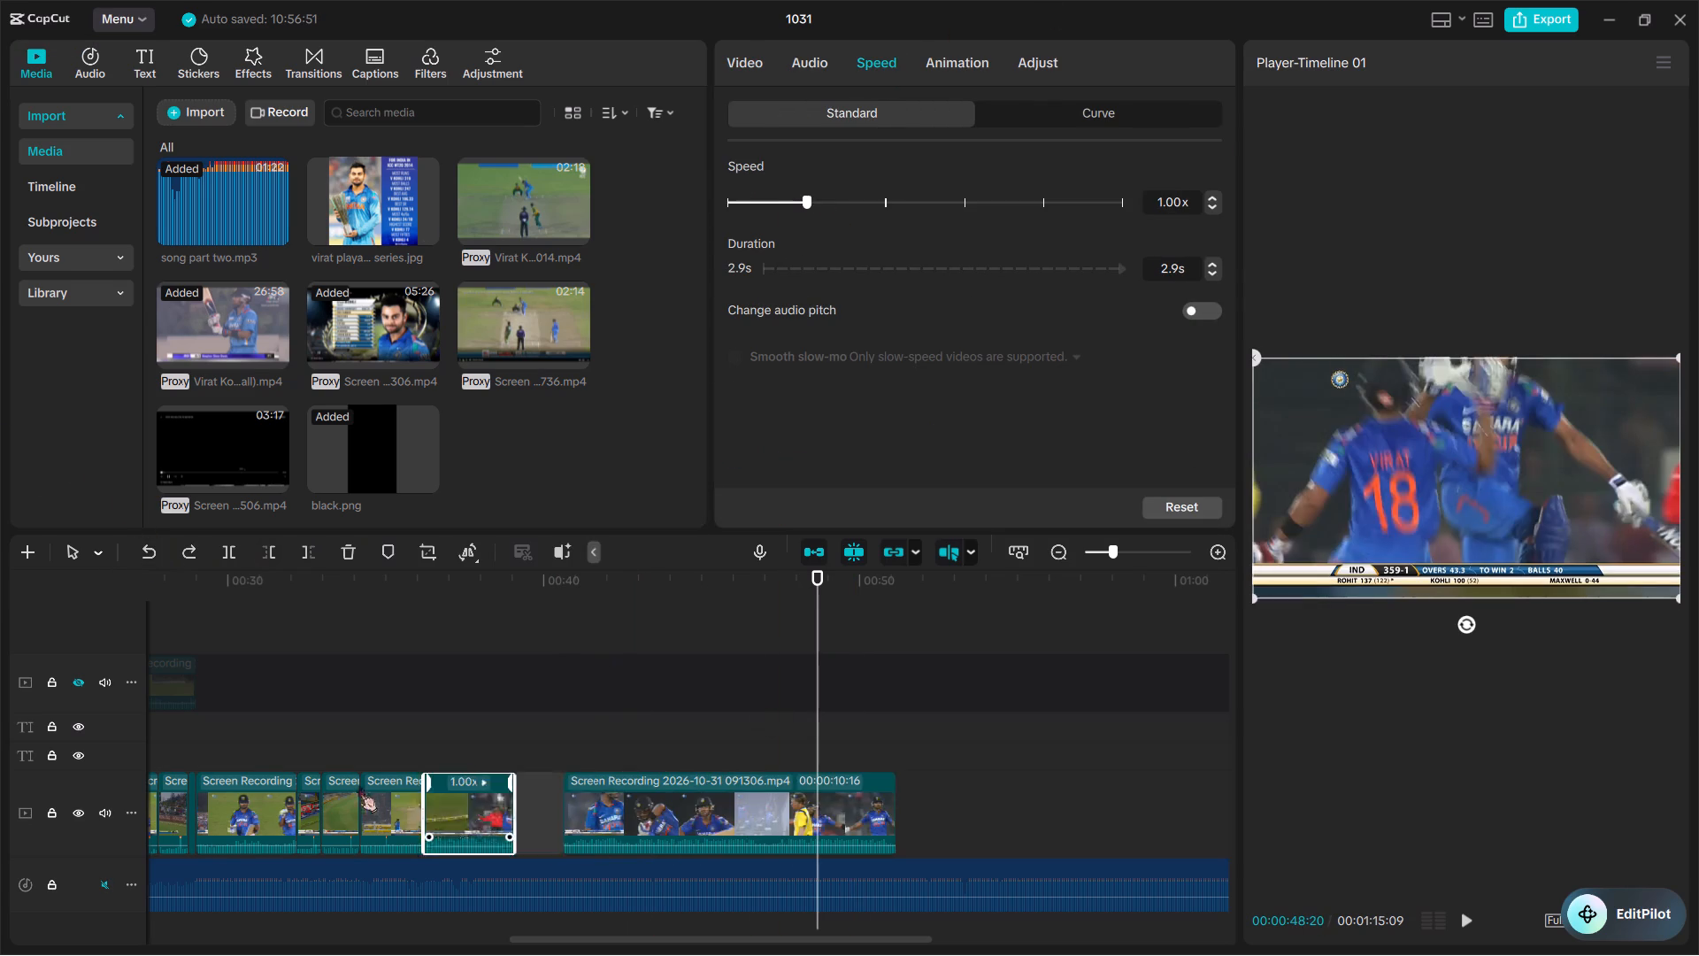
pyautogui.moveTo(358, 786); pyautogui.dragTo(404, 816)
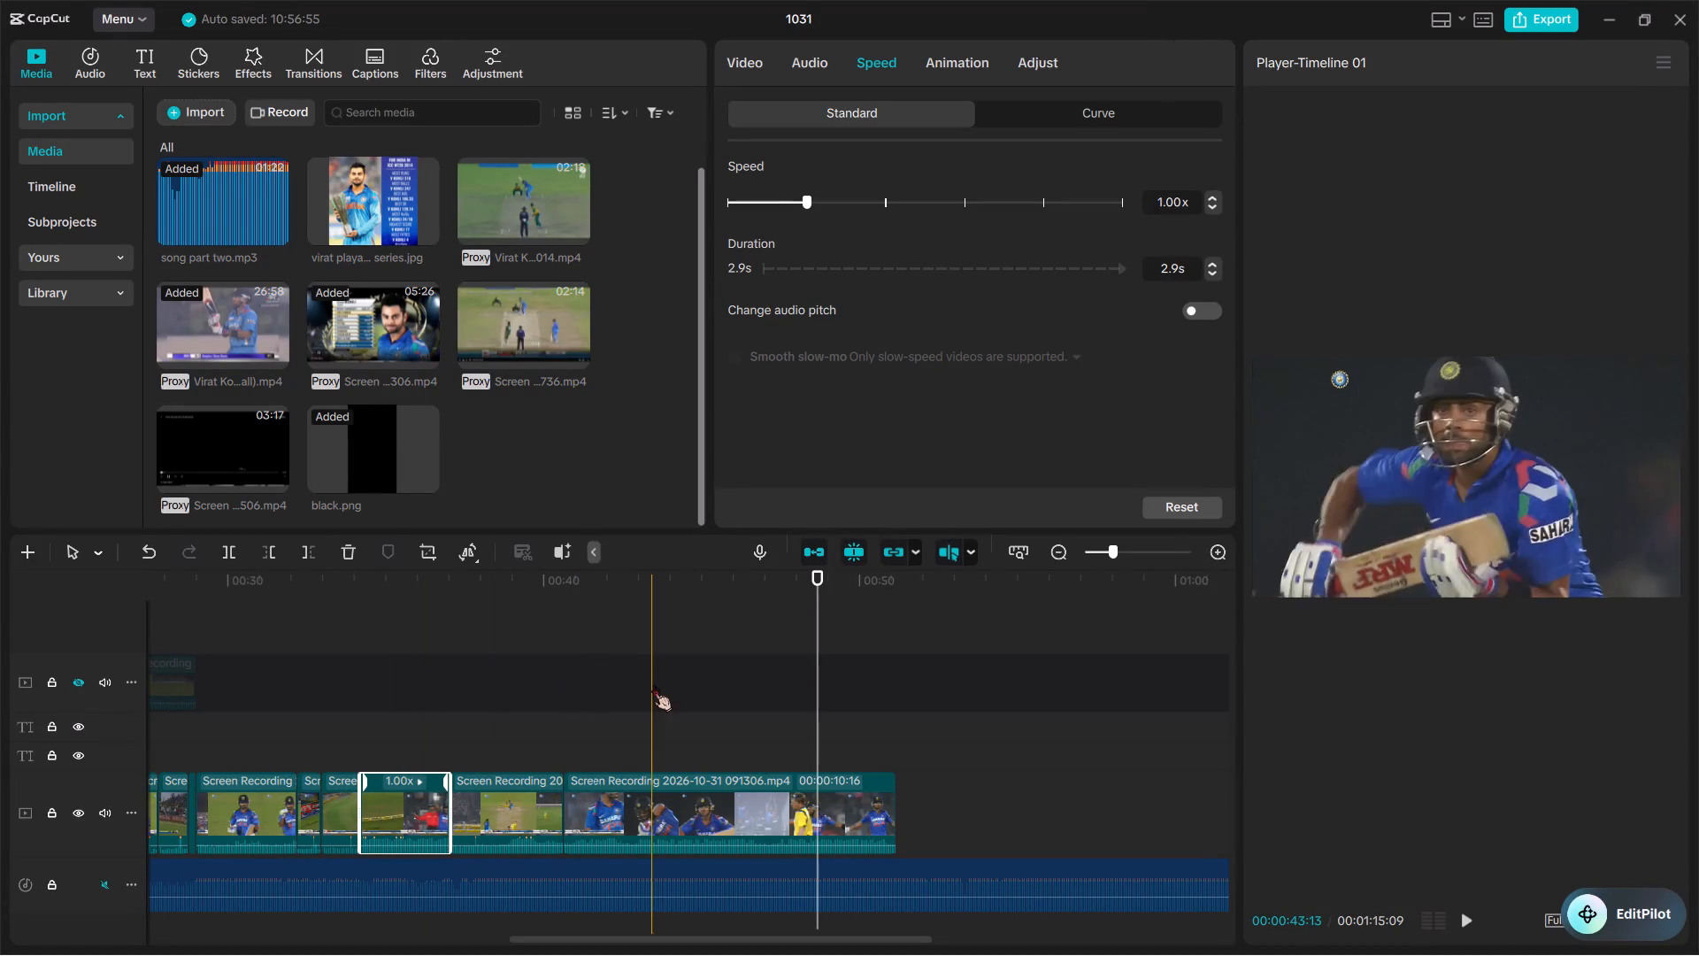
# Set the celebration clip's speed to 1.43x and play it back to the end.
pyautogui.click(658, 768)
pyautogui.click(658, 818)
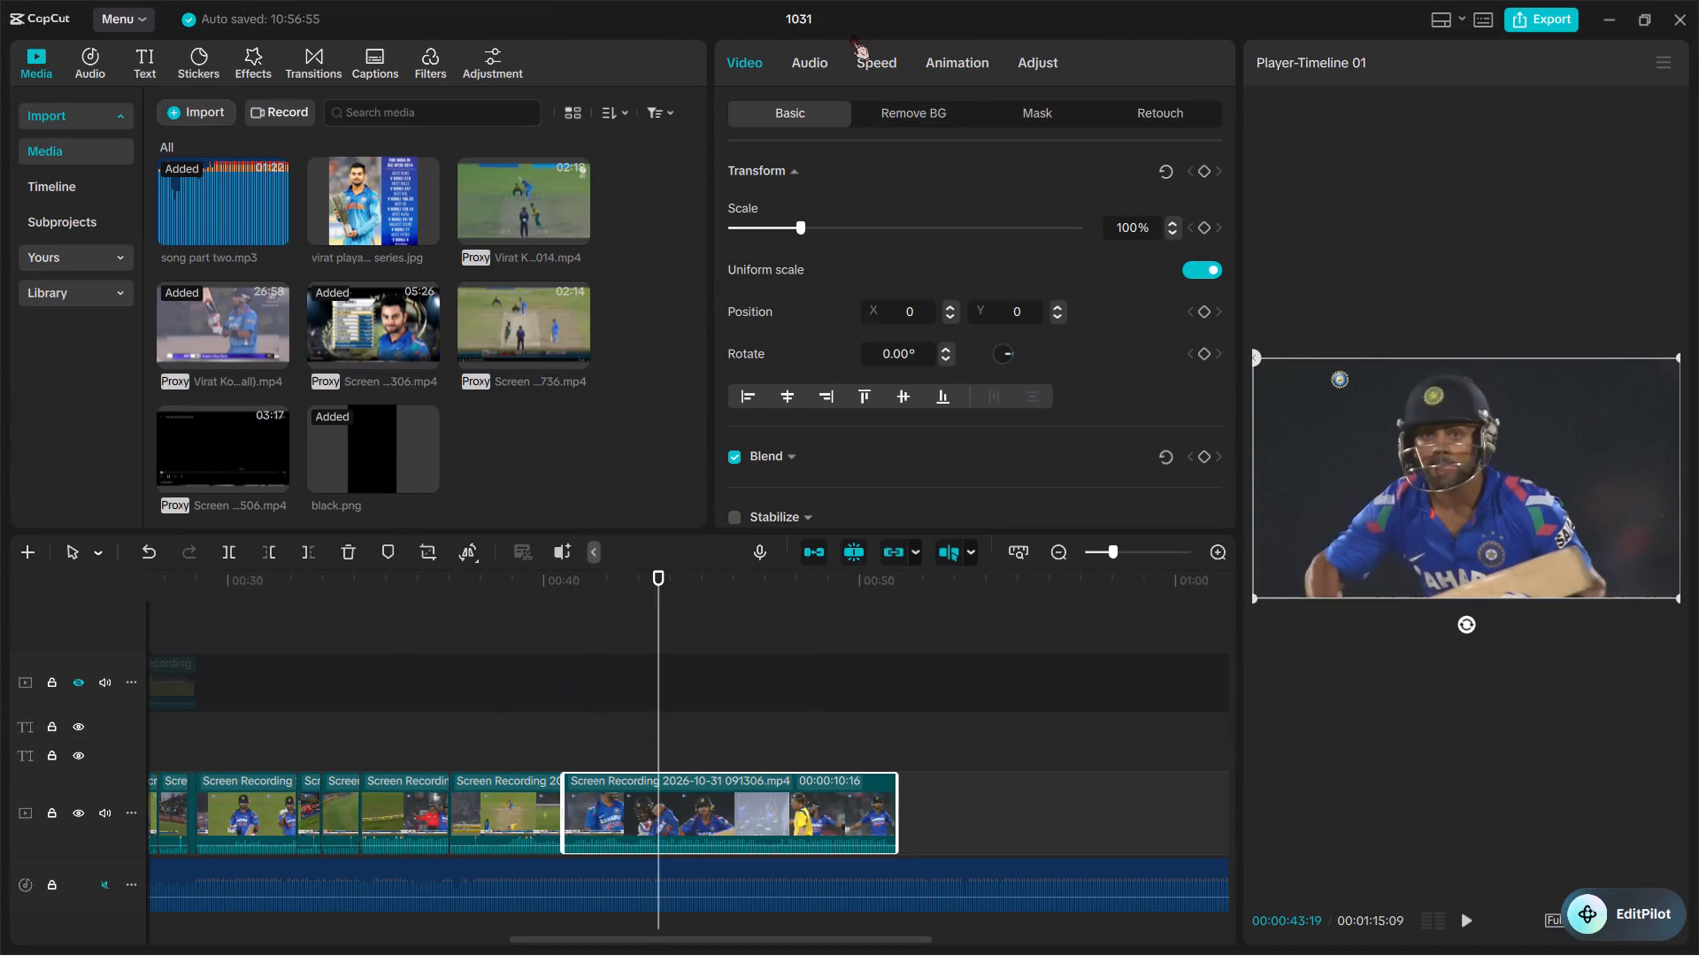
pyautogui.moveTo(828, 66); pyautogui.dragTo(893, 66)
pyautogui.click(893, 66)
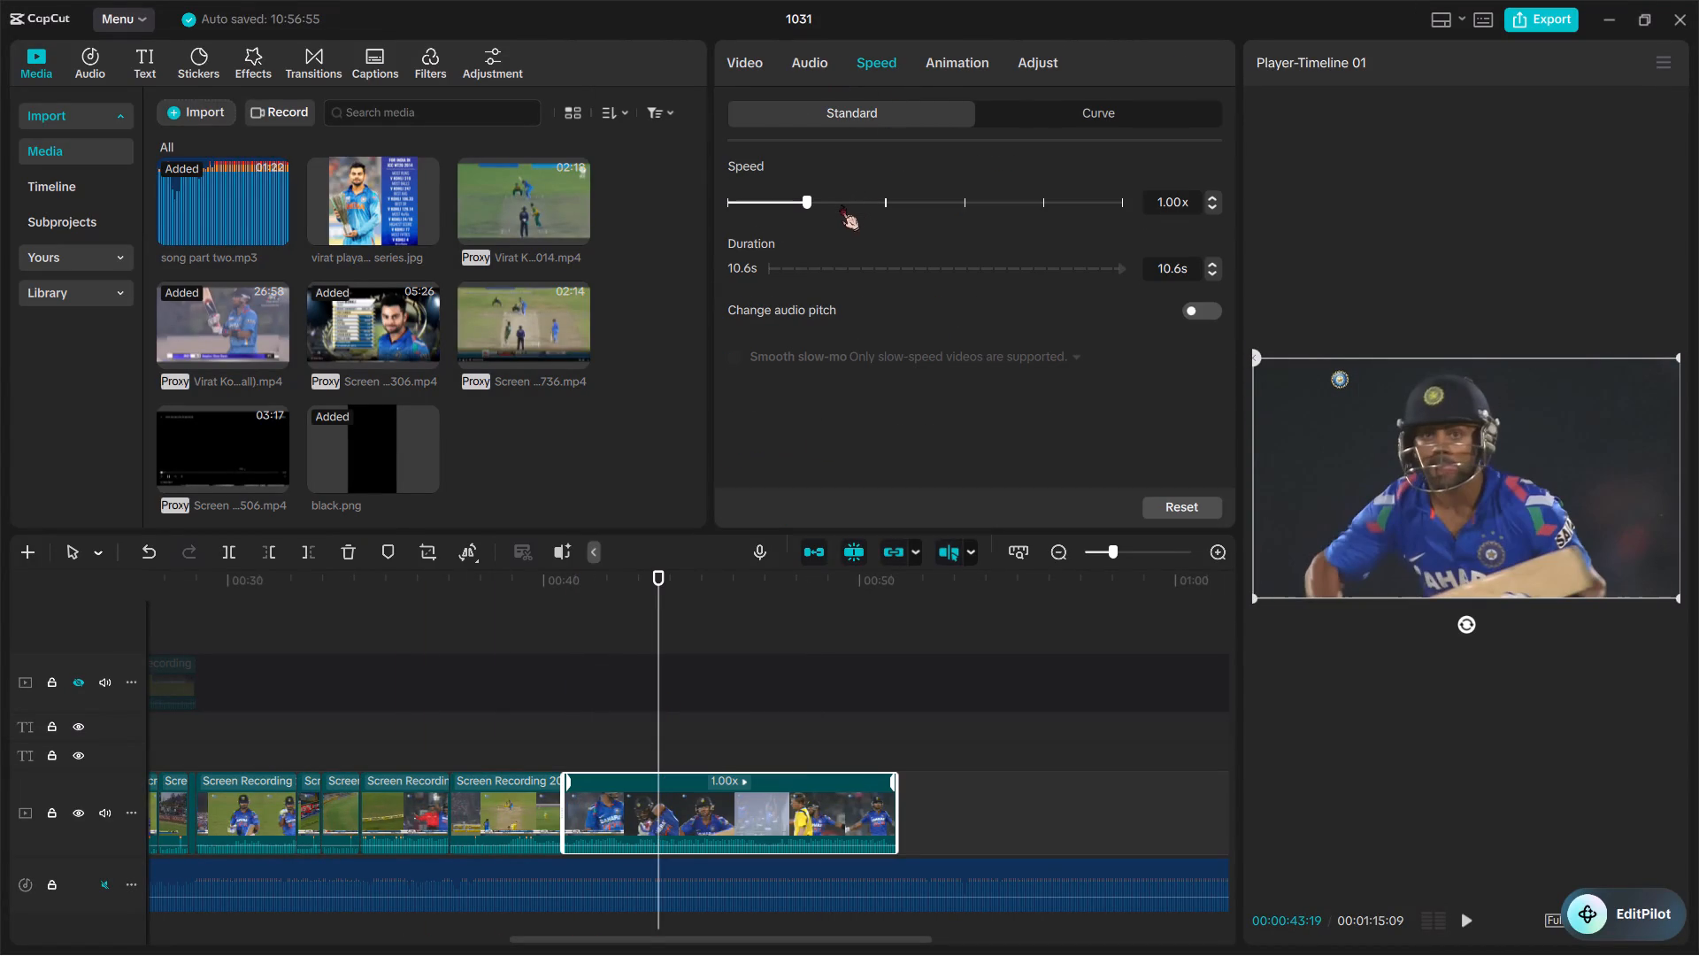
pyautogui.click(841, 204)
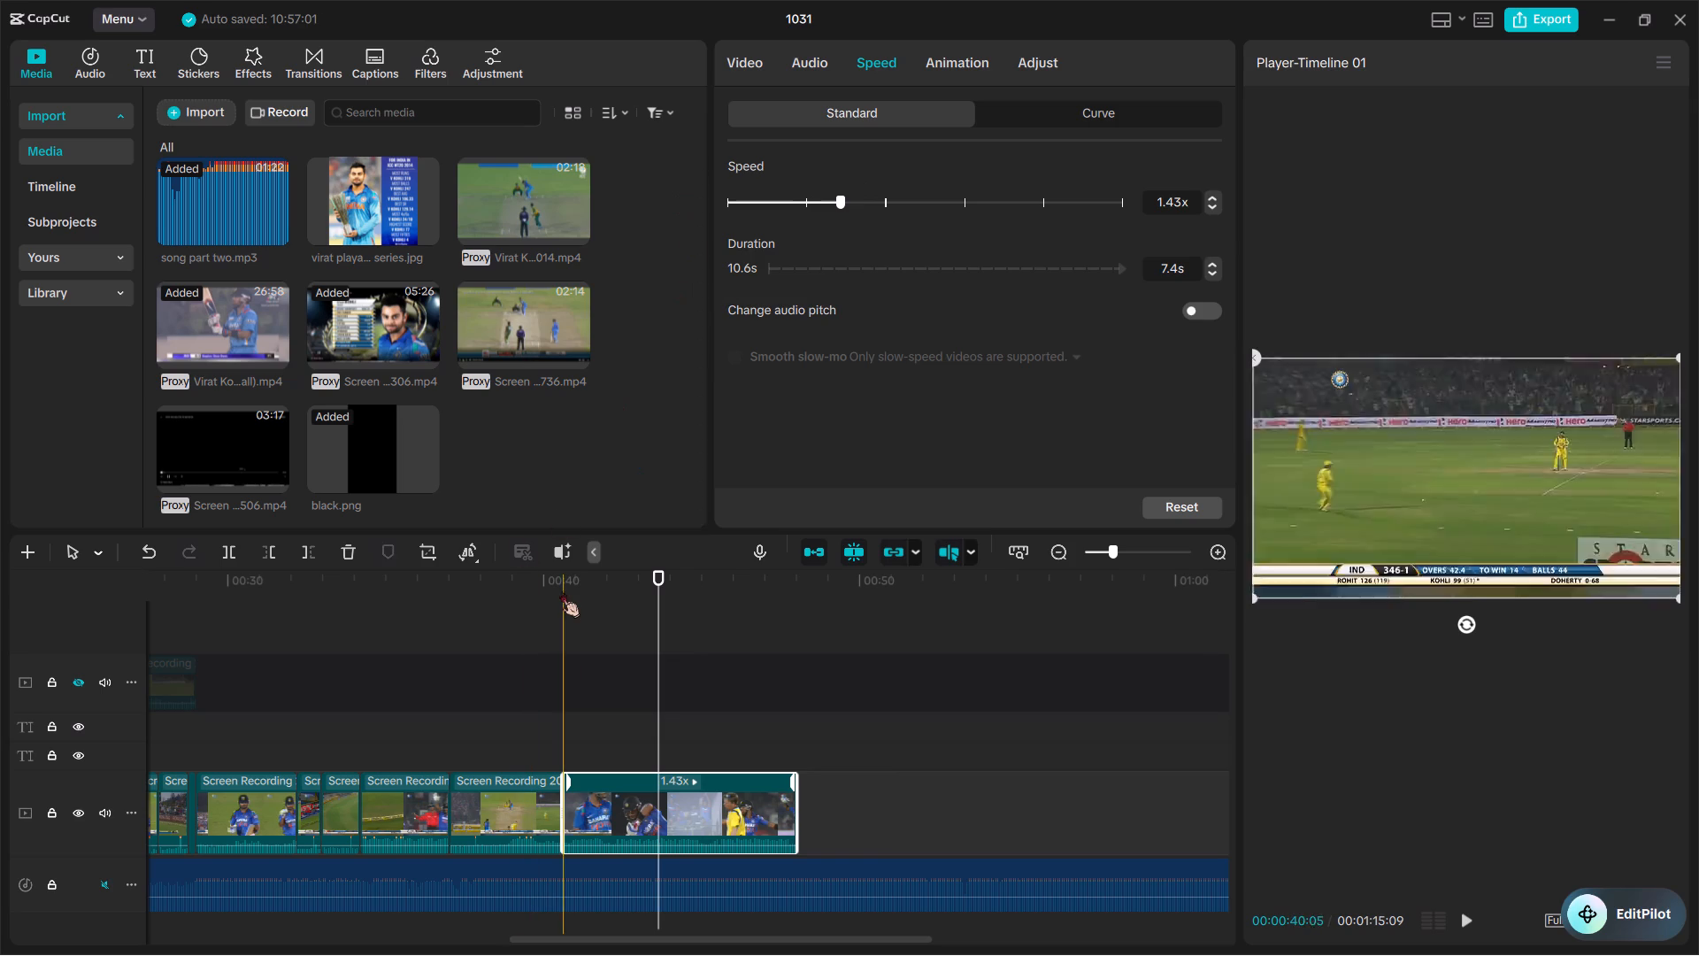
pyautogui.press('space')
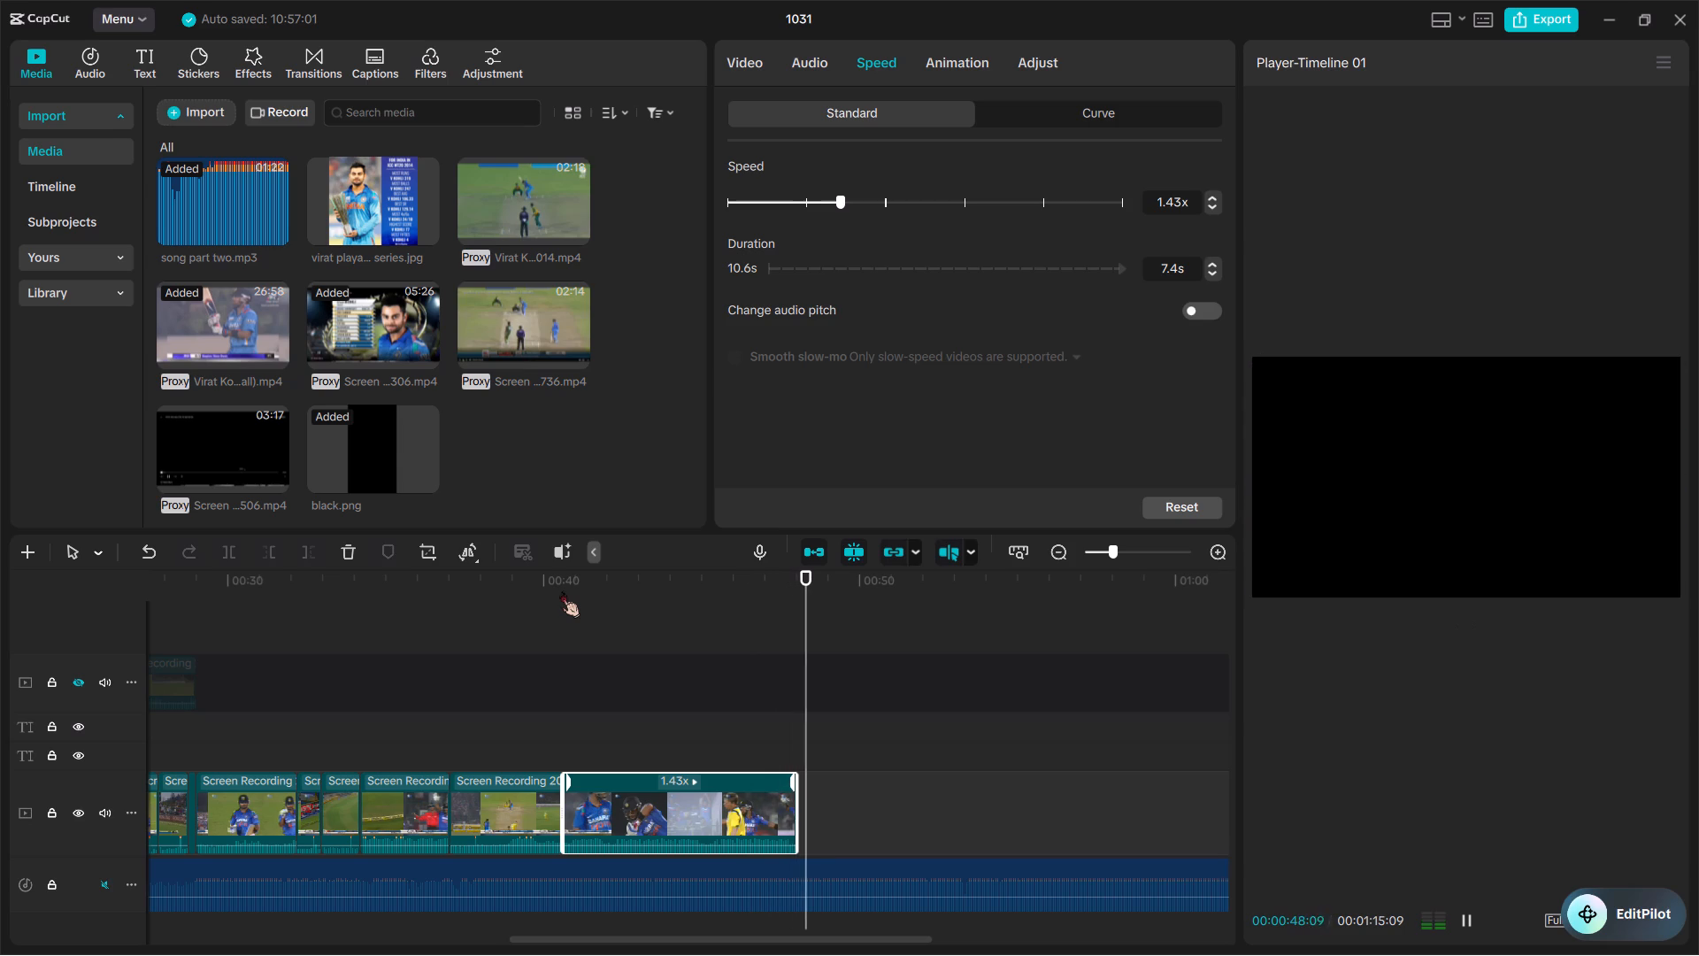
pyautogui.press('space')
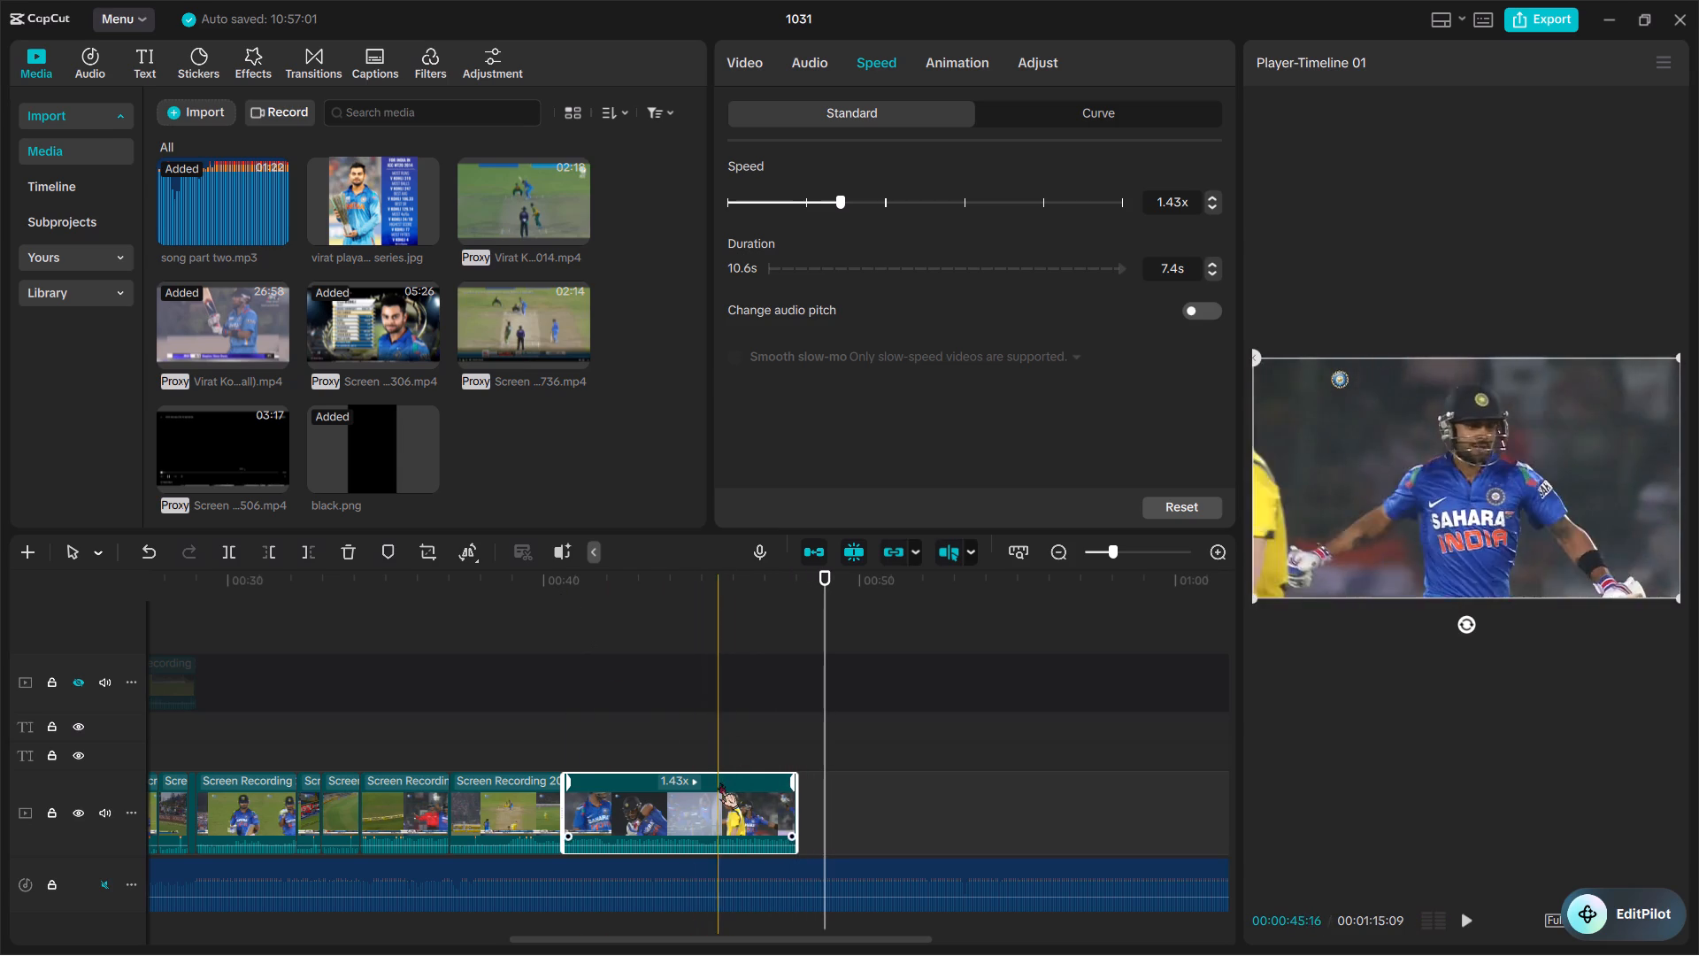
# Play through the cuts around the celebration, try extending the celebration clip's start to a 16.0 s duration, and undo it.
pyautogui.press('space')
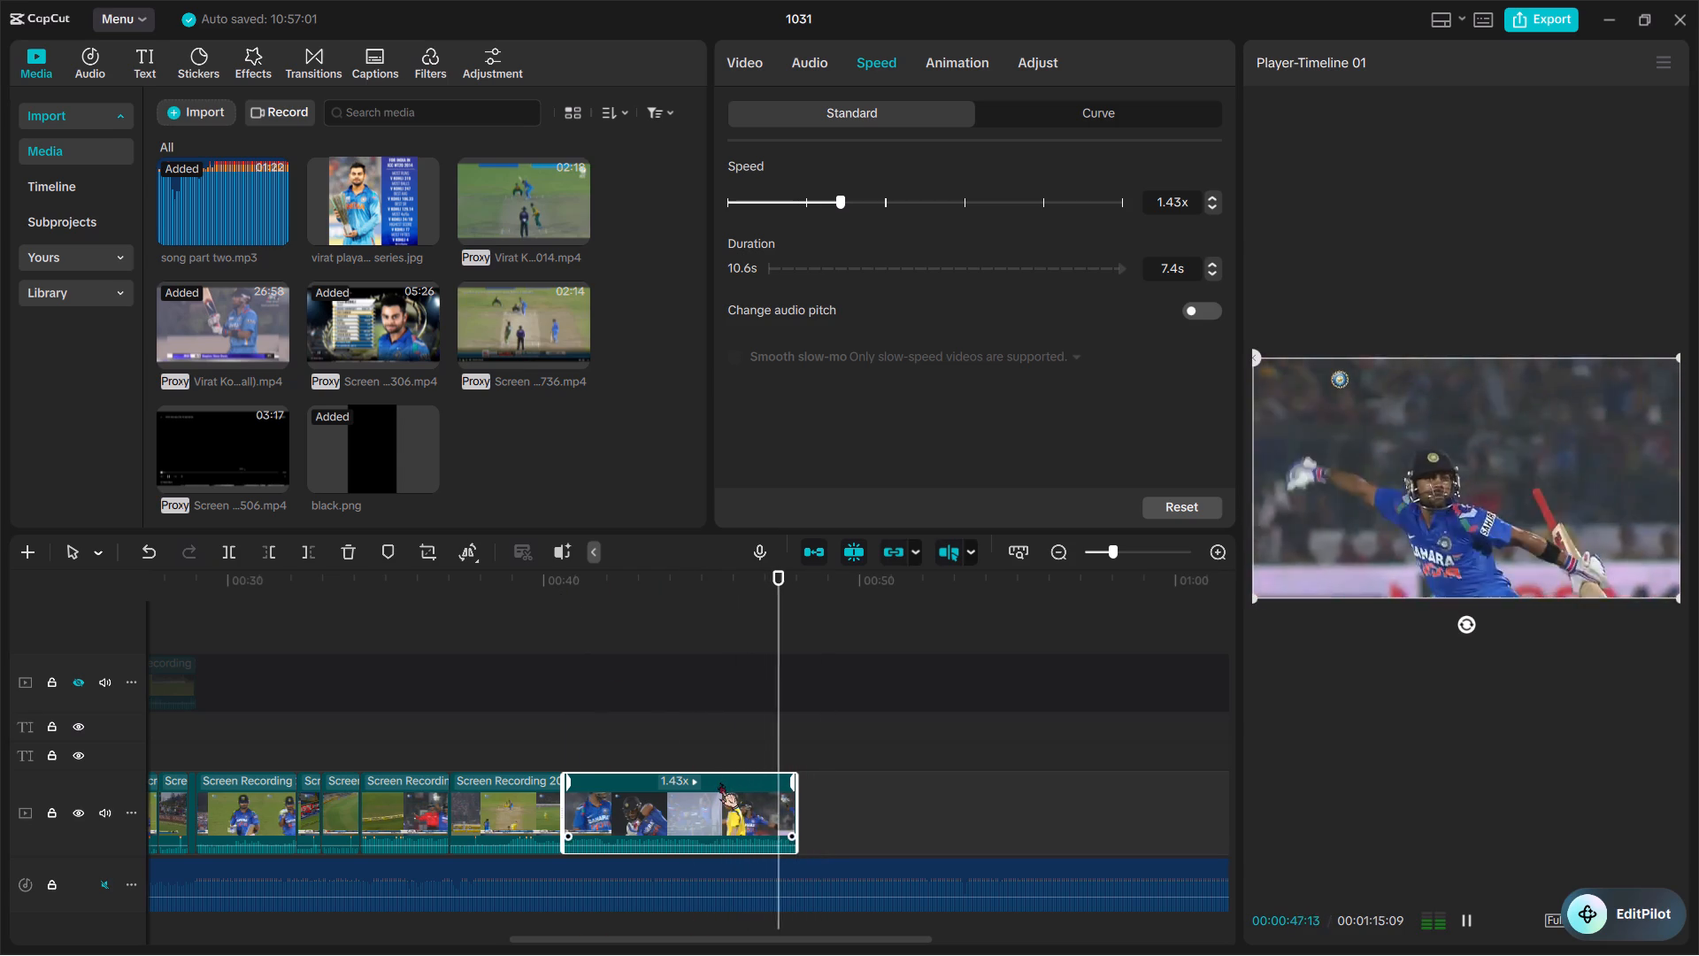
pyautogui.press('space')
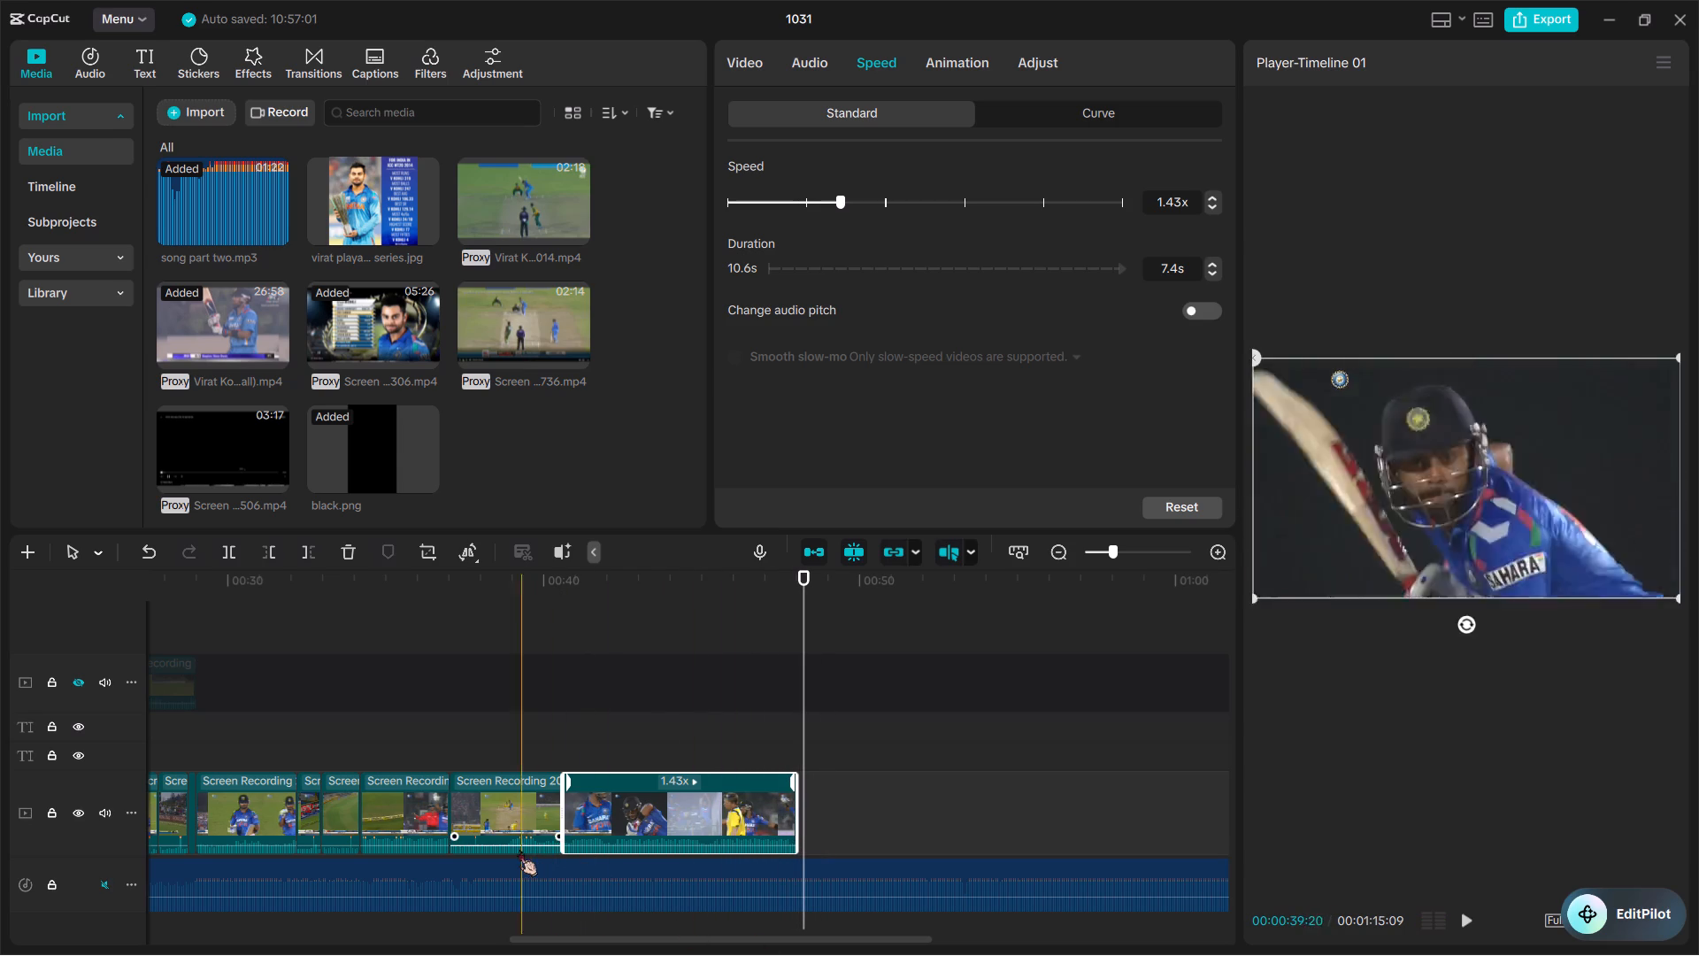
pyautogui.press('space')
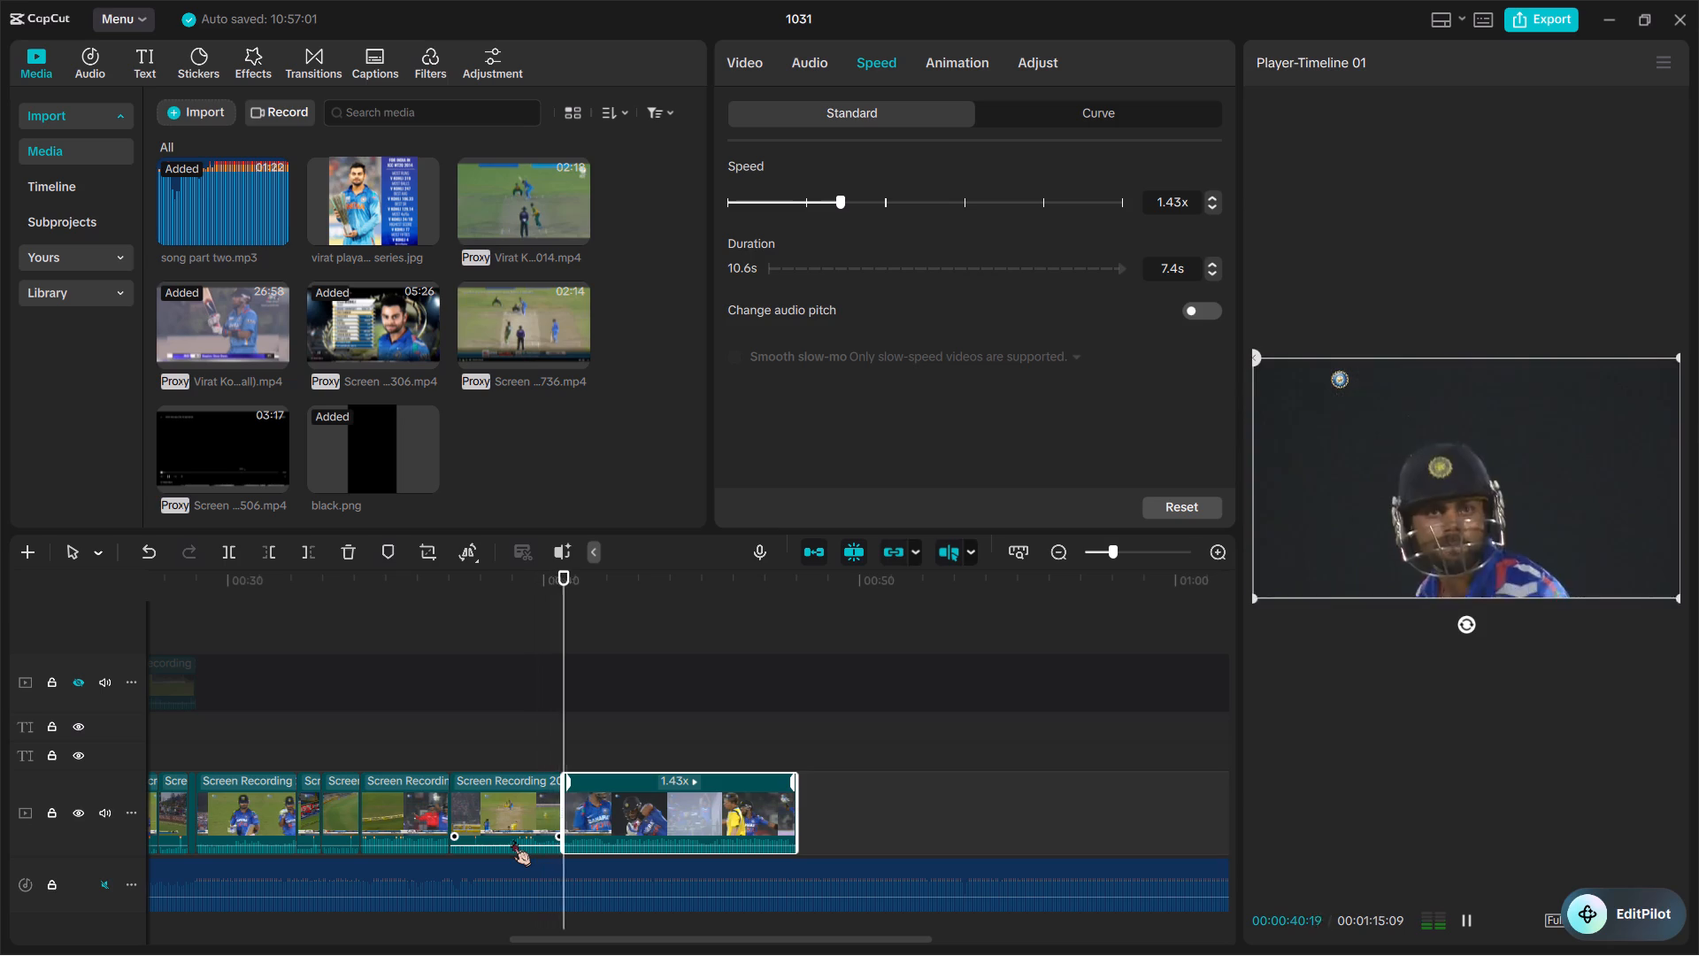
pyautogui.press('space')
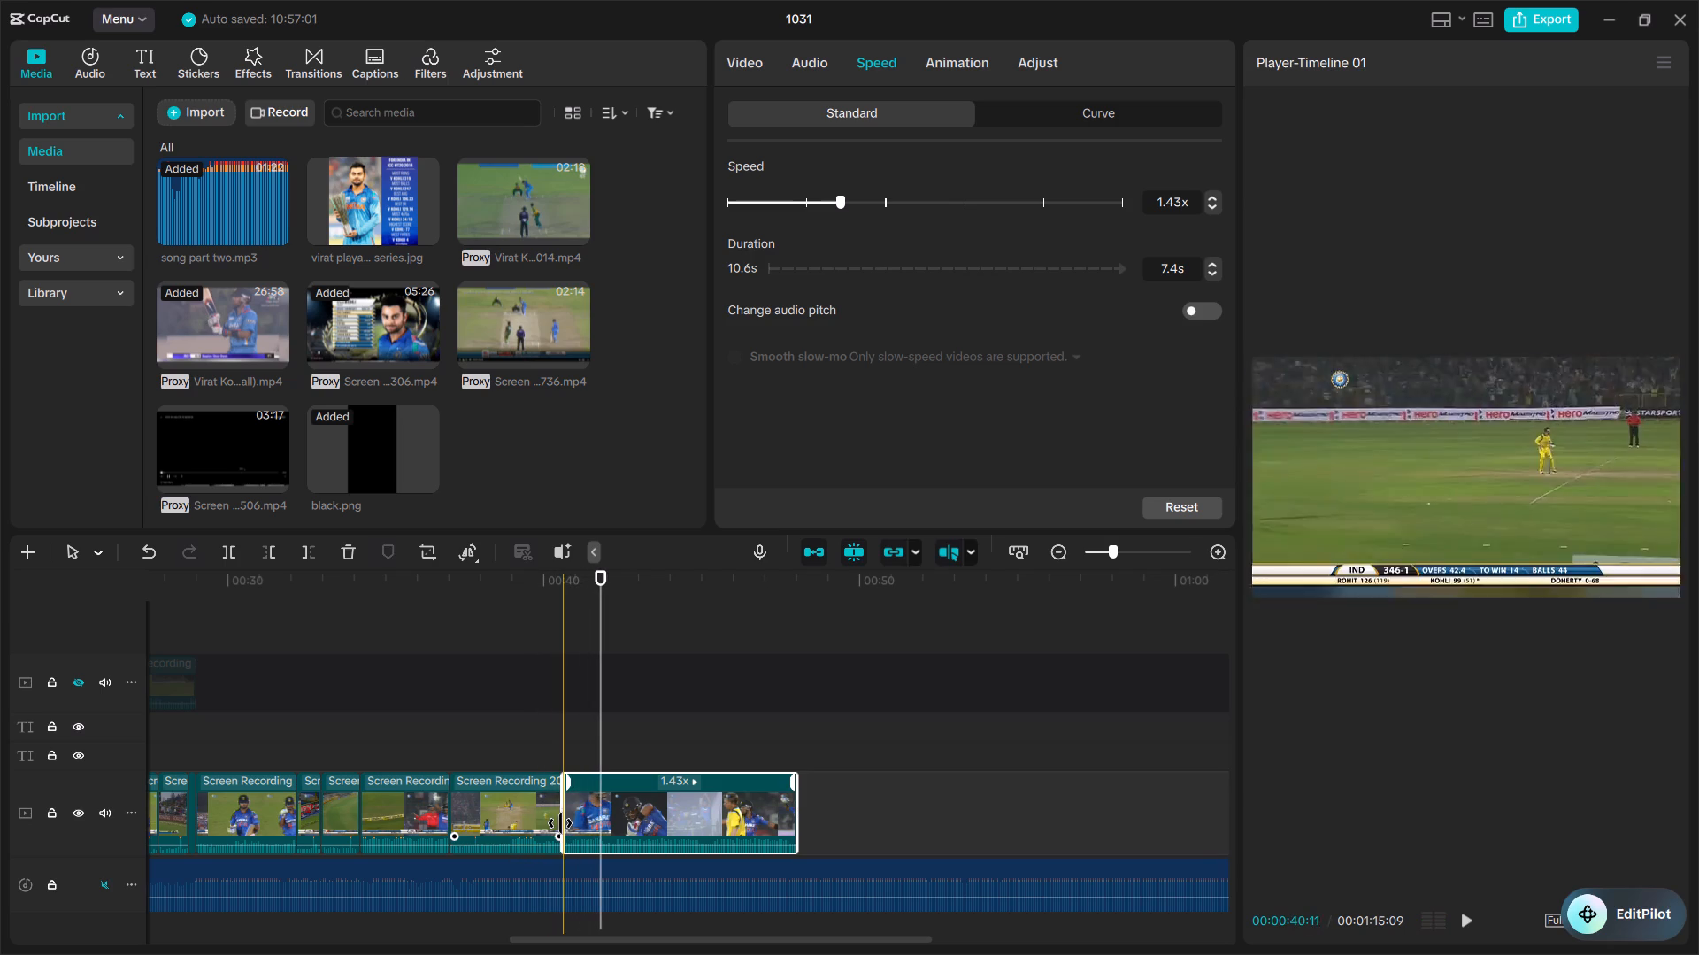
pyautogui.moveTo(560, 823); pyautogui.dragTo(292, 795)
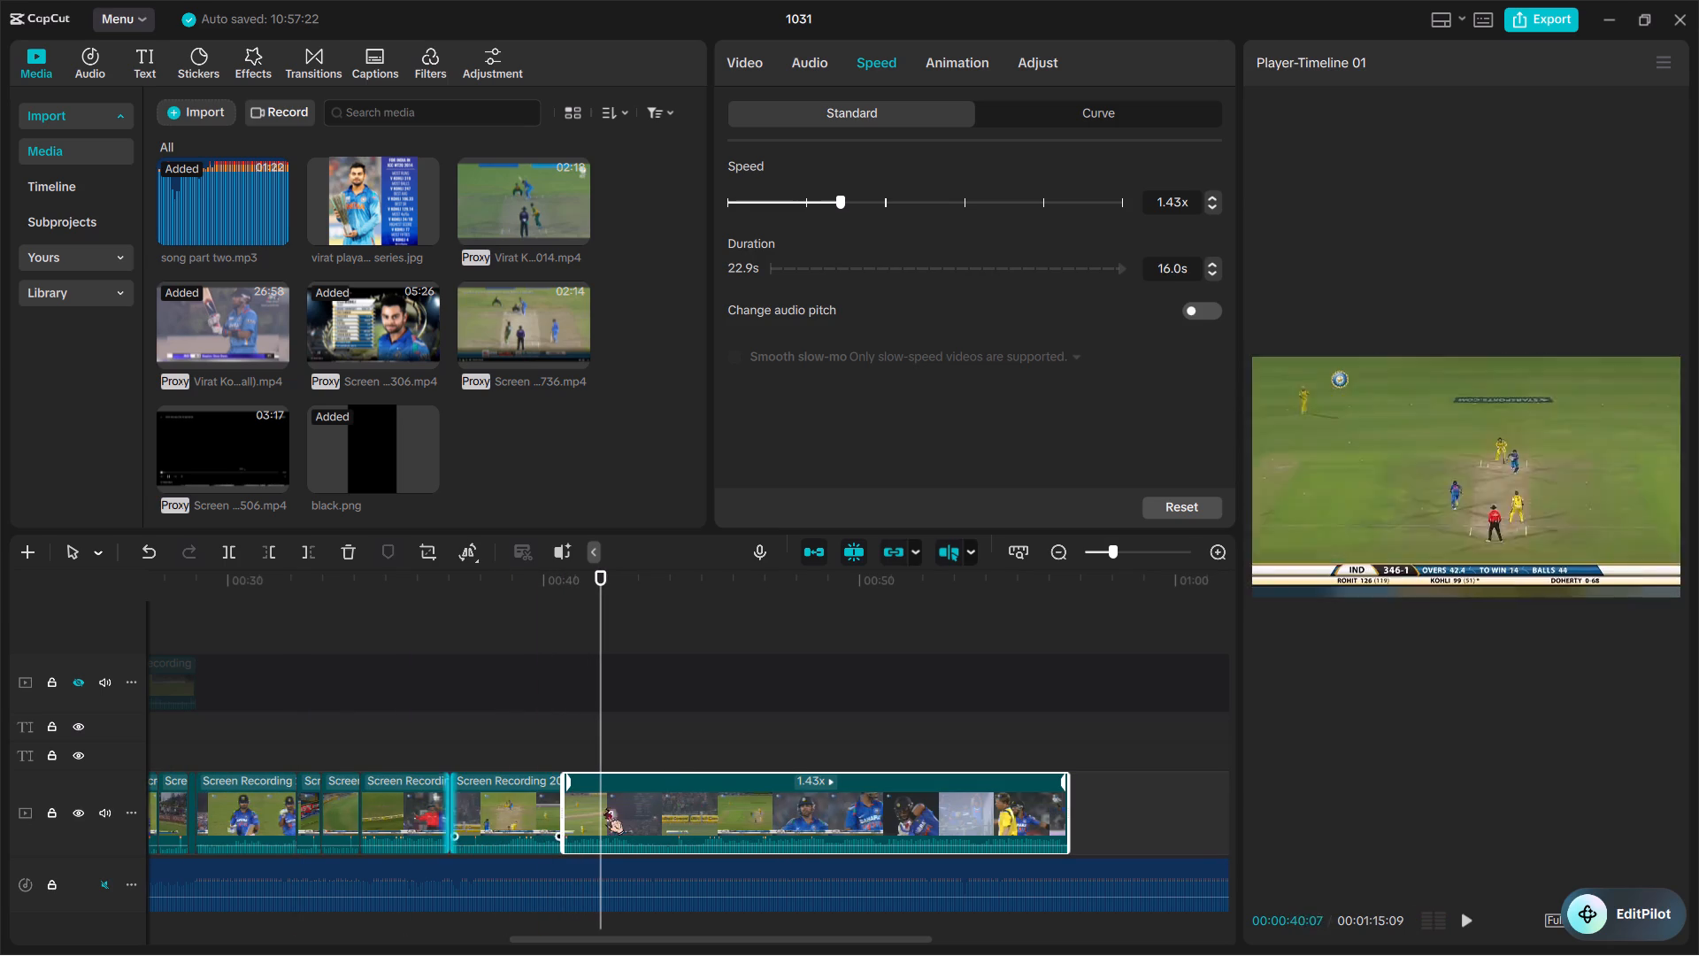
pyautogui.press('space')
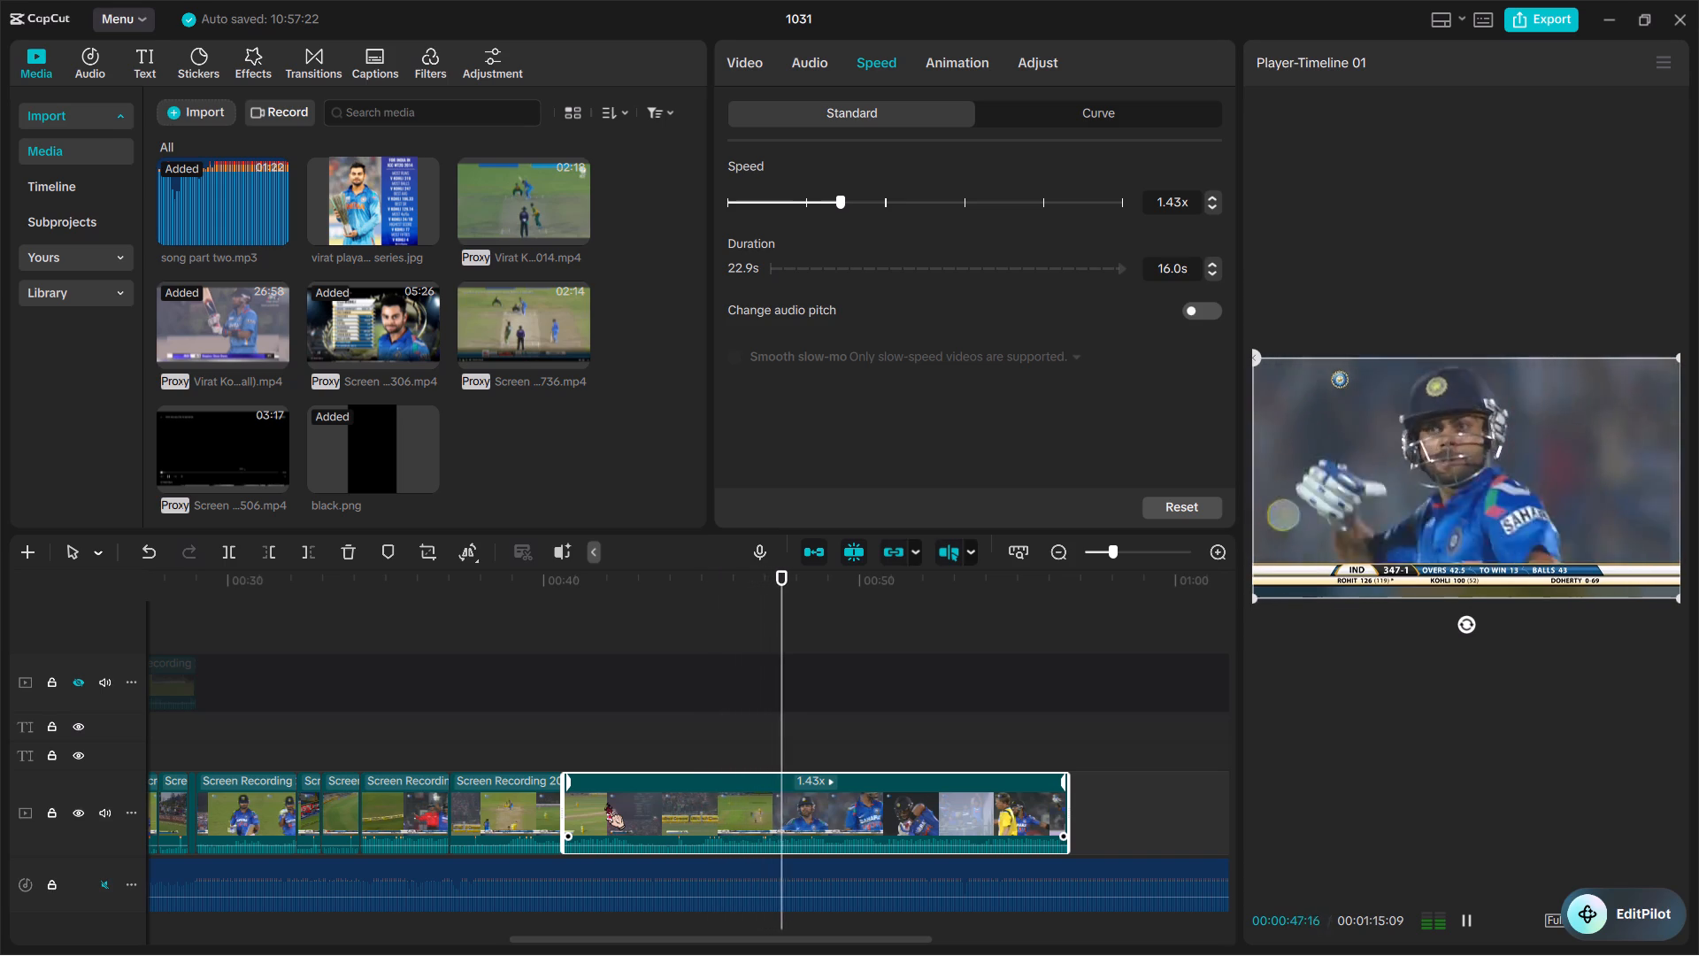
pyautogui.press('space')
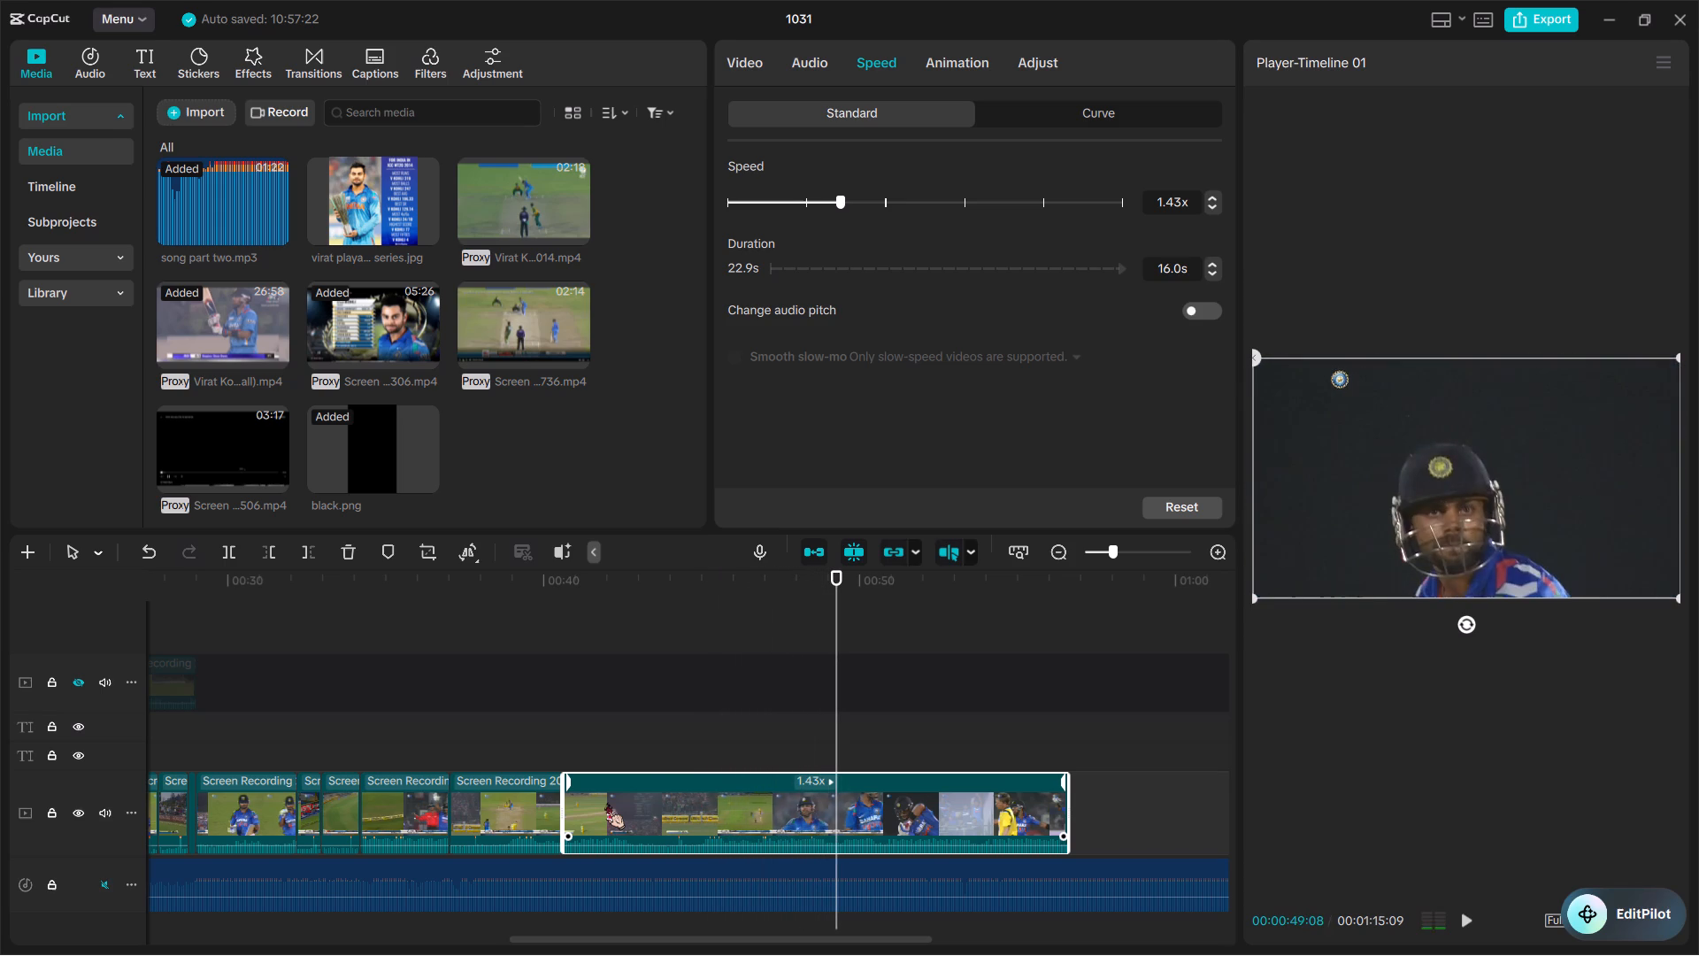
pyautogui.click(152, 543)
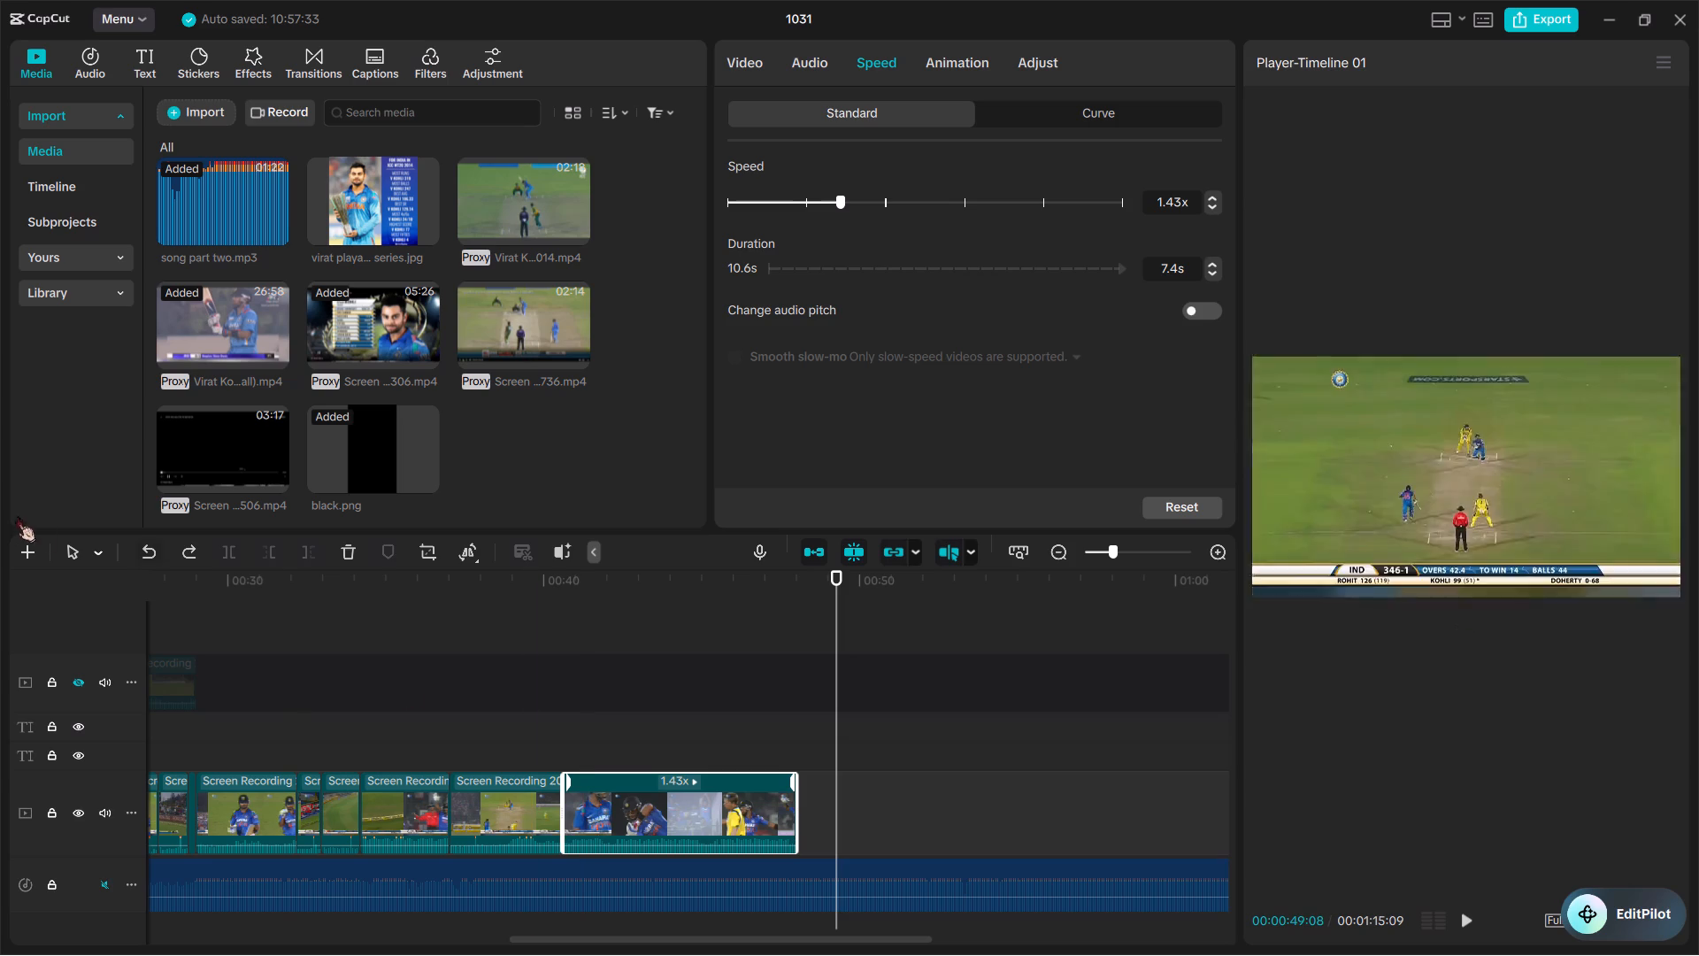
# Undo the celebration clip's 1.43x speed change while keeping the reordered clip at about 34 seconds.
pyautogui.click(161, 543)
pyautogui.click(161, 543)
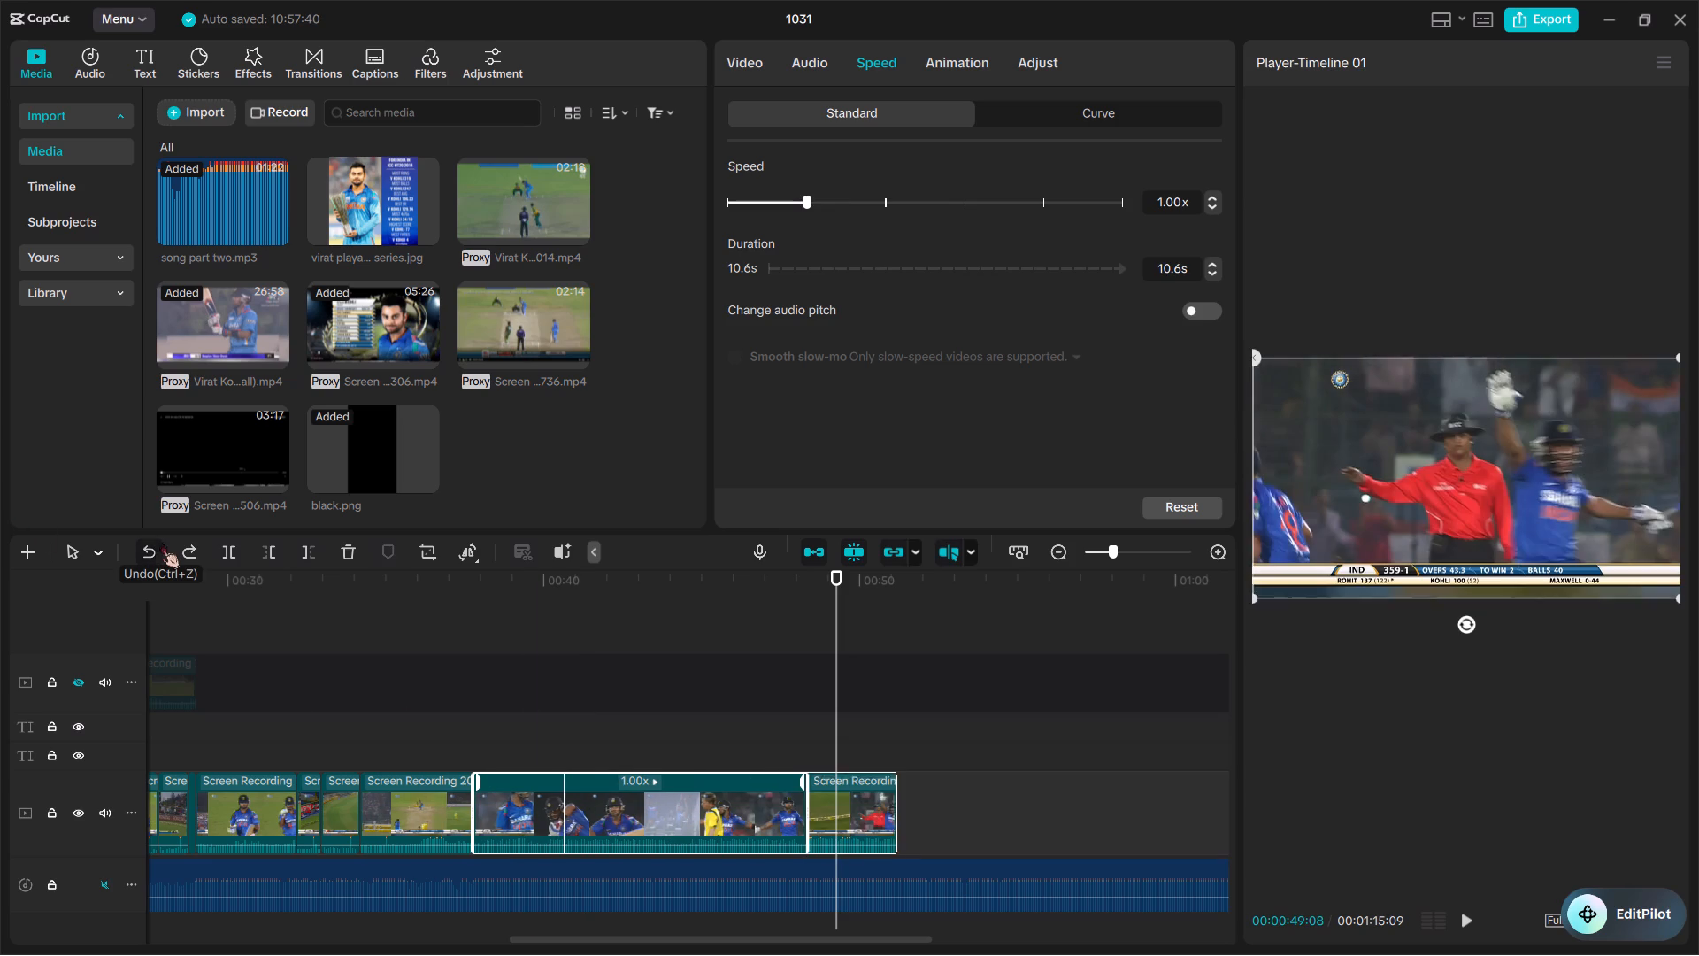
pyautogui.click(182, 552)
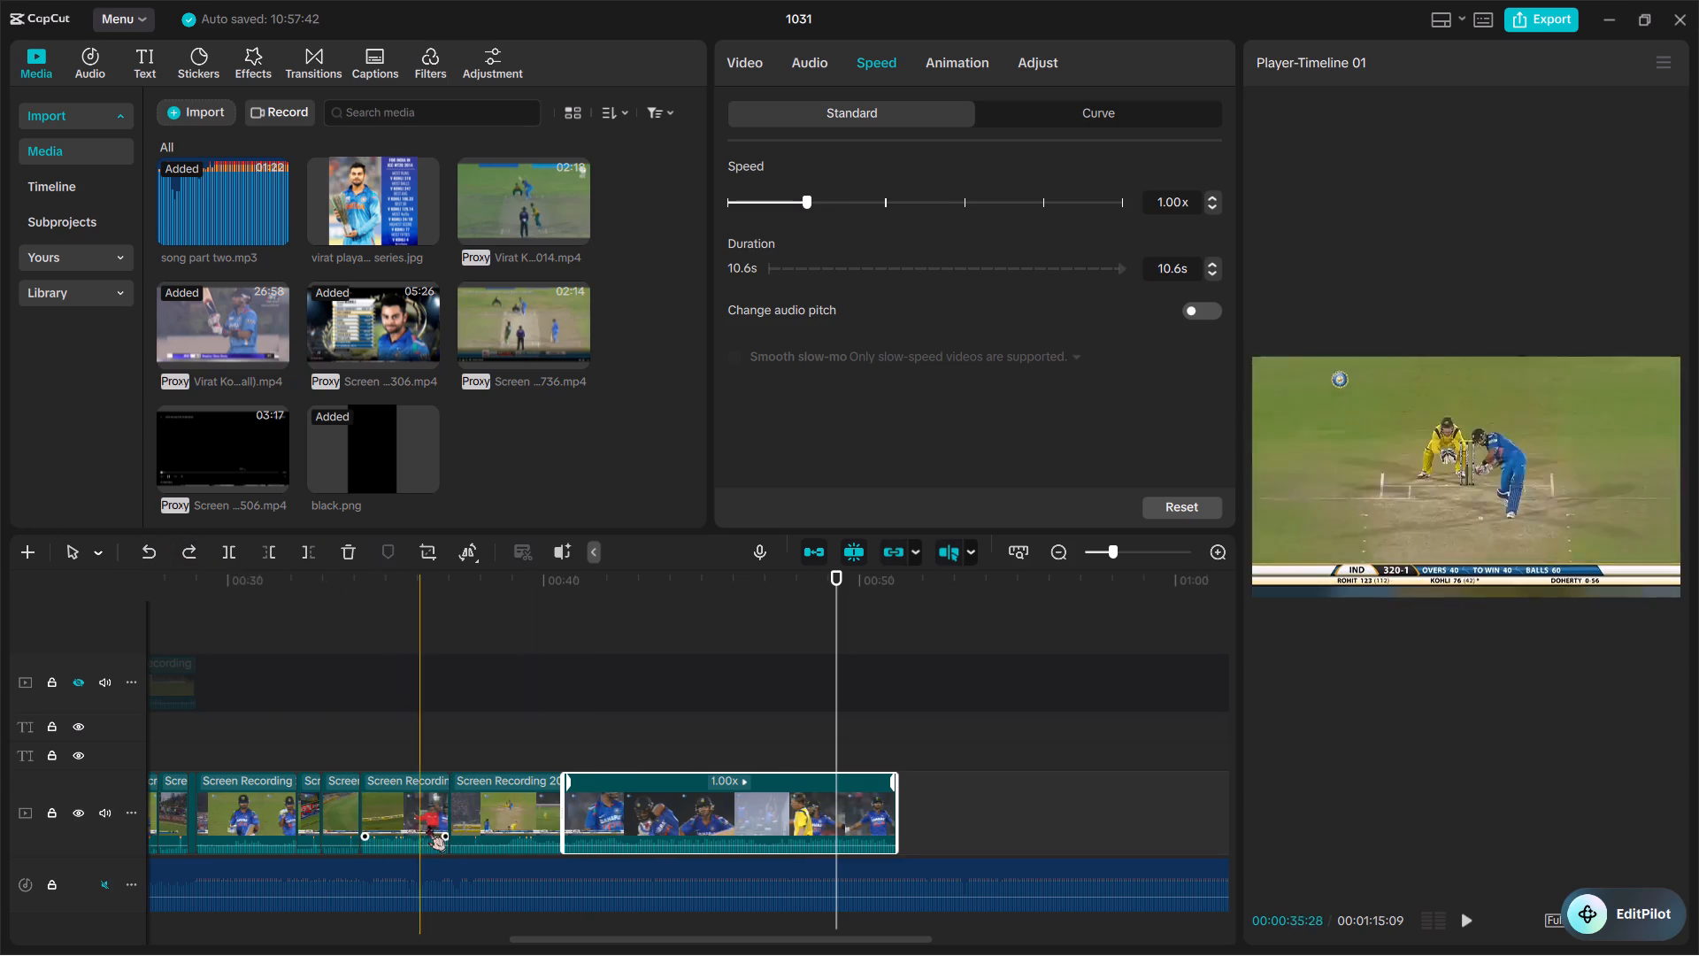
# Extend the end of the batting clip before the celebration to a duration of about 15.2 s.
pyautogui.click(496, 814)
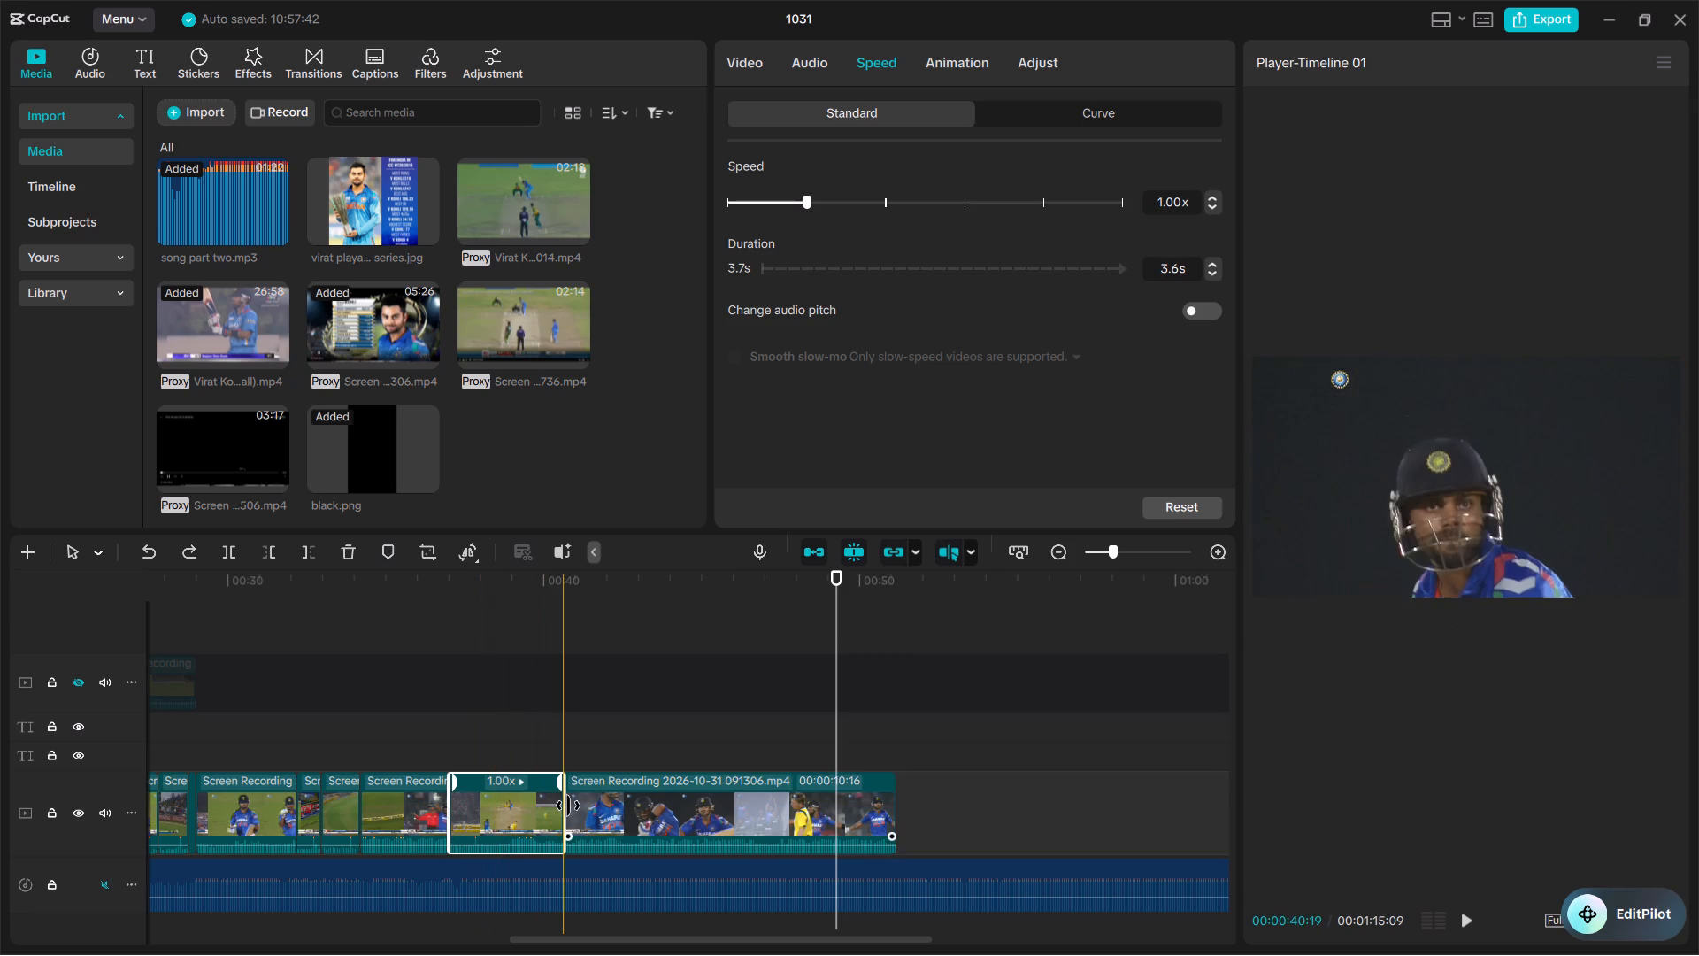
pyautogui.moveTo(568, 806); pyautogui.dragTo(929, 809)
# Play through the extended batting clip to find the celebration replay's start and split the clip at 45 seconds.
pyautogui.press('space')
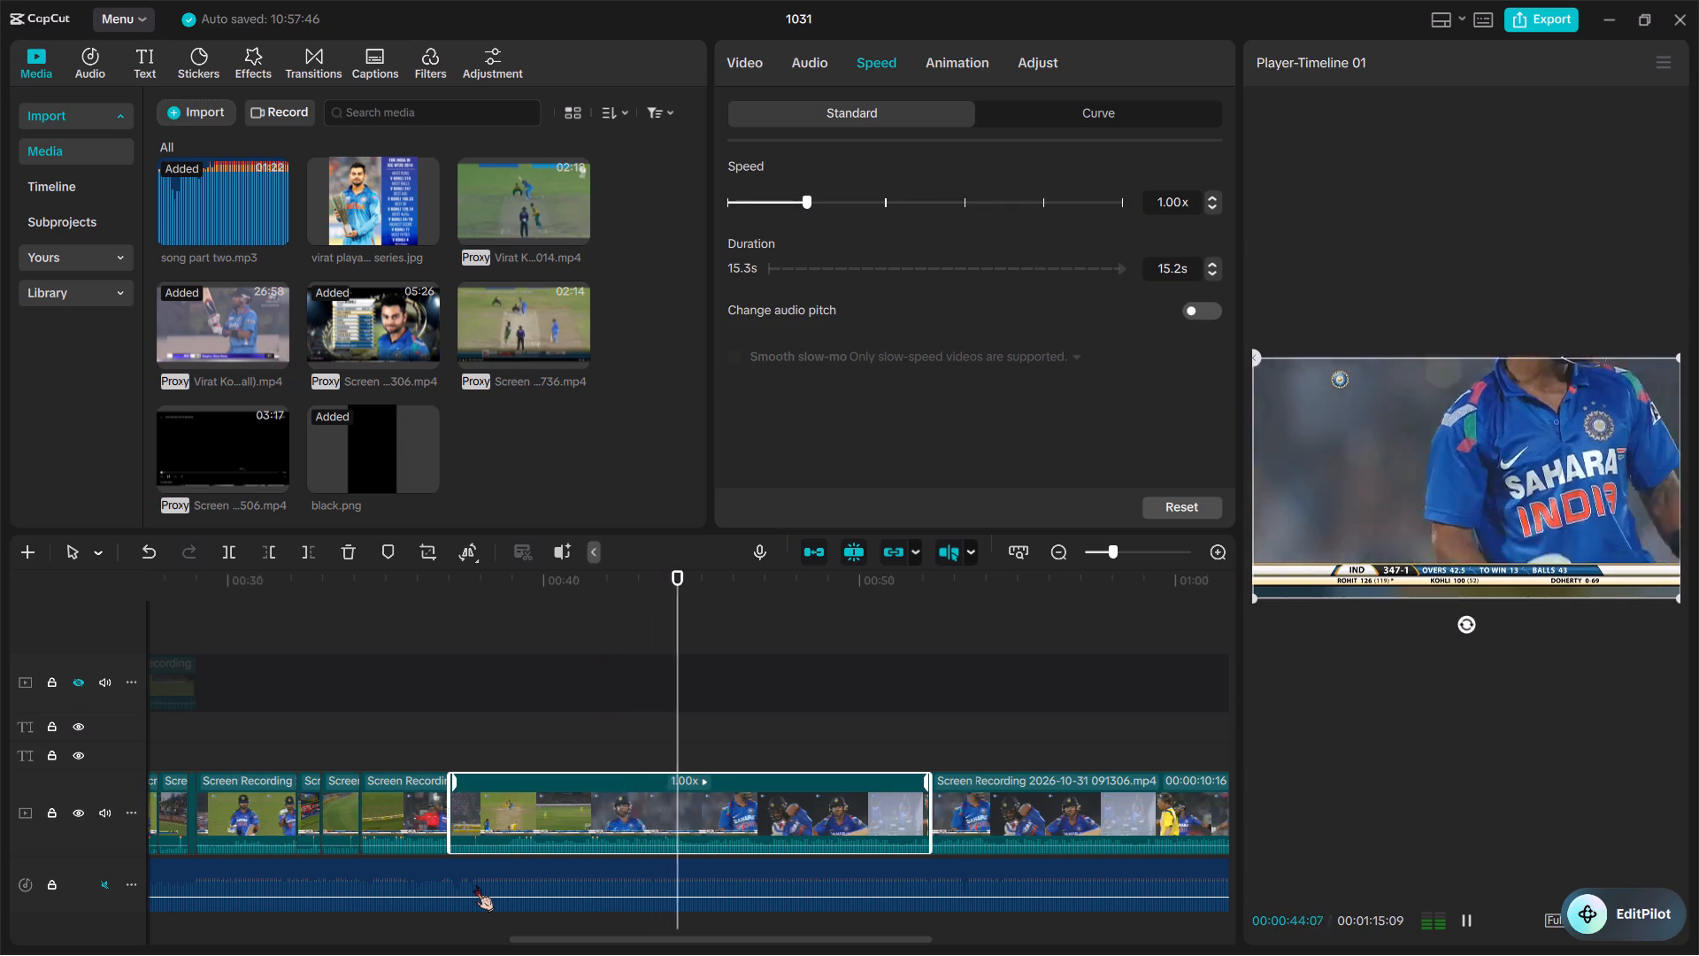
pyautogui.press('space')
pyautogui.press('space')
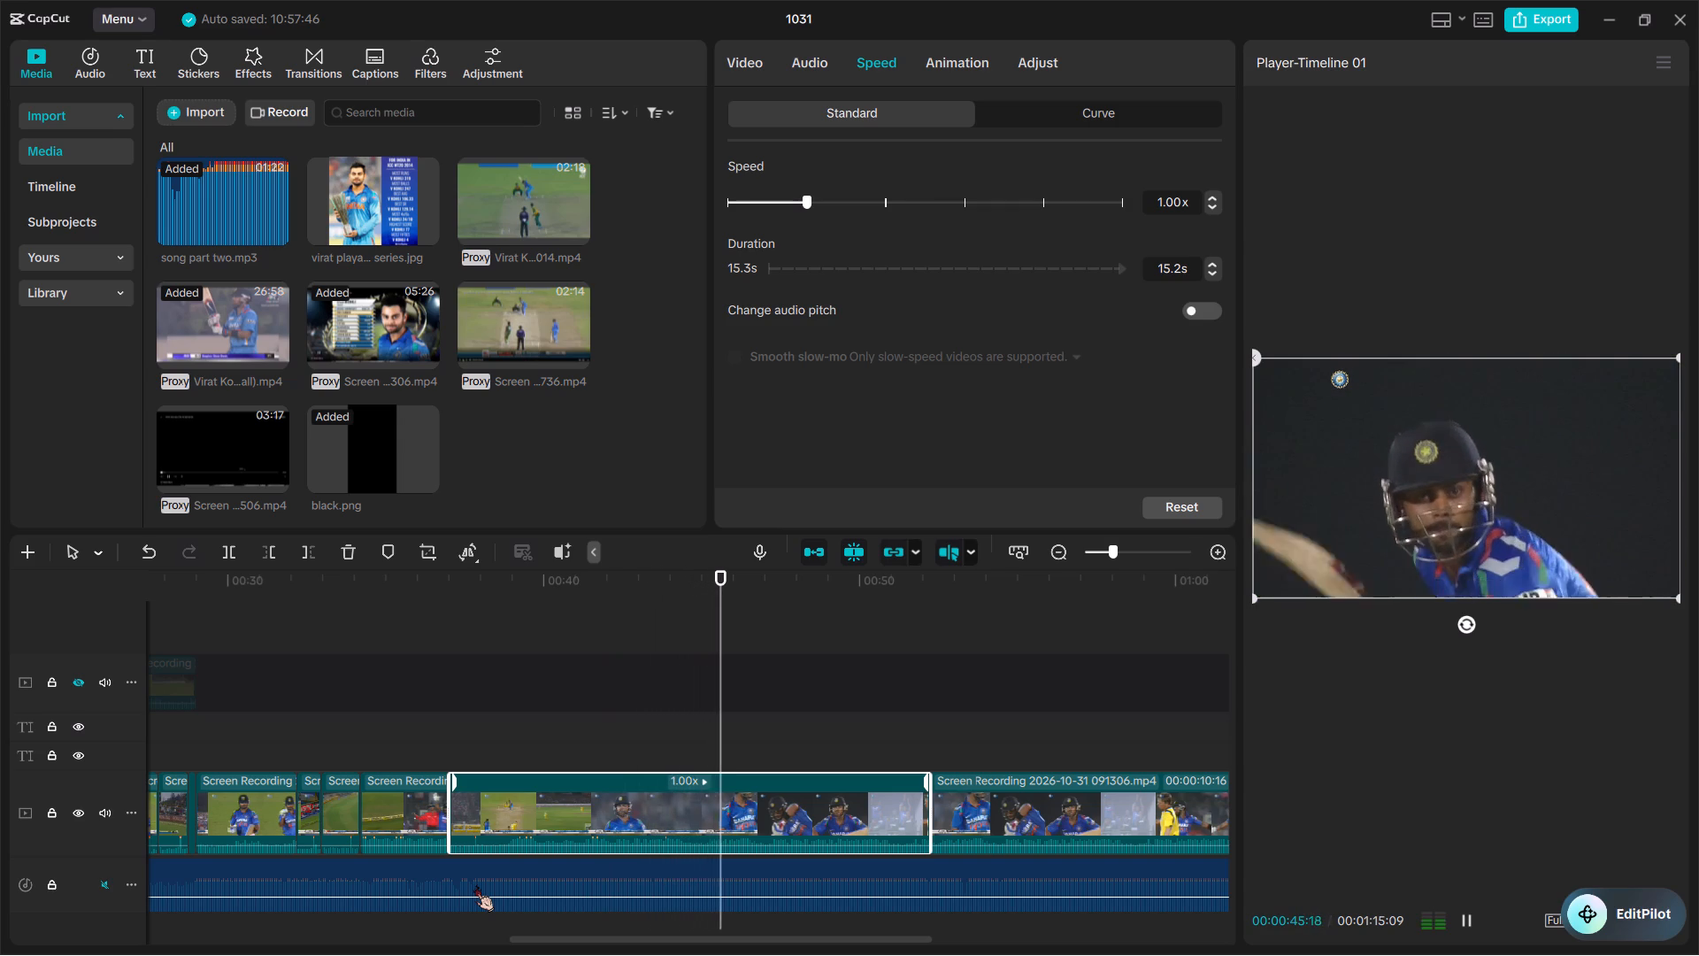
pyautogui.press('space')
pyautogui.press('space')
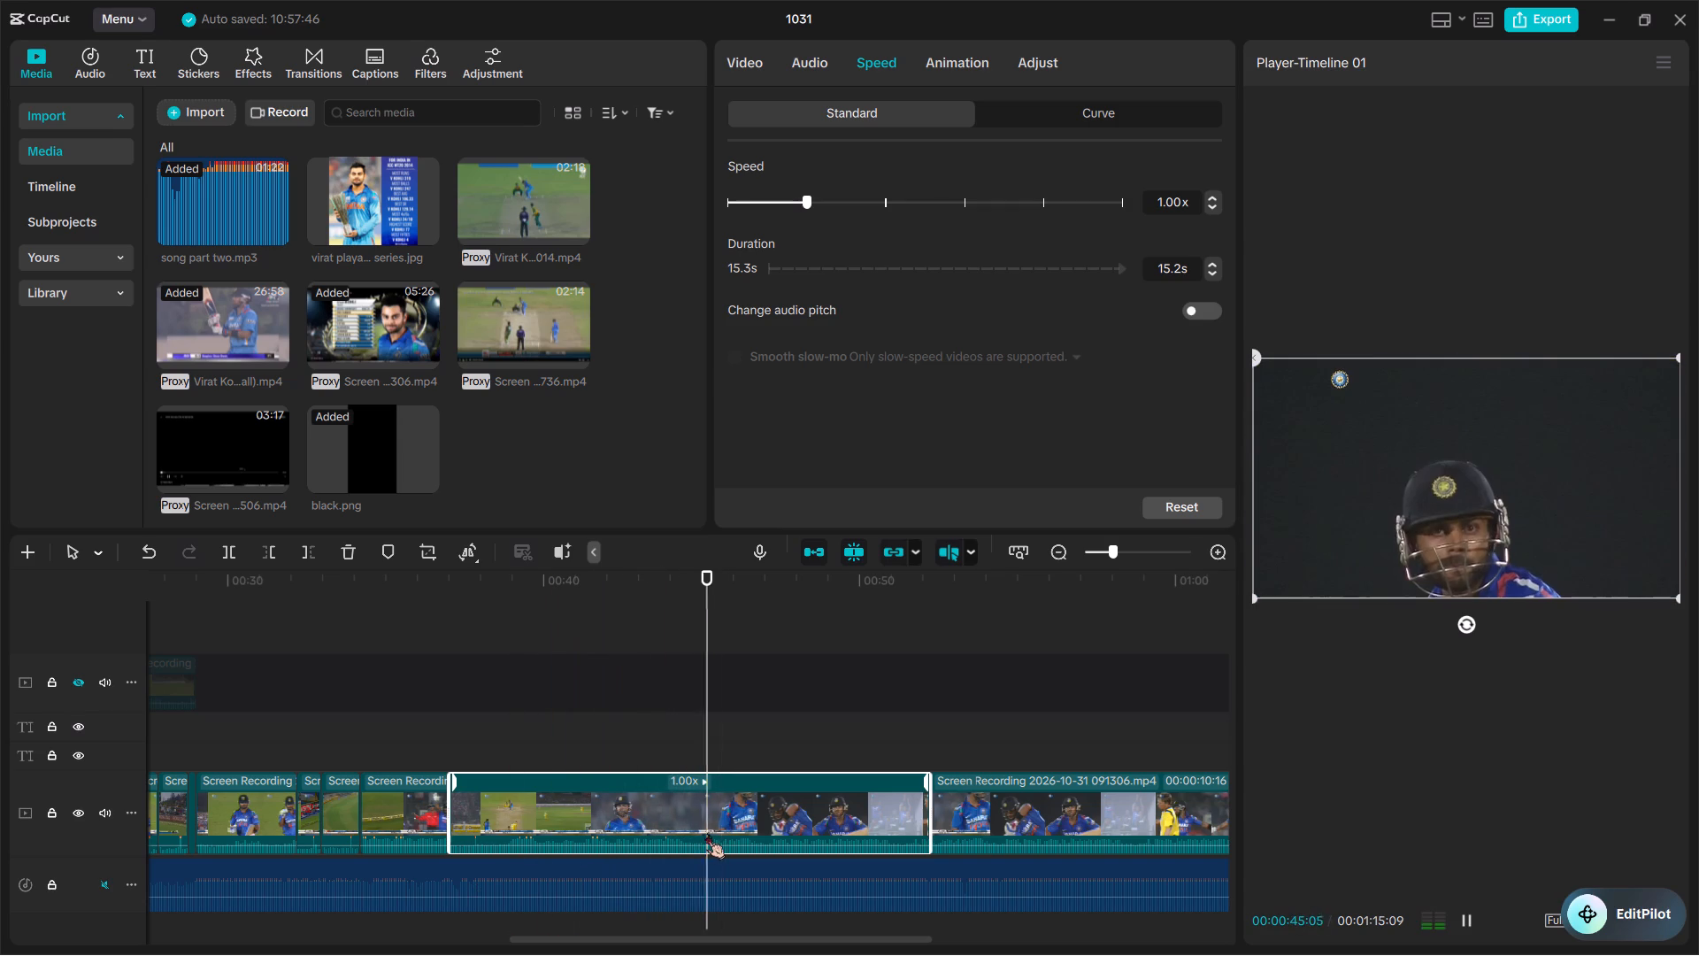
pyautogui.press('space')
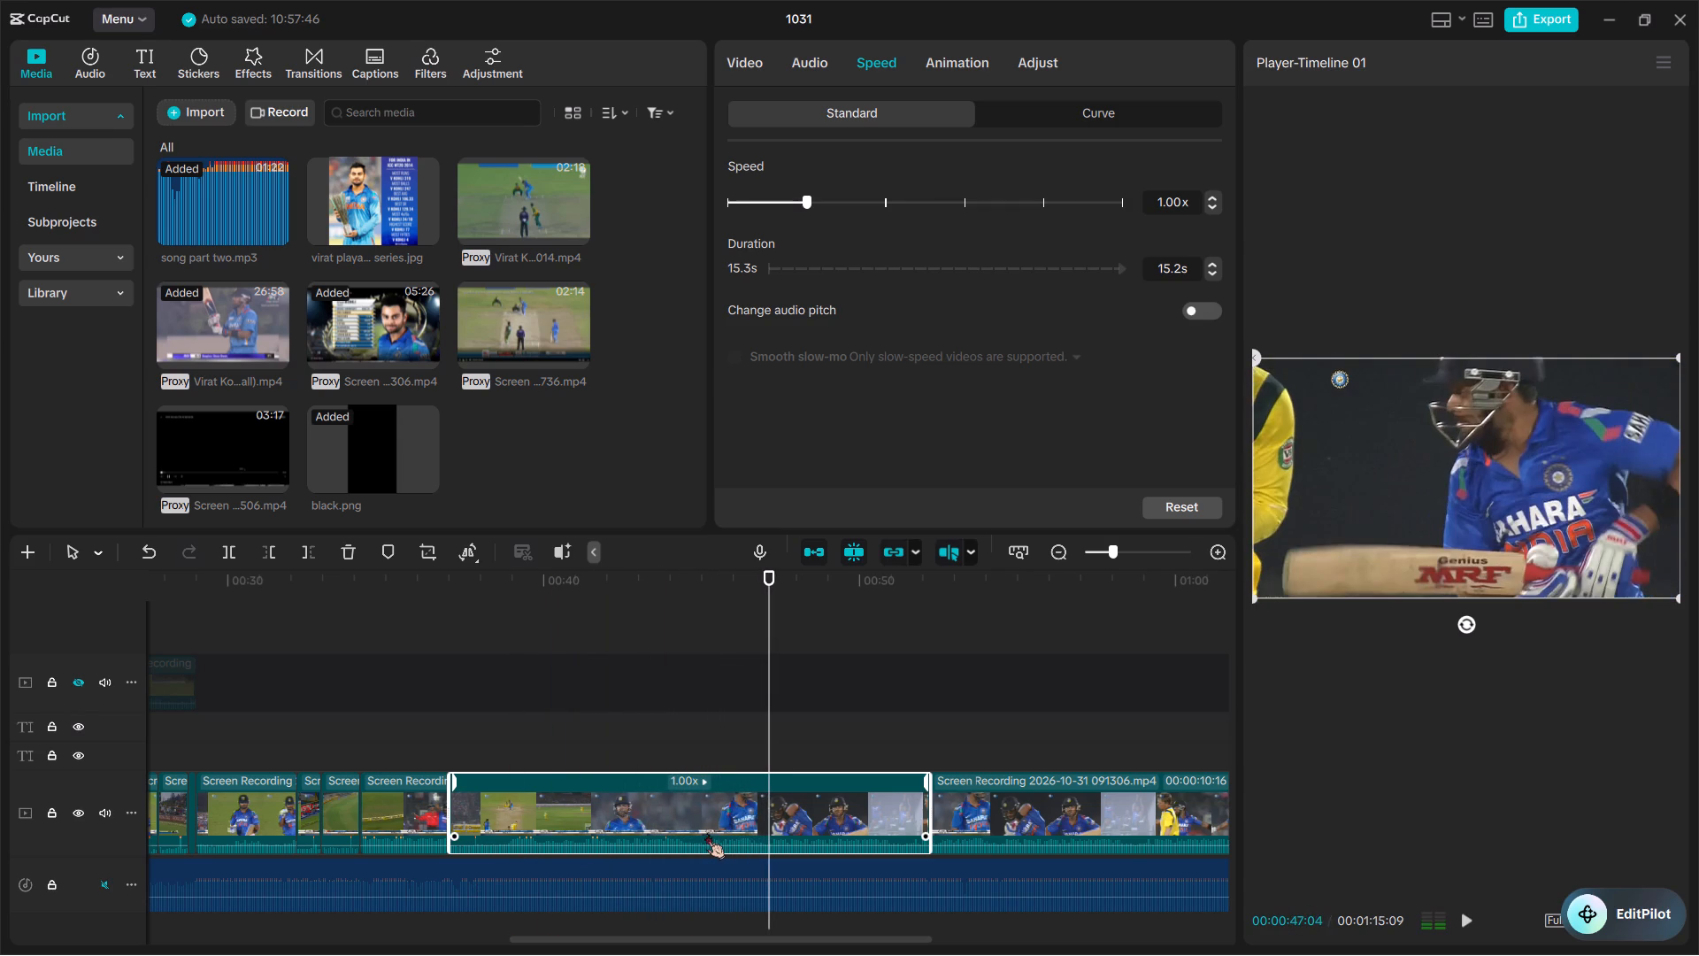
pyautogui.press('space')
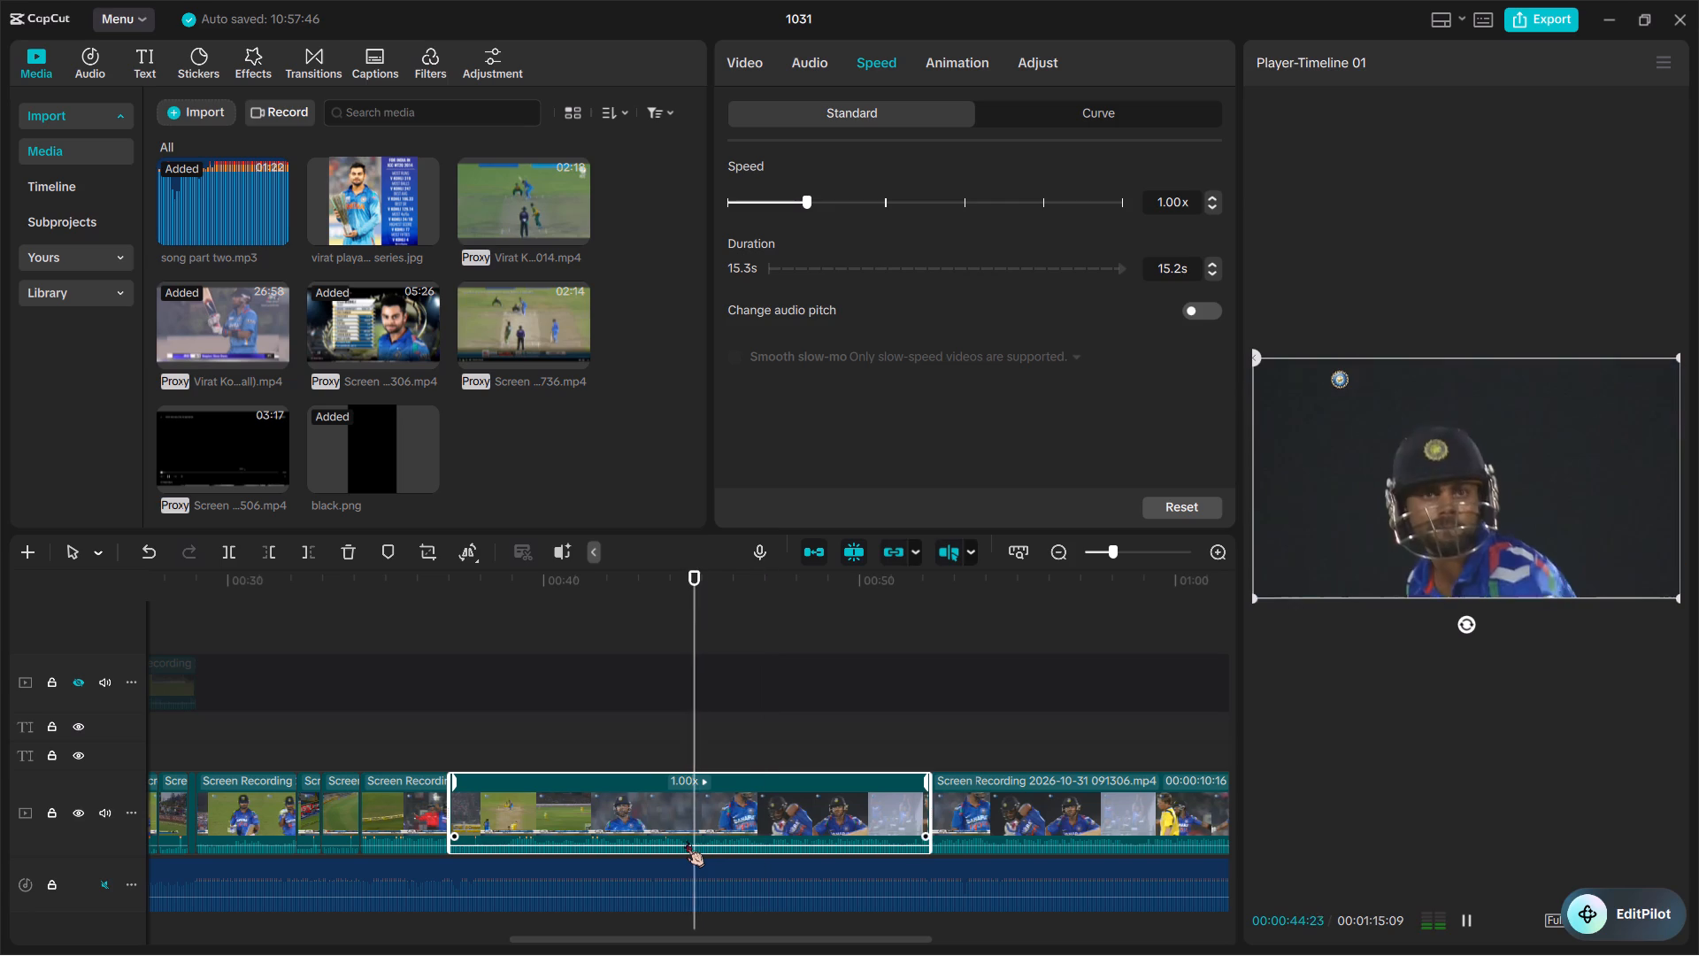
pyautogui.press('space')
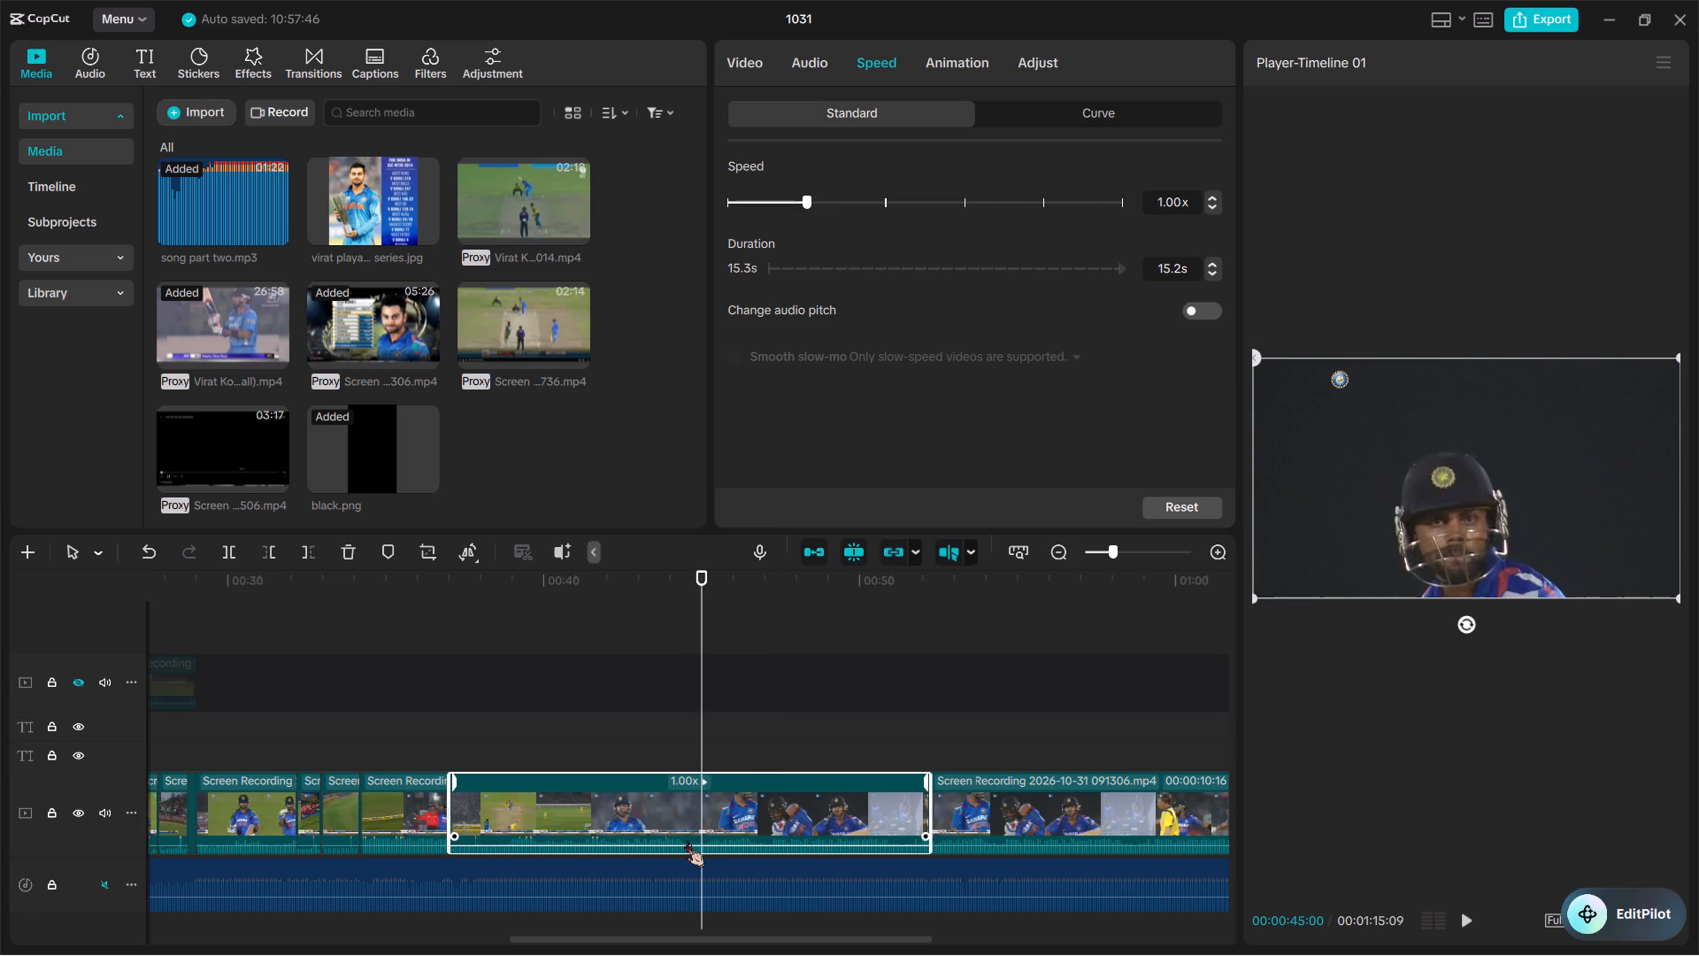
pyautogui.hotkey('ctrl', 'b')
# Extract the audio from the 8.0 s batting clip before the split.
pyautogui.click(623, 835)
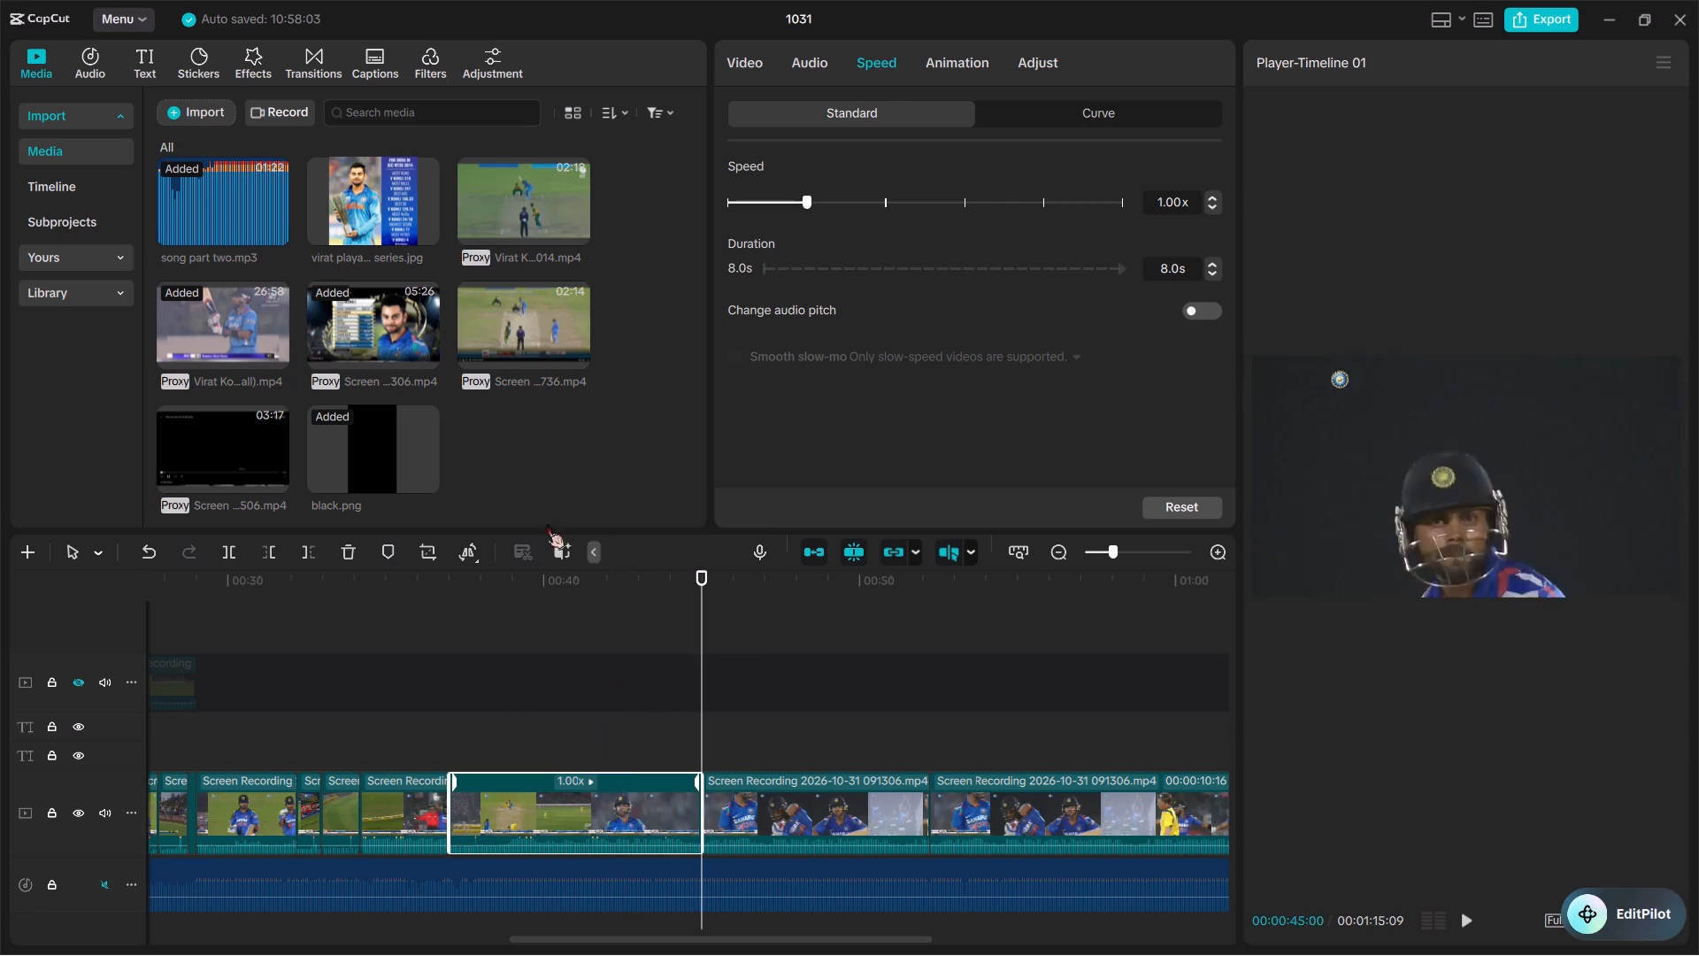
pyautogui.rightClick(569, 815)
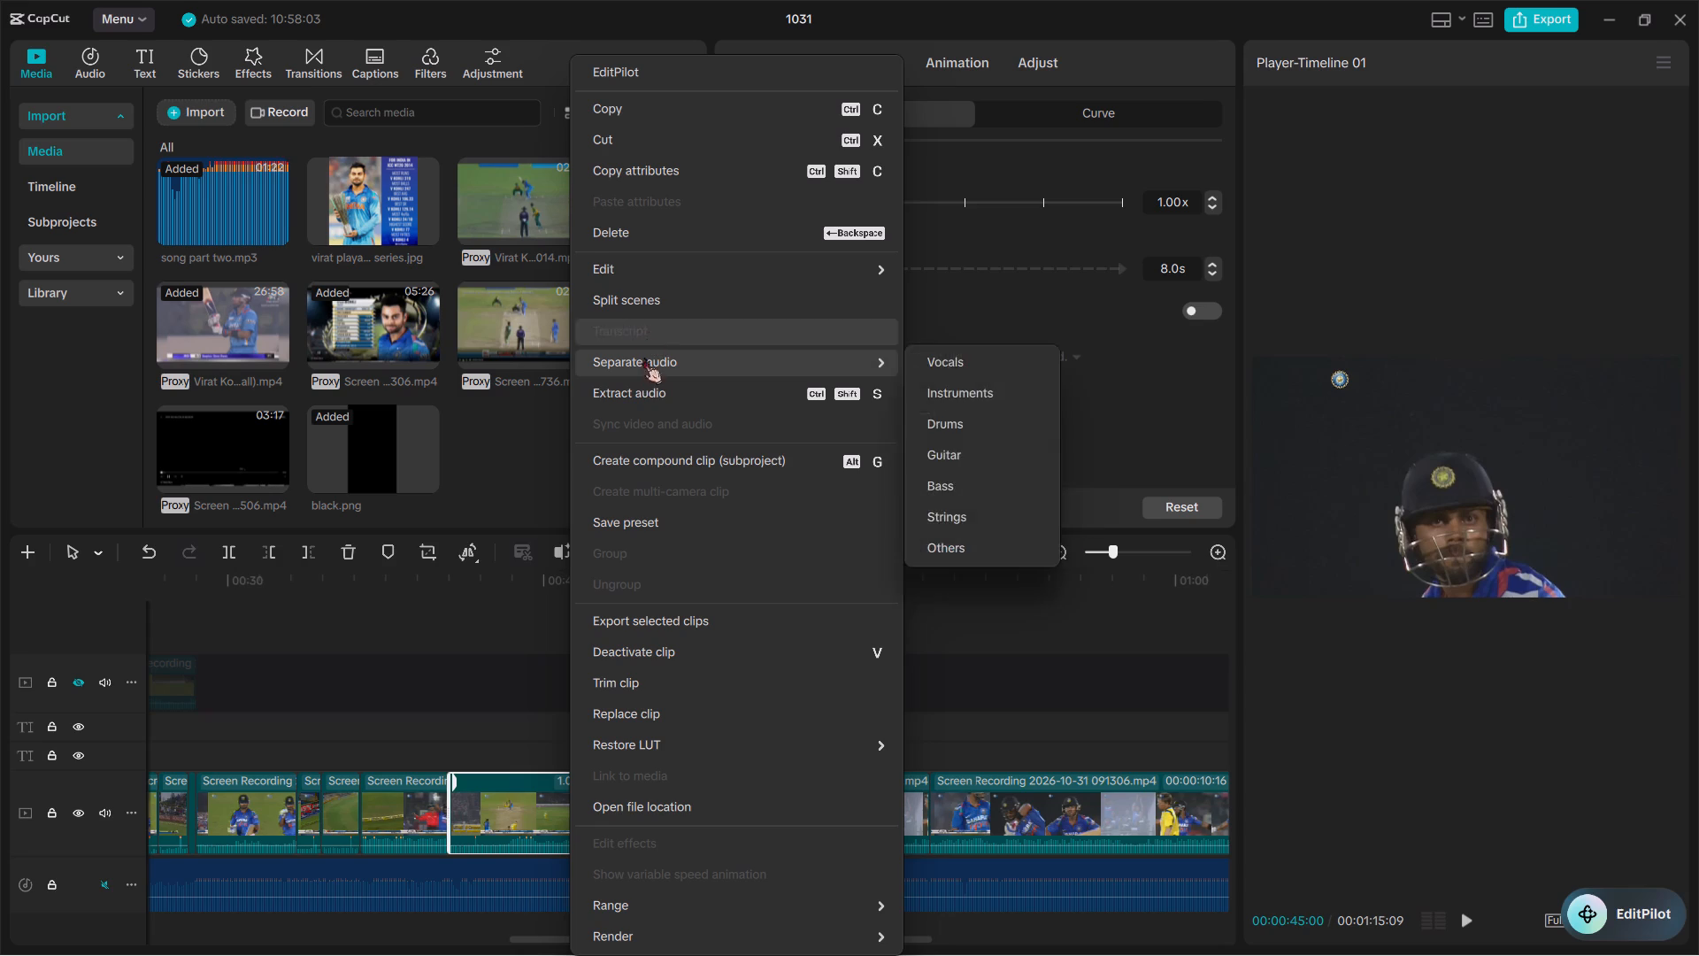
pyautogui.click(641, 390)
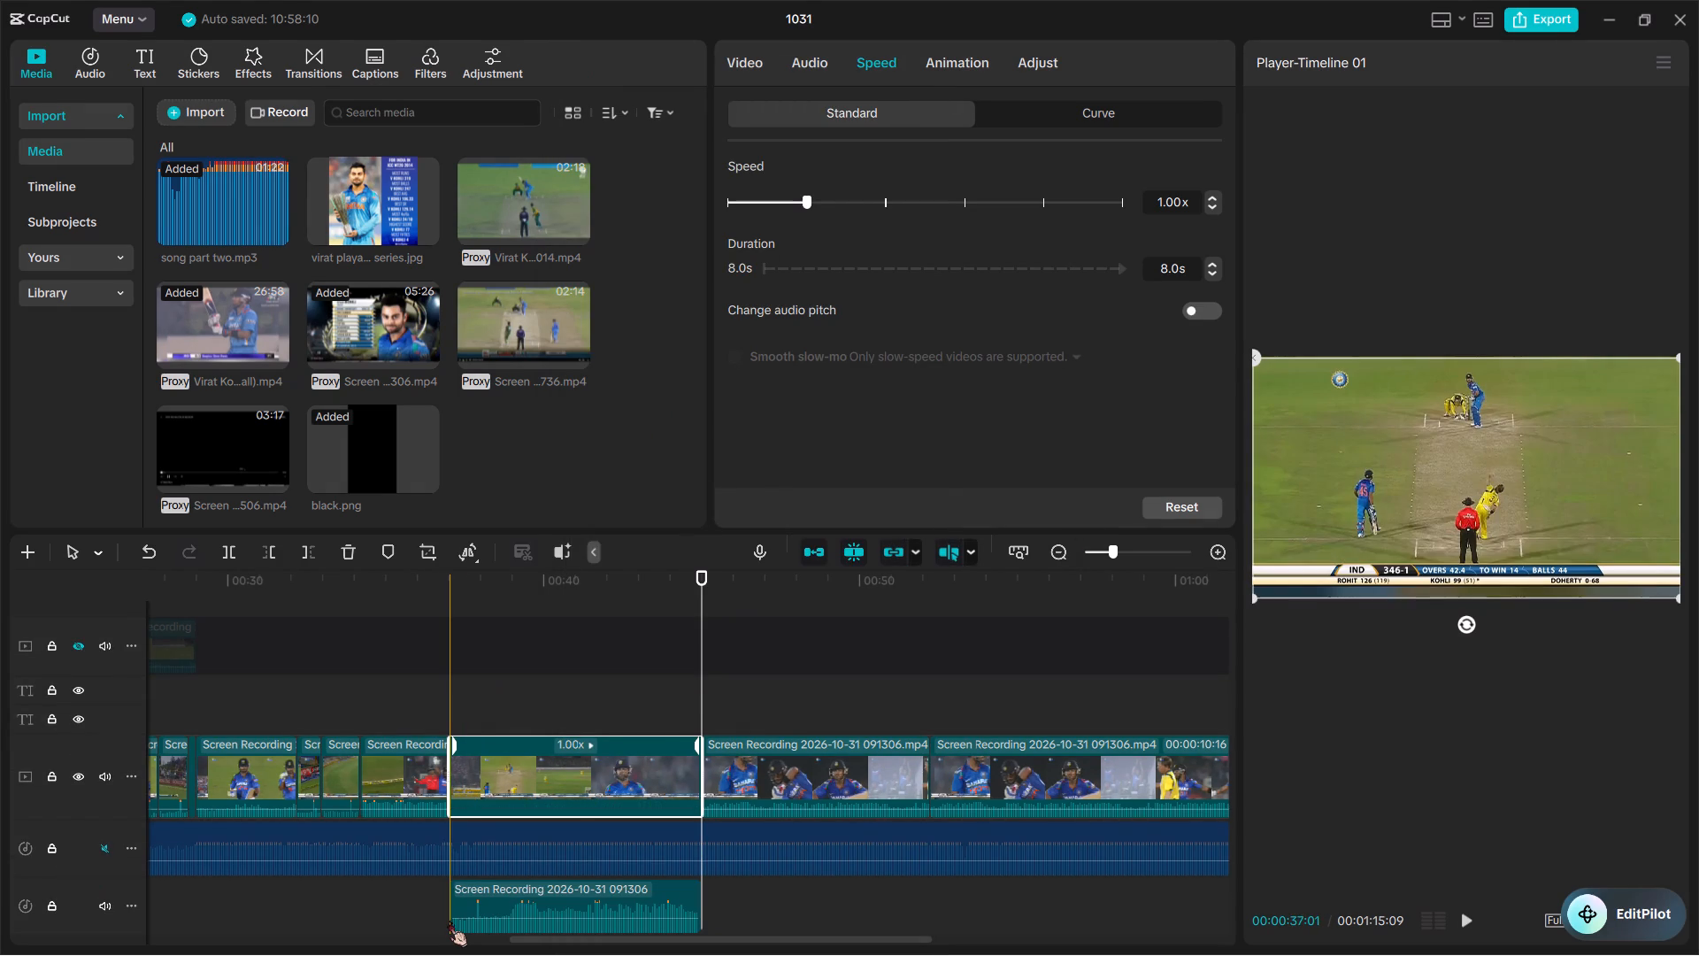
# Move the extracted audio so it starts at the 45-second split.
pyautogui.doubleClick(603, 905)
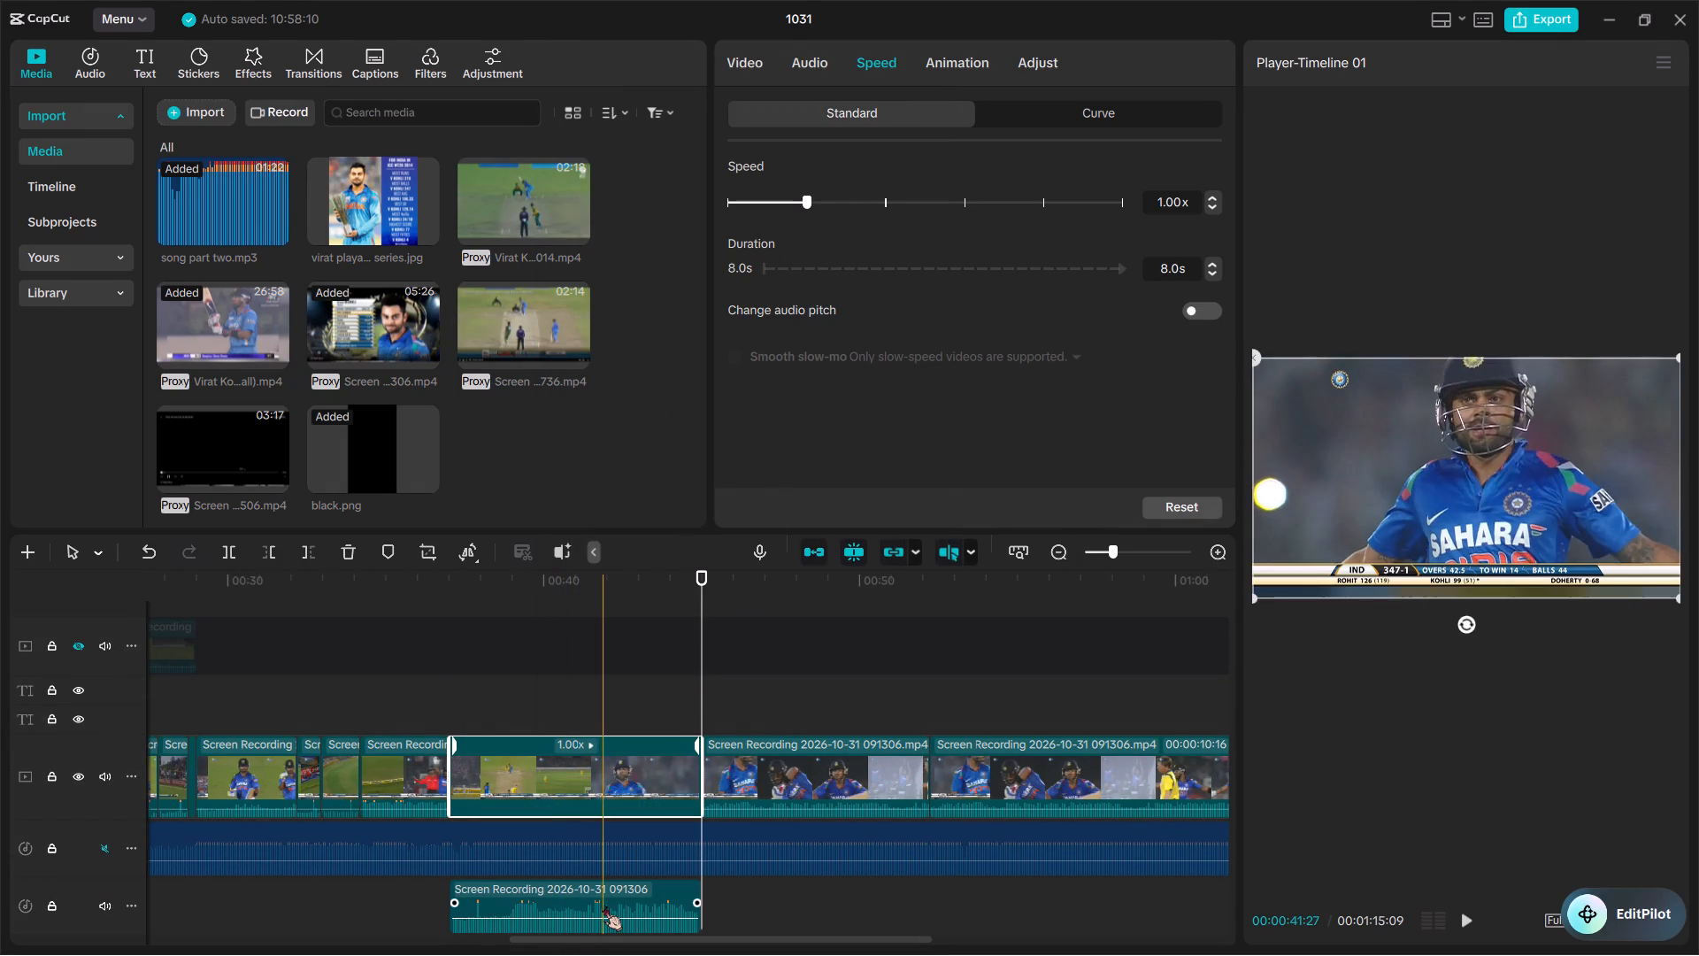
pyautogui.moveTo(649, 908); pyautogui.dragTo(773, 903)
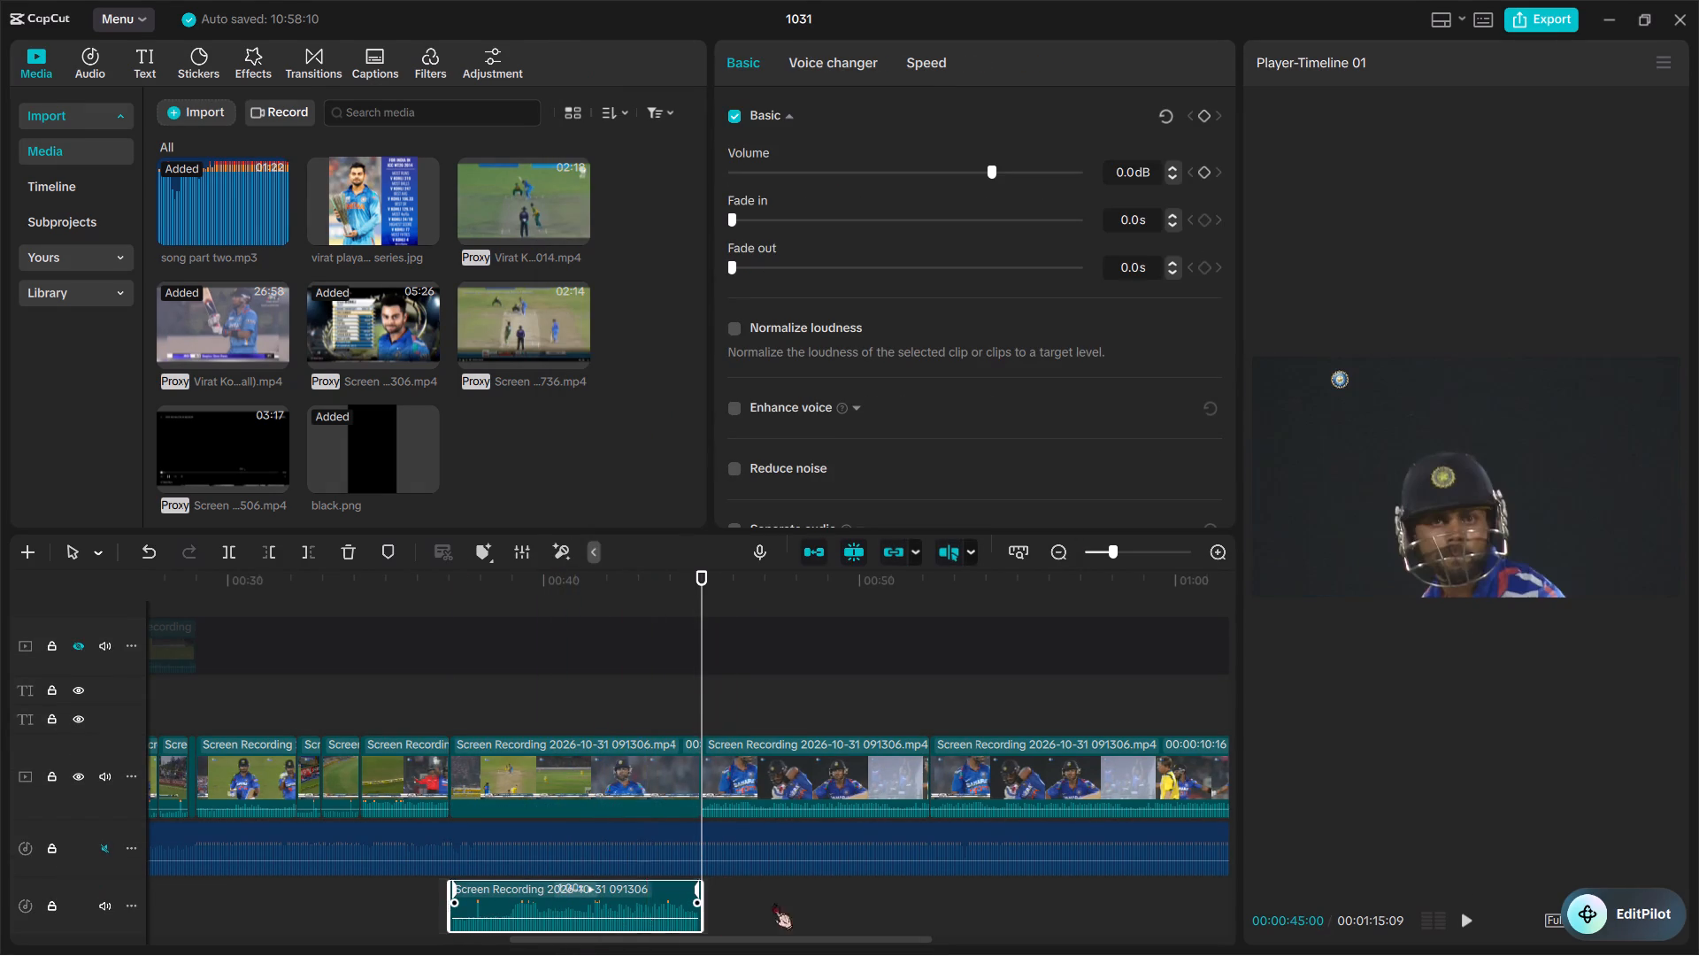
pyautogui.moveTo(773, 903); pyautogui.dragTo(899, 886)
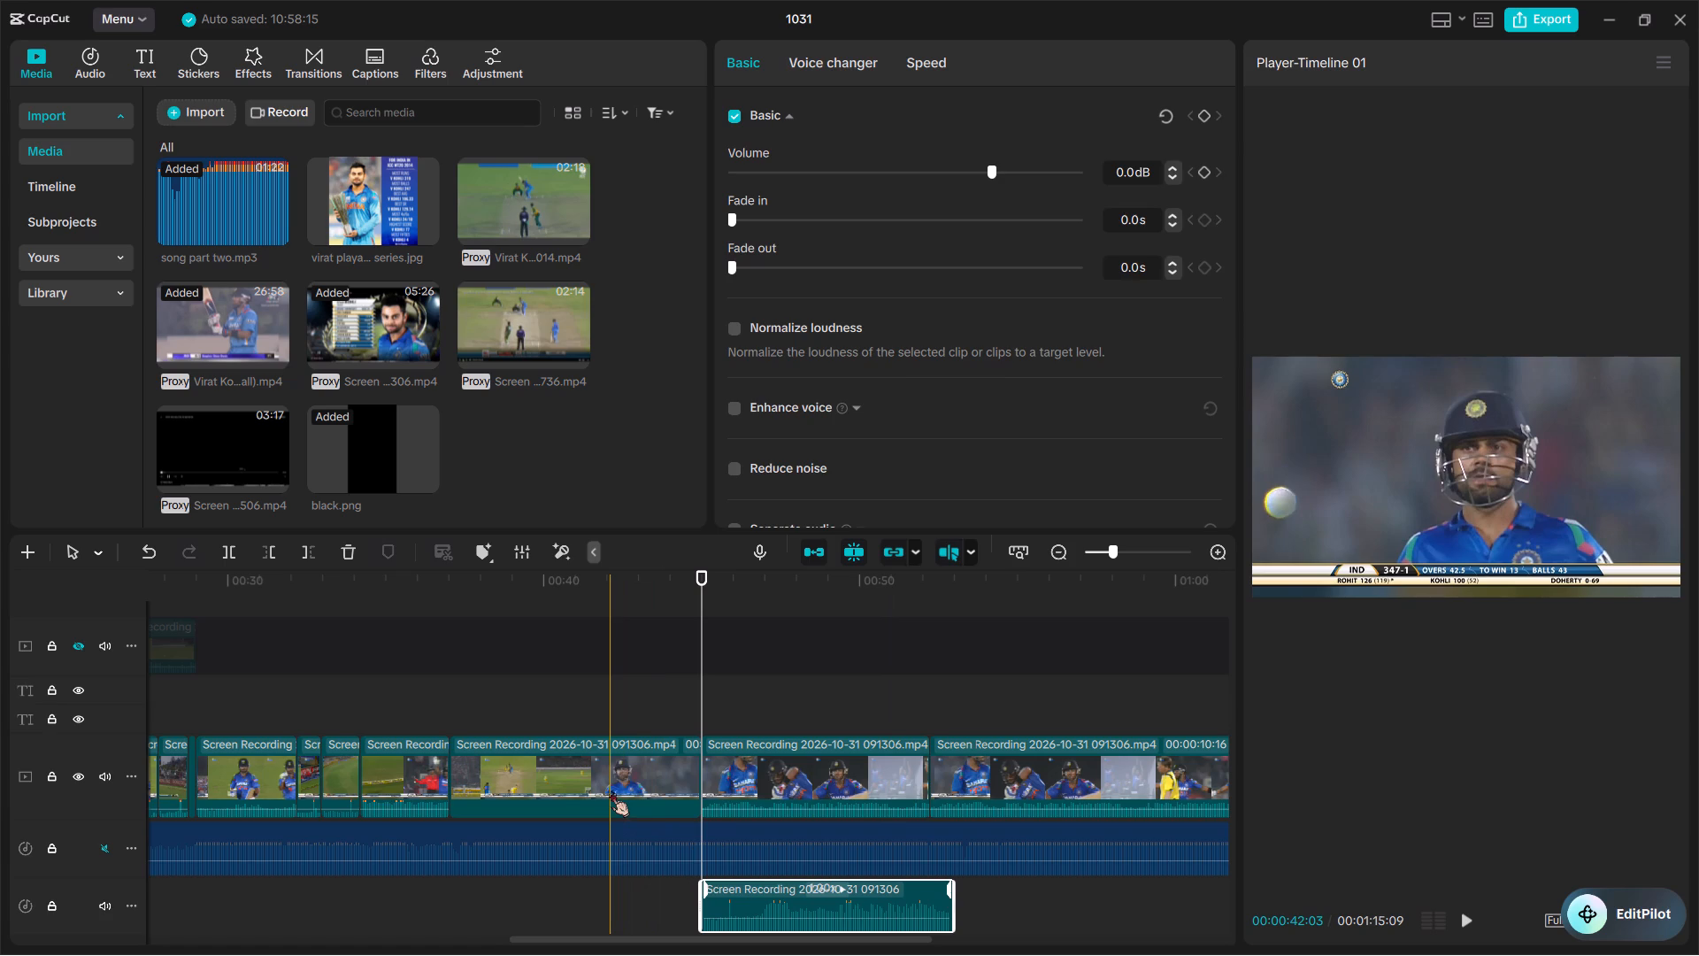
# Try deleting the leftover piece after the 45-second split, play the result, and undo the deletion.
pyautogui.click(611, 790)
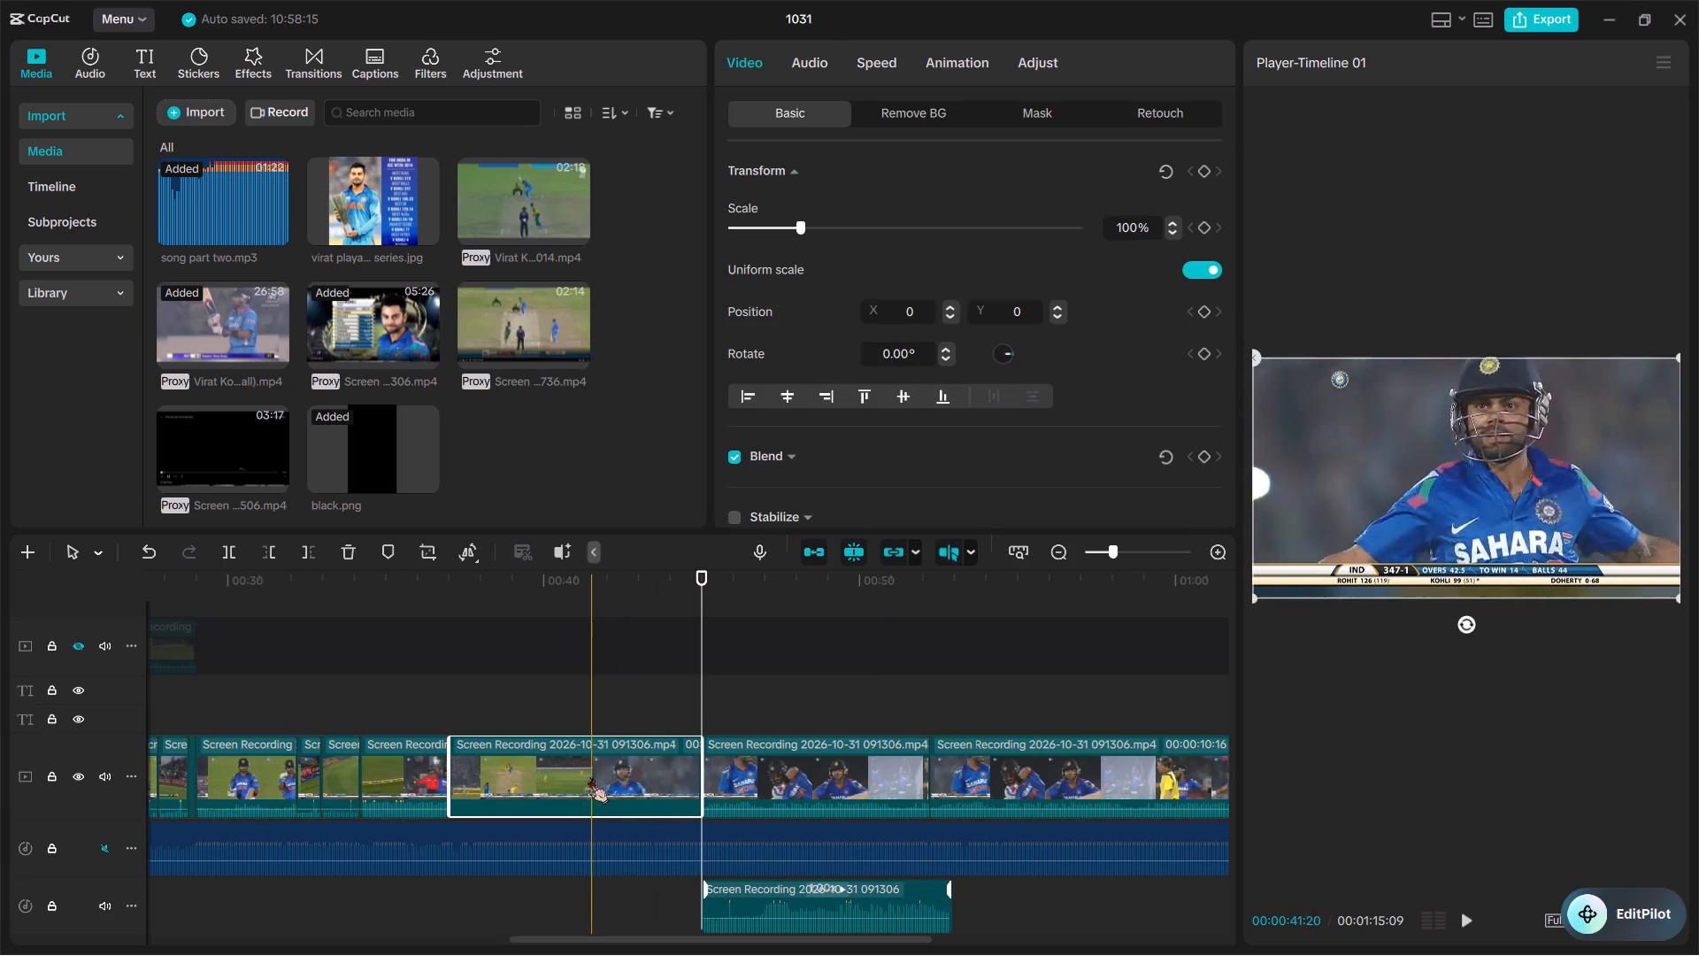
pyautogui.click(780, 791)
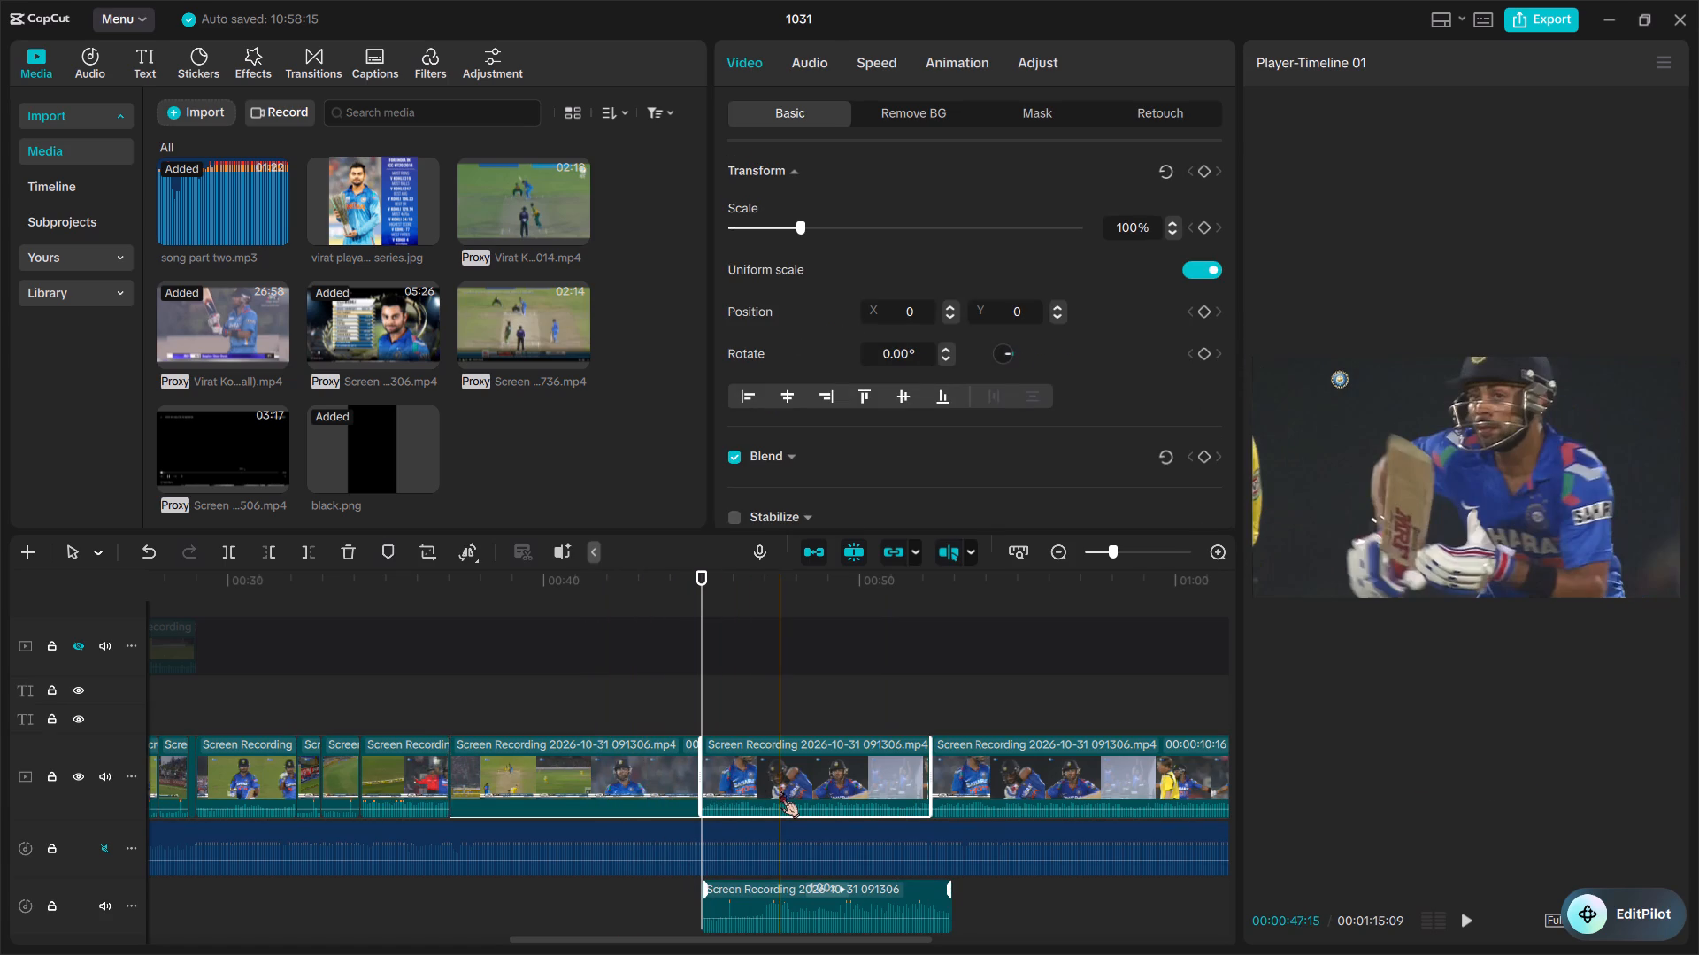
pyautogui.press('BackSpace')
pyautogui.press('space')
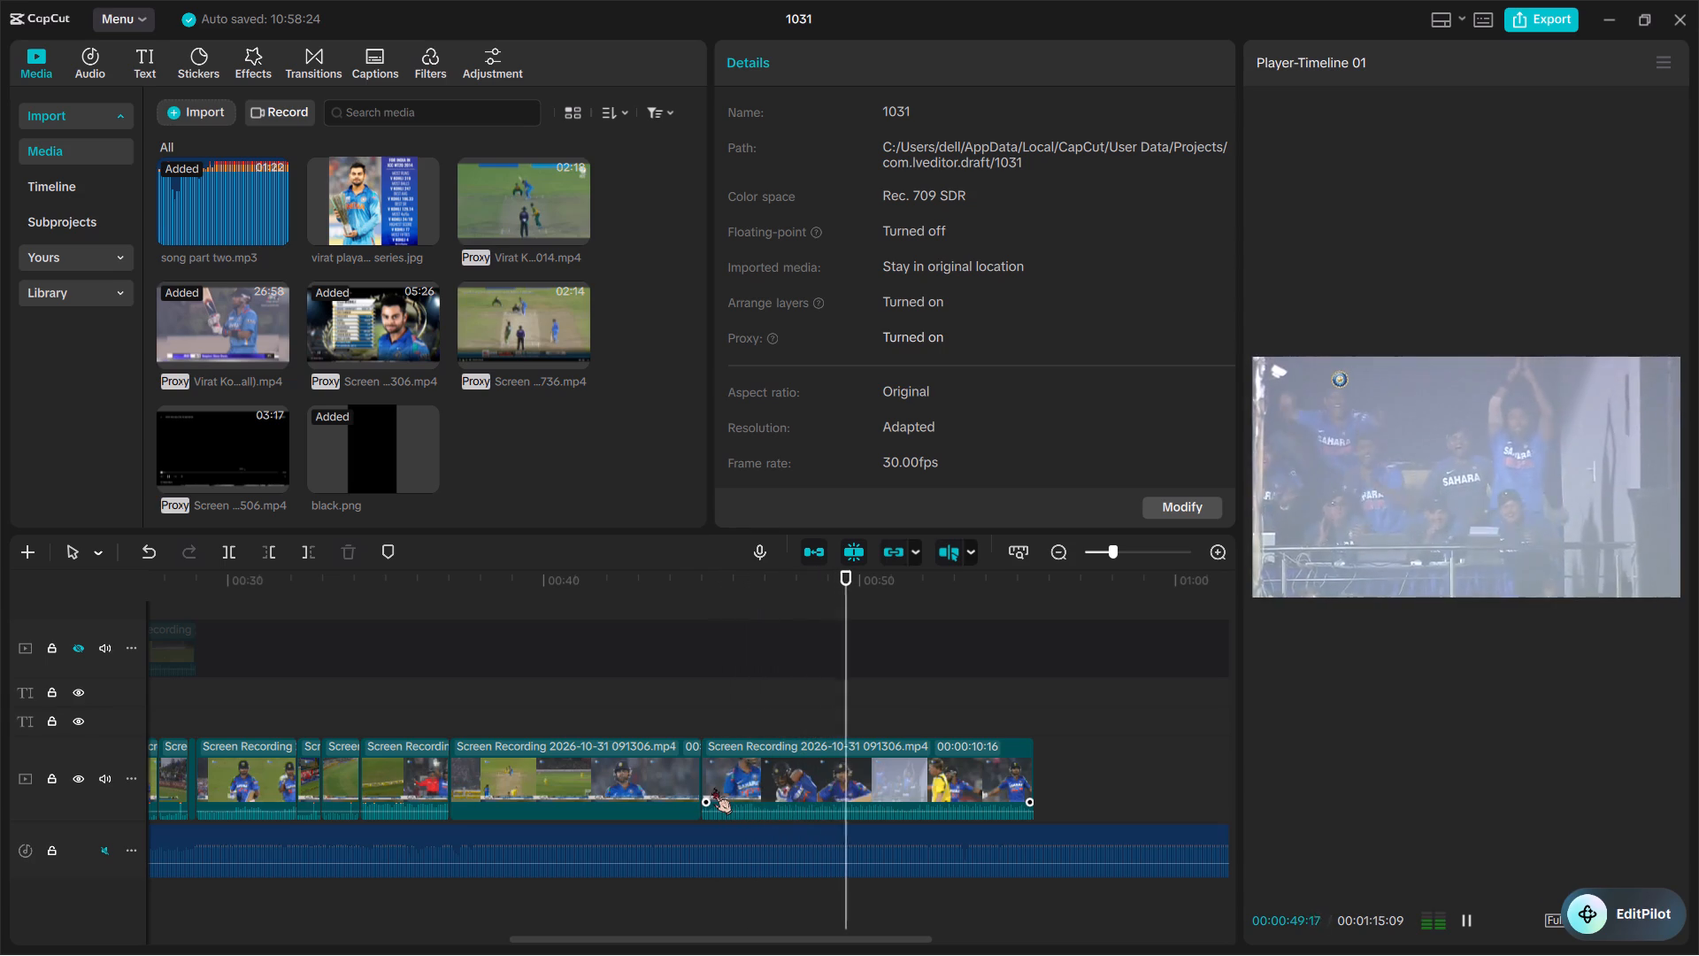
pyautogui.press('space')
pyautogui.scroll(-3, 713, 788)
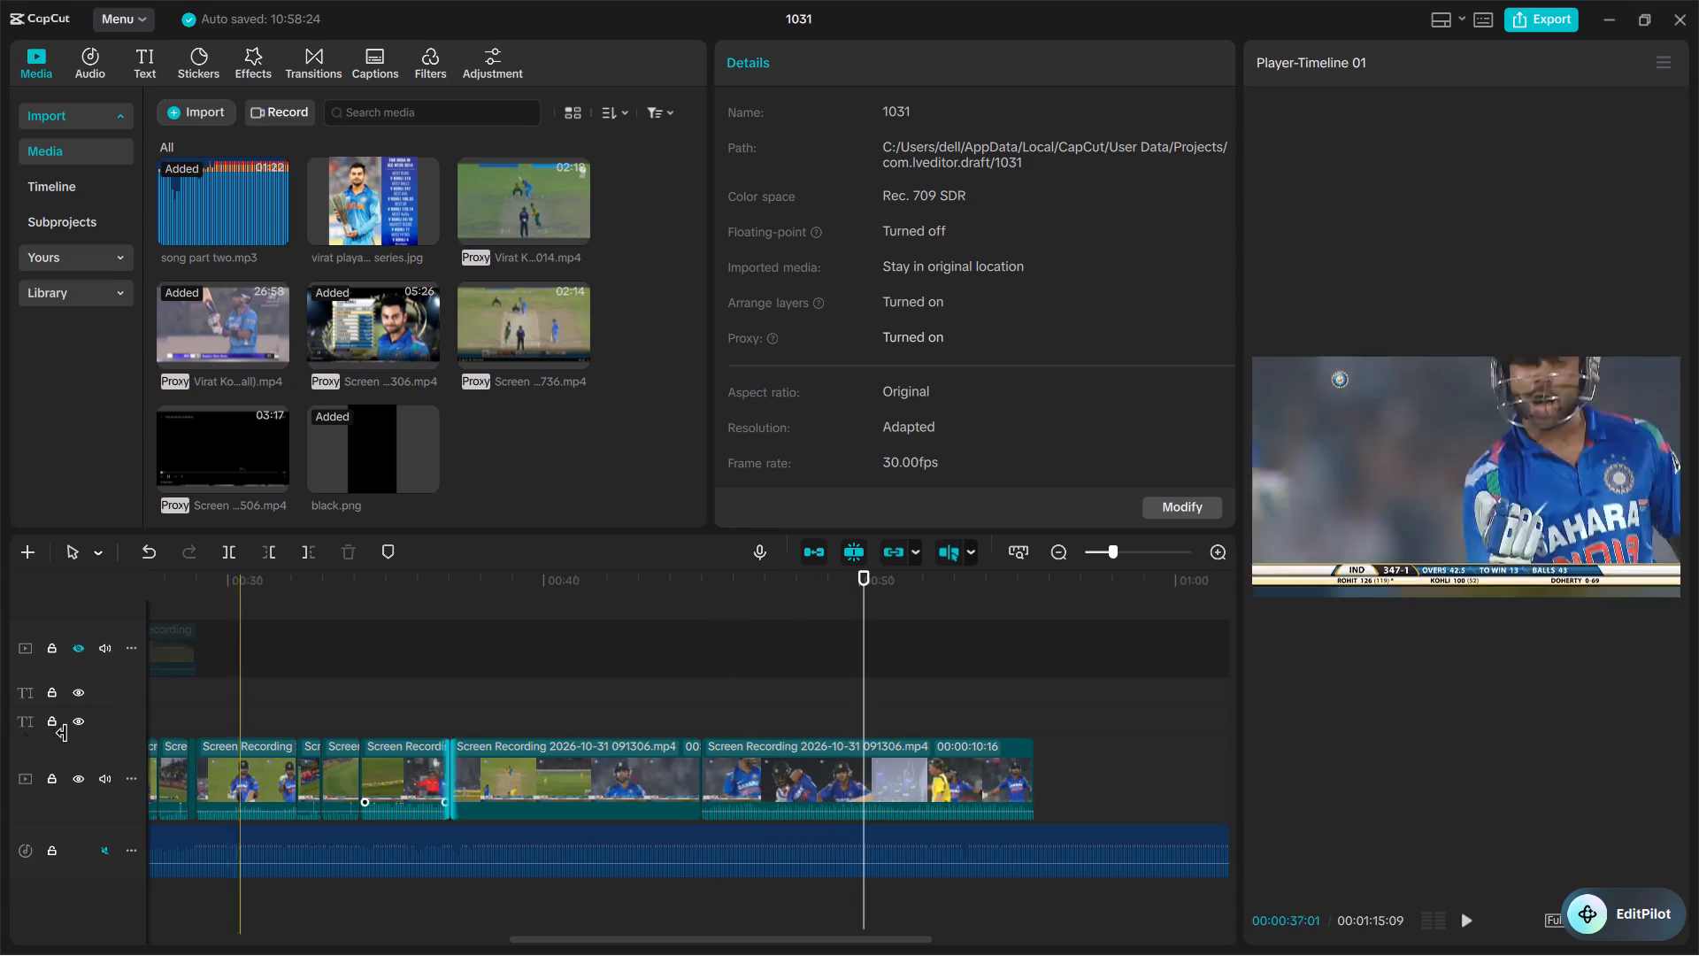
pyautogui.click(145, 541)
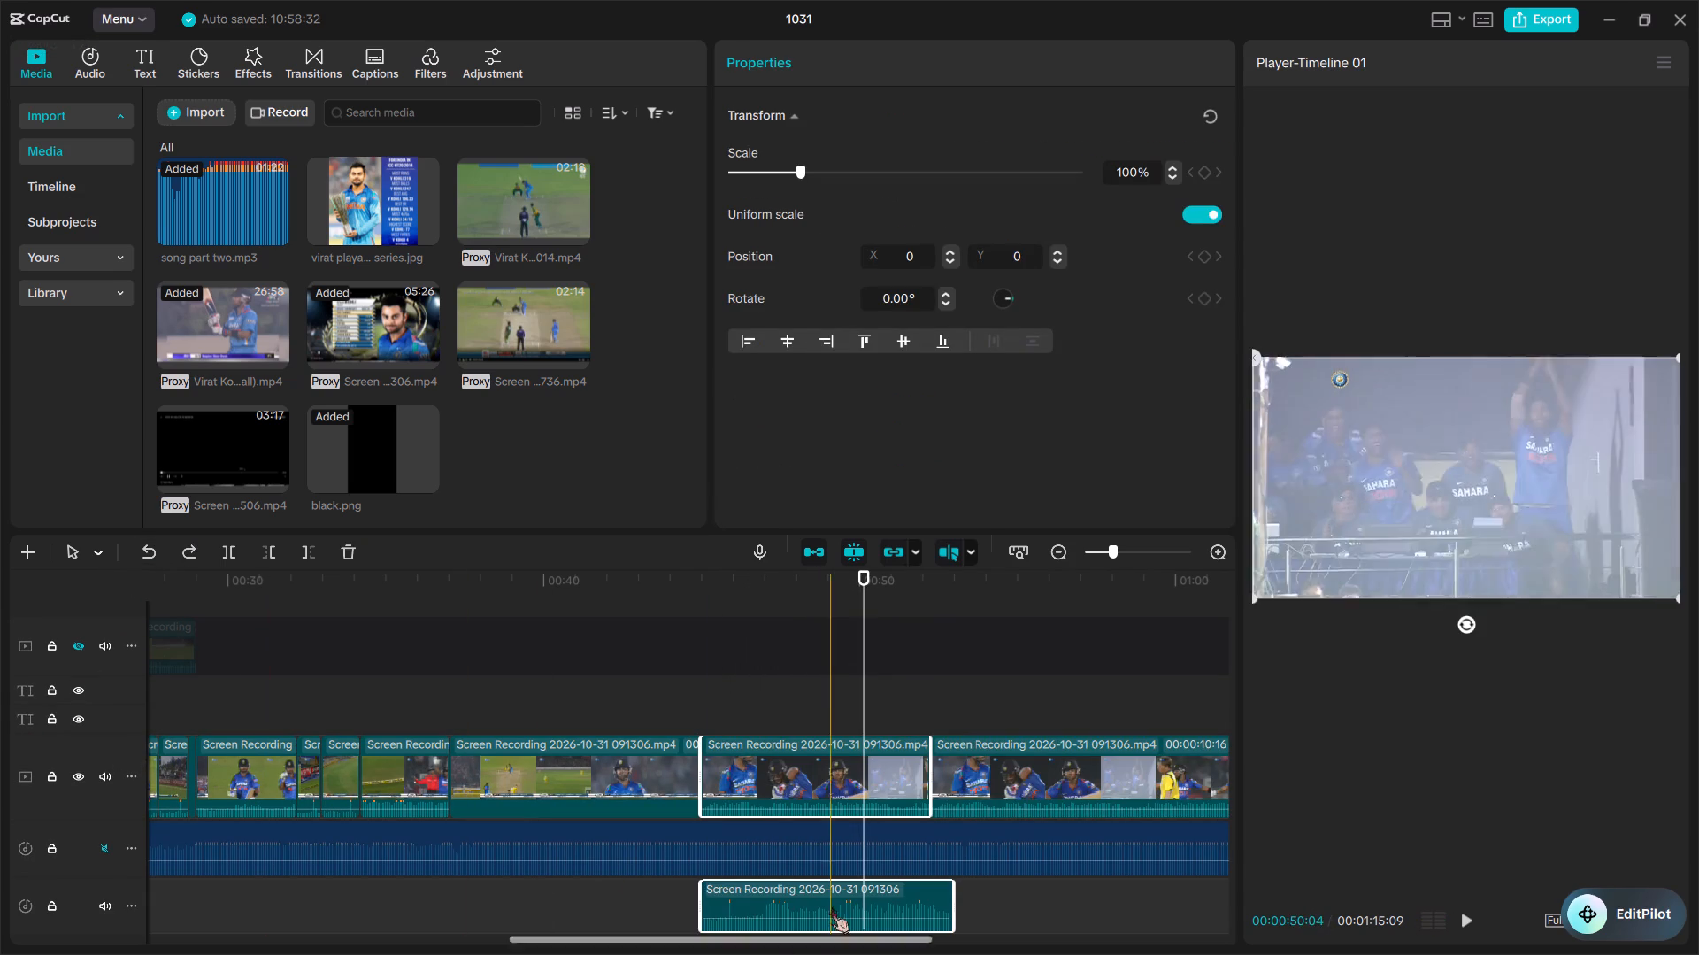
# Move the extracted audio earlier to about 29 seconds, ending where the 8.0 s batting clip begins.
pyautogui.click(826, 903)
pyautogui.moveTo(826, 903); pyautogui.dragTo(327, 907)
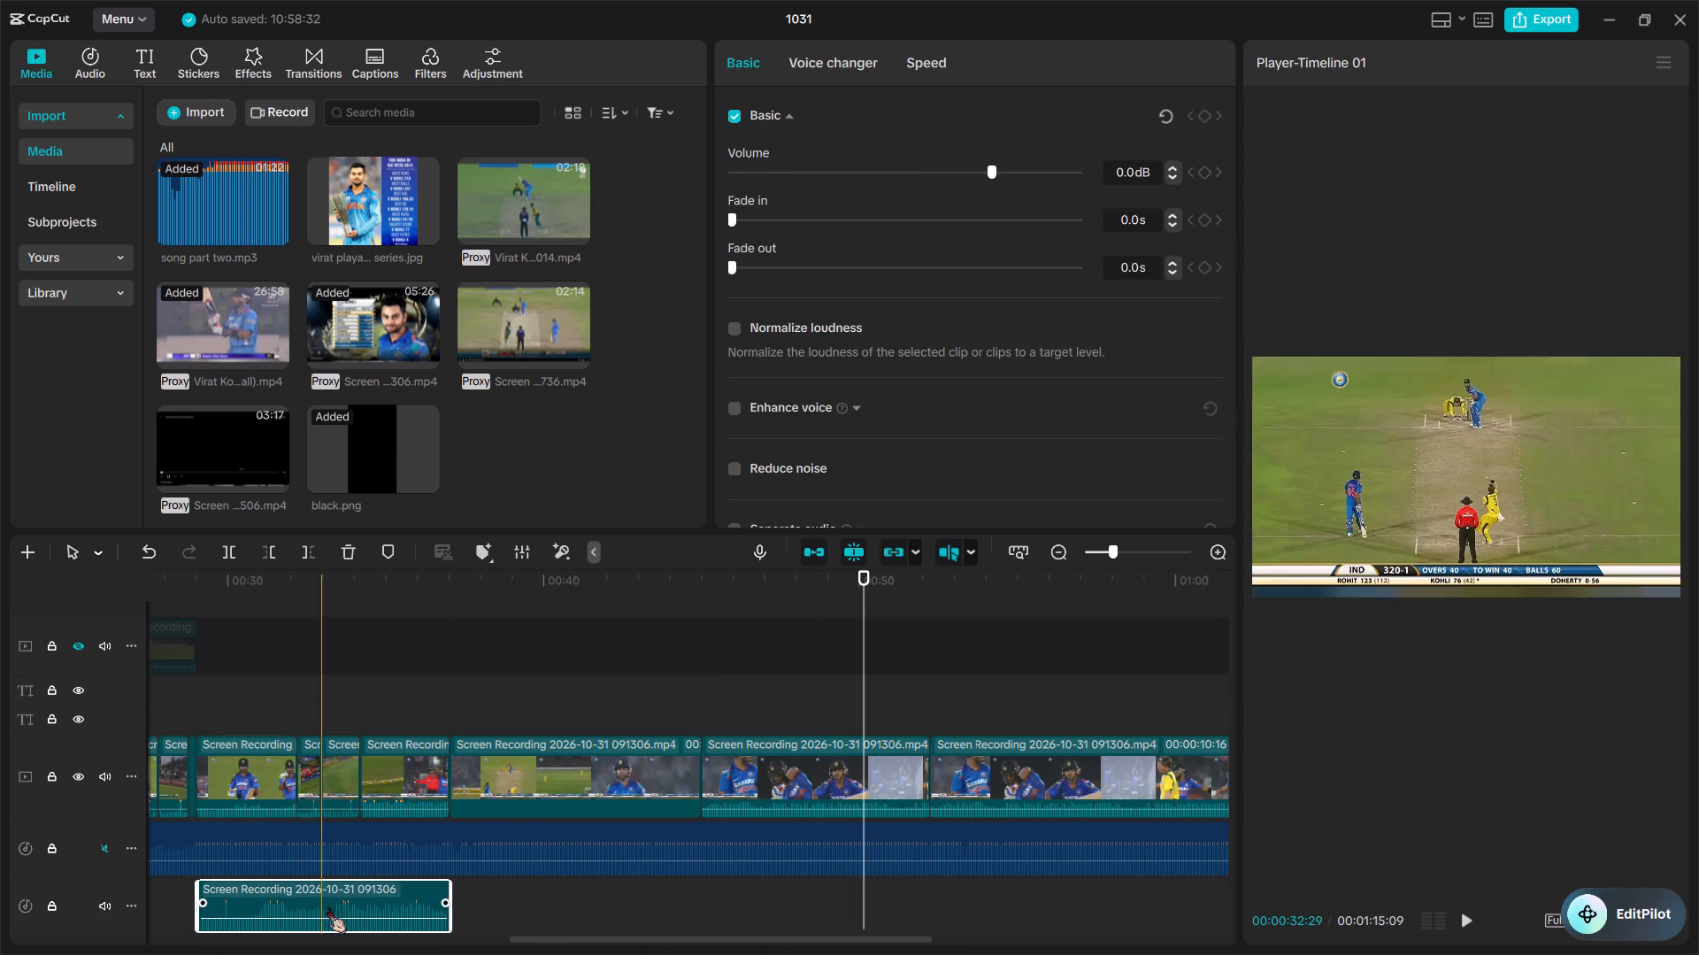
# Delete the leftover piece between the 45-second split and the final celebration clip.
pyautogui.click(882, 752)
pyautogui.press('BackSpace')
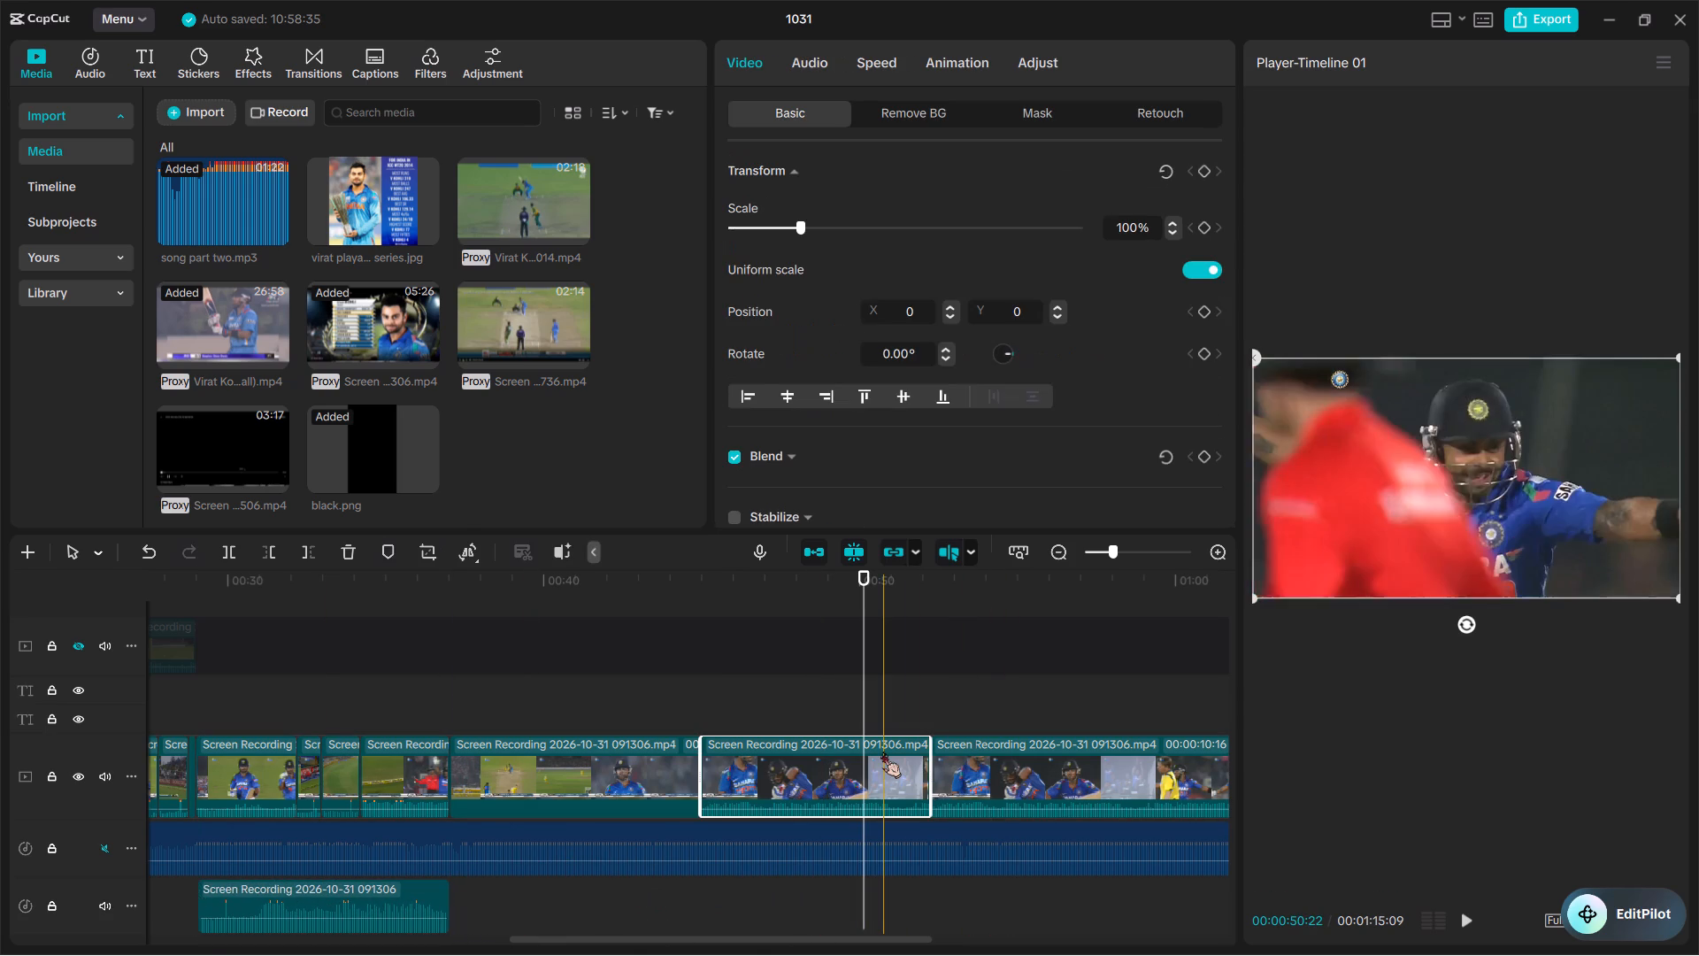
# Play the final celebration clip, trim away its beginning up to 51 seconds, and play across the new cut.
pyautogui.press('space')
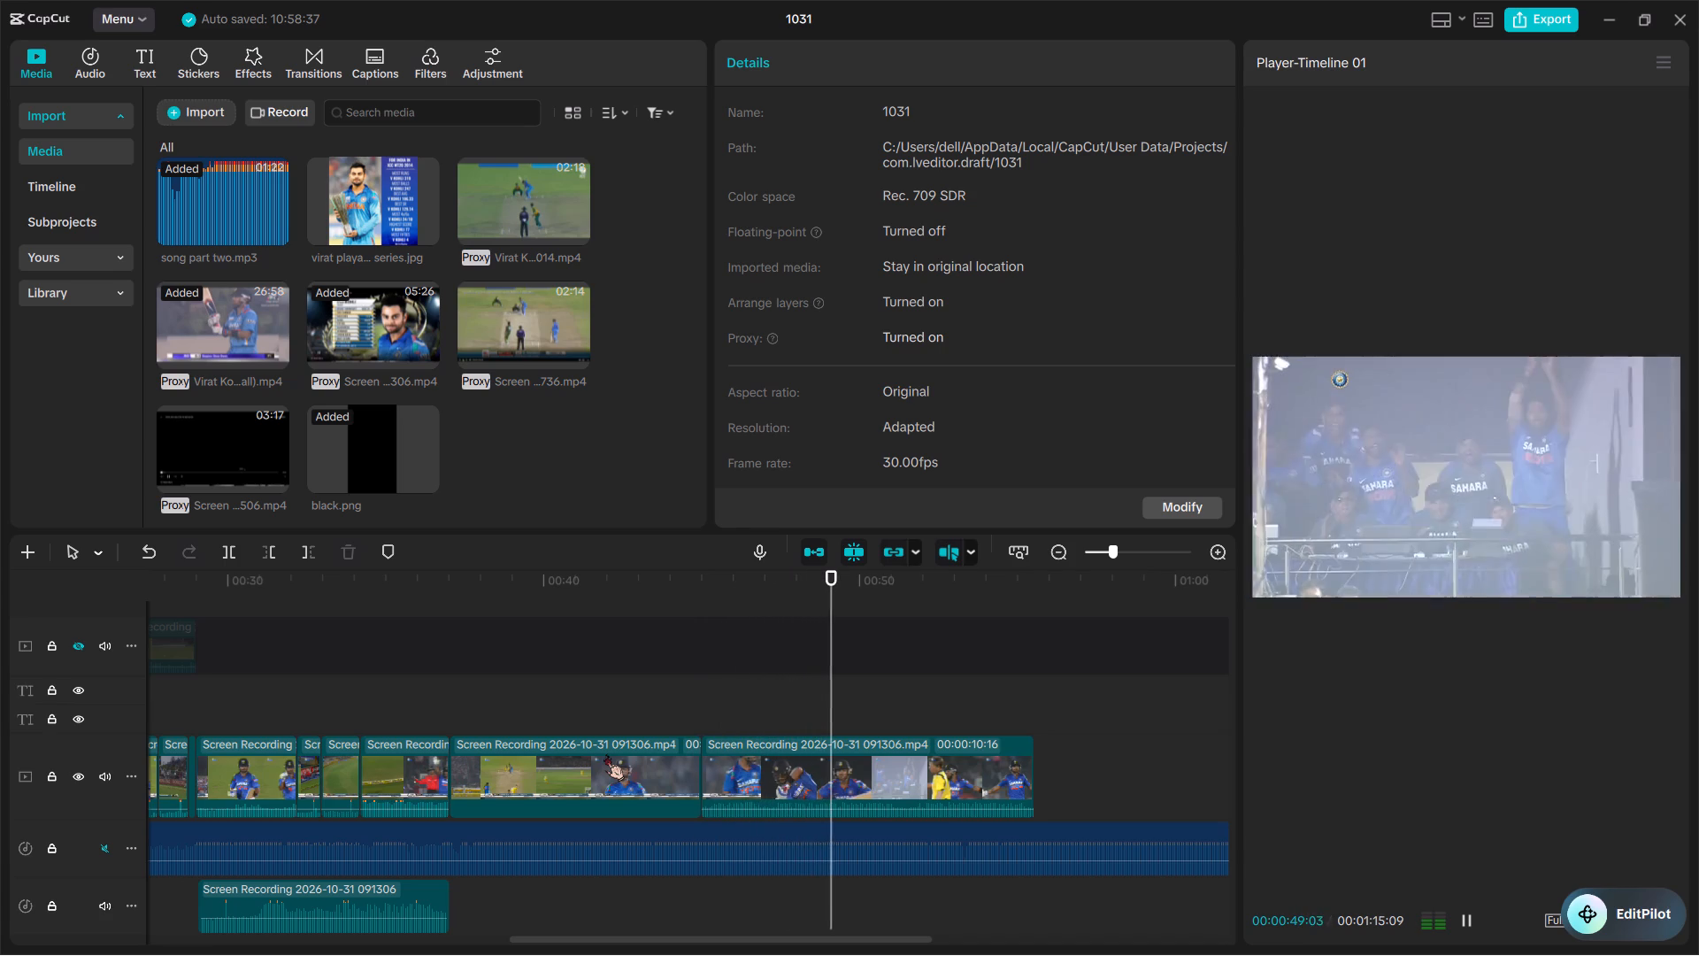
pyautogui.press('space')
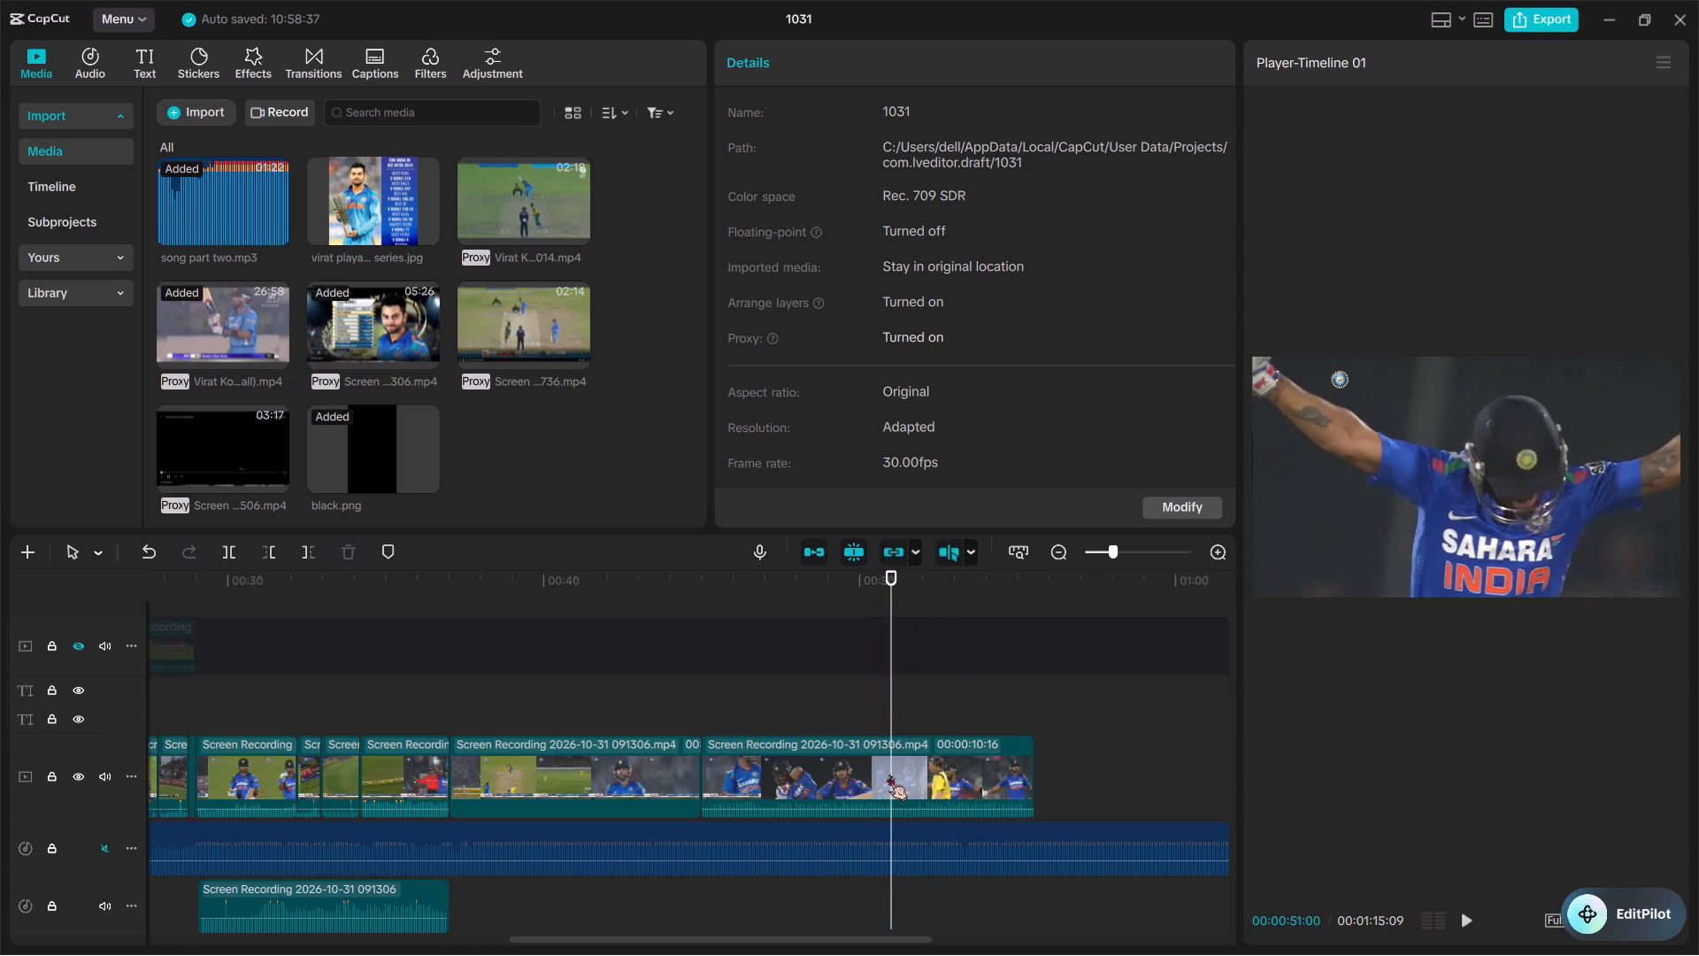
pyautogui.press('q')
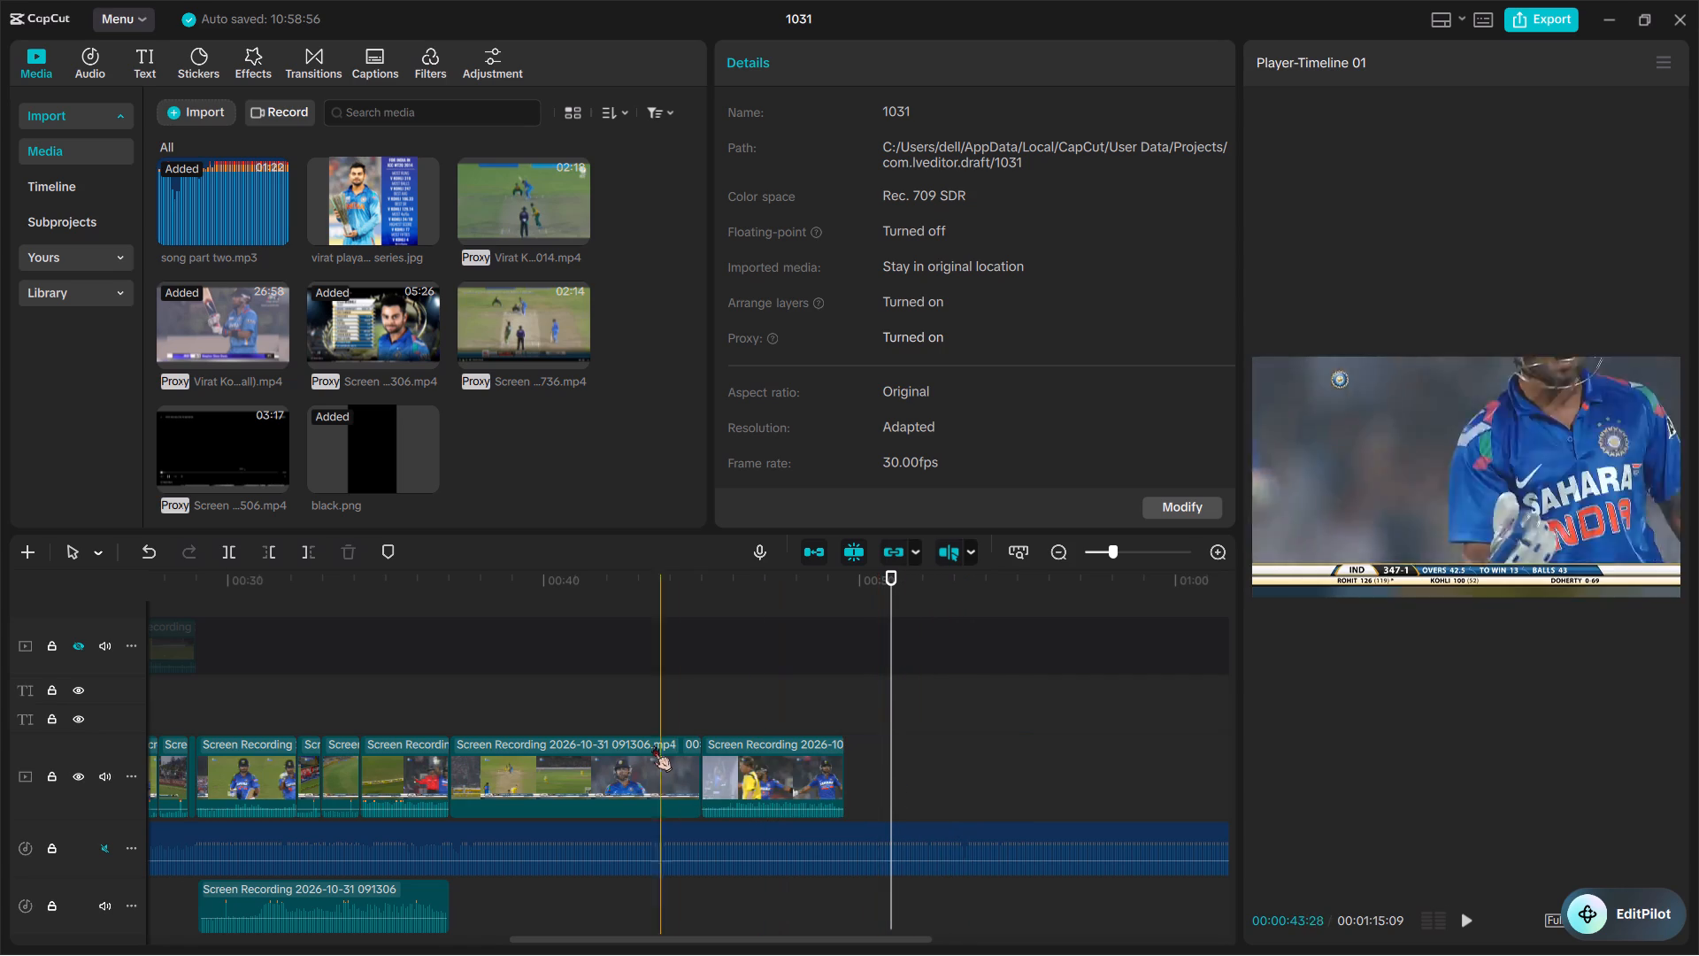
pyautogui.press('space')
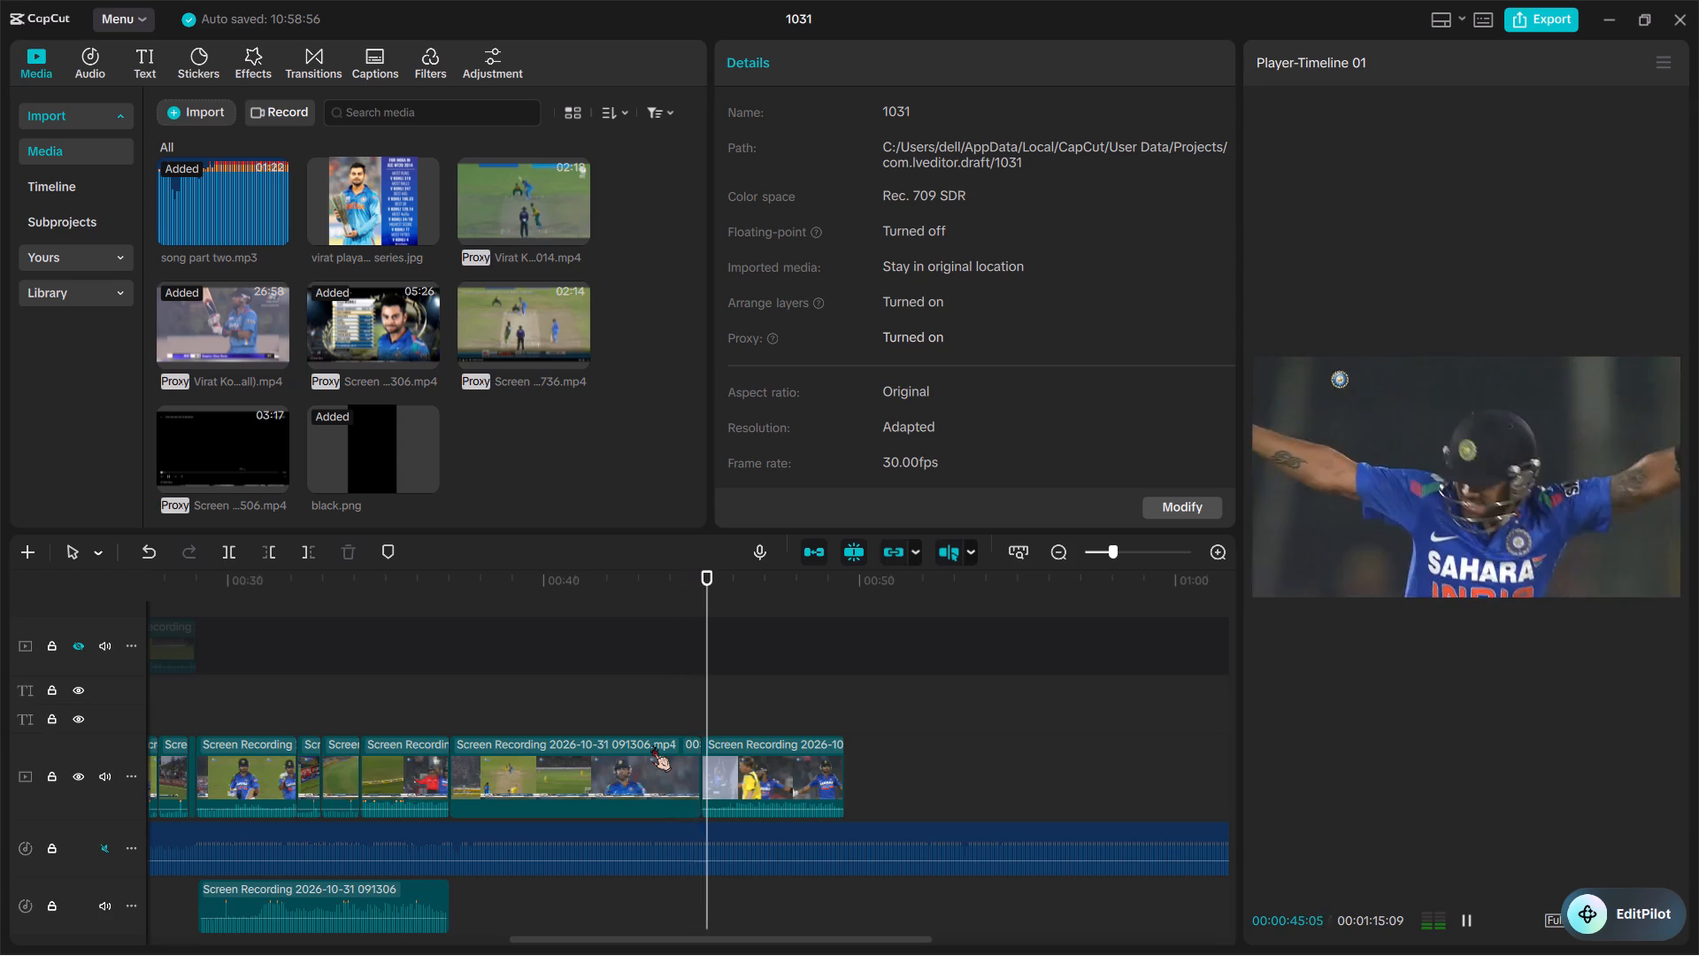
pyautogui.press('space')
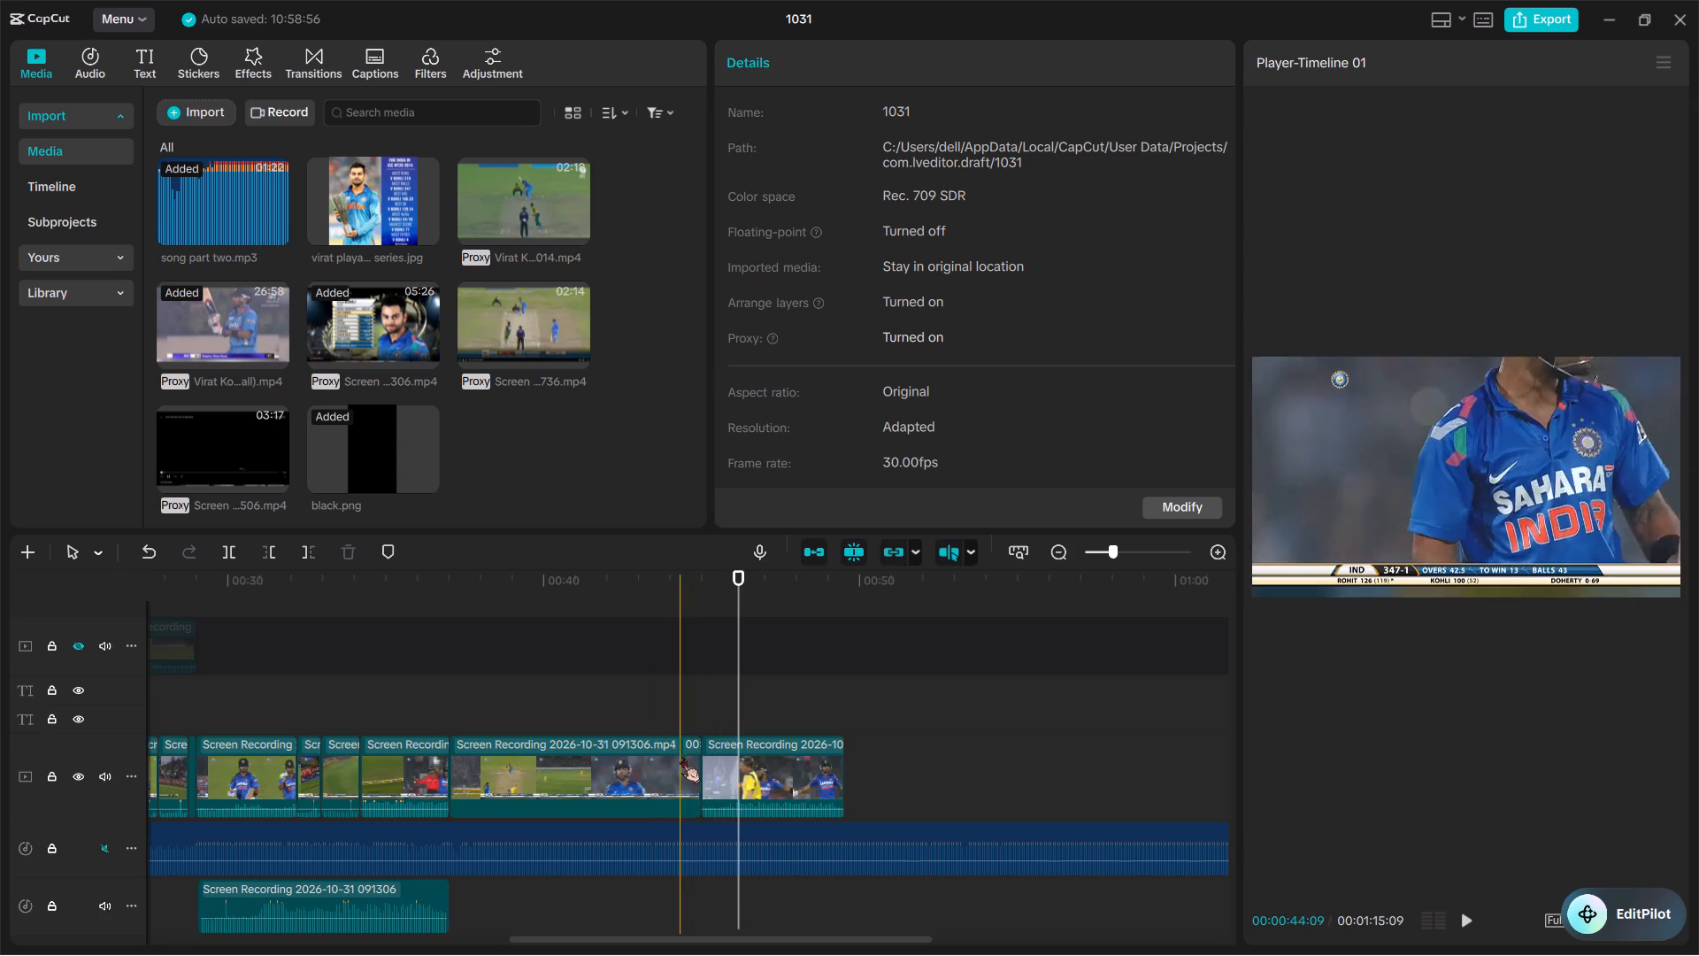
# Play across the join into the final celebration clip and delete that clip from the end of the video track.
pyautogui.press('space')
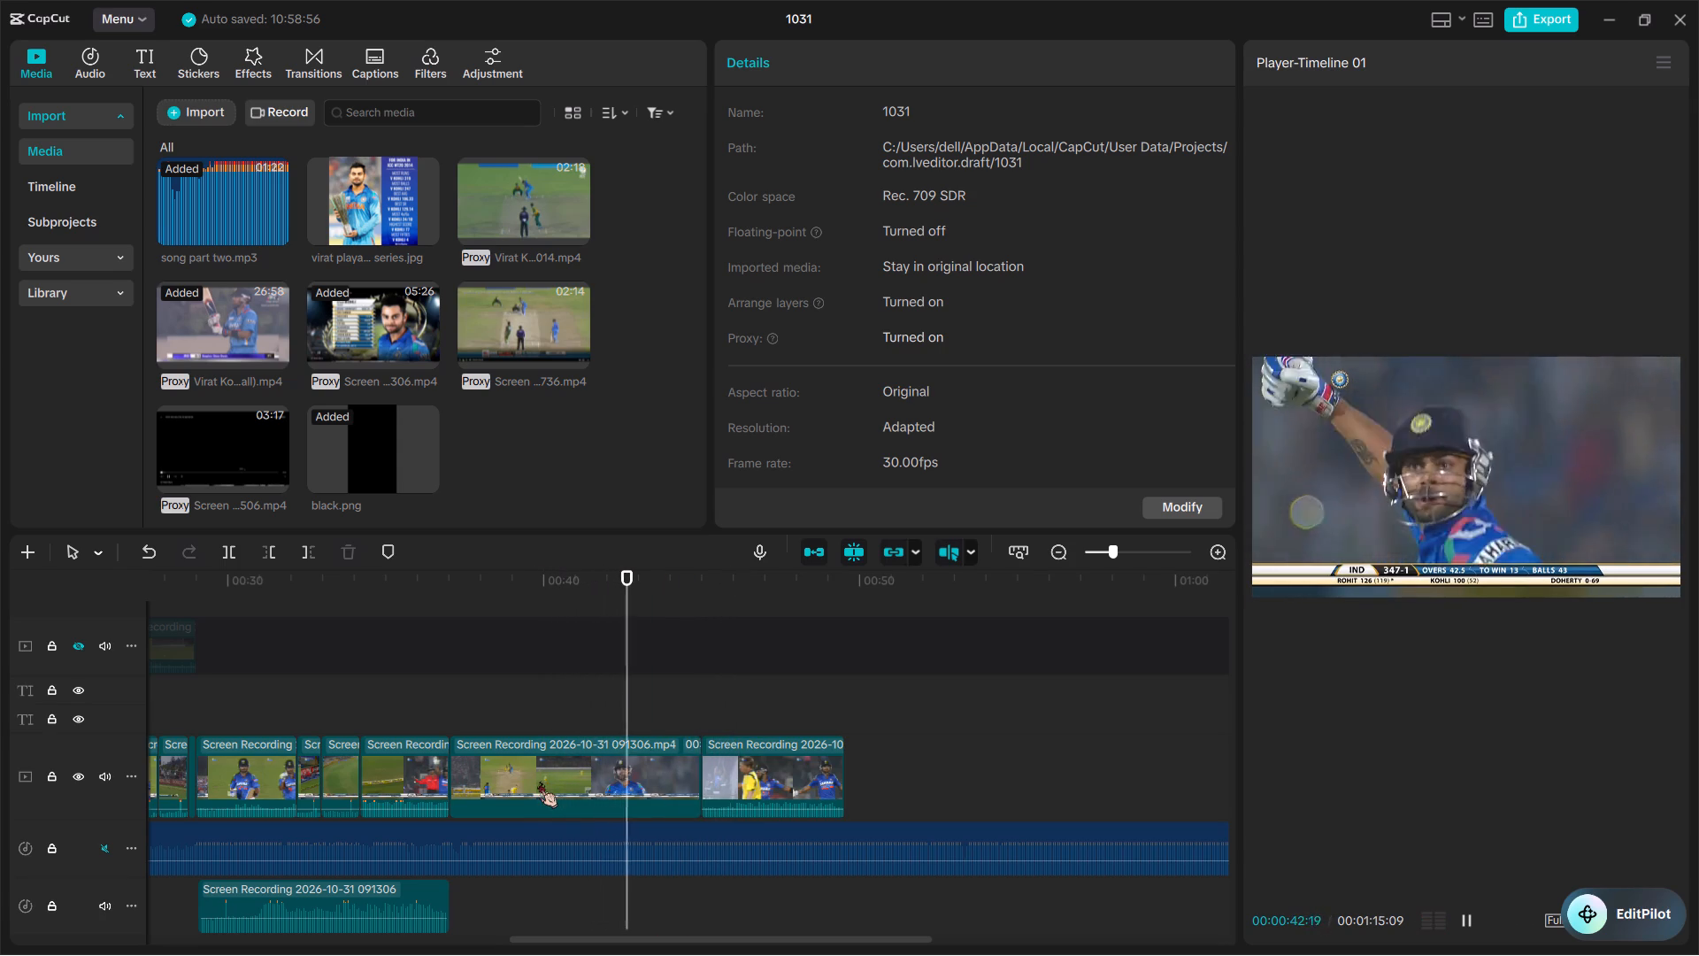
pyautogui.press('space')
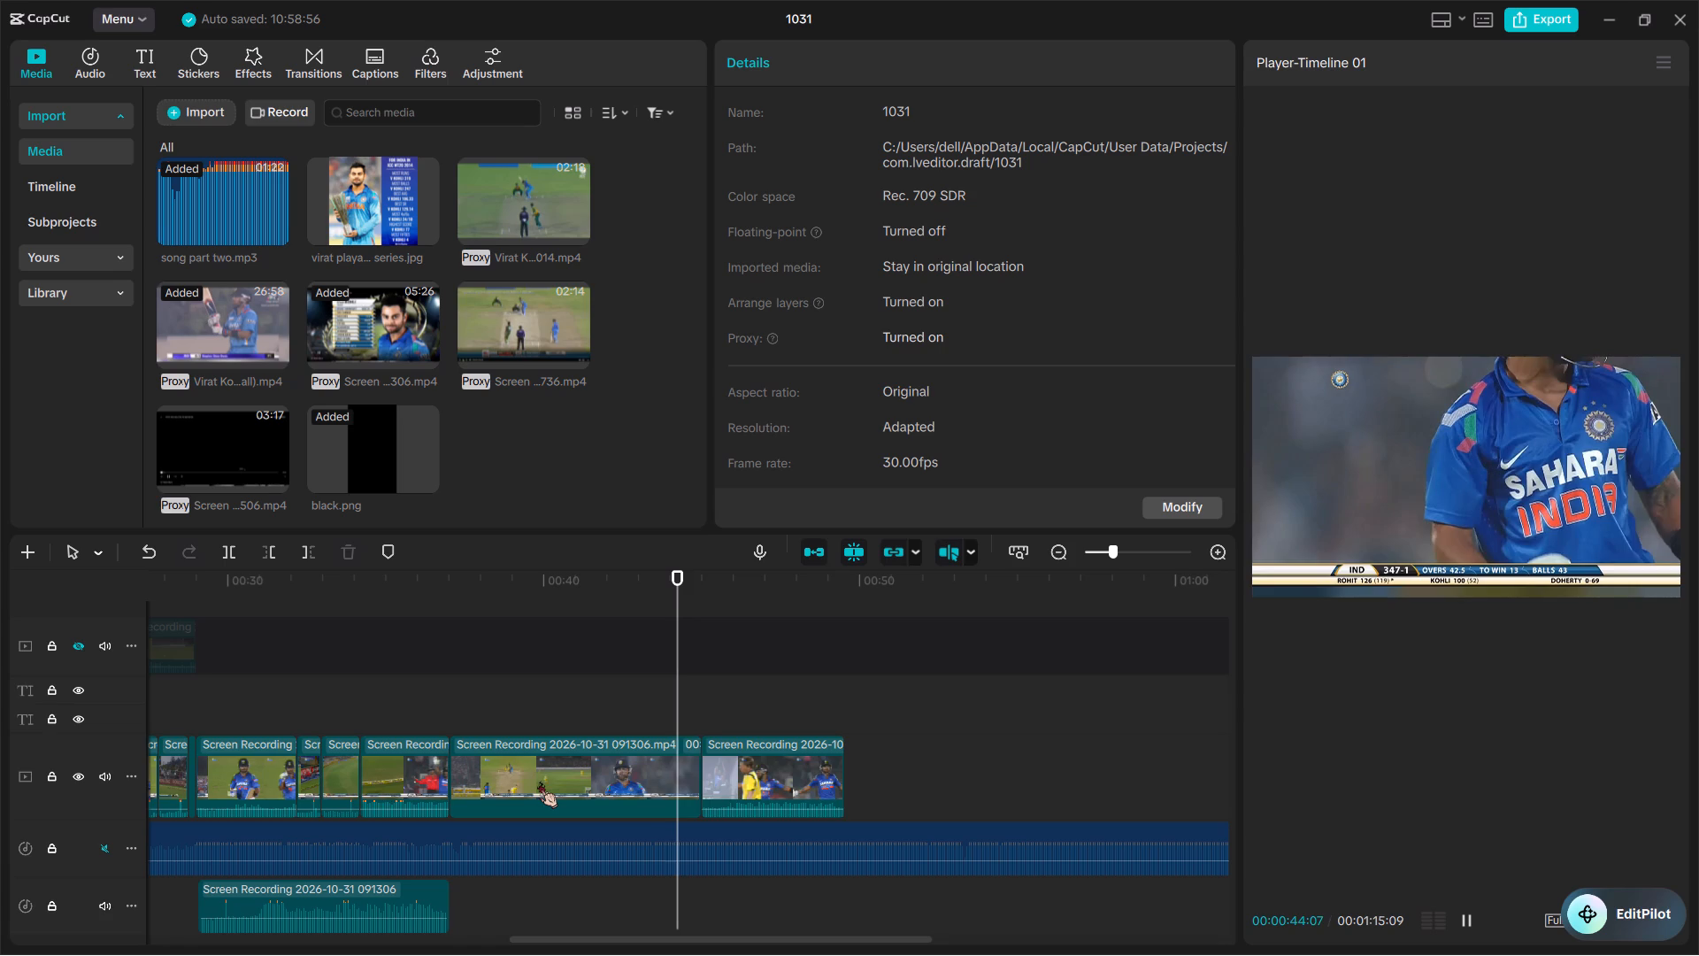
pyautogui.press('space')
pyautogui.press('space')
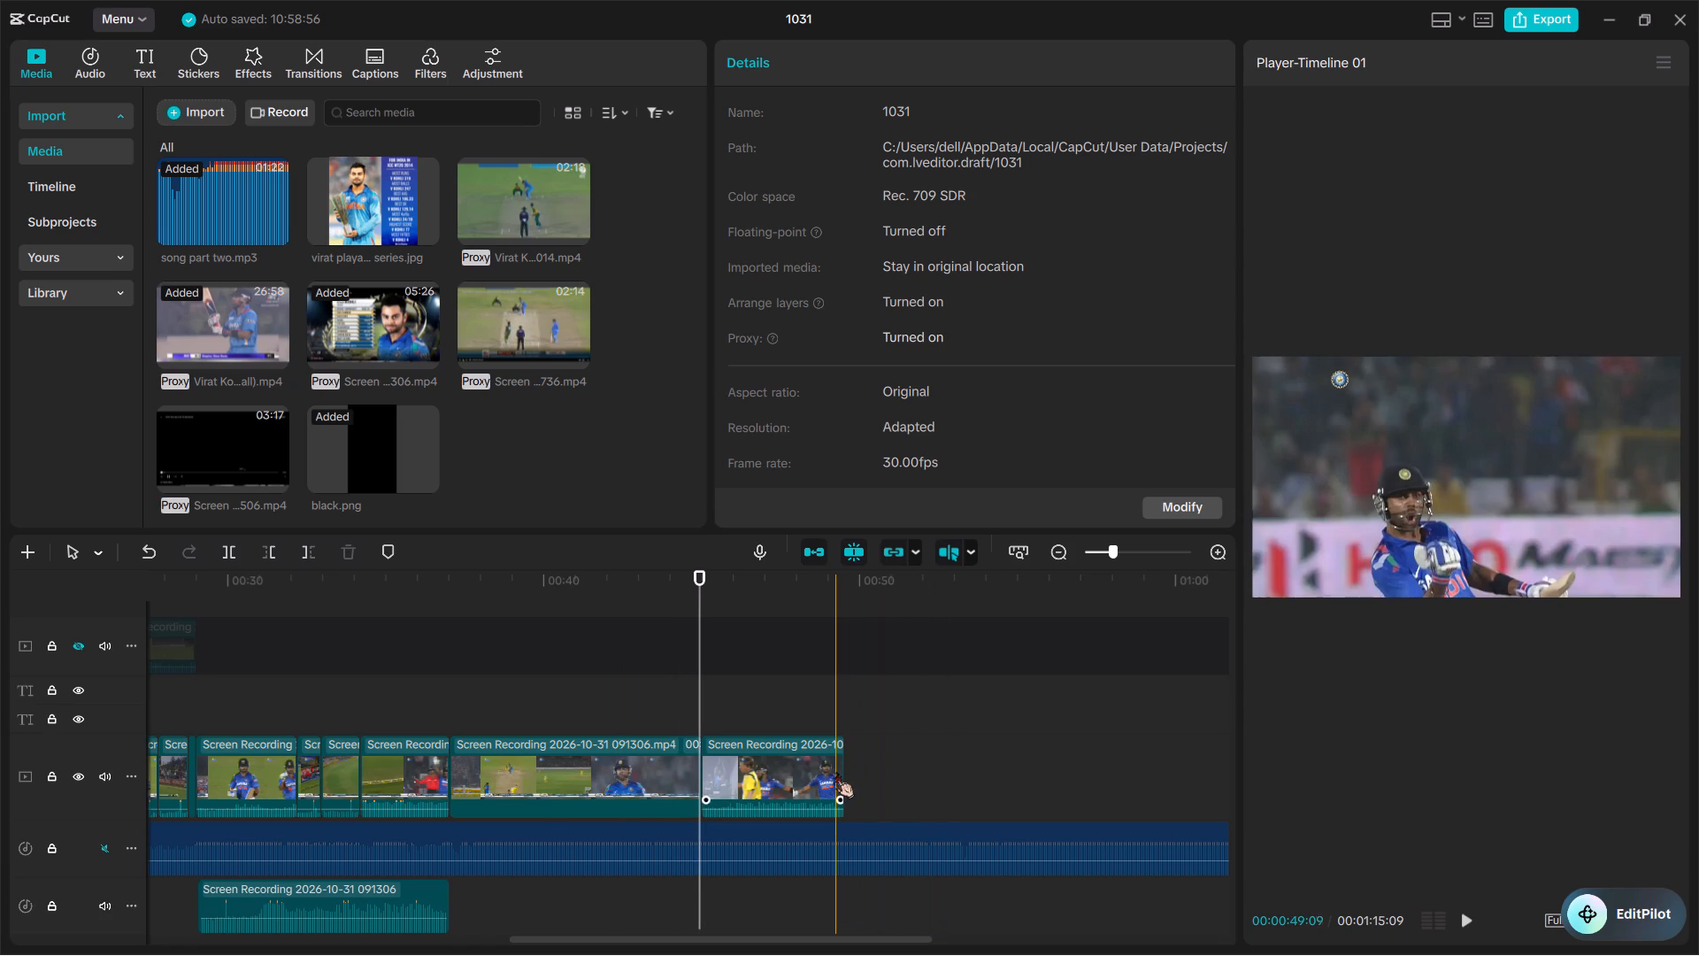
pyautogui.click(835, 772)
pyautogui.press('BackSpace')
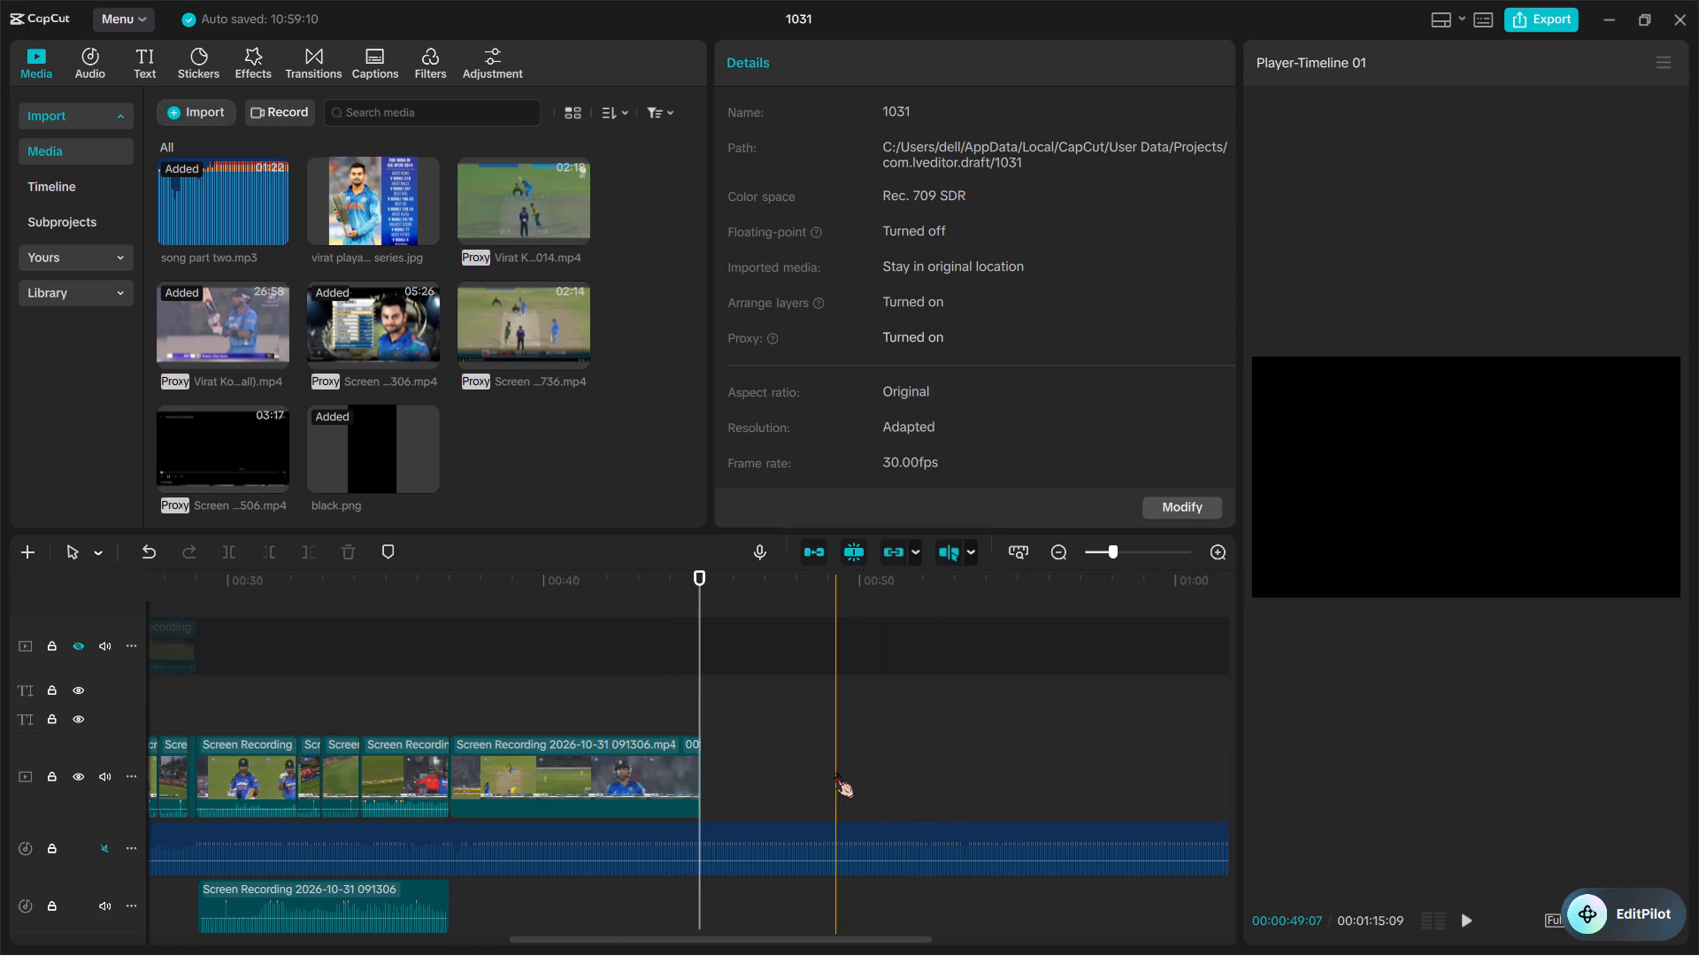
# Move the extracted audio to about 37 seconds, beneath the last batting clip, and play the section through.
pyautogui.moveTo(358, 907); pyautogui.dragTo(387, 887)
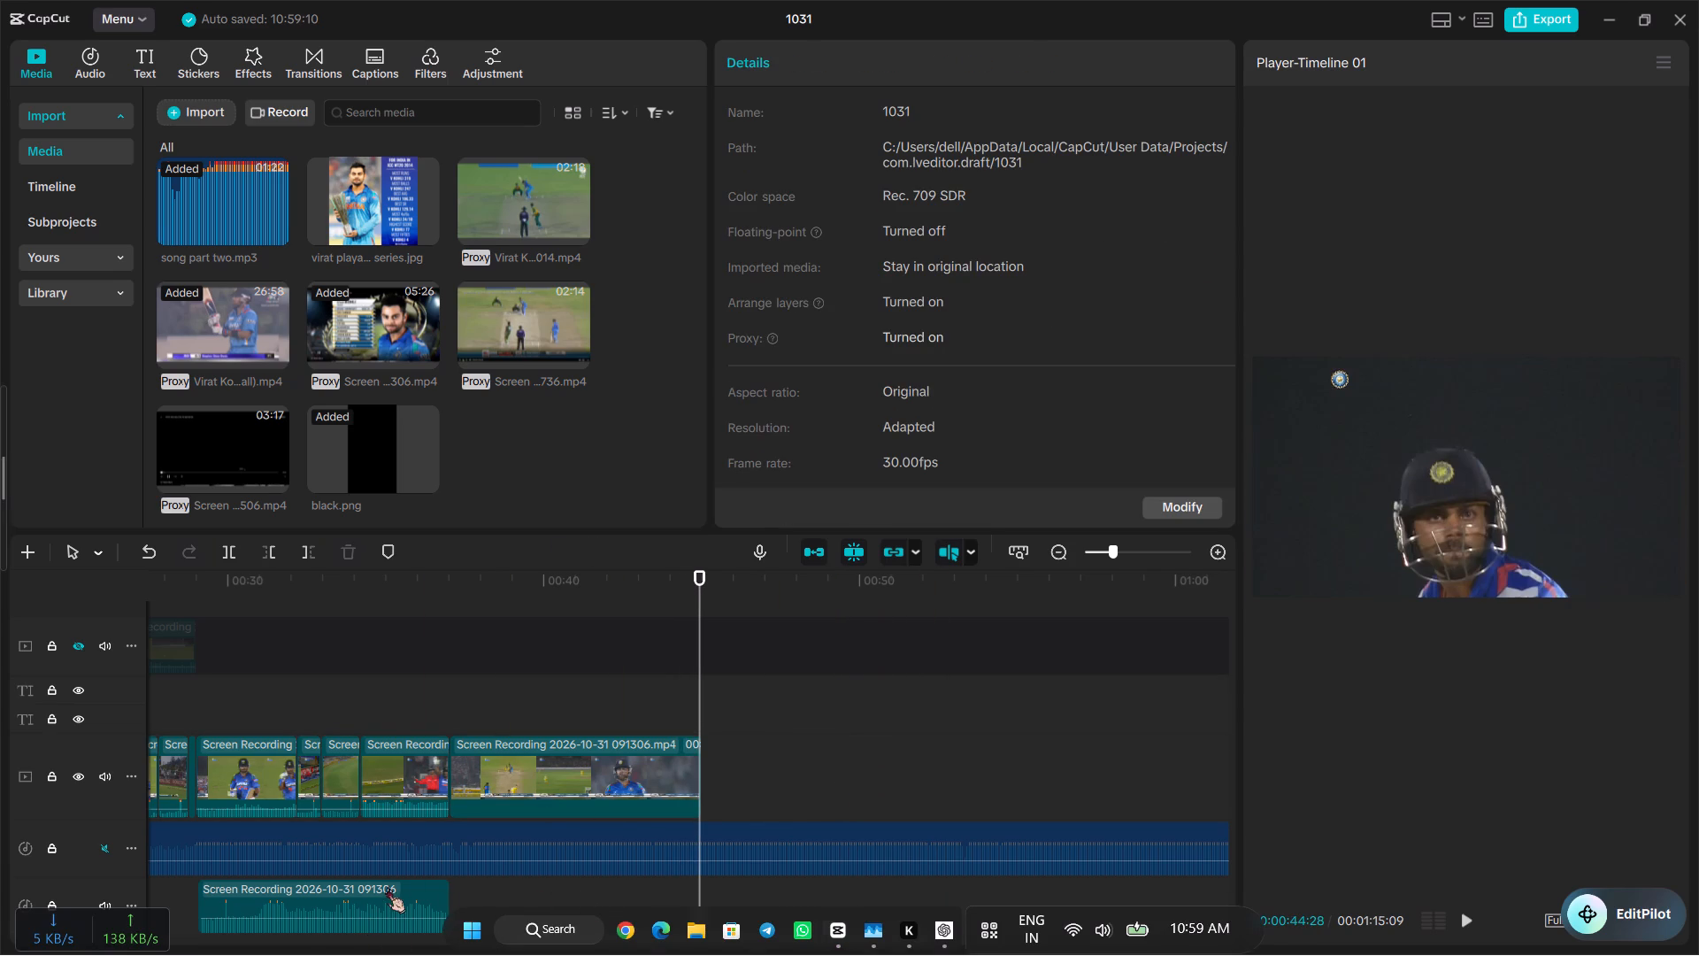
pyautogui.moveTo(387, 887); pyautogui.dragTo(642, 886)
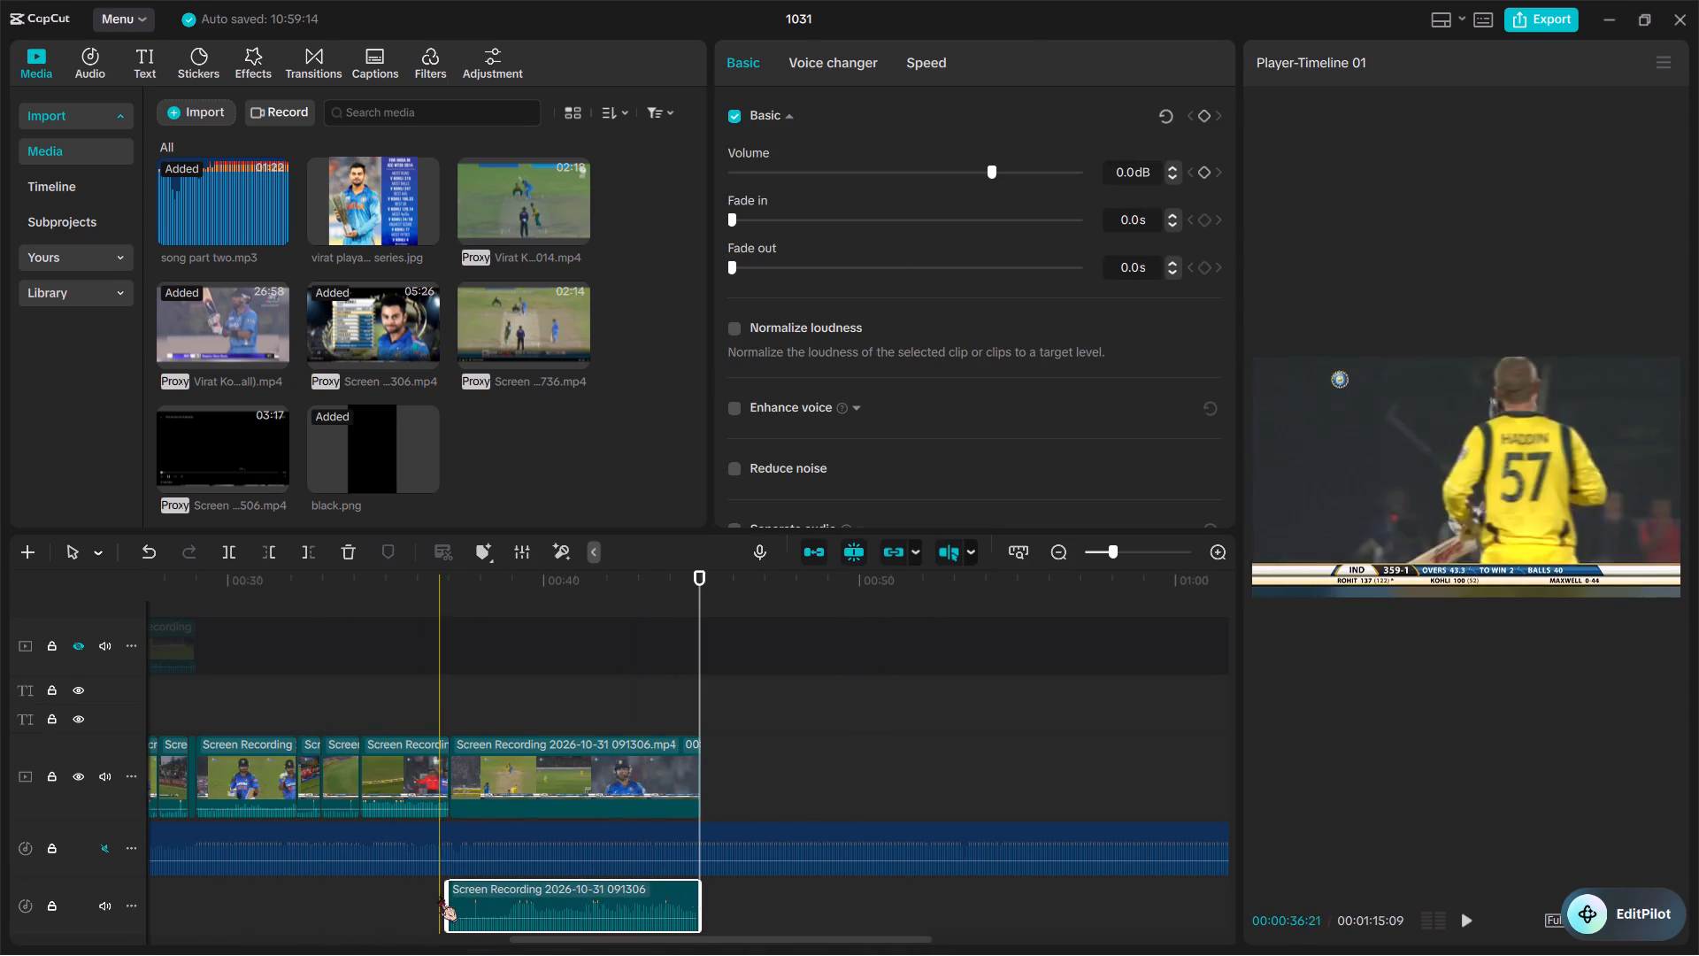
pyautogui.press('space')
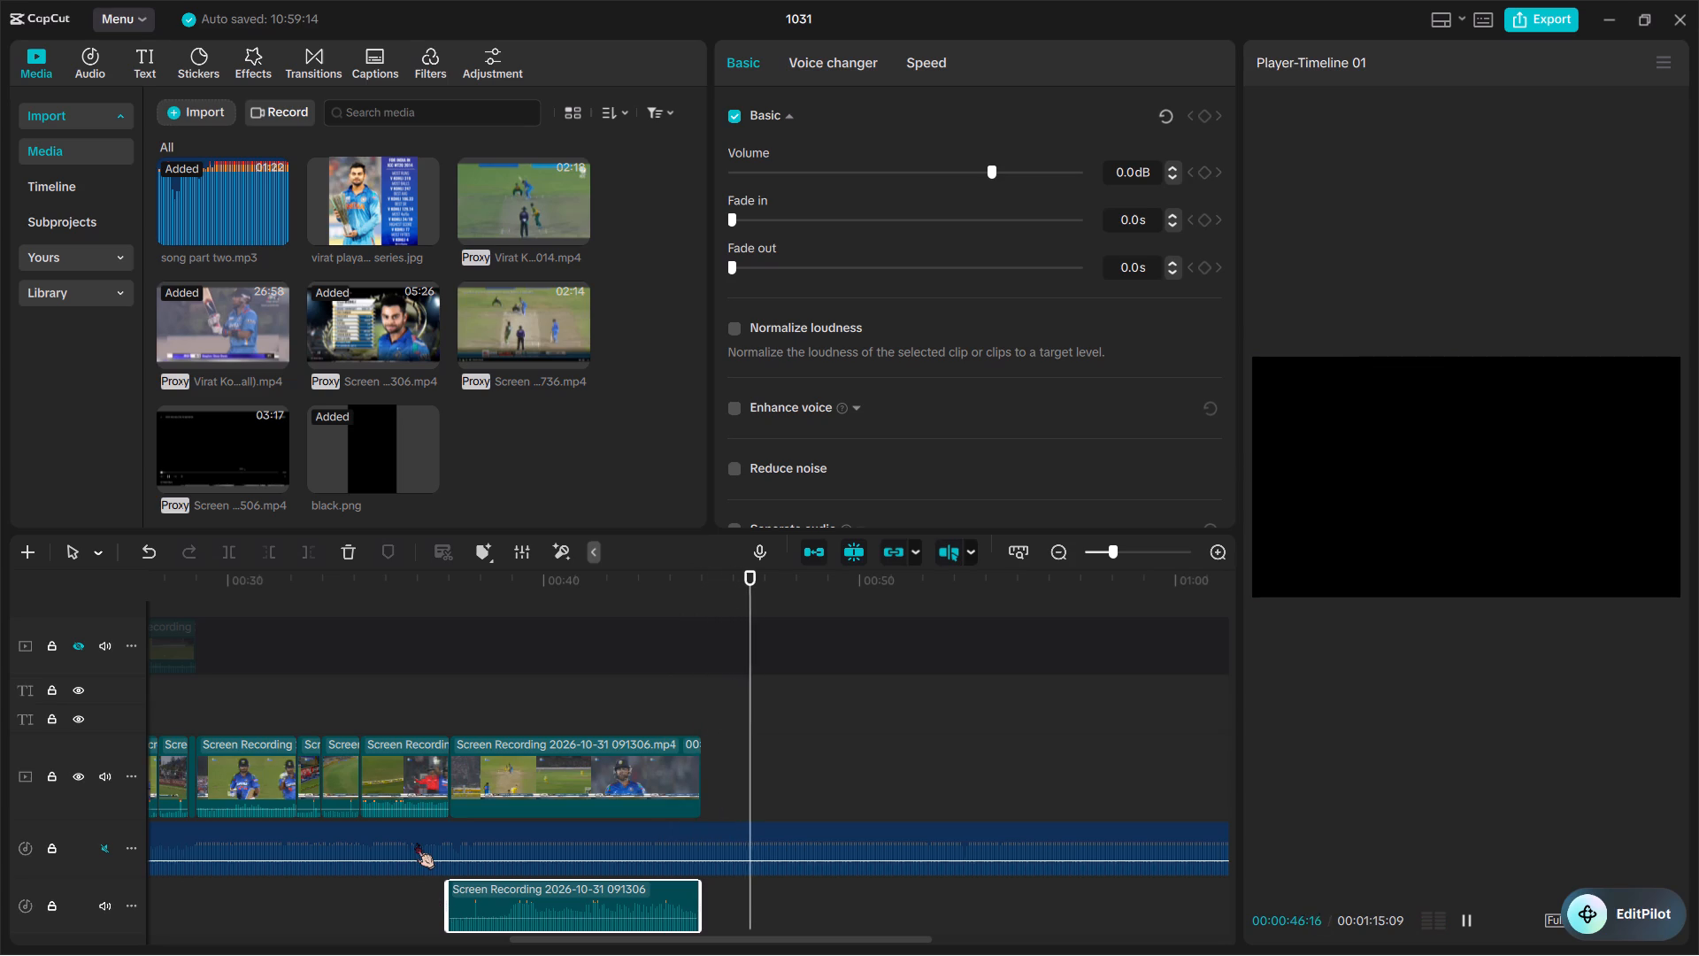
pyautogui.press('space')
# Trim the ends of the extracted audio and the last batting clip at 44:19.
pyautogui.keyDown('ctrl'); pyautogui.scroll(14, 588, 806); pyautogui.keyUp('ctrl')
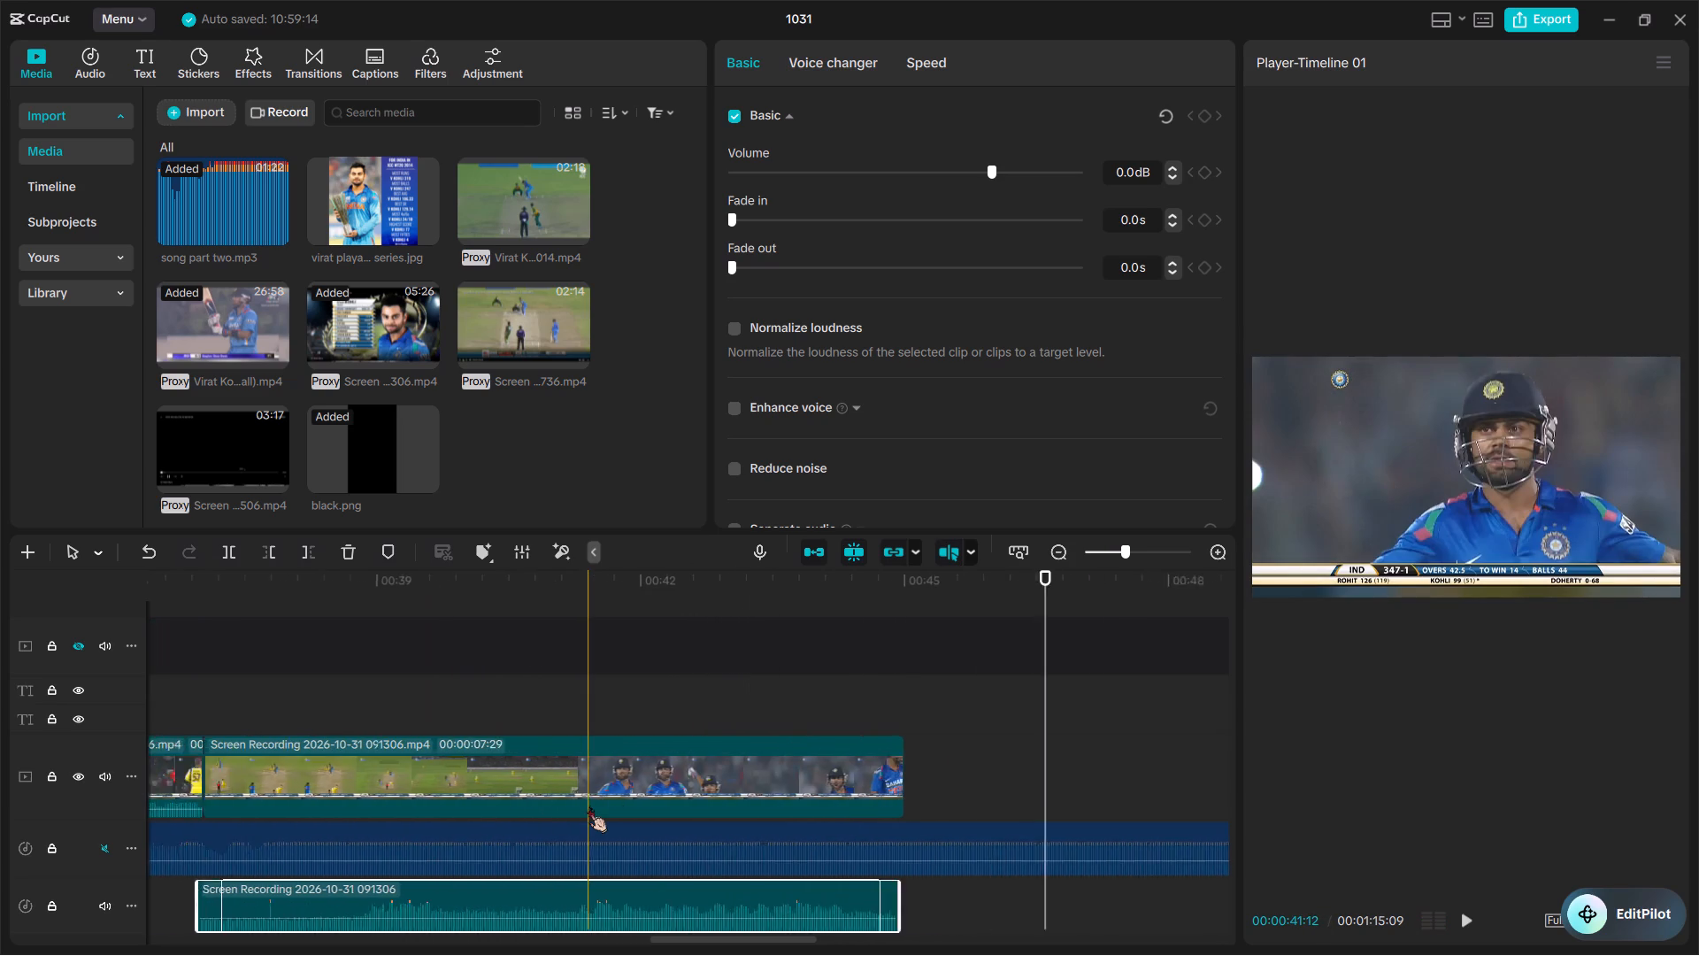
pyautogui.keyDown('ctrl'); pyautogui.scroll(1, 588, 806); pyautogui.keyUp('ctrl')
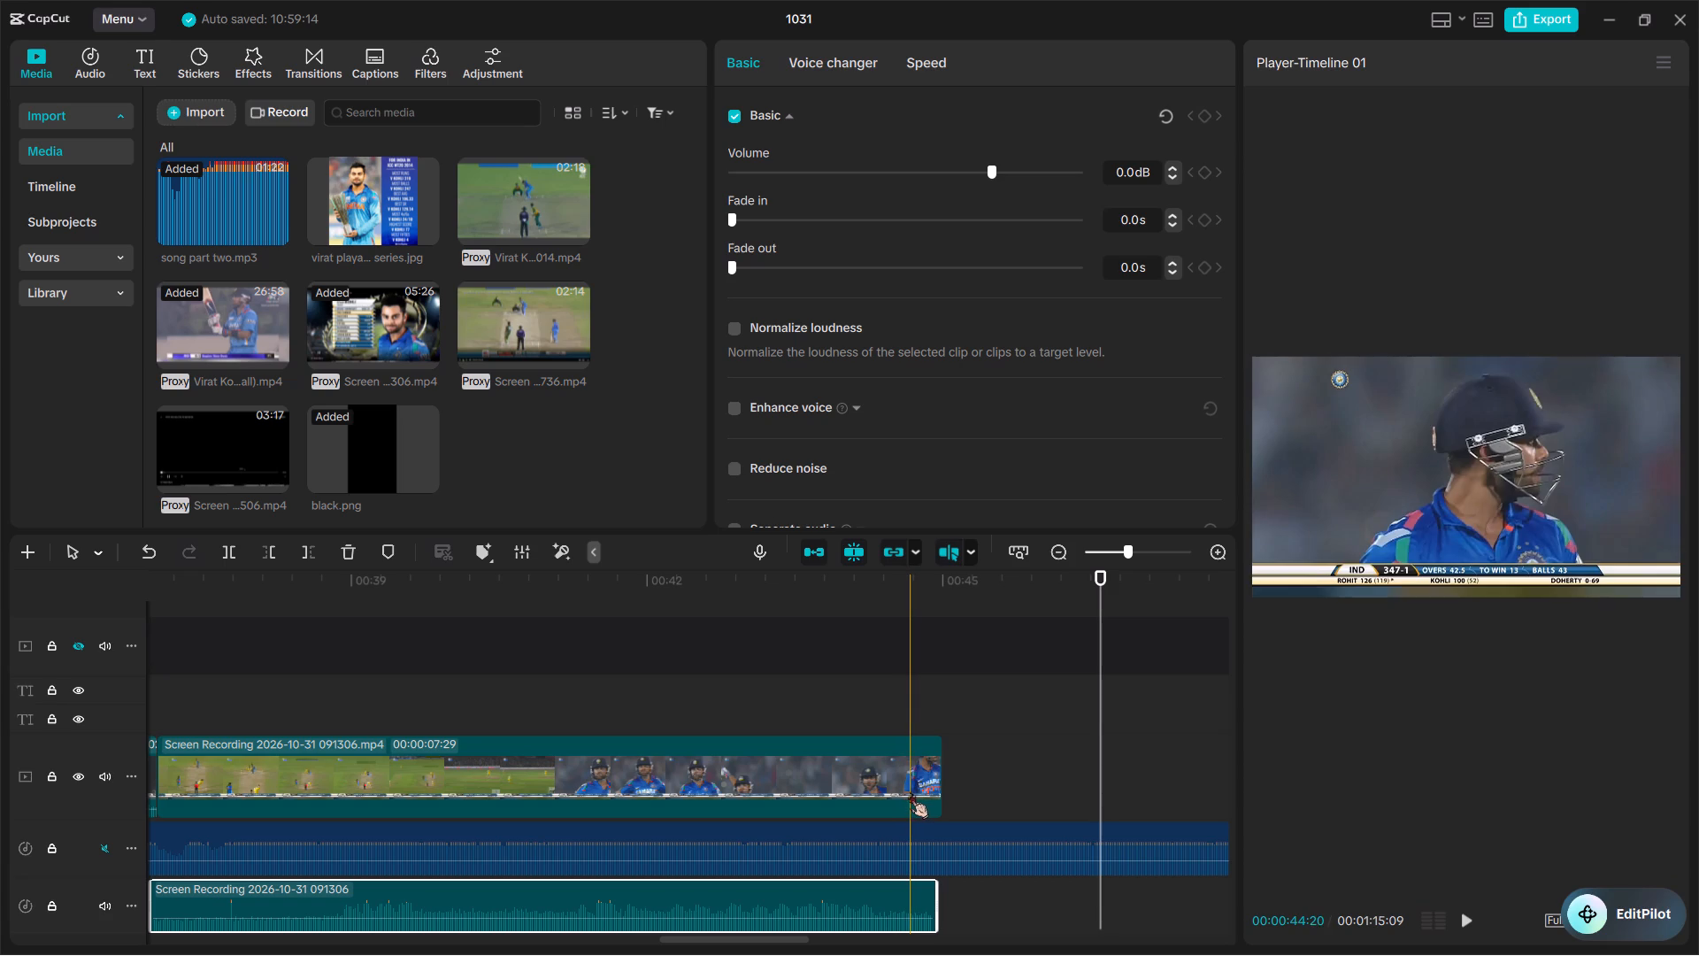
pyautogui.press('w')
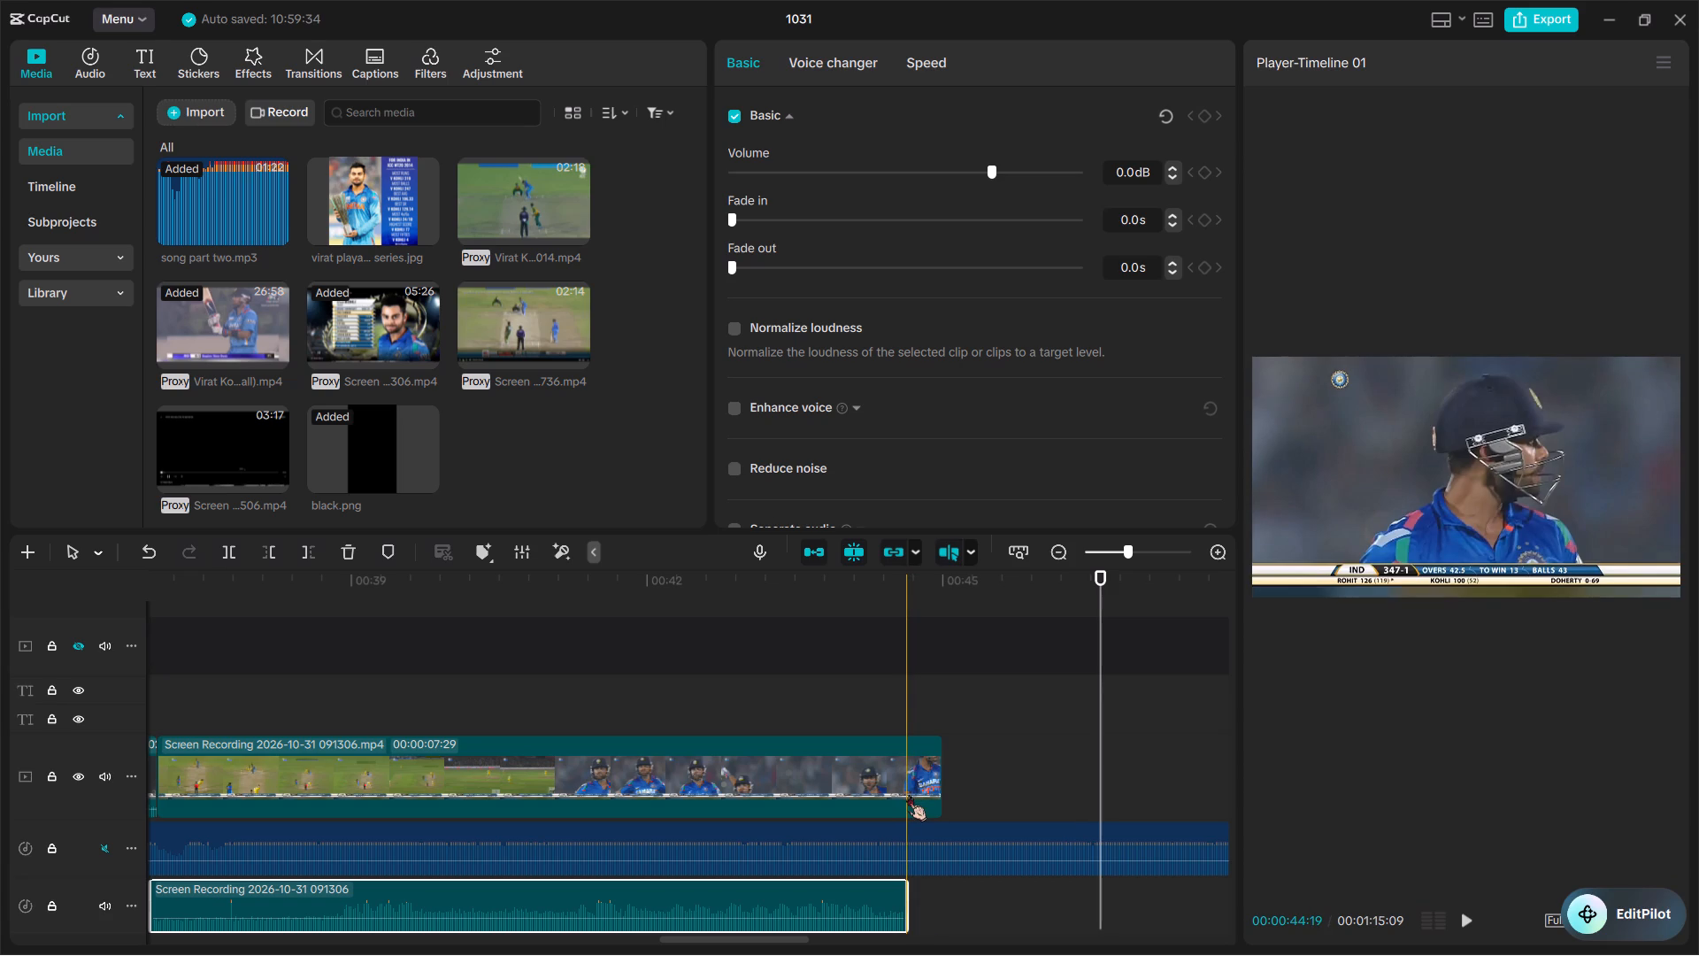
pyautogui.click(908, 795)
pyautogui.press('w')
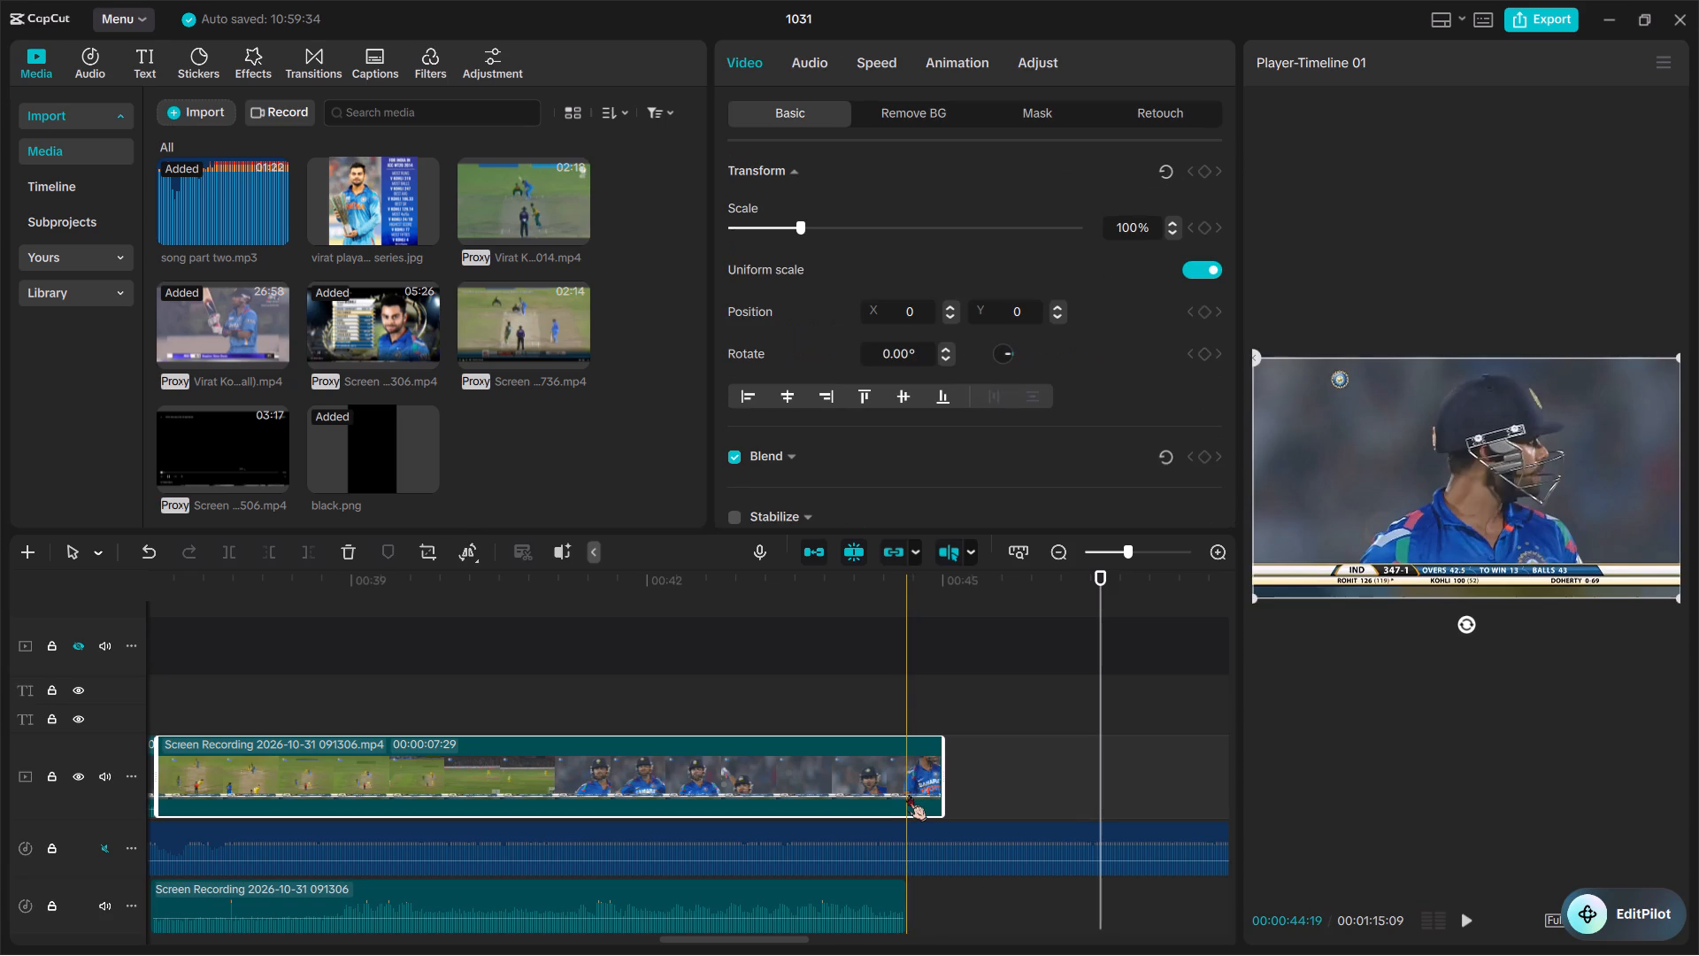
pyautogui.click(909, 794)
pyautogui.press('w')
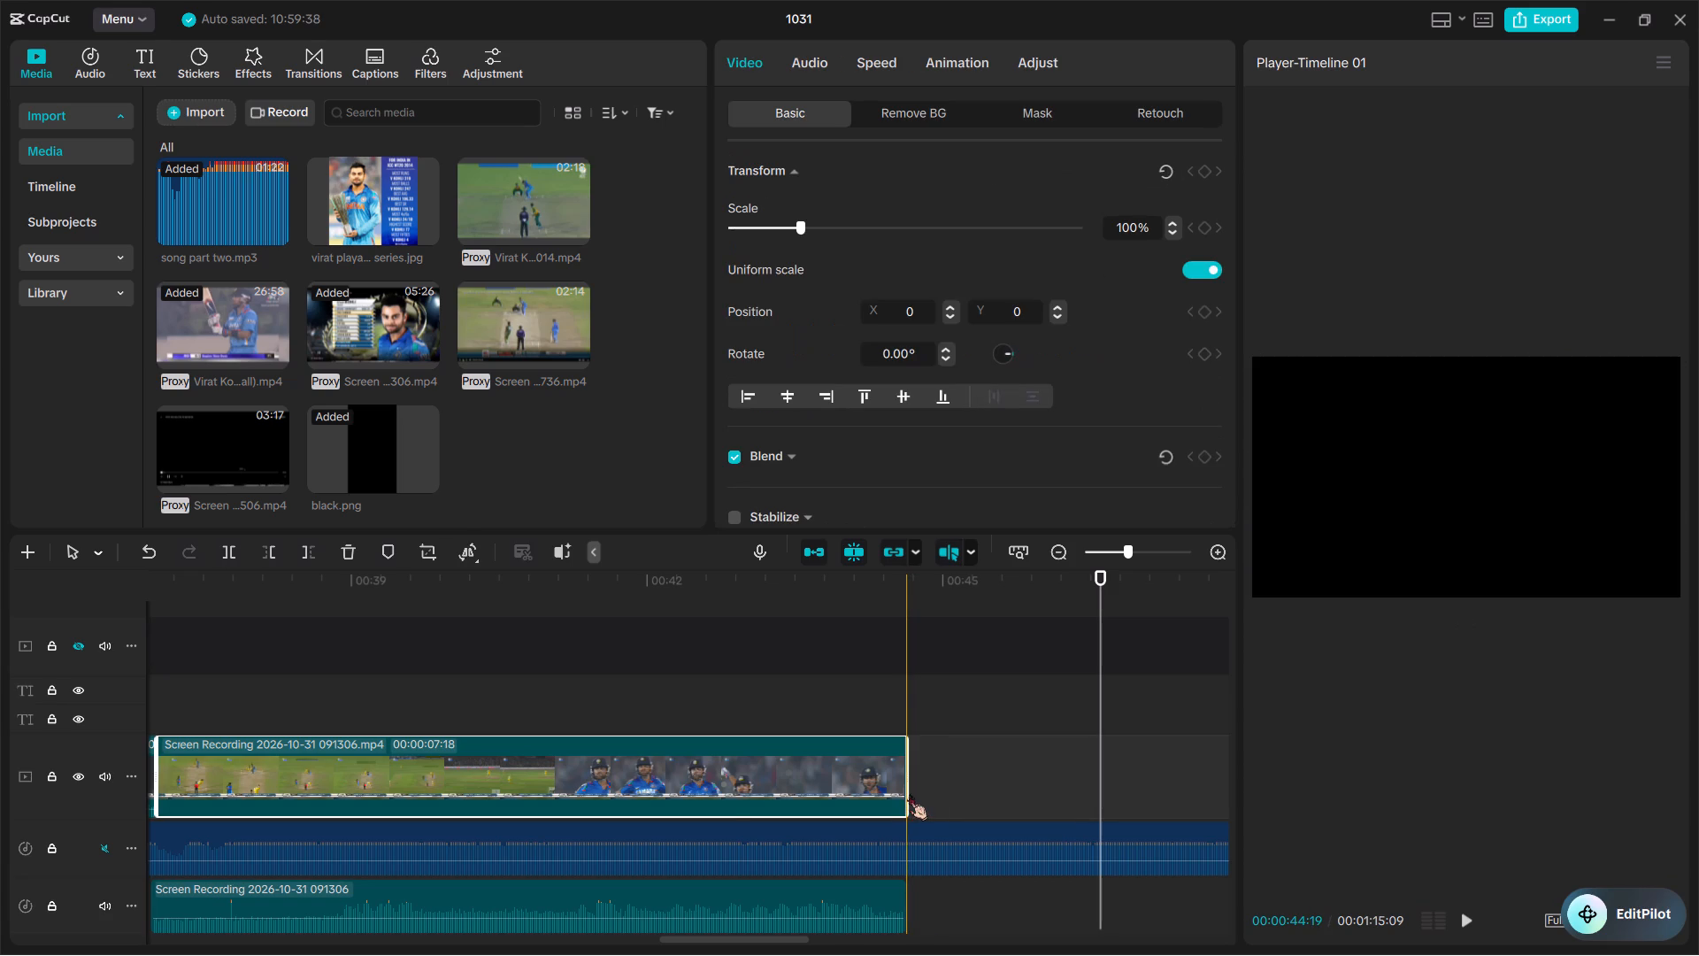
# Play the trimmed ending, the section near 29 seconds, and the lead-in to the Kohli stats card from 20 seconds.
pyautogui.press('space')
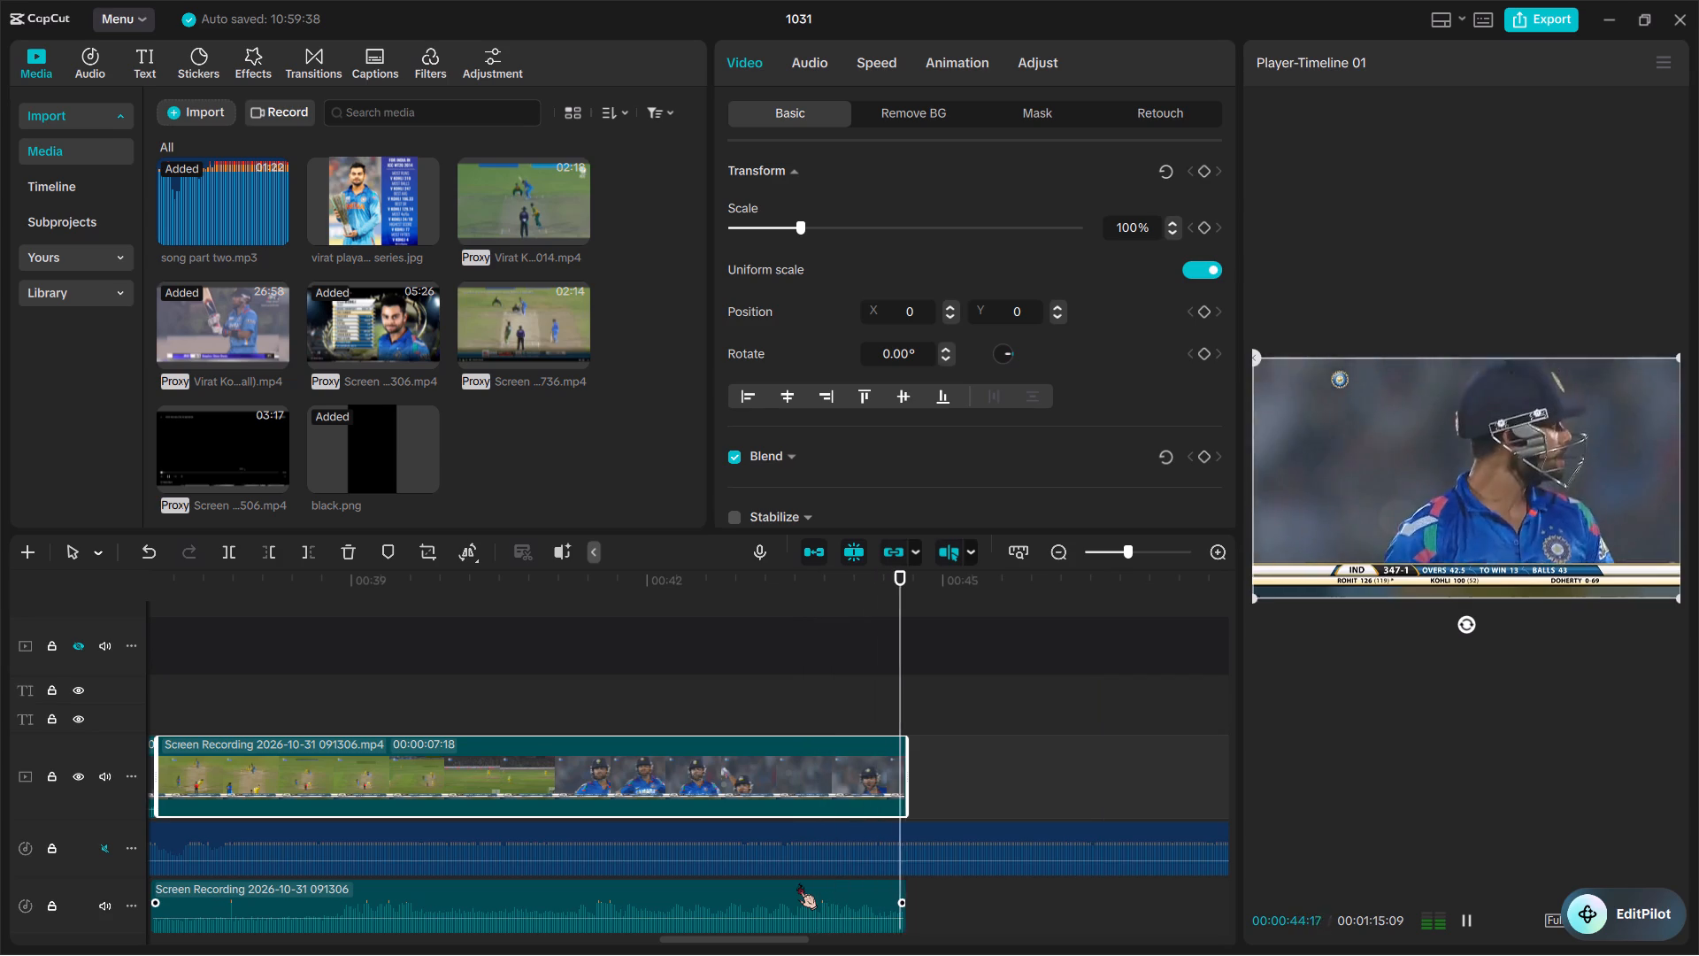
pyautogui.press('space')
pyautogui.keyDown('ctrl'); pyautogui.scroll(-11, 798, 883); pyautogui.keyUp('ctrl')
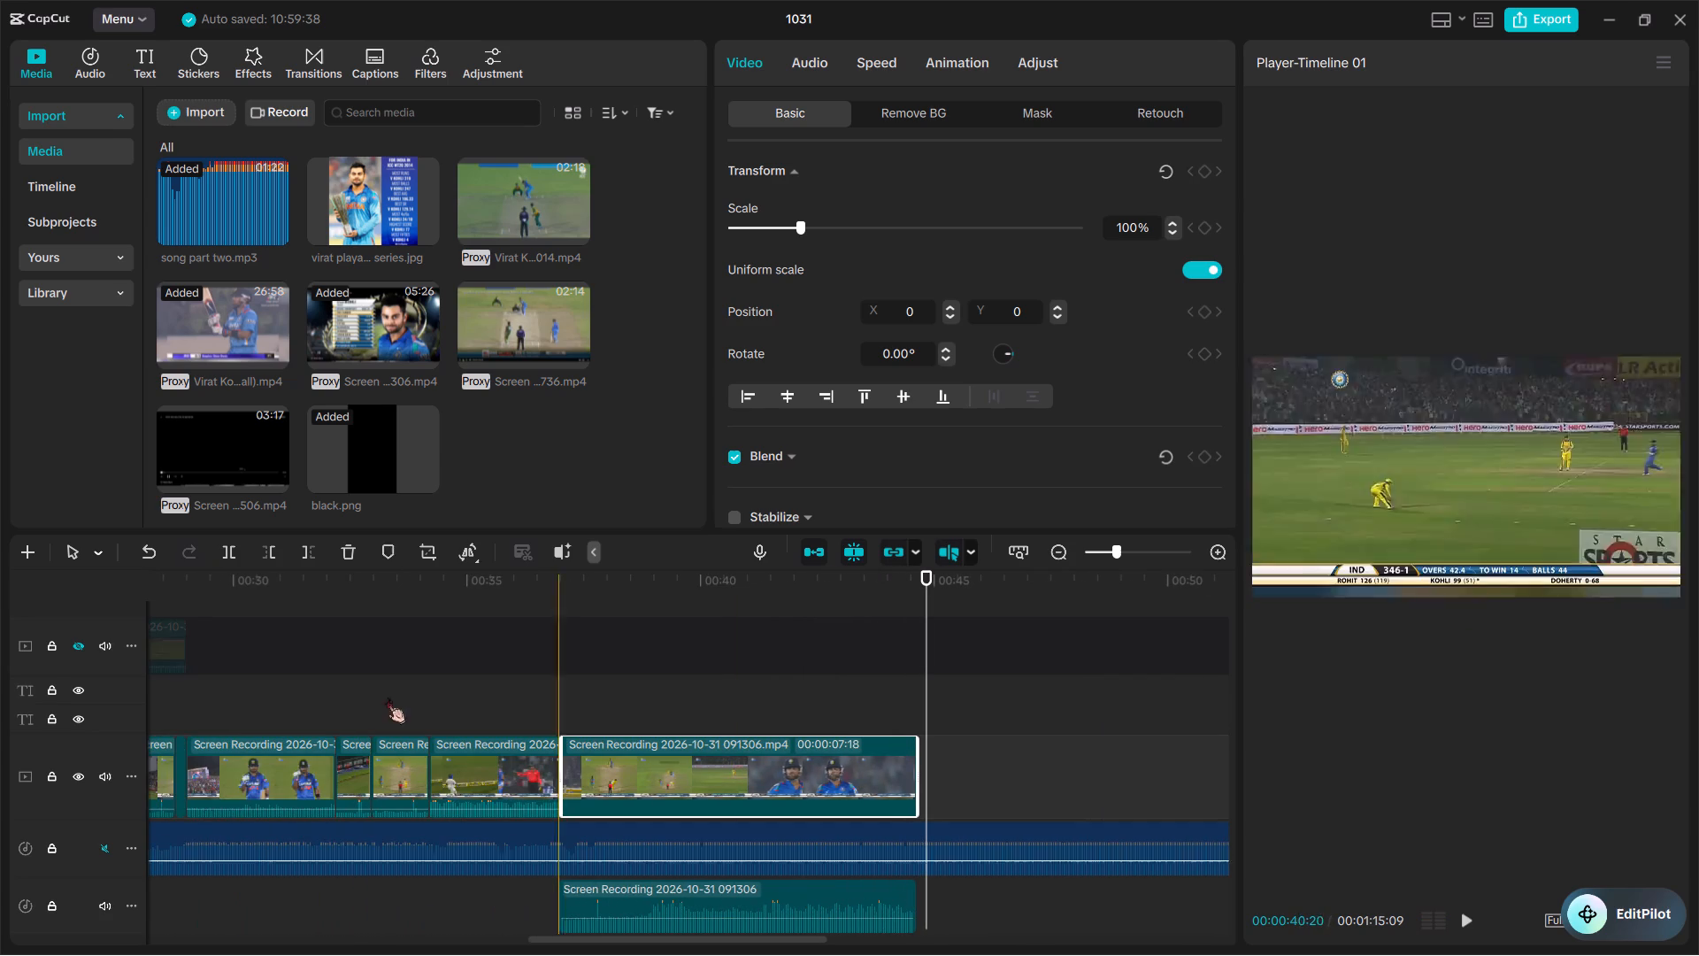
pyautogui.press('space')
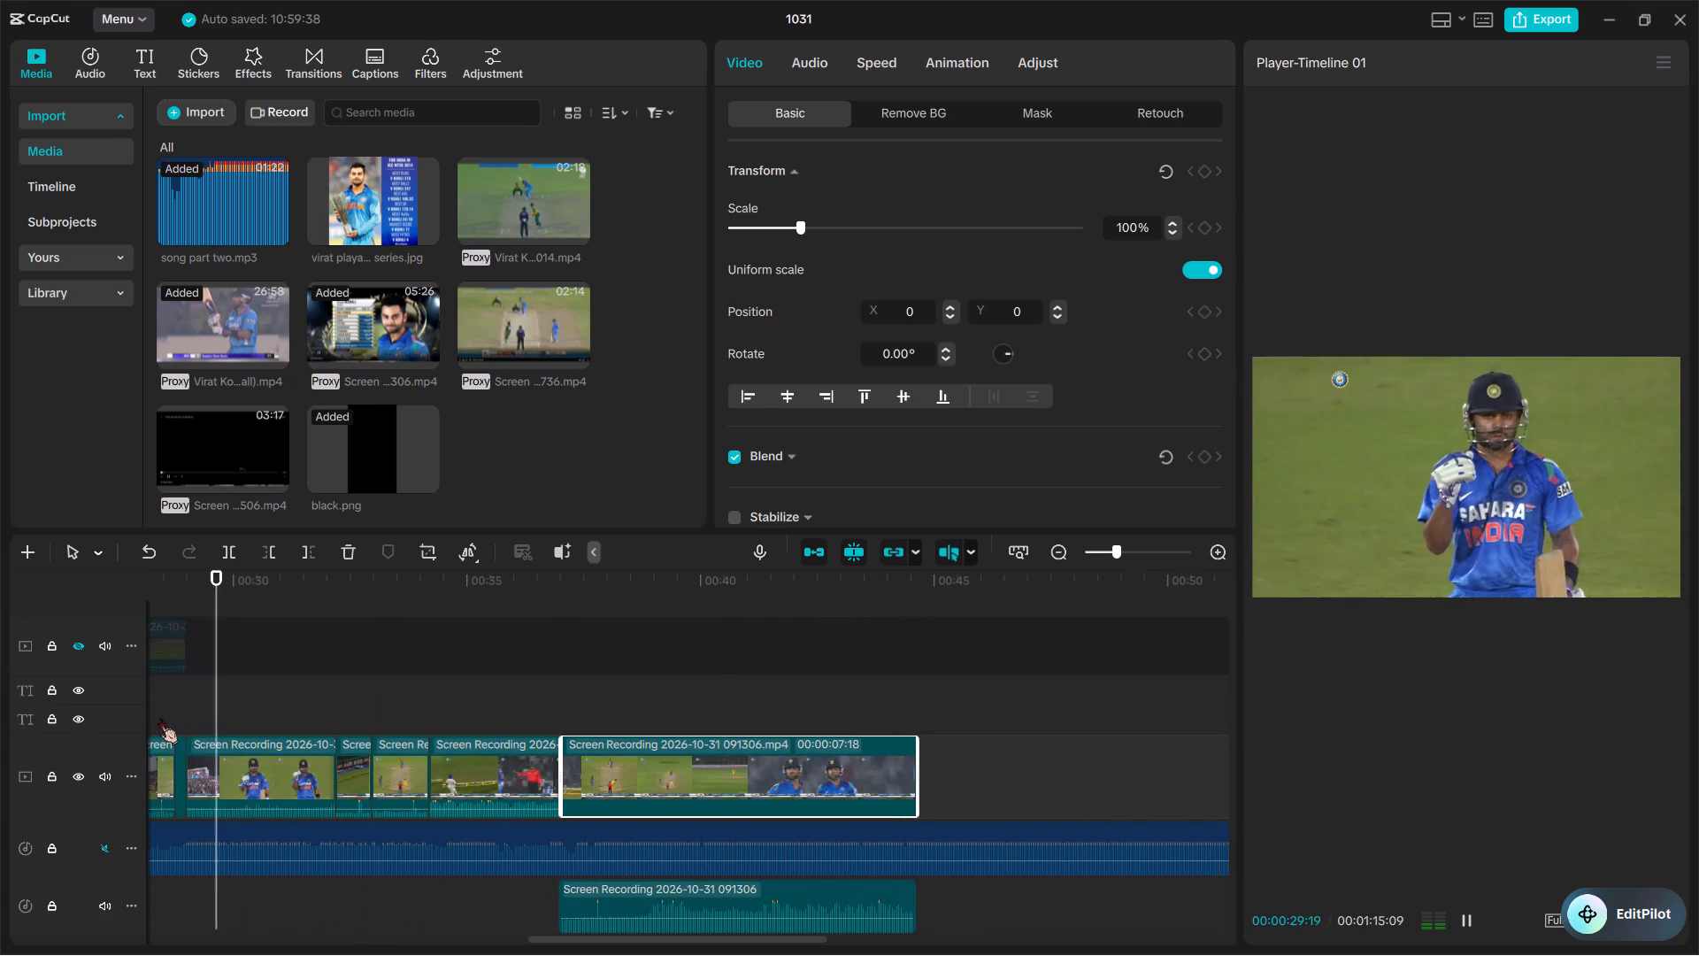
pyautogui.press('space')
pyautogui.scroll(-4, 159, 718)
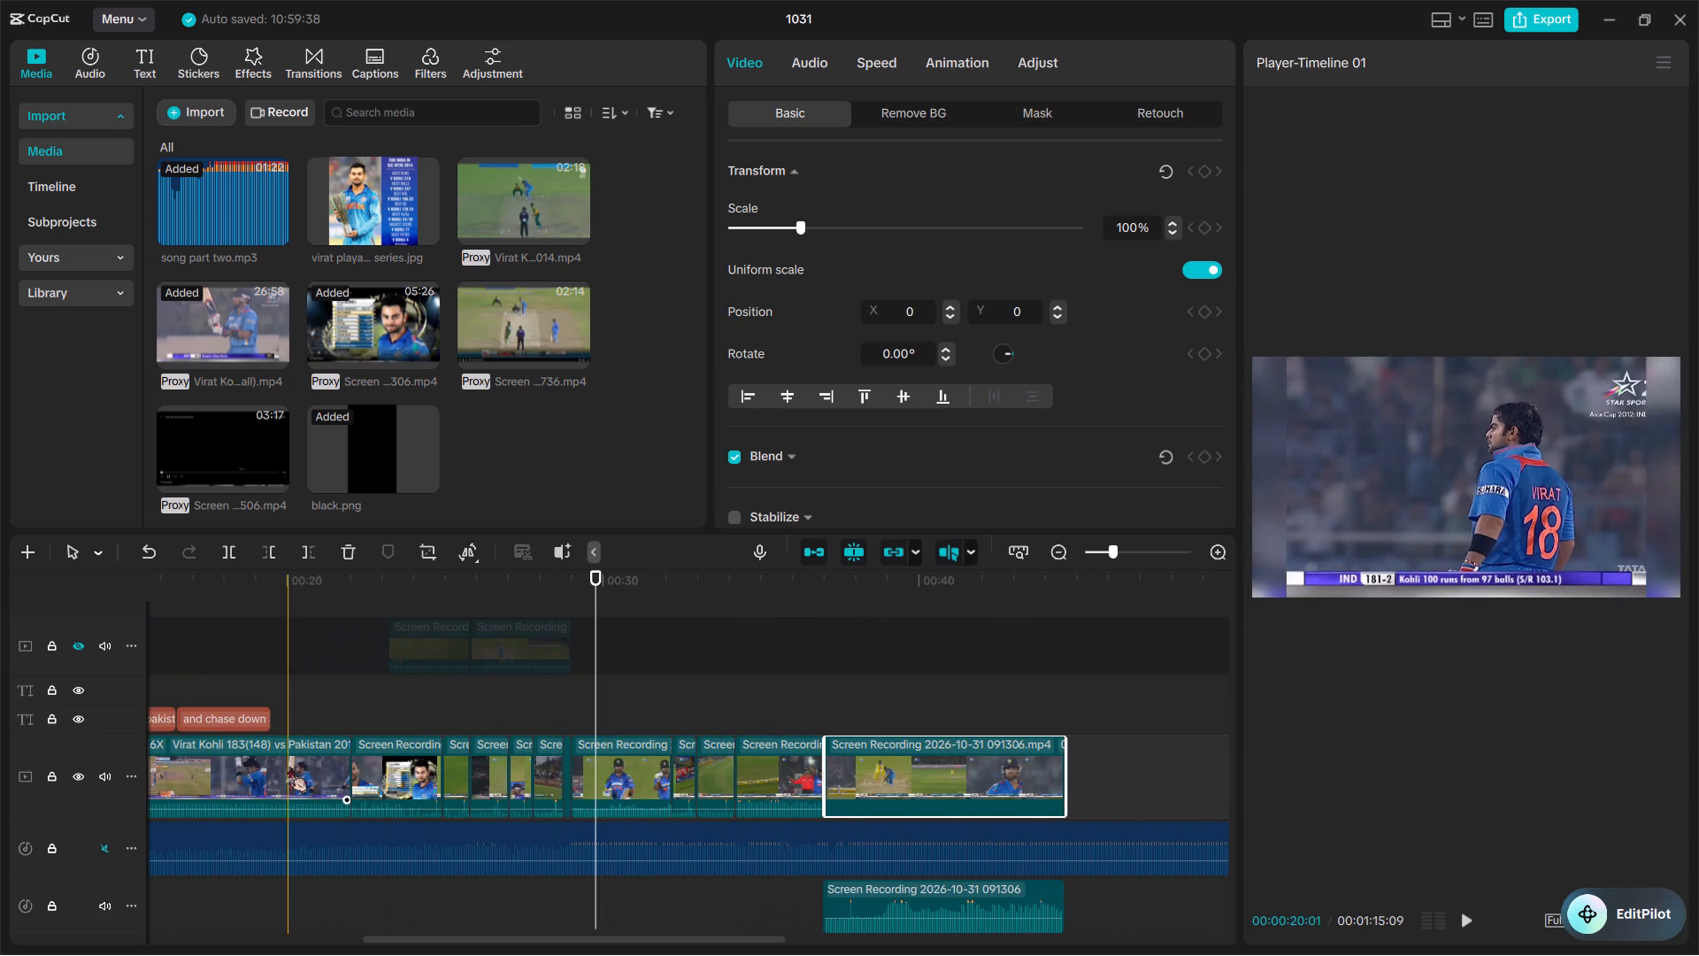
pyautogui.press('space')
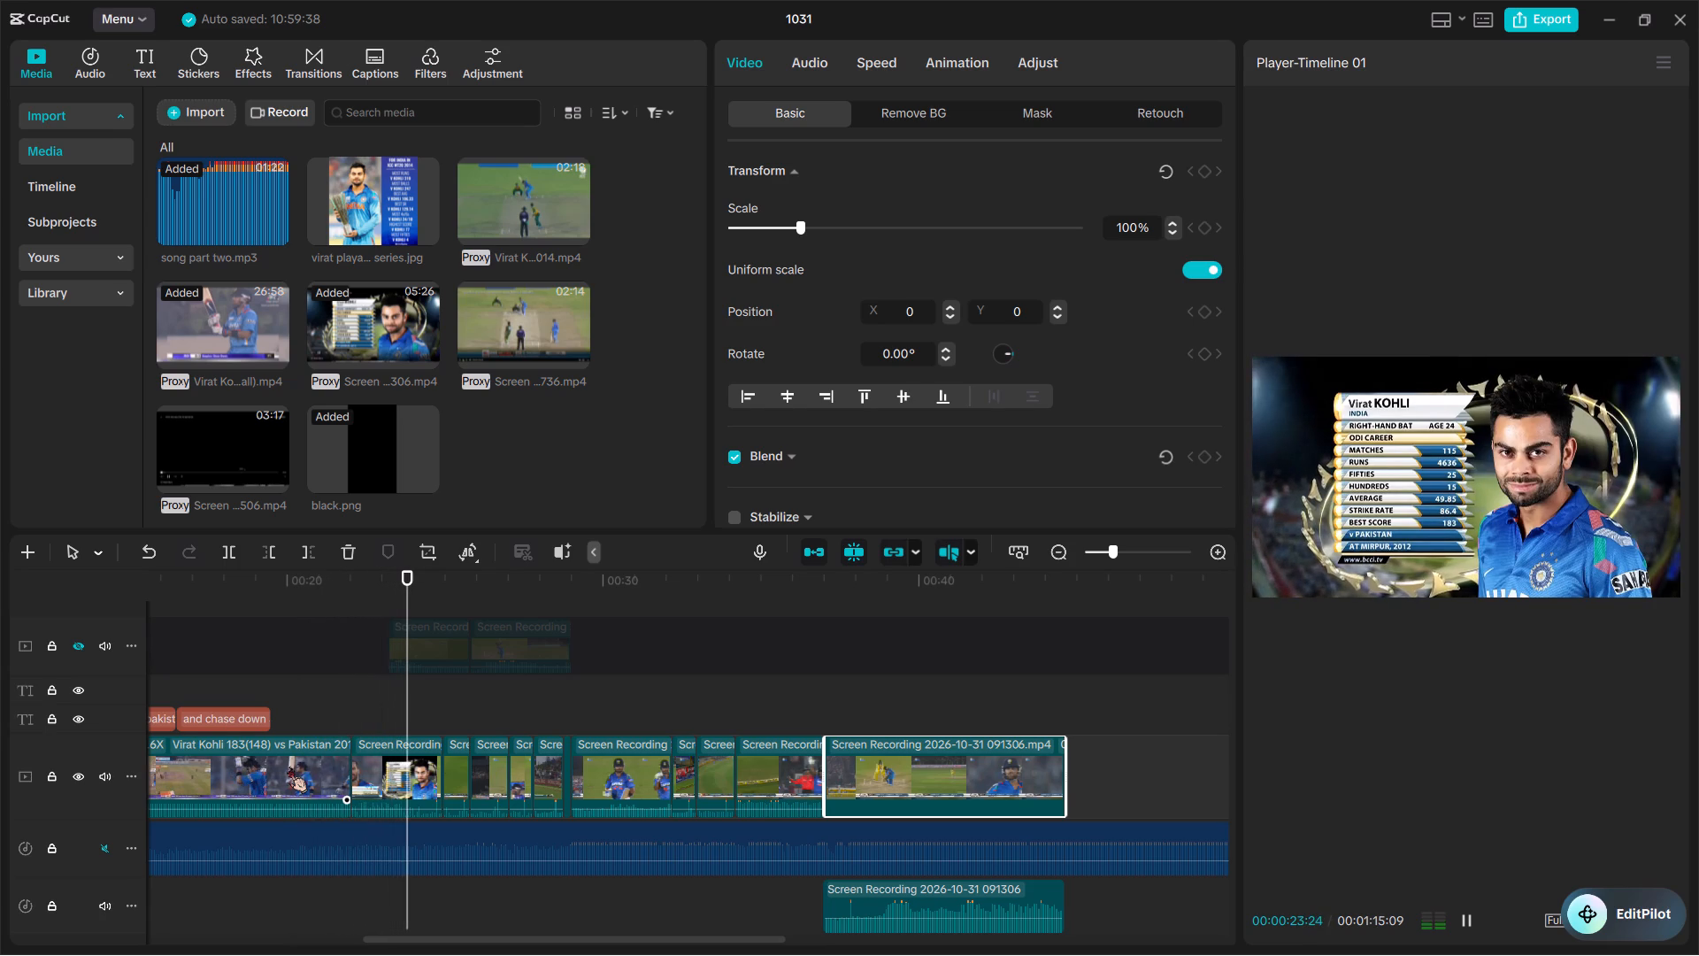
pyautogui.press('space')
# Trim away the beginning of the Kohli stats card clip up to 22:08.
pyautogui.keyDown('ctrl'); pyautogui.scroll(8, 288, 767); pyautogui.keyUp('ctrl')
pyautogui.scroll(7, 288, 767)
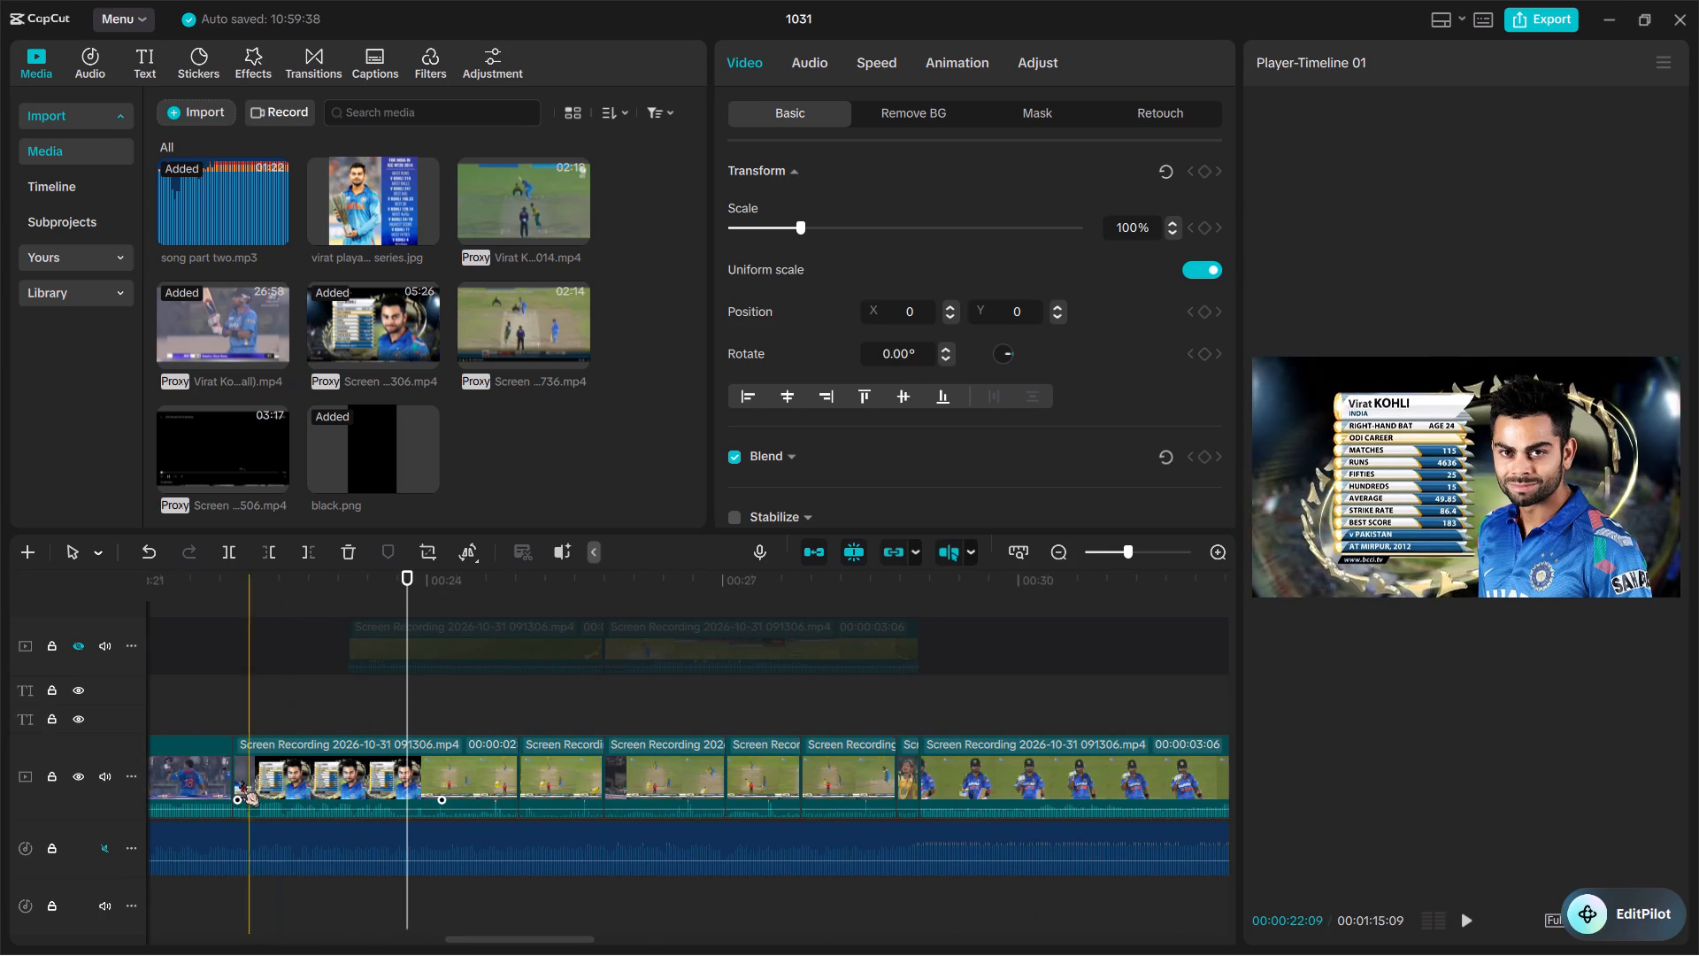
pyautogui.press('space')
pyautogui.press('space')
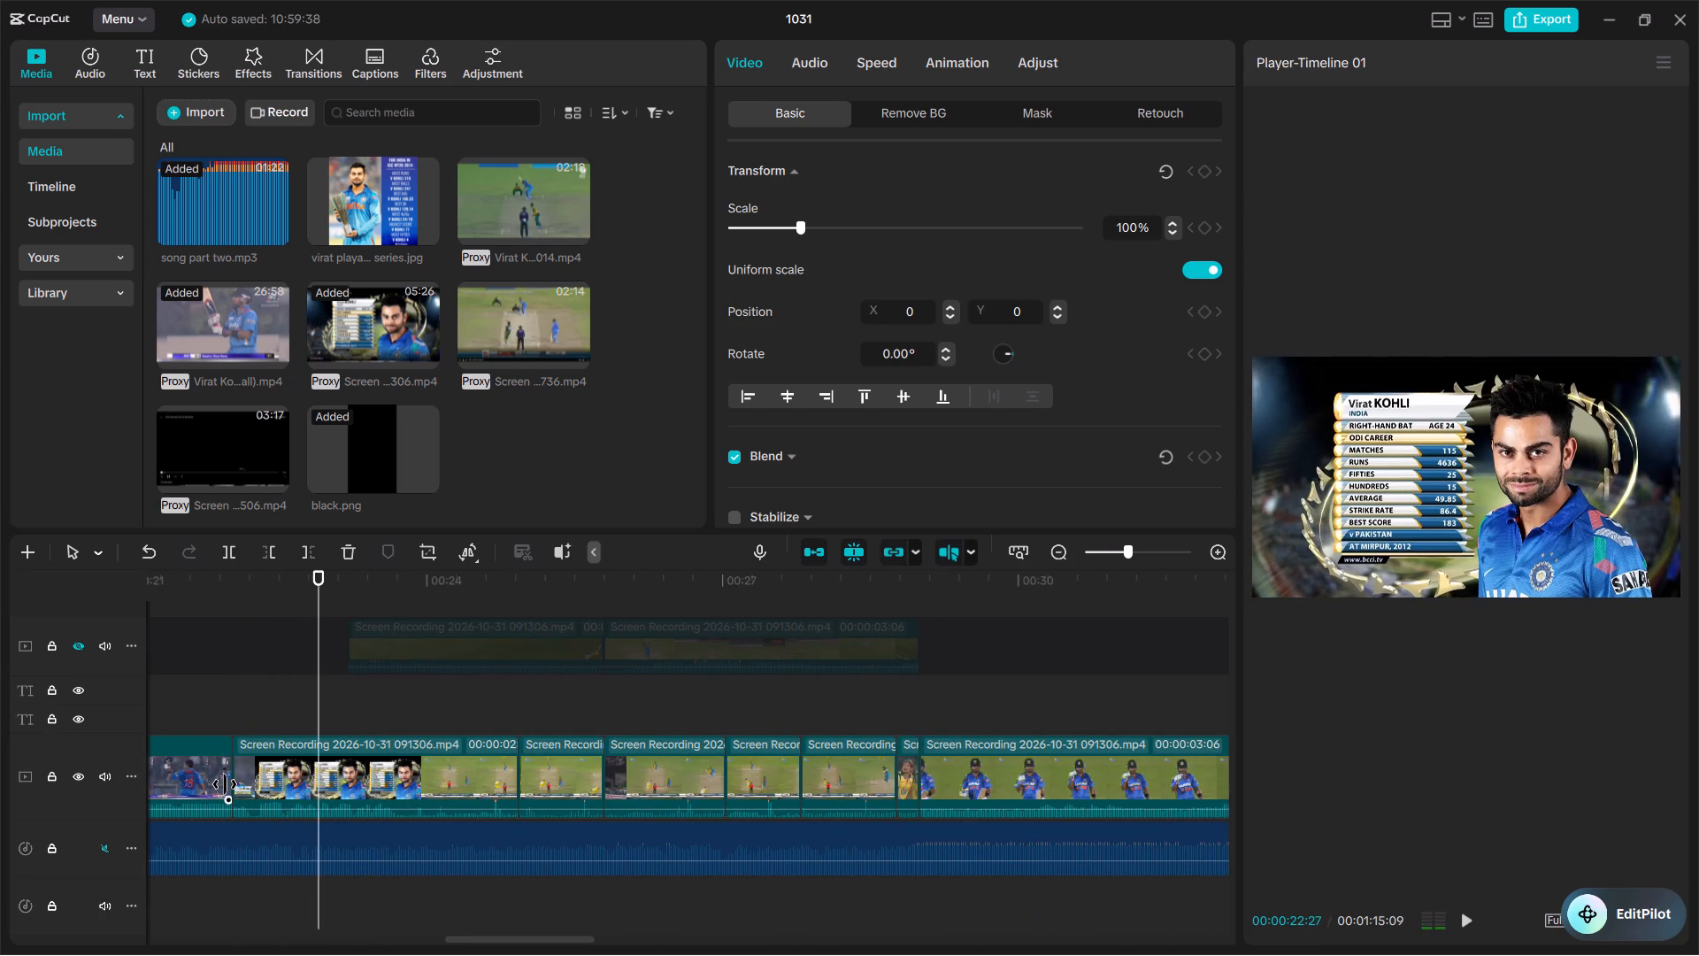
pyautogui.keyDown('ctrl'); pyautogui.scroll(9, 271, 798); pyautogui.keyUp('ctrl')
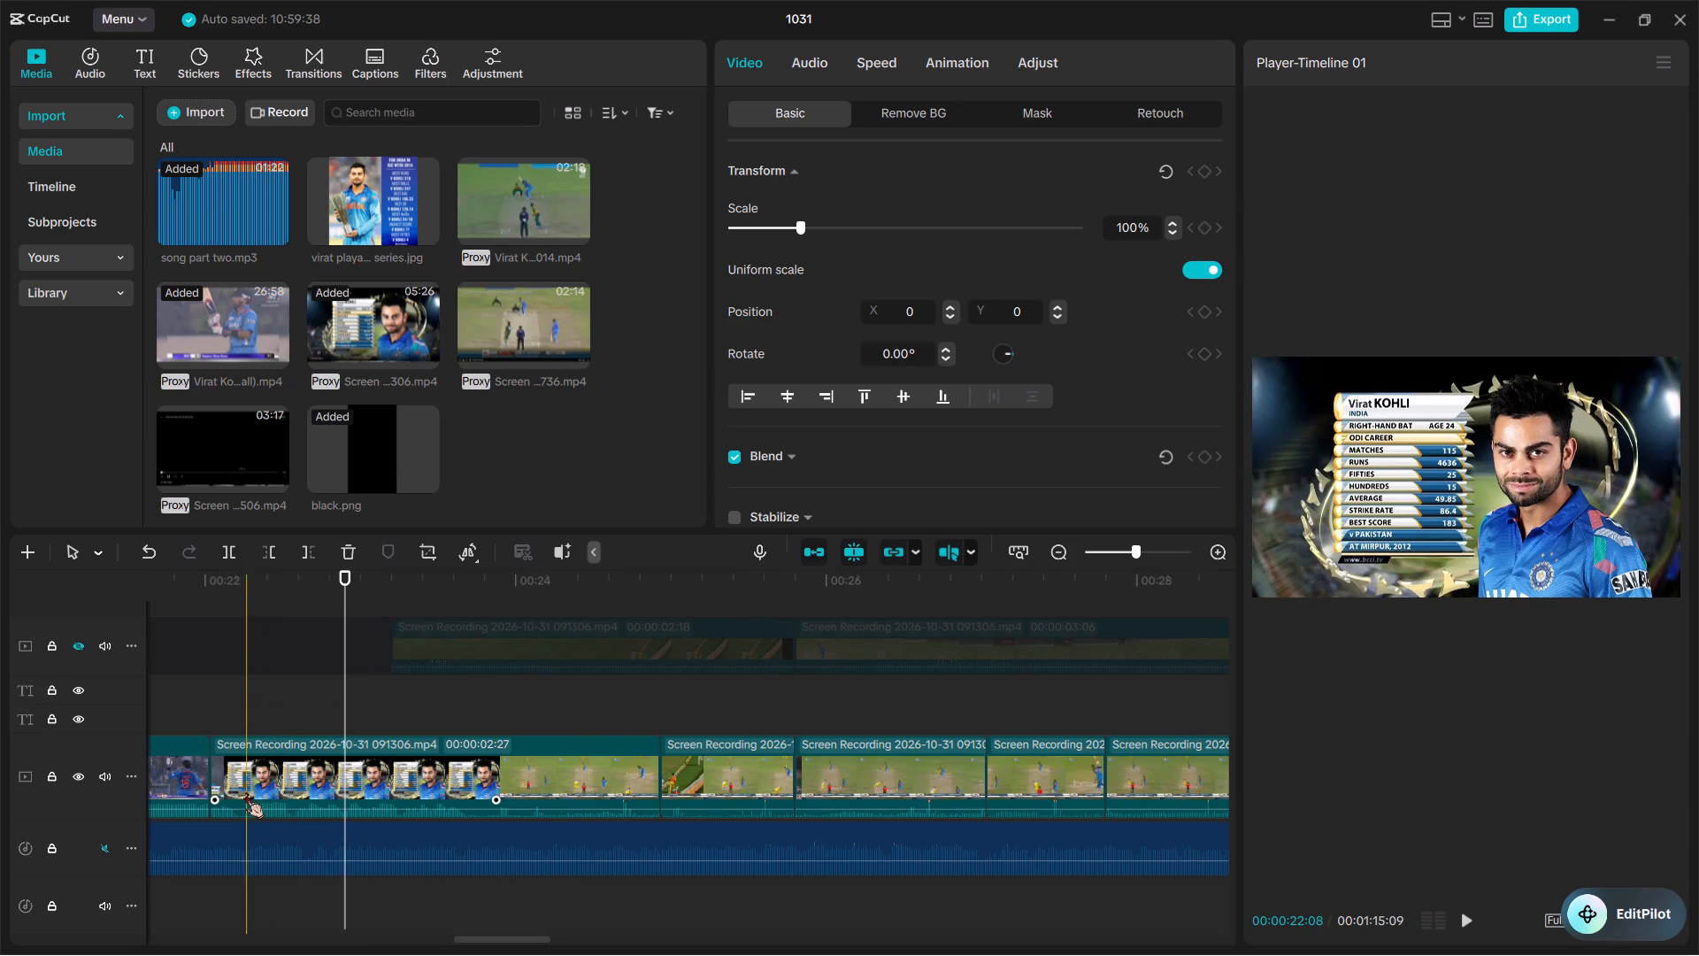
pyautogui.press('space')
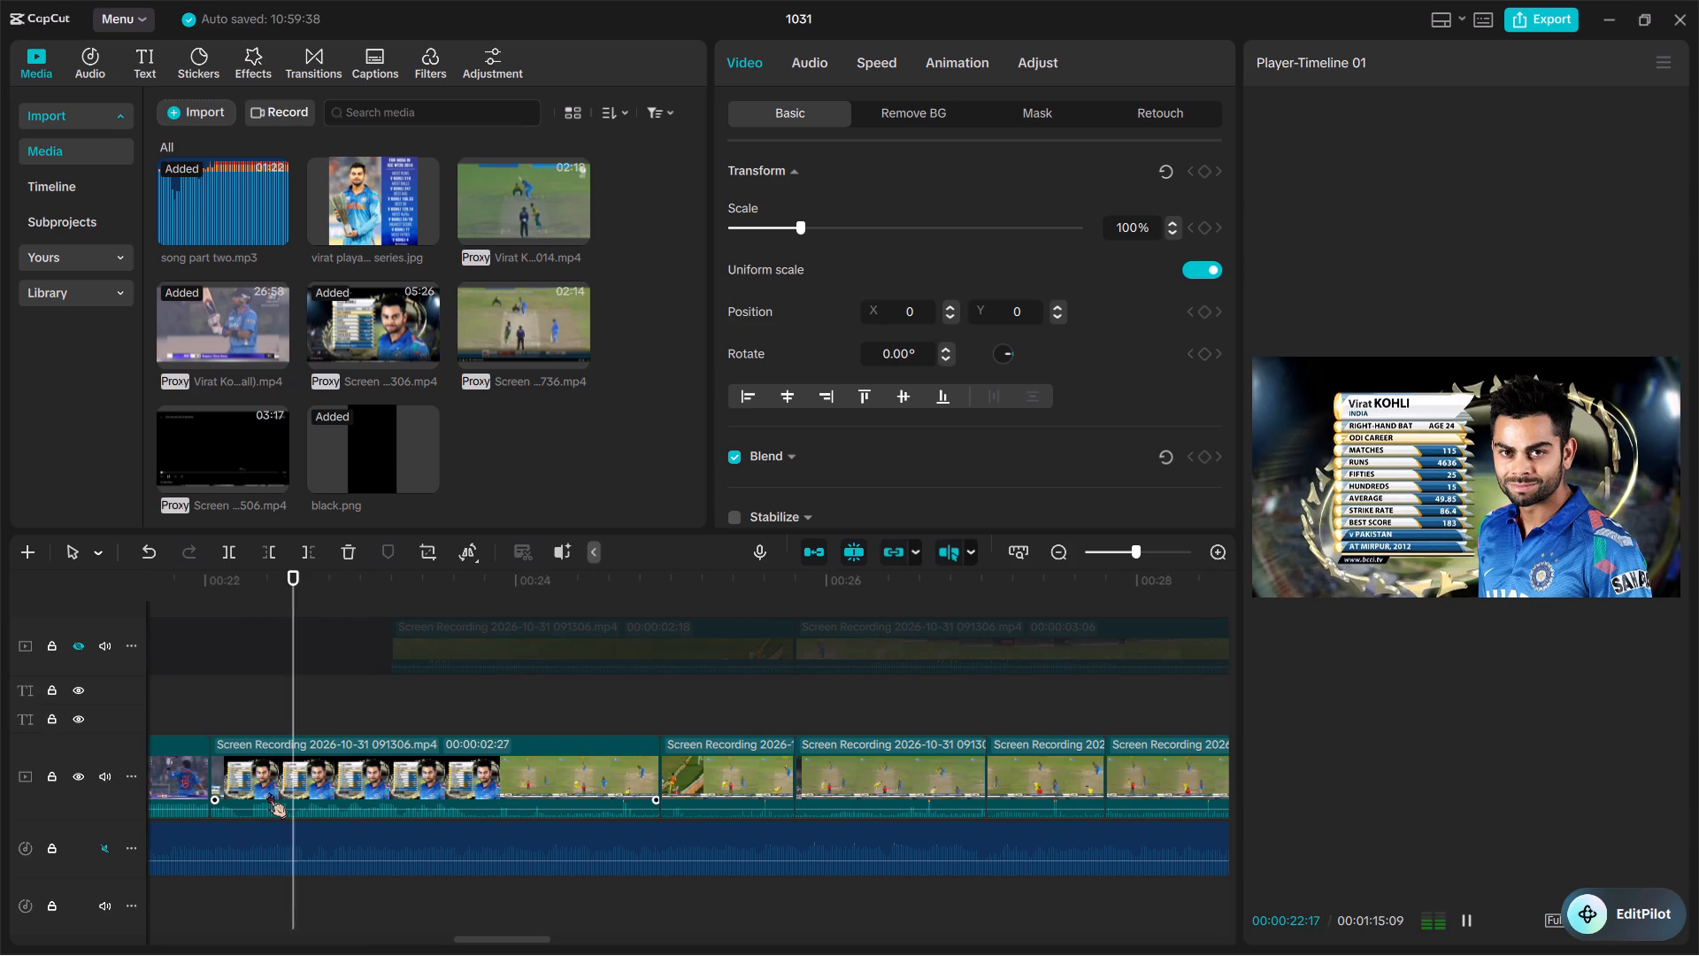
pyautogui.press('space')
pyautogui.press('q')
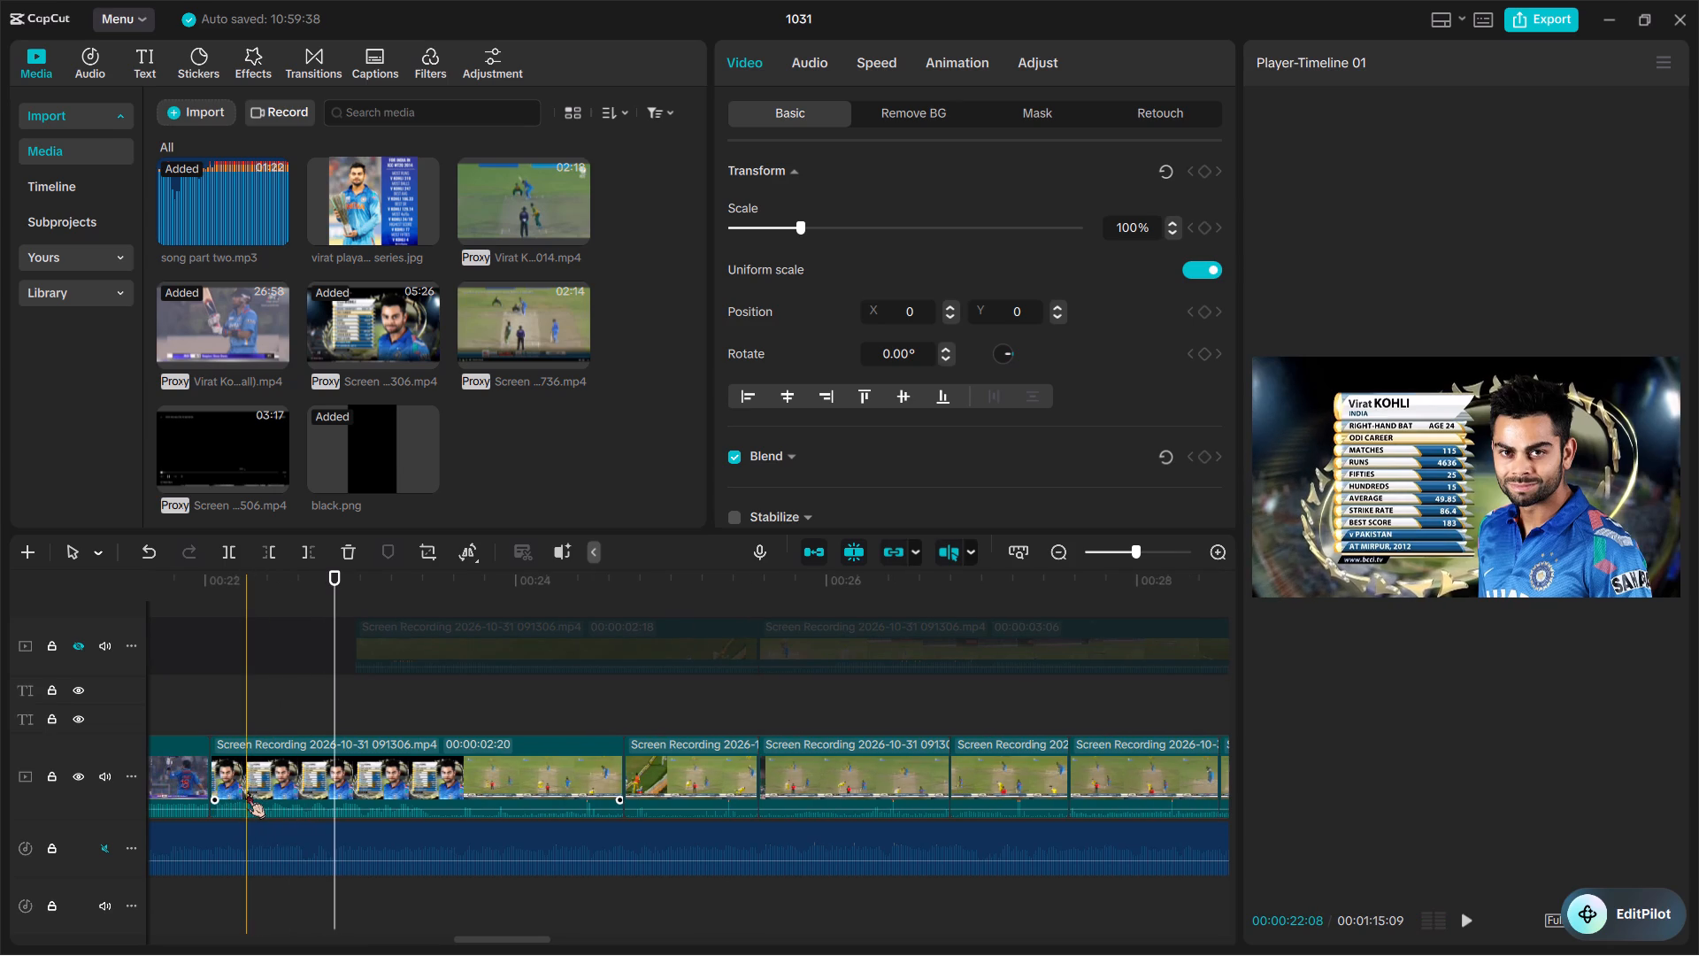
# Trim the end of the Kohli stats card clip at 23:01 and play the batting shots that follow.
pyautogui.press('space')
pyautogui.press('space')
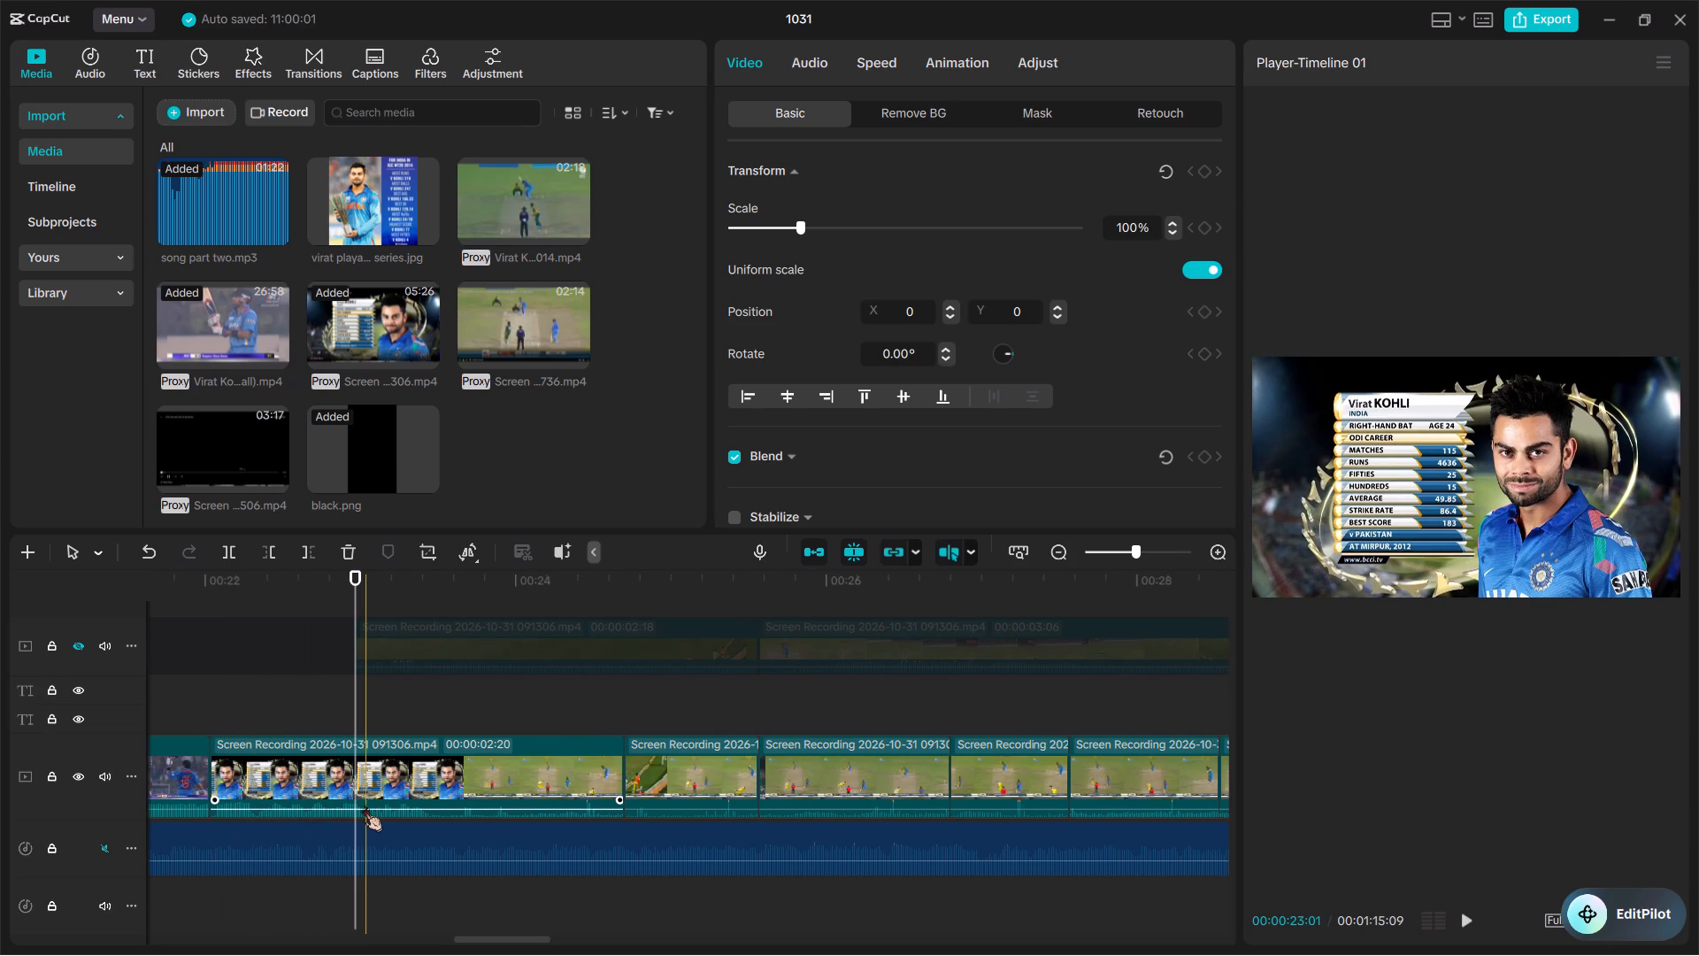
pyautogui.press('w')
pyautogui.press('space')
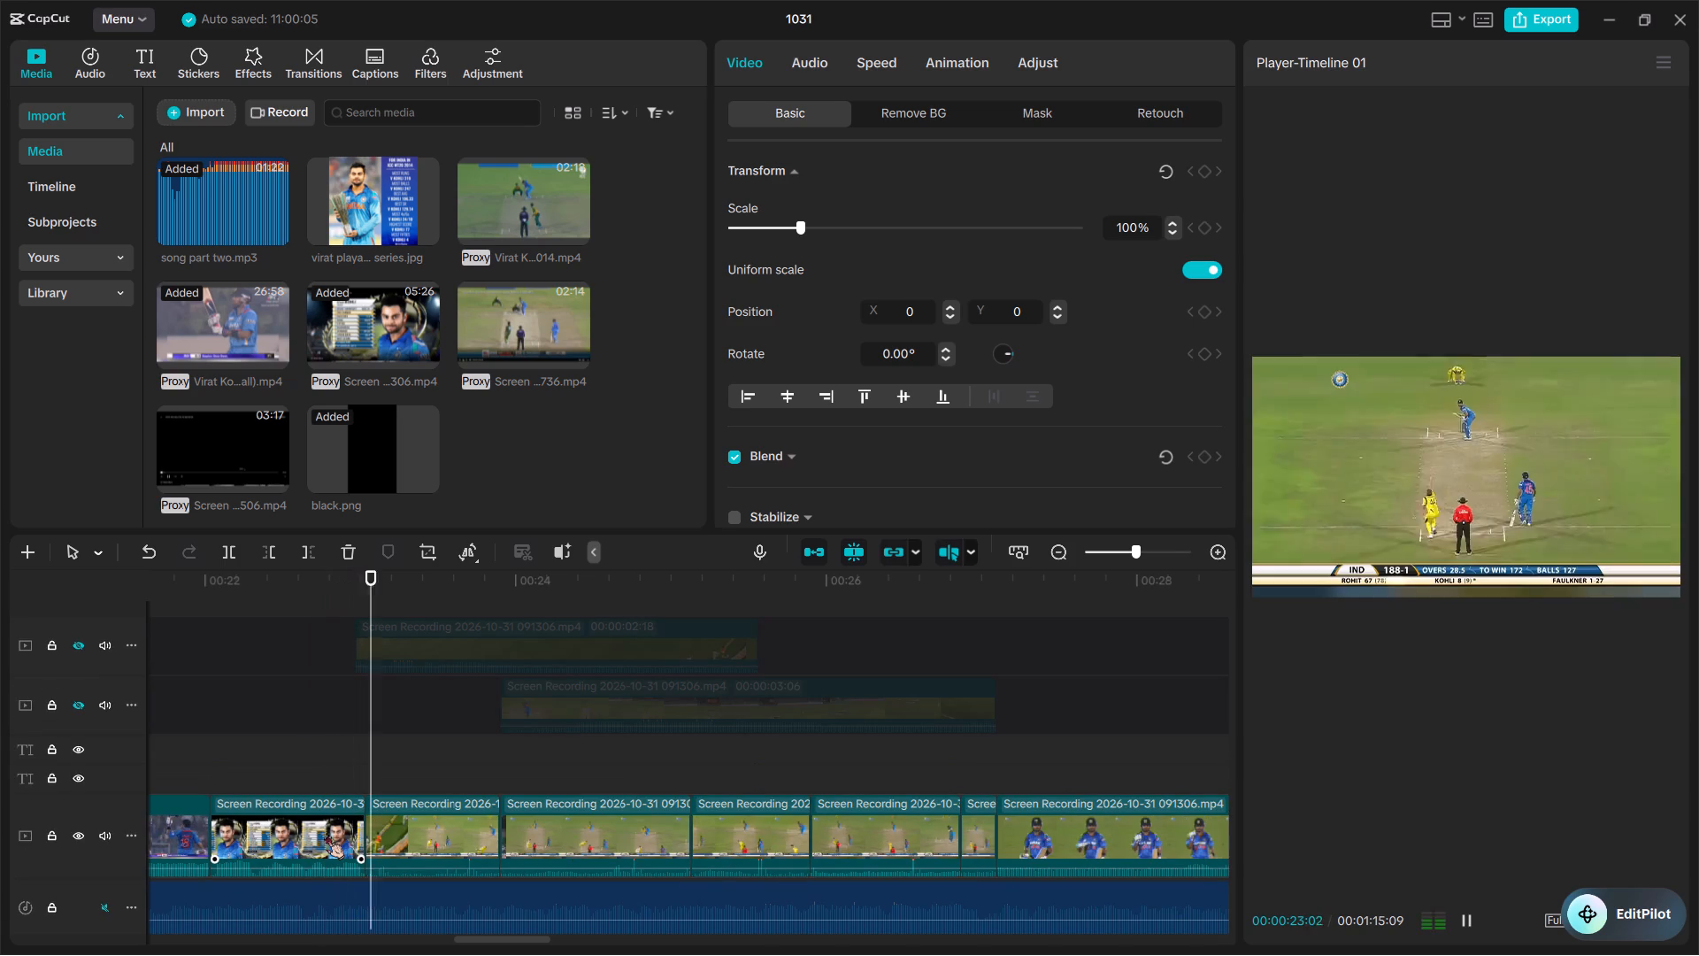
pyautogui.press('space')
pyautogui.press('space')
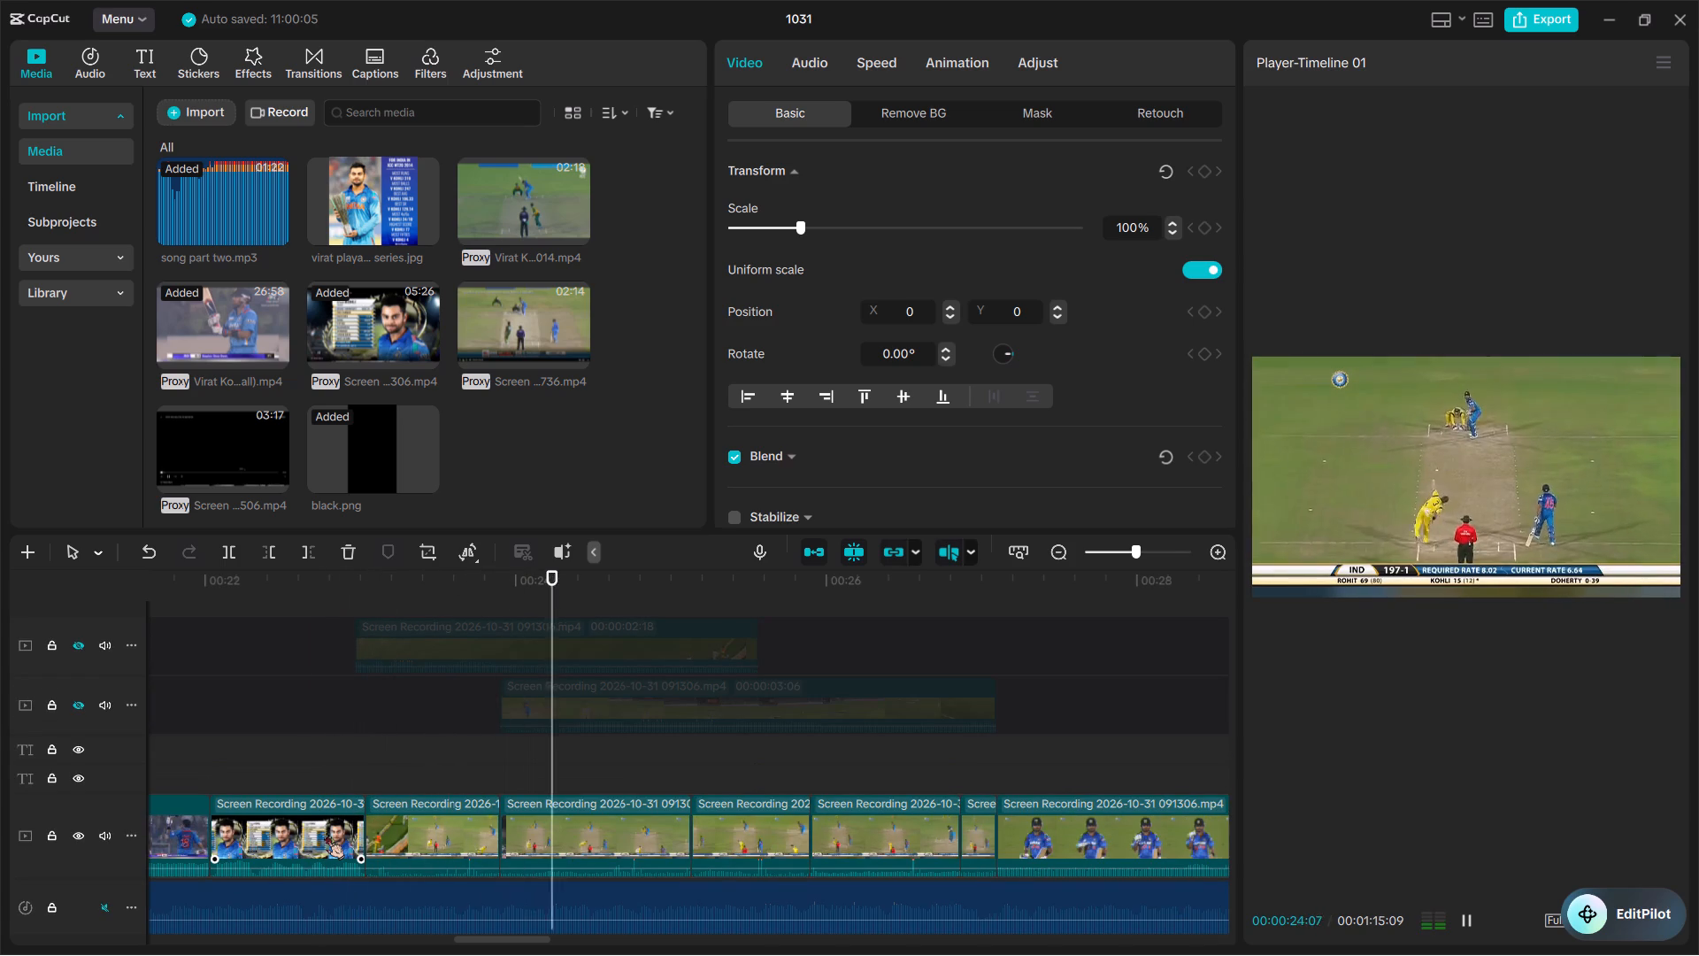
pyautogui.press('space')
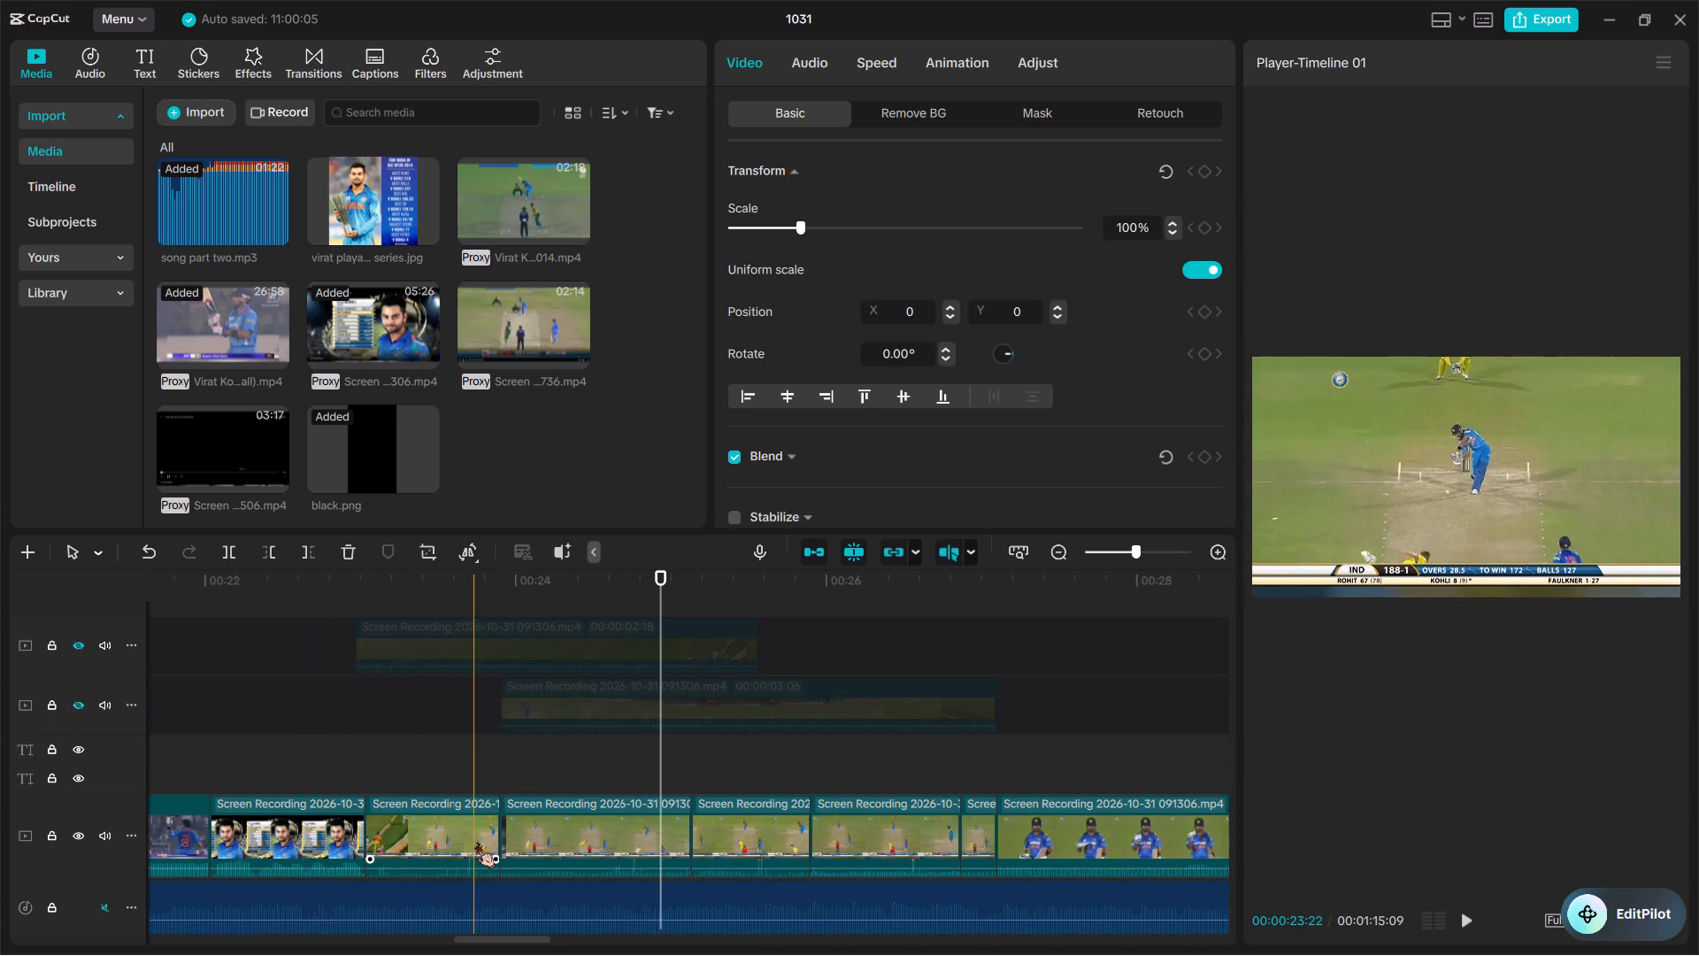
pyautogui.press('space')
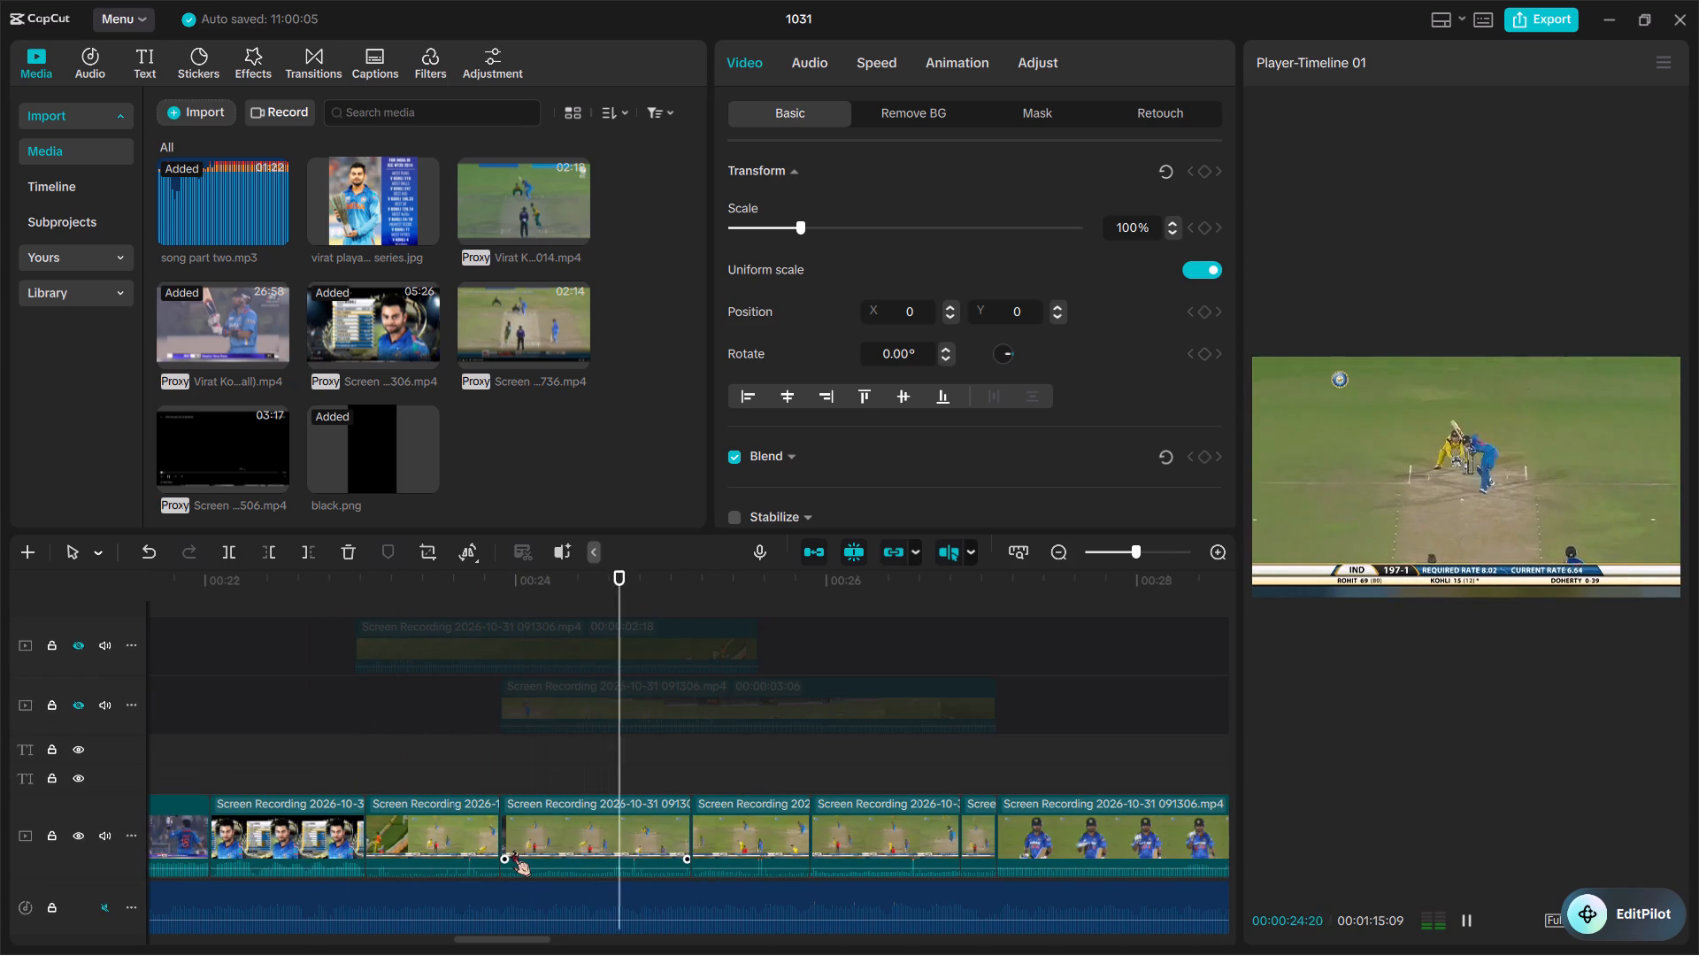
pyautogui.press('space')
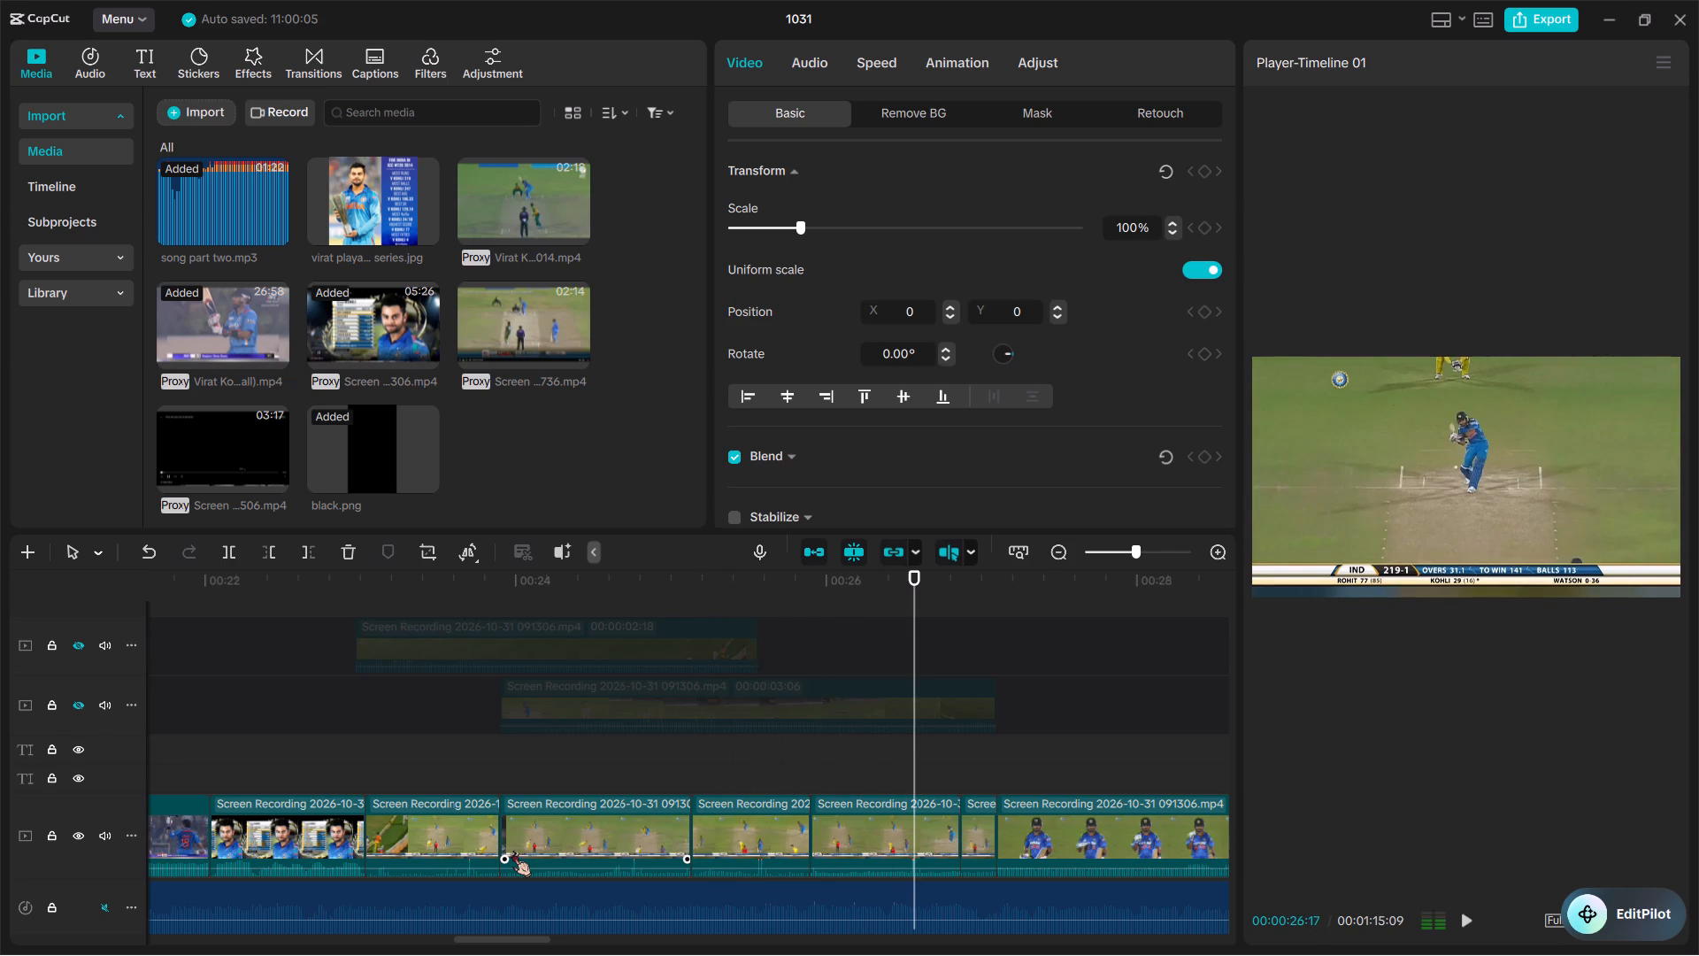
# Trim the transition graphic off the beginning of the batting clip directly after the stats card and play across the cut.
pyautogui.keyDown('ctrl'); pyautogui.scroll(8, 512, 851); pyautogui.keyUp('ctrl')
pyautogui.hscroll(1, 296, 841)
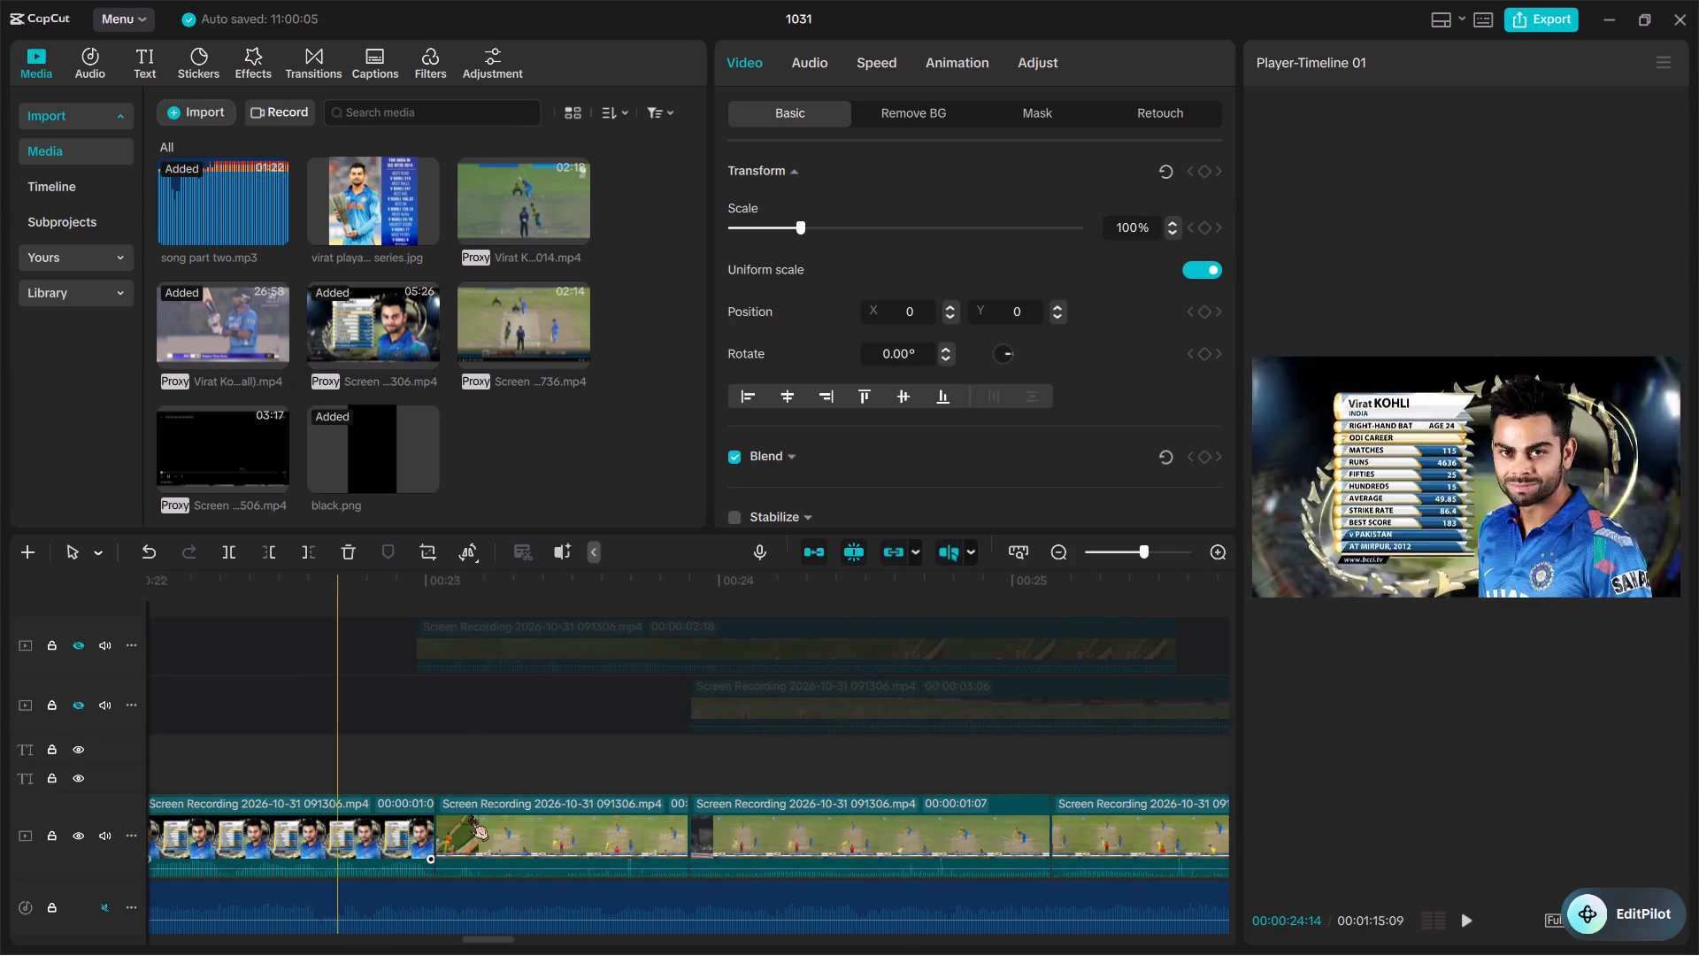
pyautogui.press('space')
pyautogui.press('space')
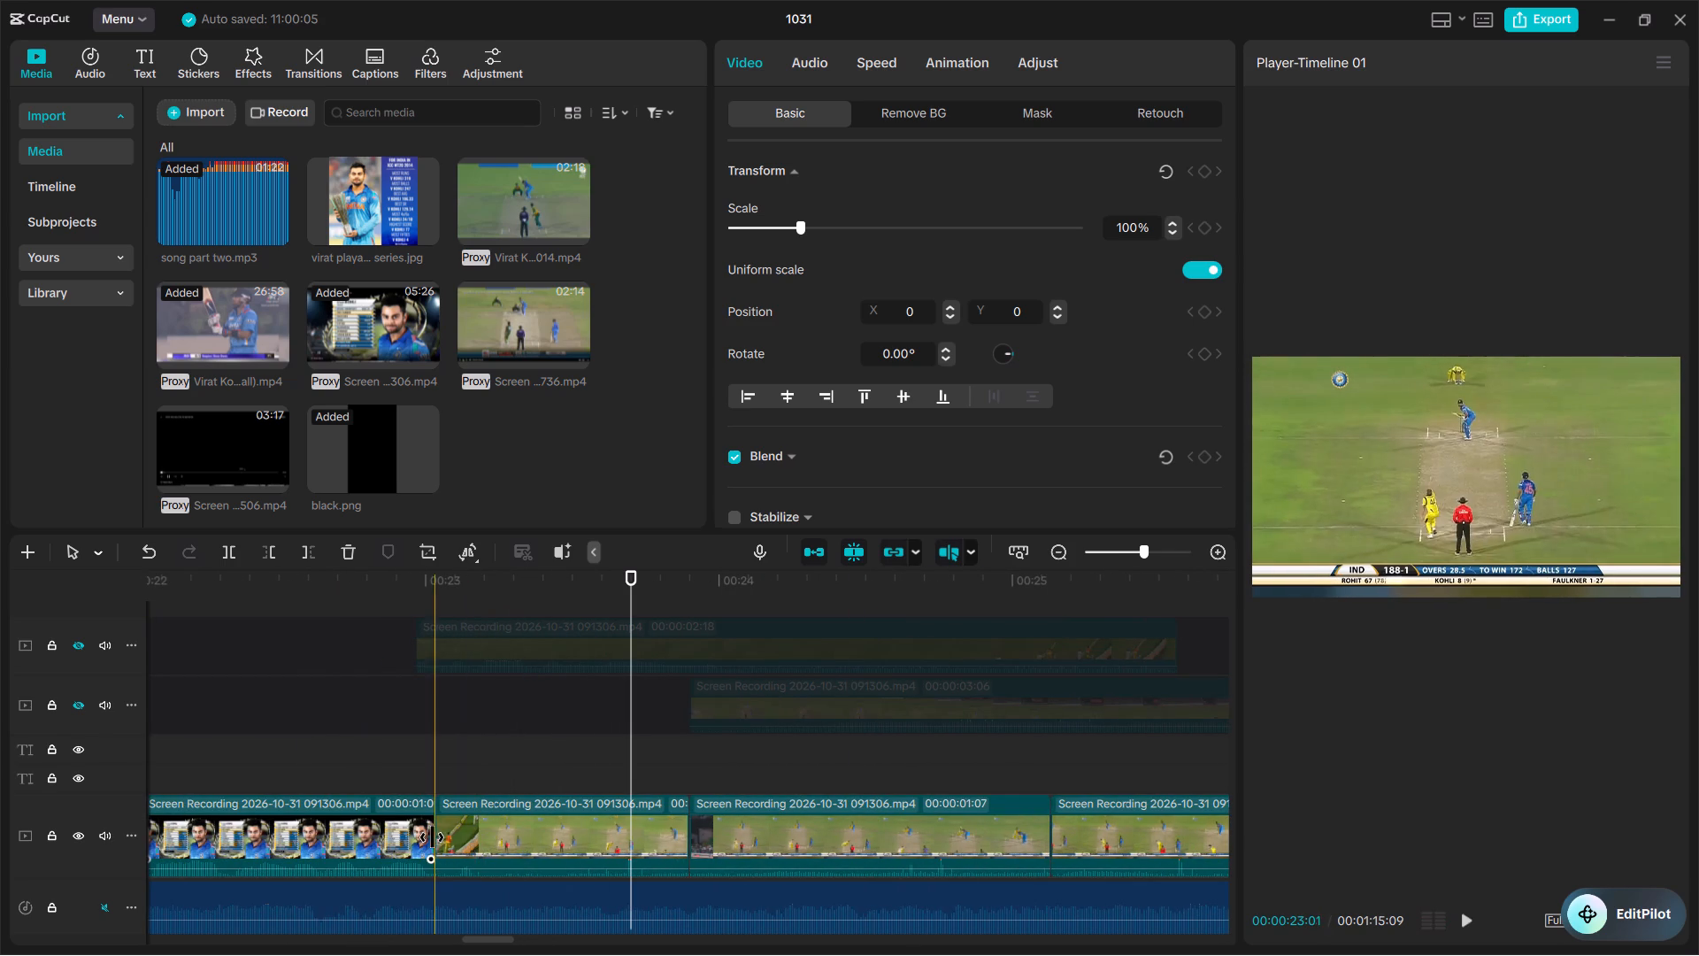
pyautogui.press('space')
pyautogui.press('space')
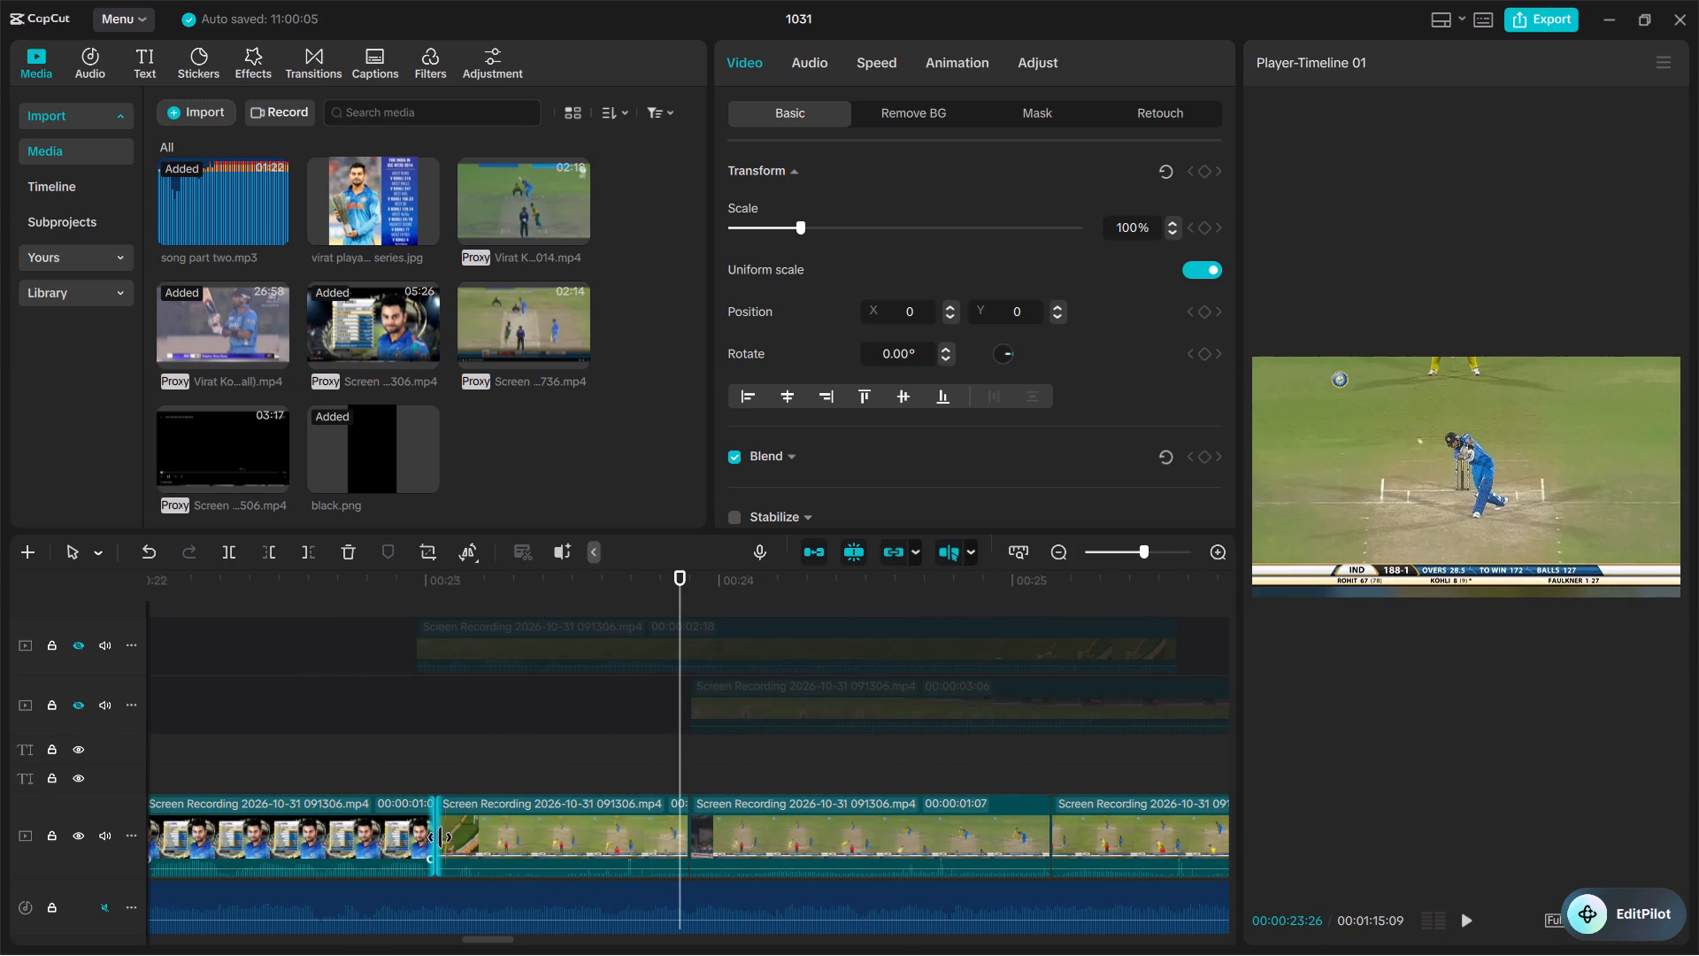
pyautogui.press('space')
pyautogui.press('space')
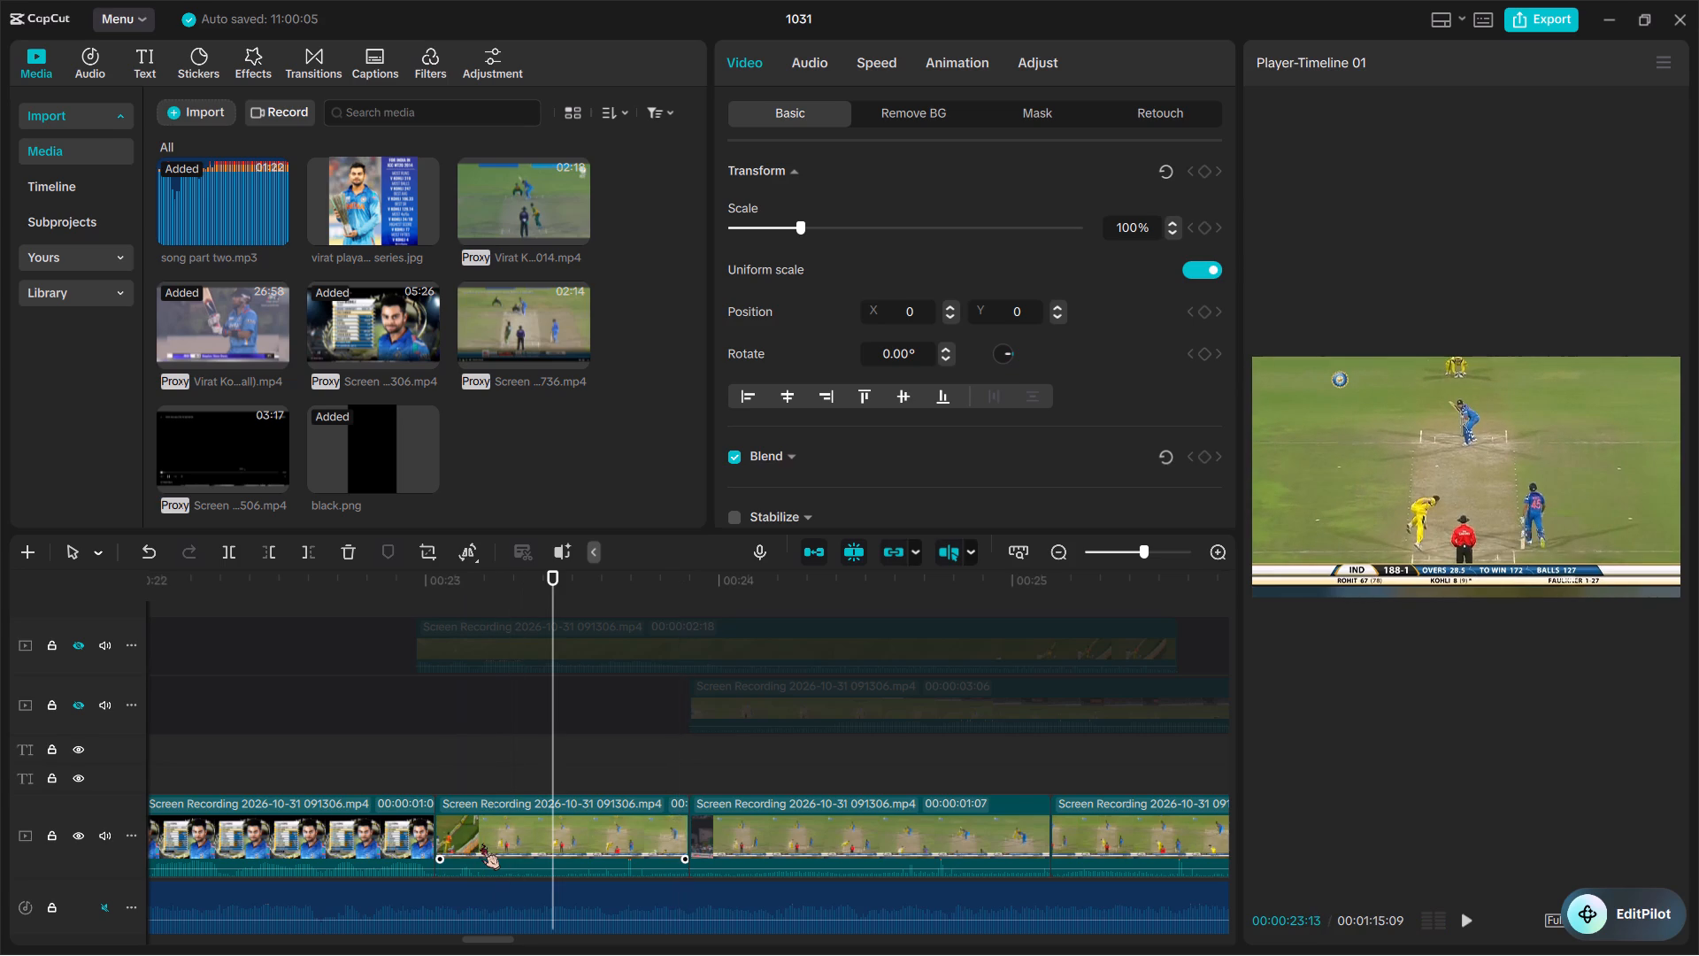
pyautogui.press('q')
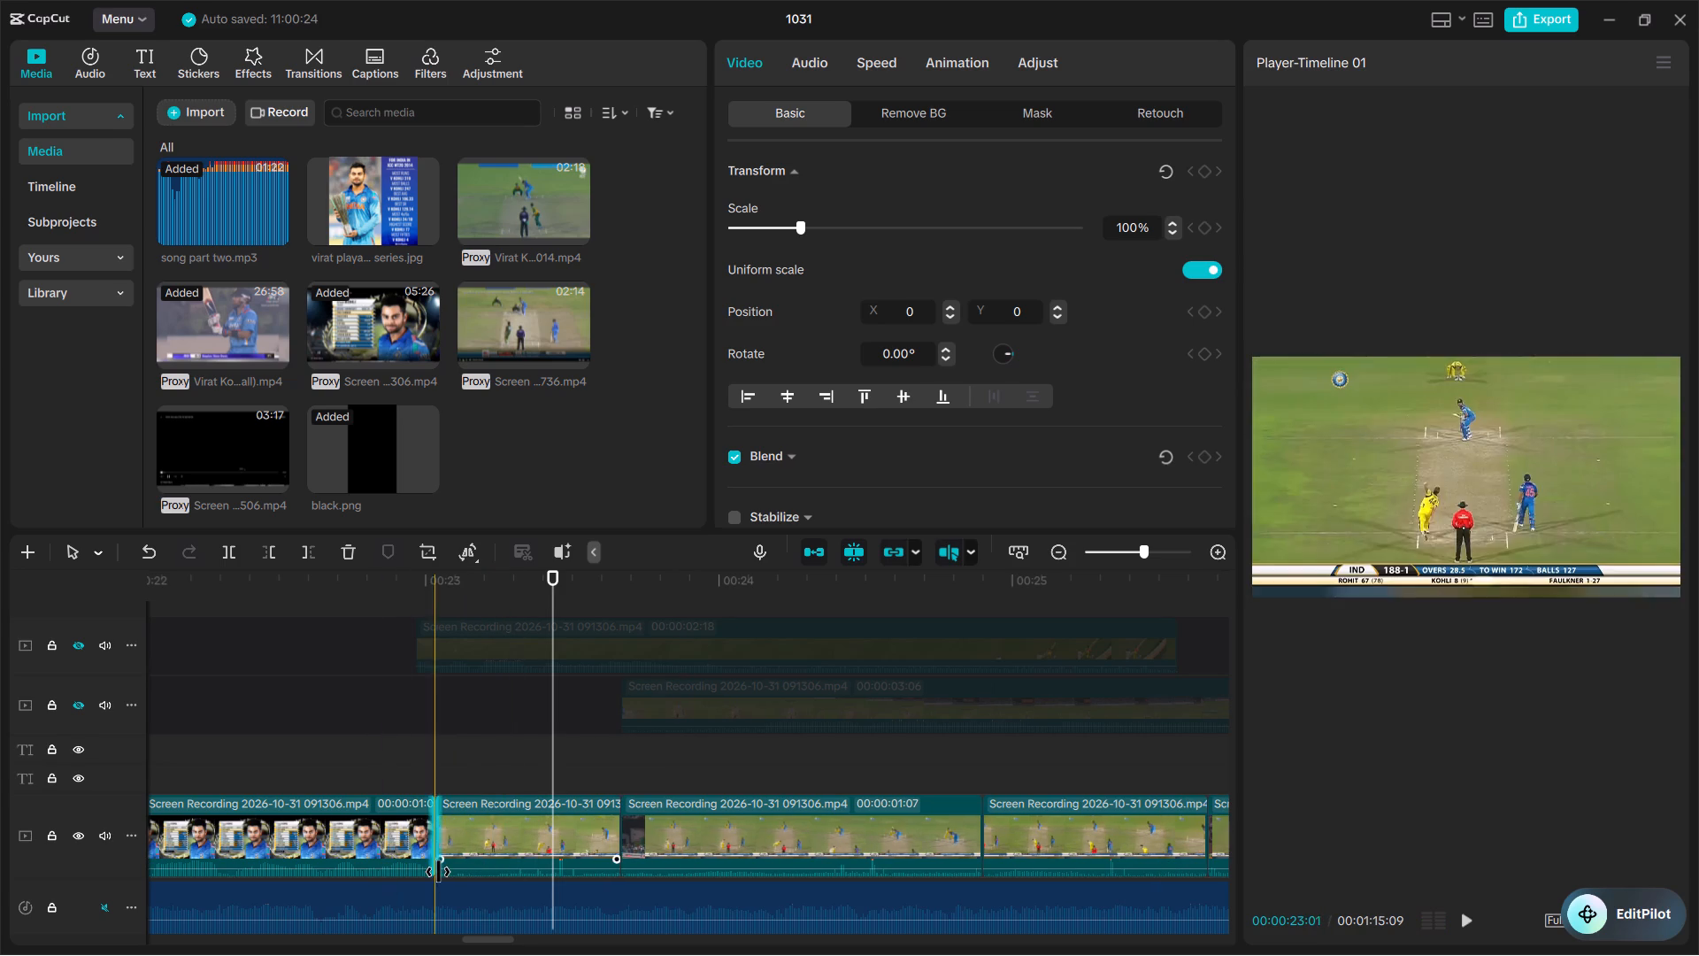
pyautogui.press('space')
pyautogui.press('space')
pyautogui.press('space')
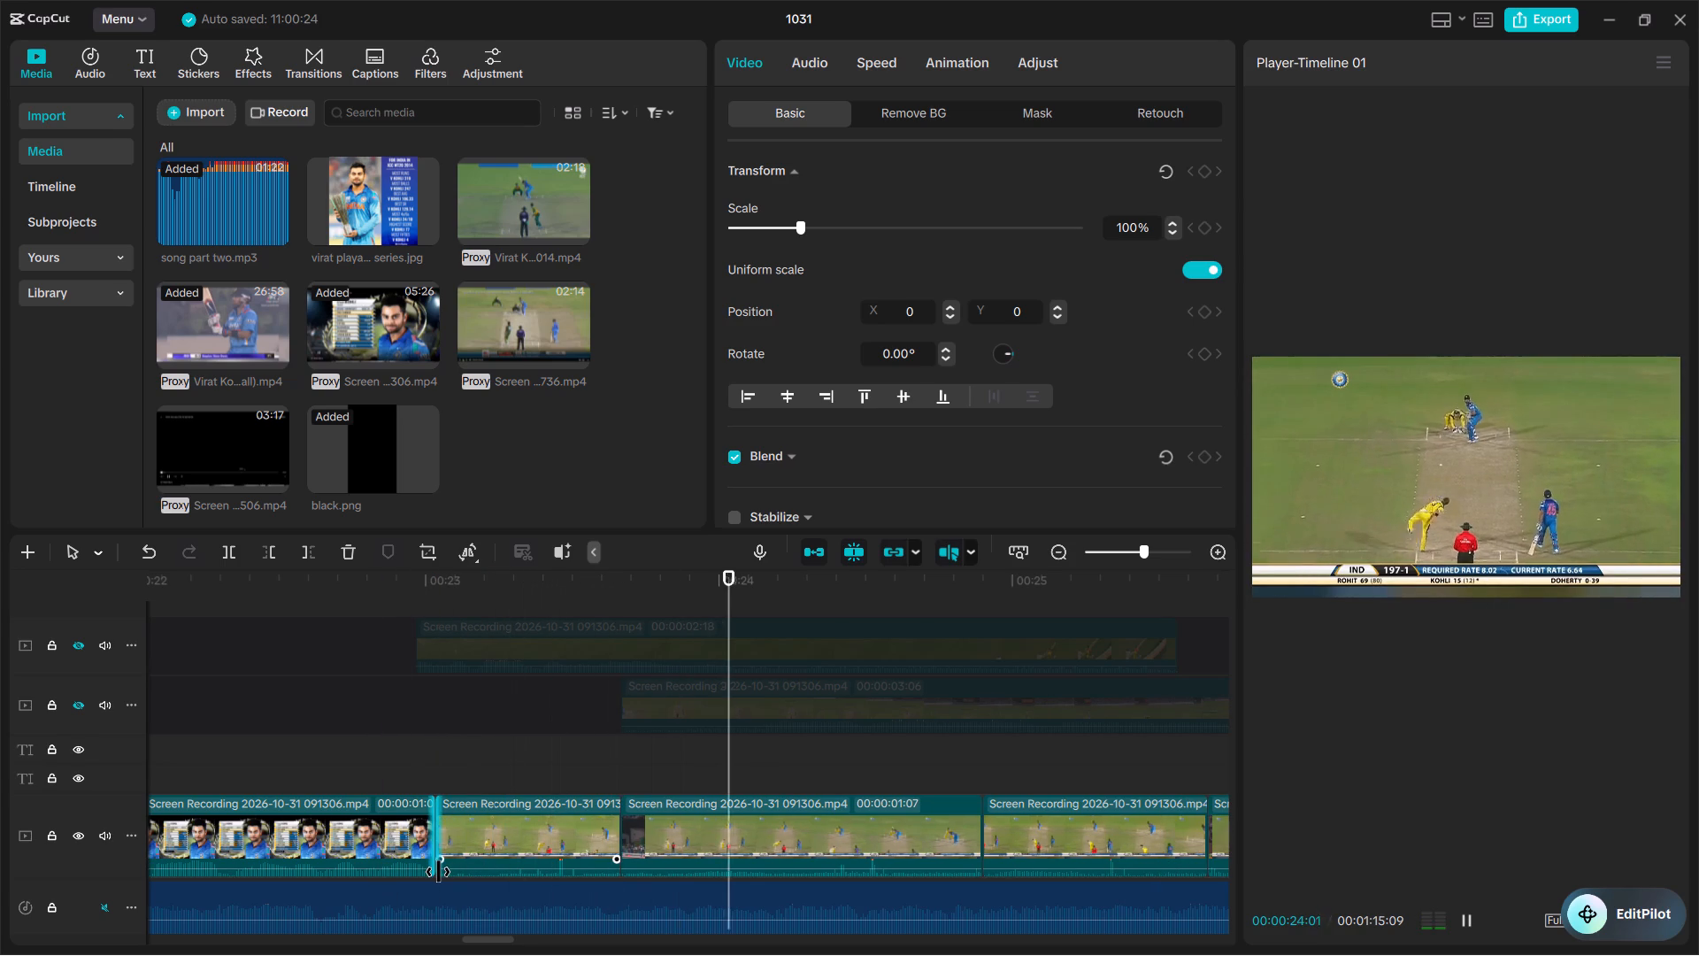
pyautogui.press('space')
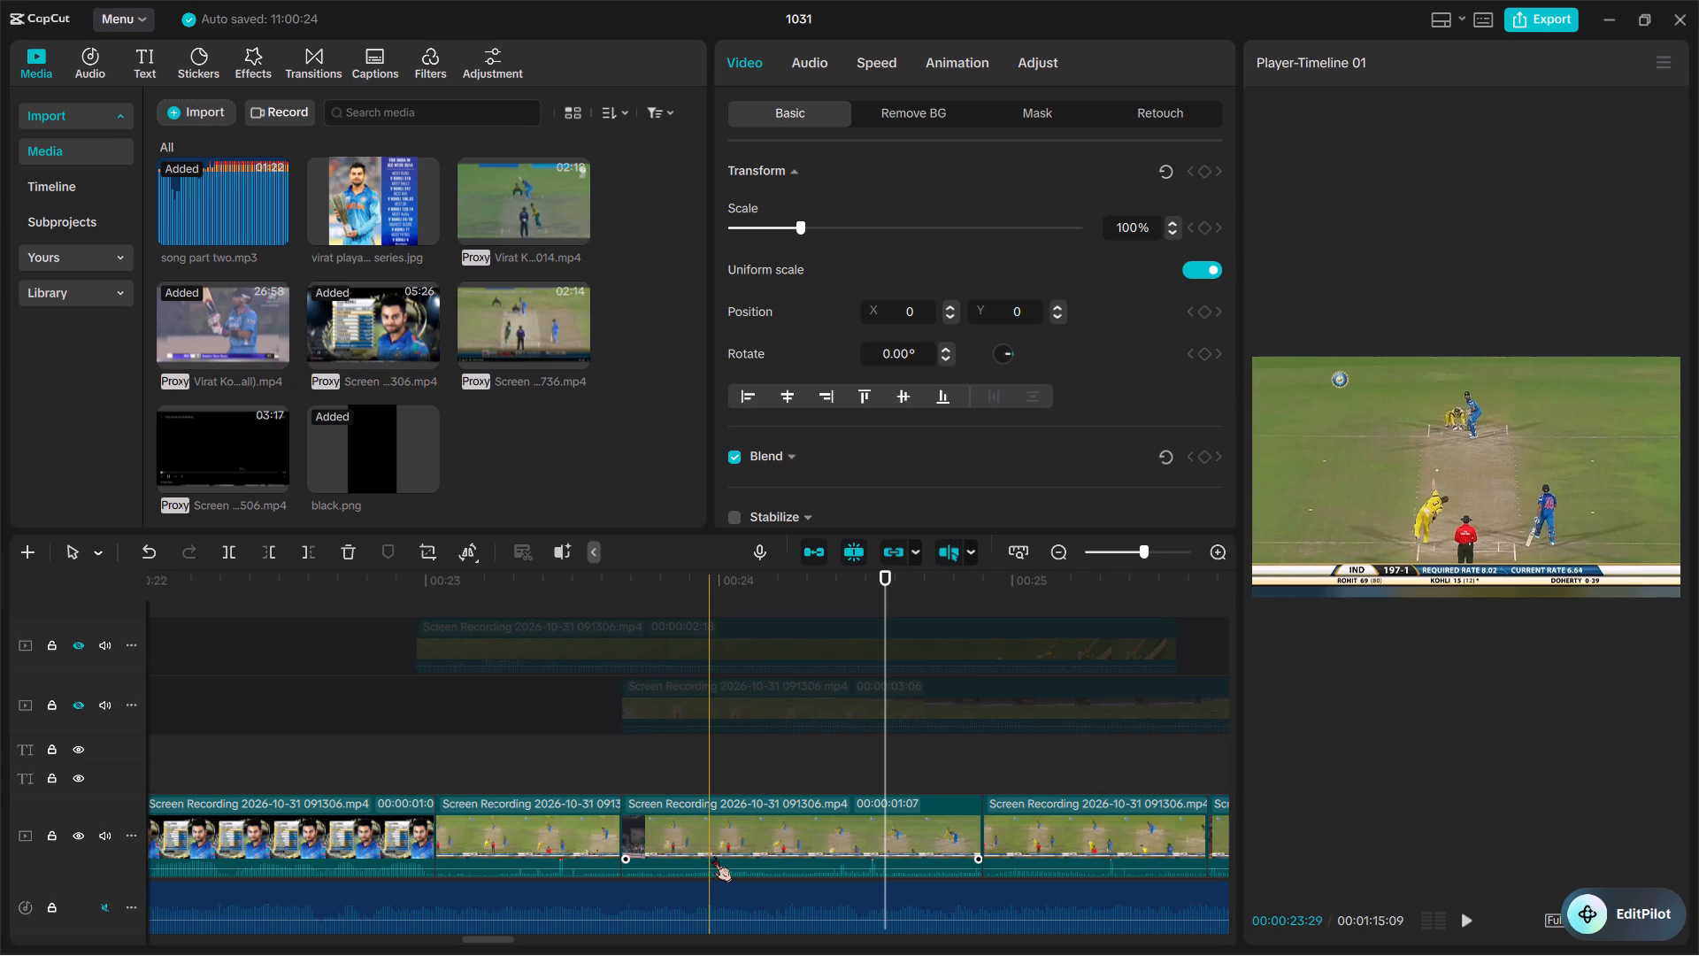
# Trim the beginning of the second batting clip after the stats card up to 24:02 and play across the cut.
pyautogui.press('q')
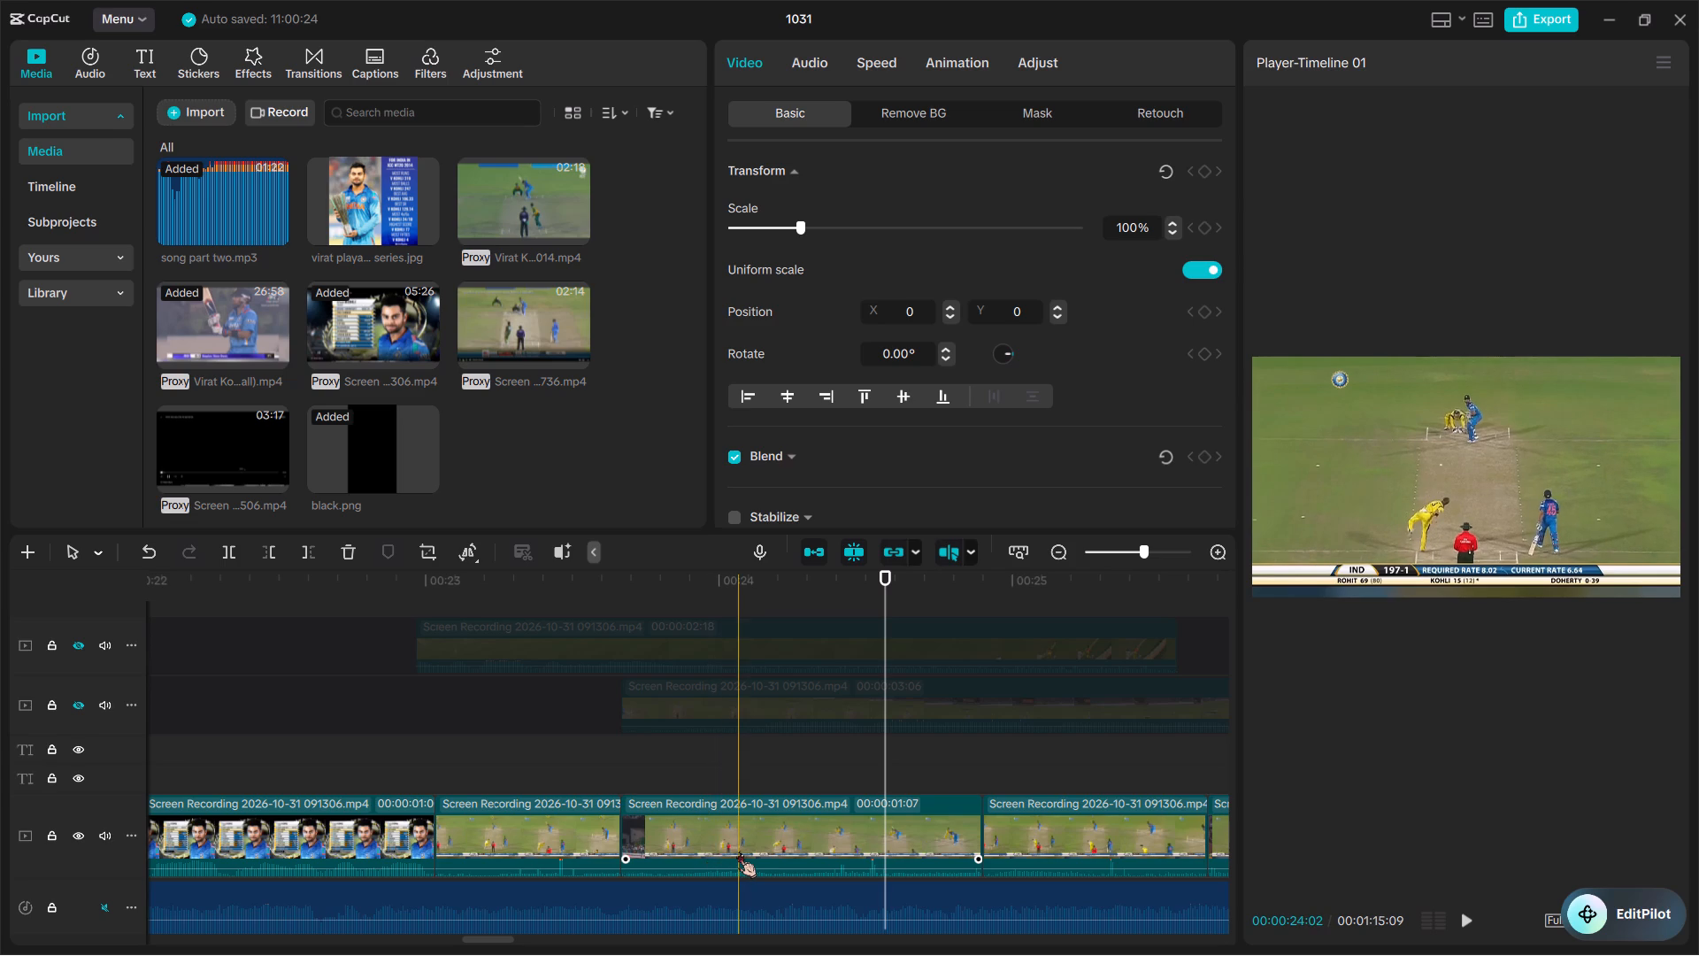
pyautogui.press('space')
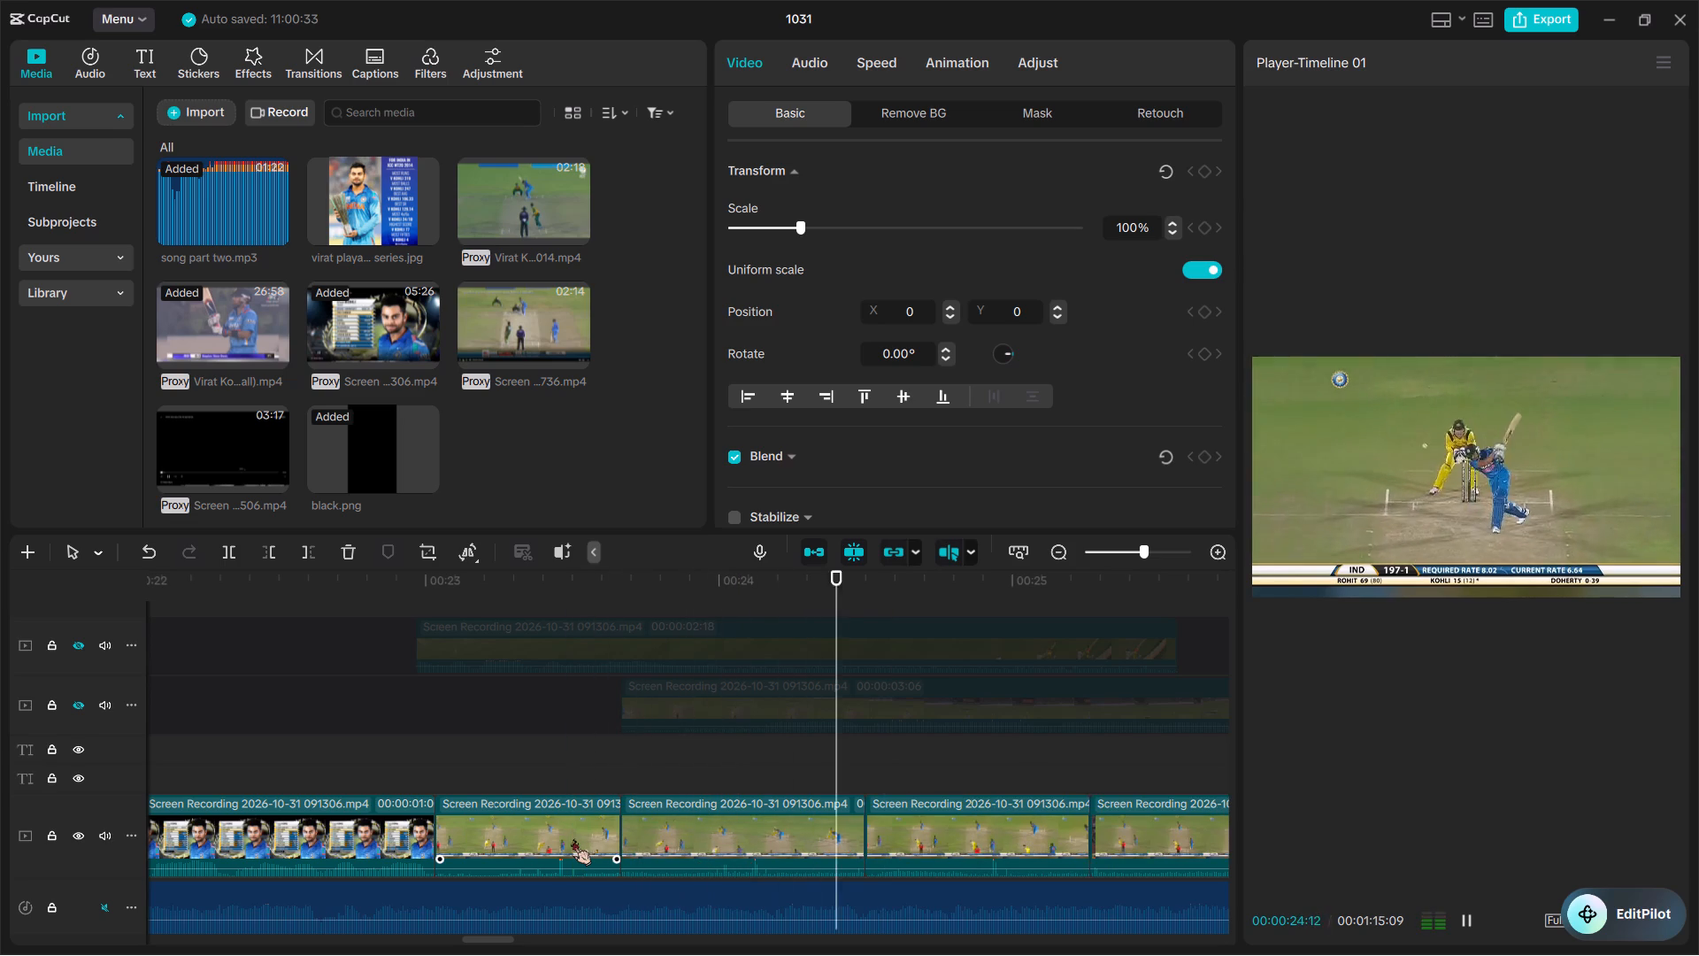
pyautogui.press('space')
pyautogui.press('space')
pyautogui.press('space')
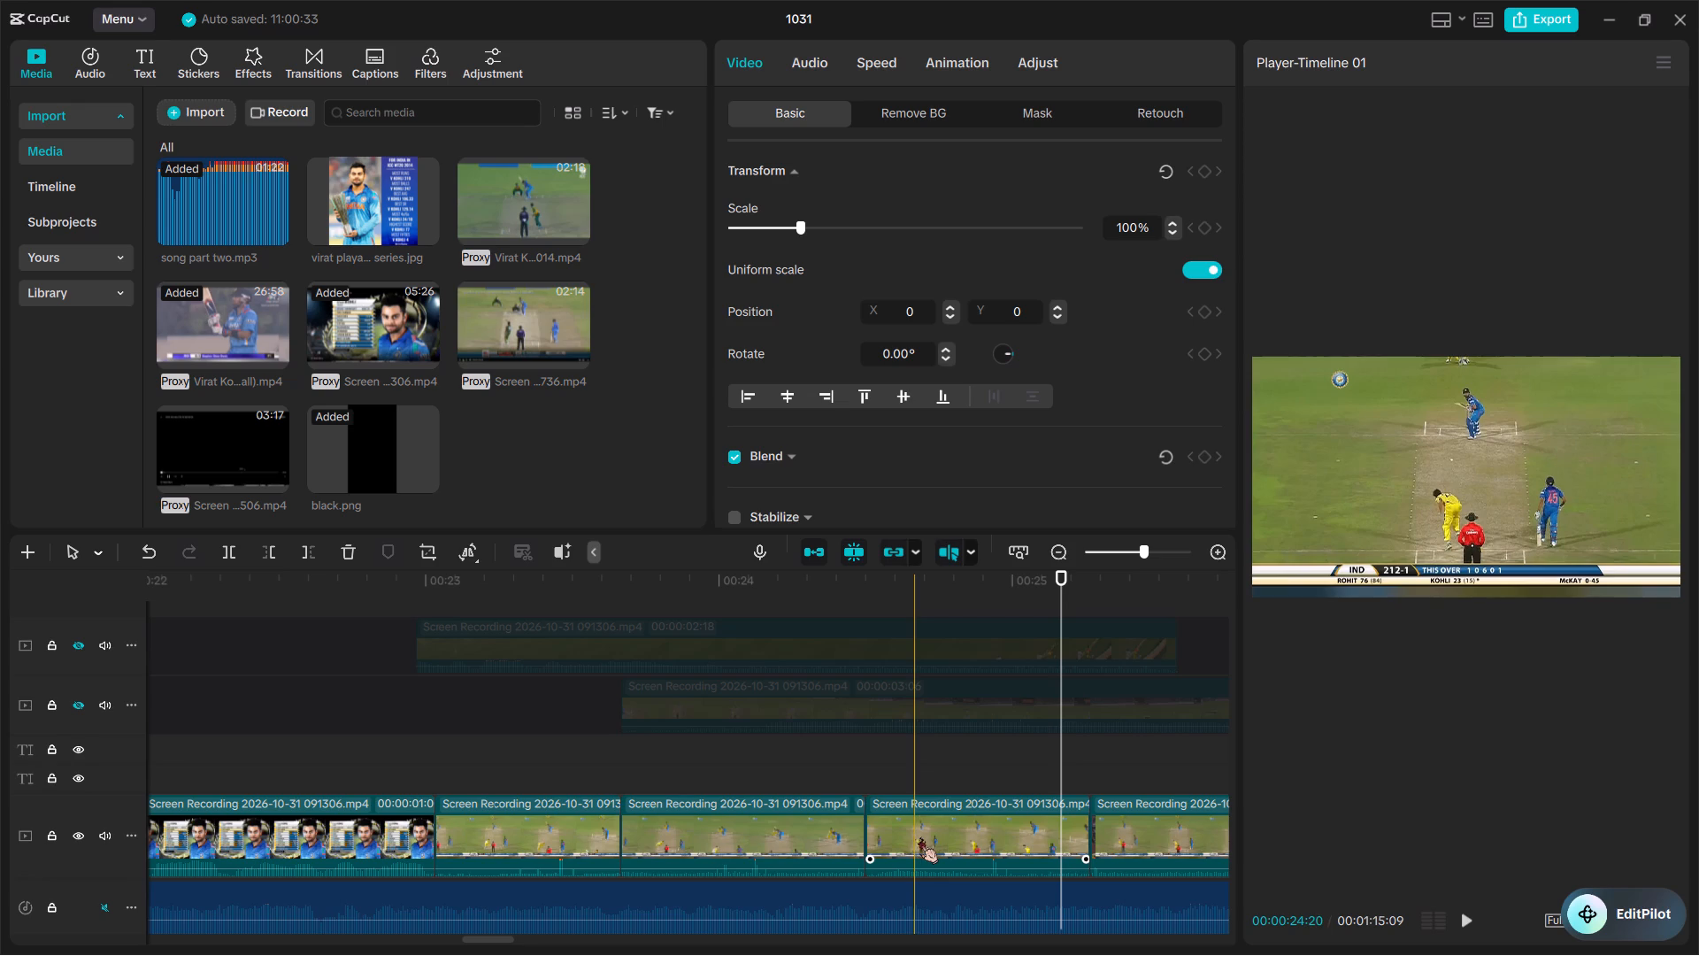
# Trim the beginning of the batting clip with the 212-1 score up to 24:20 and play it through.
pyautogui.press('q')
pyautogui.press('space')
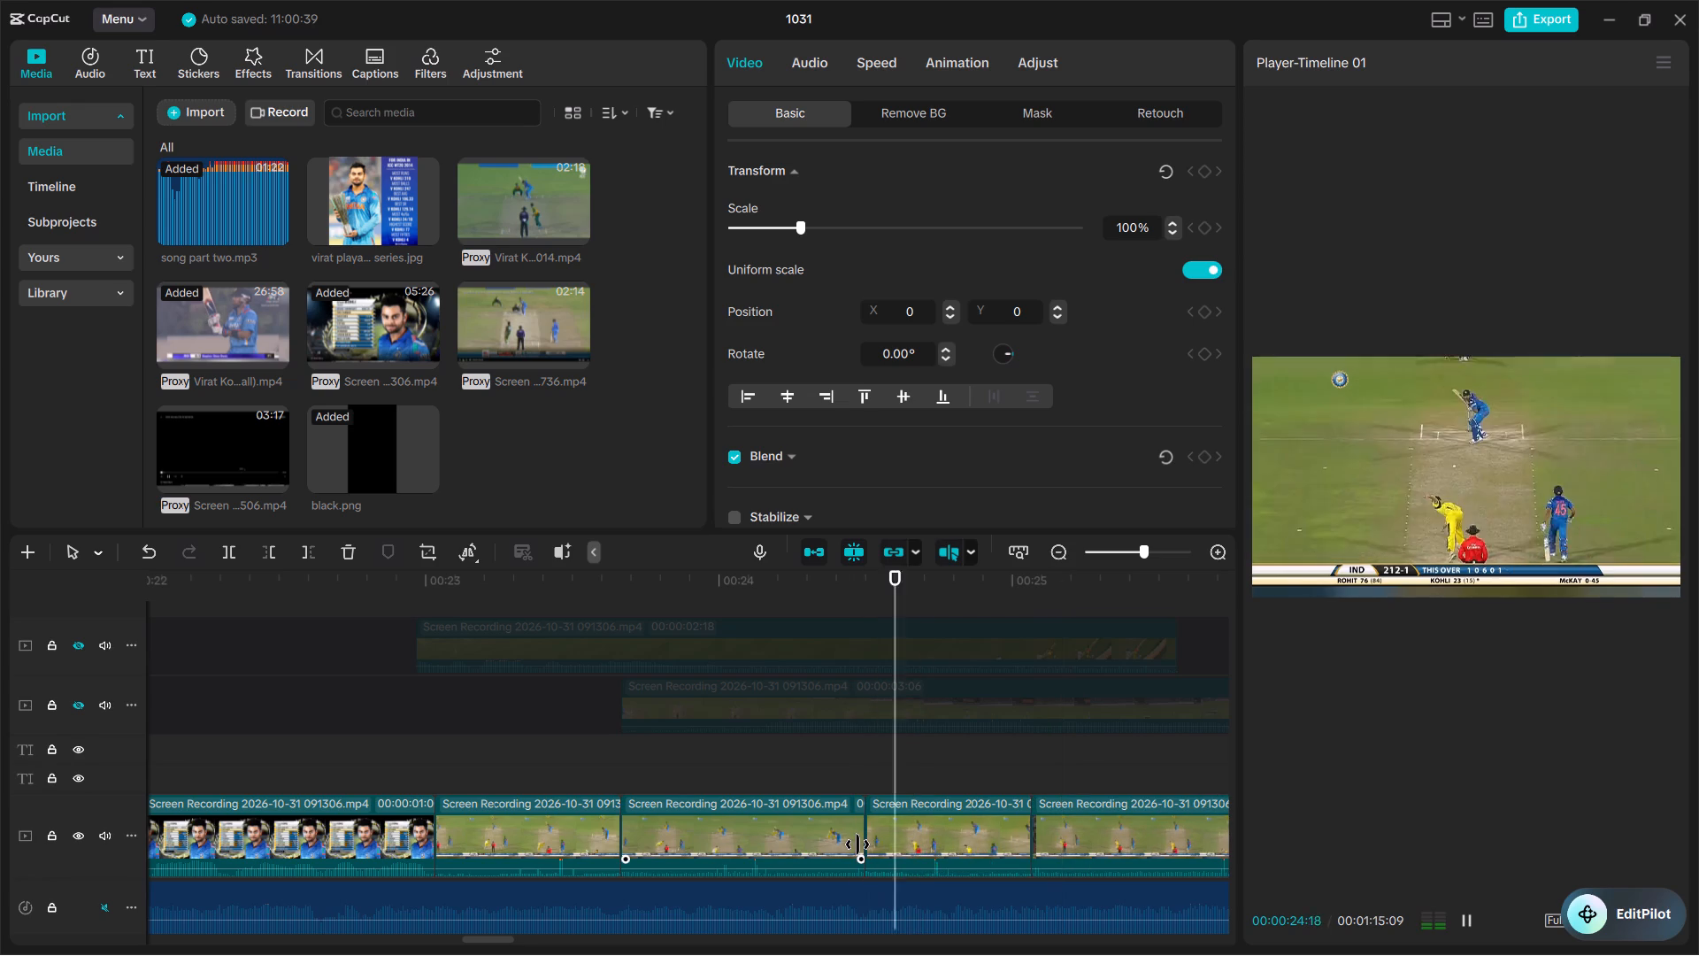
pyautogui.press('space')
# Trim the beginning of the batting clip with the 219-1 score up to 25:11 and play across the cut.
pyautogui.hscroll(-1, 857, 844)
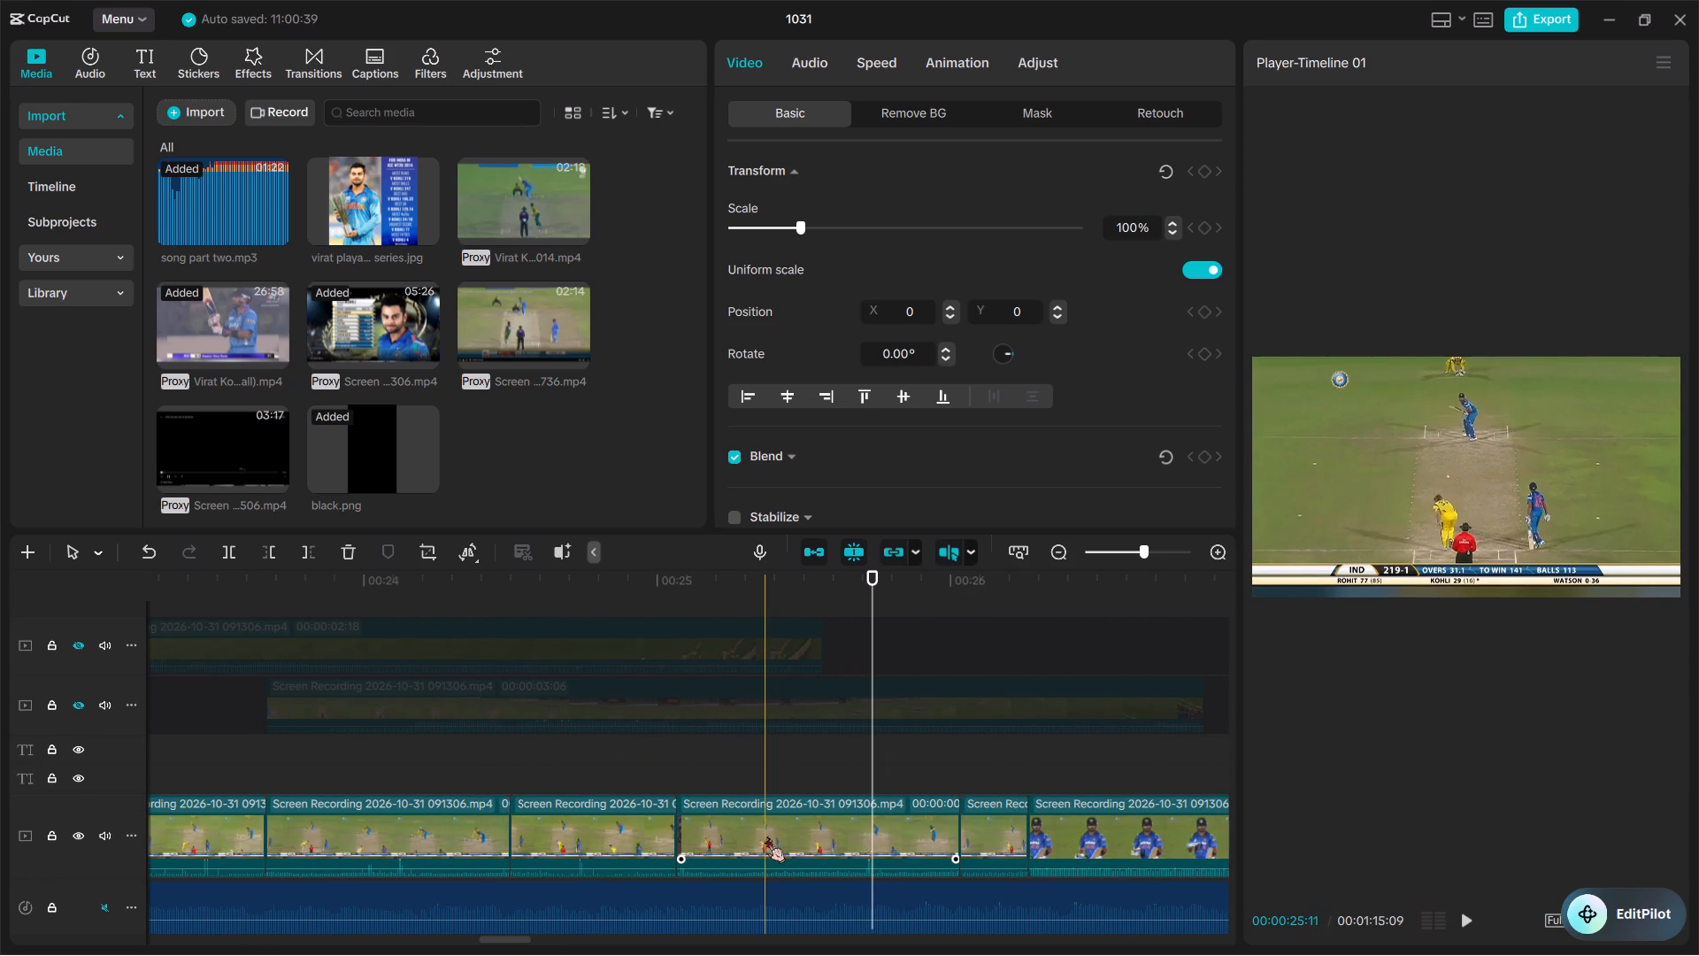
pyautogui.press('q')
pyautogui.press('space')
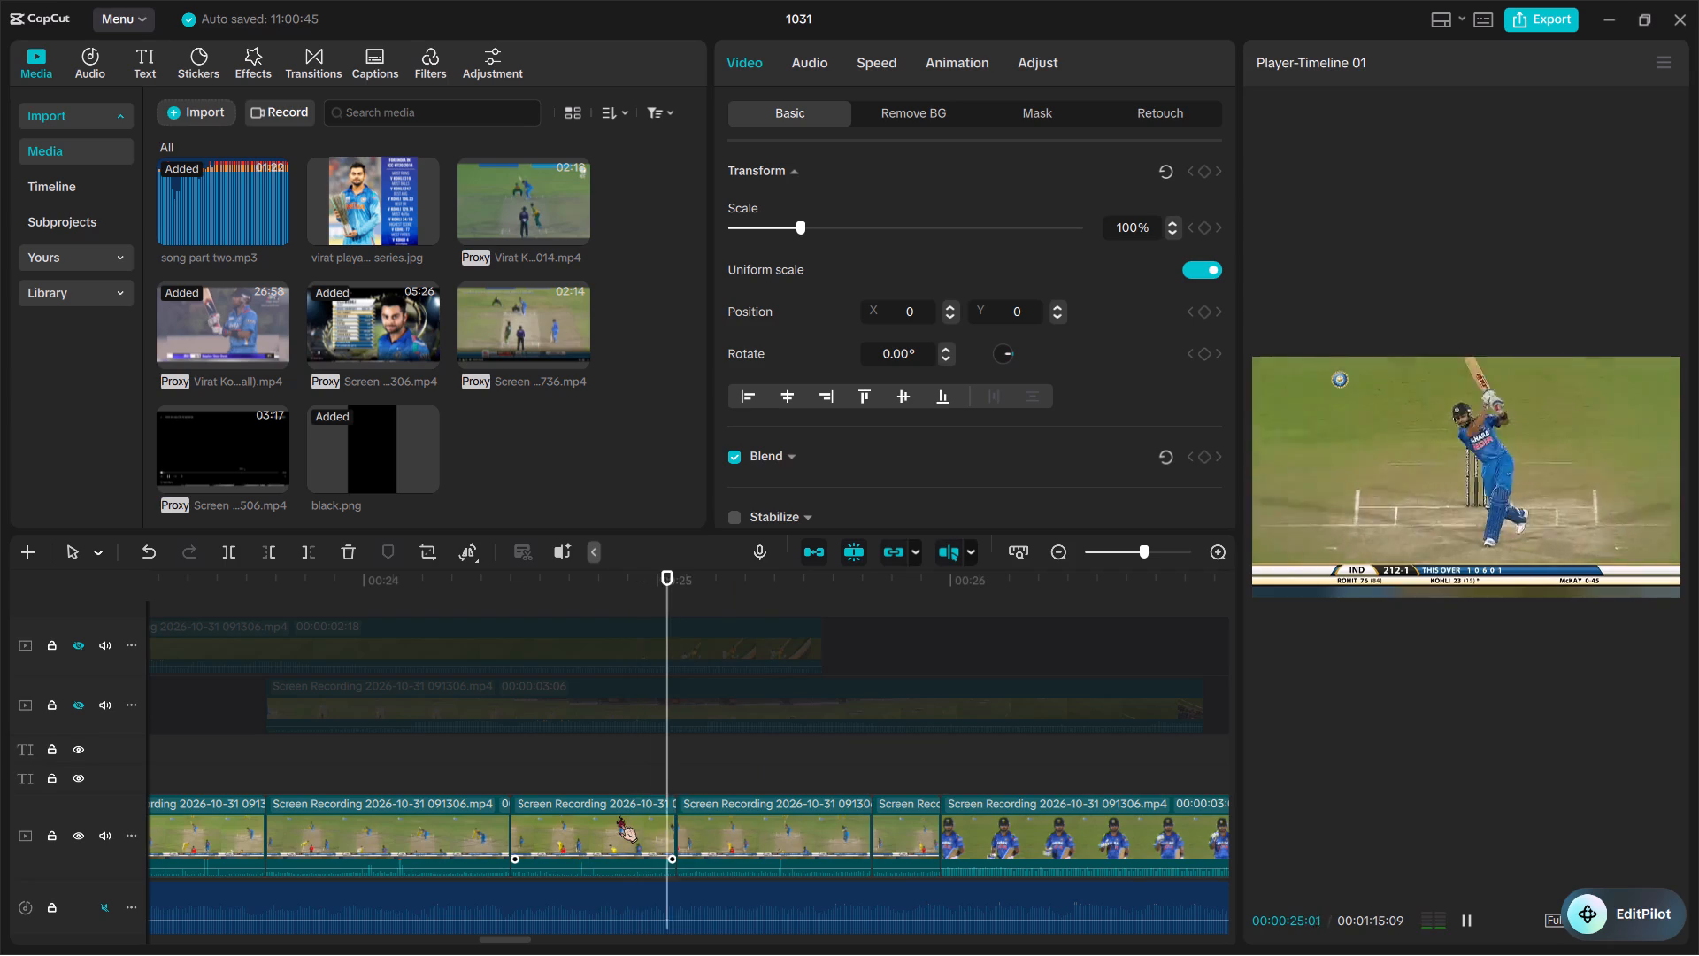
pyautogui.press('space')
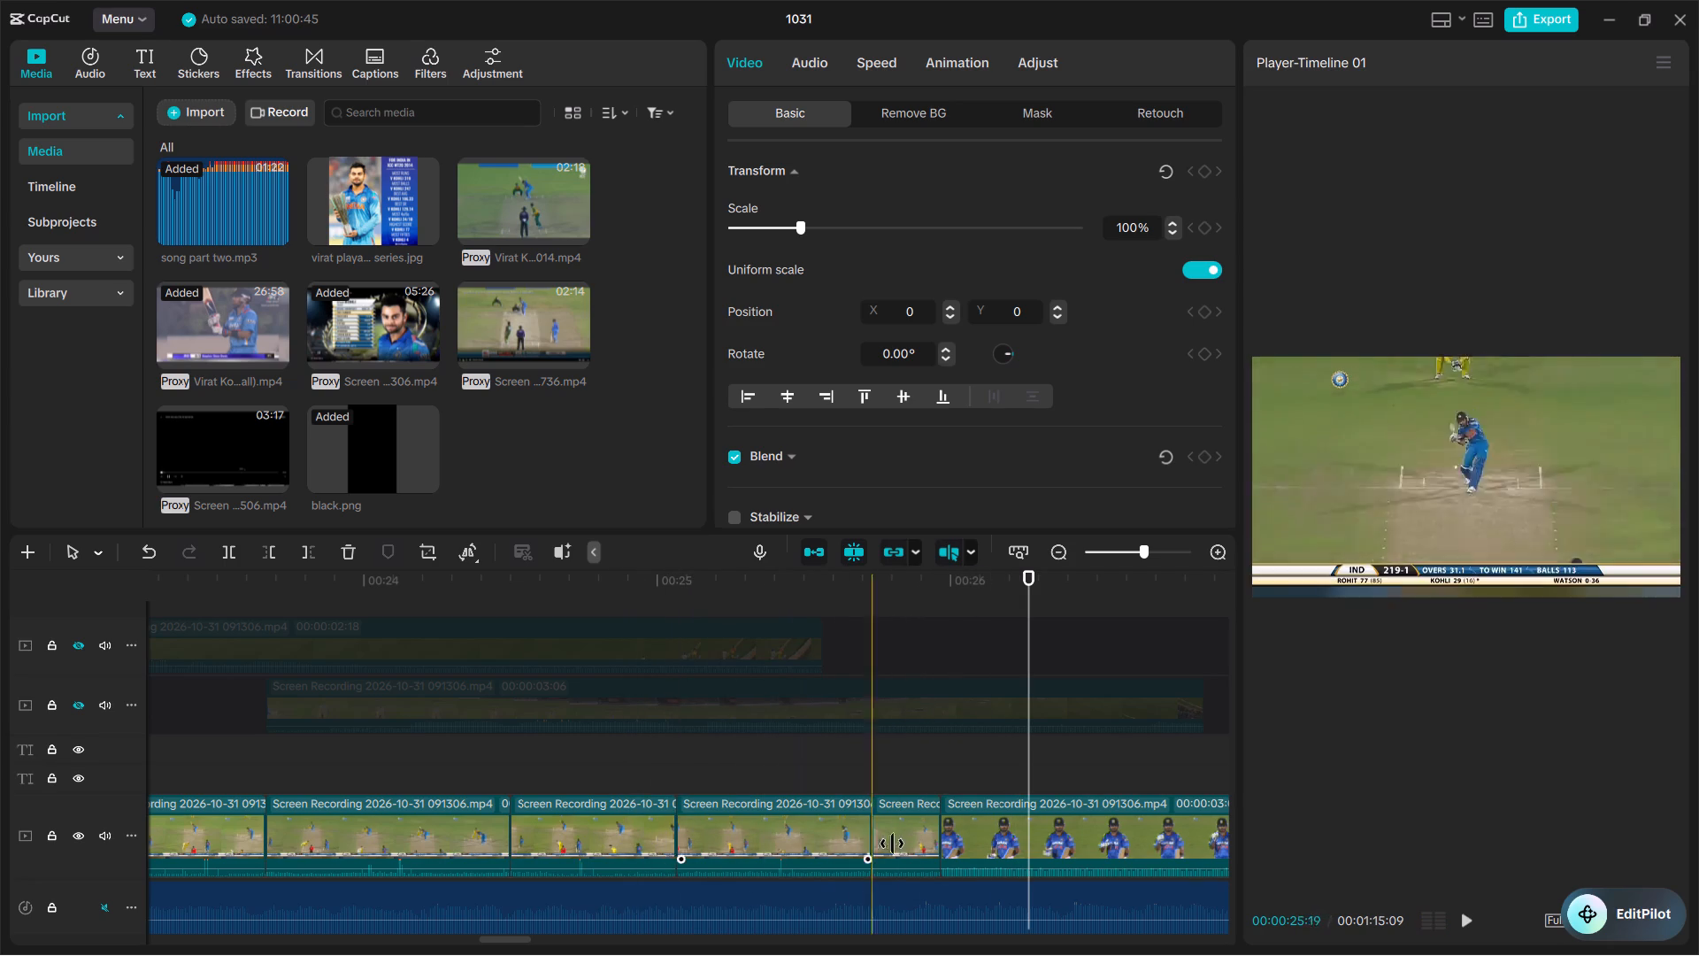
# Delete the player close-up clip near 26 seconds and play the surrounding shots.
pyautogui.click(975, 842)
pyautogui.press('BackSpace')
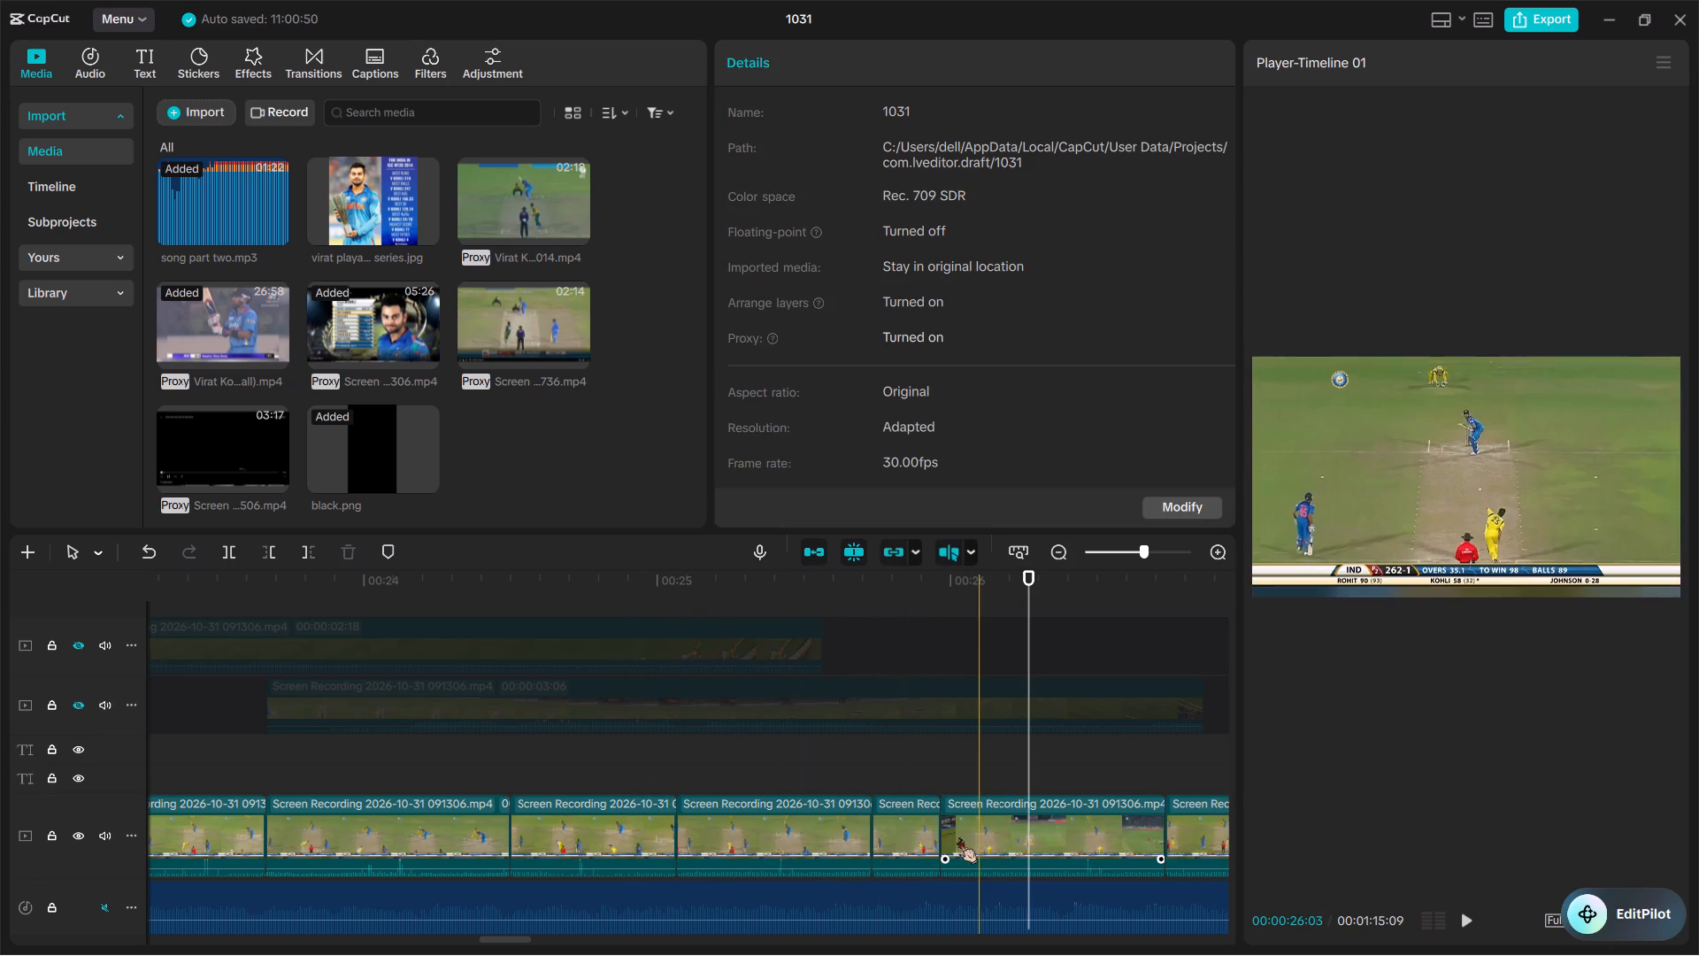
pyautogui.press('space')
pyautogui.press('space')
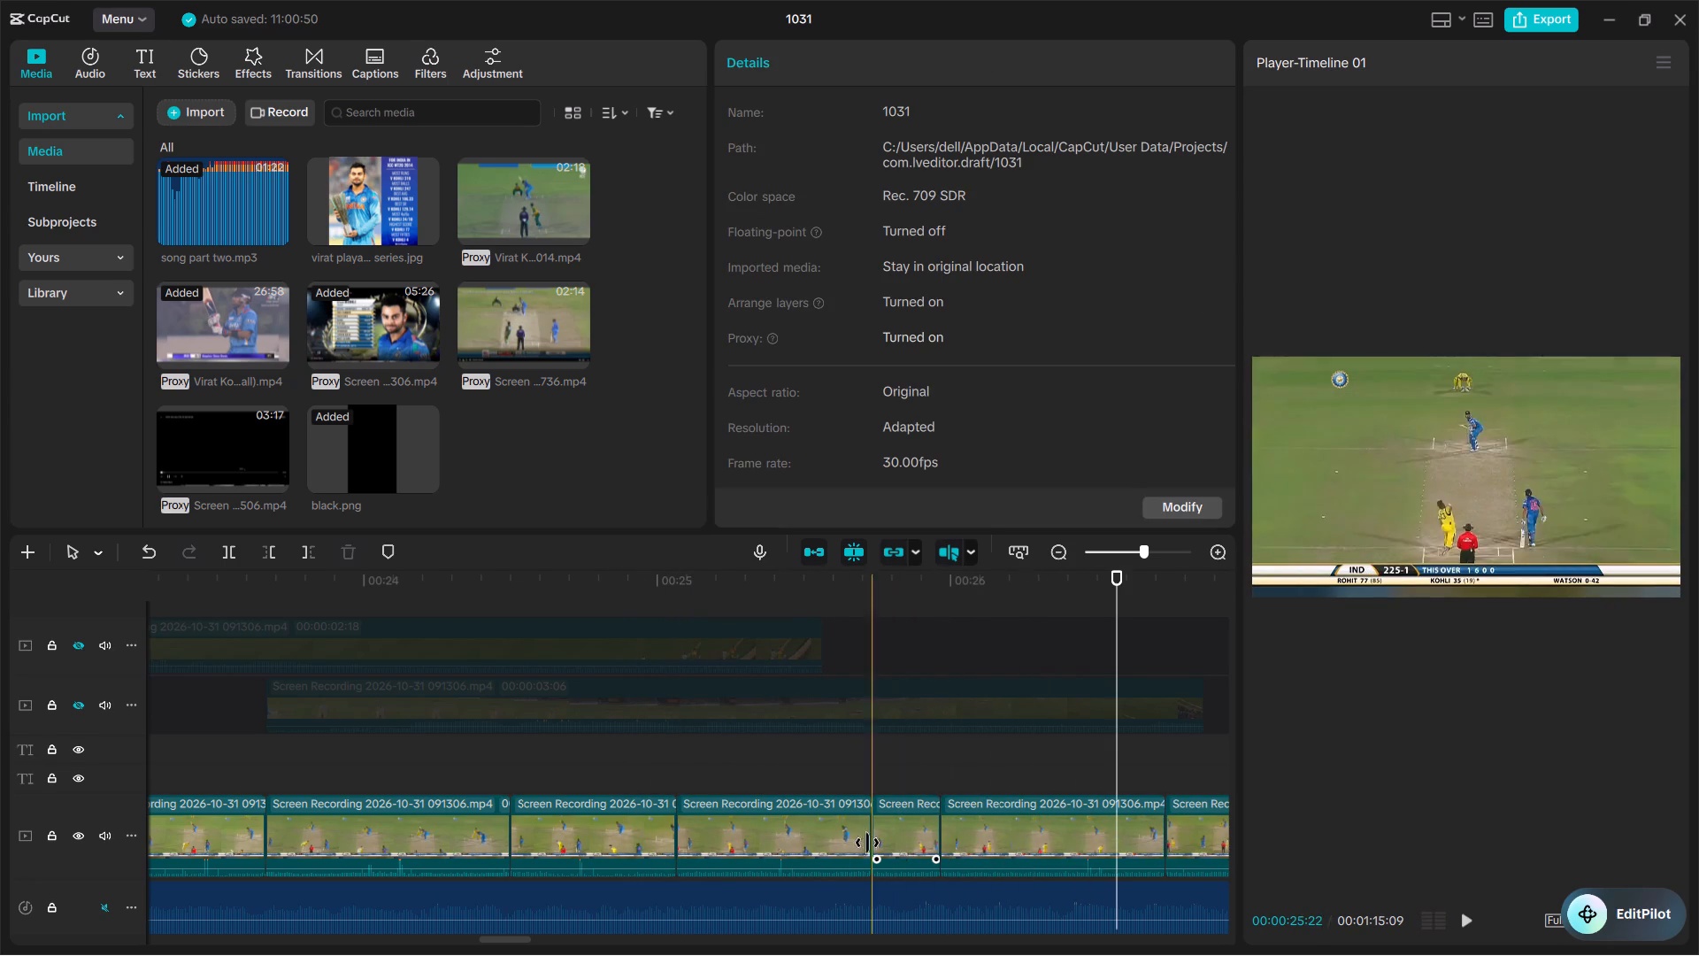
pyautogui.press('space')
pyautogui.press('space')
# Delete the short batting clip with the 225-1 score near 25:24 and play the shots that follow.
pyautogui.click(895, 841)
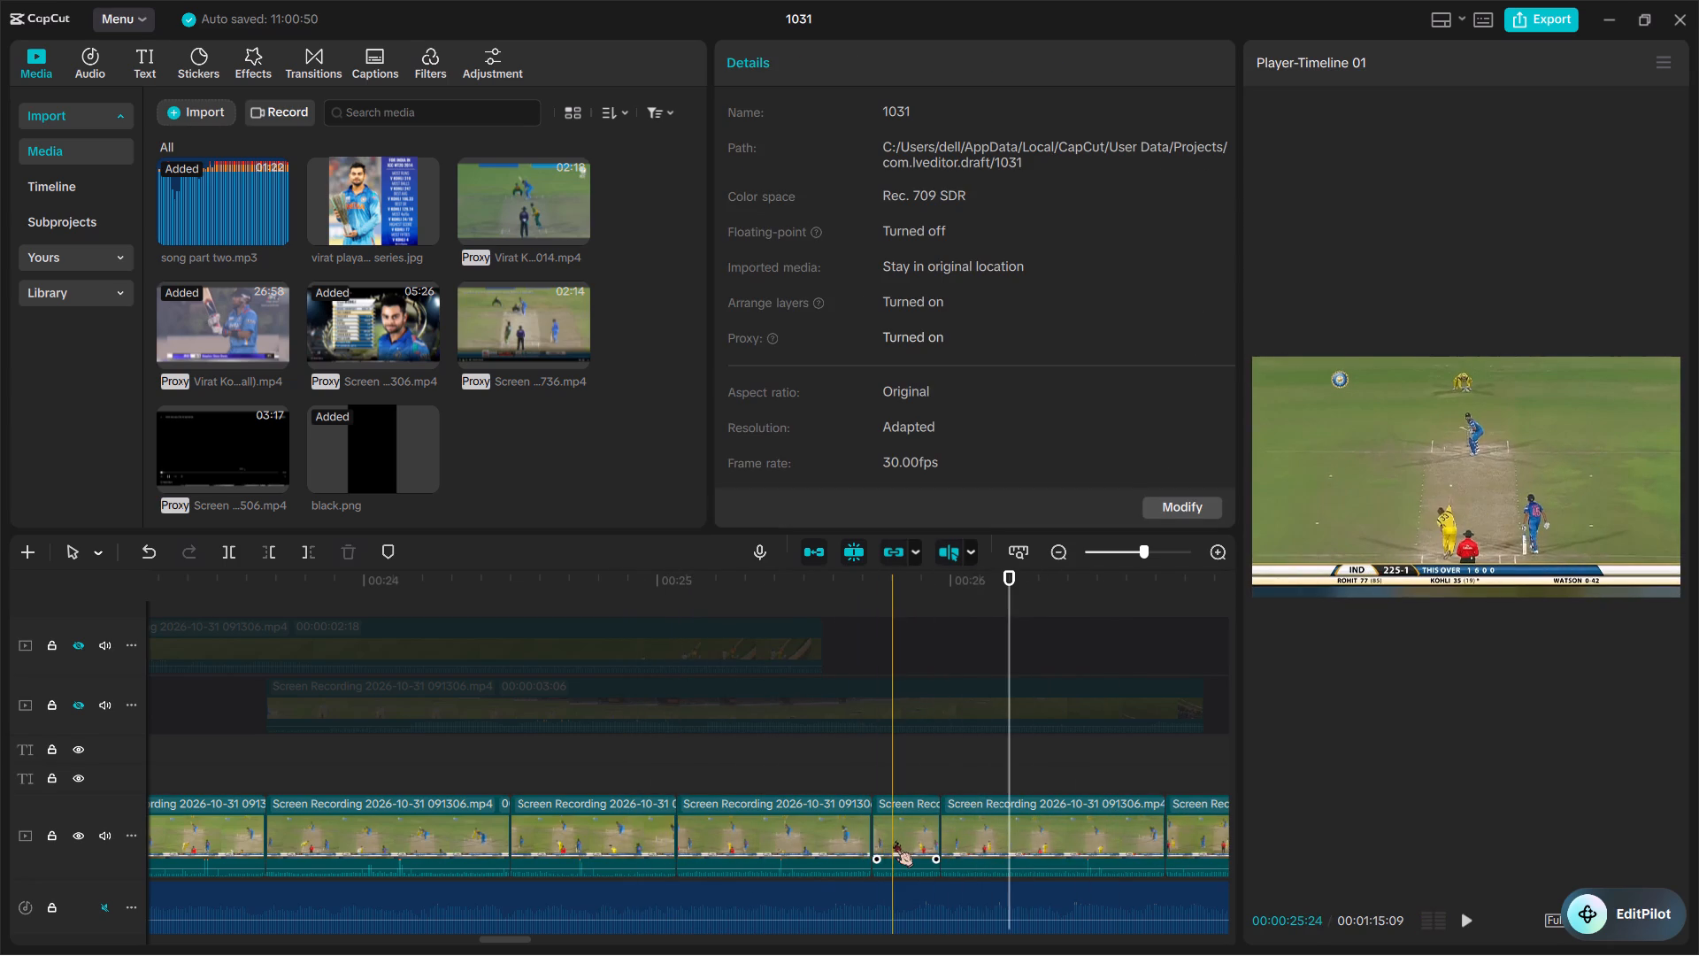
pyautogui.press('BackSpace')
pyautogui.press('BackSpace')
pyautogui.press('space')
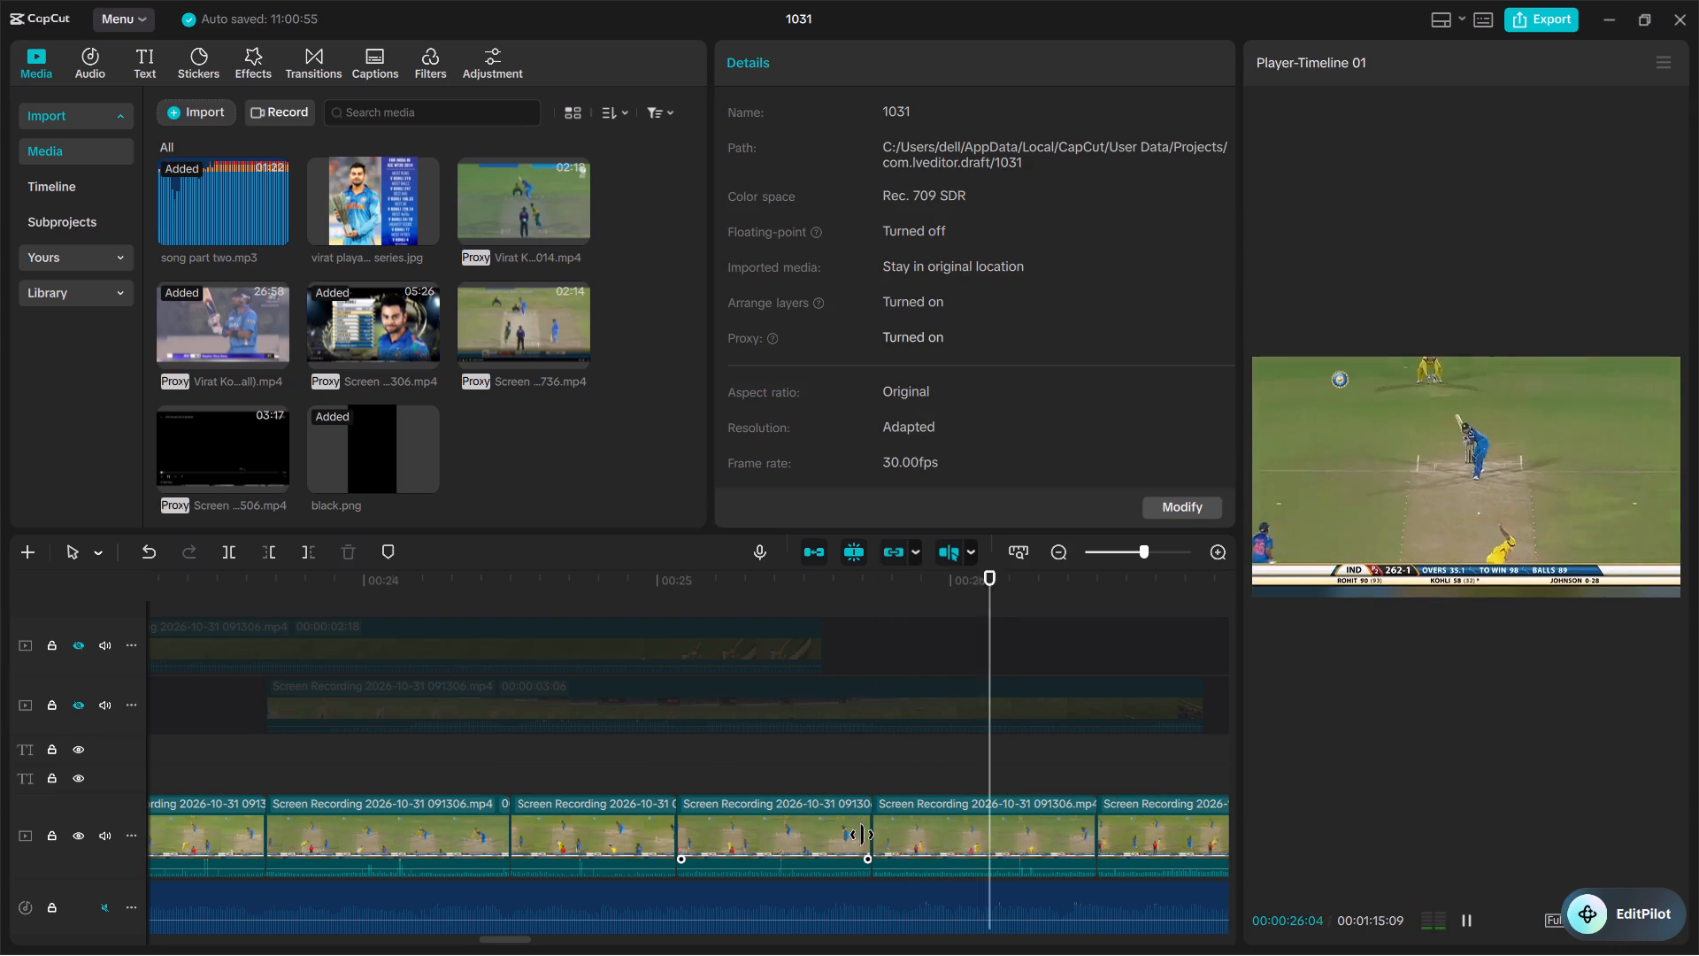
pyautogui.press('space')
pyautogui.press('space')
pyautogui.press('space')
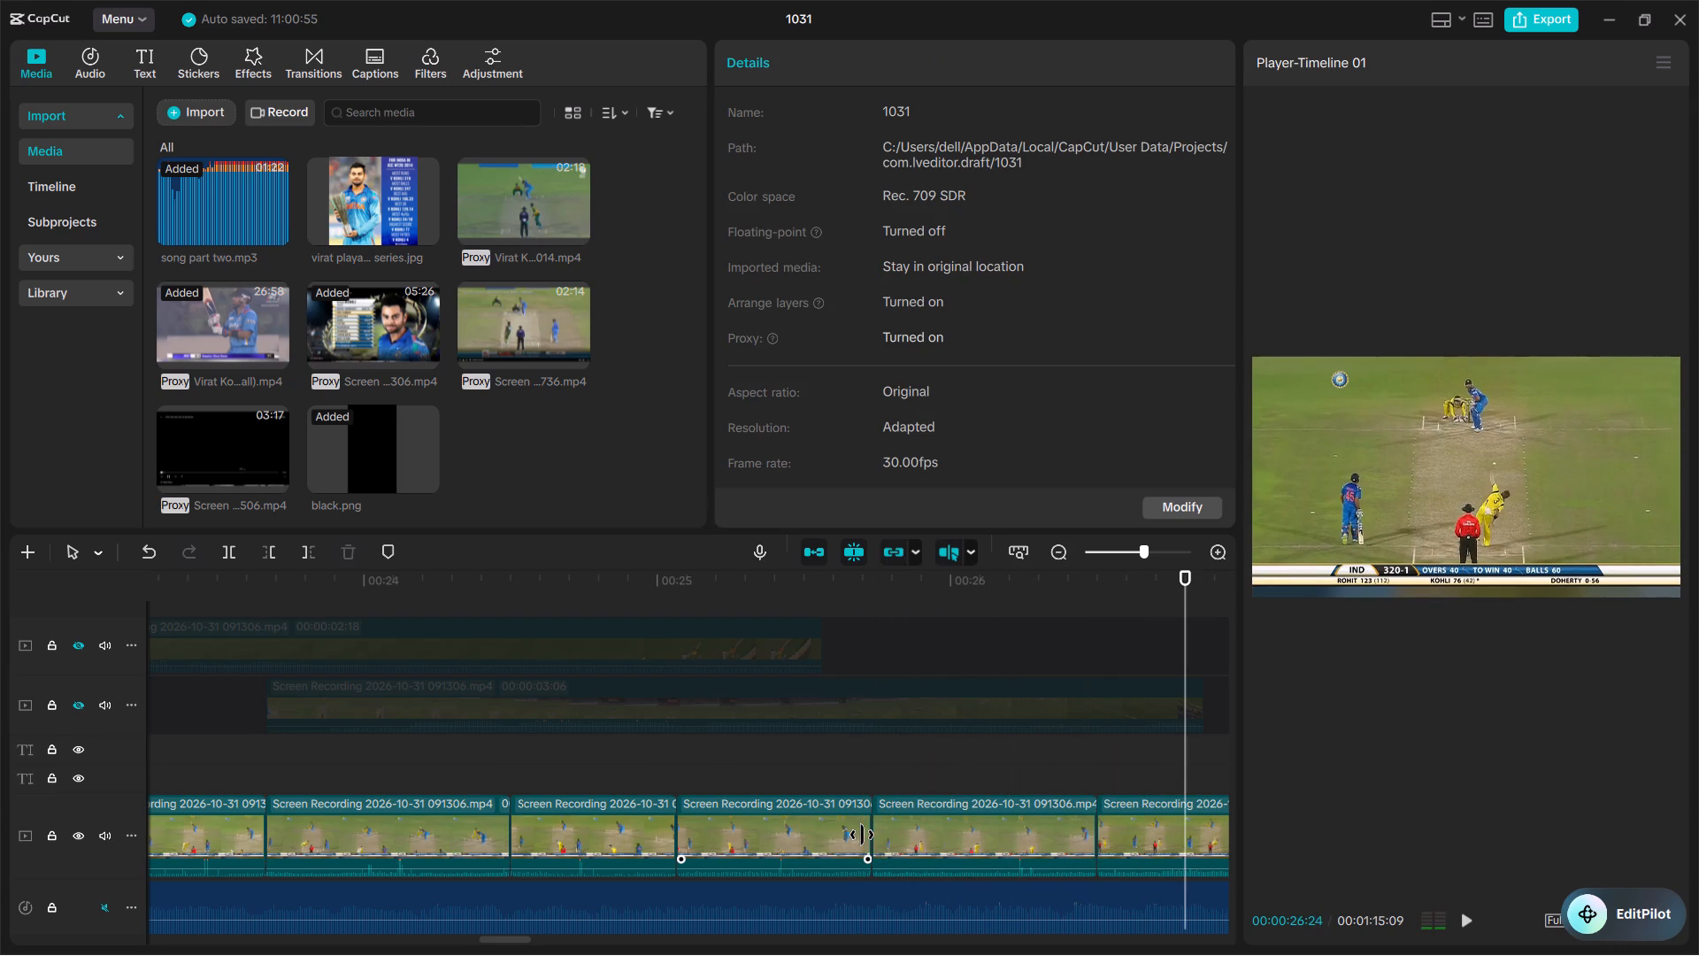
pyautogui.press('space')
pyautogui.press('space')
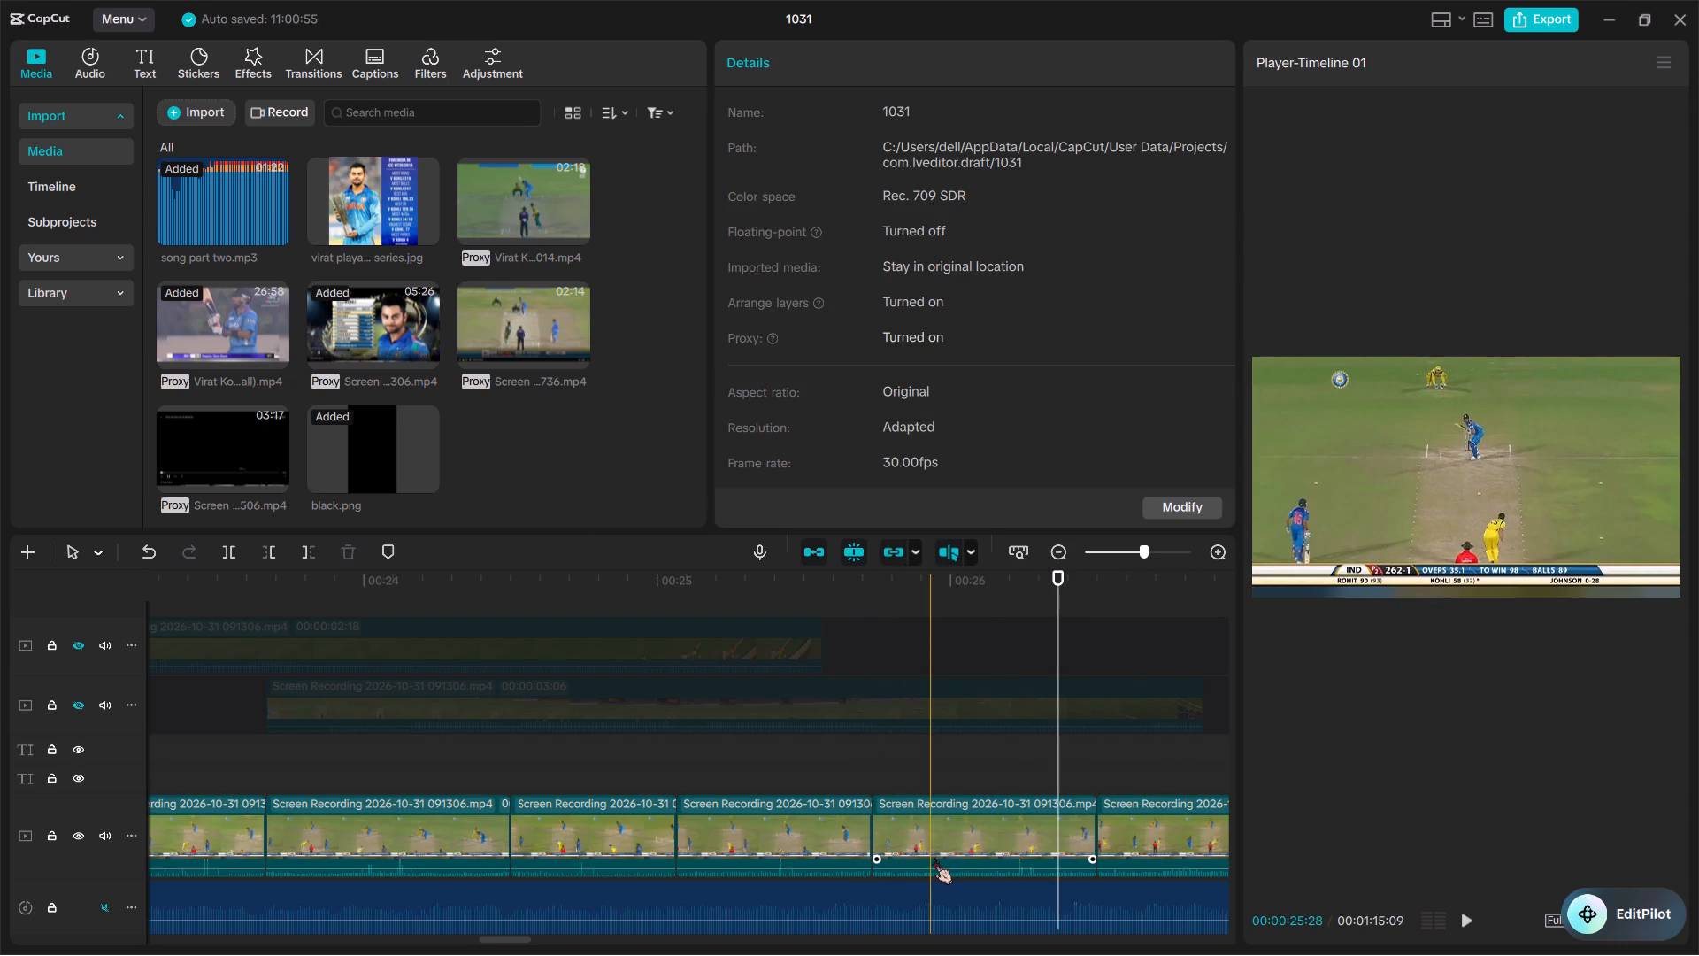
# Trim the beginning of the batting clip with the 262-1 score up to 25:28 and play across the cut.
pyautogui.press('q')
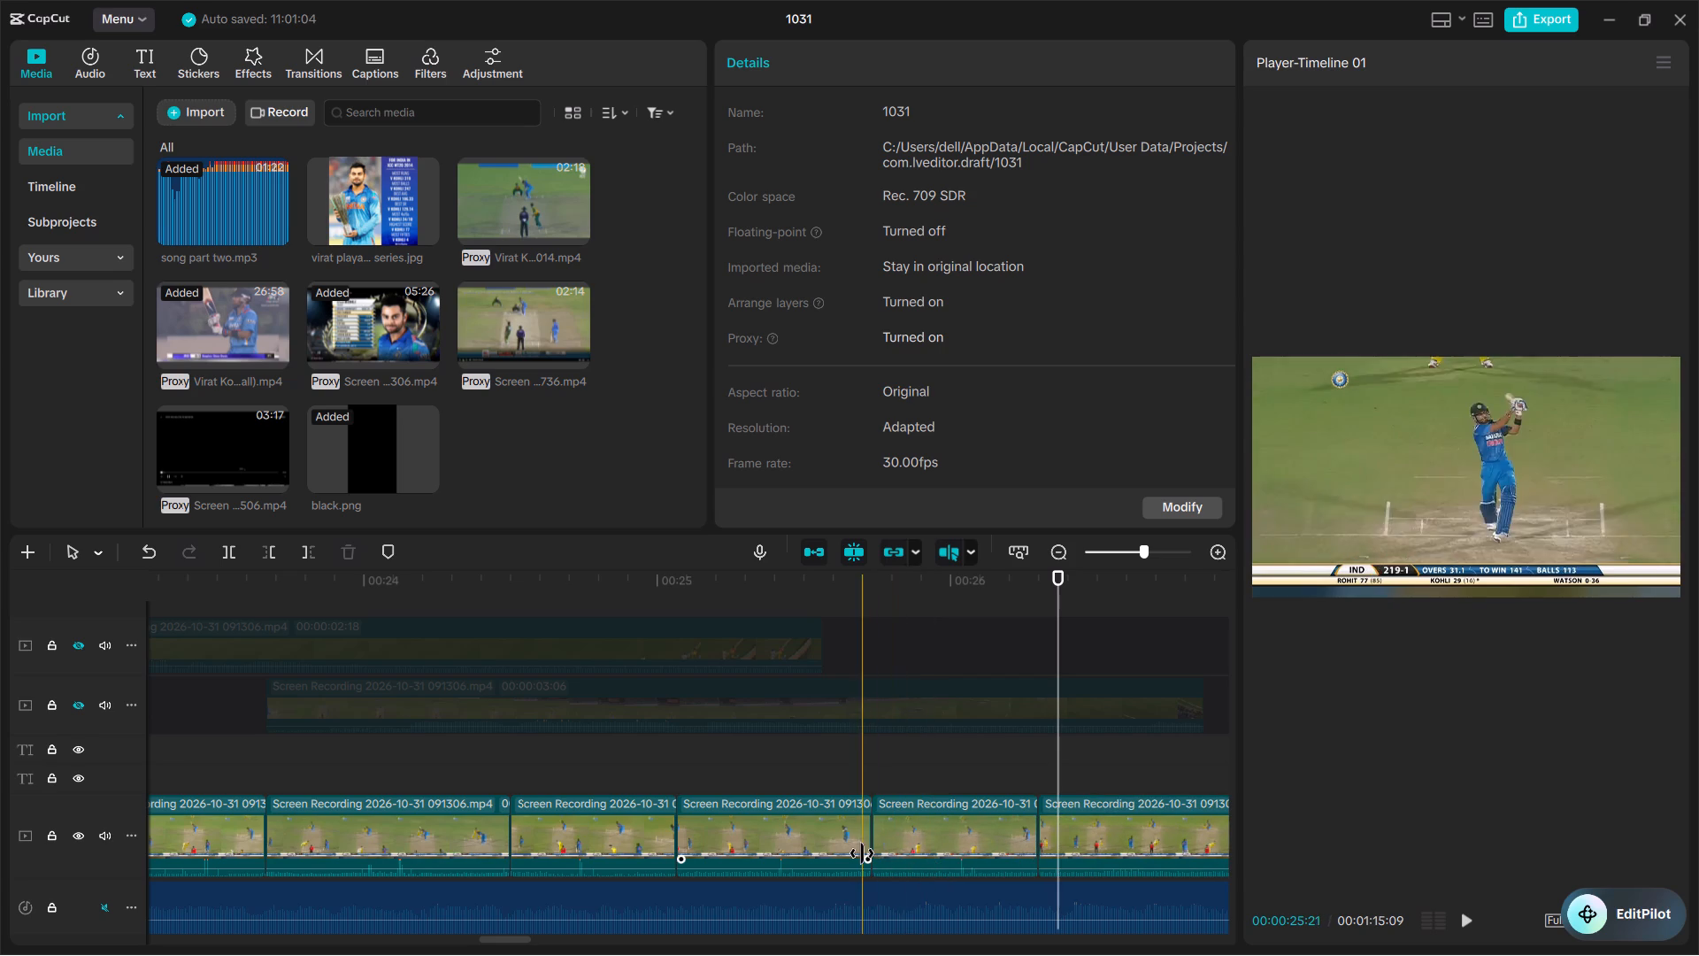
pyautogui.press('space')
pyautogui.press('space')
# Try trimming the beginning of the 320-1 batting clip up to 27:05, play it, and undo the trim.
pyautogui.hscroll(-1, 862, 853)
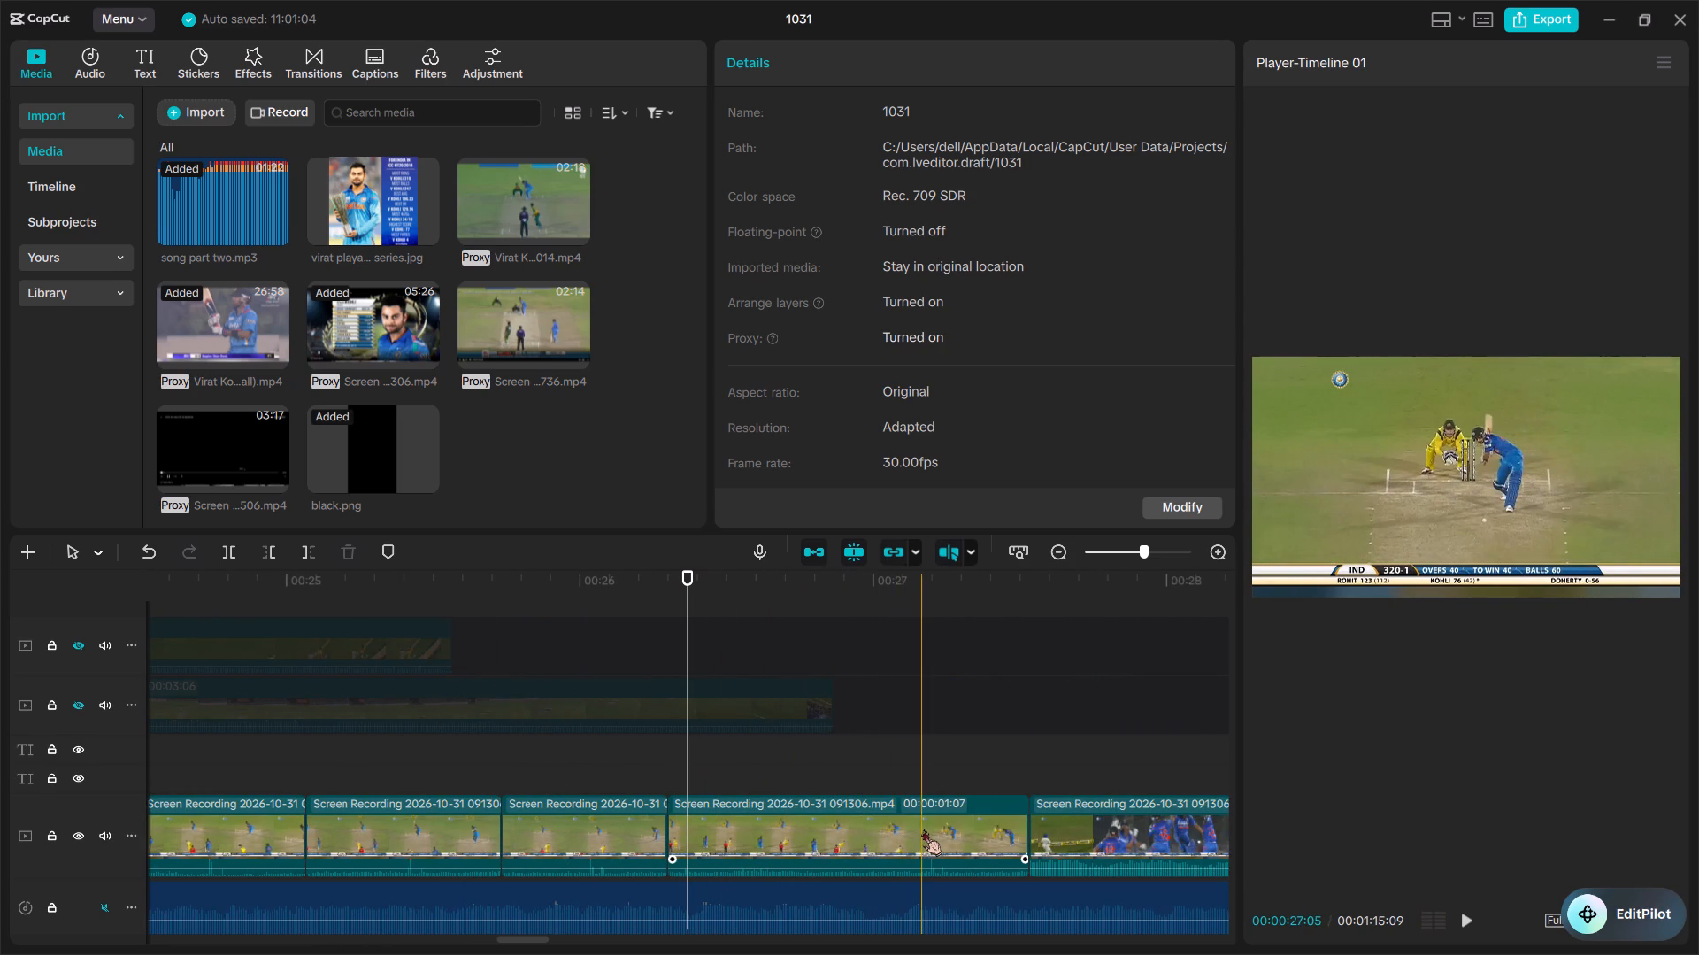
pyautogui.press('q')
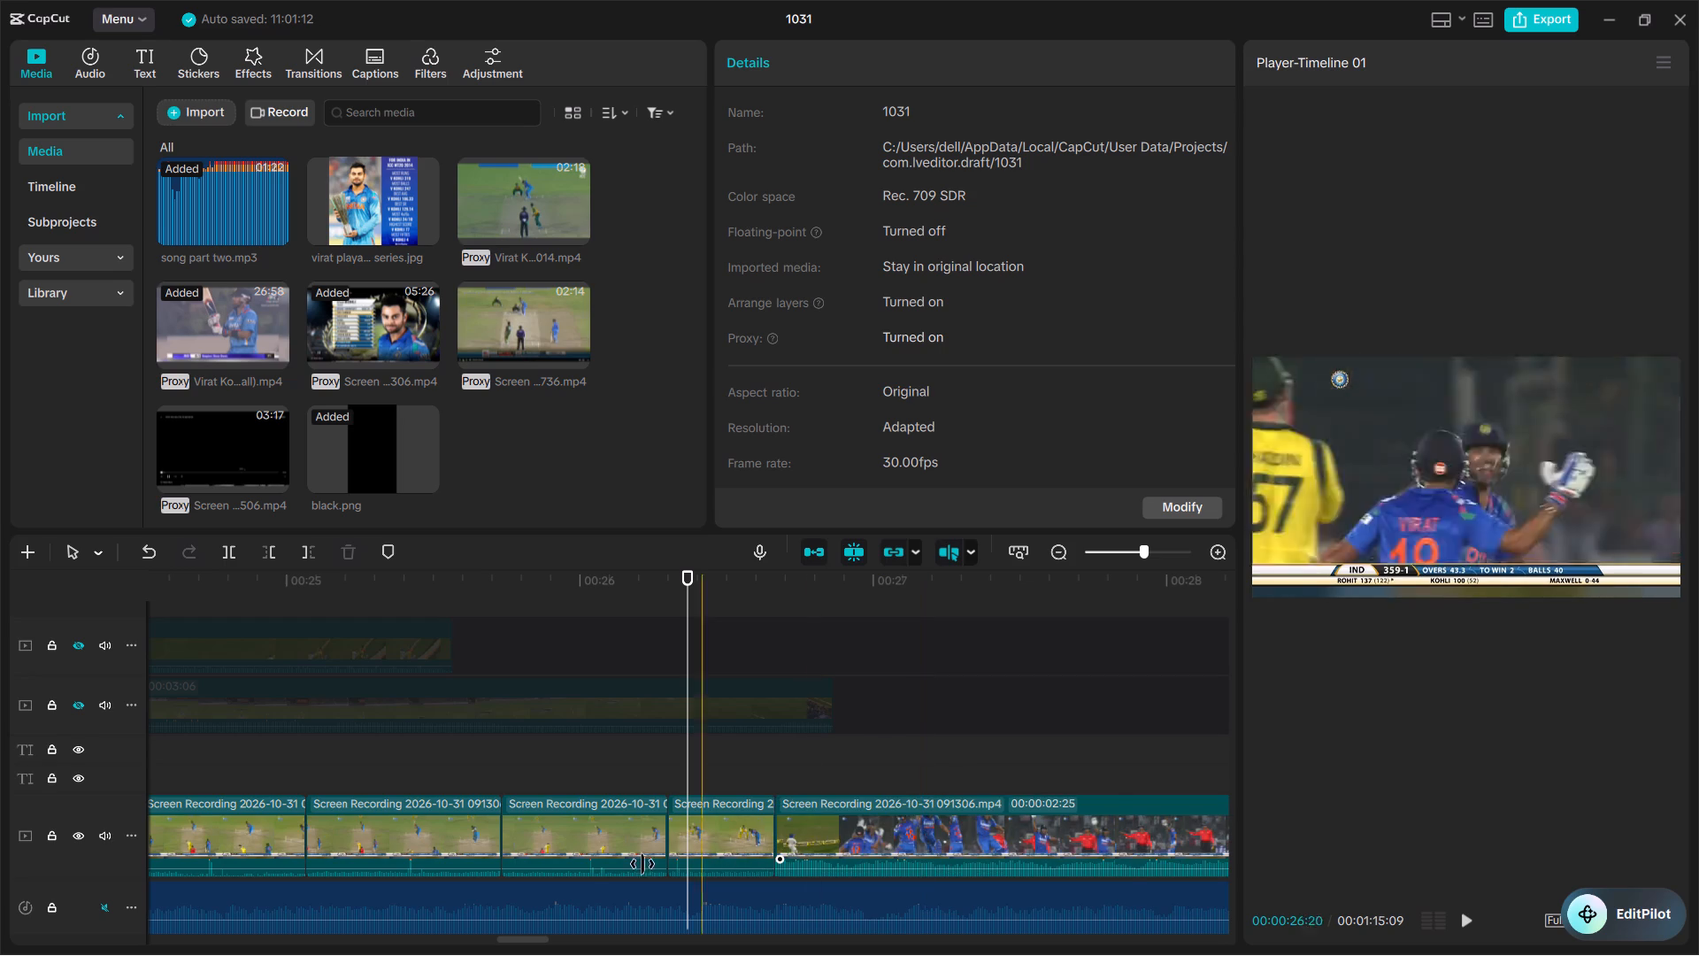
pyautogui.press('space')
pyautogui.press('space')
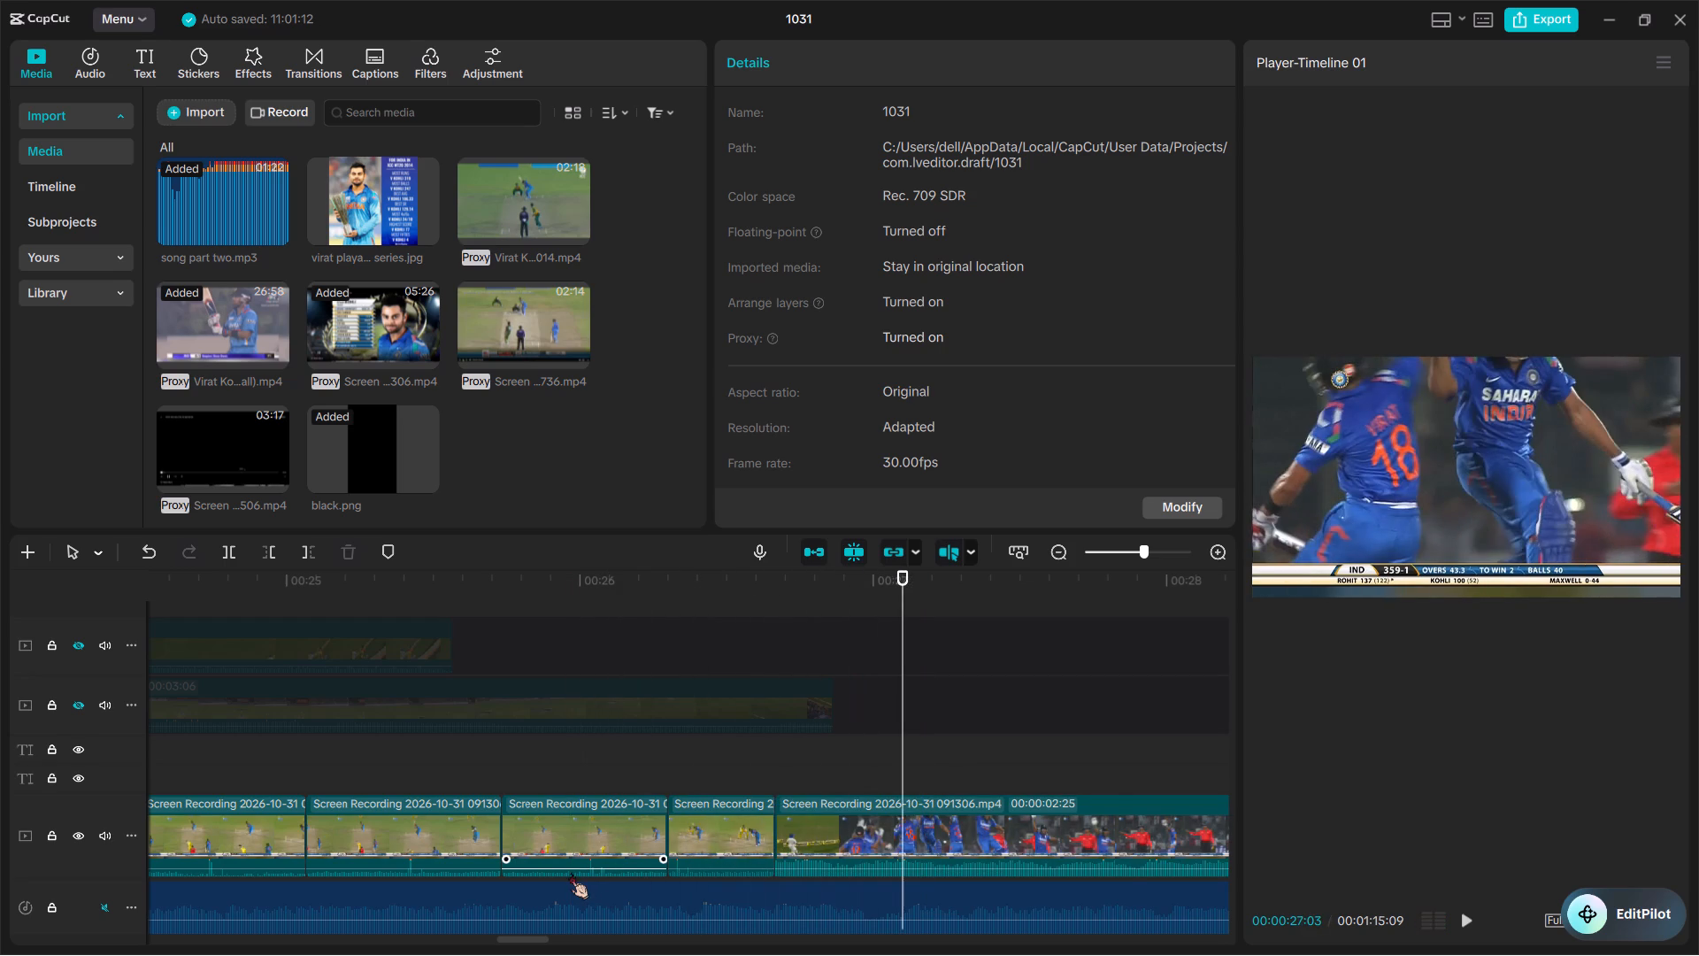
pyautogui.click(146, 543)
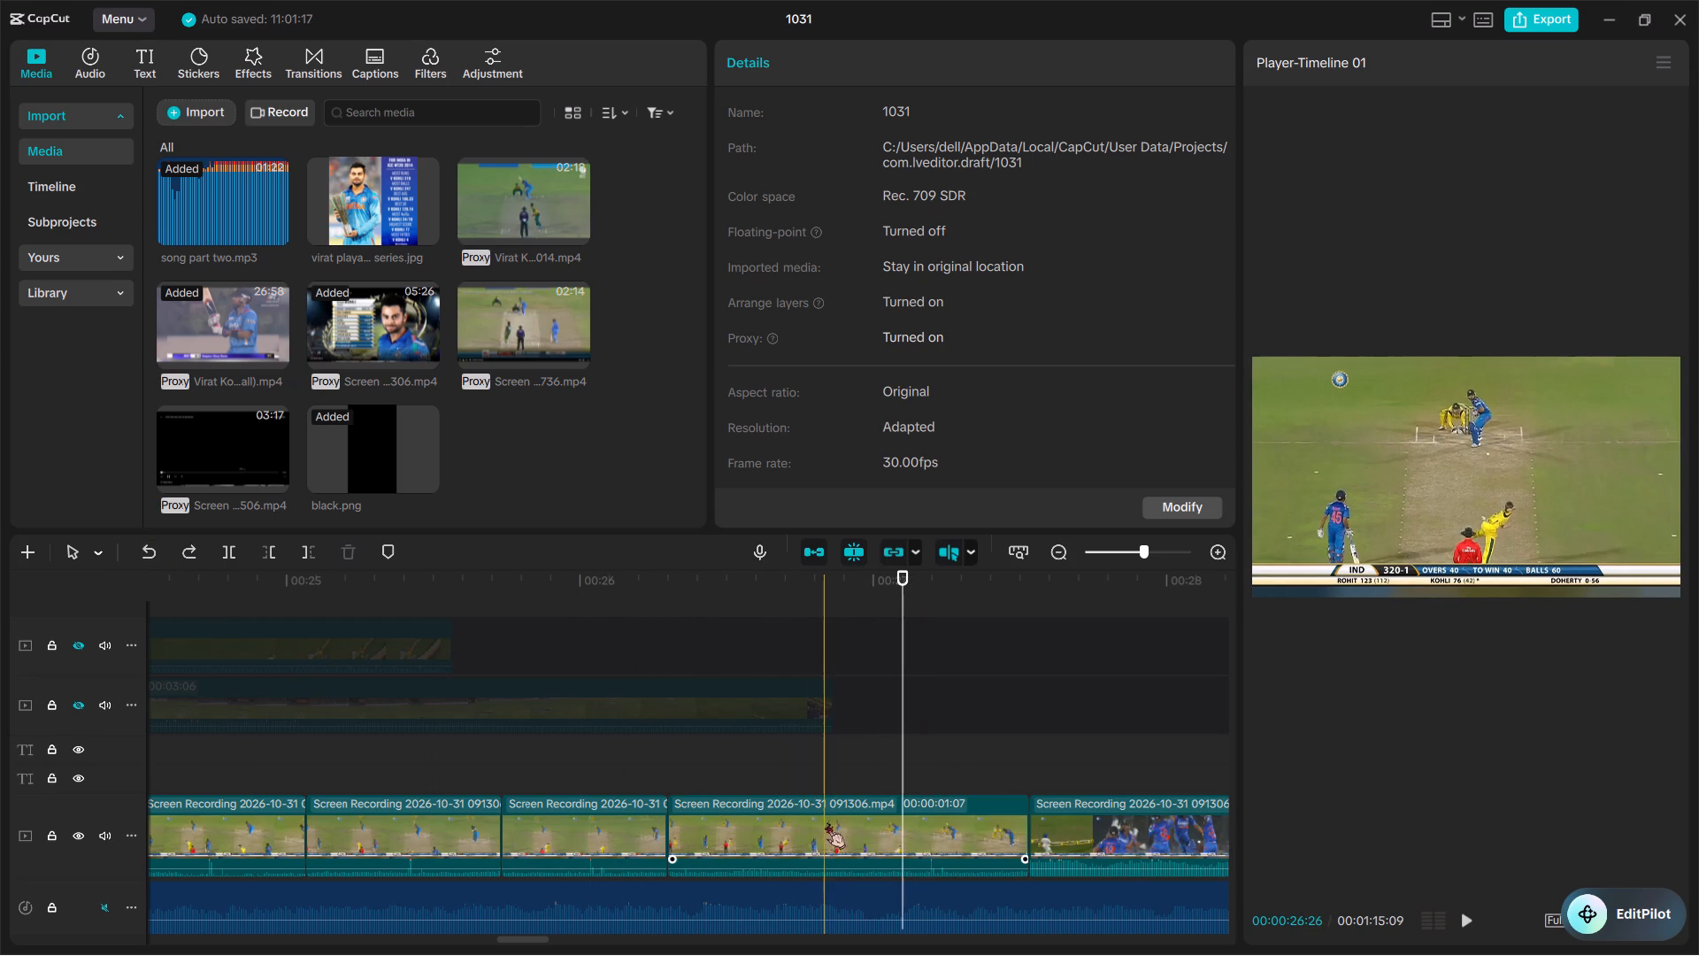
# Trim the beginning of the batting clip with the 320-1 score up to 26:26.
pyautogui.press('q')
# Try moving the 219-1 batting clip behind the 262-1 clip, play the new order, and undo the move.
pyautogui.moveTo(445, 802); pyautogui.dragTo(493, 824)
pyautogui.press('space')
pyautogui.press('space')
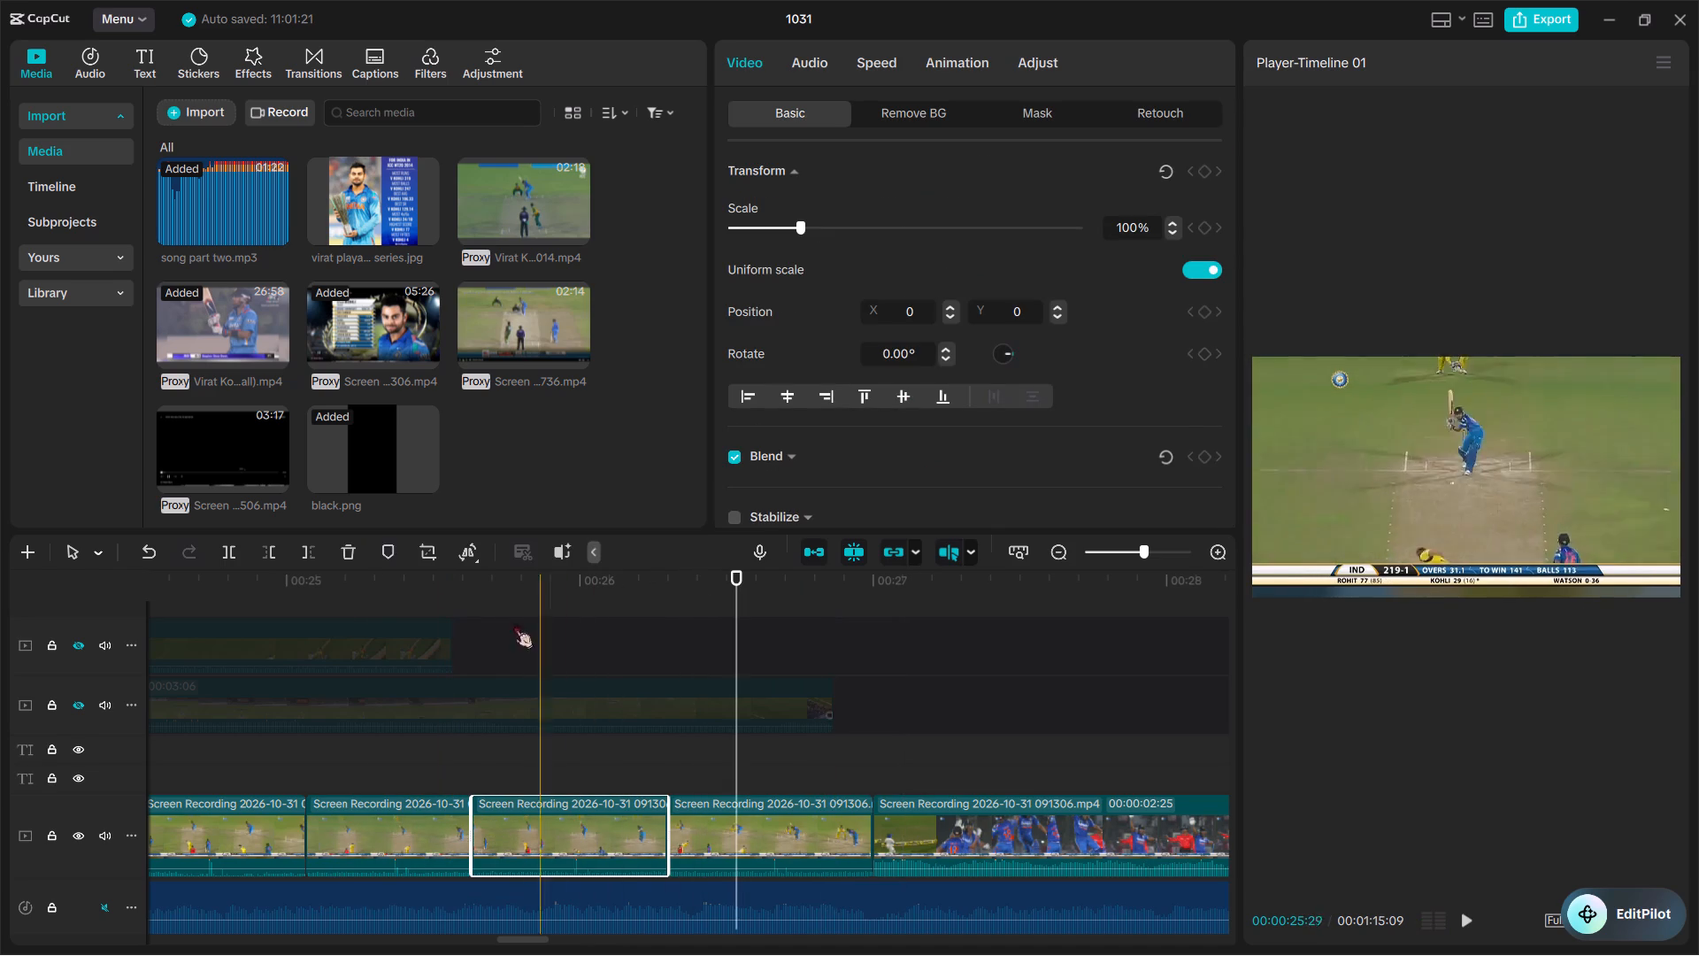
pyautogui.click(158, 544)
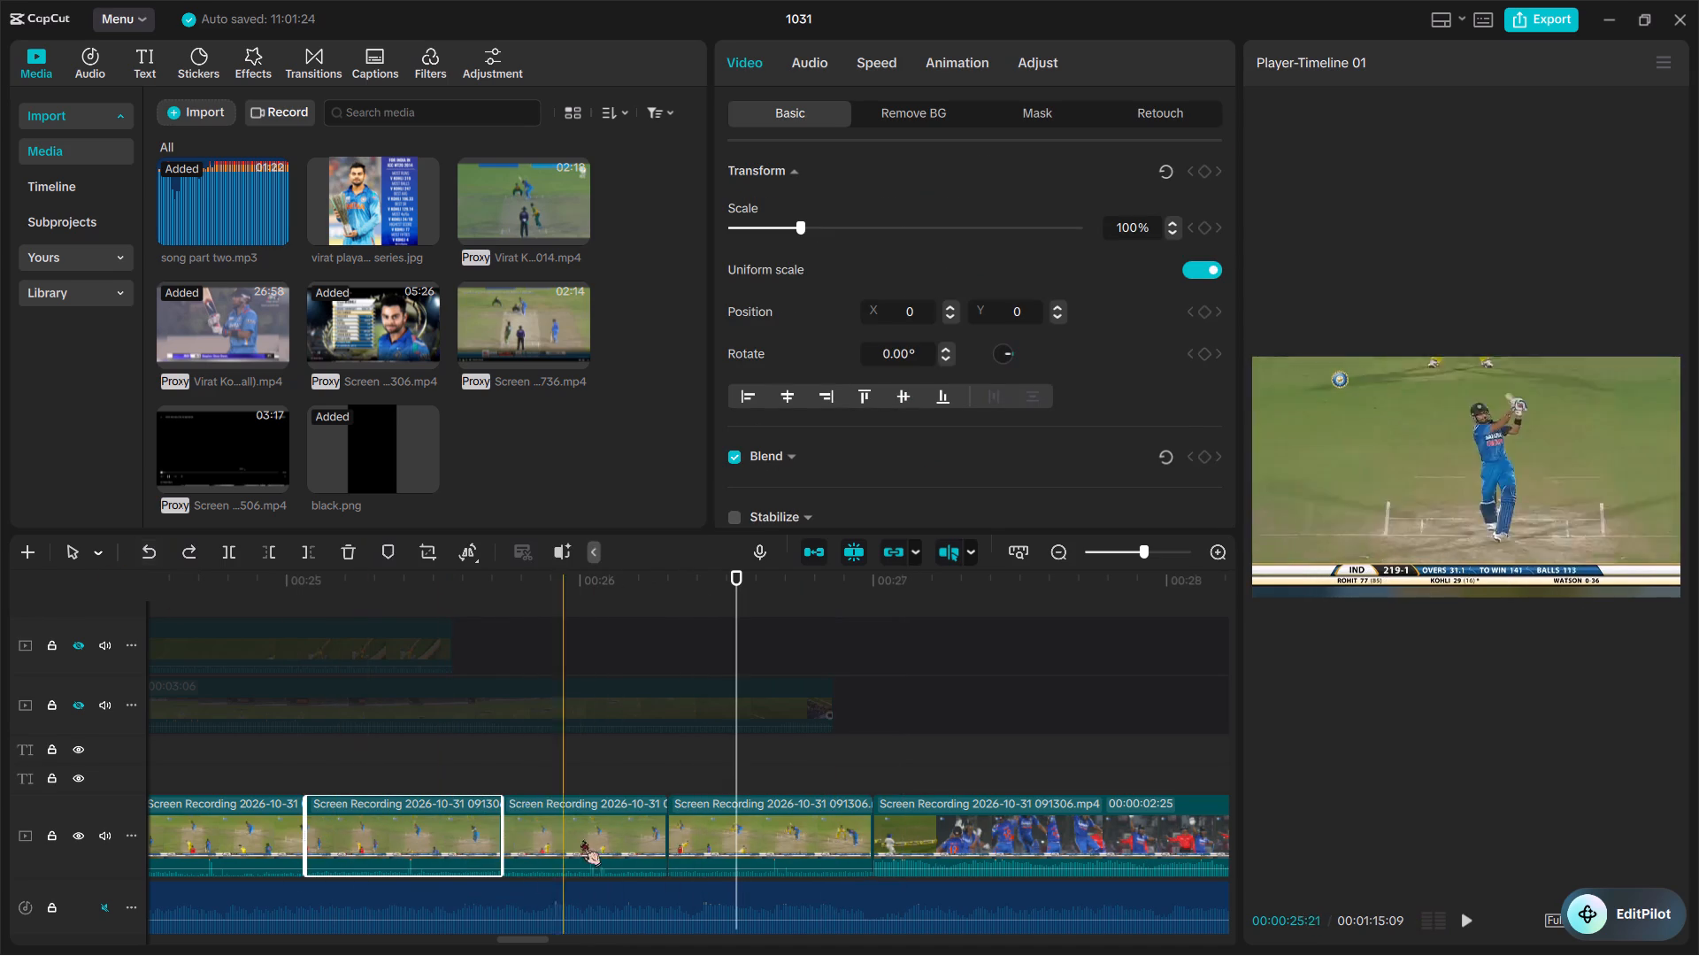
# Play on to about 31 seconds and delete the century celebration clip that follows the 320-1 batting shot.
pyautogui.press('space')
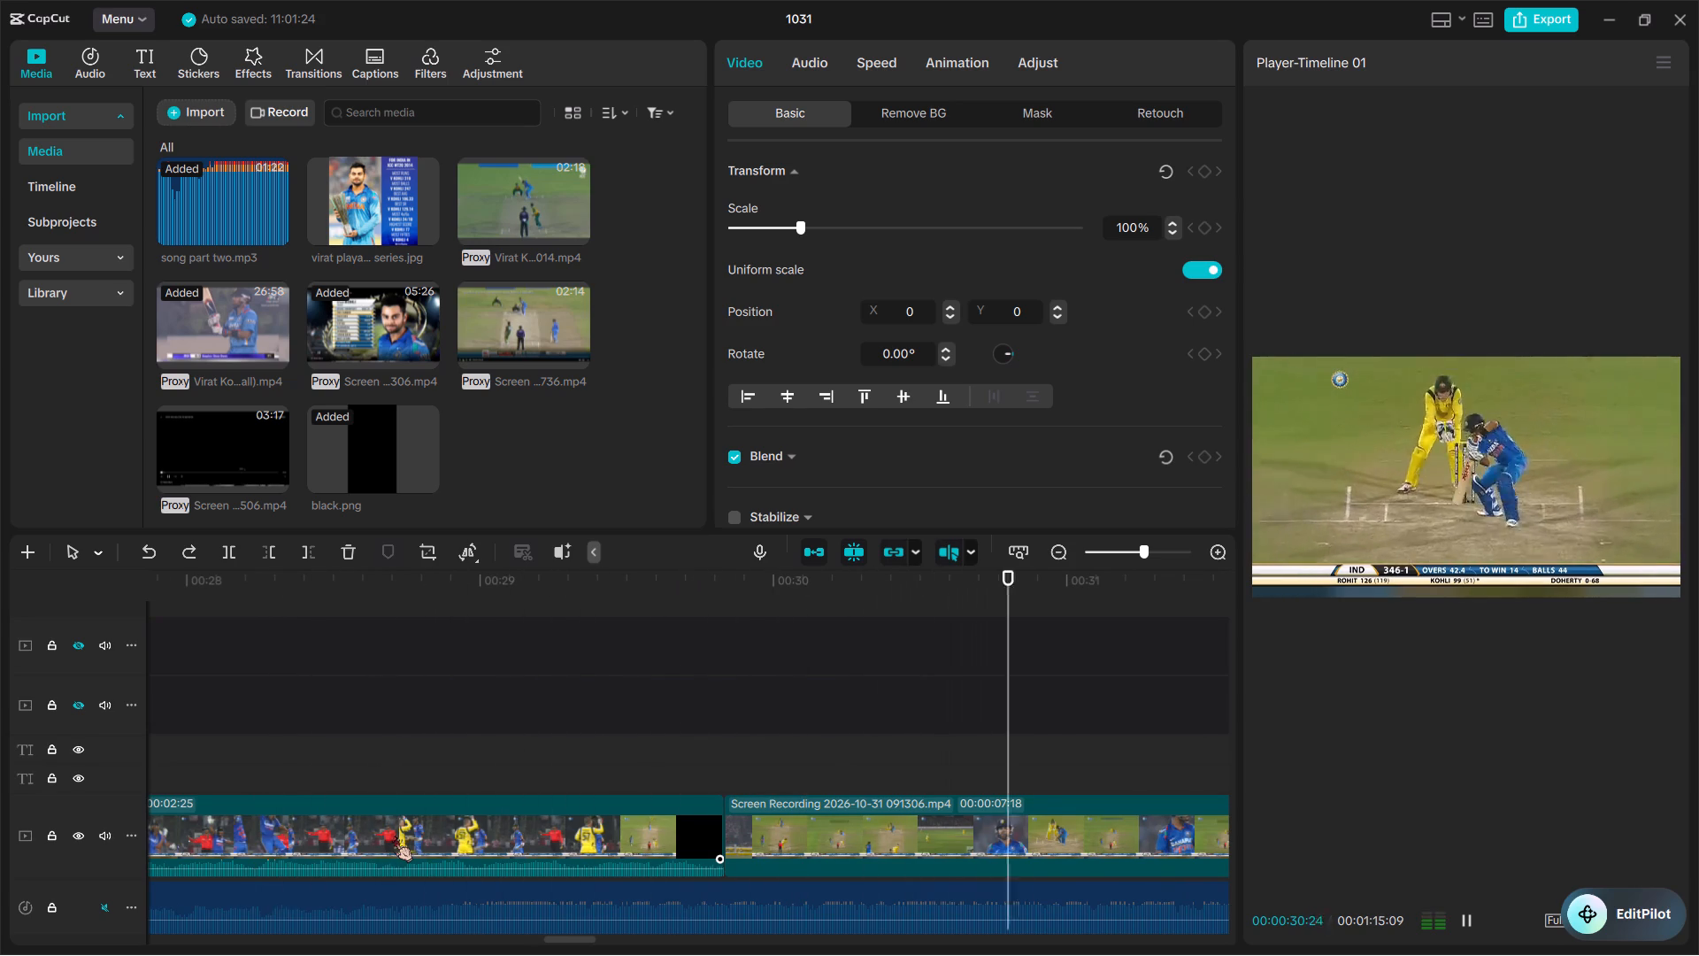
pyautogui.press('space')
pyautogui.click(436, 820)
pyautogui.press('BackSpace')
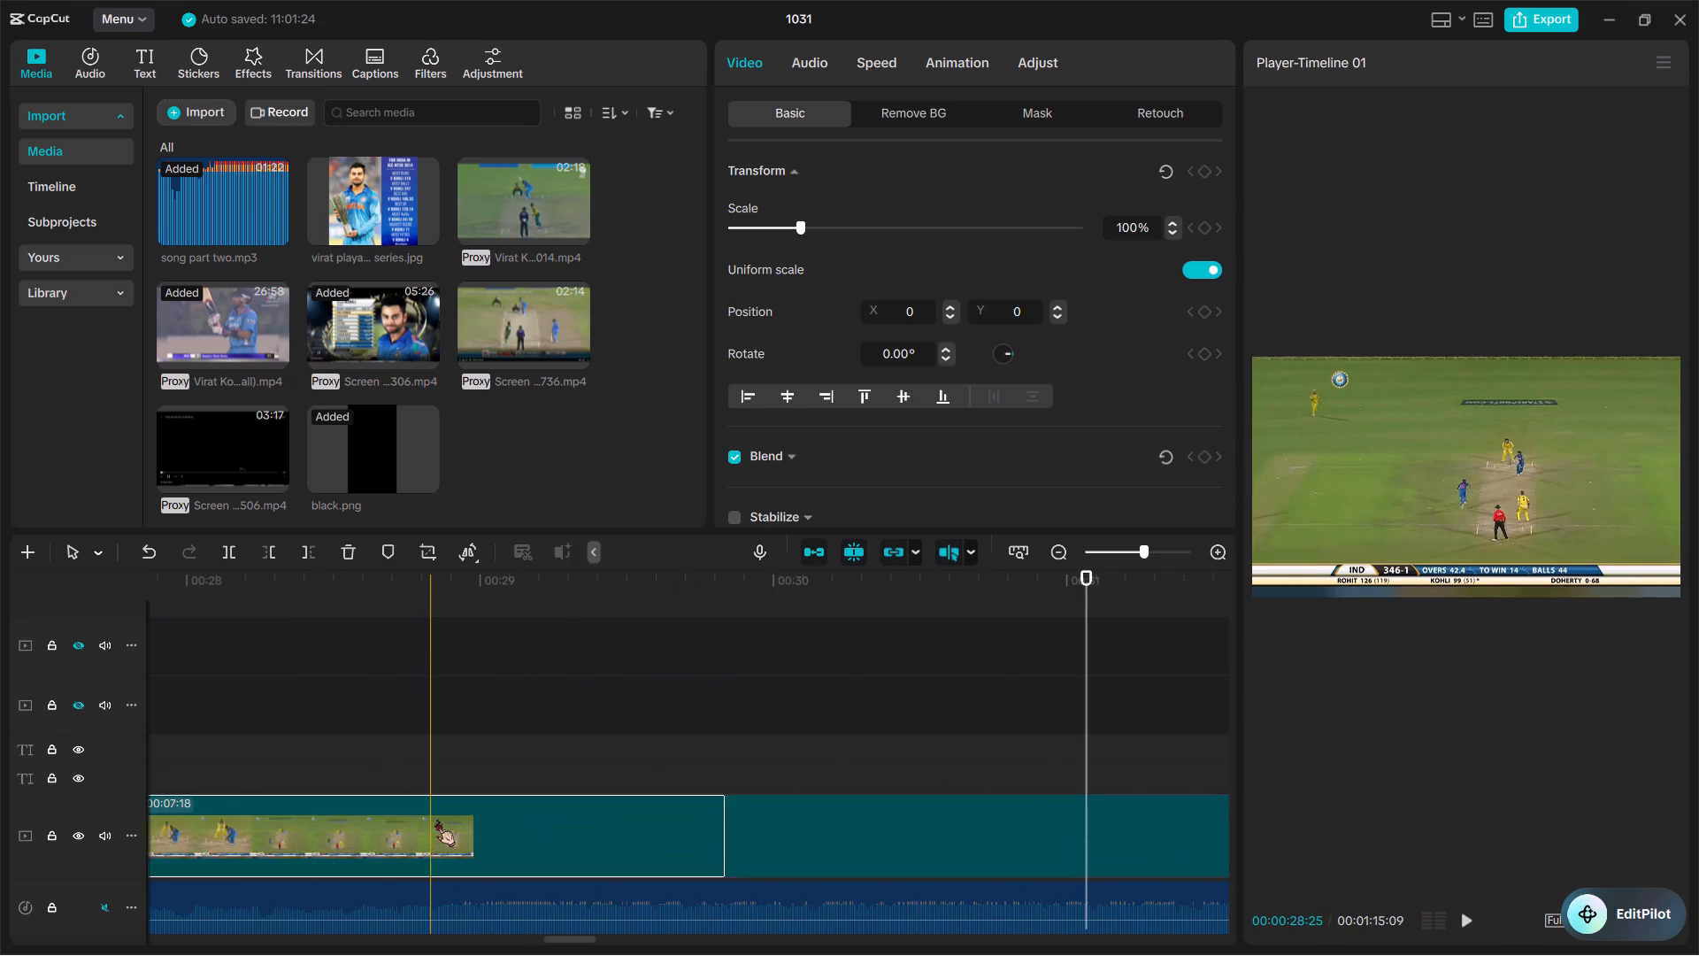
# Play the opening from about 5 to 7 seconds and the sequence from 21:06 to 29:05 to check the pacing.
pyautogui.scroll(-4, 436, 820)
pyautogui.keyDown('ctrl'); pyautogui.scroll(-12, 436, 820); pyautogui.keyUp('ctrl')
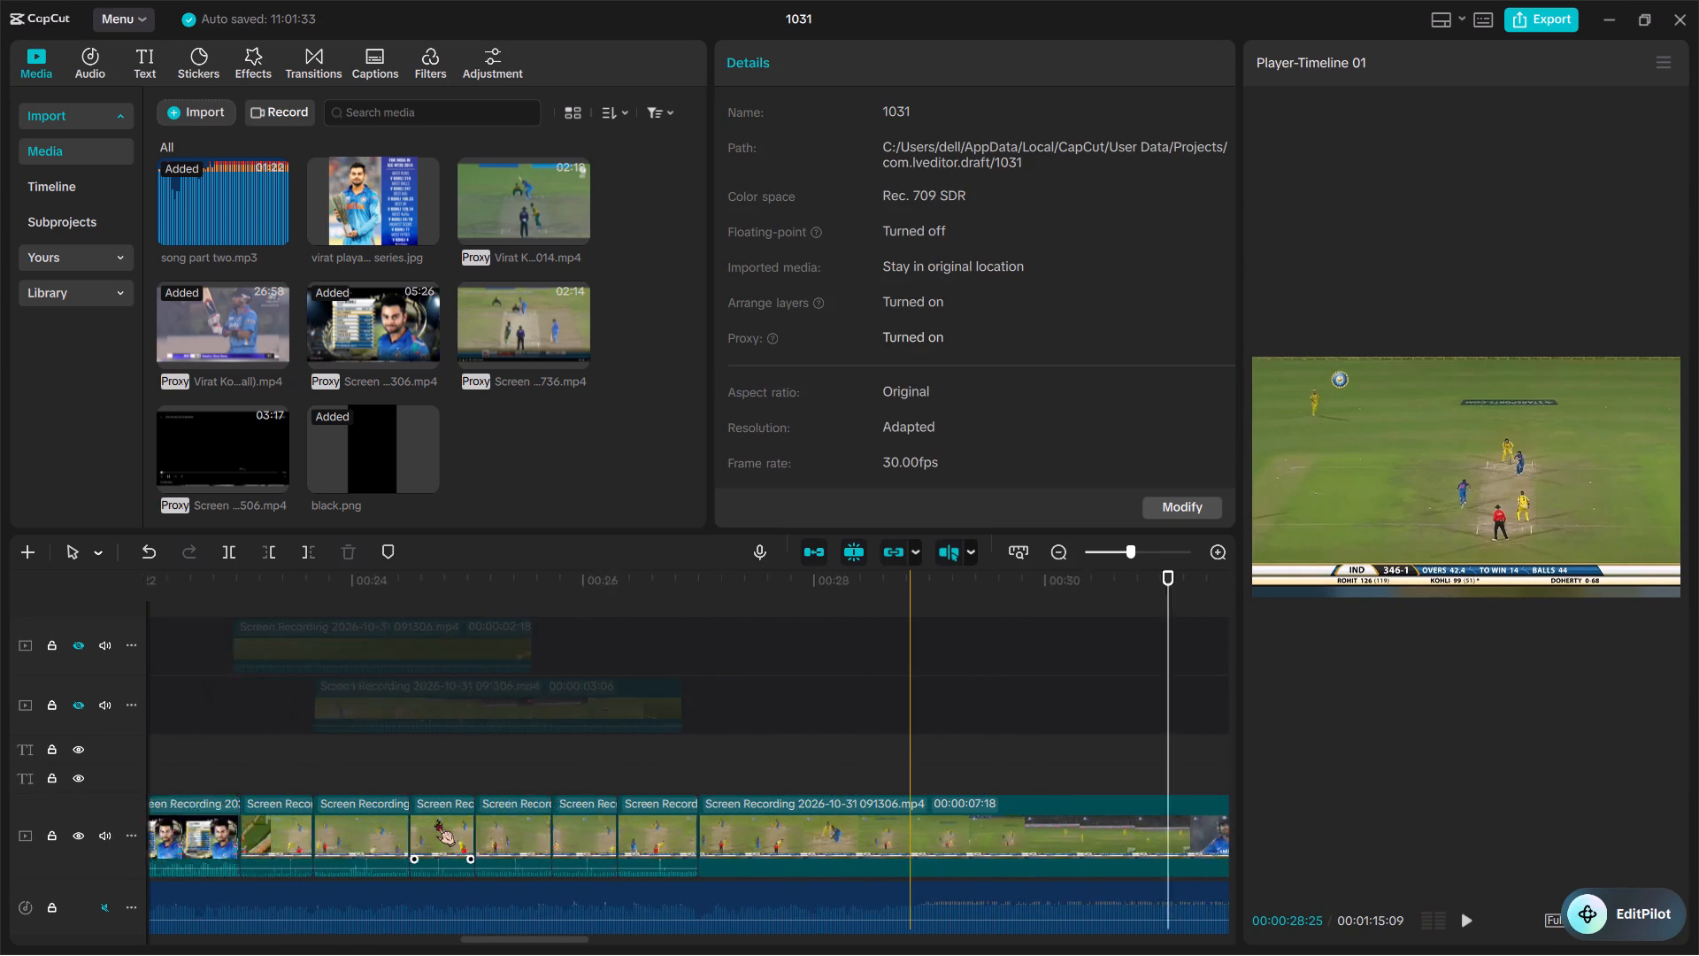
pyautogui.keyDown('ctrl'); pyautogui.scroll(-5, 436, 820); pyautogui.keyUp('ctrl')
pyautogui.hscroll(-1, 436, 820)
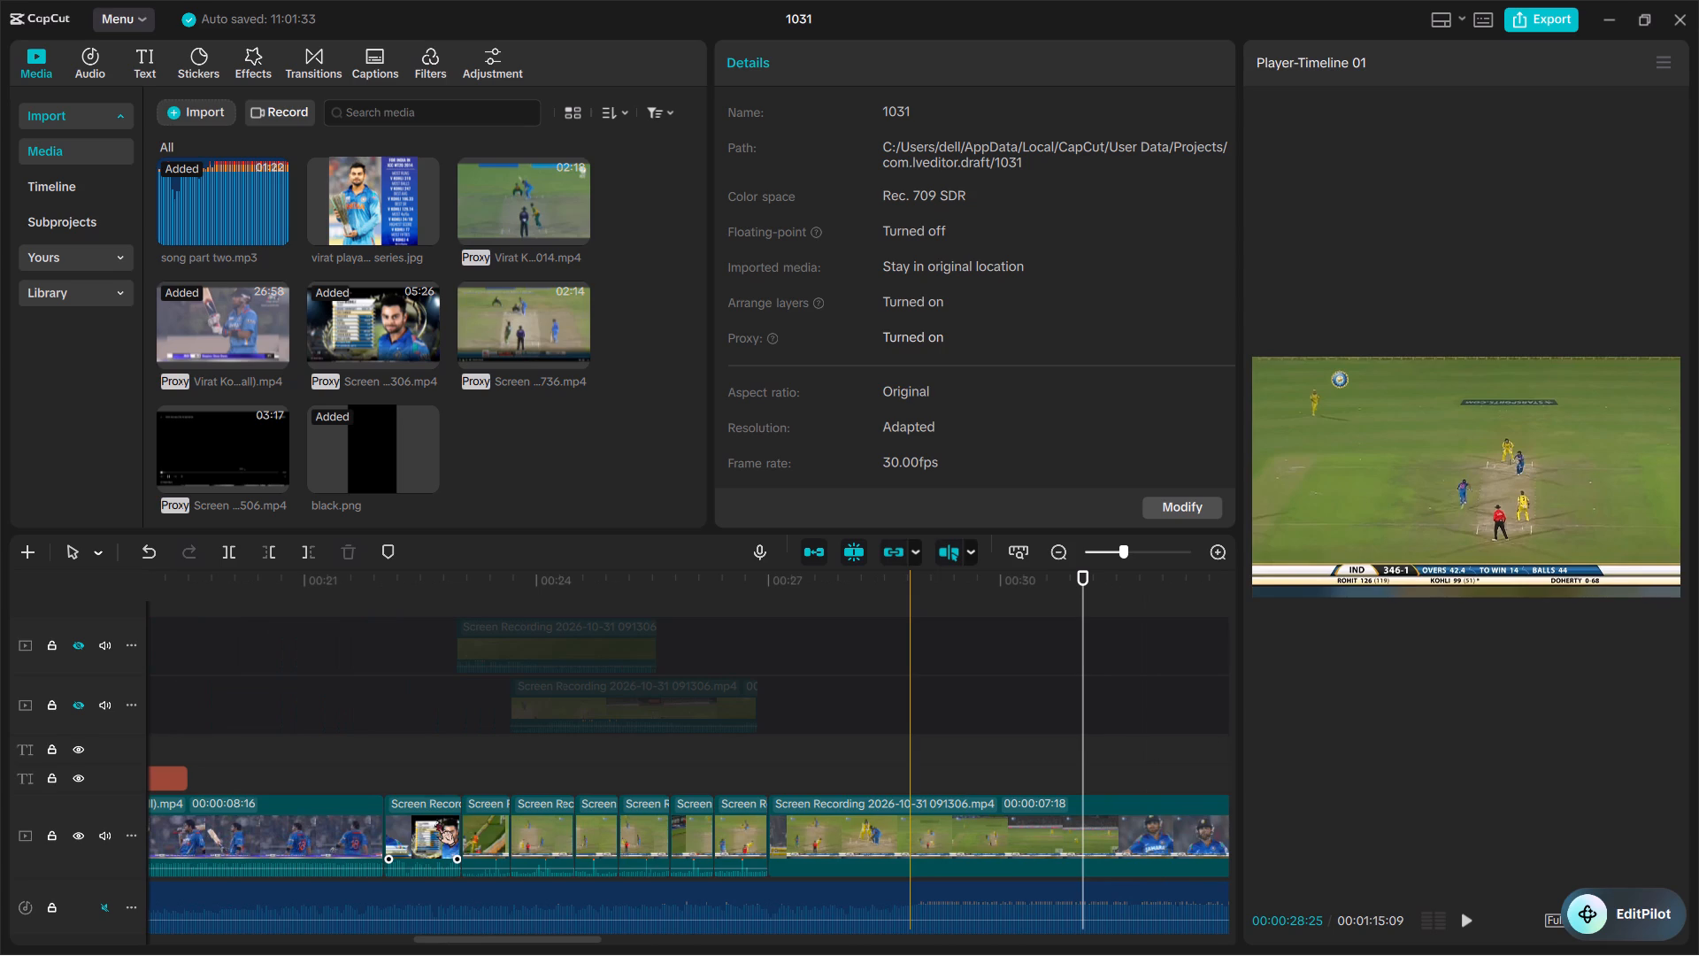
pyautogui.hscroll(-1, 634, 912)
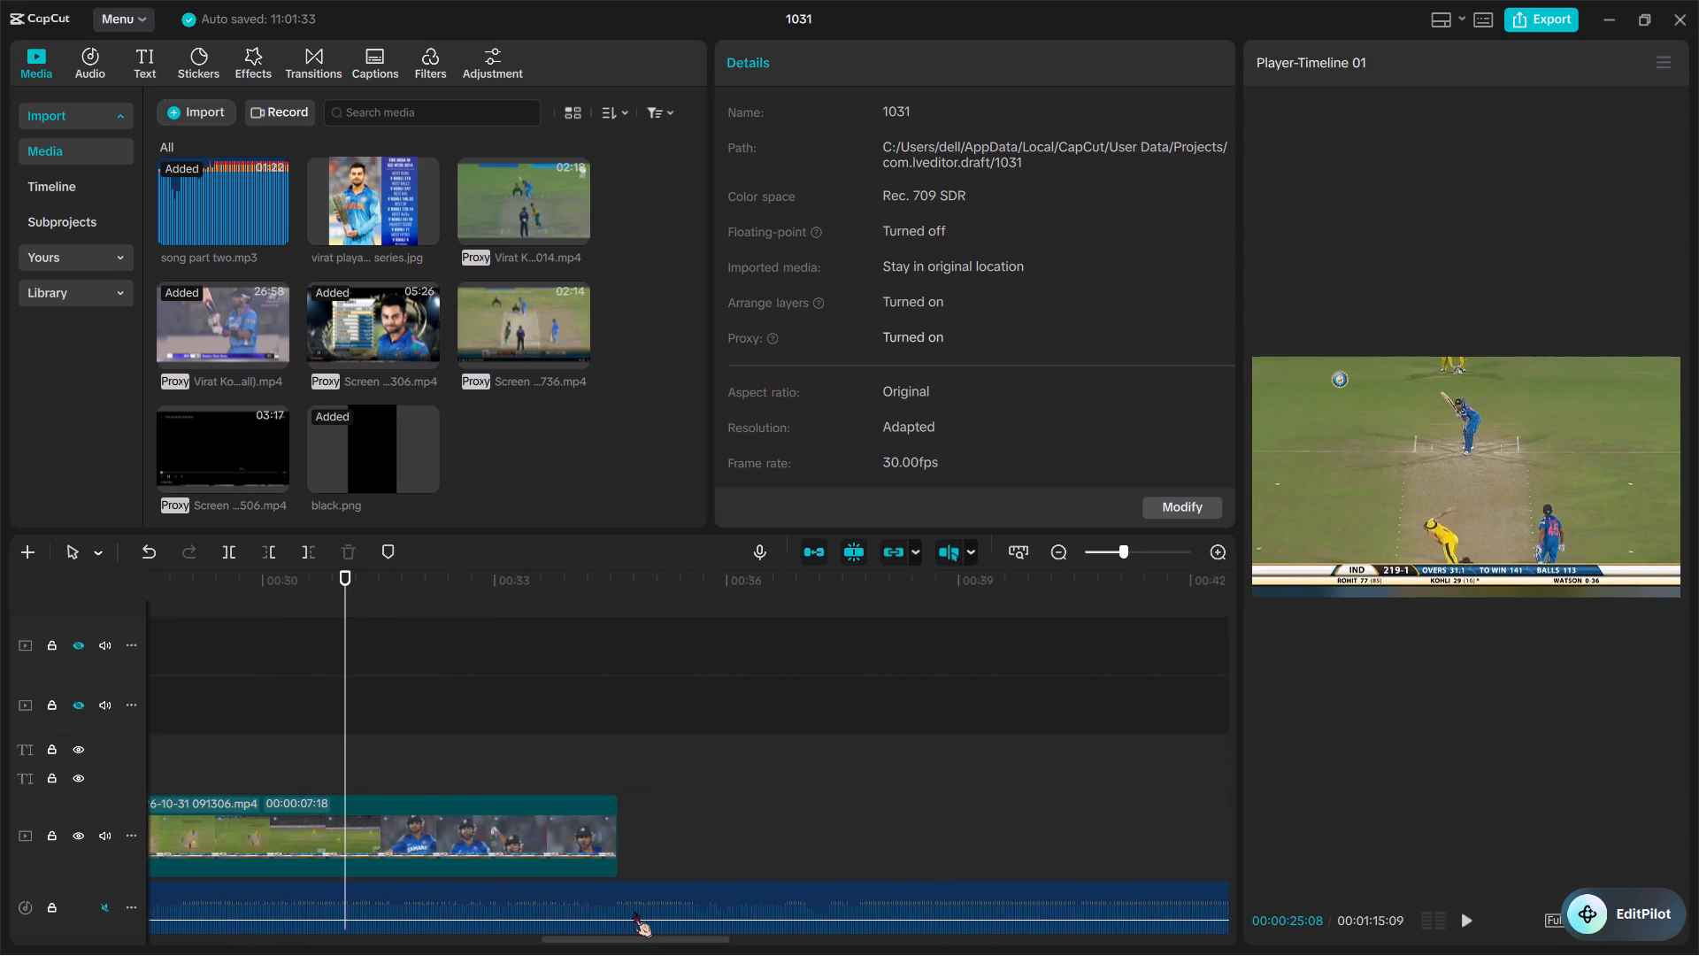
pyautogui.keyDown('ctrl'); pyautogui.scroll(-4, 634, 912); pyautogui.keyUp('ctrl')
pyautogui.hscroll(2, 634, 912)
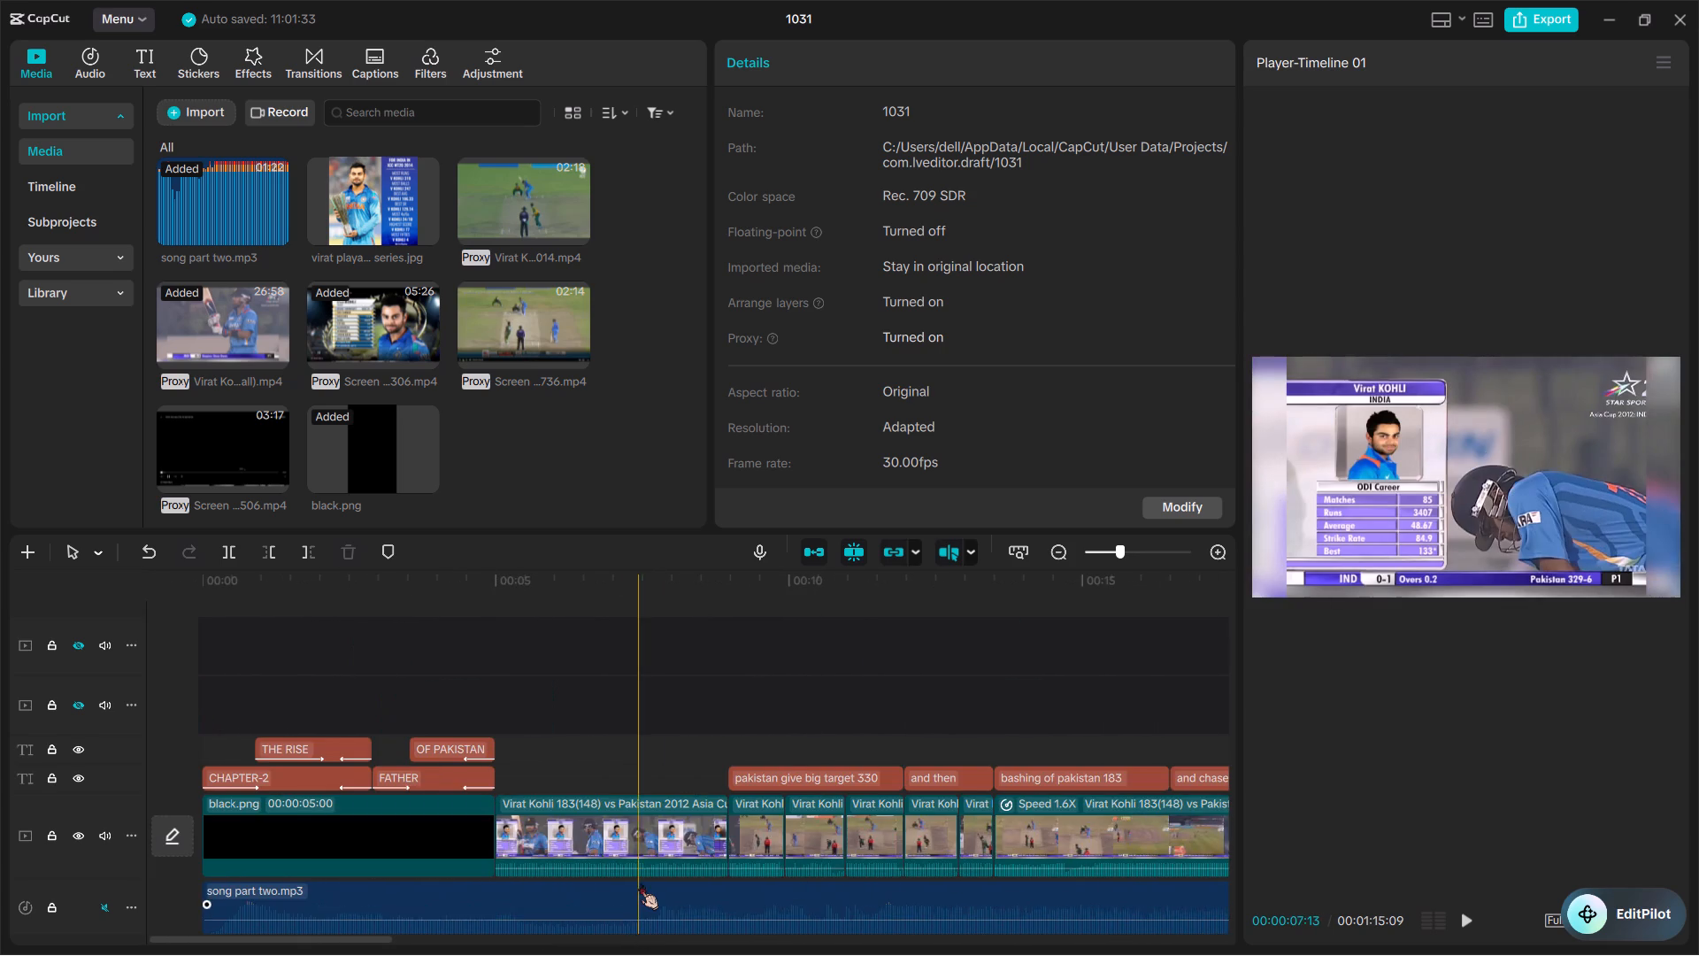
pyautogui.keyDown('ctrl'); pyautogui.scroll(-2, 640, 883); pyautogui.keyUp('ctrl')
pyautogui.press('space')
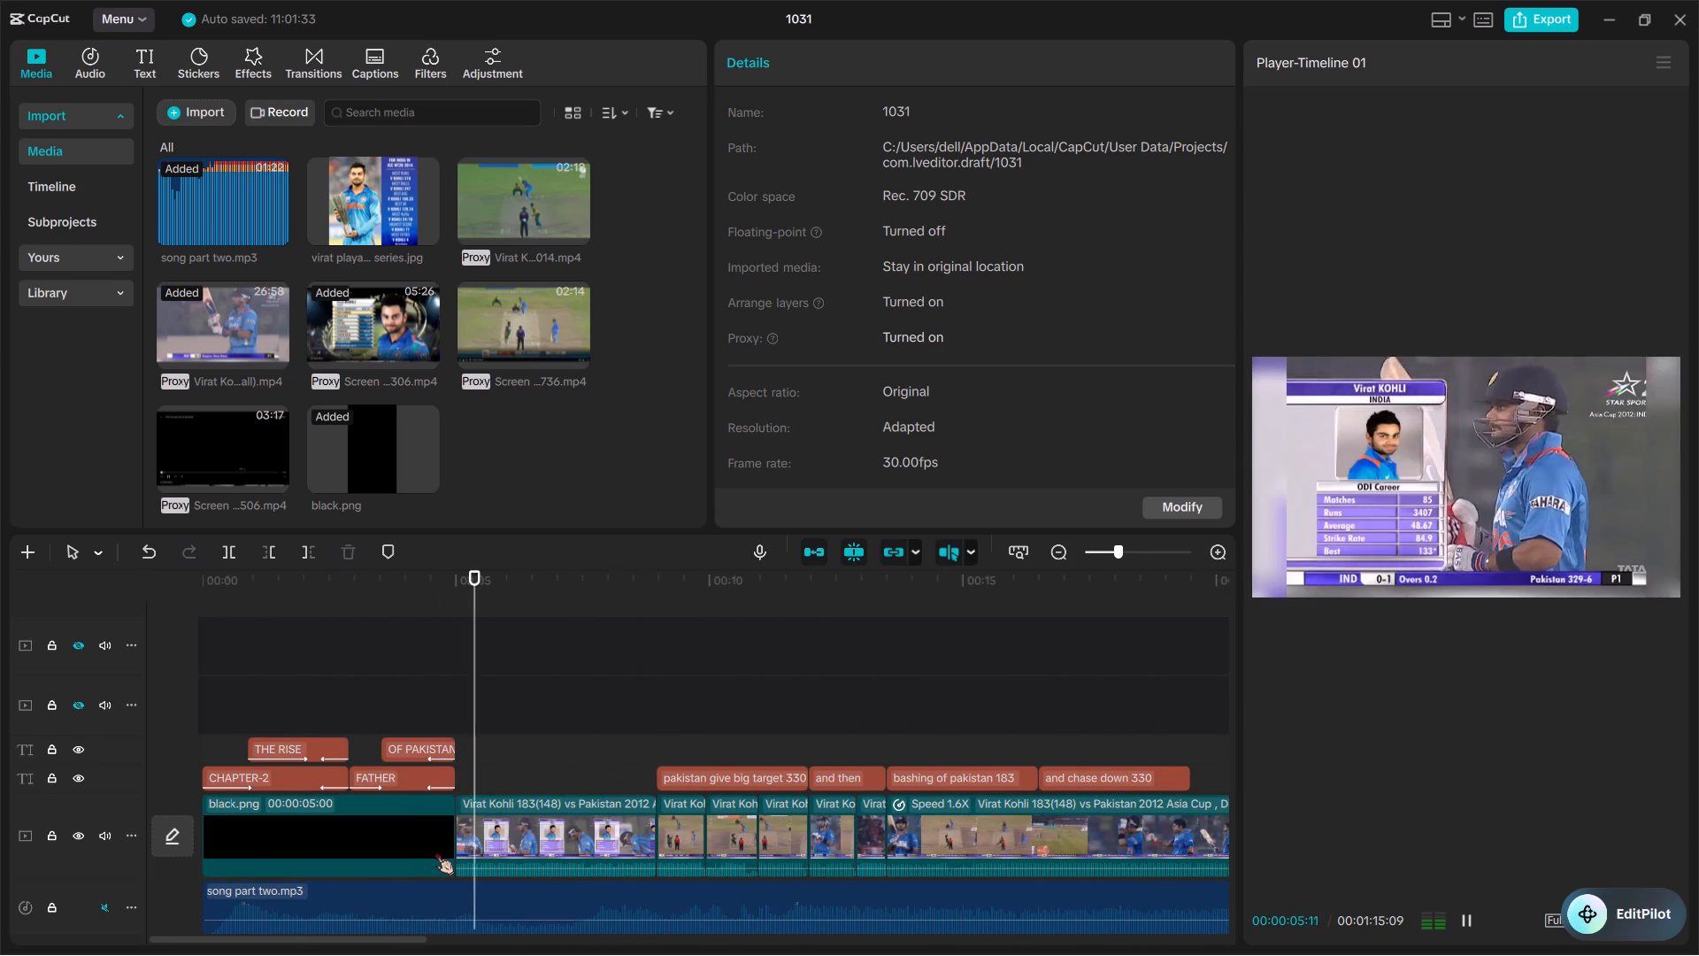
pyautogui.hscroll(-1, 435, 849)
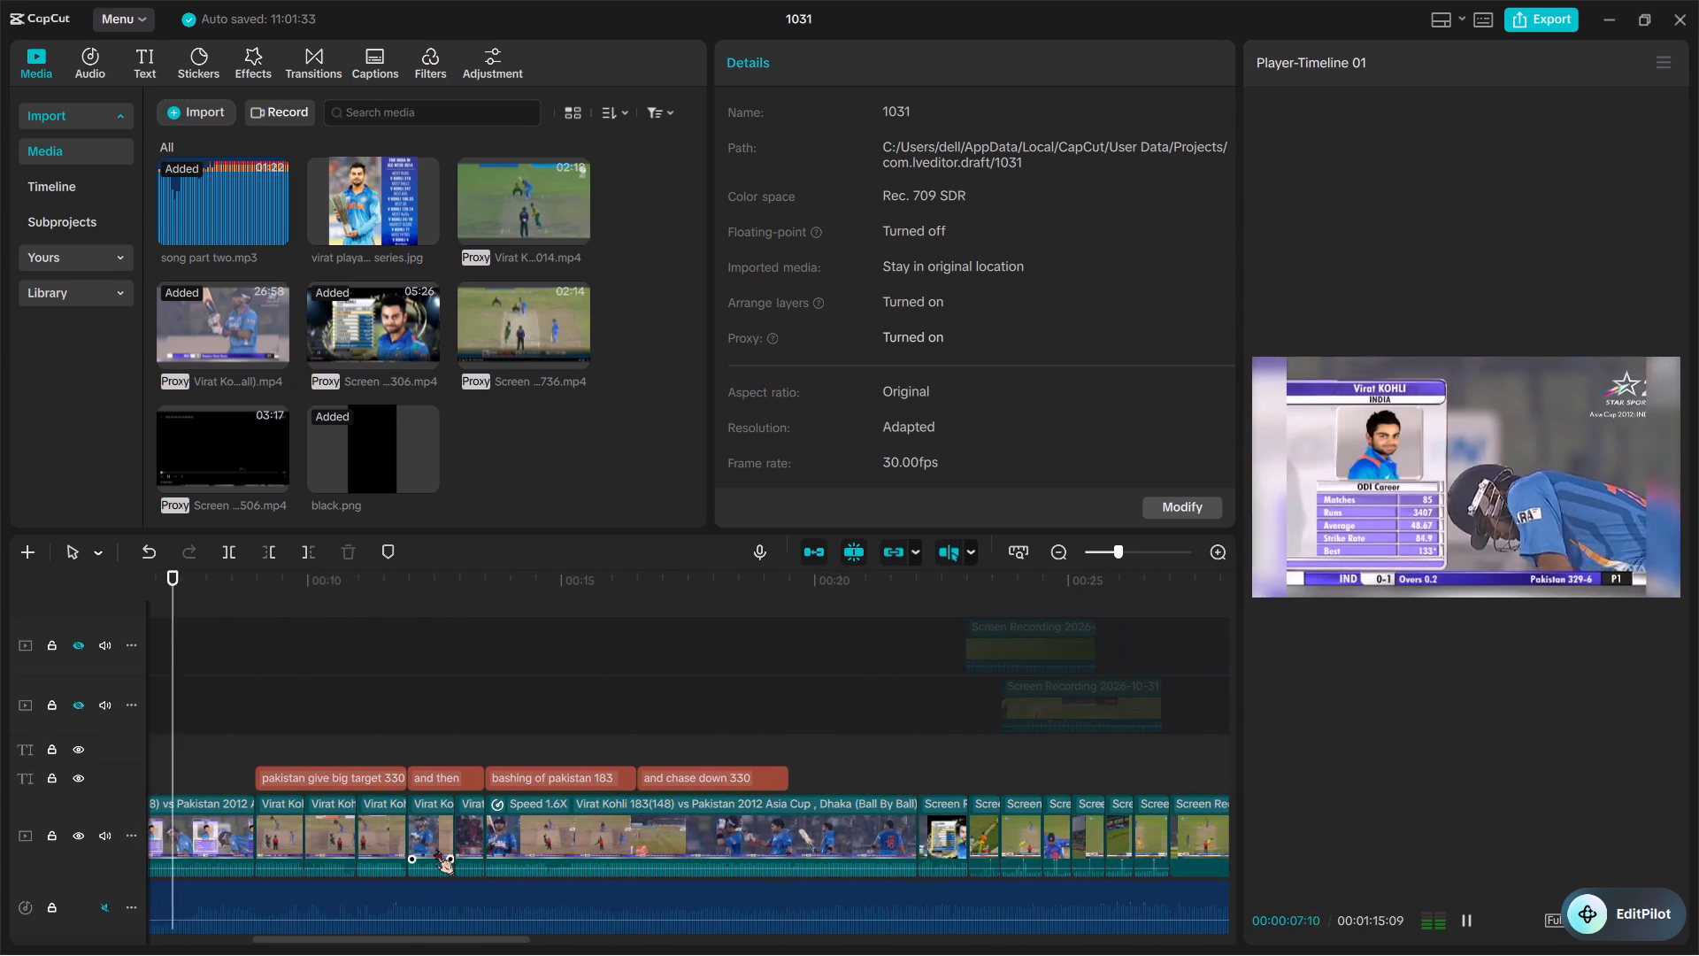
pyautogui.press('space')
pyautogui.hscroll(-1, 435, 849)
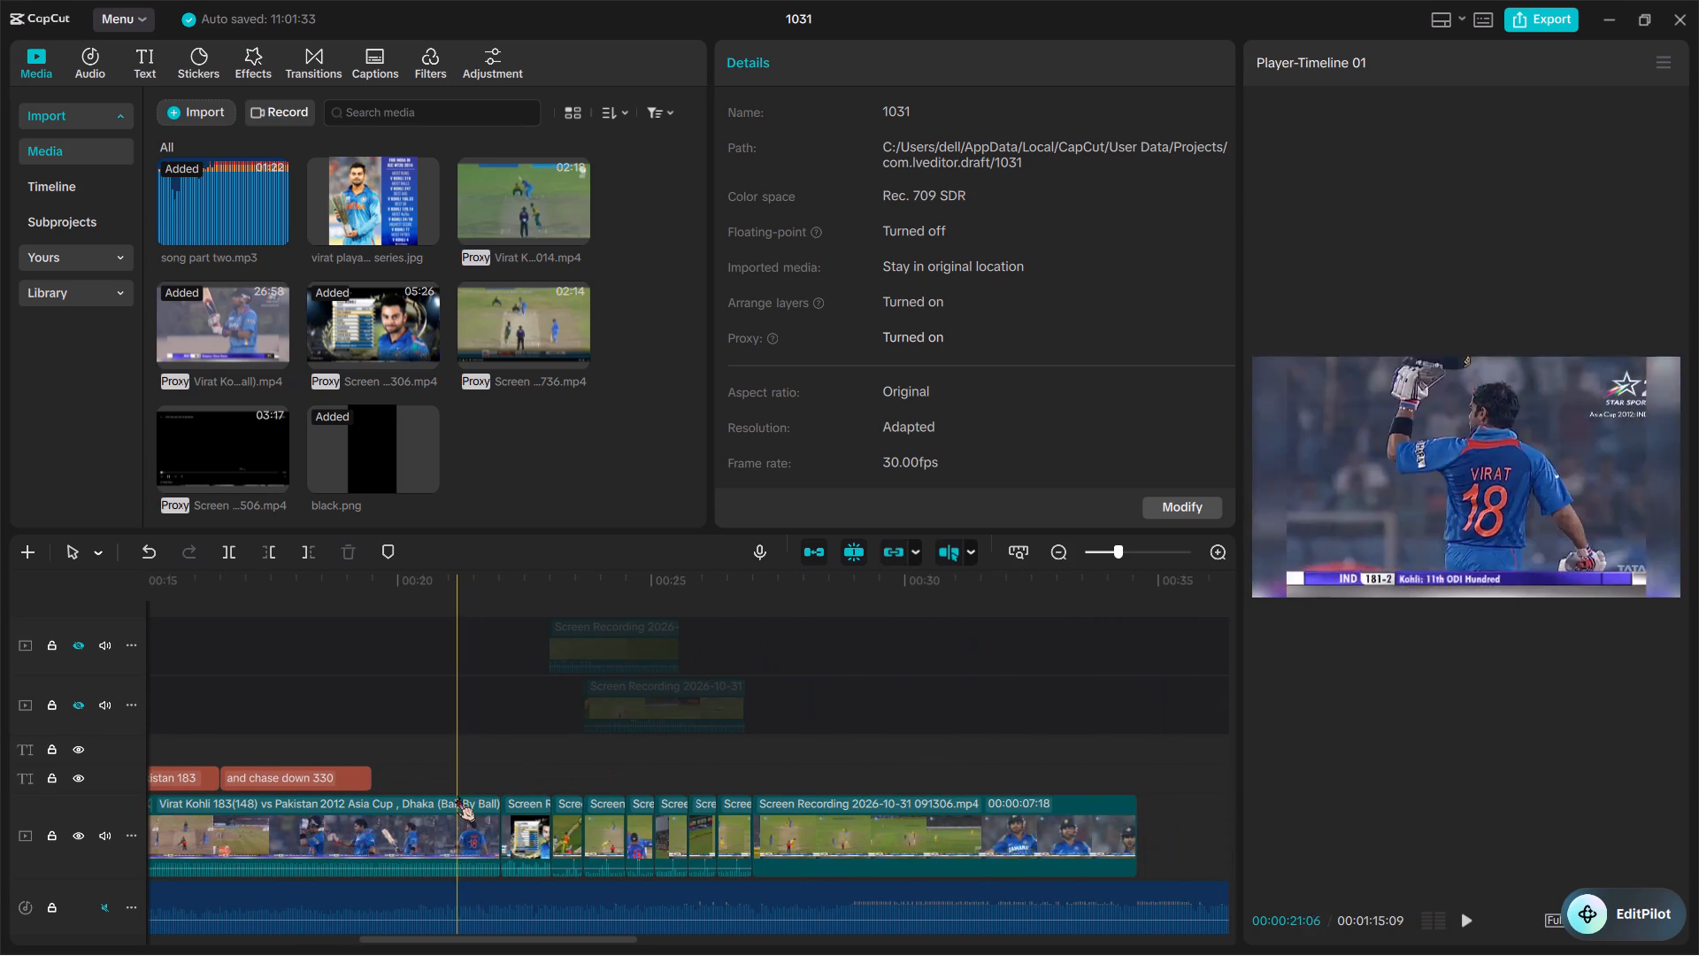
pyautogui.press('space')
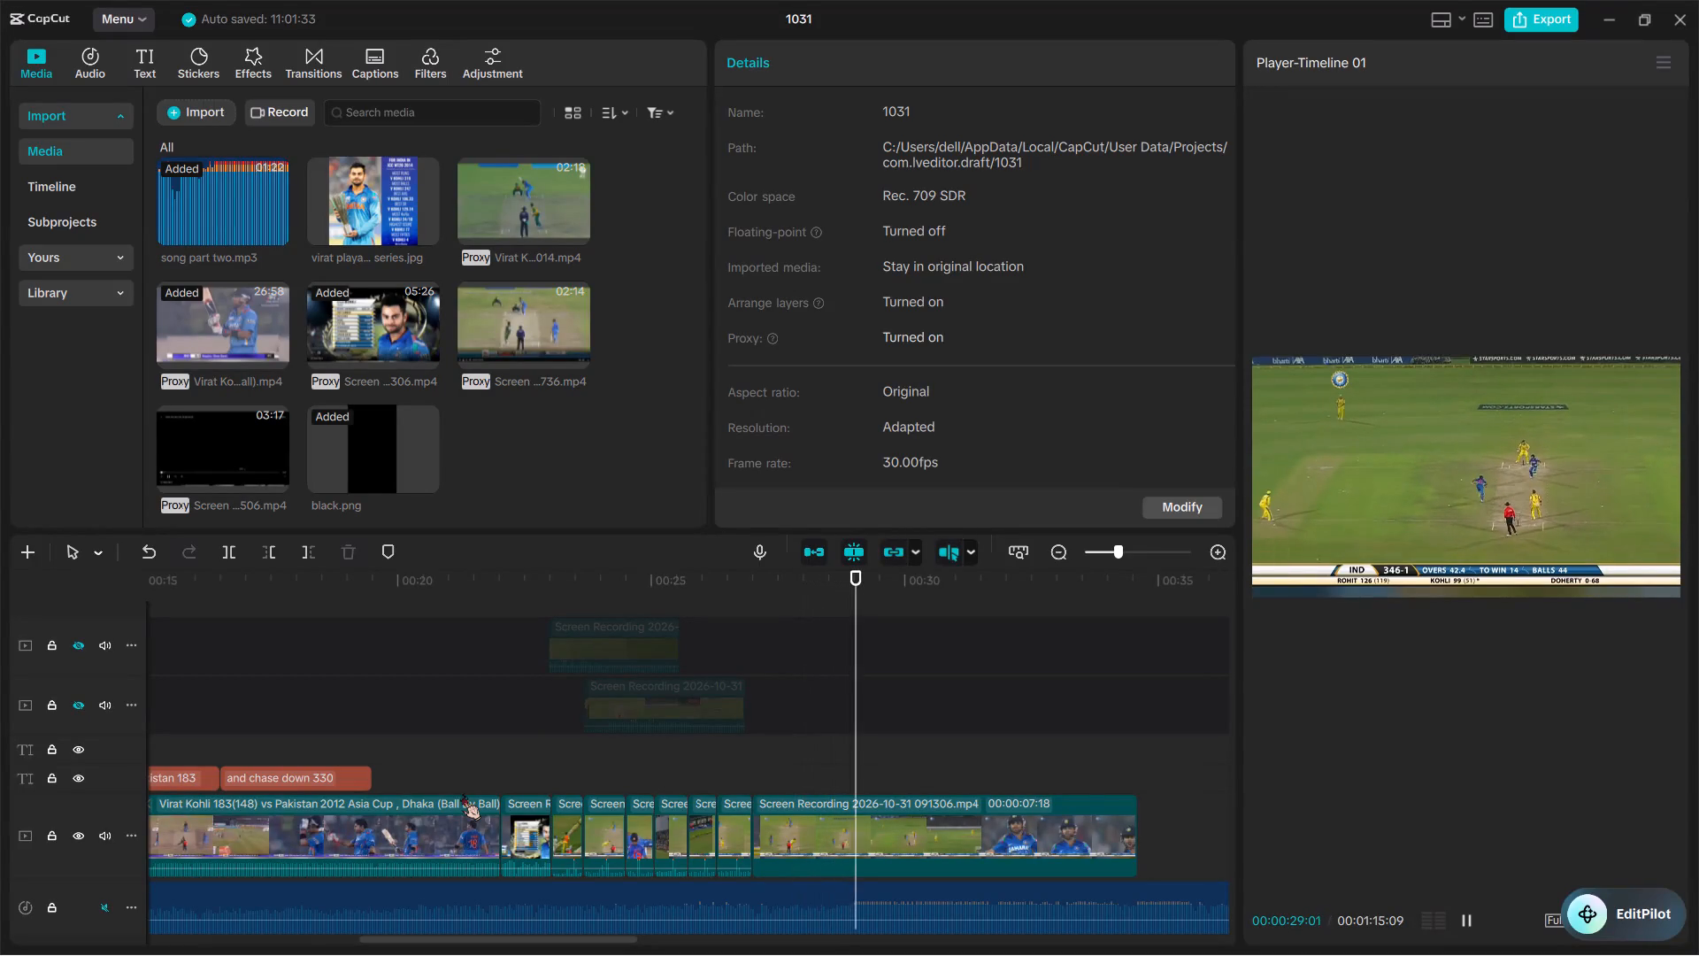
pyautogui.press('space')
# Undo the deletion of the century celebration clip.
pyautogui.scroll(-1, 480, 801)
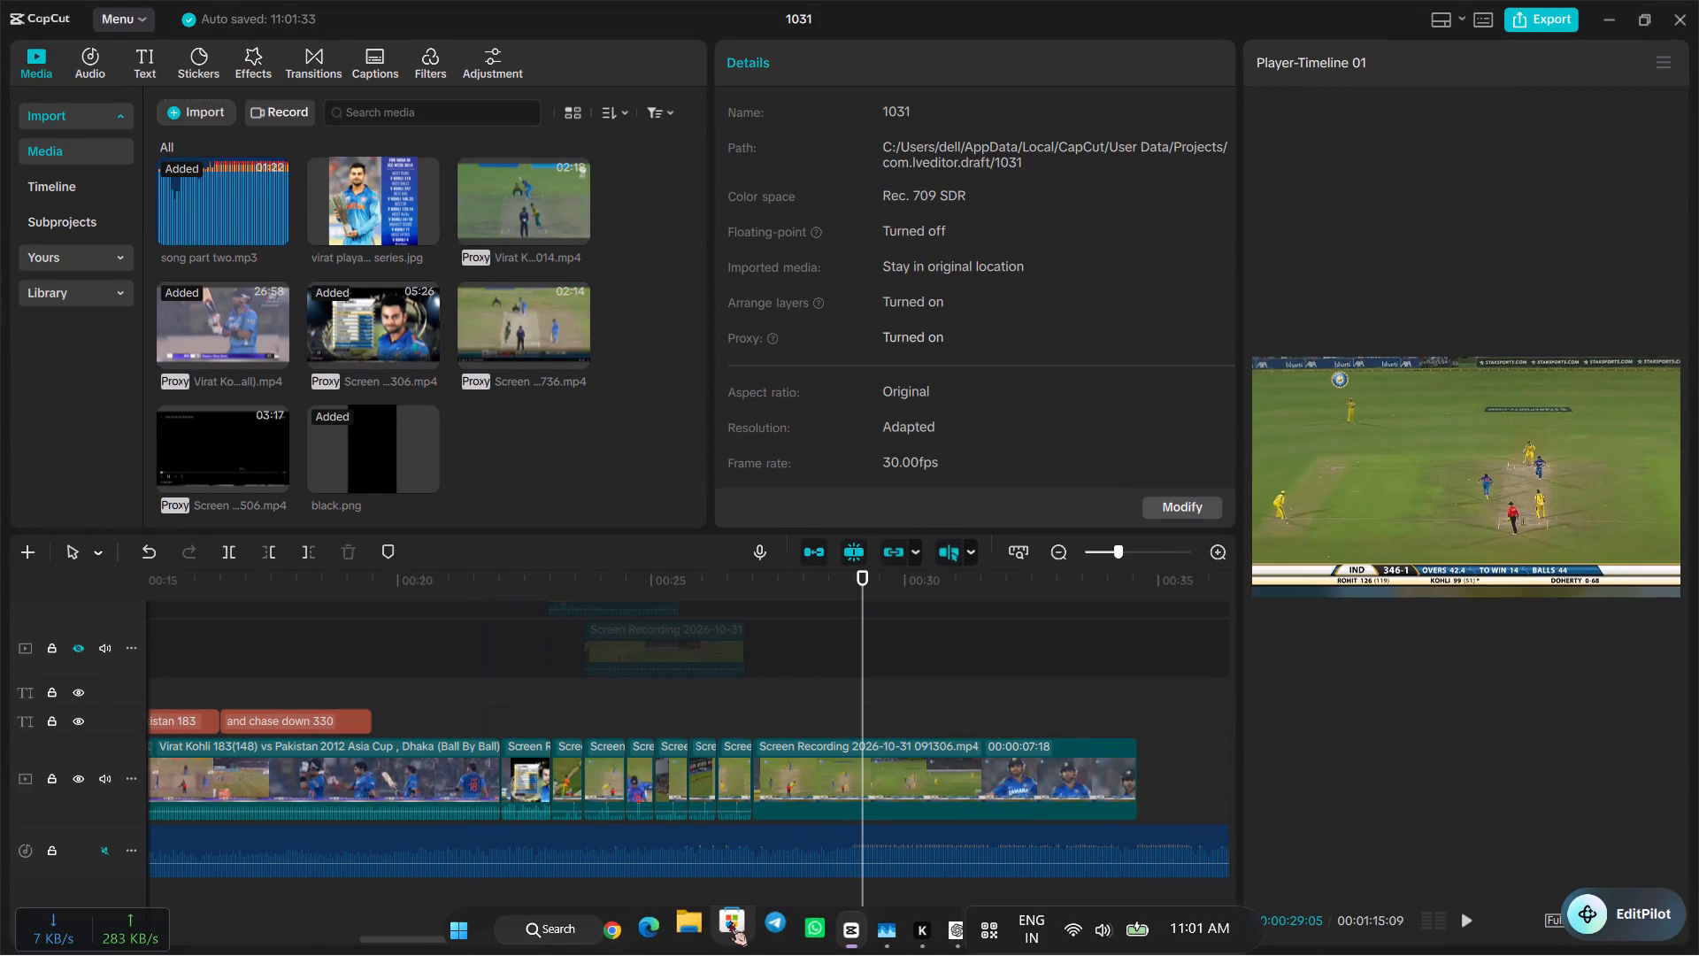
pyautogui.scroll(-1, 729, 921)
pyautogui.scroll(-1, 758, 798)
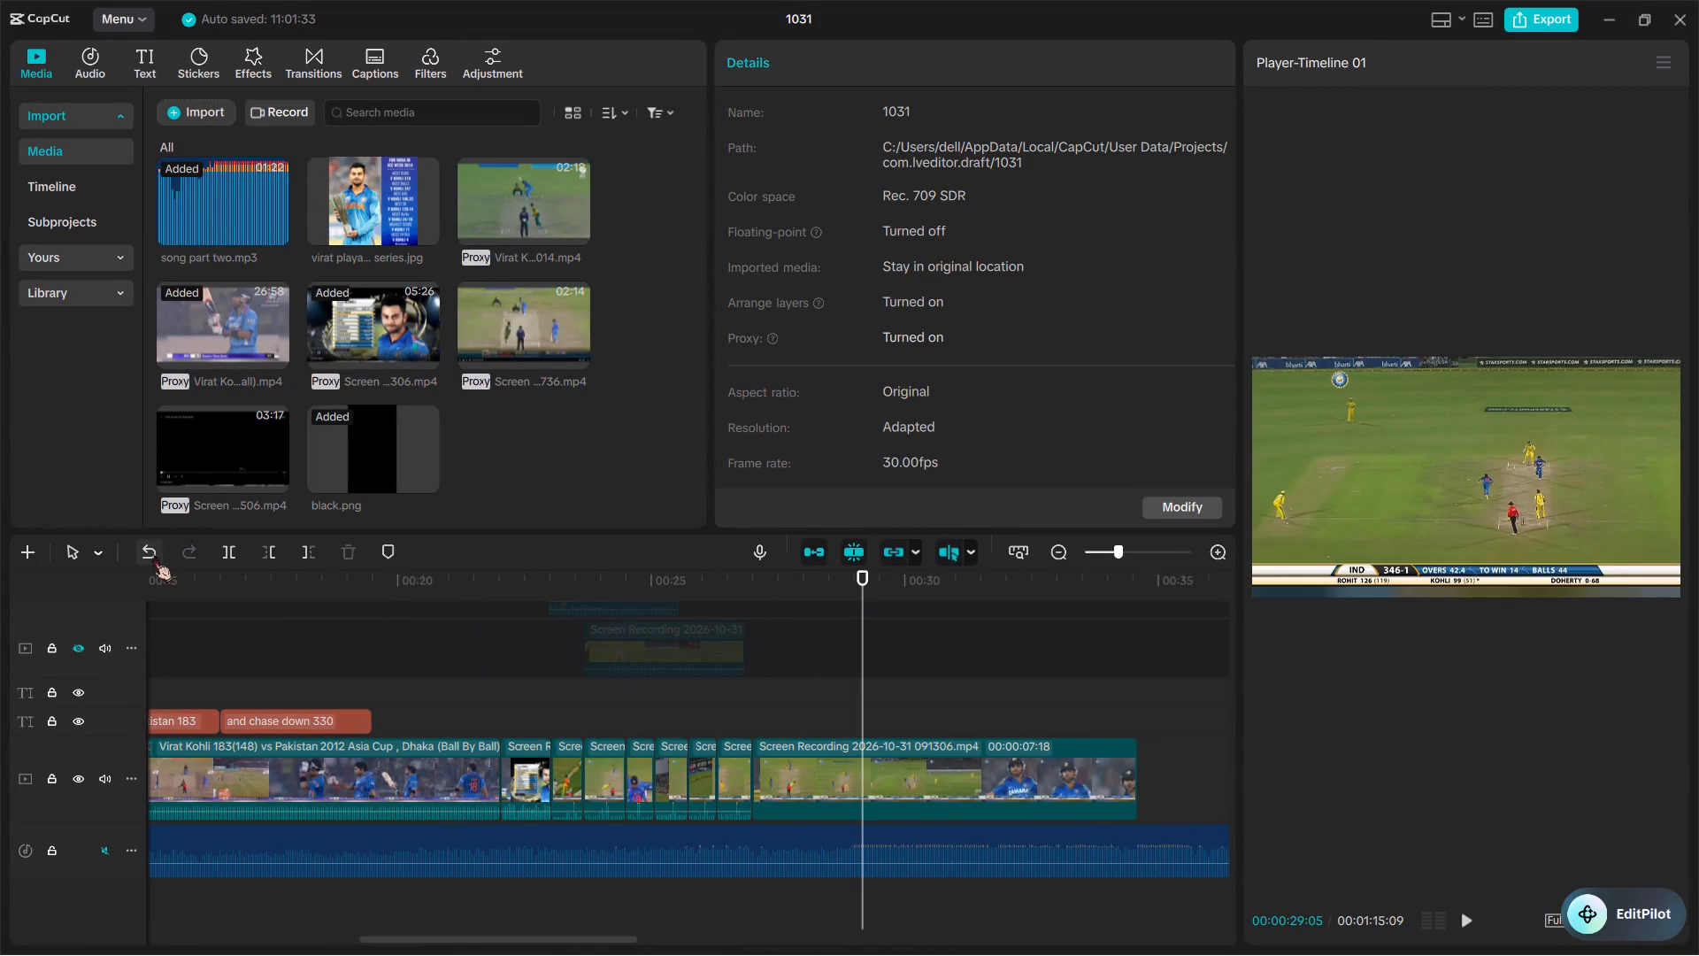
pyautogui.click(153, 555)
# Shift the extracted audio clip below the song slightly later, so it starts at about 30 seconds.
pyautogui.scroll(-1, 542, 754)
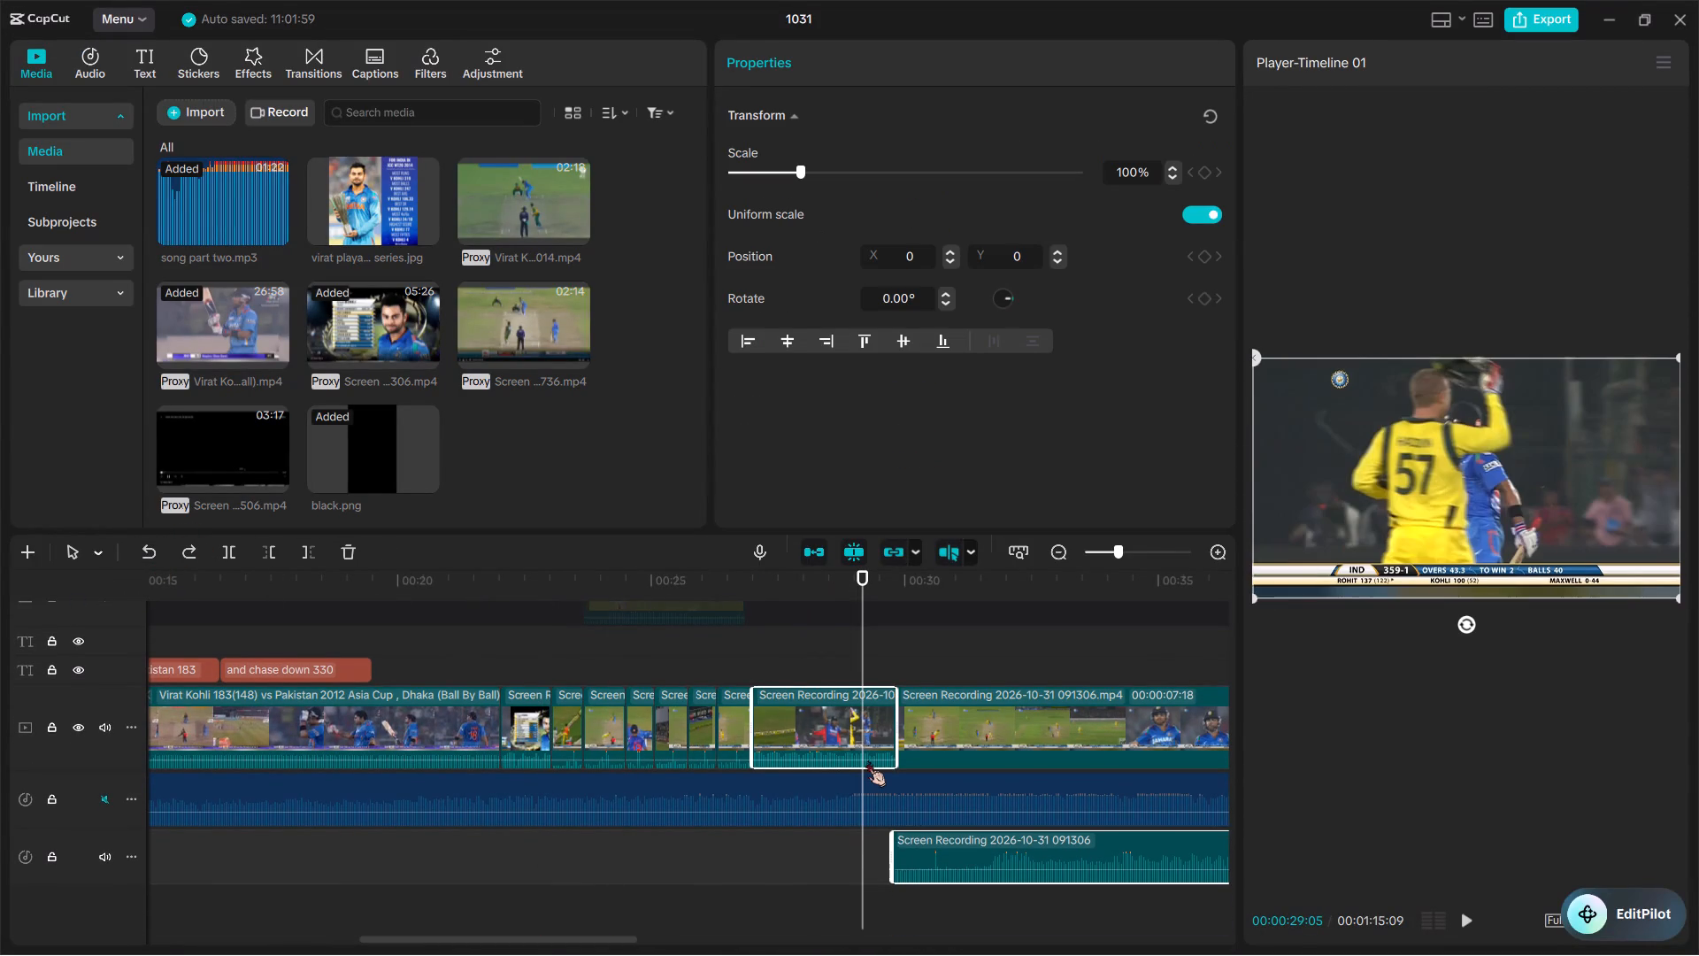
pyautogui.click(851, 857)
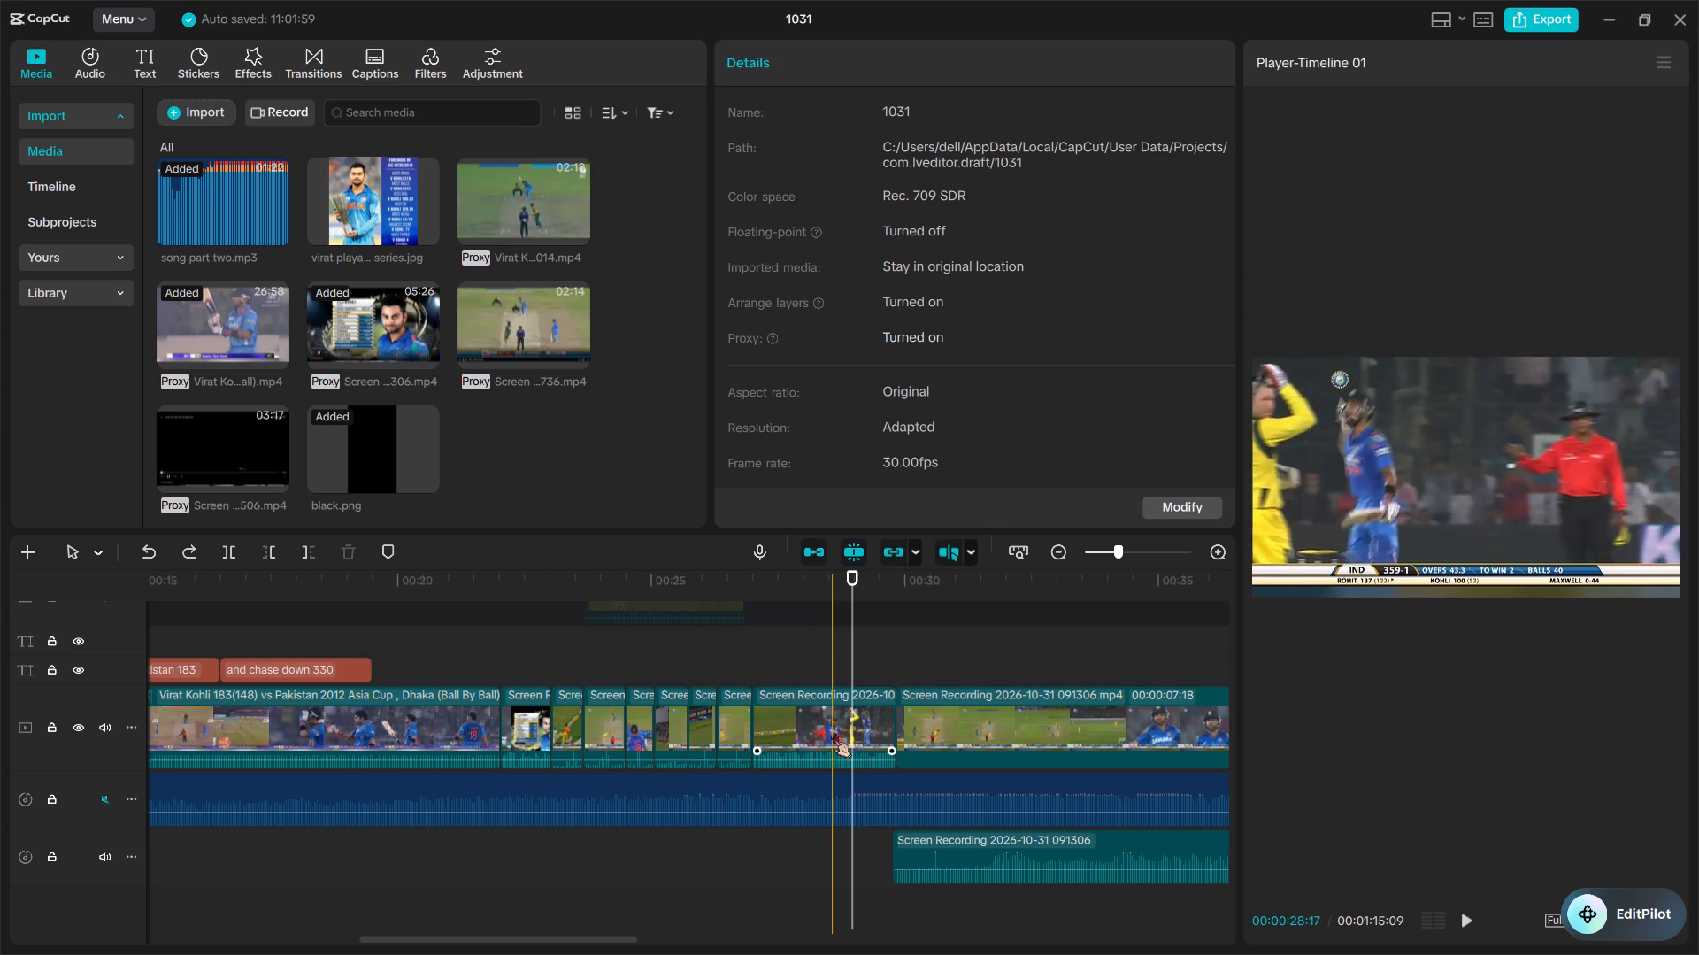
pyautogui.moveTo(979, 852); pyautogui.dragTo(997, 852)
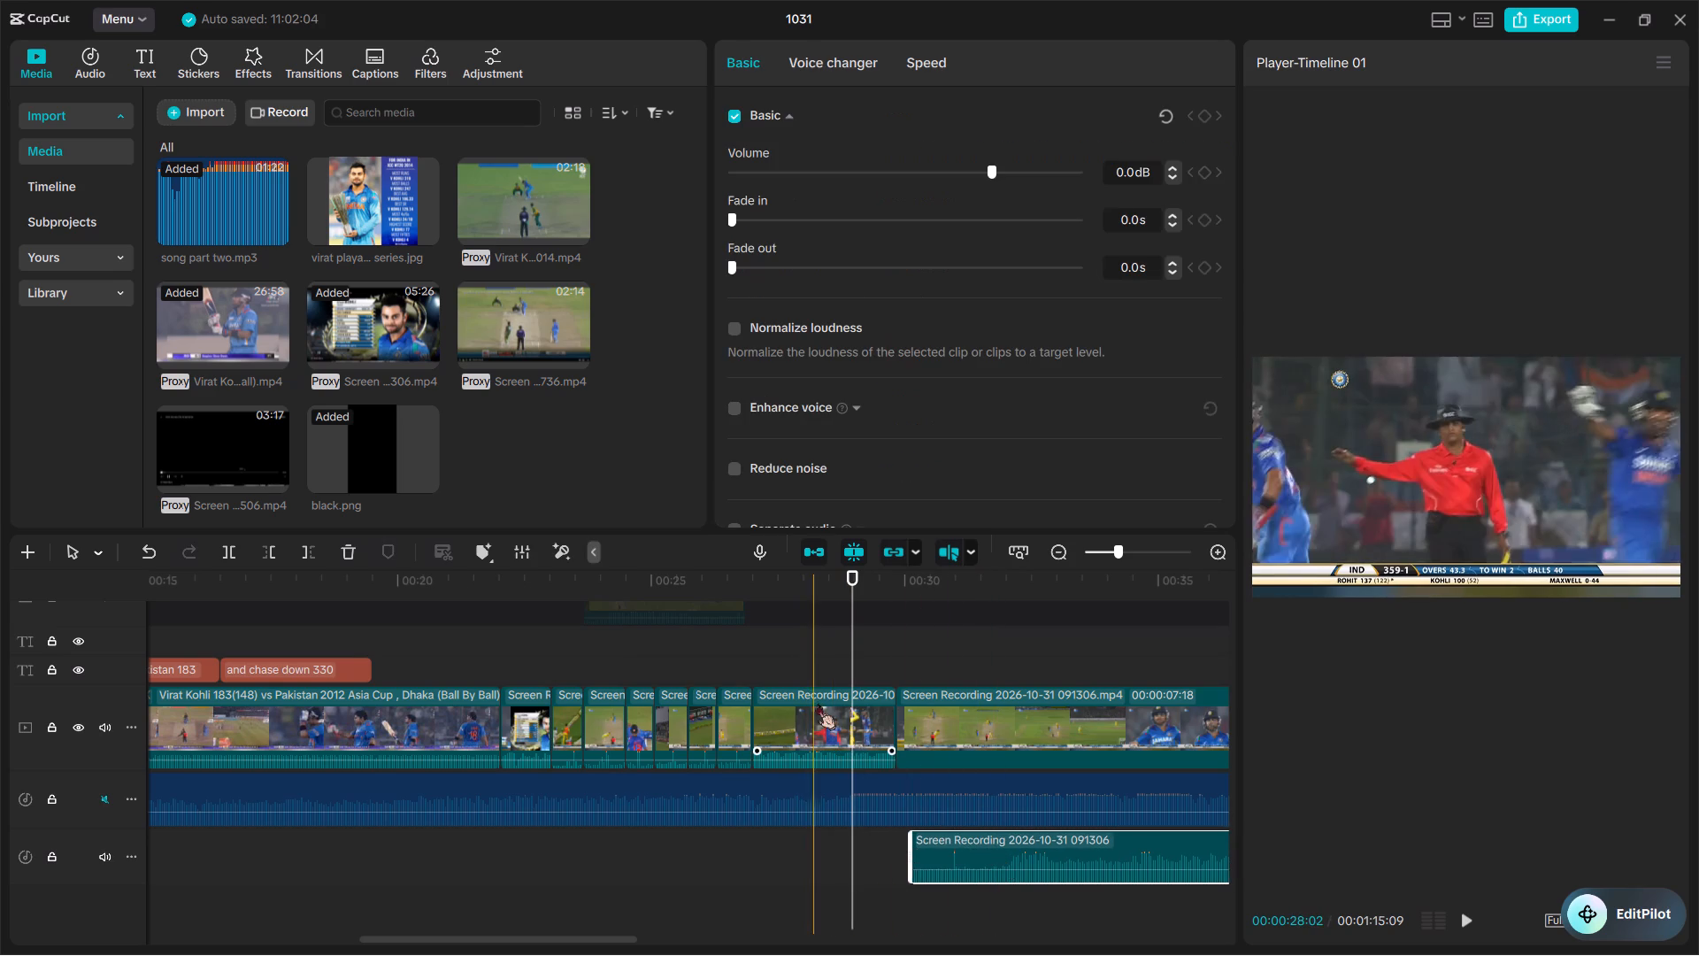
# Delete the century celebration clip that follows the 320-1 batting shot and play on to about 32 seconds.
pyautogui.click(817, 704)
pyautogui.press('BackSpace')
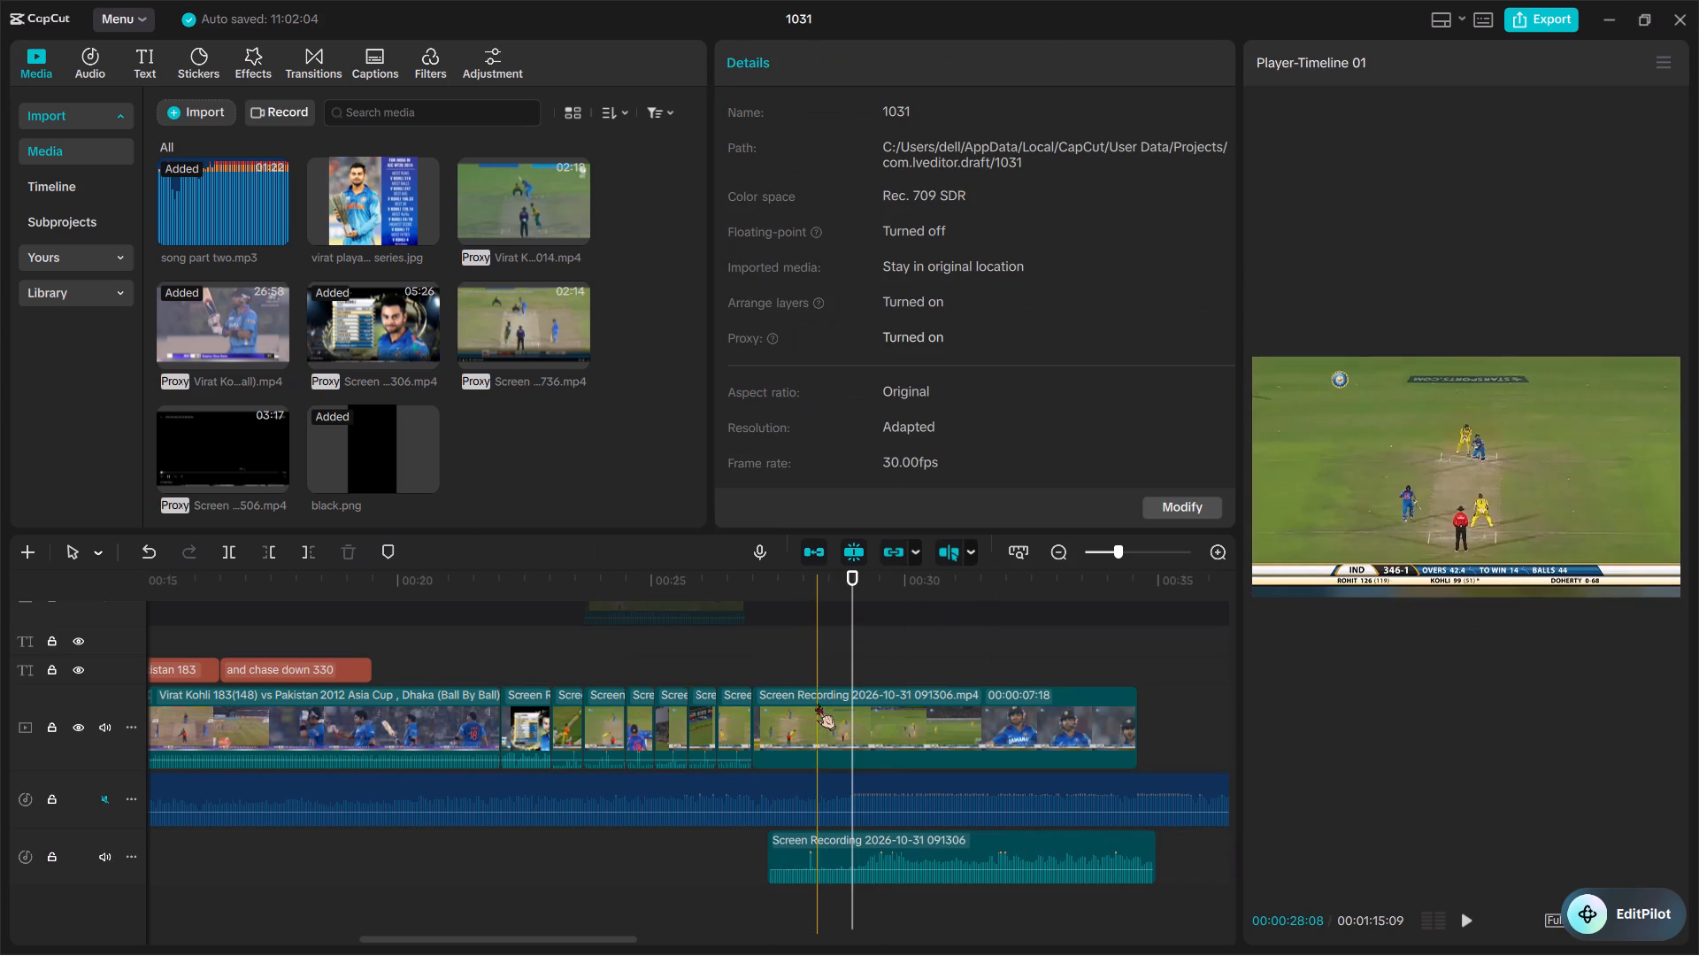
pyautogui.press('space')
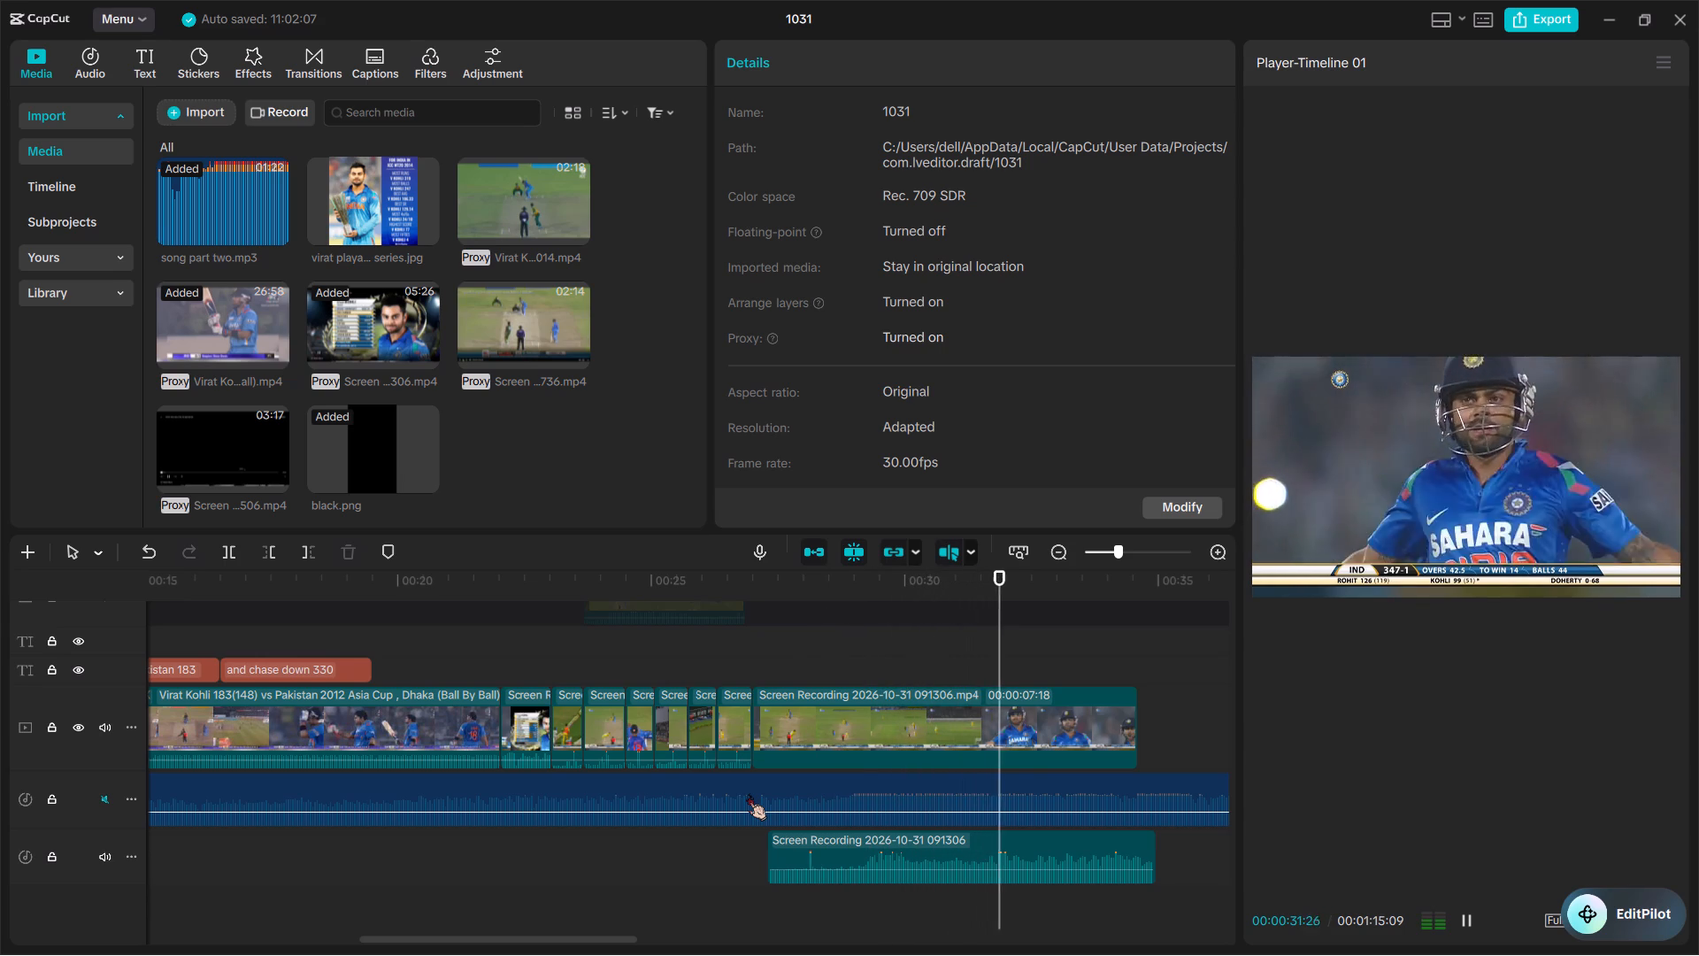
pyautogui.press('space')
# Shift the extracted audio clip earlier to start with the final Australia match clip at about 27 seconds, and play that section.
pyautogui.click(815, 834)
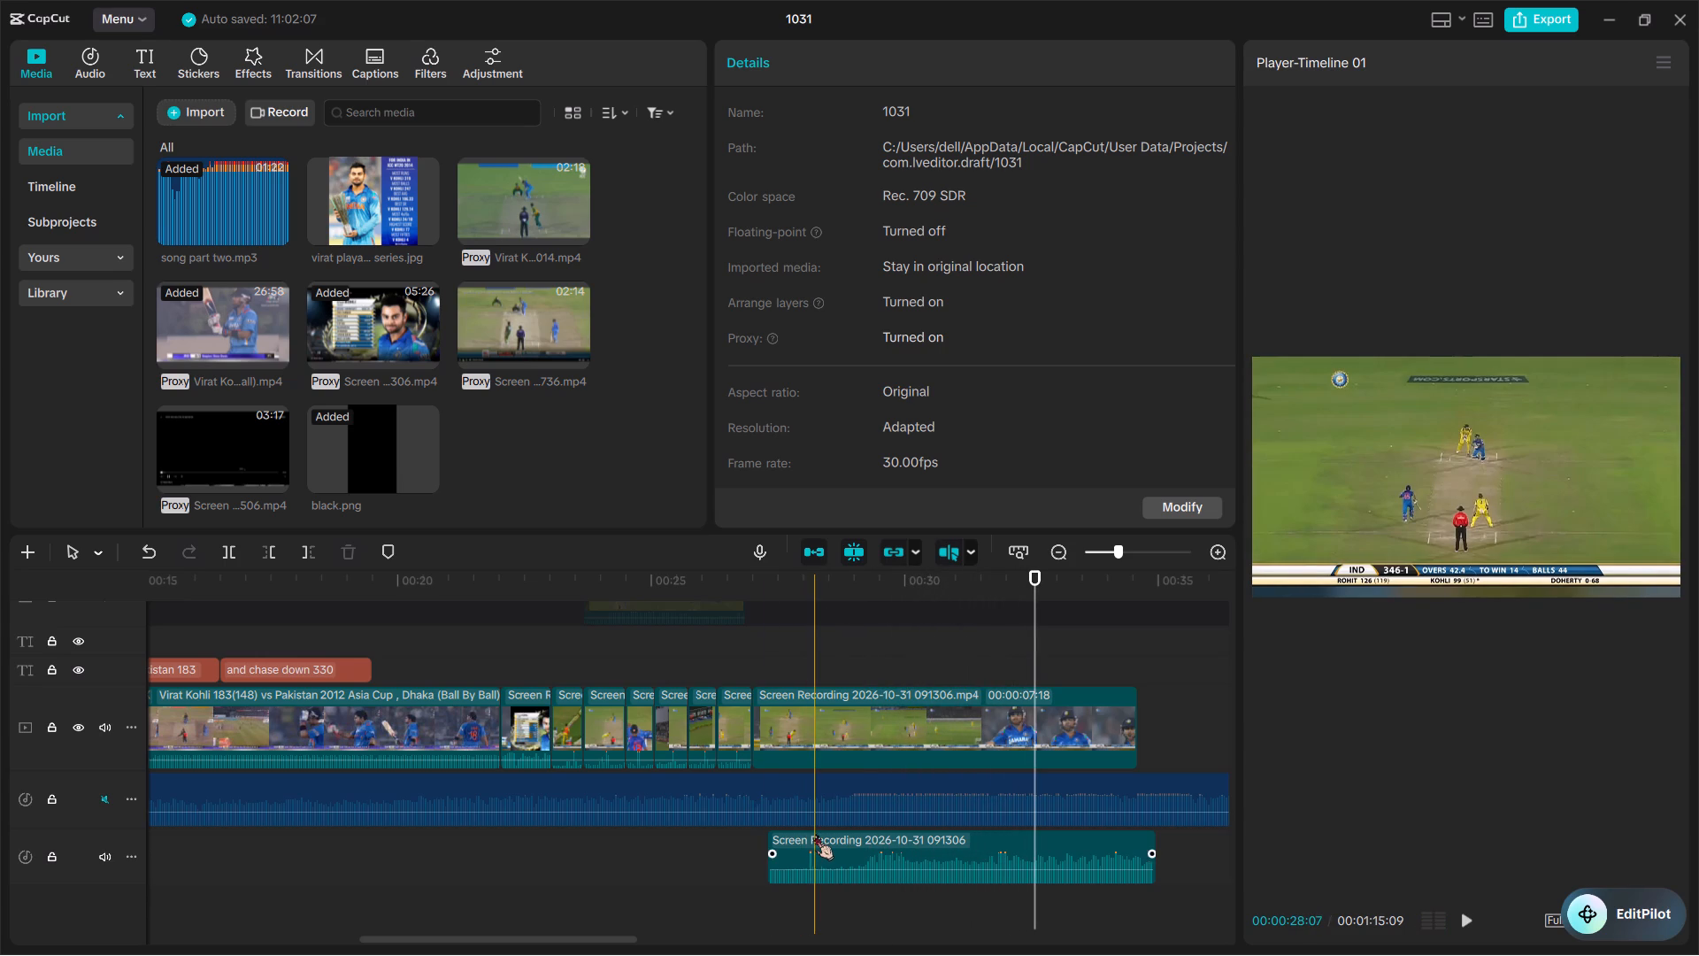
pyautogui.moveTo(815, 834); pyautogui.dragTo(804, 836)
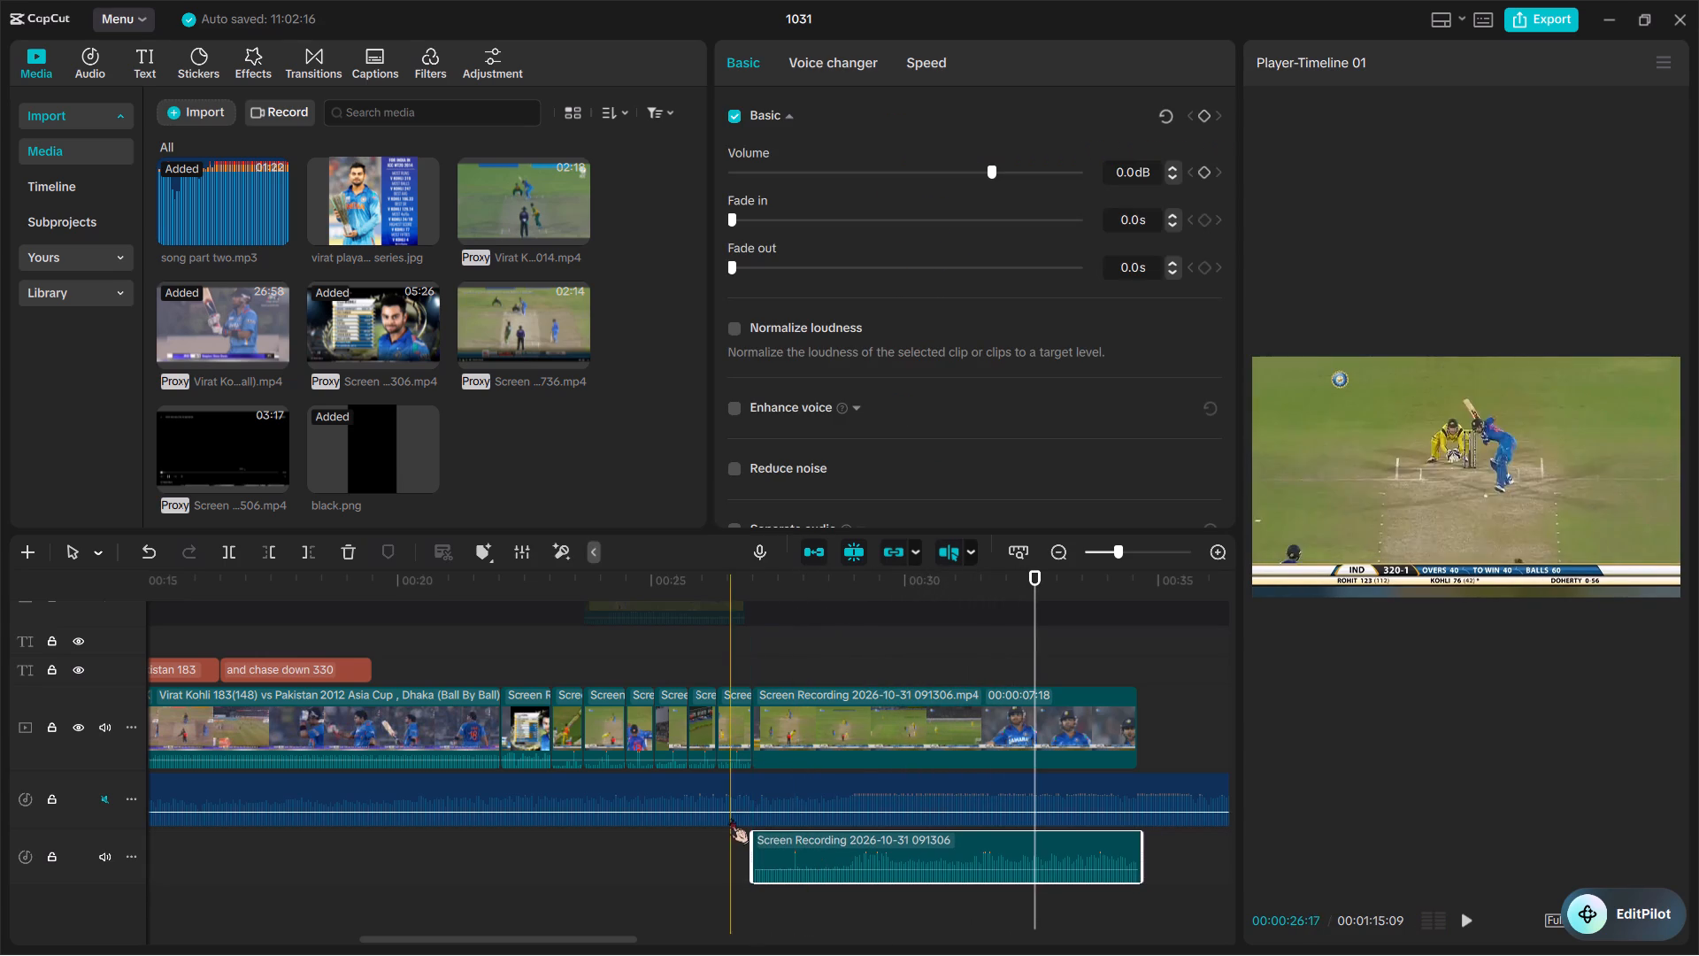
pyautogui.press('space')
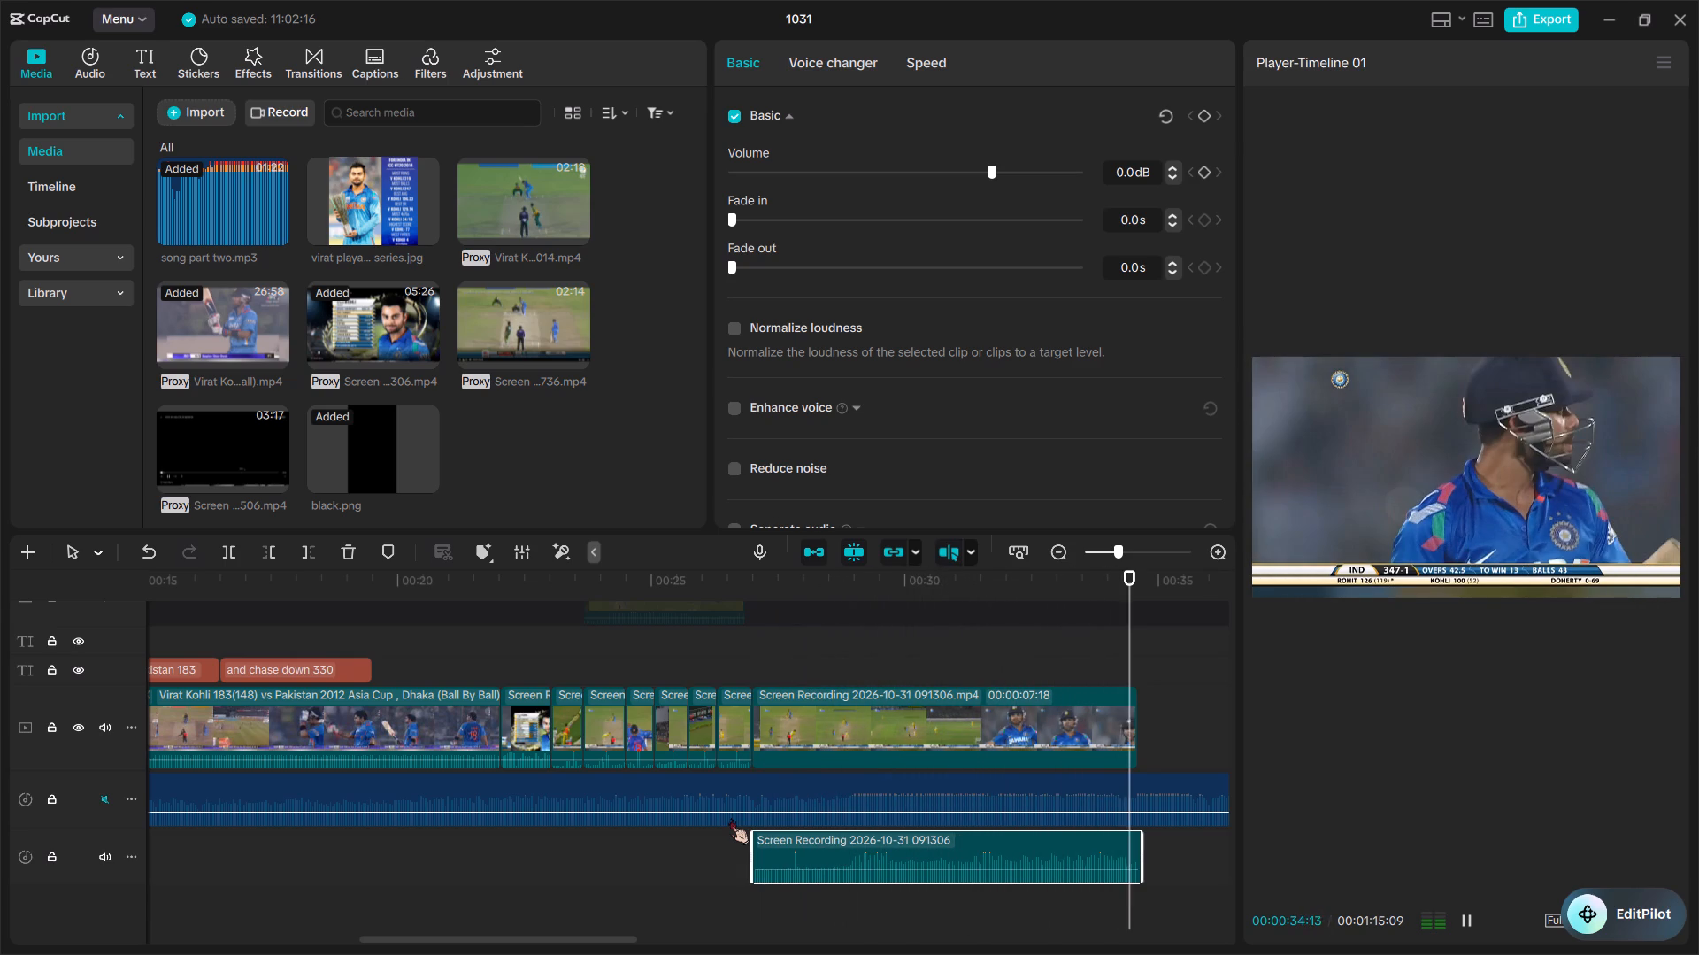
pyautogui.press('space')
# Play the short Australia match batting shots from about 24 to 27 seconds to check their pacing.
pyautogui.keyDown('ctrl'); pyautogui.scroll(-3, 547, 718); pyautogui.keyUp('ctrl')
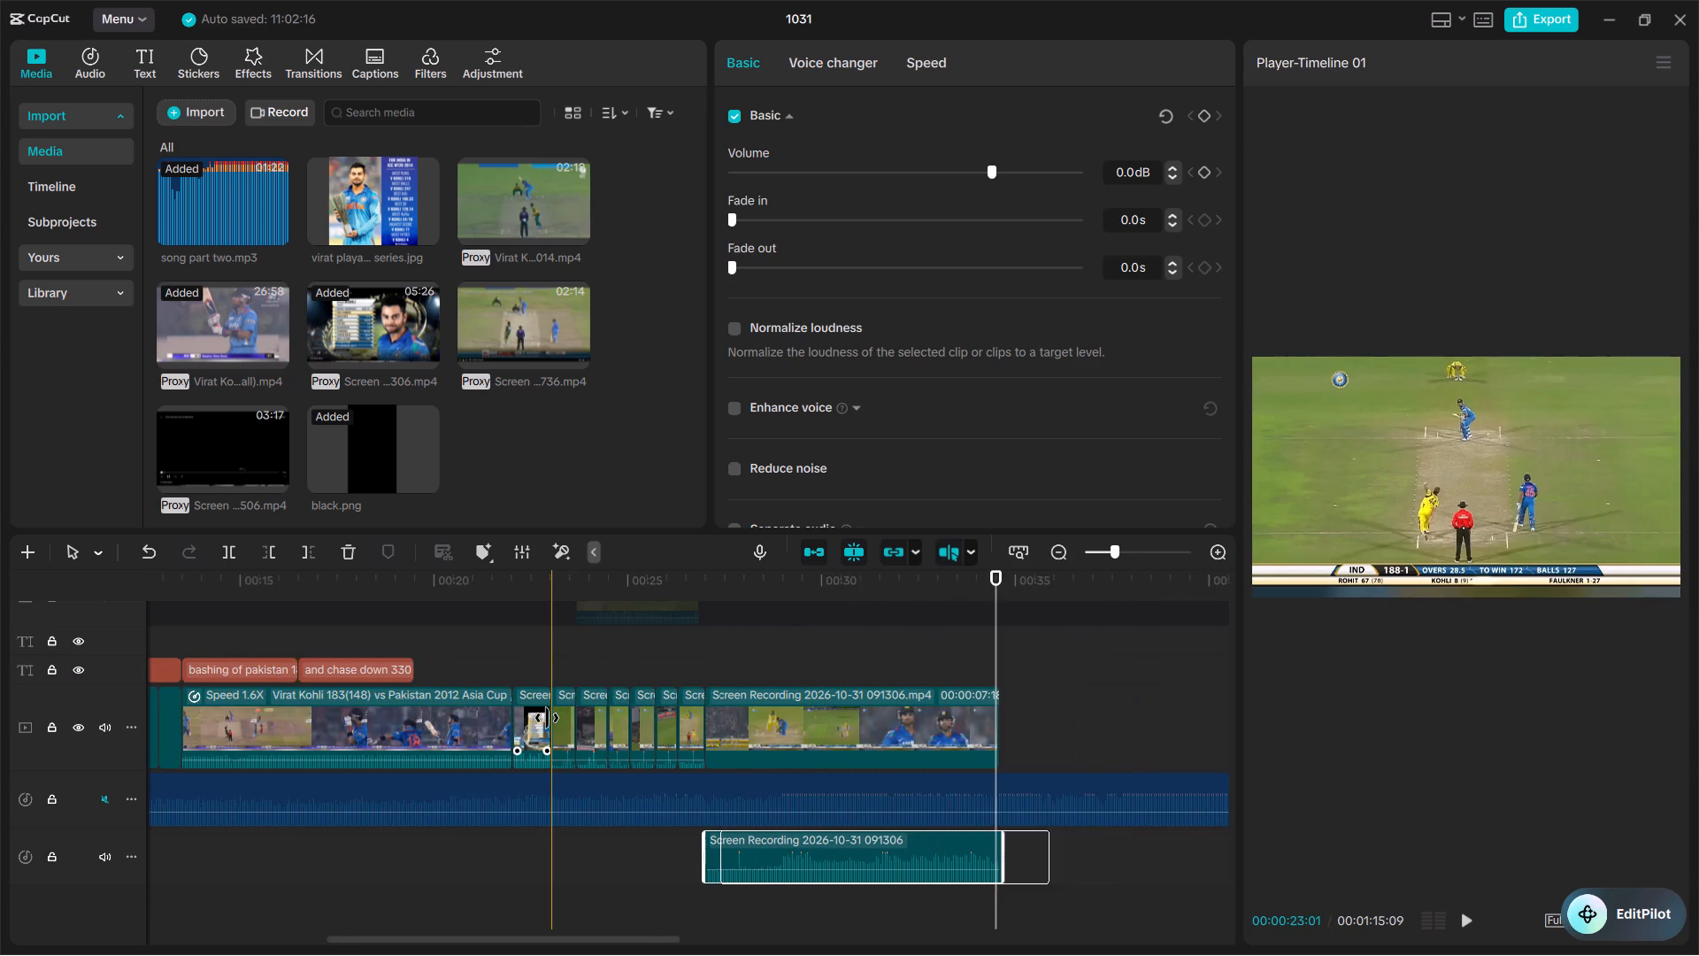
pyautogui.keyDown('ctrl'); pyautogui.scroll(-3, 547, 718); pyautogui.keyUp('ctrl')
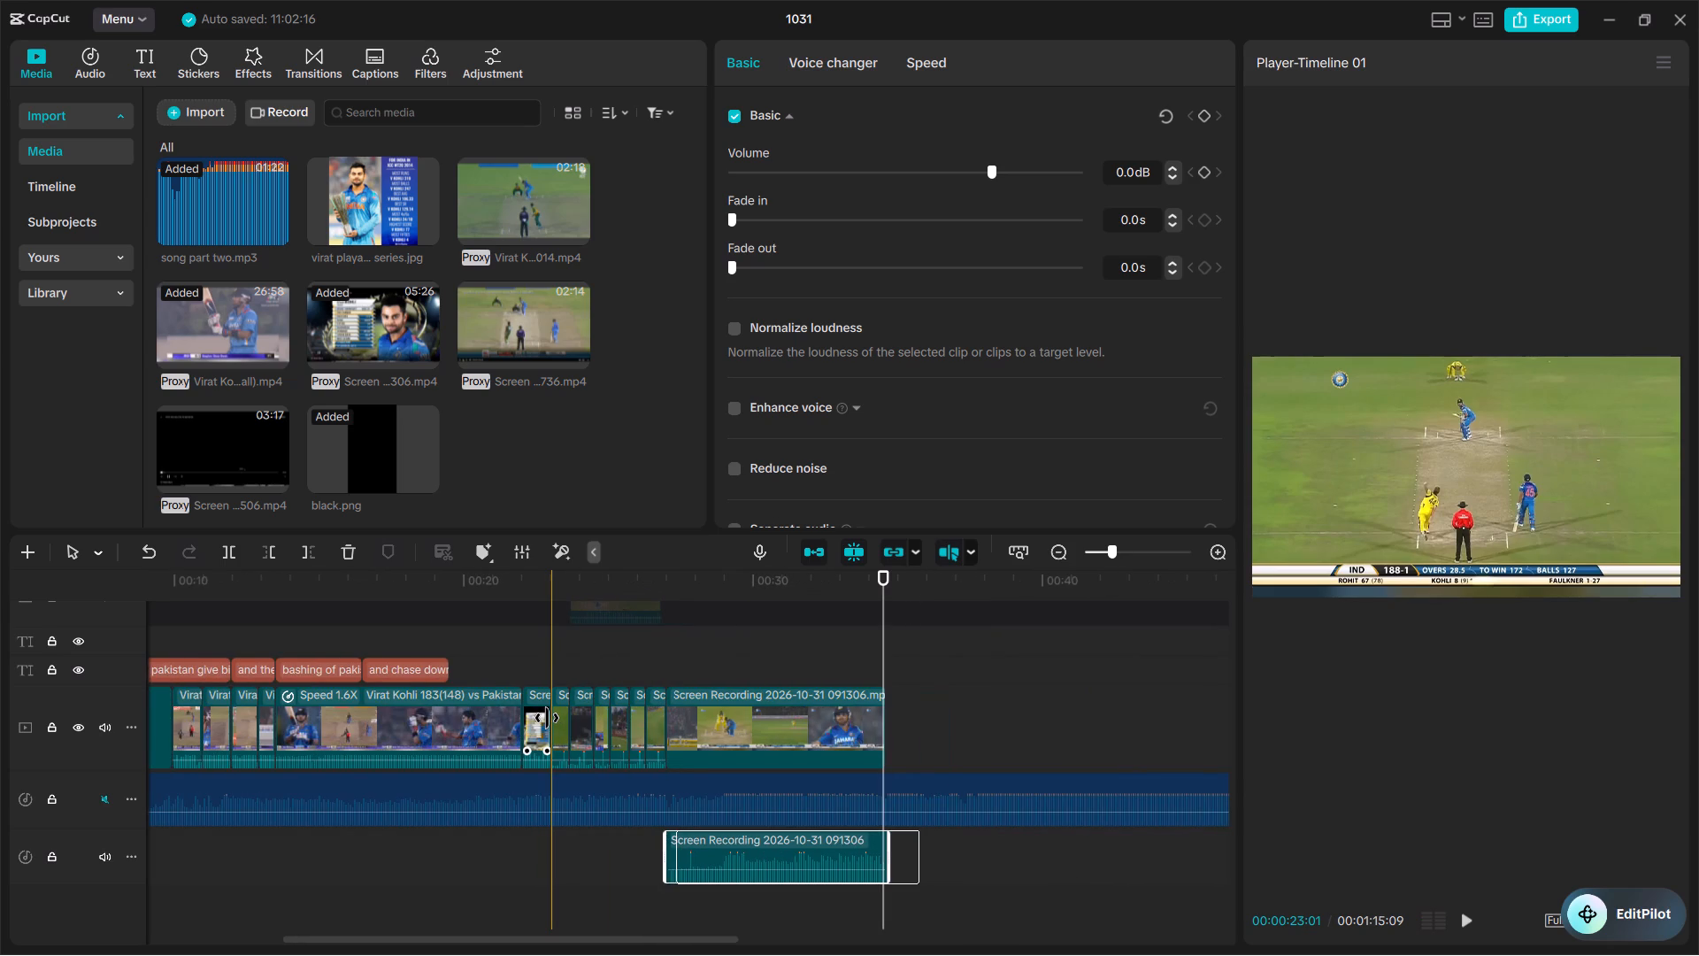
pyautogui.keyDown('ctrl'); pyautogui.scroll(7, 557, 772); pyautogui.keyUp('ctrl')
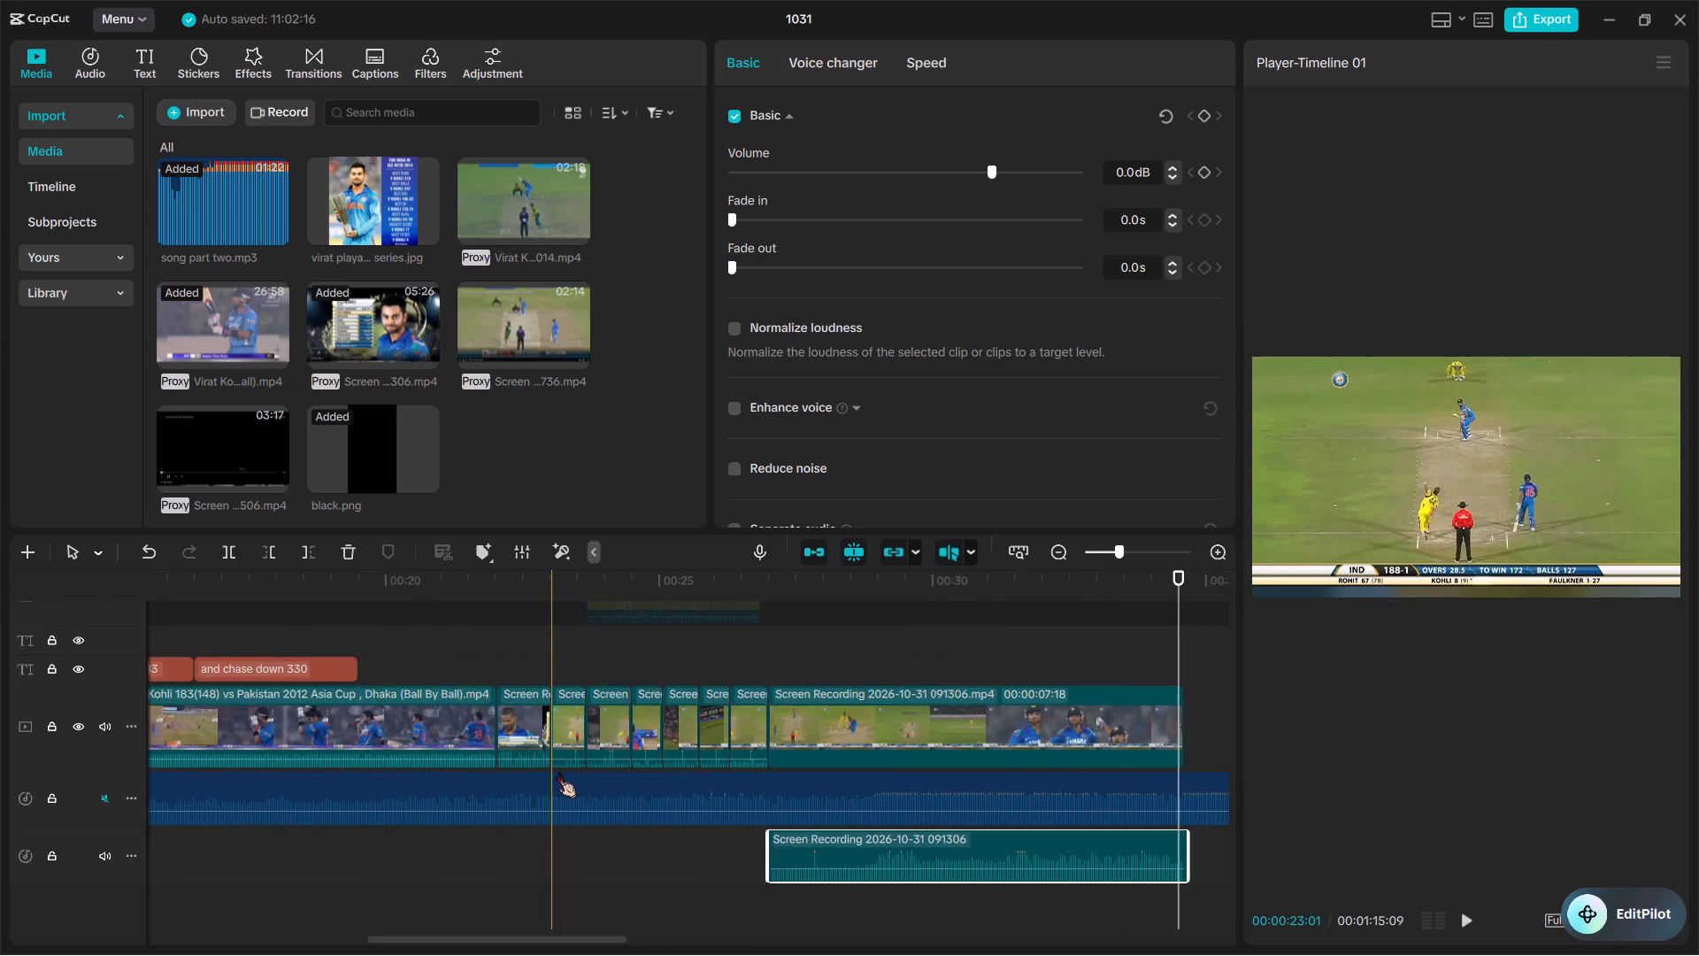
pyautogui.keyDown('ctrl'); pyautogui.scroll(17, 557, 772); pyautogui.keyUp('ctrl')
pyautogui.hscroll(-1, 756, 739)
pyautogui.press('space')
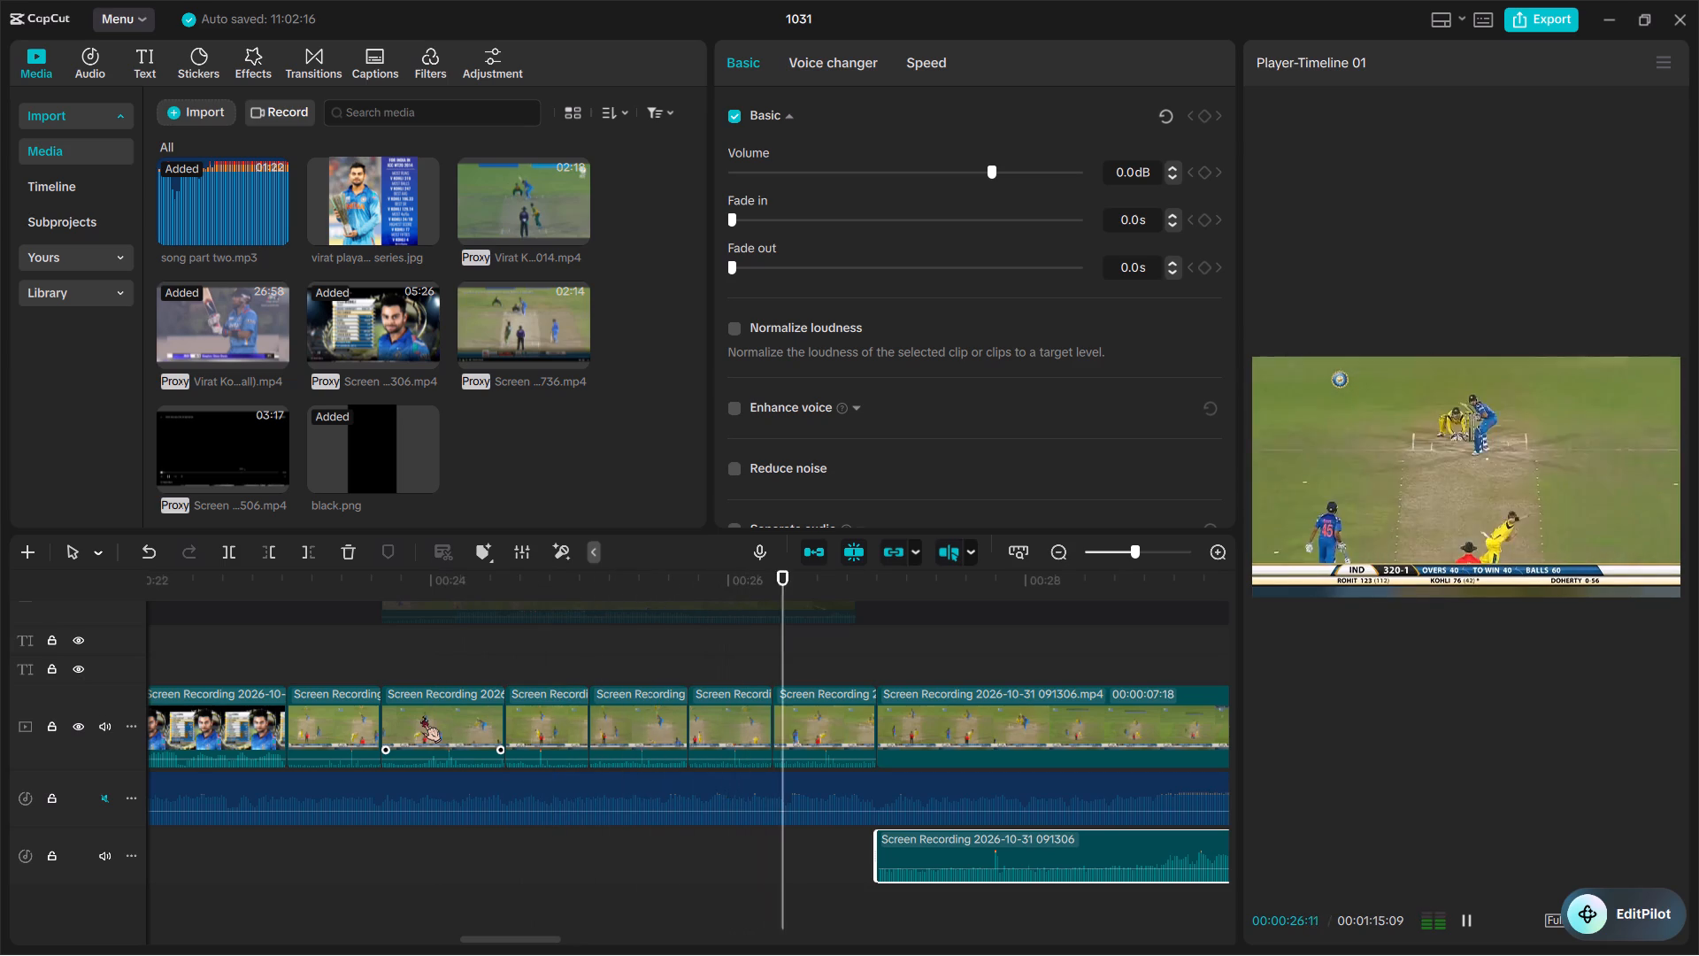
pyautogui.press('space')
# Cut the end of the 1.6X Asia Cup celebration clip off at 20:04 and play into the Kohli stats card.
pyautogui.hscroll(1, 422, 716)
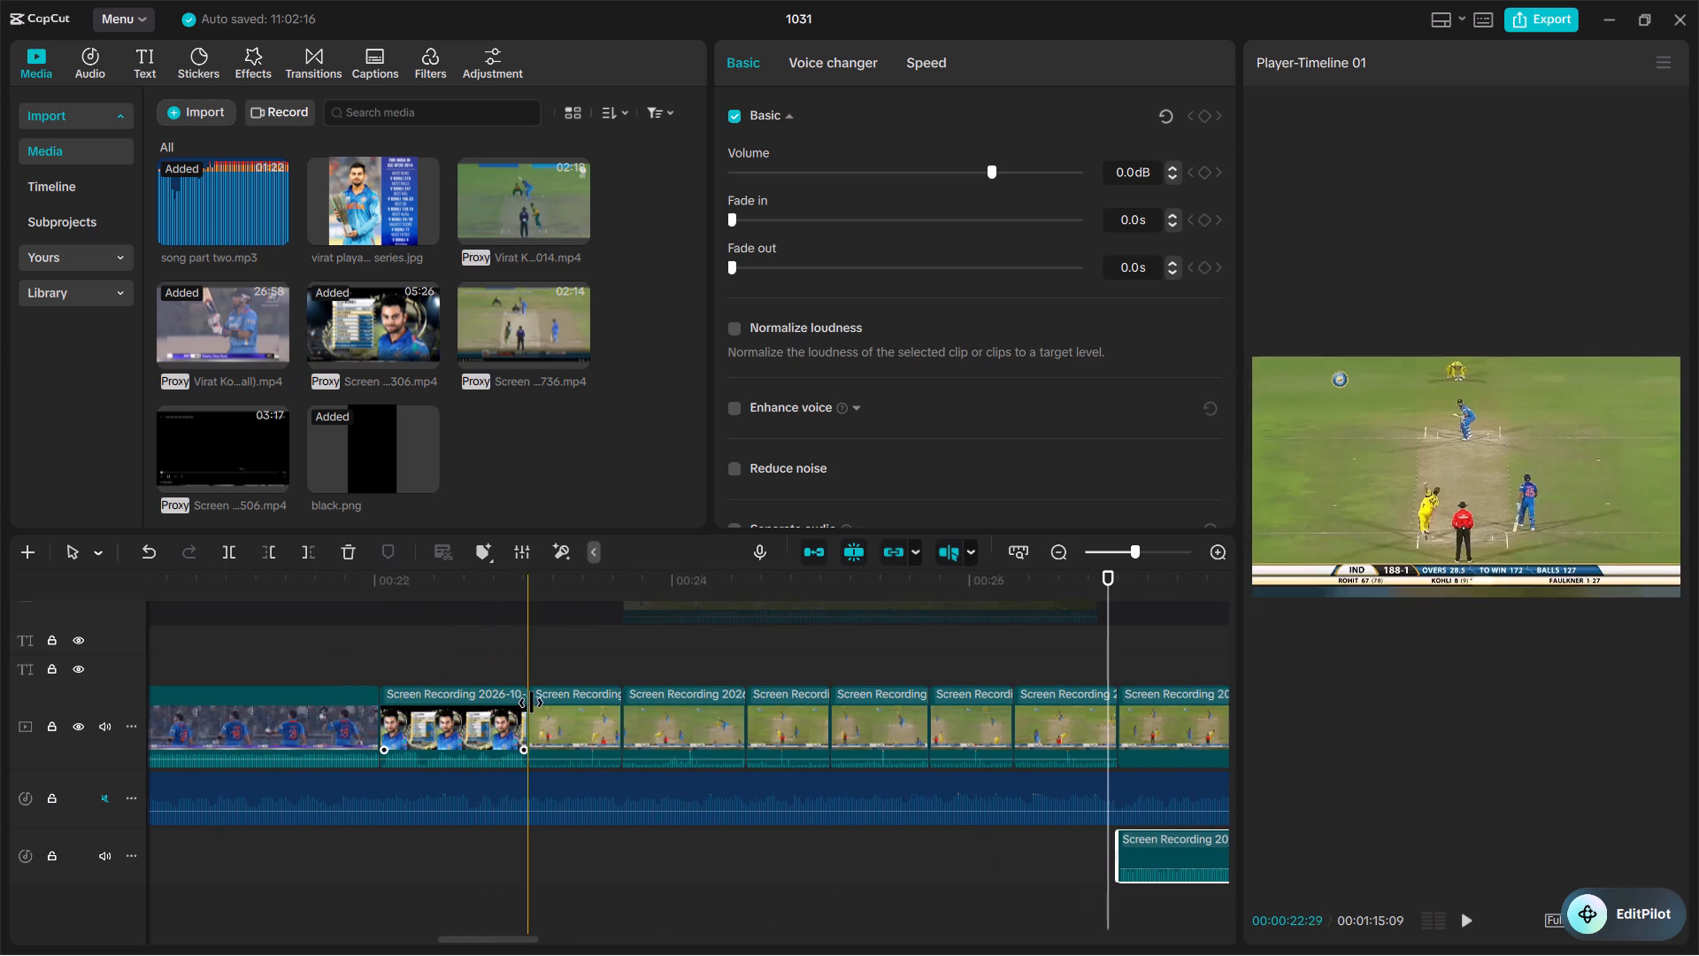
pyautogui.hscroll(1, 461, 718)
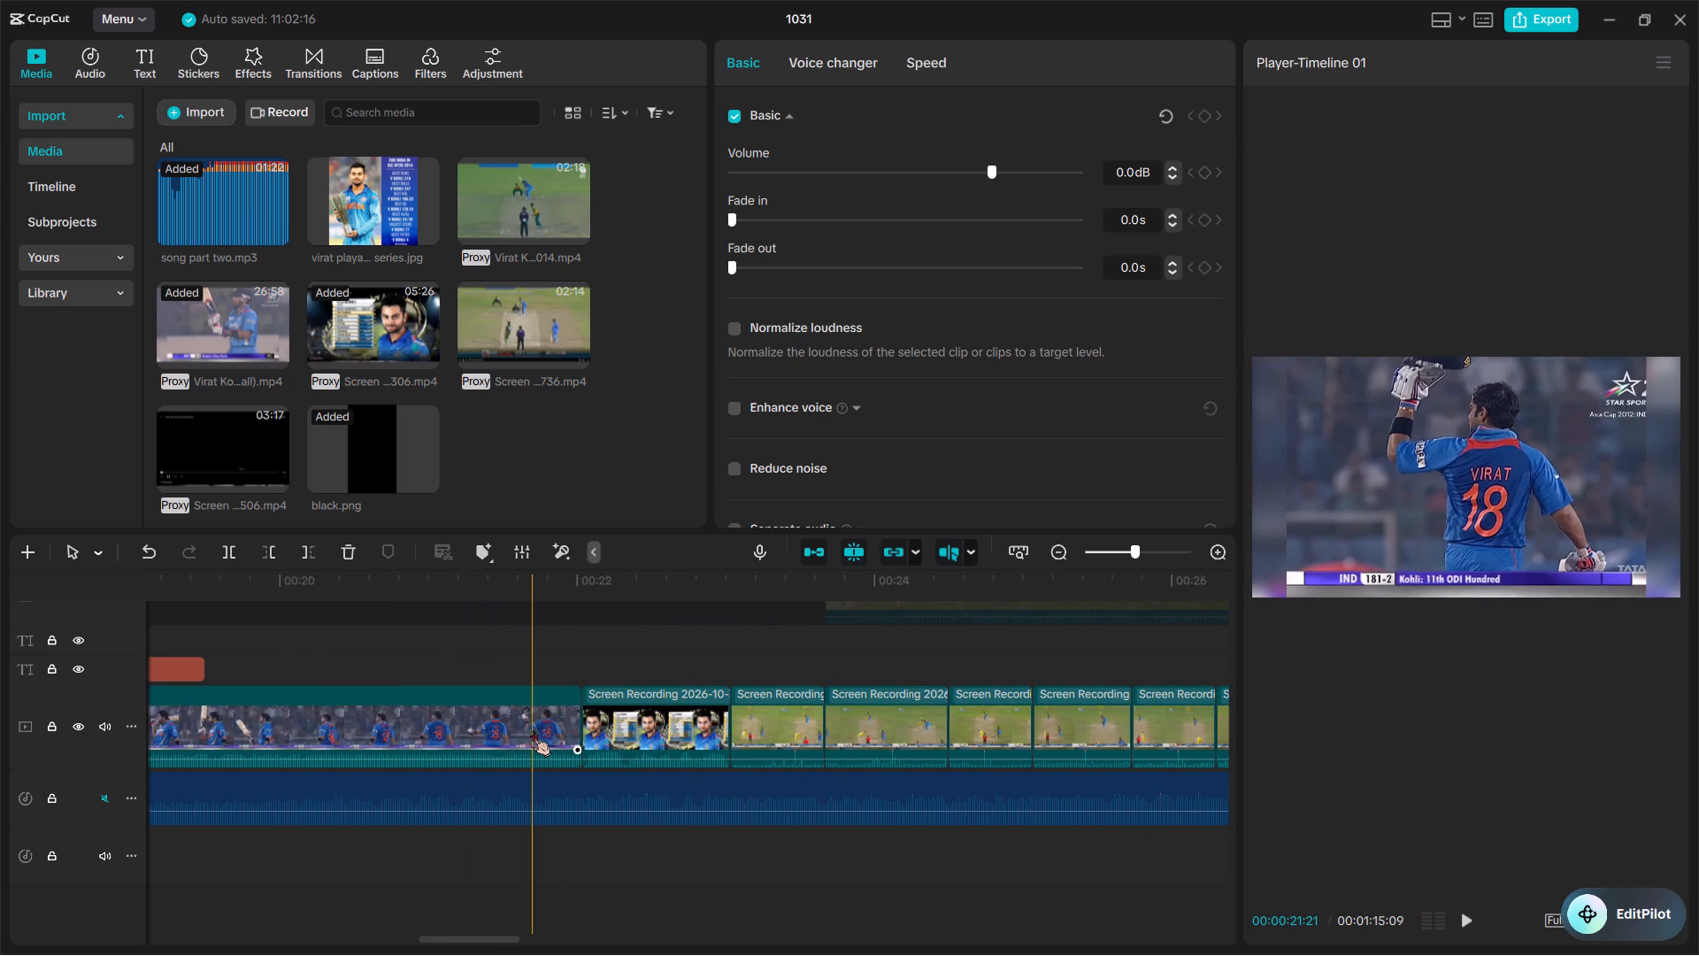
pyautogui.hscroll(1, 532, 730)
pyautogui.keyDown('ctrl'); pyautogui.scroll(-4, 532, 730); pyautogui.keyUp('ctrl')
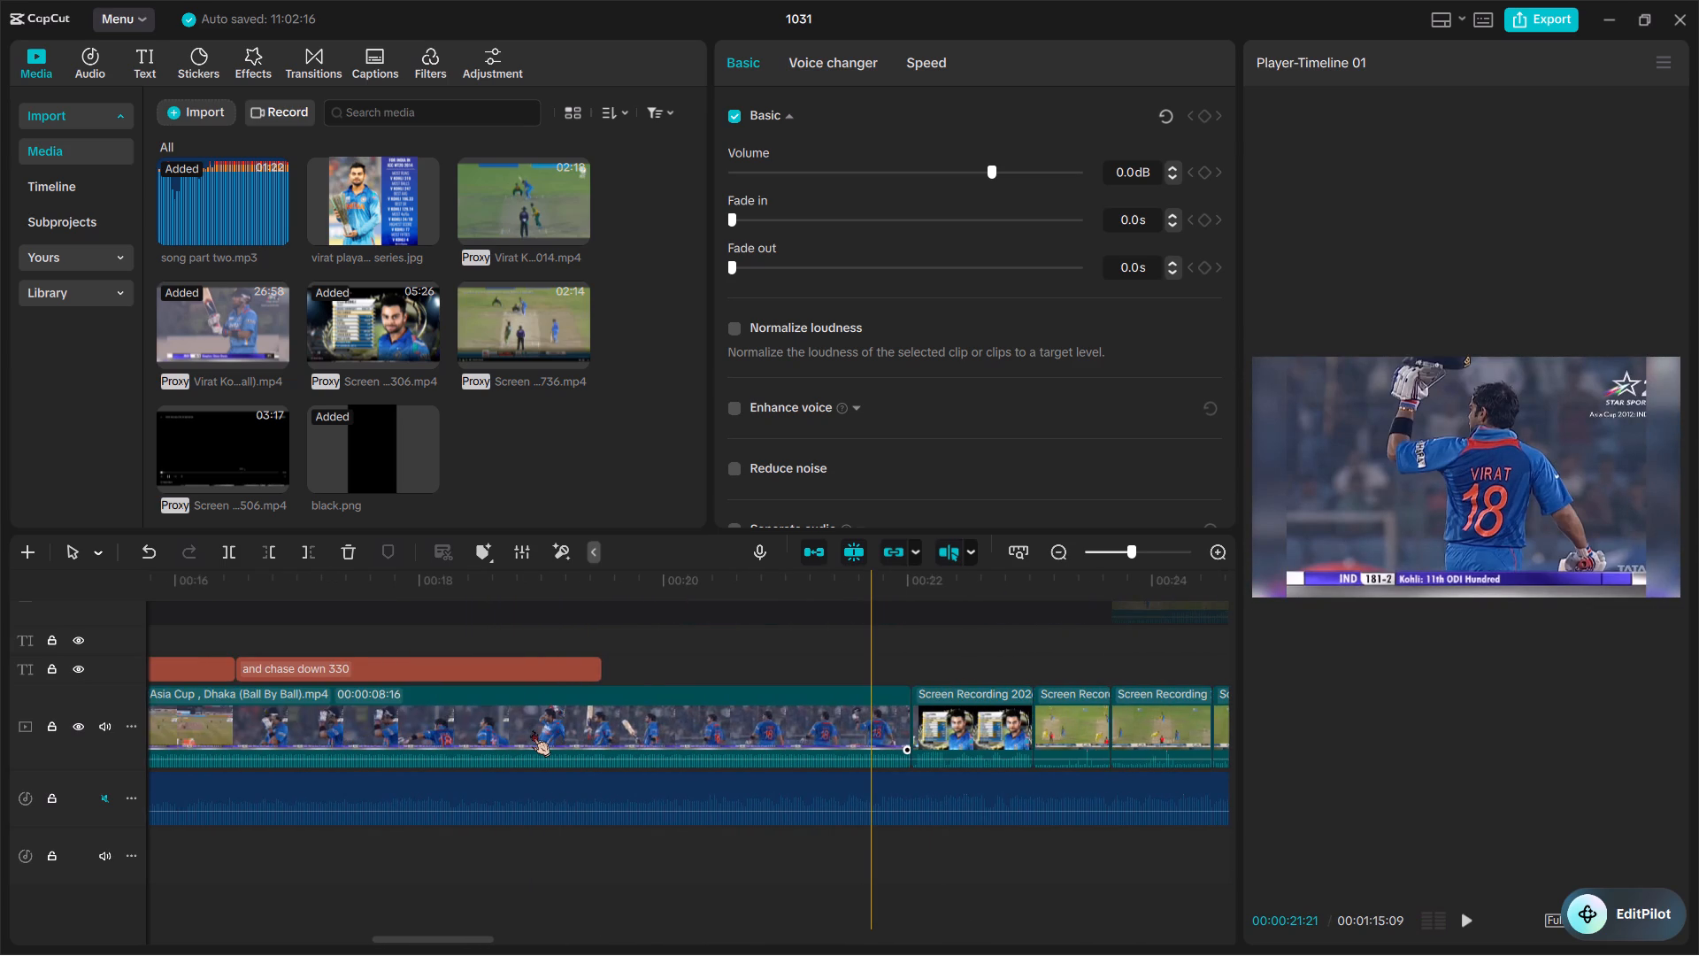
pyautogui.press('space')
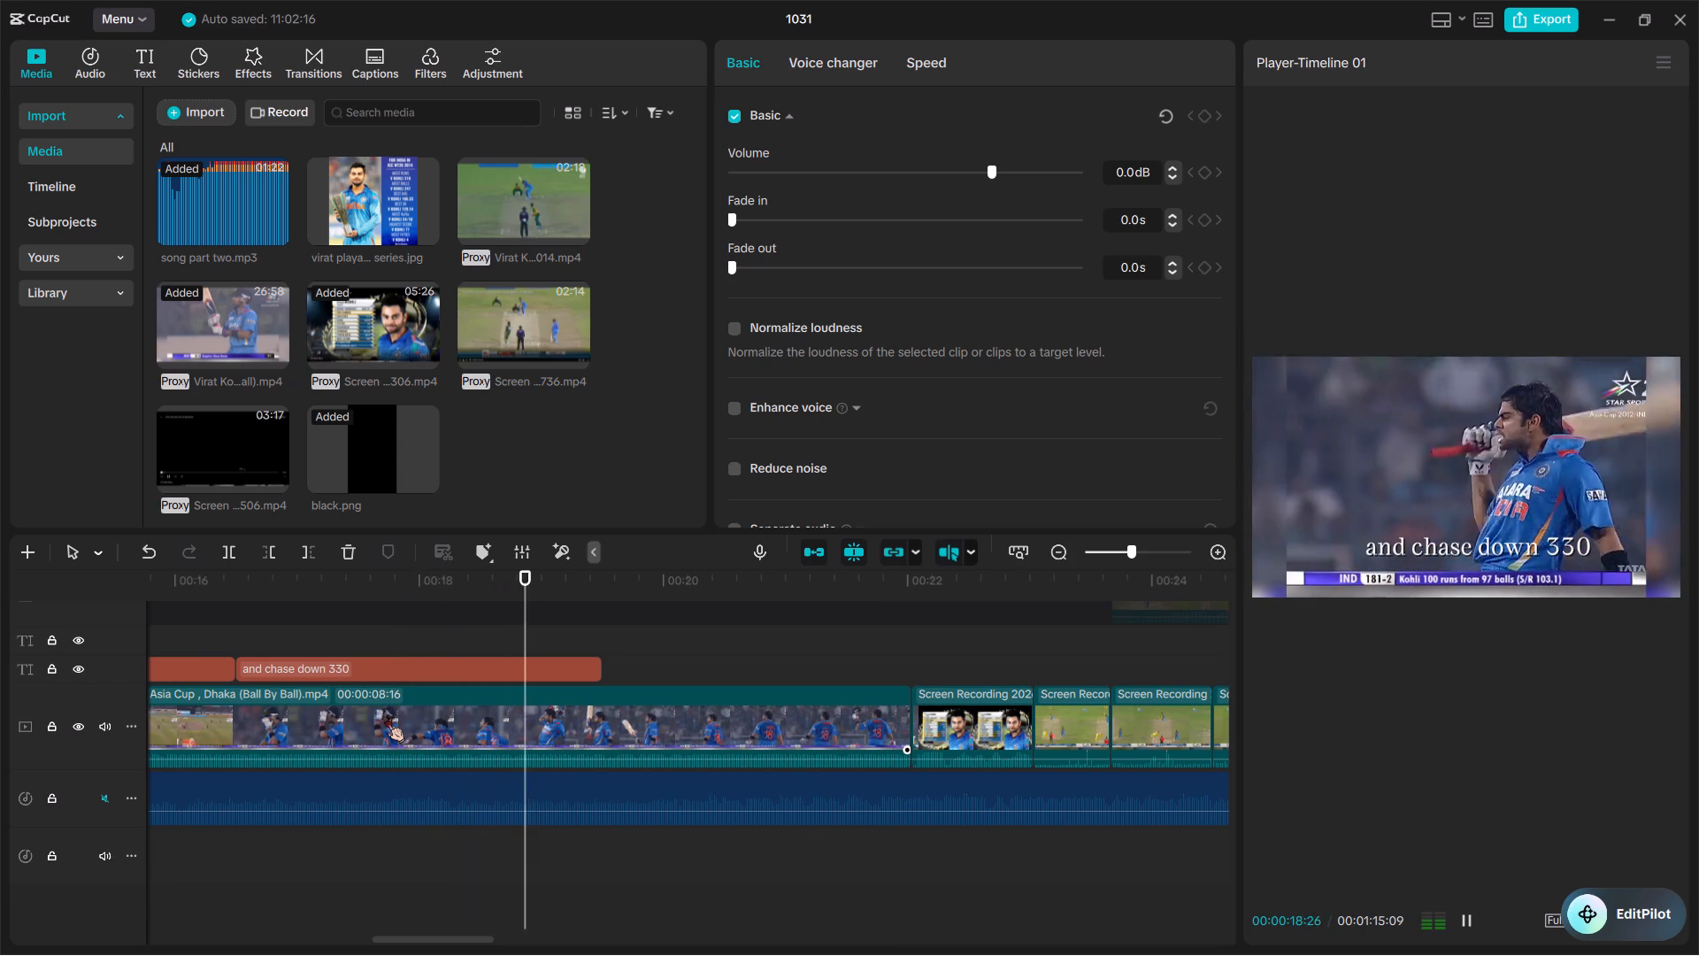
pyautogui.press('space')
pyautogui.press('space')
pyautogui.press('space')
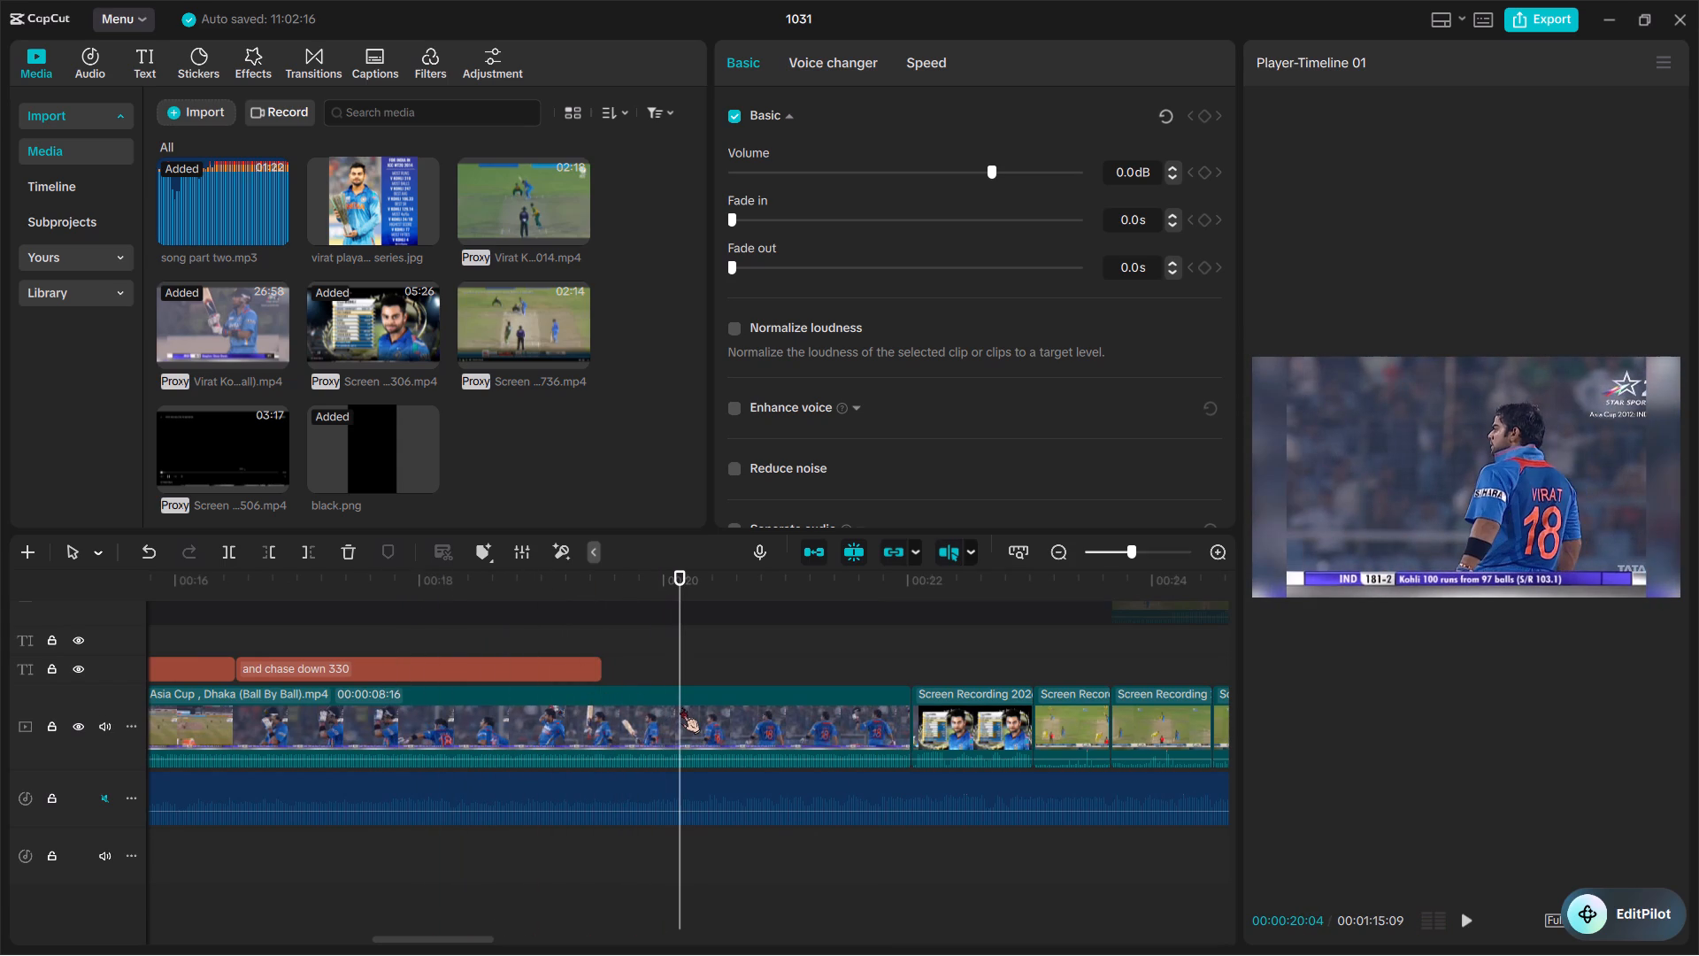
pyautogui.press('w')
pyautogui.press('space')
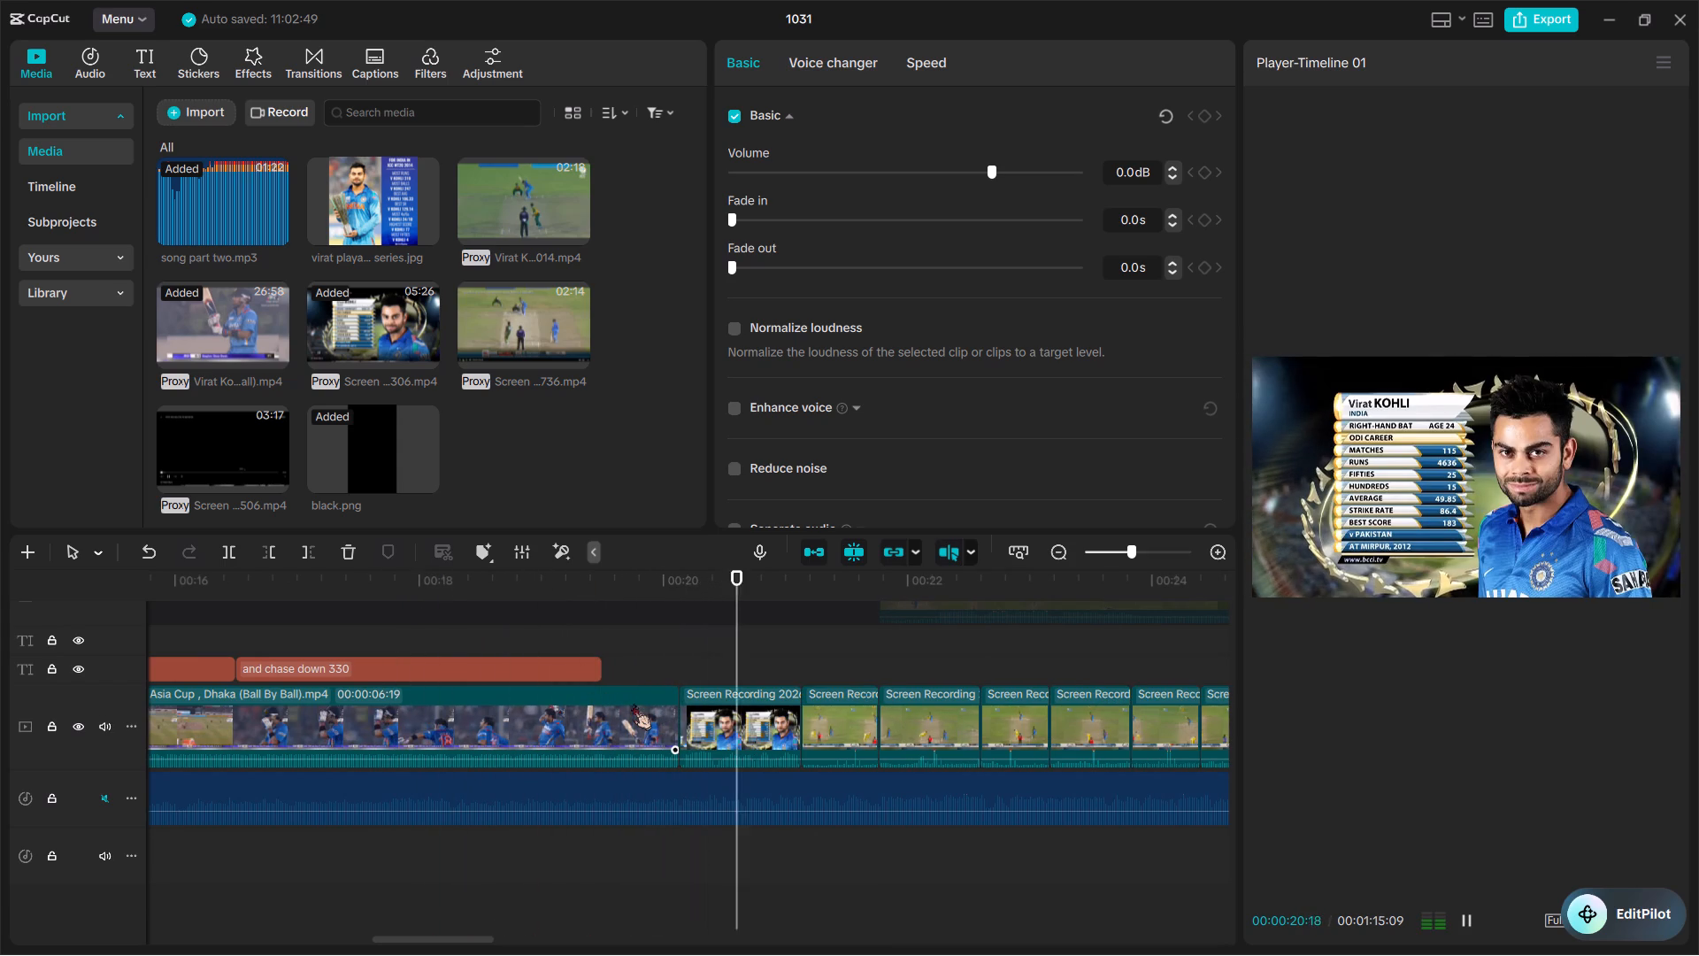
pyautogui.press('space')
# Play the Pakistan match batting shots from about 9 to 12 seconds to check their pacing.
pyautogui.hscroll(1, 633, 704)
pyautogui.scroll(-3, 409, 704)
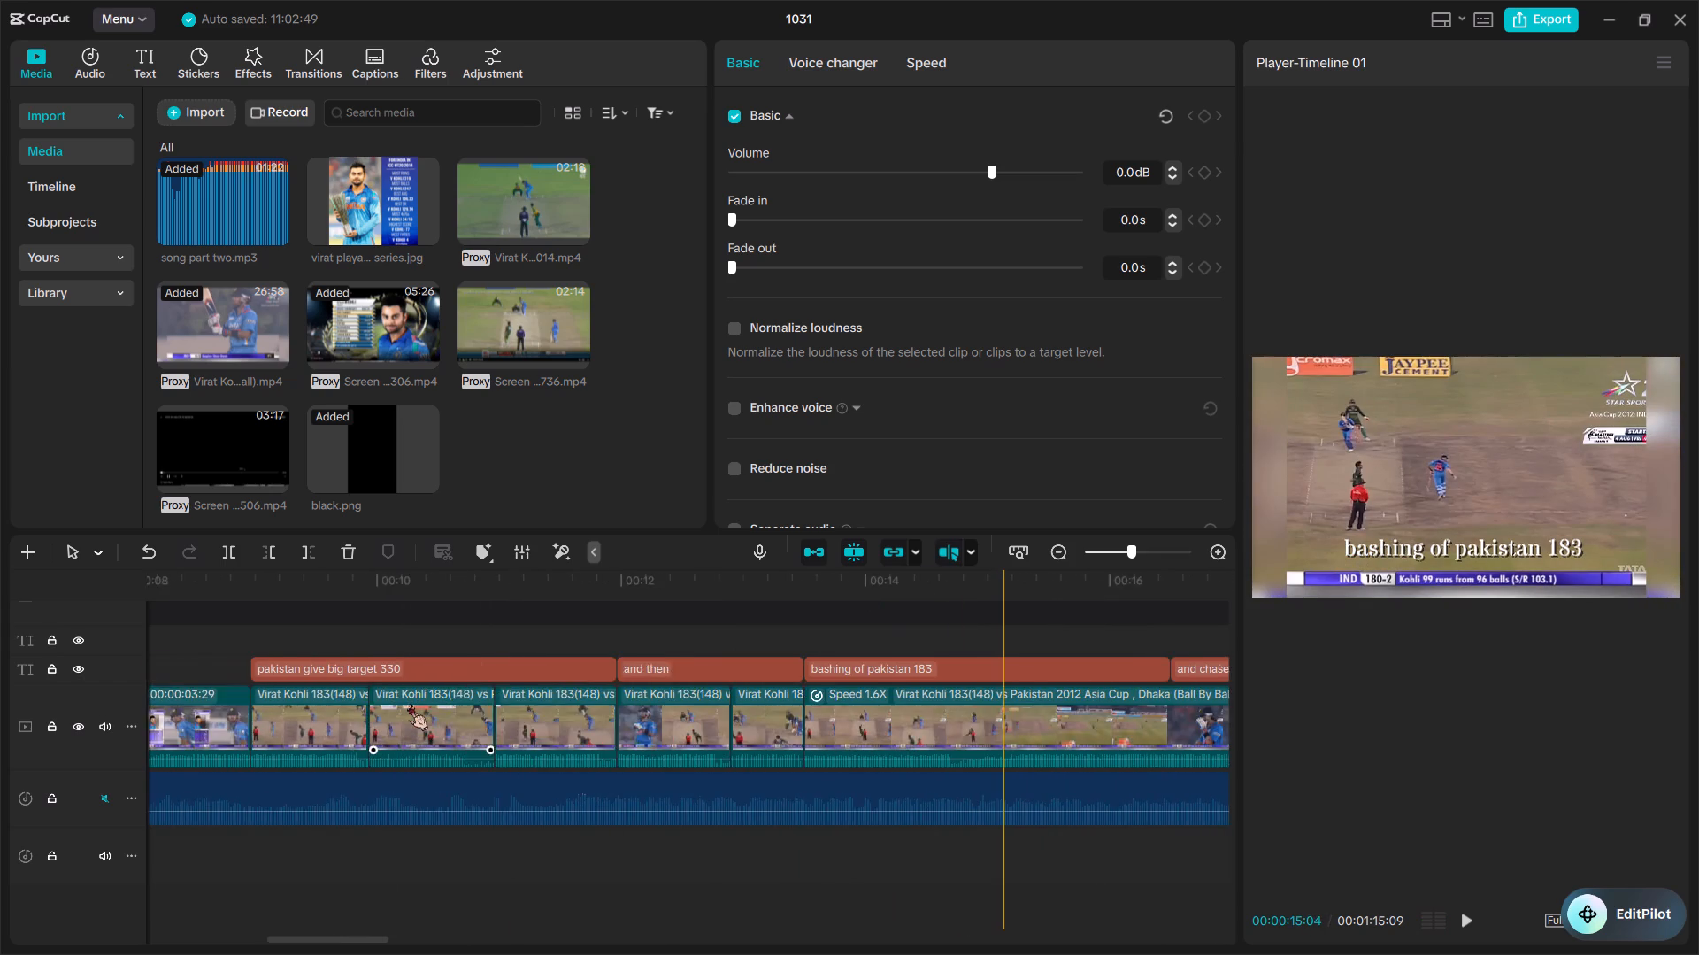
pyautogui.scroll(-1, 409, 704)
pyautogui.keyDown('ctrl'); pyautogui.scroll(-2, 409, 704); pyautogui.keyUp('ctrl')
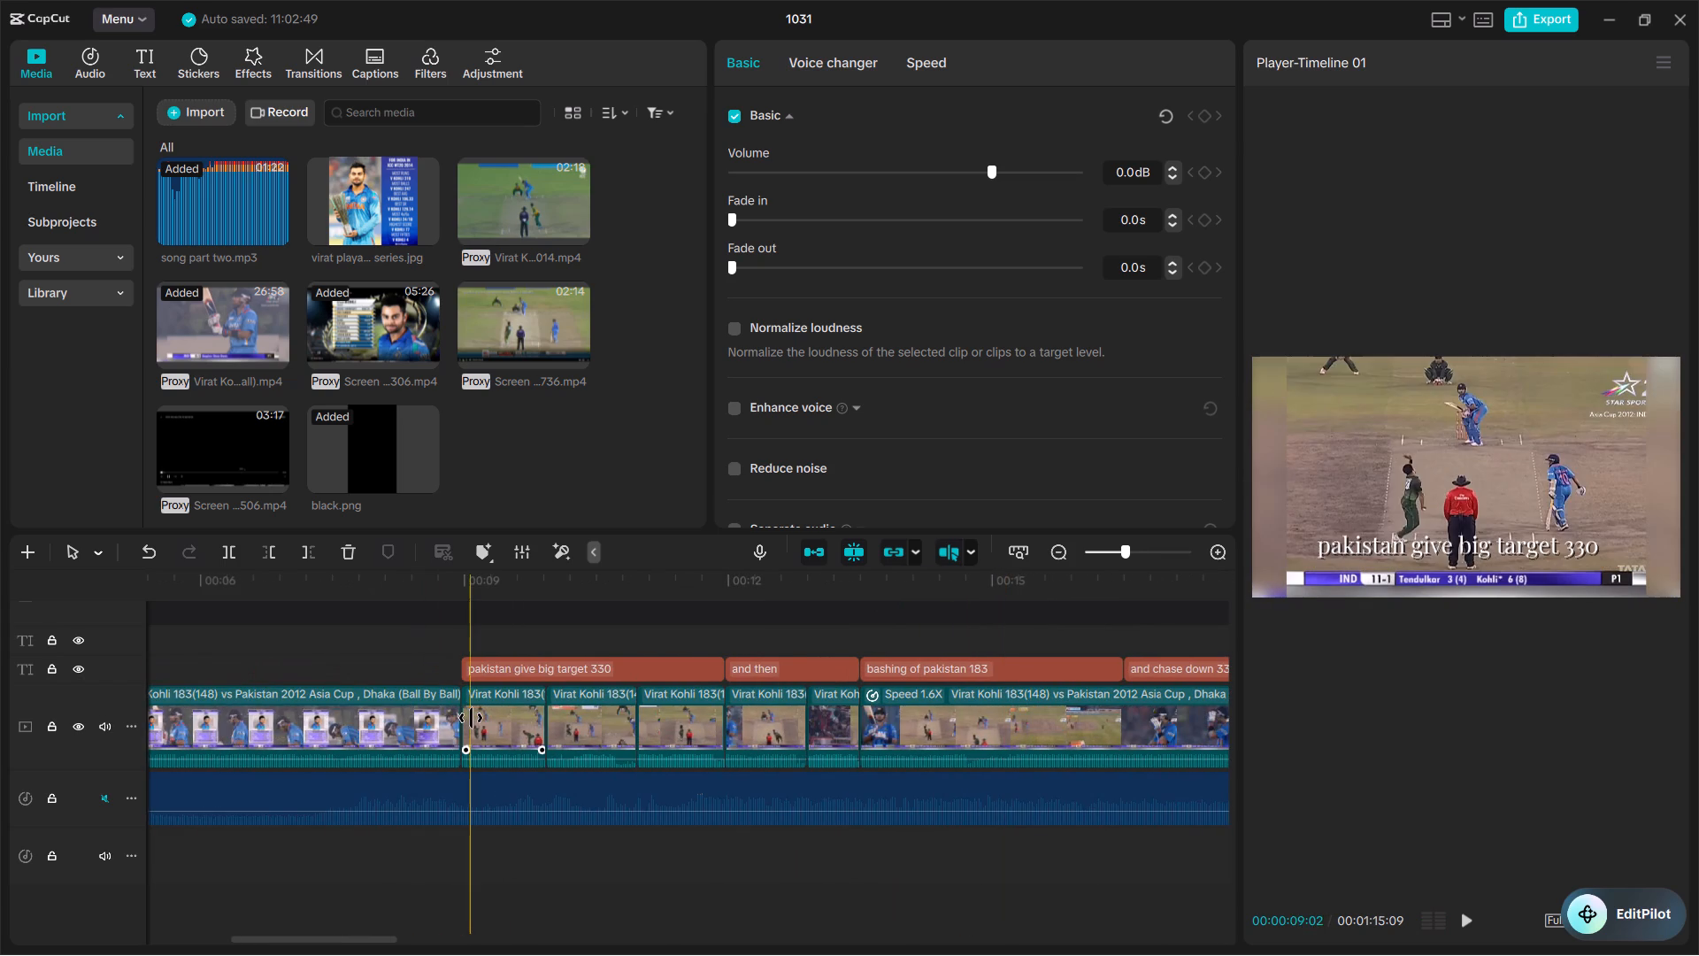
pyautogui.press('space')
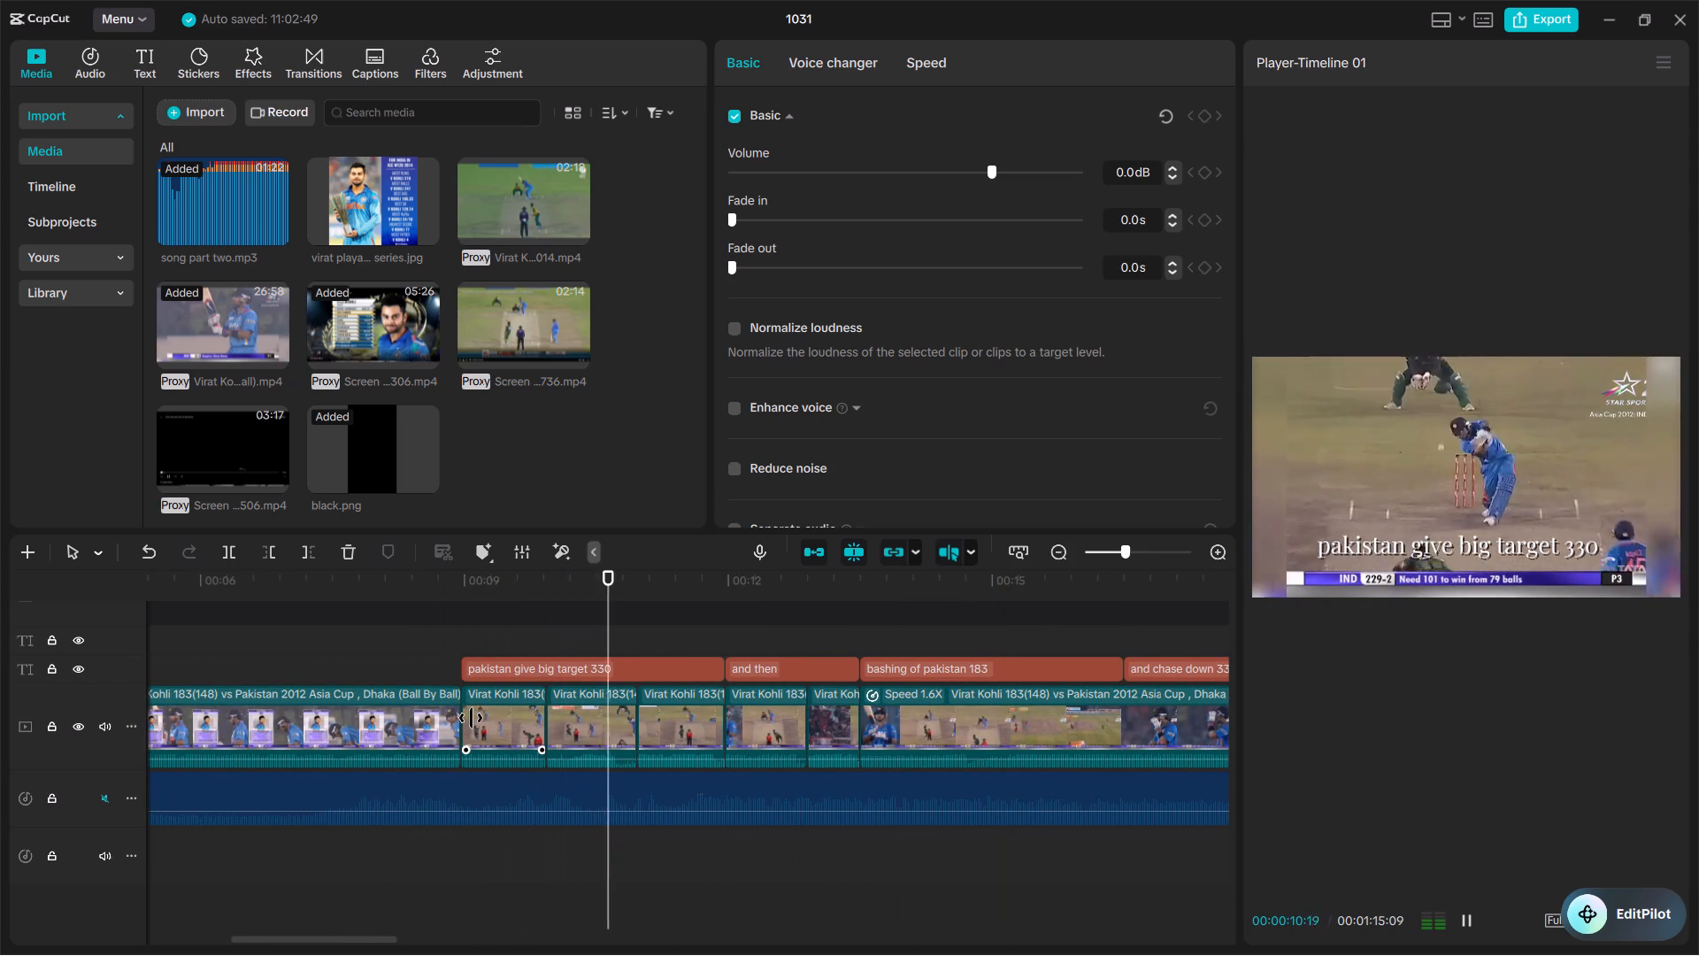
pyautogui.keyDown('ctrl'); pyautogui.scroll(5, 471, 718); pyautogui.keyUp('ctrl')
pyautogui.press('space')
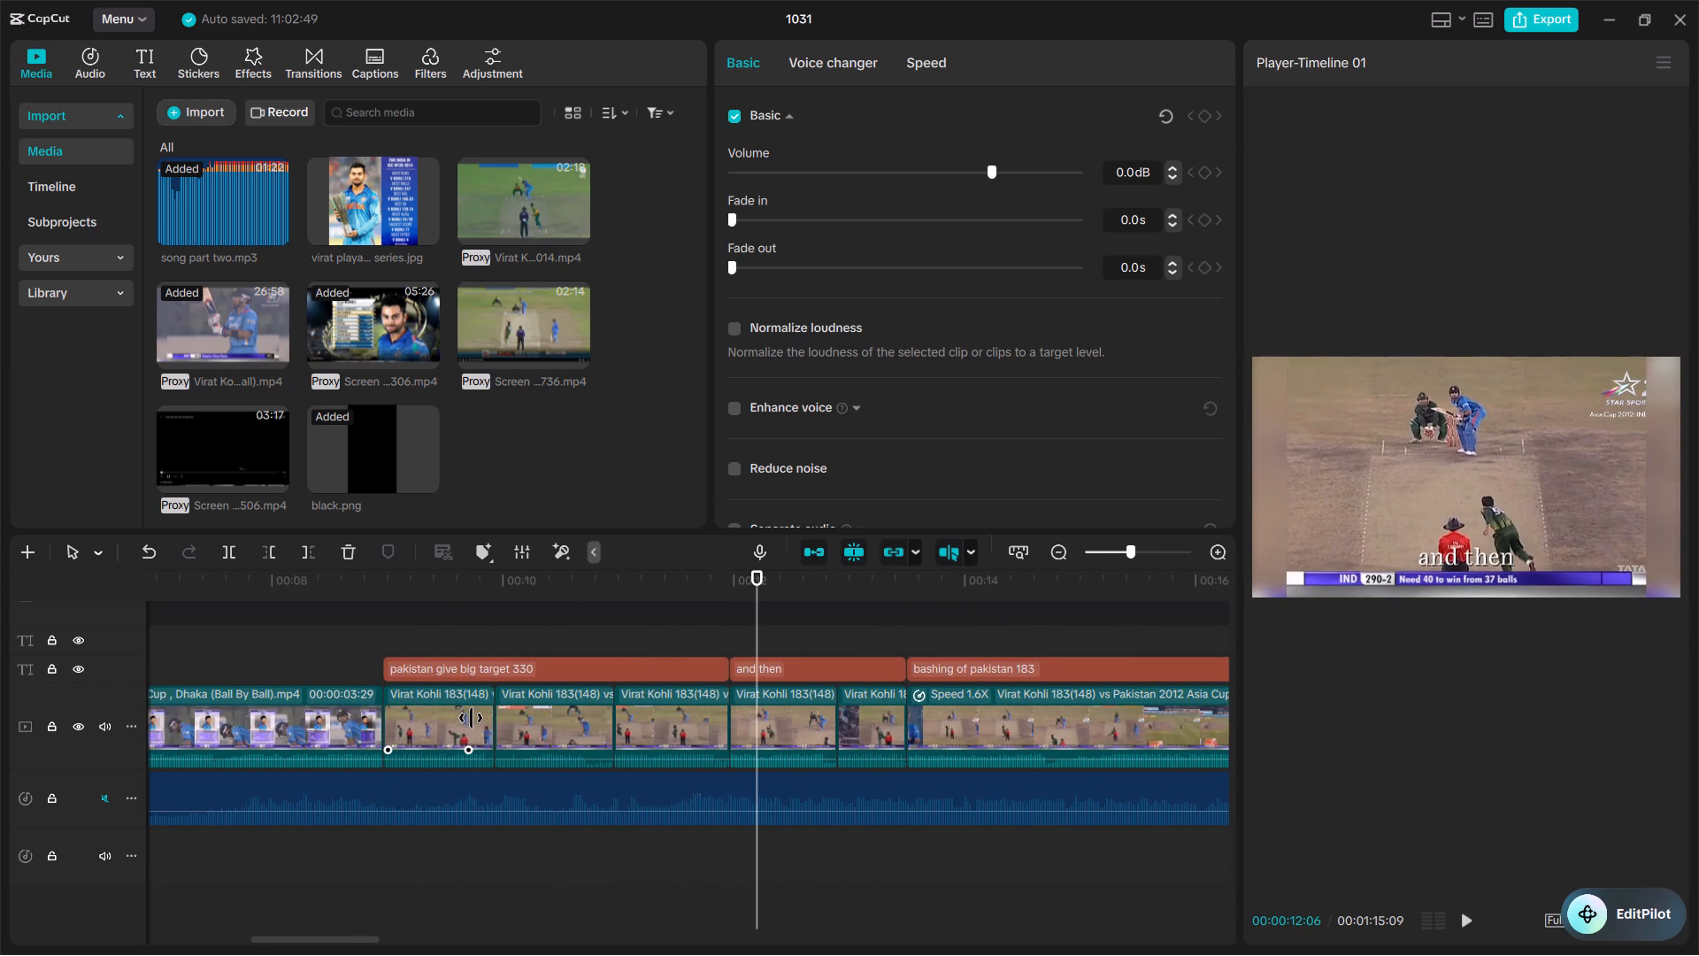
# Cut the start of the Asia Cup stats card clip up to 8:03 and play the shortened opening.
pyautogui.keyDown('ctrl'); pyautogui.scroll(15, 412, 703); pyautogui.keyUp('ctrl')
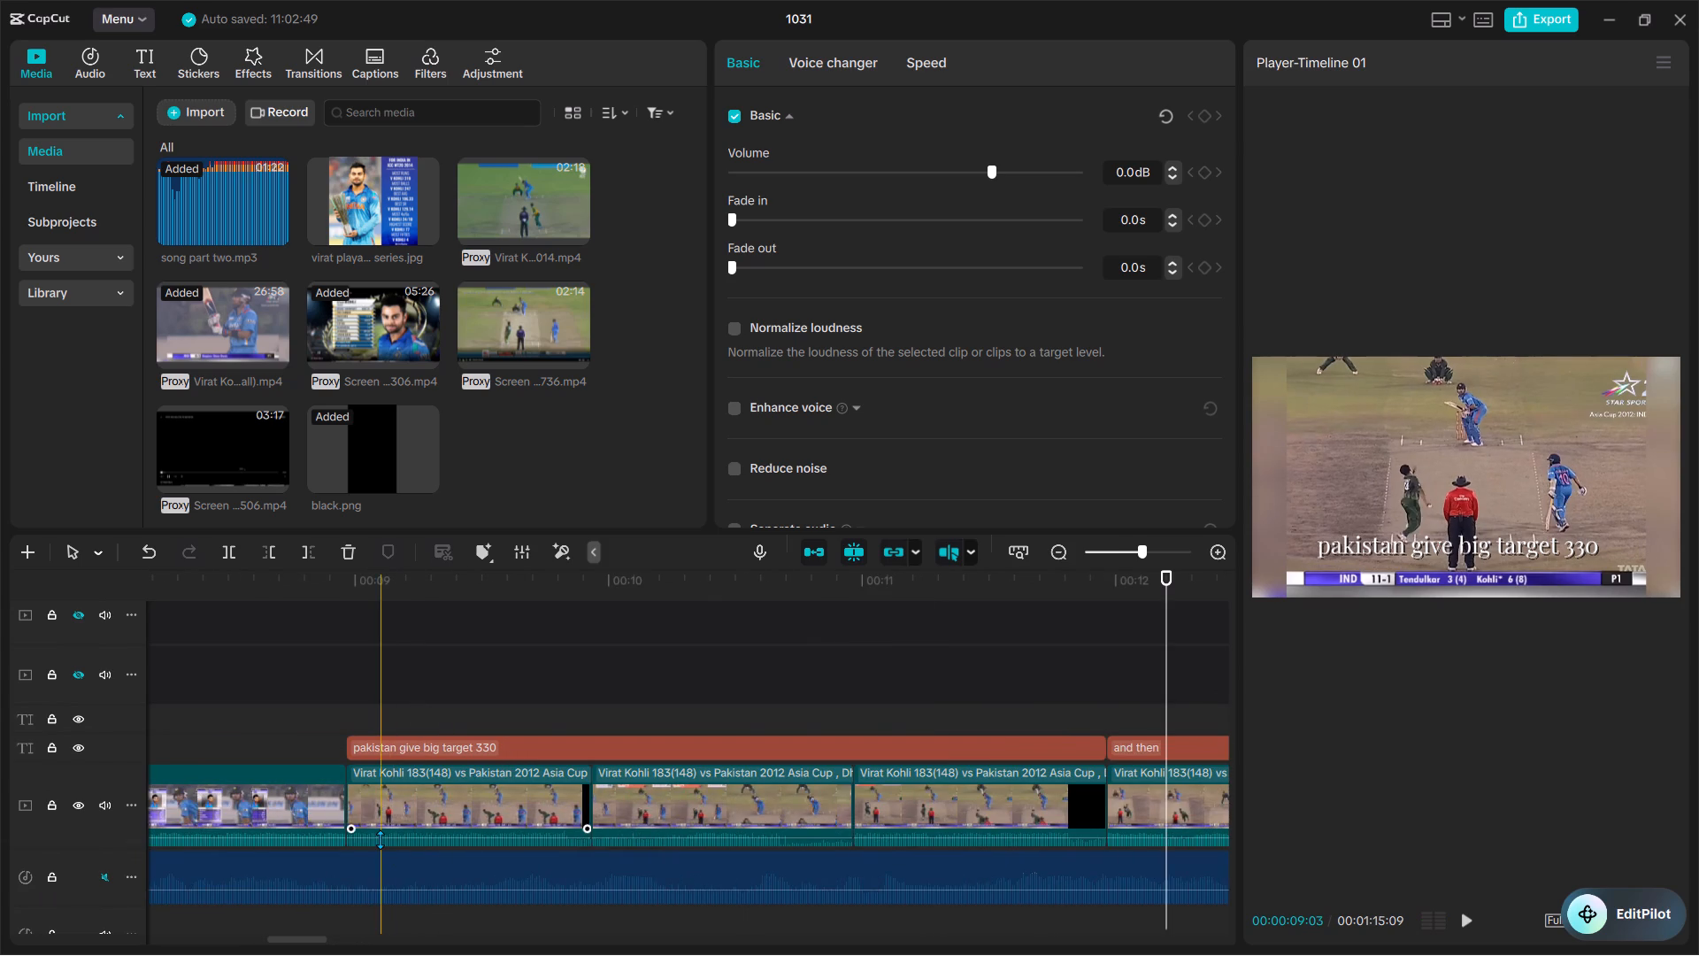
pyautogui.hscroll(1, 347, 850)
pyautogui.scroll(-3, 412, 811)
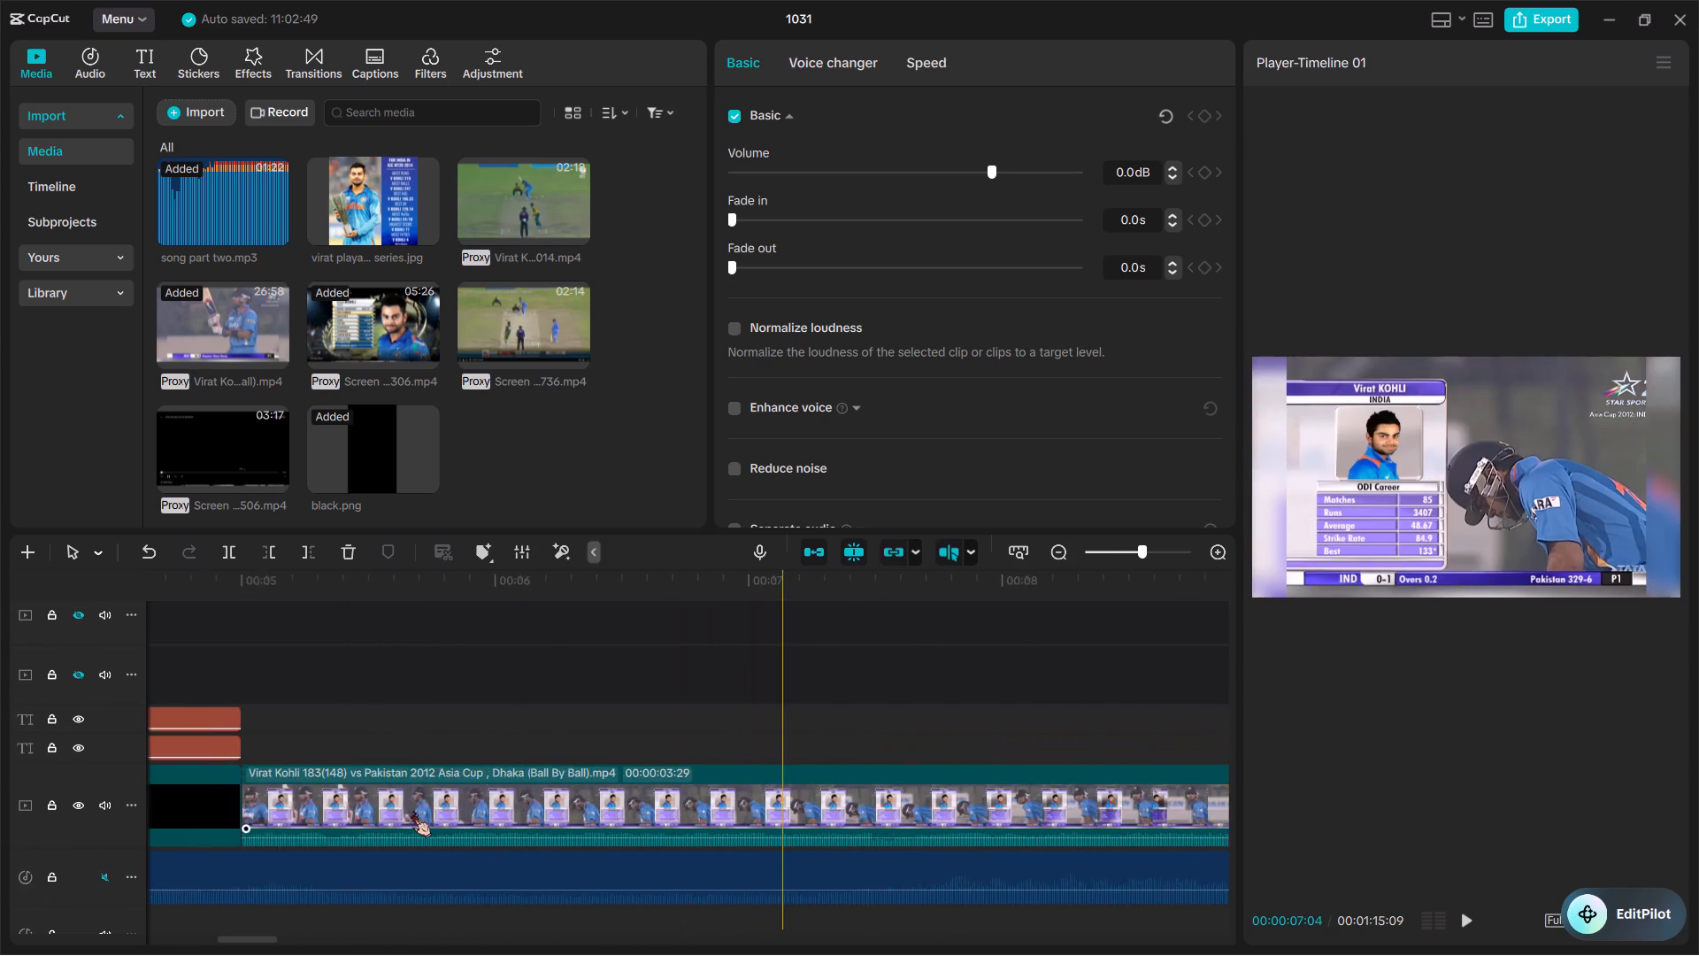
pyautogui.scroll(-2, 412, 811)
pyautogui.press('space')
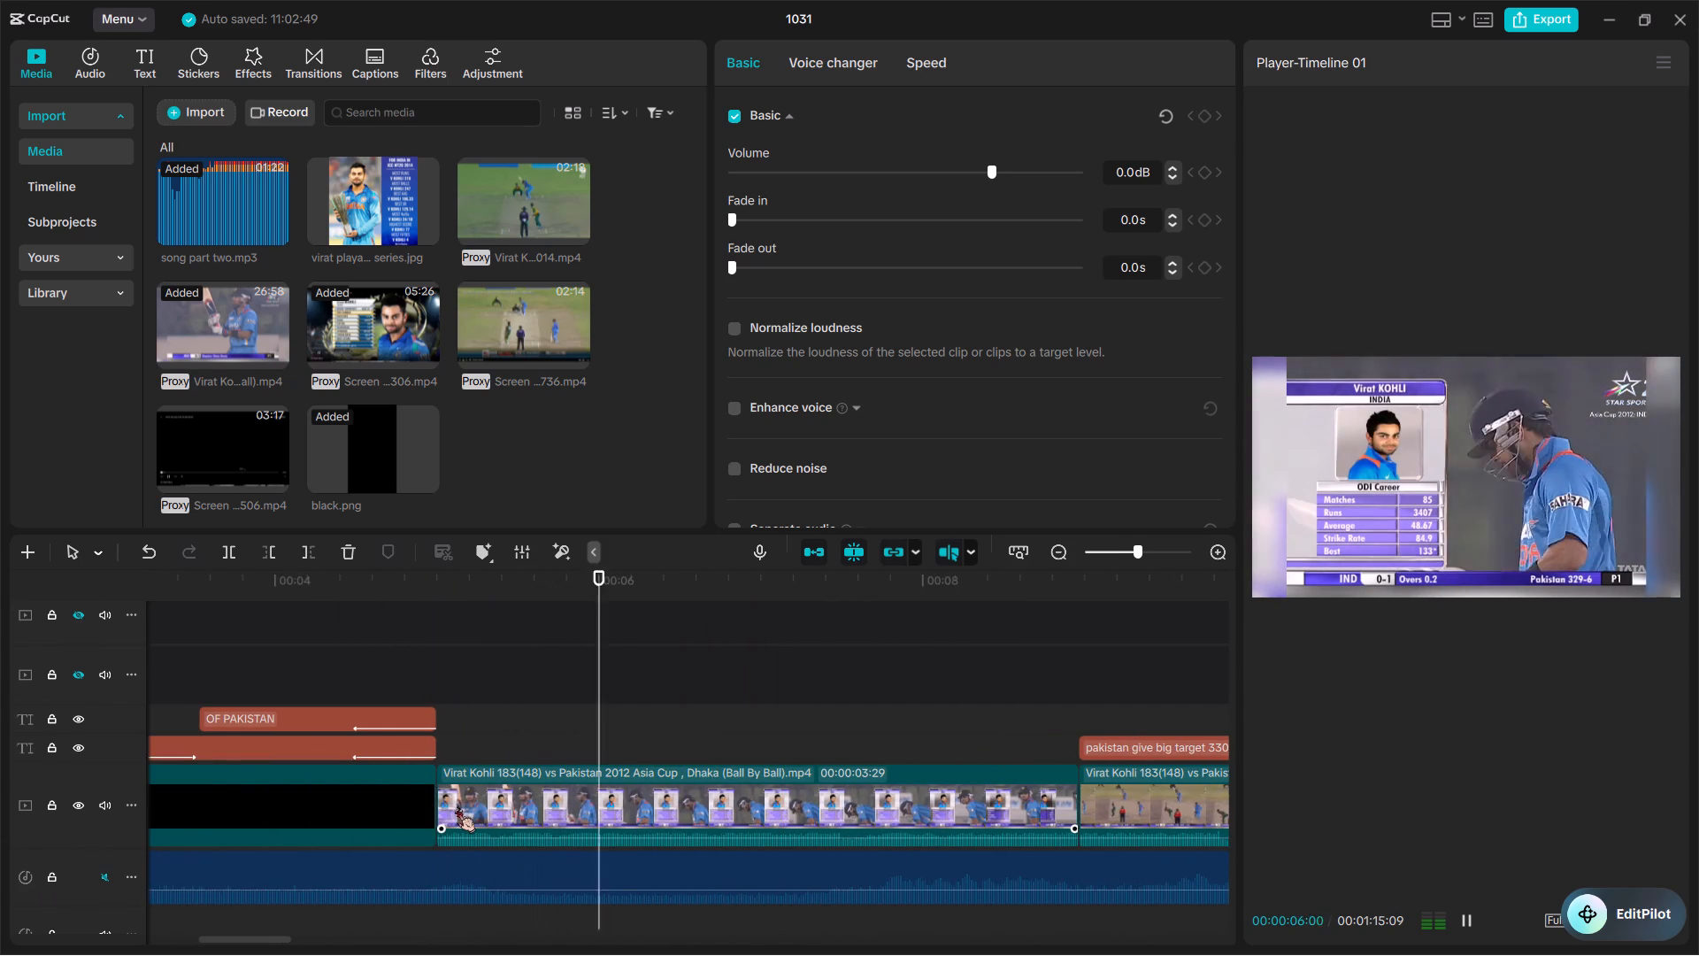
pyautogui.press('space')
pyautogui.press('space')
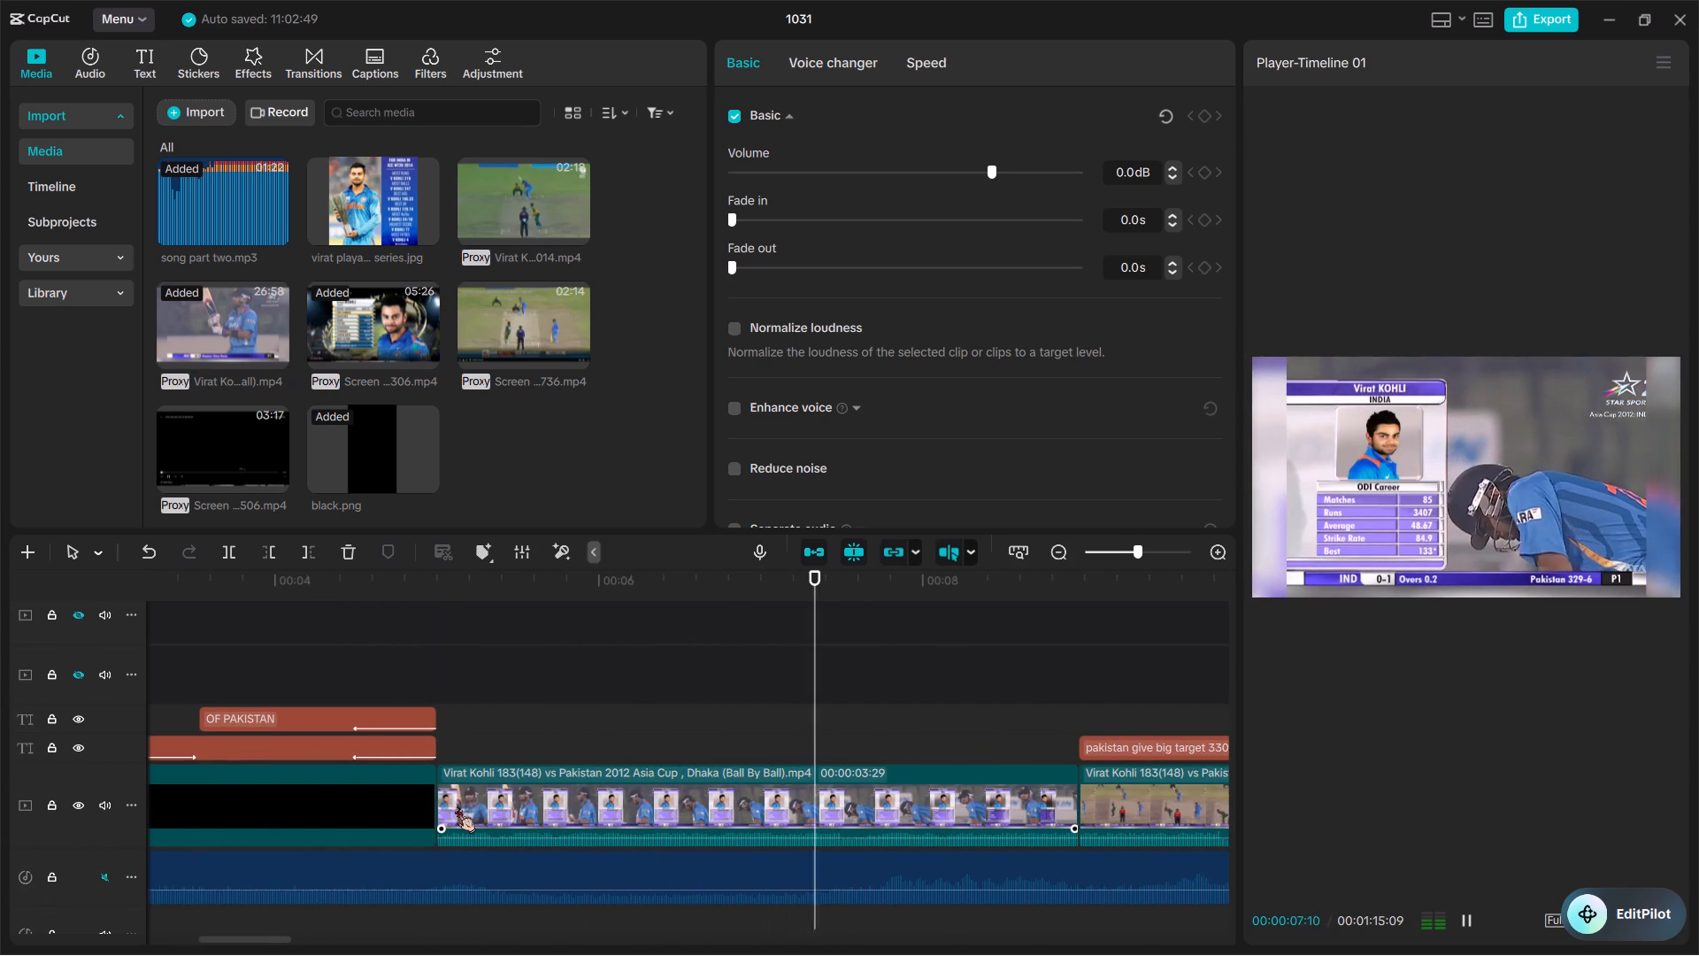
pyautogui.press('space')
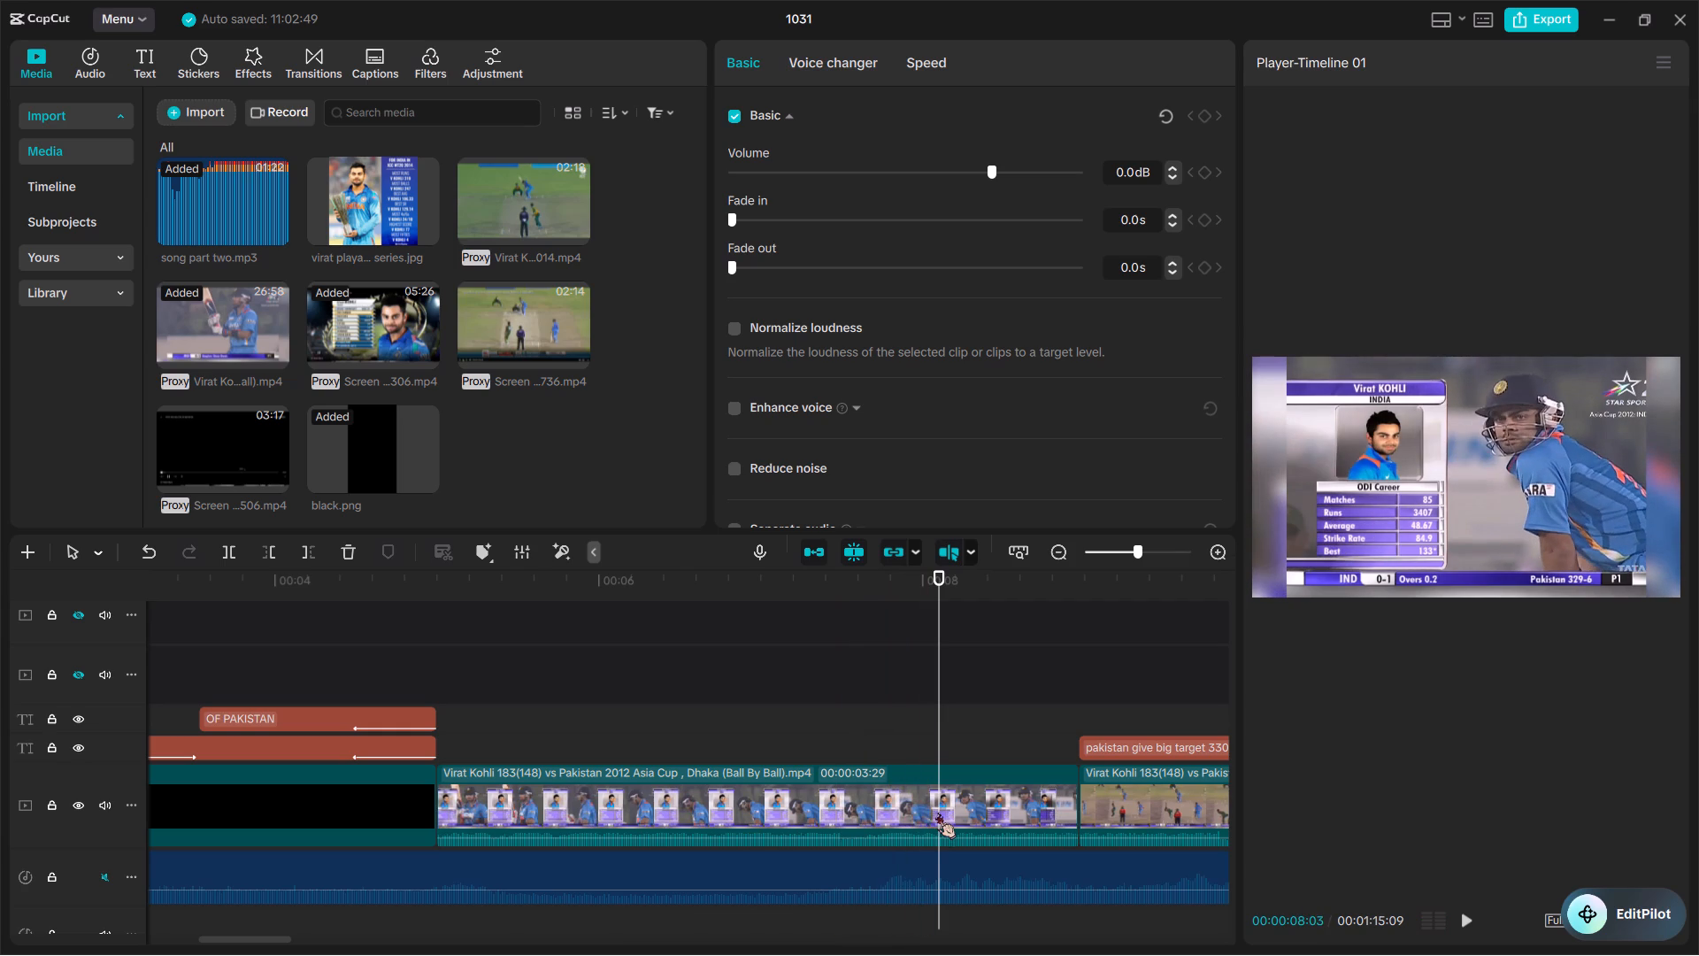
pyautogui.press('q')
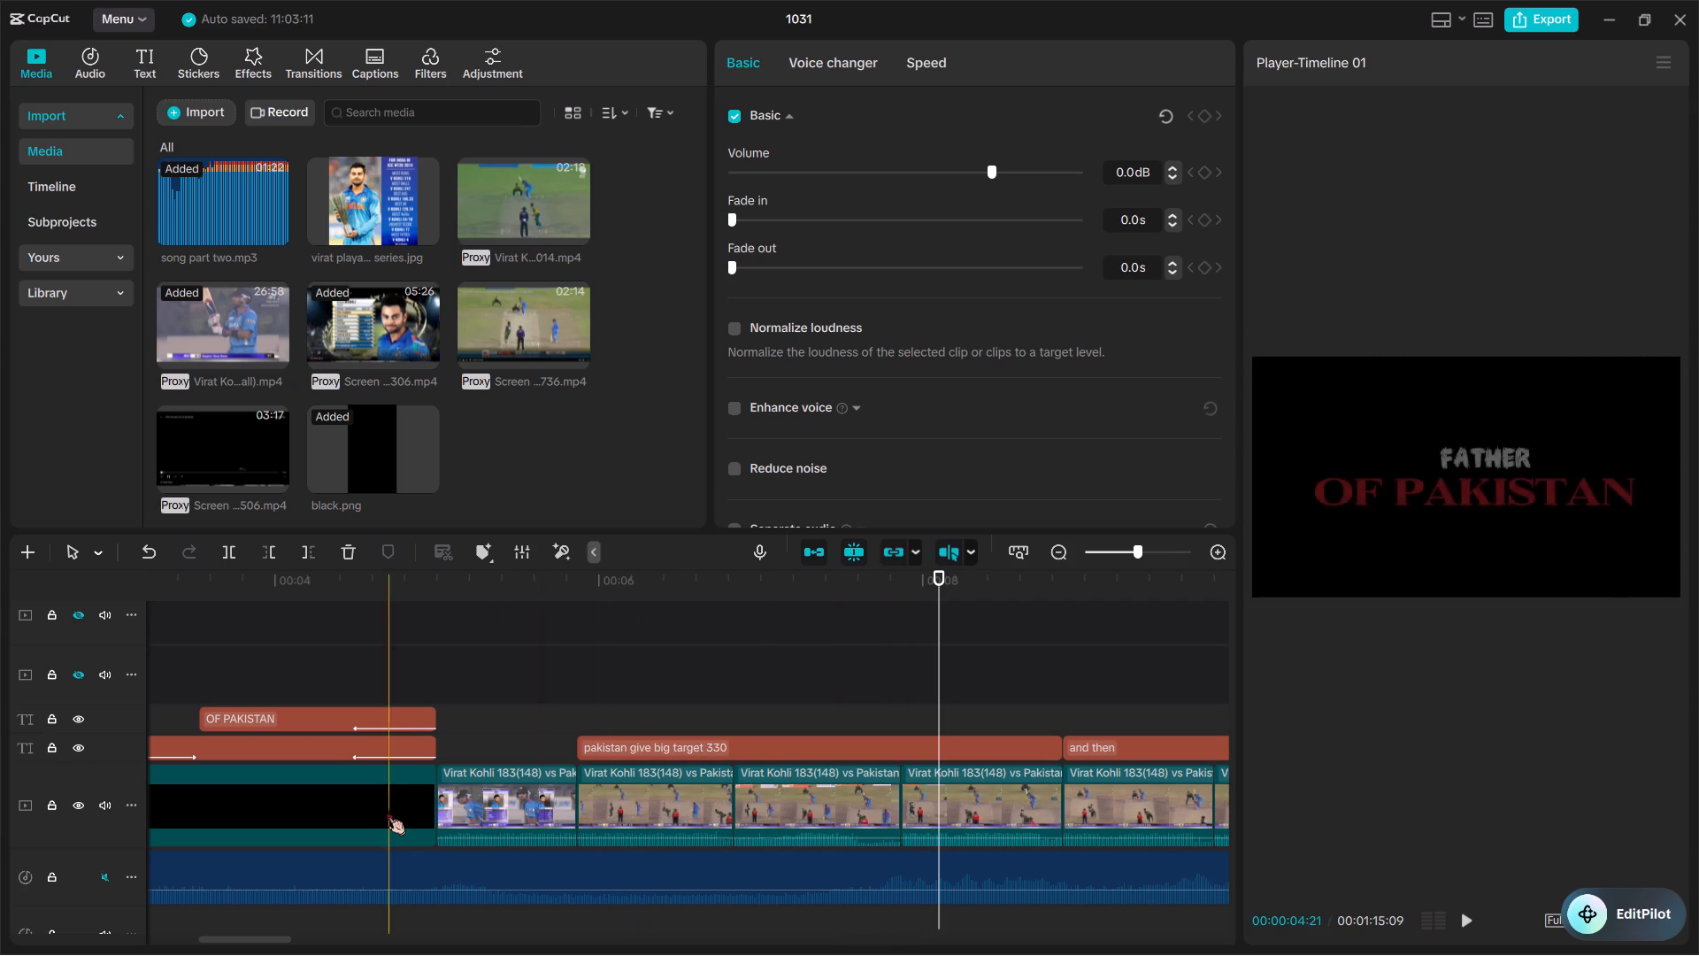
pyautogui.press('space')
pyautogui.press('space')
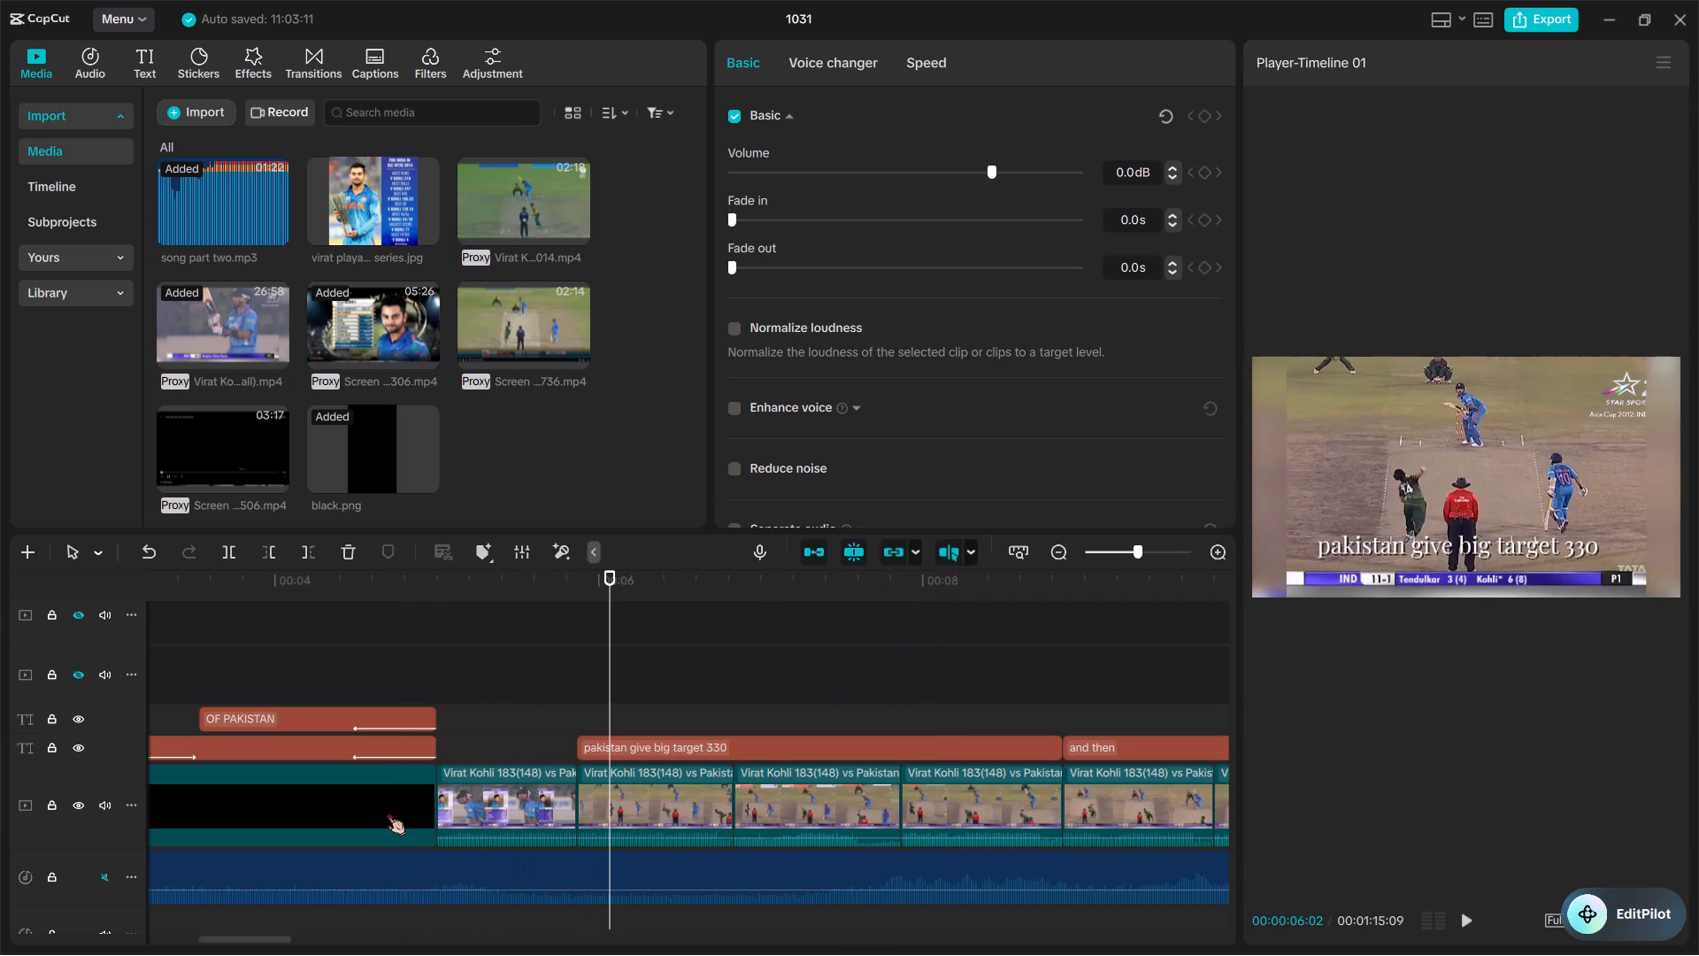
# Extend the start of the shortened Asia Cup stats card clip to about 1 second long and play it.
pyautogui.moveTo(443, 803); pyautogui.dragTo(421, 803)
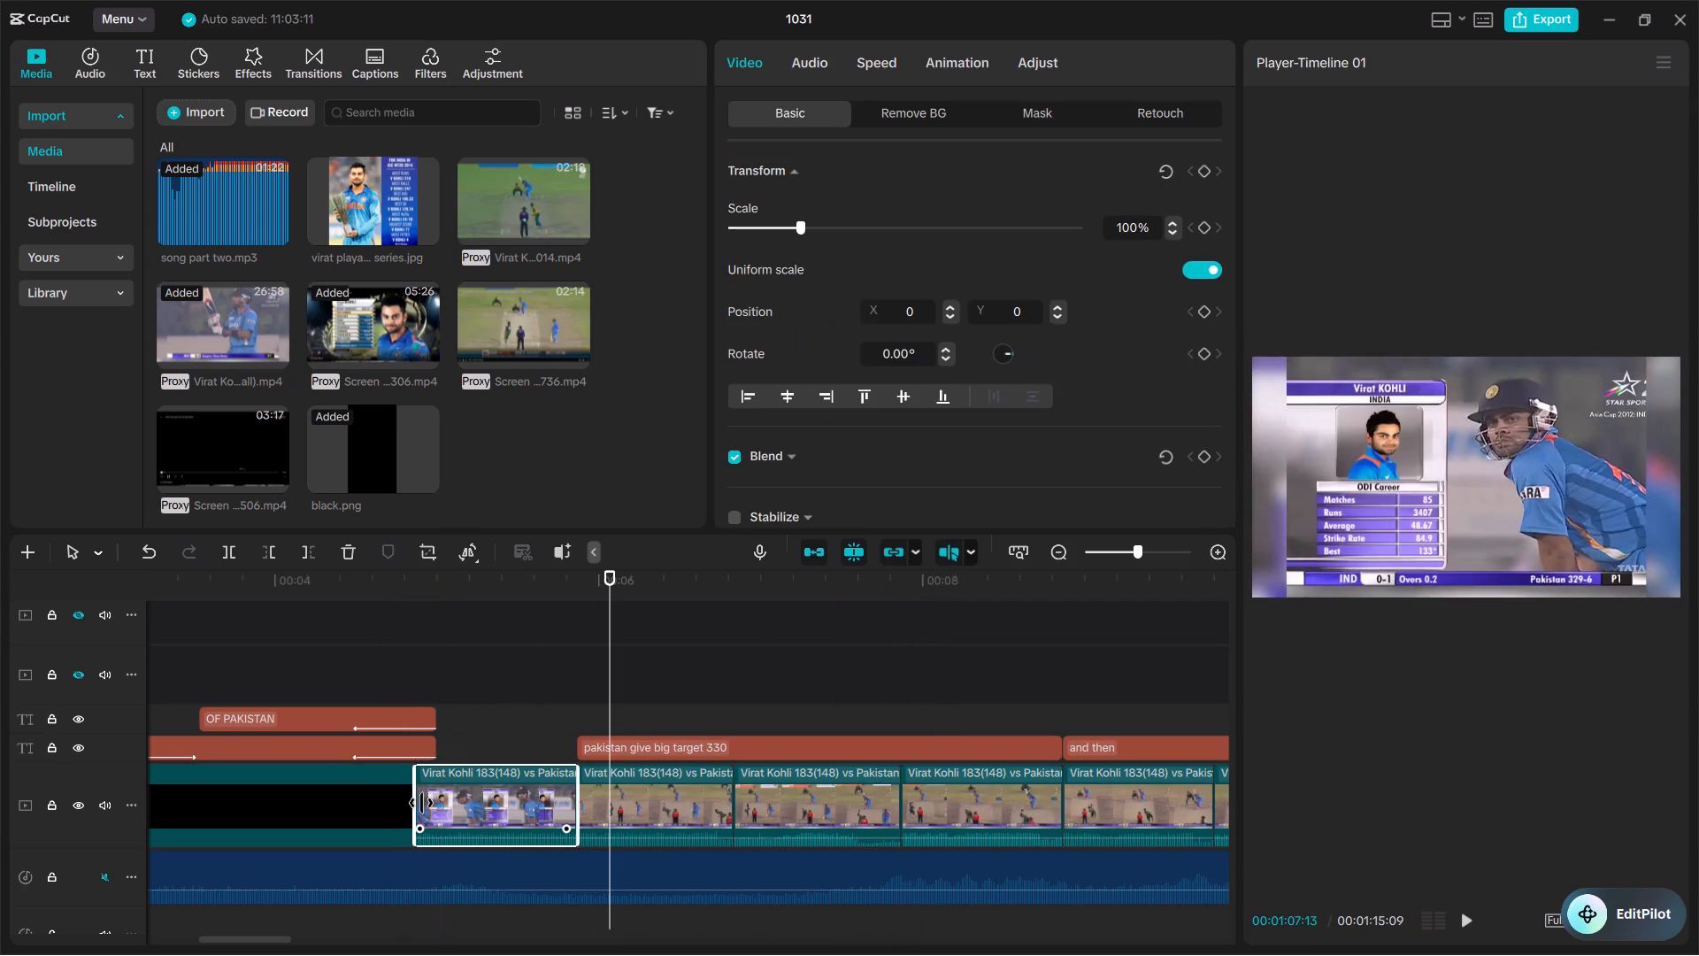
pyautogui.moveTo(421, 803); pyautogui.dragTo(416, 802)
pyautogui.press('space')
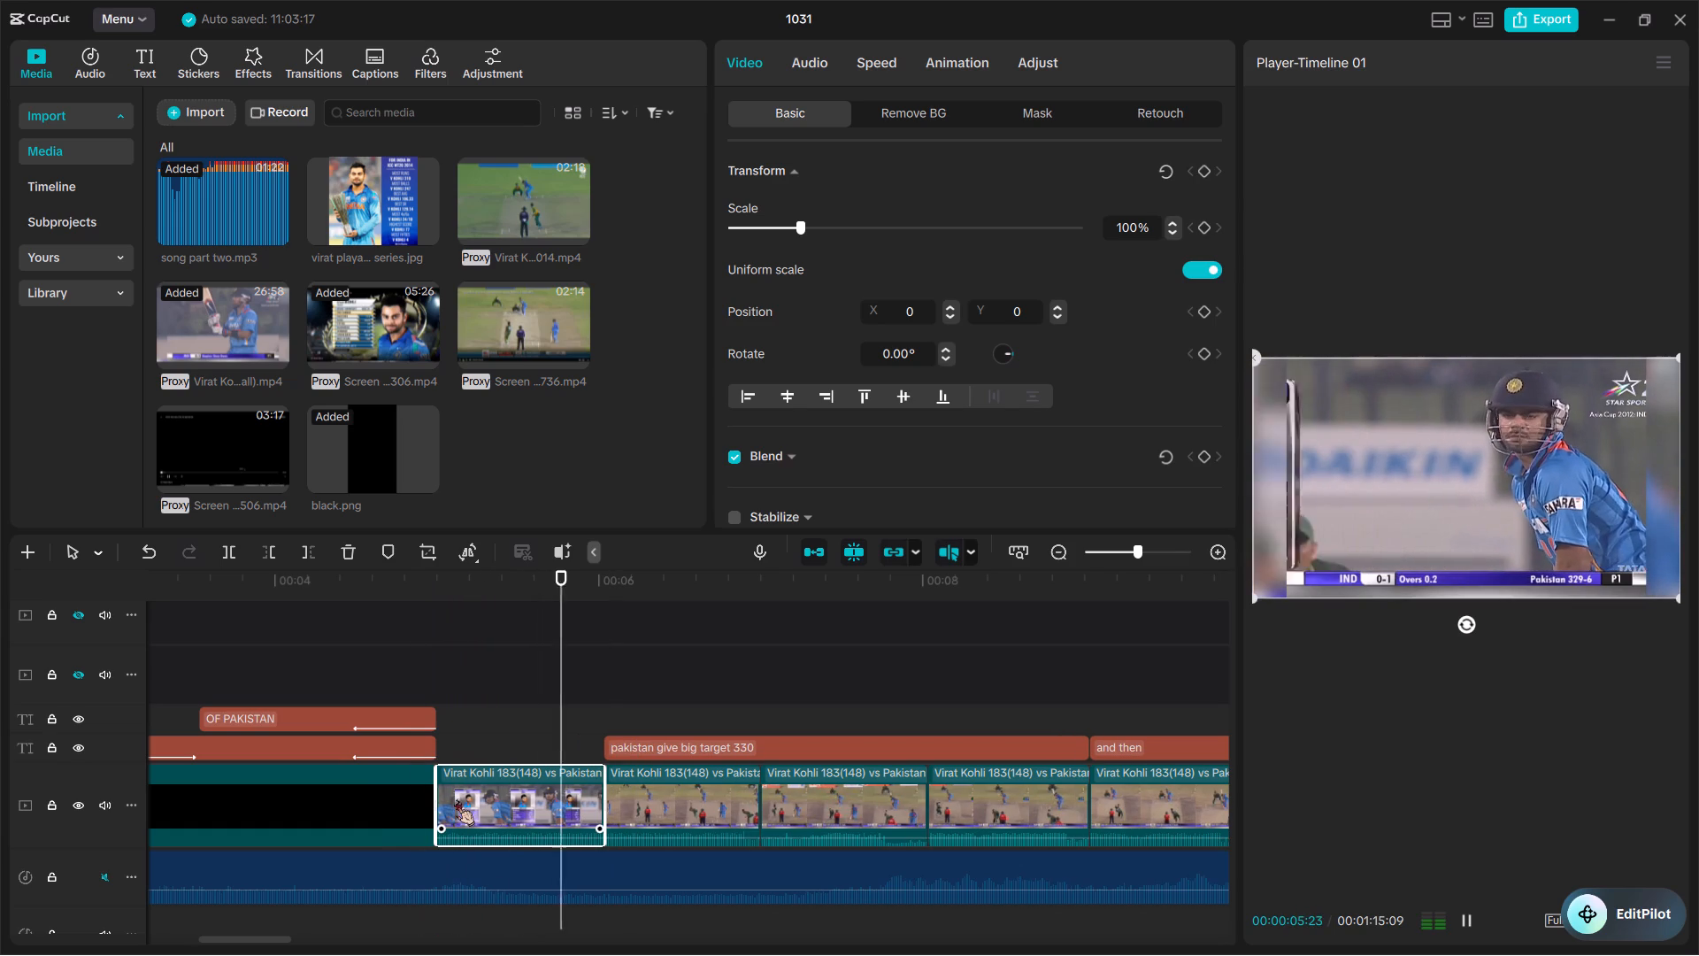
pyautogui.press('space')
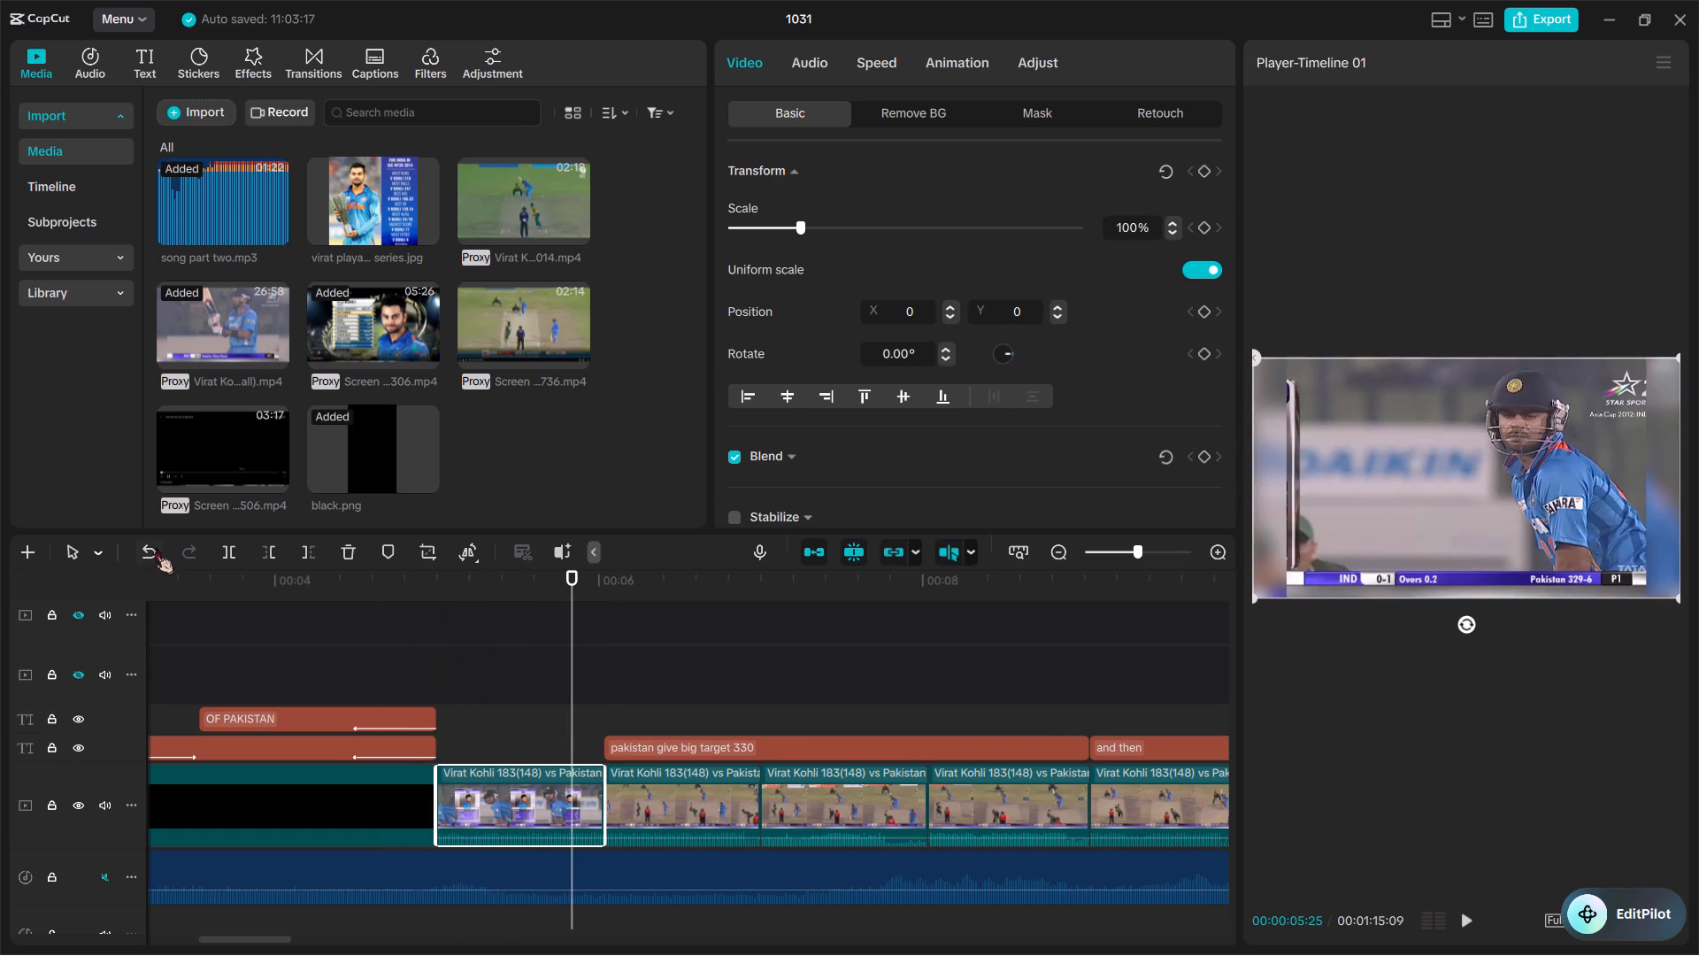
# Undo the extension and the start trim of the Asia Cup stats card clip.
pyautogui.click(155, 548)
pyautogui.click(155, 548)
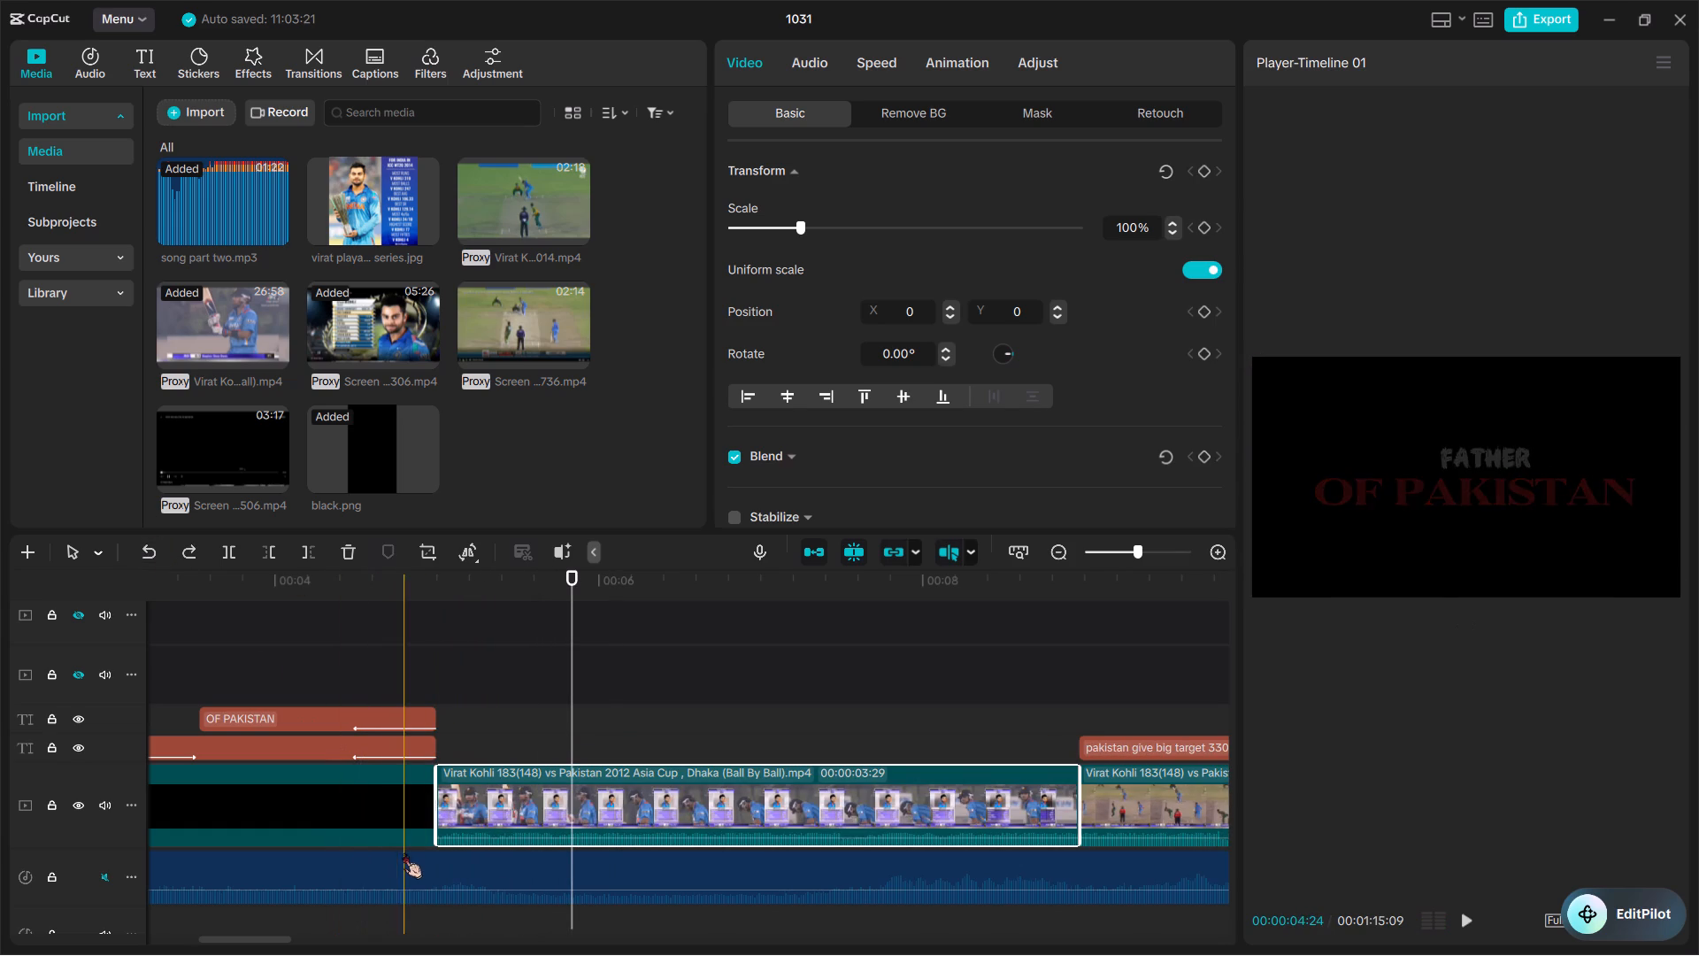
# Play the Asia Cup stats card clip repeatedly between about 5 and 7 seconds to examine its opening.
pyautogui.press('space')
pyautogui.press('space')
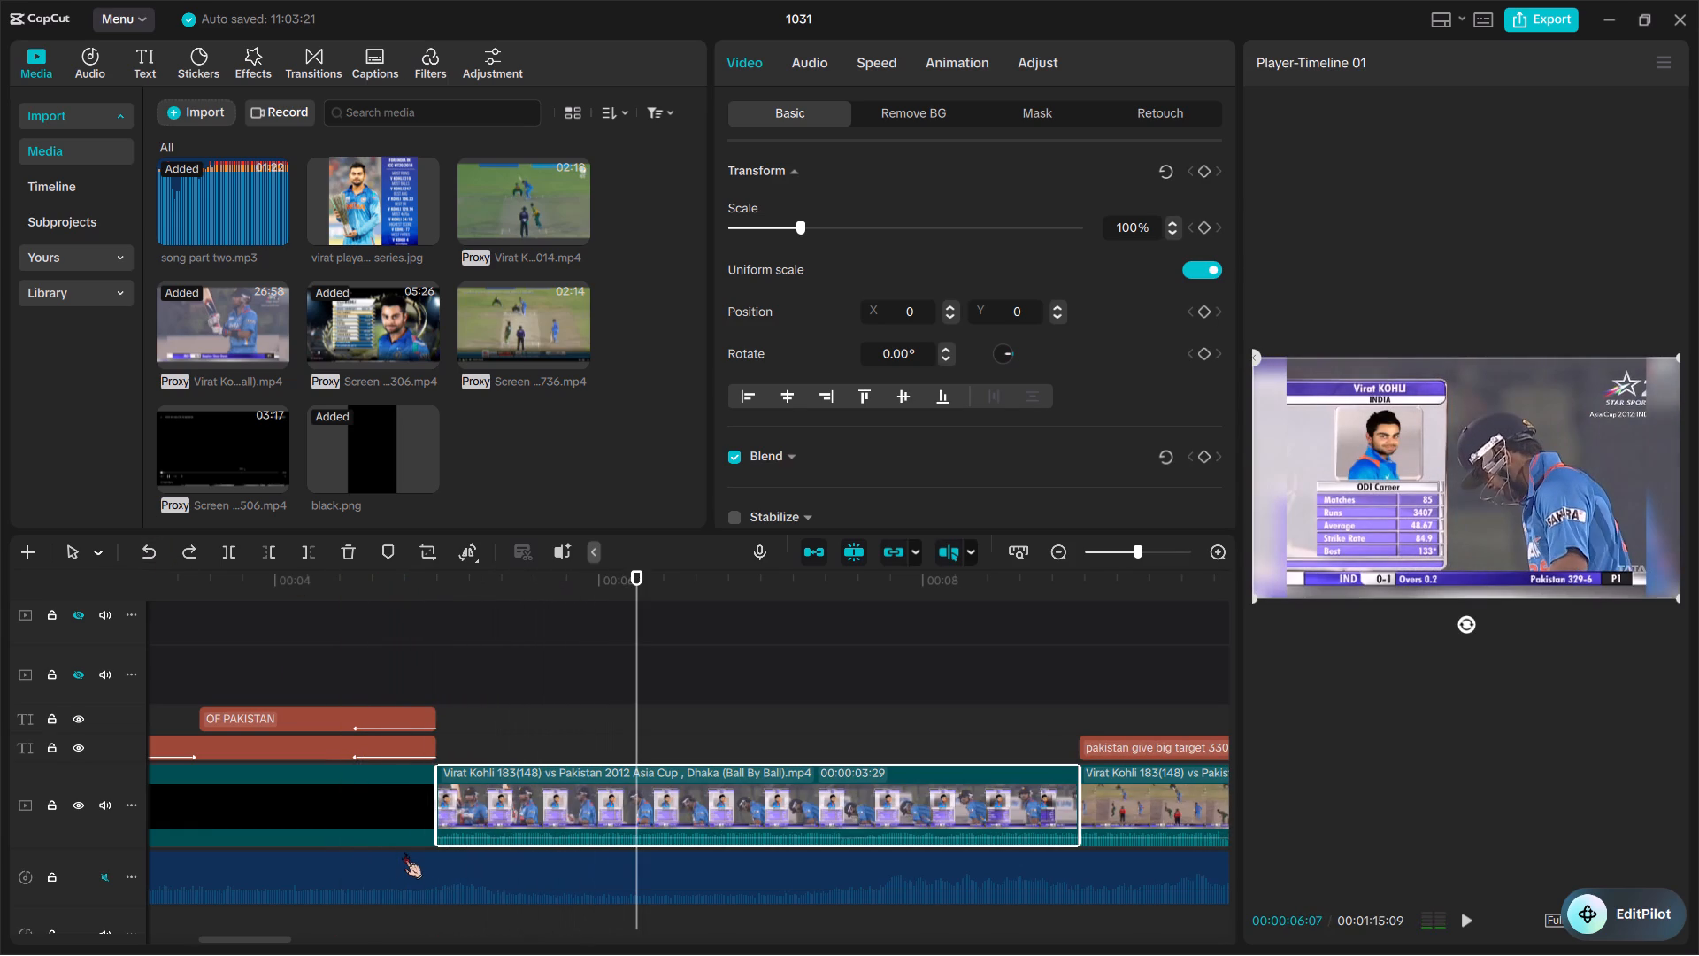
pyautogui.keyDown('ctrl'); pyautogui.scroll(9, 403, 854); pyautogui.keyUp('ctrl')
pyautogui.press('space')
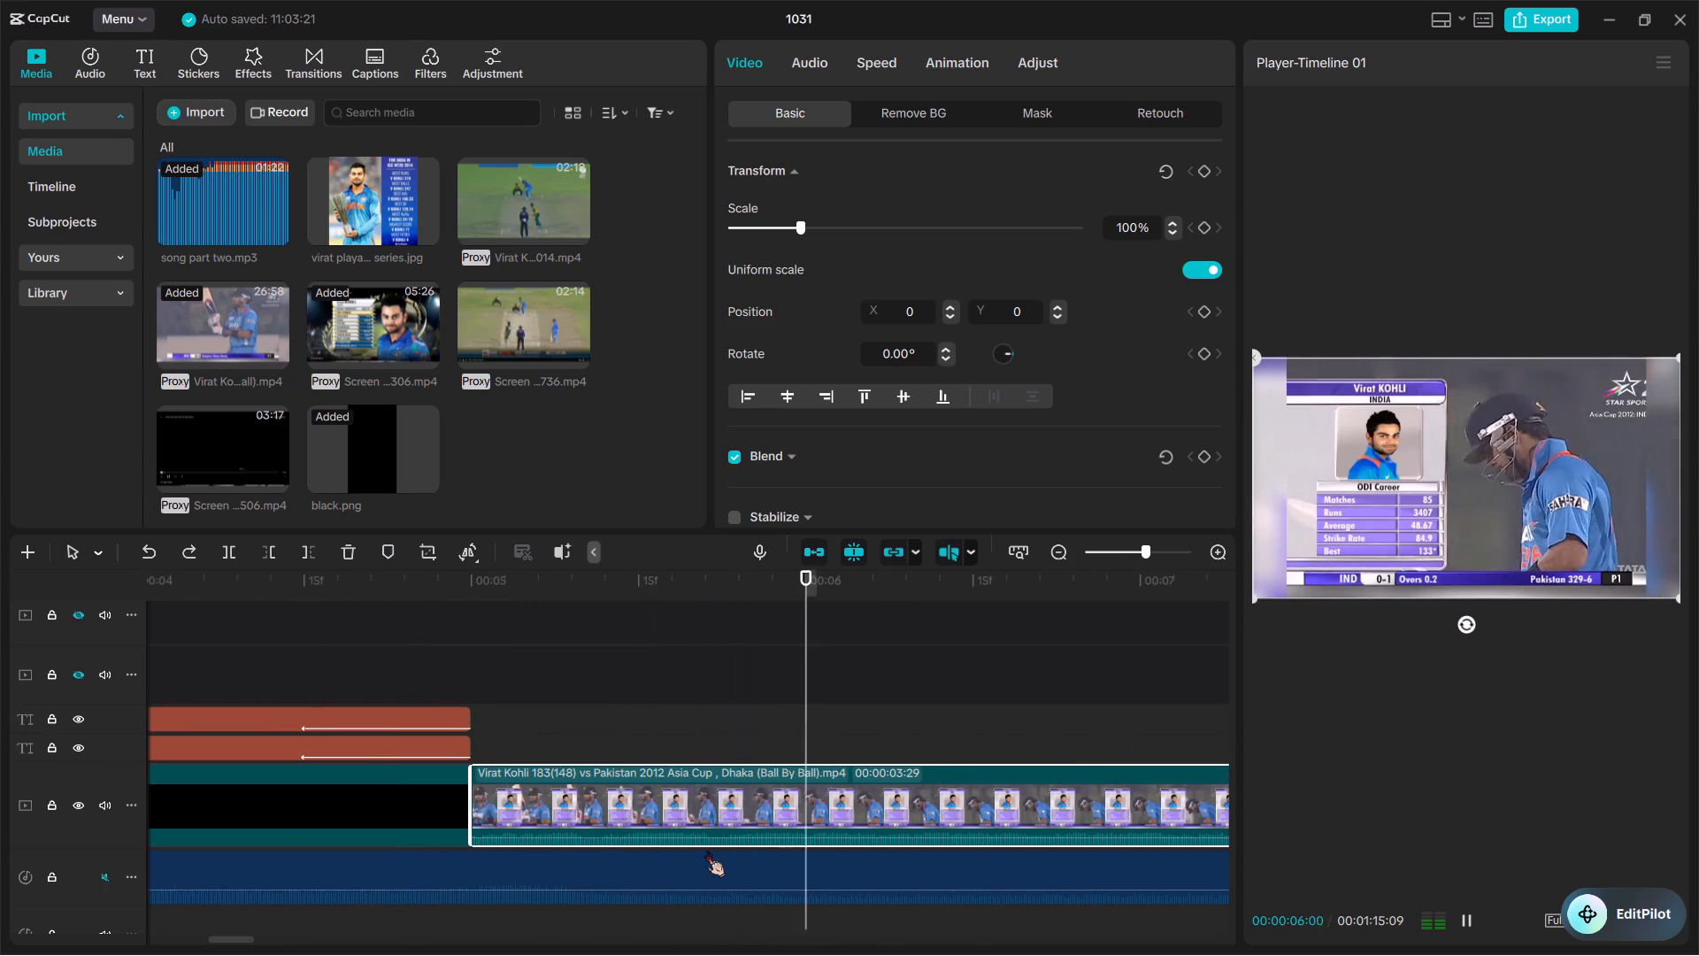
pyautogui.press('space')
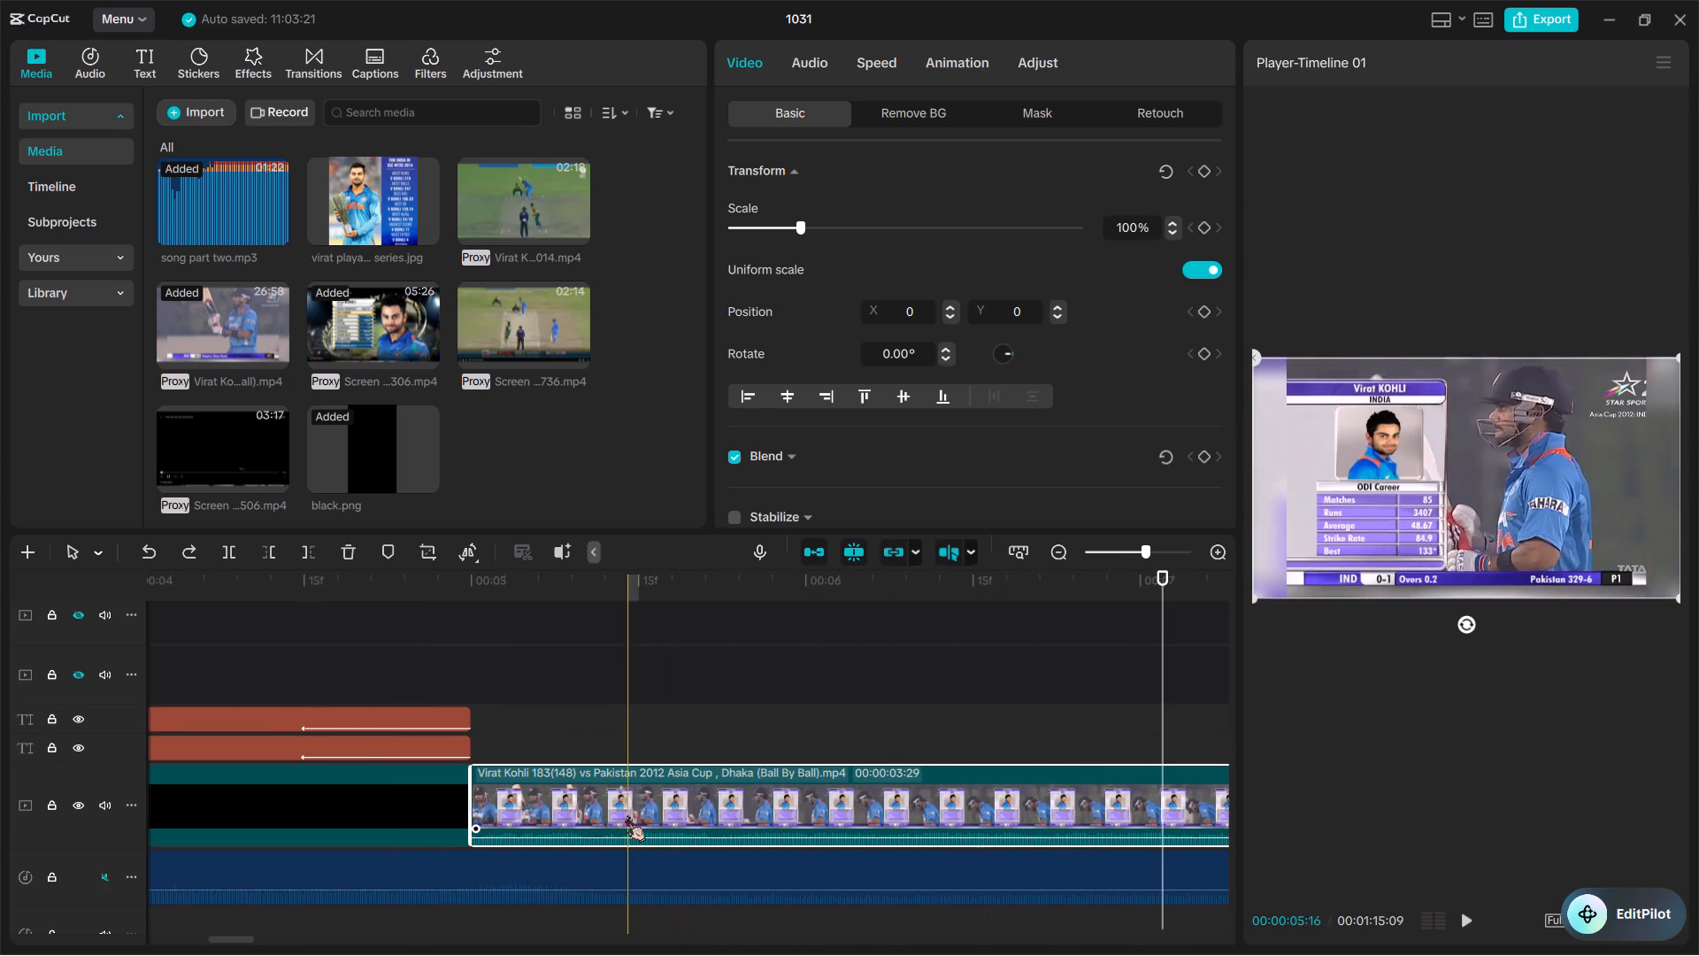
pyautogui.press('space')
pyautogui.press('space')
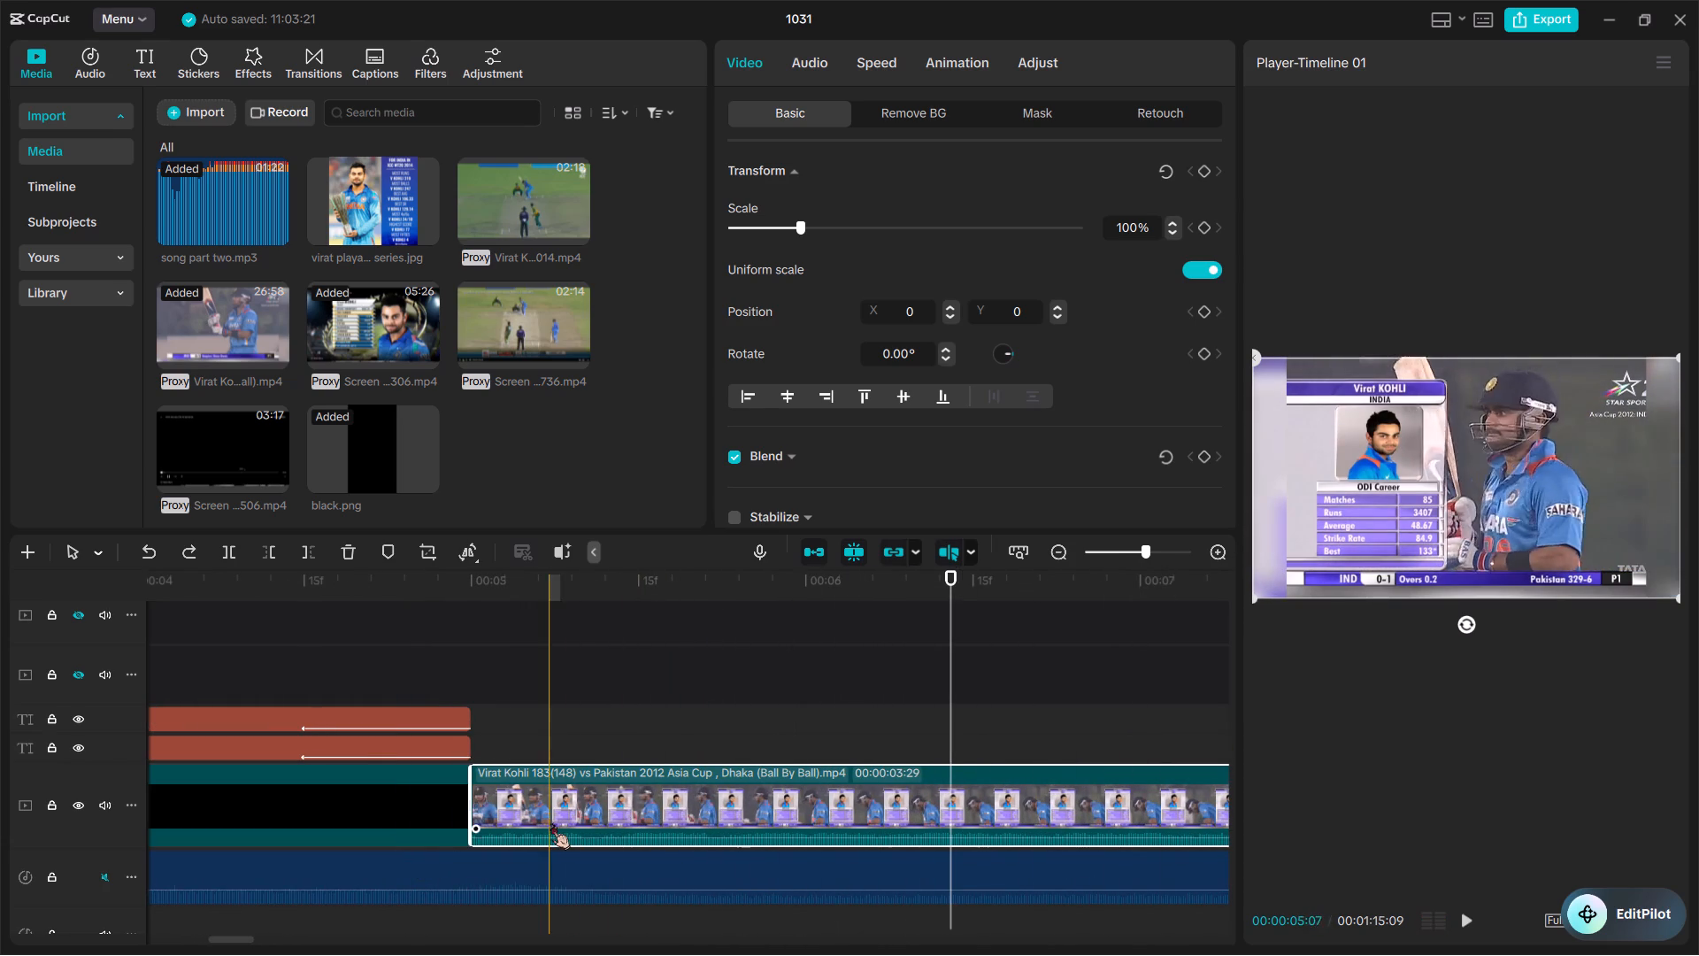
pyautogui.press('space')
pyautogui.press('space')
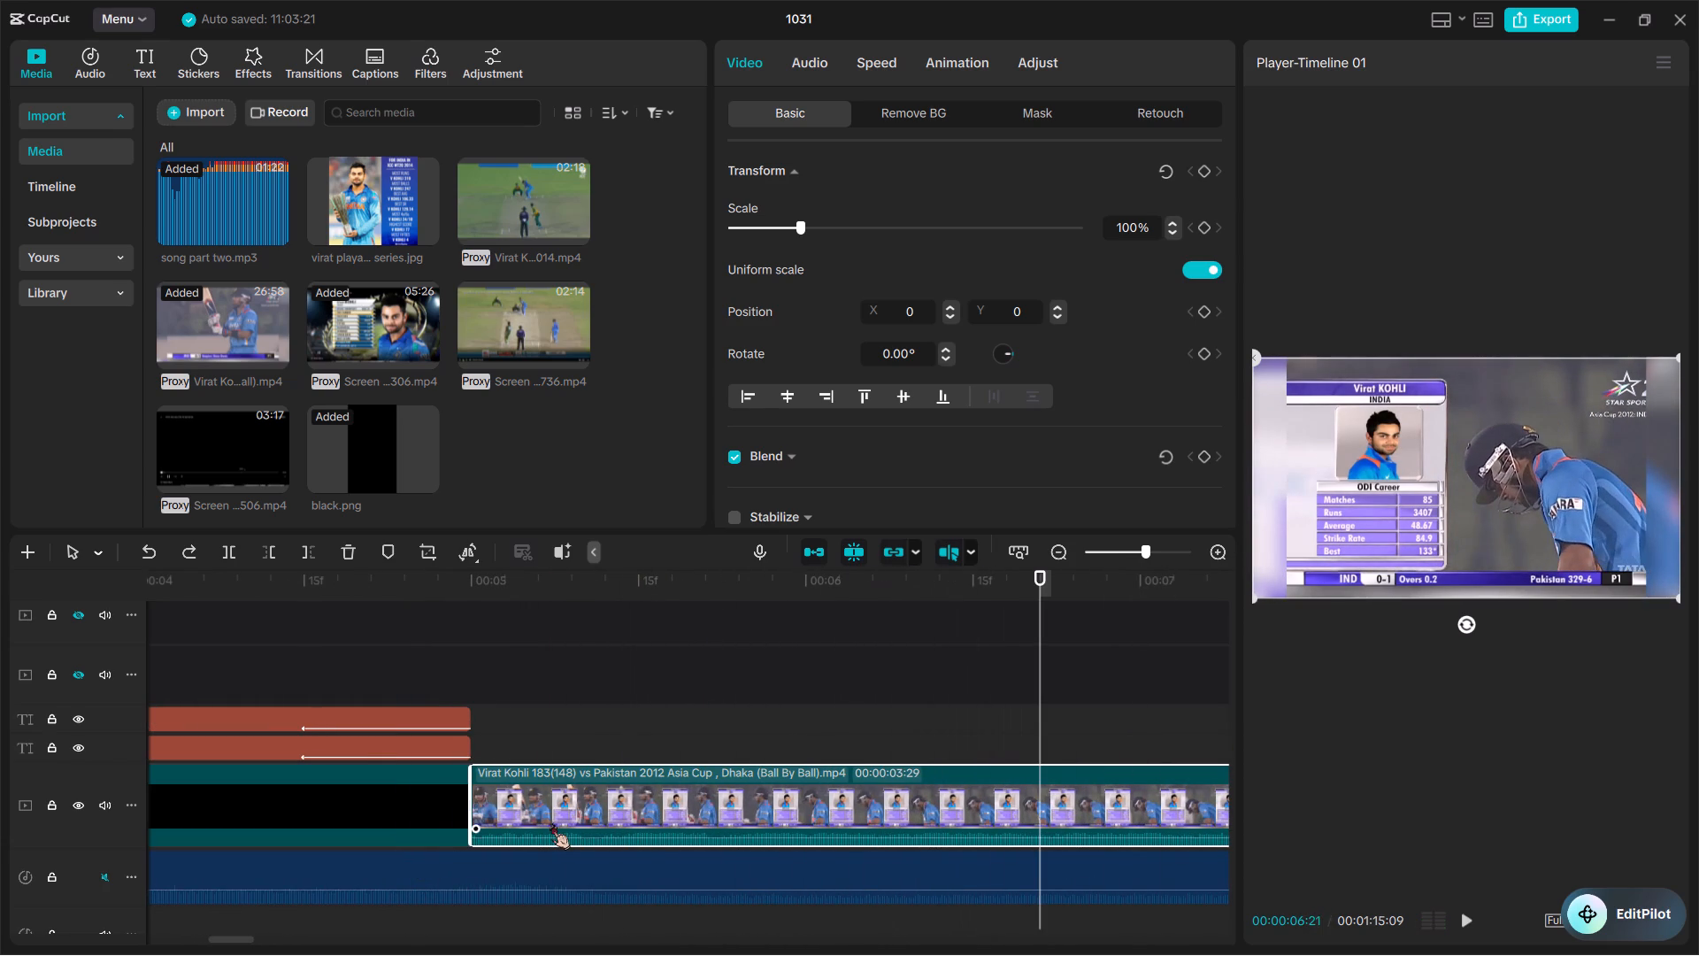
# Play the Asia Cup stats card clip between about 5 and 8 seconds and extract its audio to a separate track.
pyautogui.press('space')
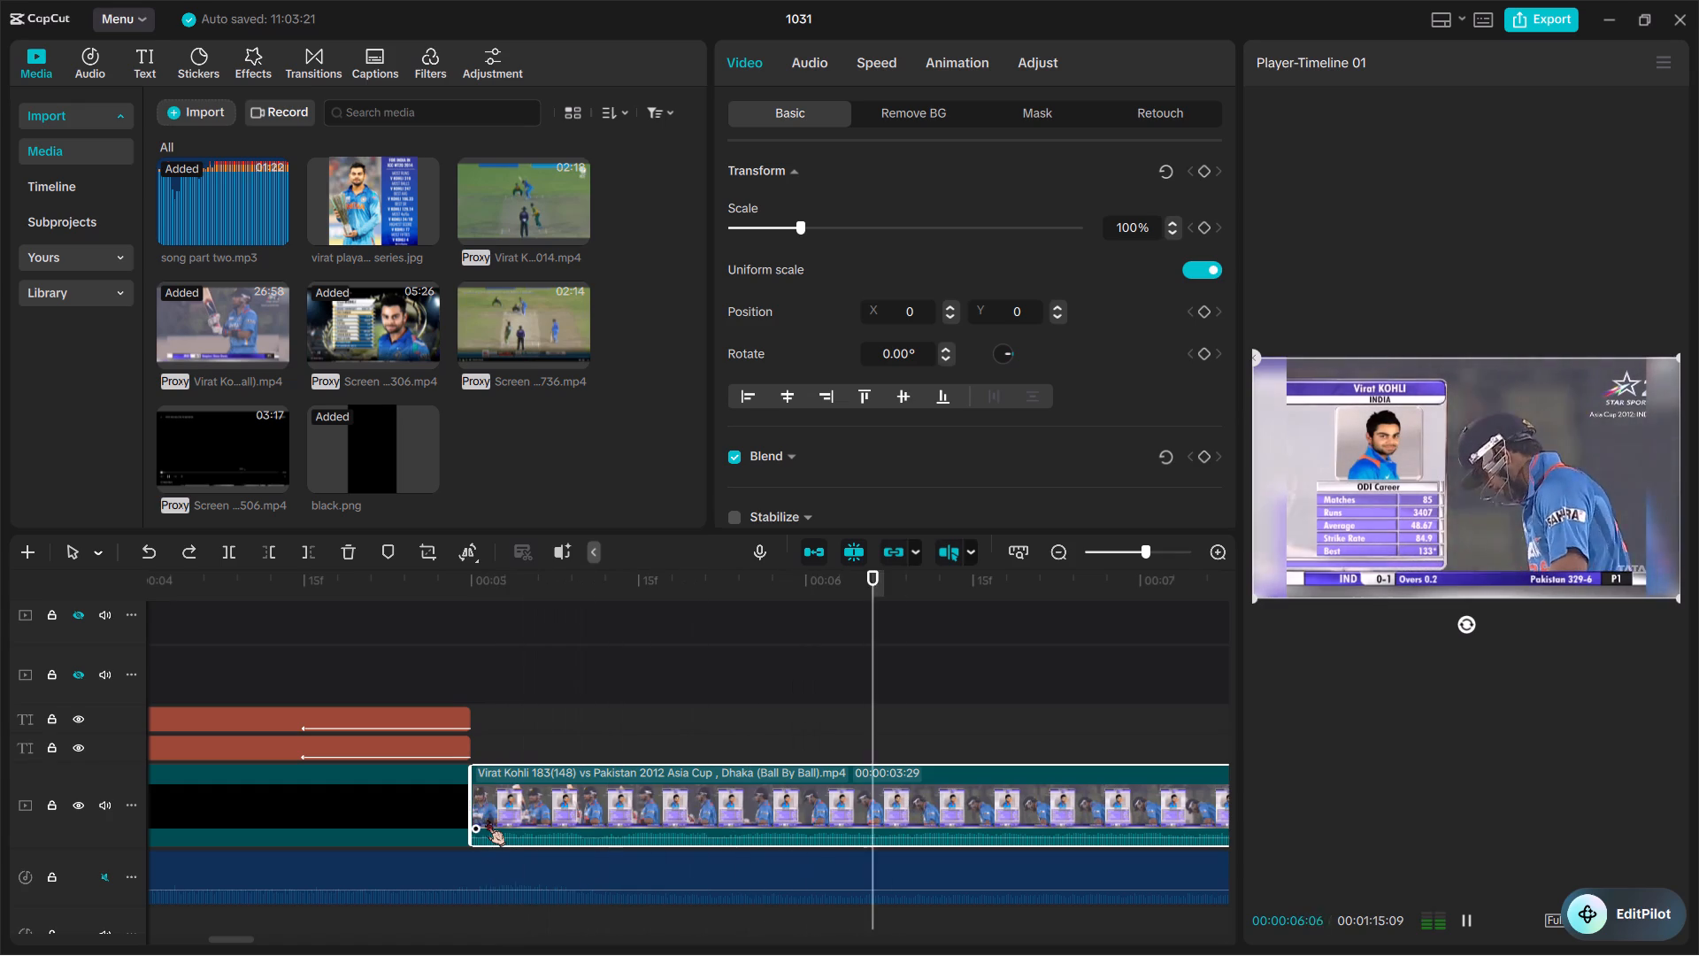
pyautogui.press('space')
pyautogui.press('space')
pyautogui.press('space')
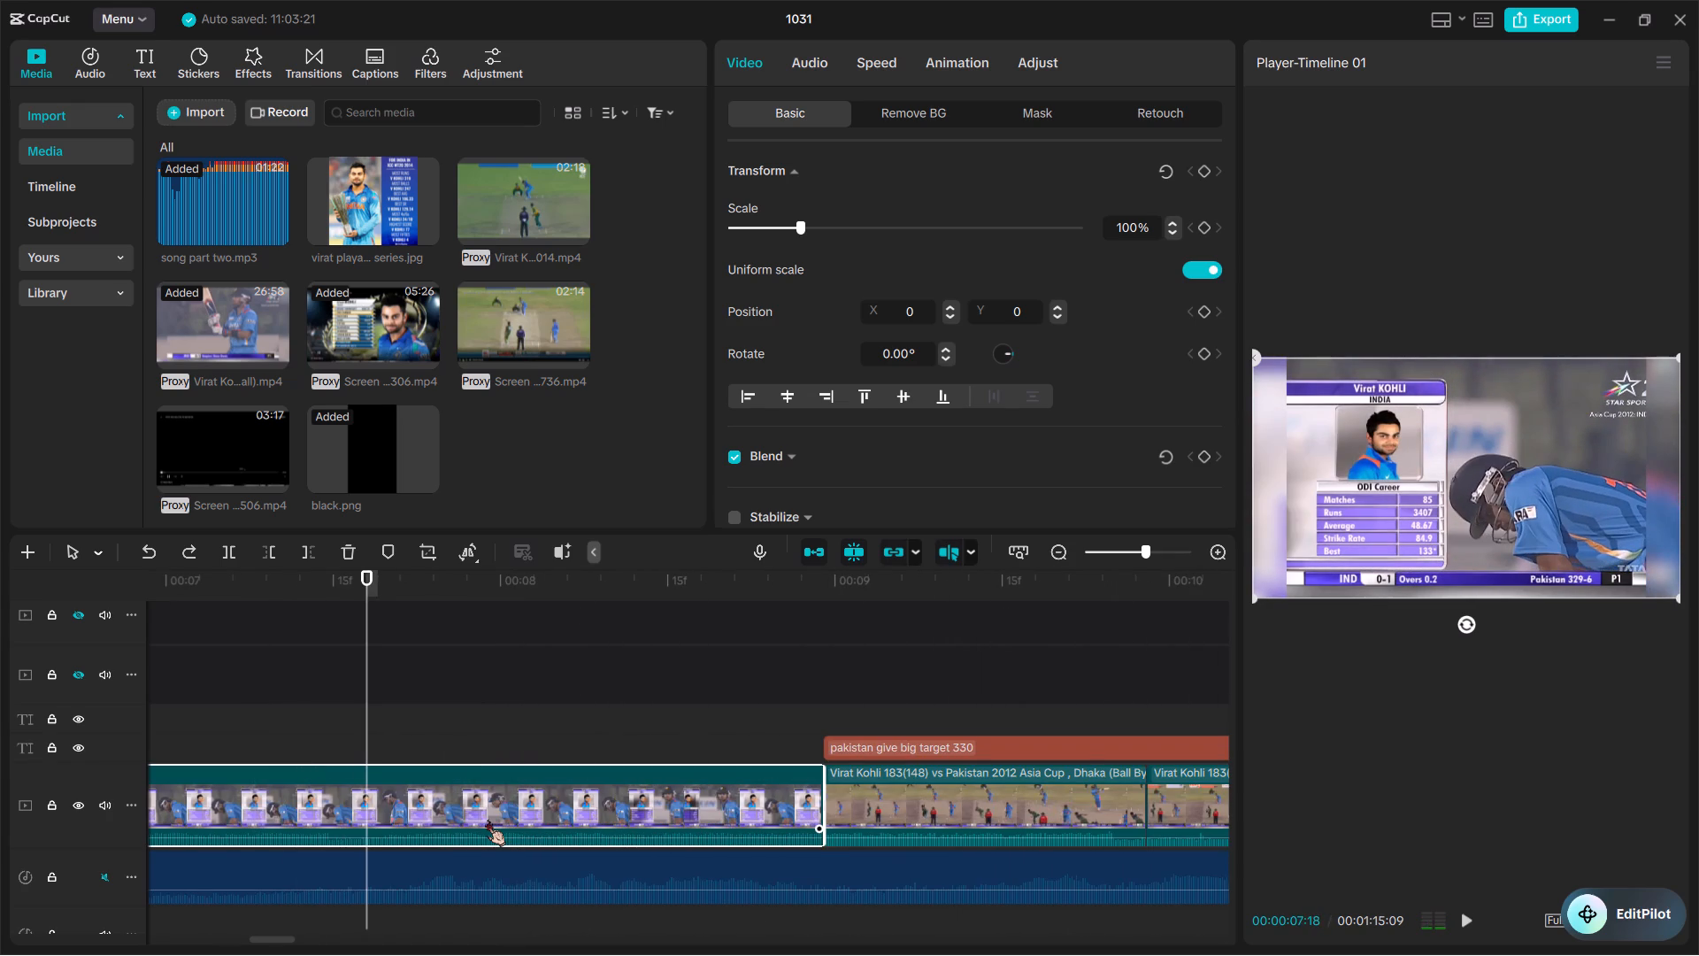
pyautogui.scroll(1, 487, 820)
pyautogui.hscroll(1, 487, 820)
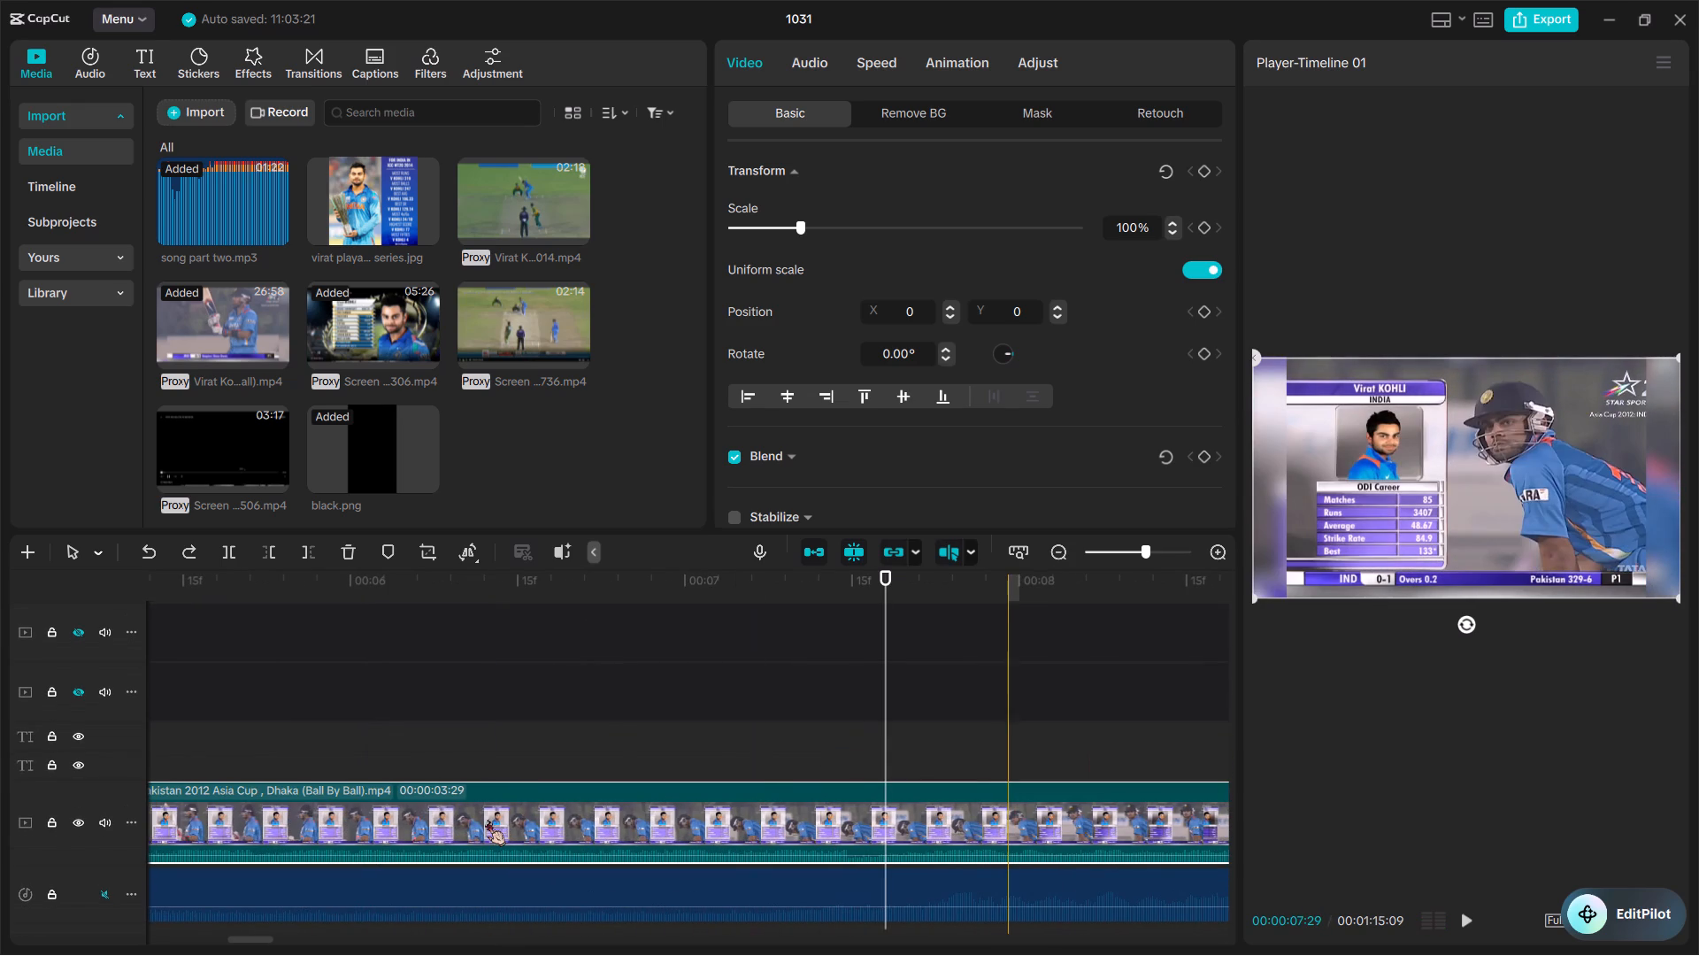
pyautogui.keyDown('ctrl'); pyautogui.scroll(-6, 487, 820); pyautogui.keyUp('ctrl')
pyautogui.click(487, 820)
pyautogui.rightClick(487, 820)
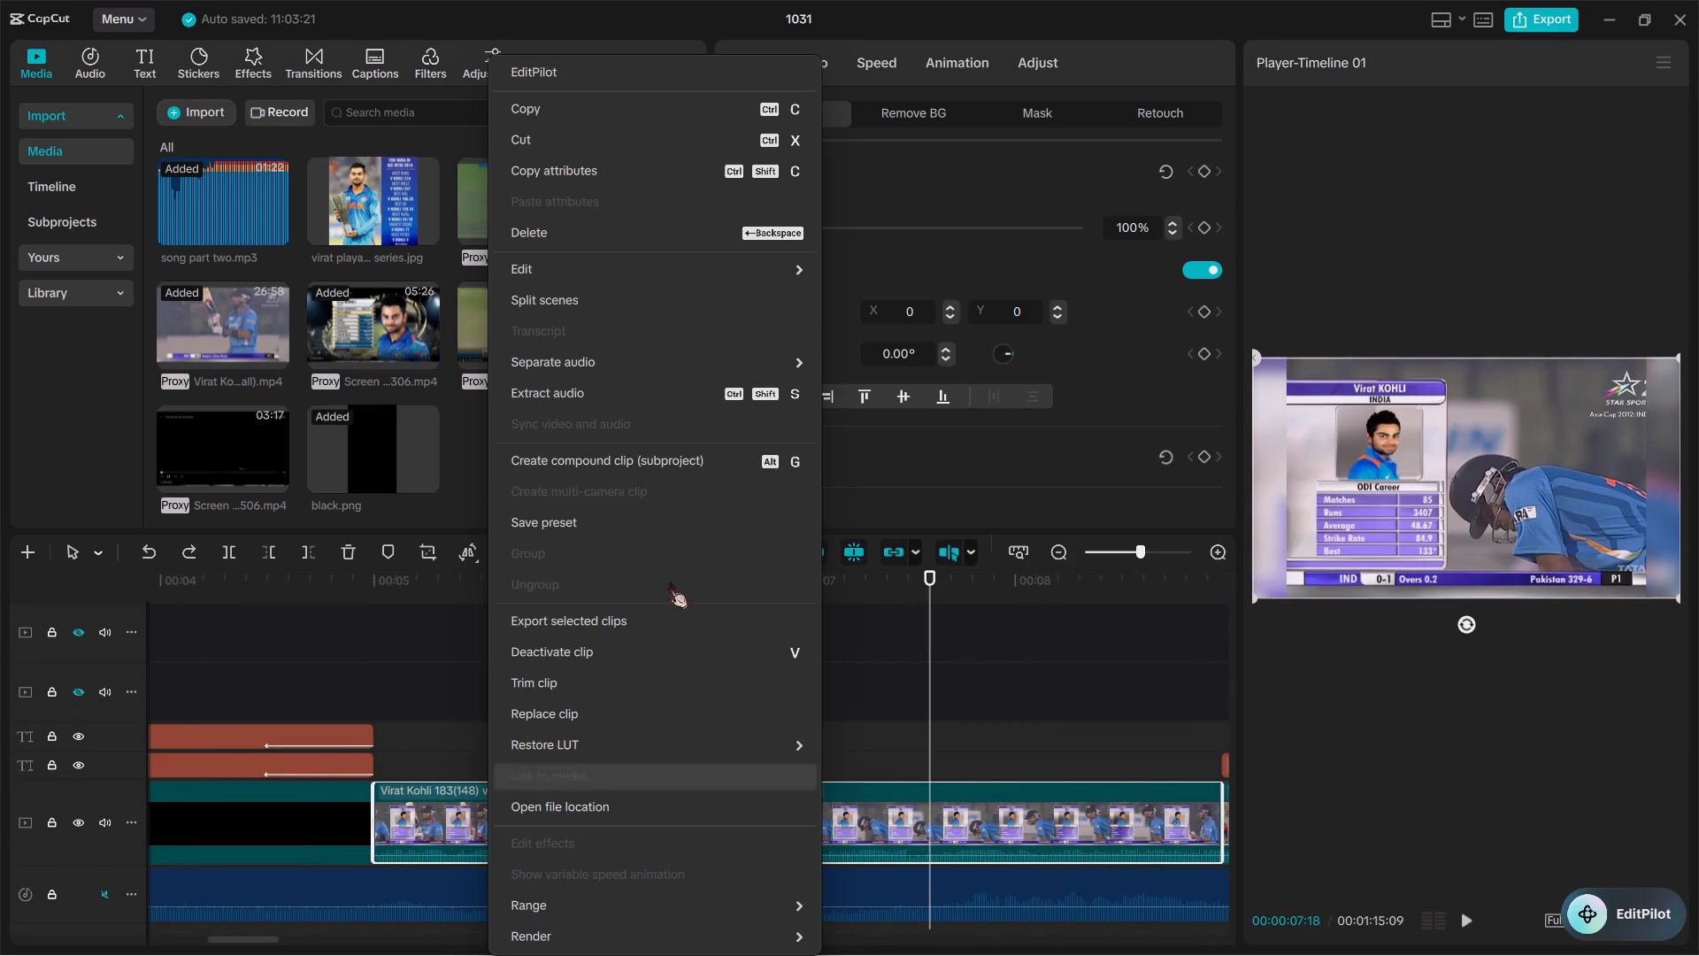
pyautogui.click(587, 380)
# Move the extracted stats card audio along its track so it starts at about 9 seconds, clear of the clip.
pyautogui.scroll(-1, 507, 560)
pyautogui.keyDown('ctrl'); pyautogui.scroll(-7, 540, 886); pyautogui.keyUp('ctrl')
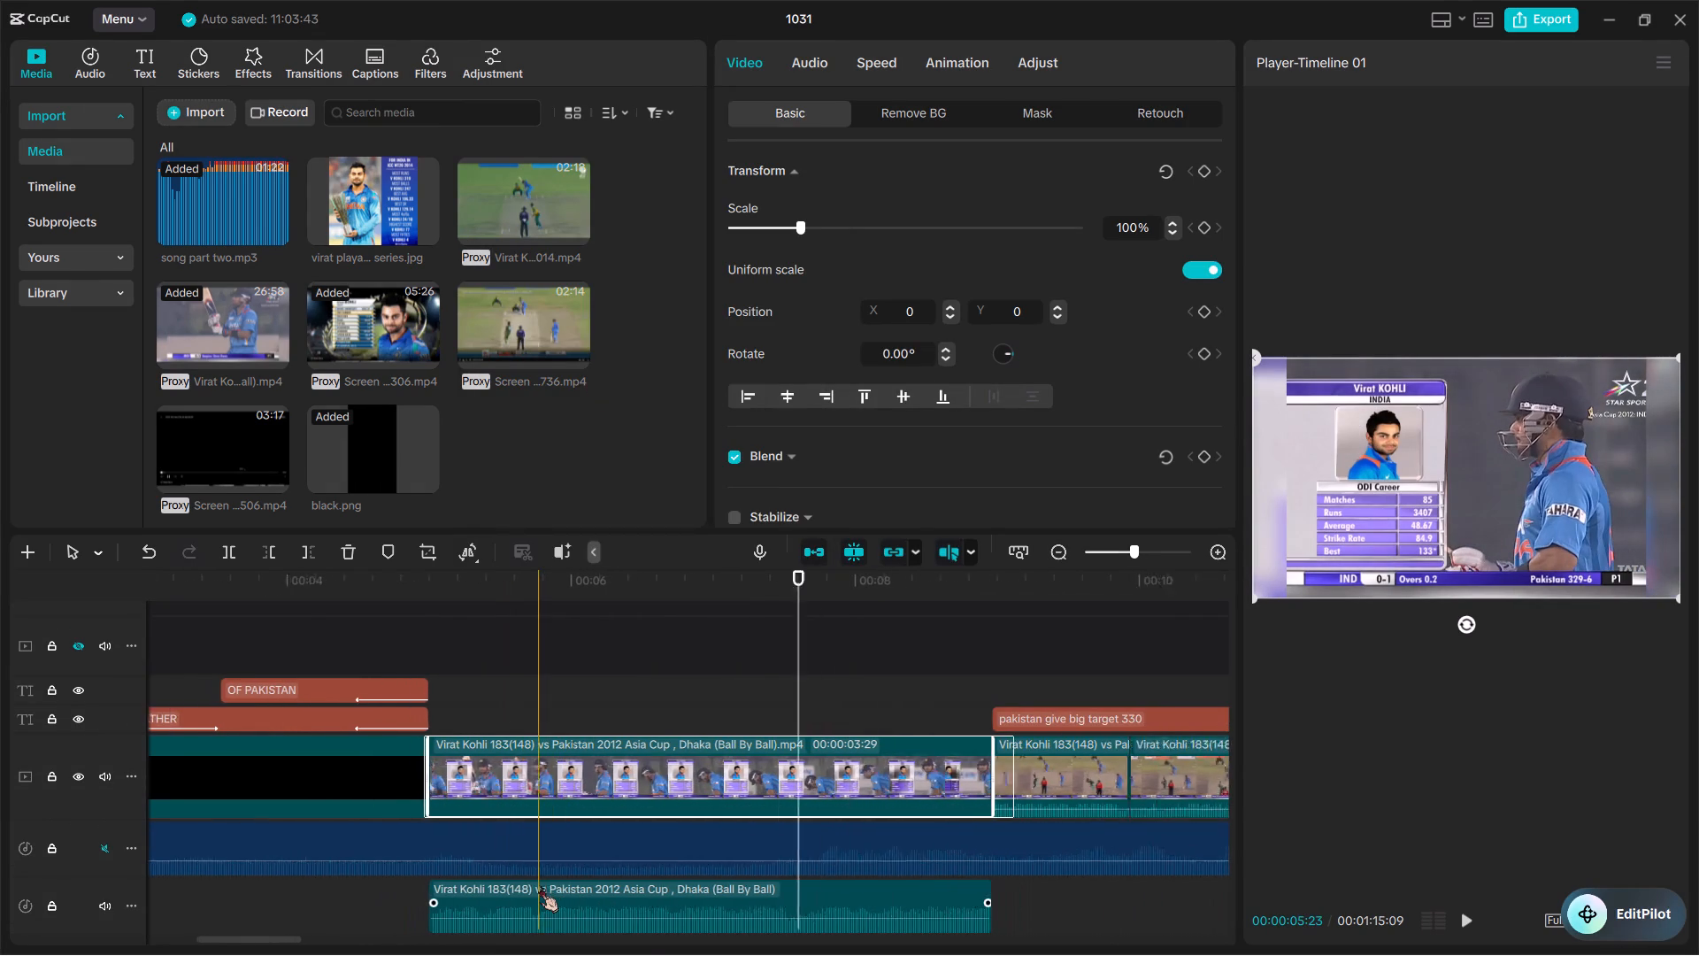
pyautogui.keyDown('ctrl'); pyautogui.scroll(-2, 540, 886); pyautogui.keyUp('ctrl')
pyautogui.moveTo(641, 914); pyautogui.dragTo(1096, 898)
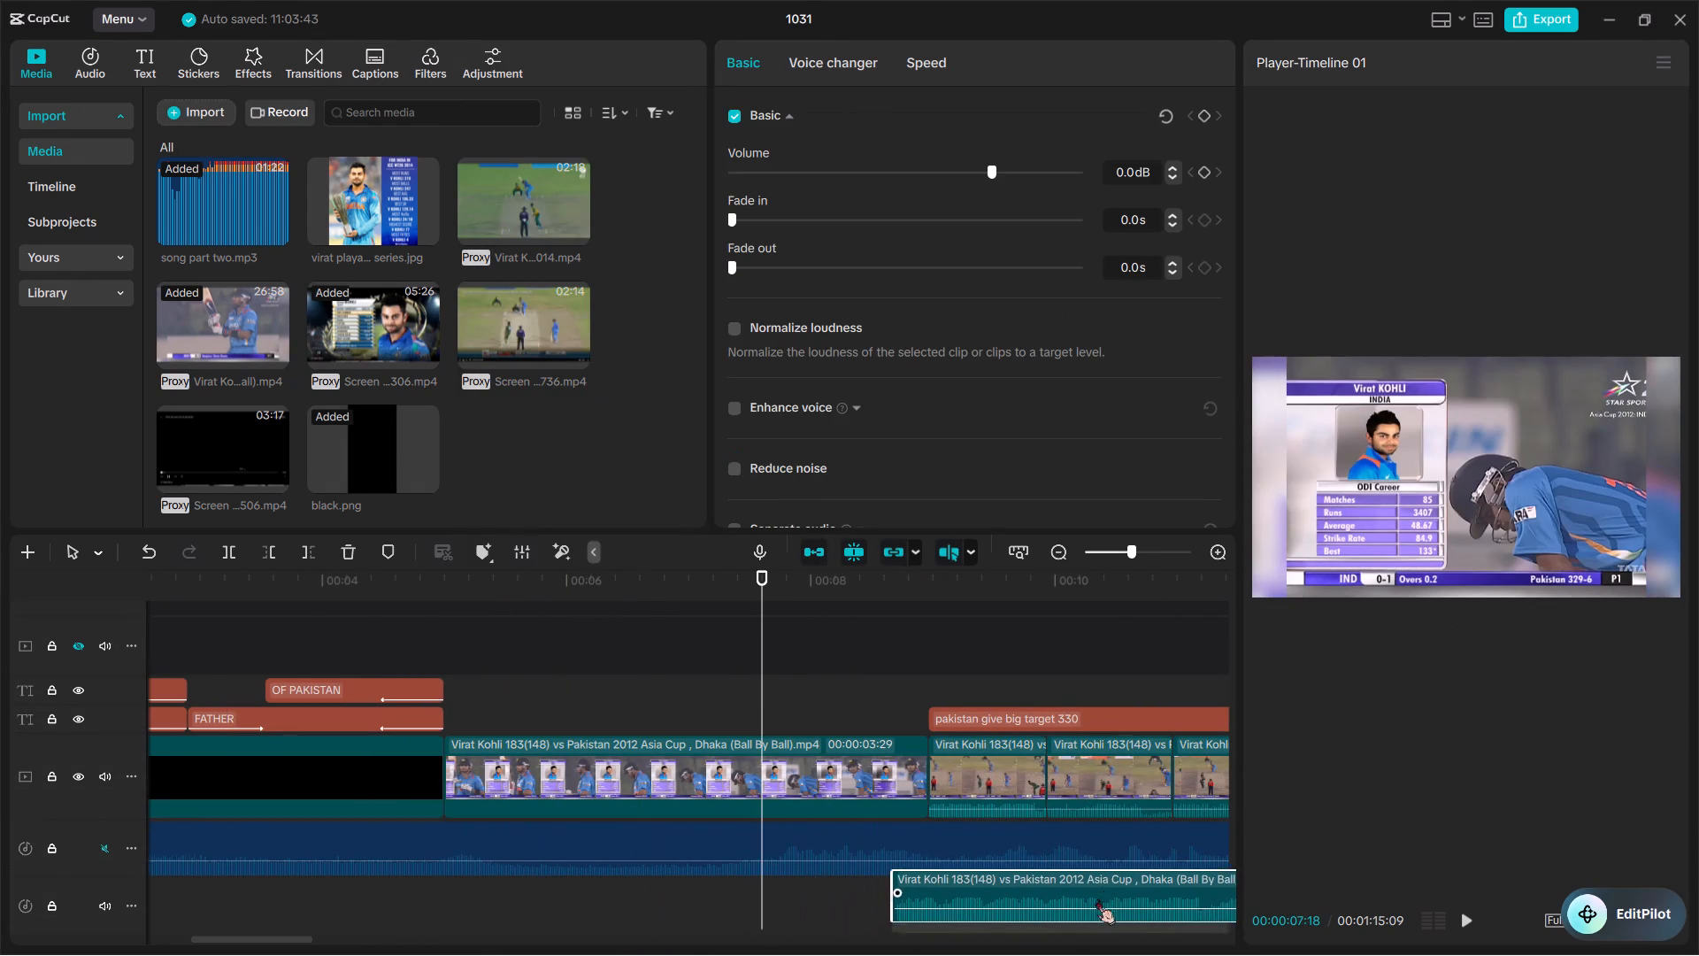
pyautogui.moveTo(1096, 898); pyautogui.dragTo(1142, 920)
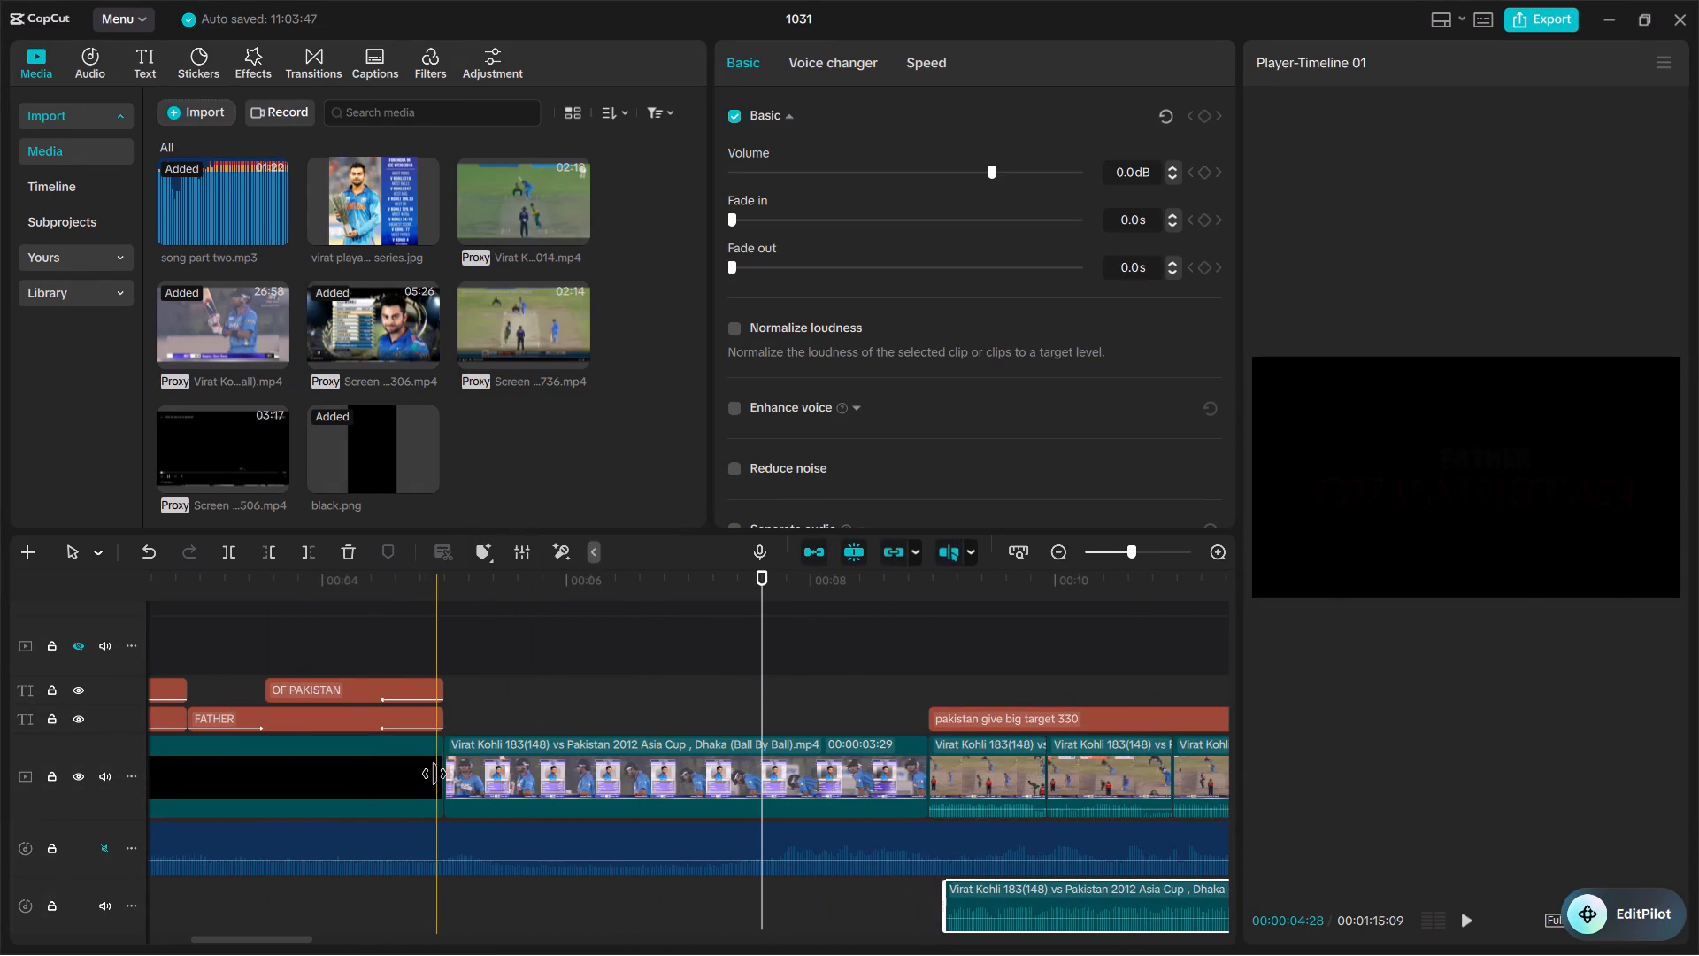
# Play the Asia Cup stats card clip and cut its start up to about 7:05, leaving it 1:24 long.
pyautogui.press('space')
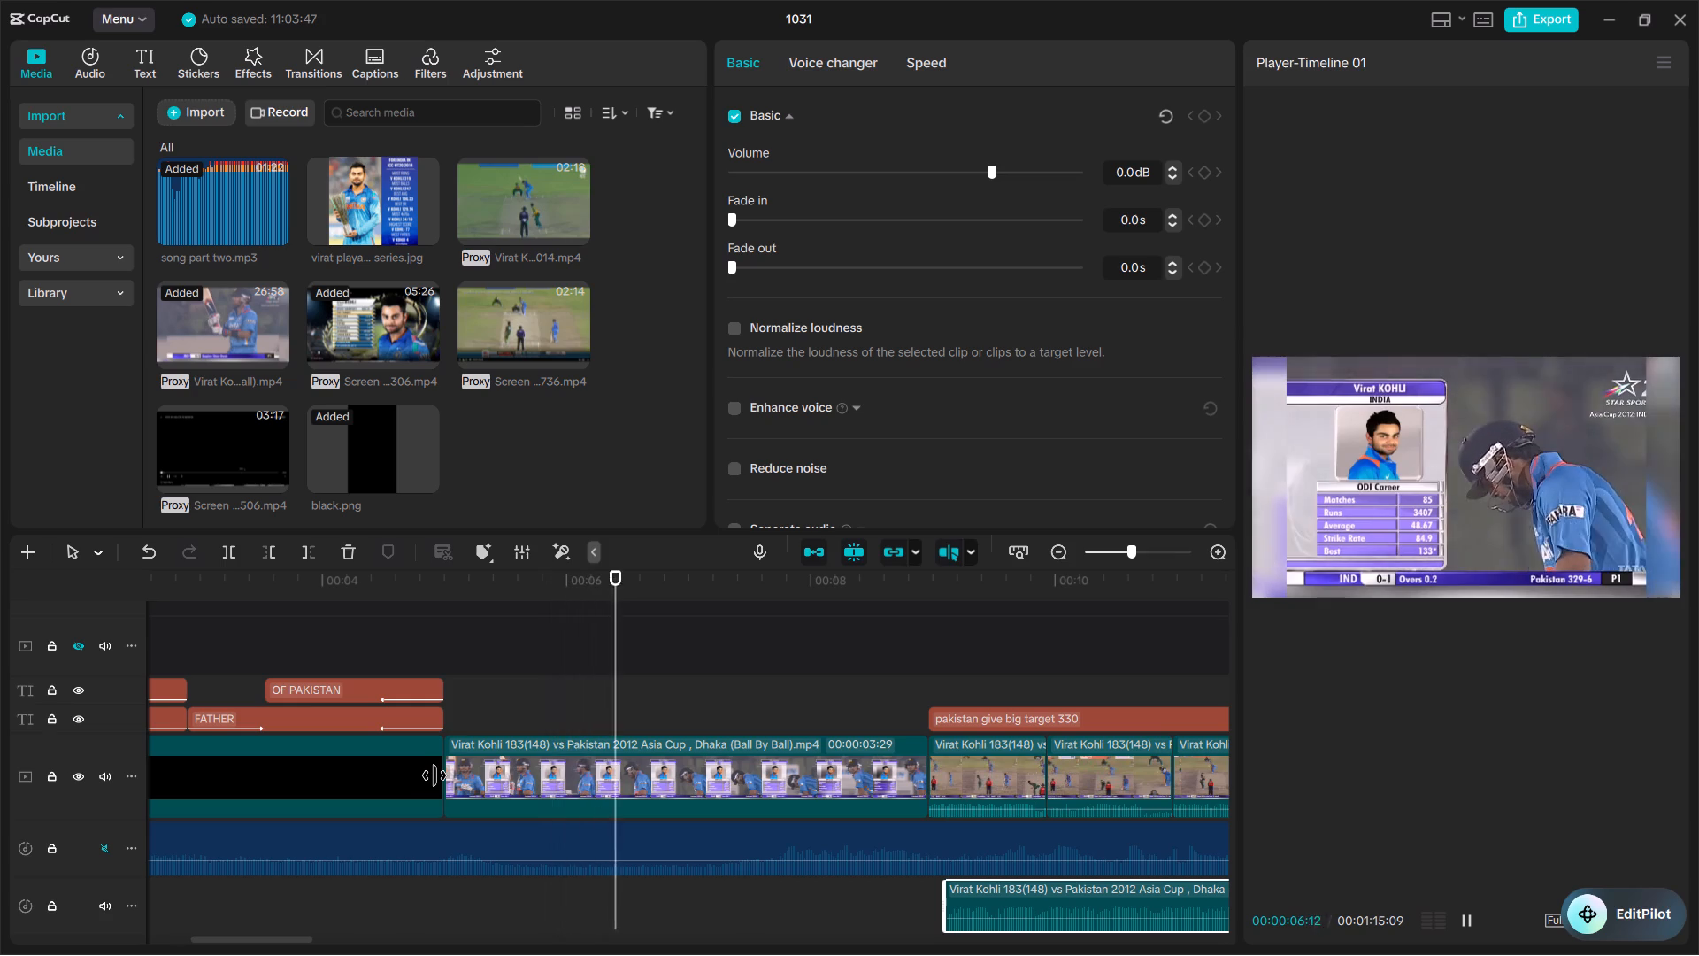
pyautogui.press('space')
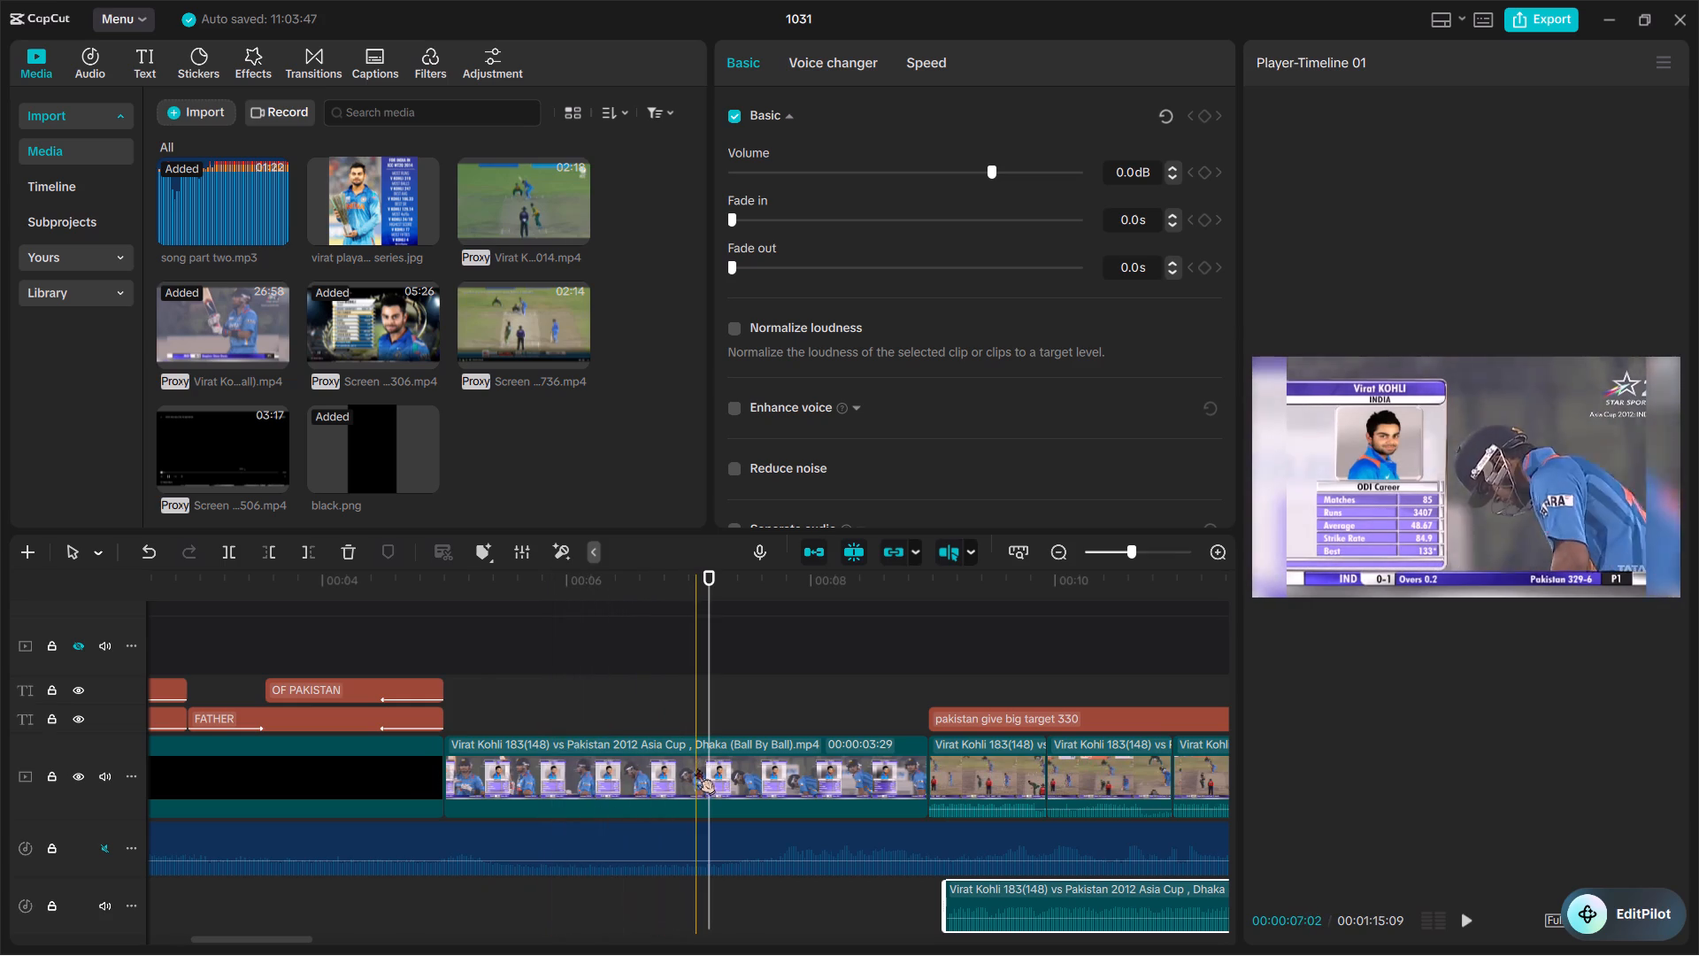
pyautogui.press('q')
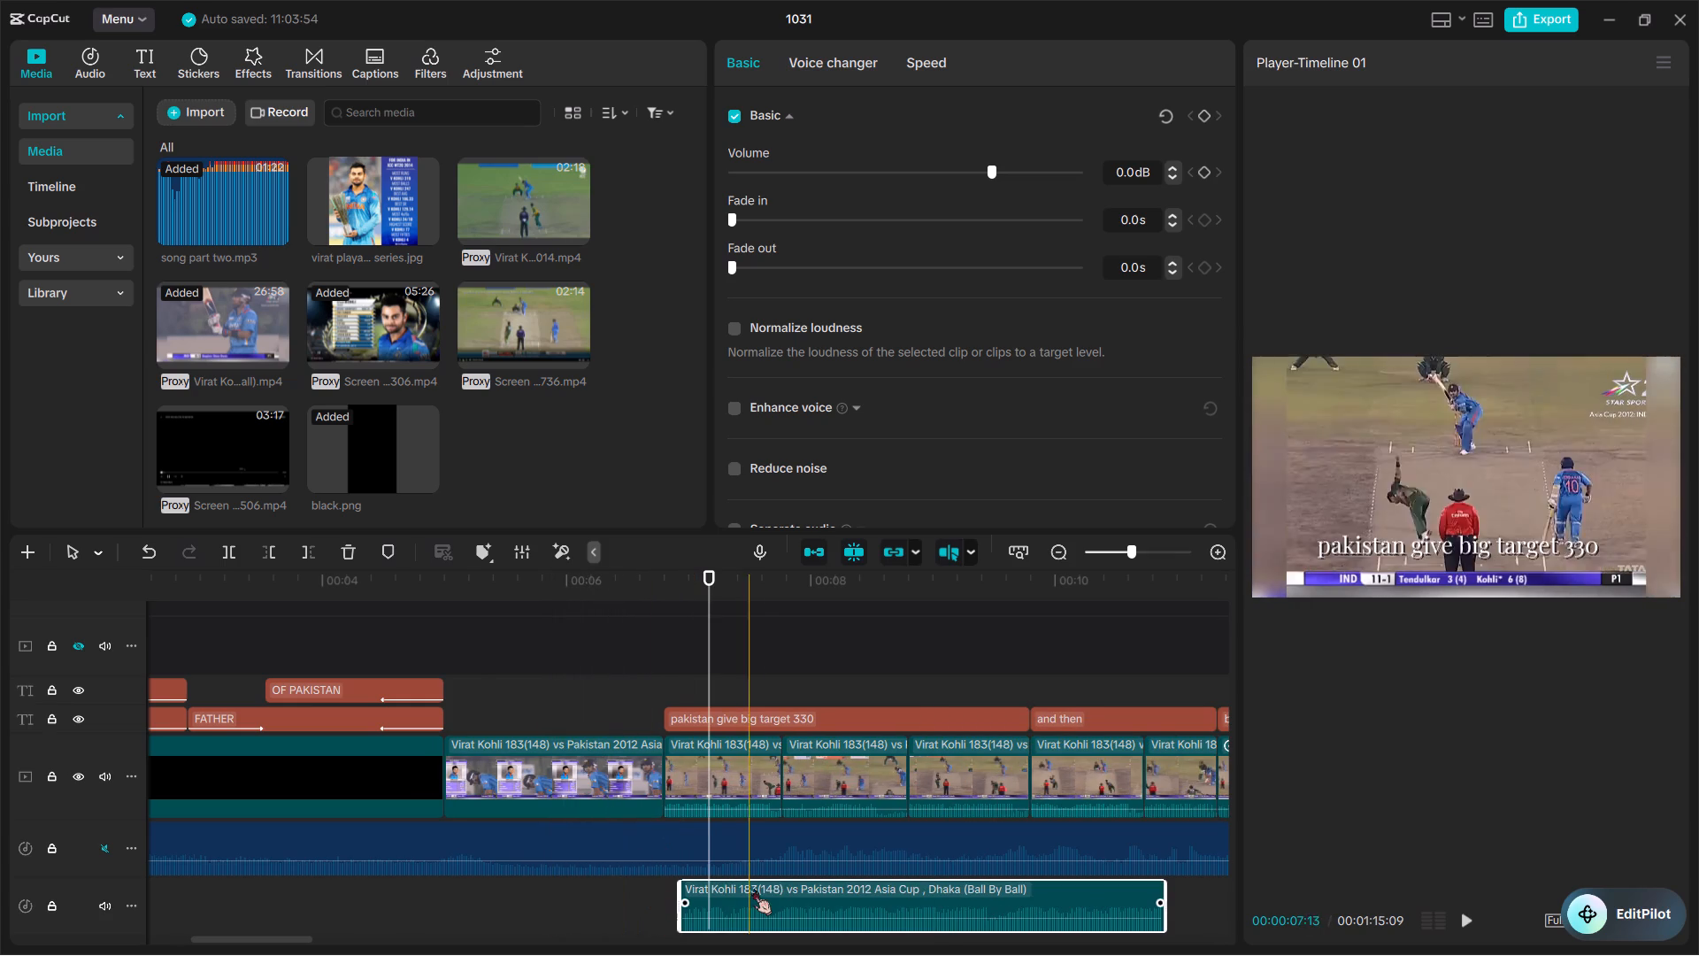
# Move the extracted audio back to start with the shortened stats card clip at about 5 seconds and play the section.
pyautogui.moveTo(759, 889); pyautogui.dragTo(520, 889)
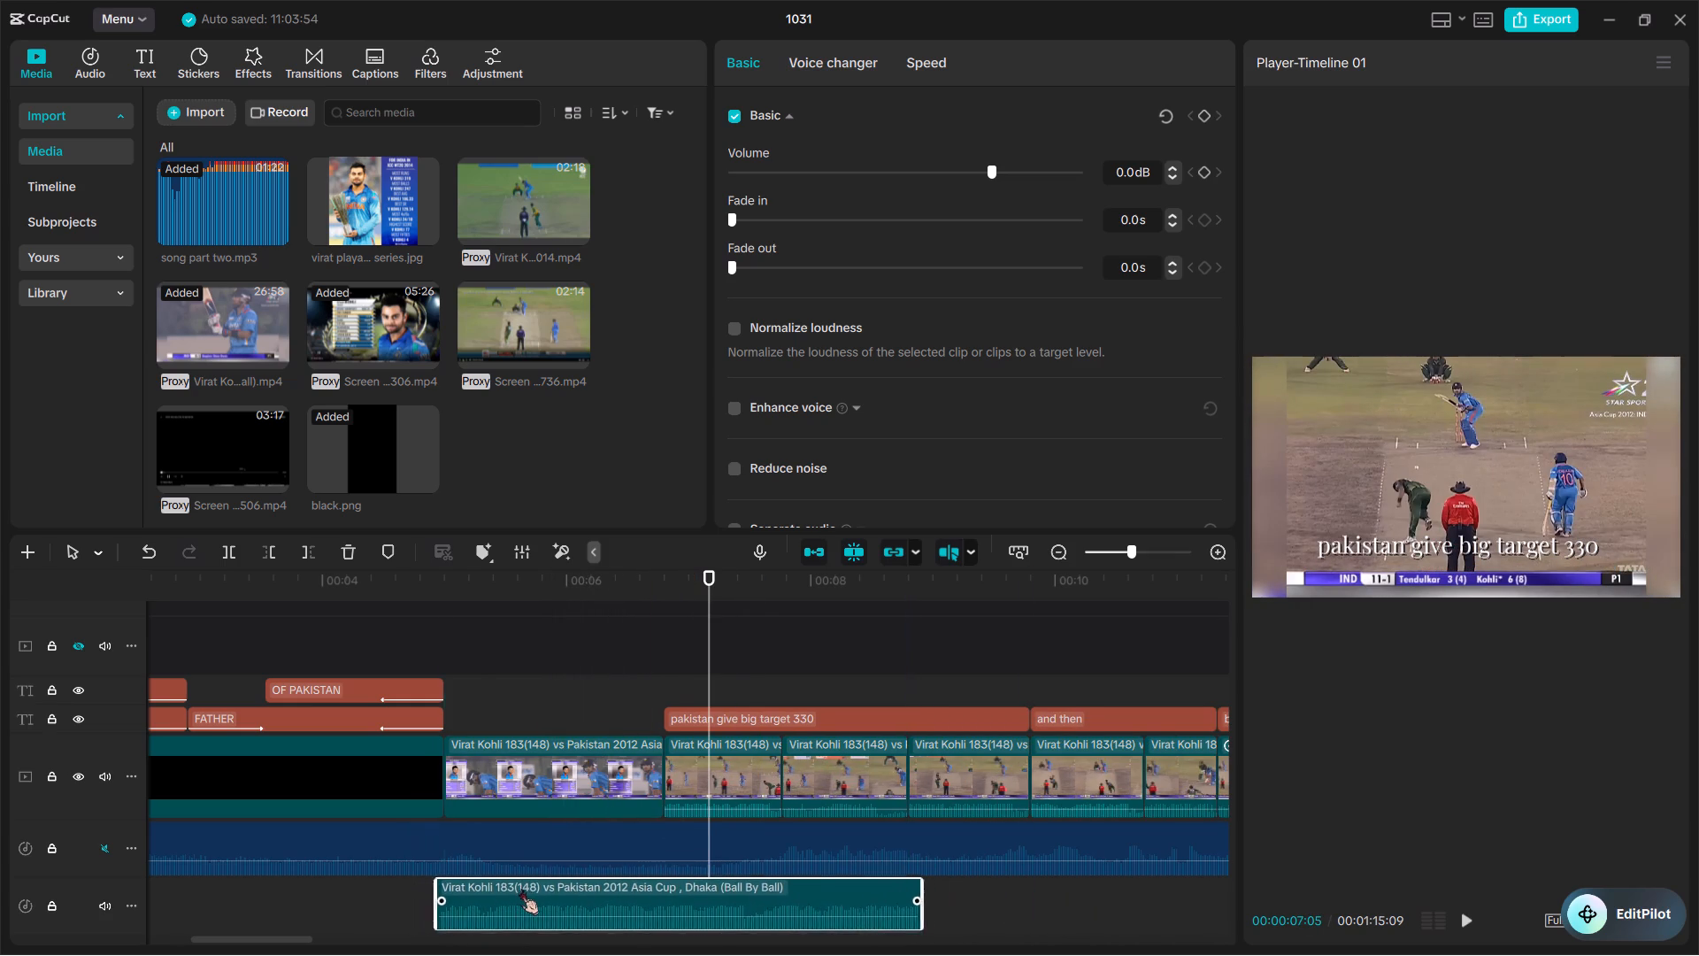
pyautogui.moveTo(520, 889); pyautogui.dragTo(525, 890)
pyautogui.press('space')
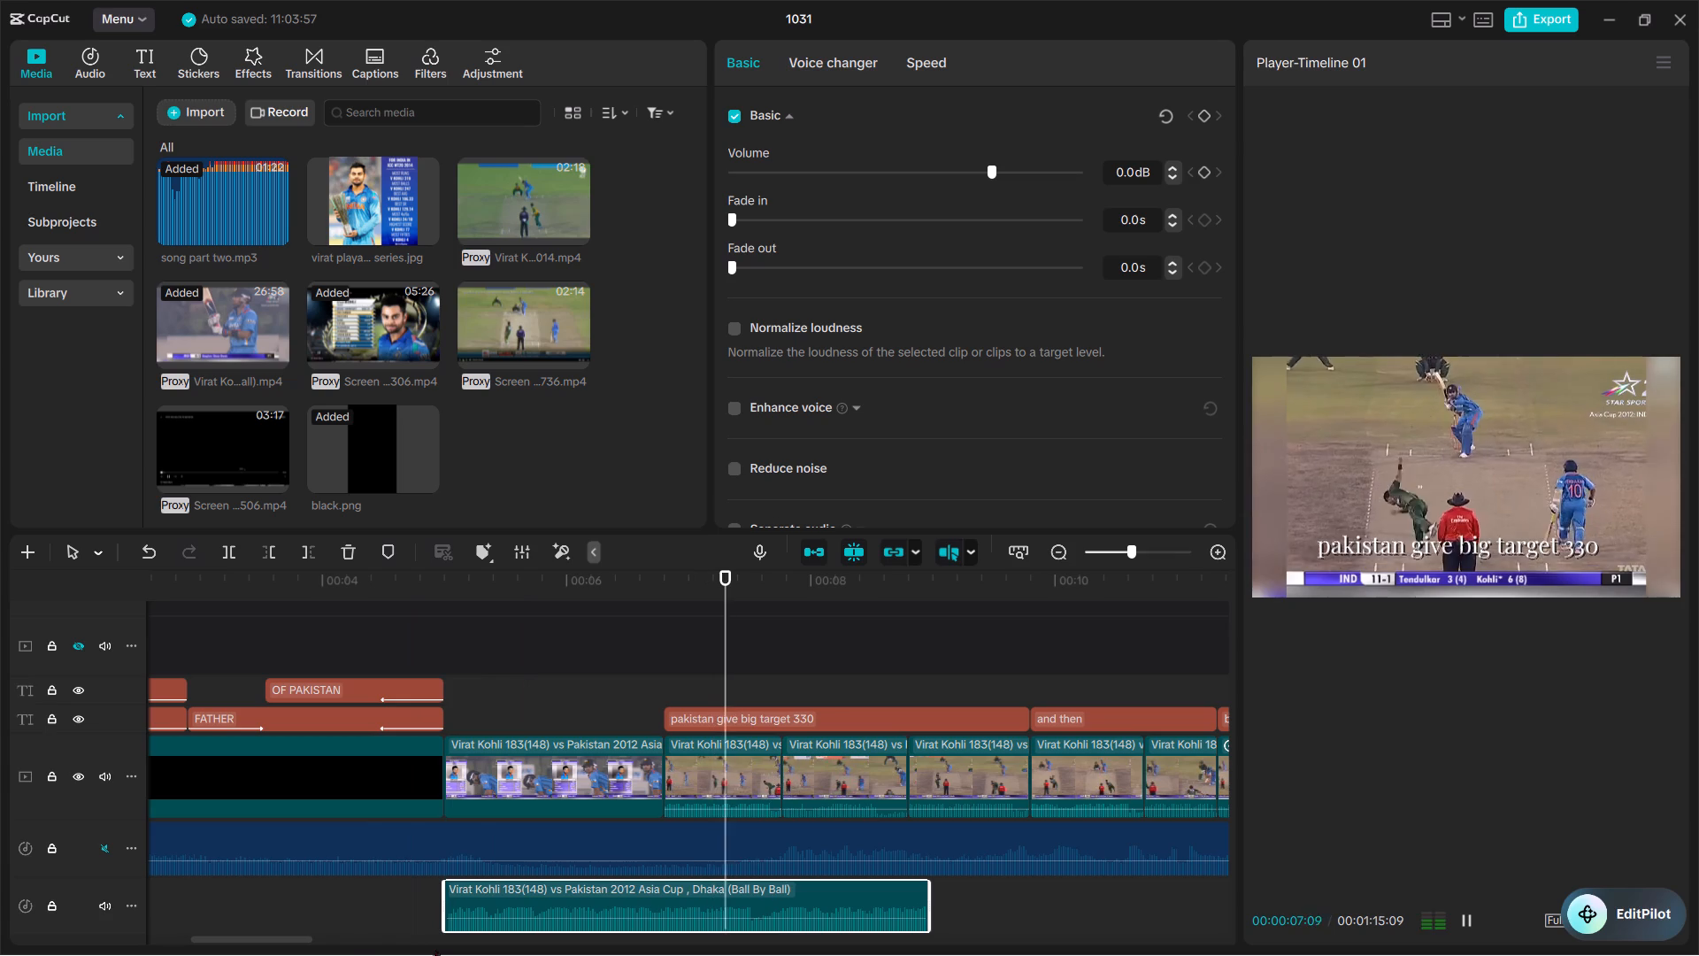
pyautogui.press('space')
pyautogui.press('space')
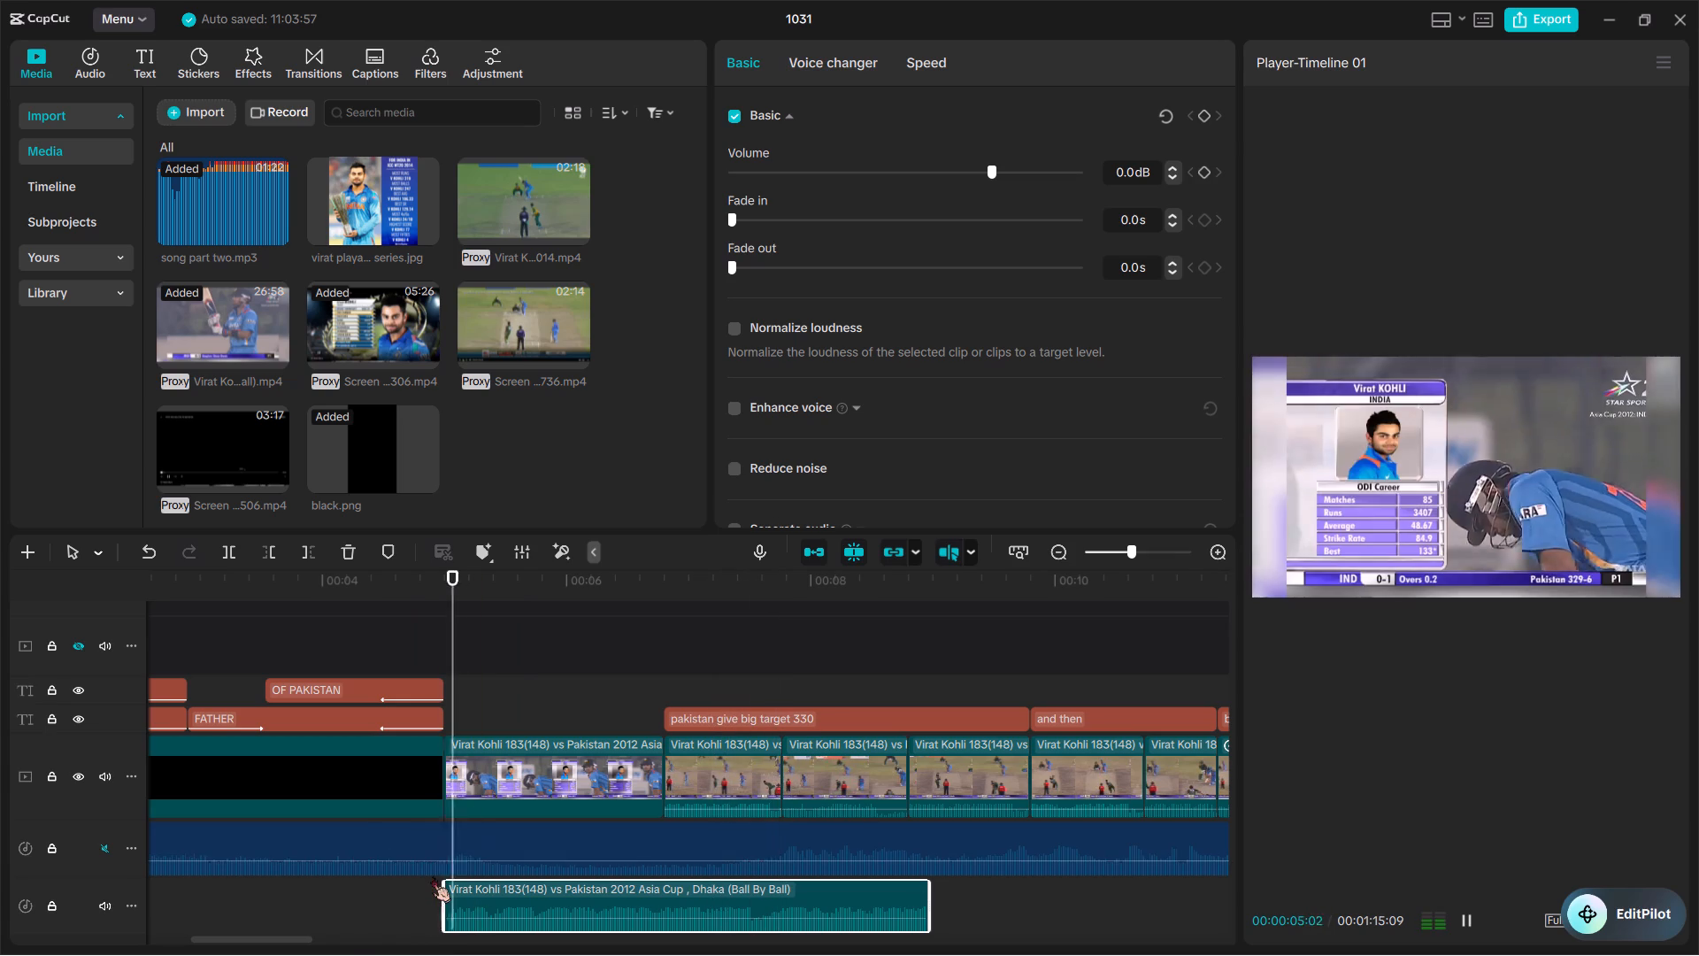
pyautogui.press('space')
pyautogui.press('space')
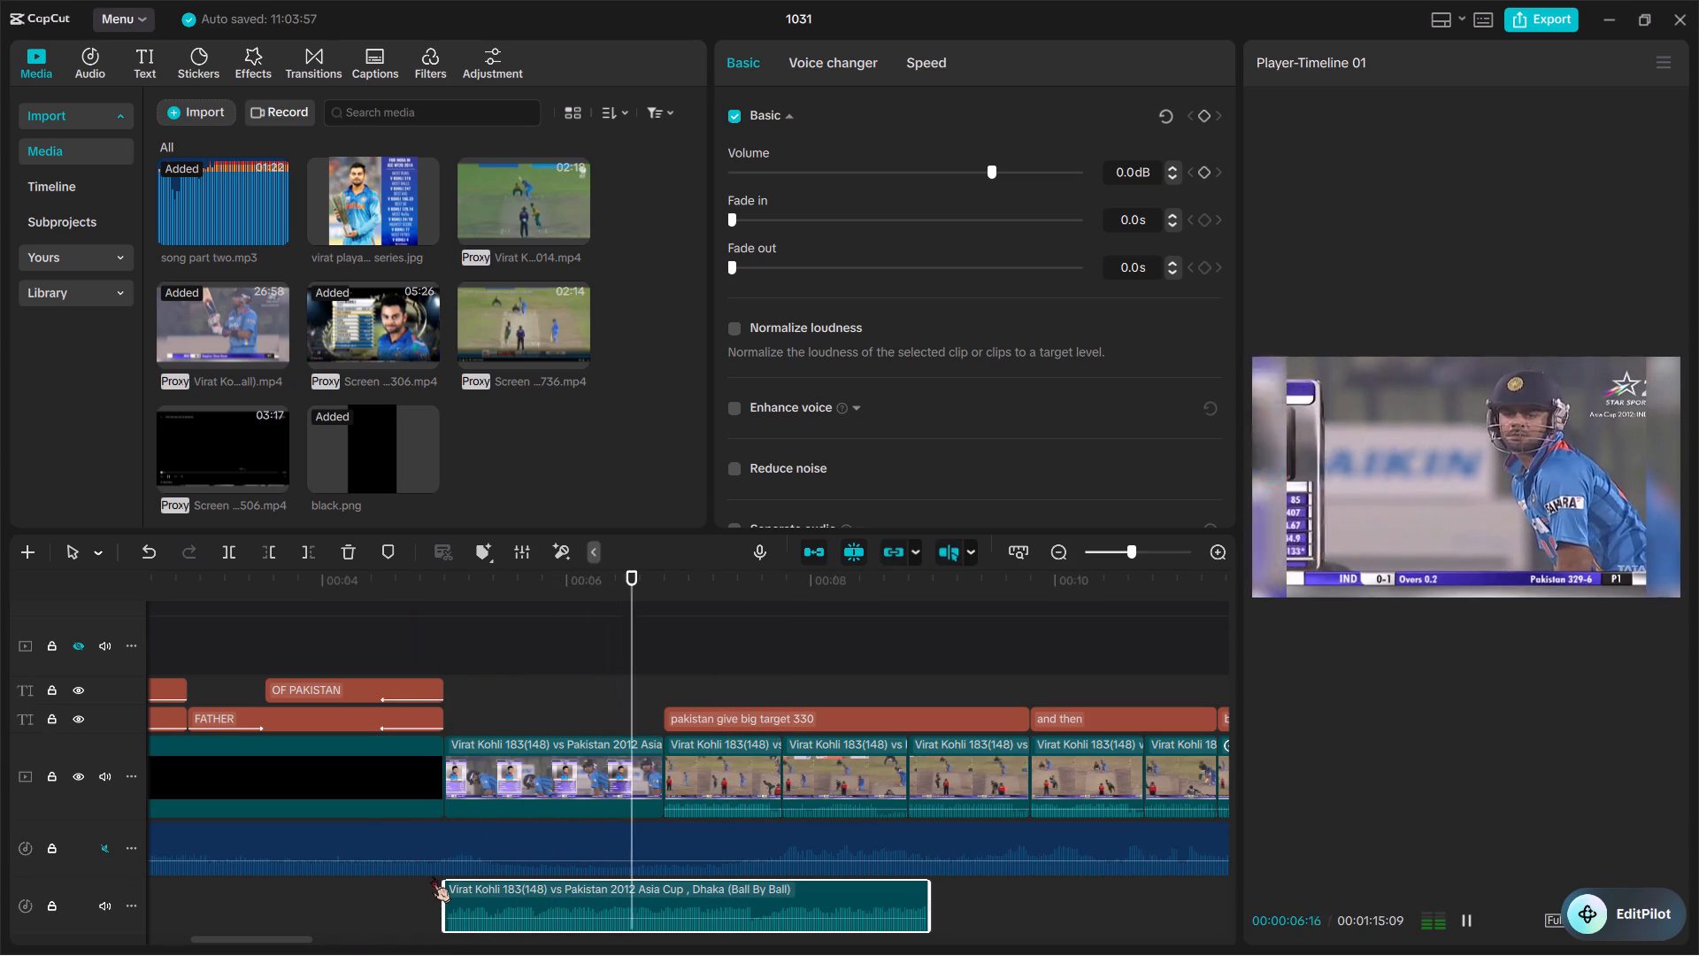
pyautogui.press('space')
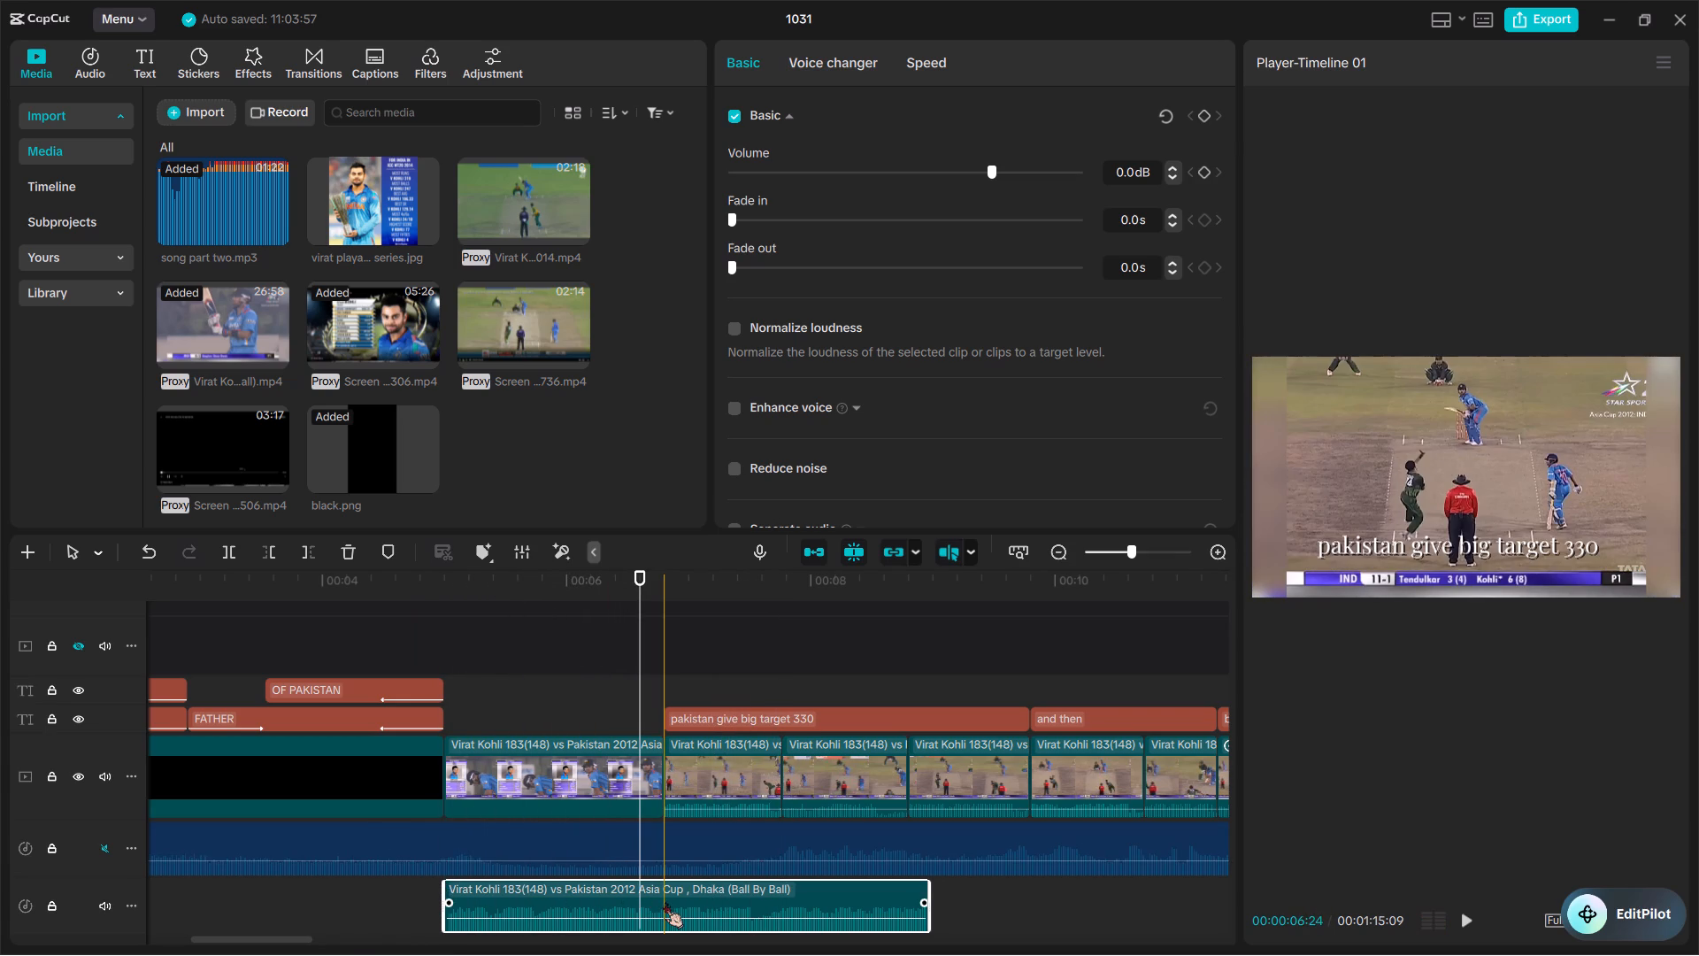
# Trim the end of the extracted audio to the end of the stats card clip at about 6:24 and play it.
pyautogui.press('w')
pyautogui.press('space')
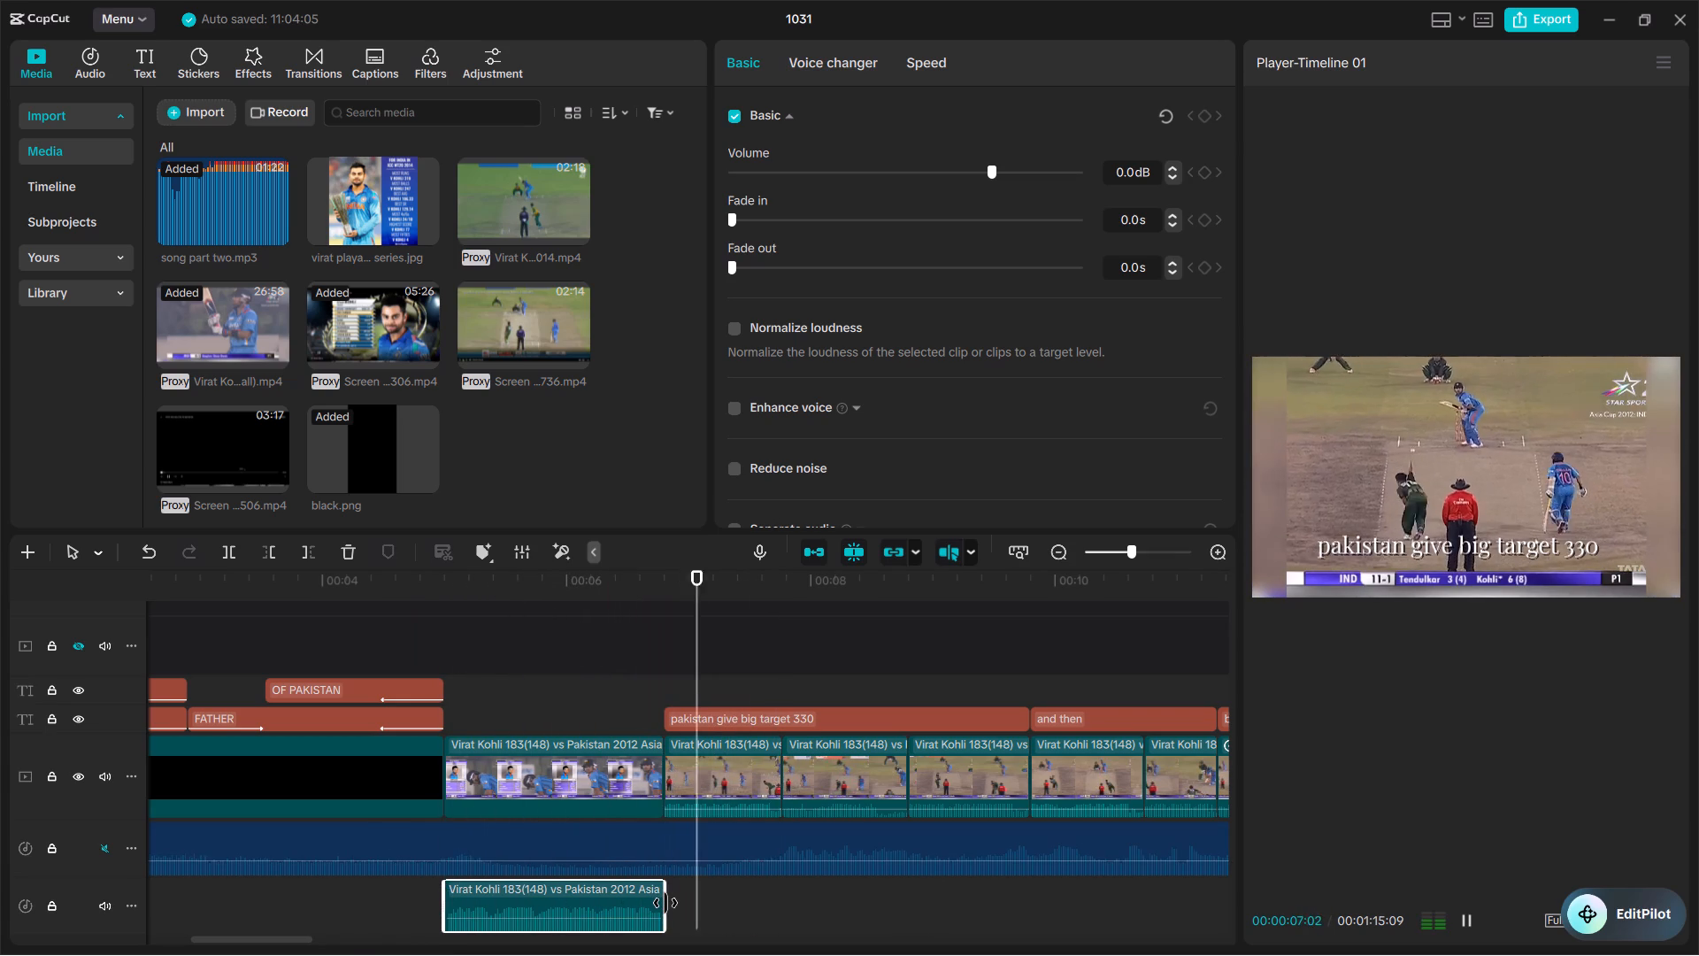
pyautogui.press('space')
# Cut the starts of the first two batting clips under the "pakistan give big target 330" caption up to 7:06 and 7:21, playing each.
pyautogui.keyDown('ctrl'); pyautogui.scroll(17, 665, 903); pyautogui.keyUp('ctrl')
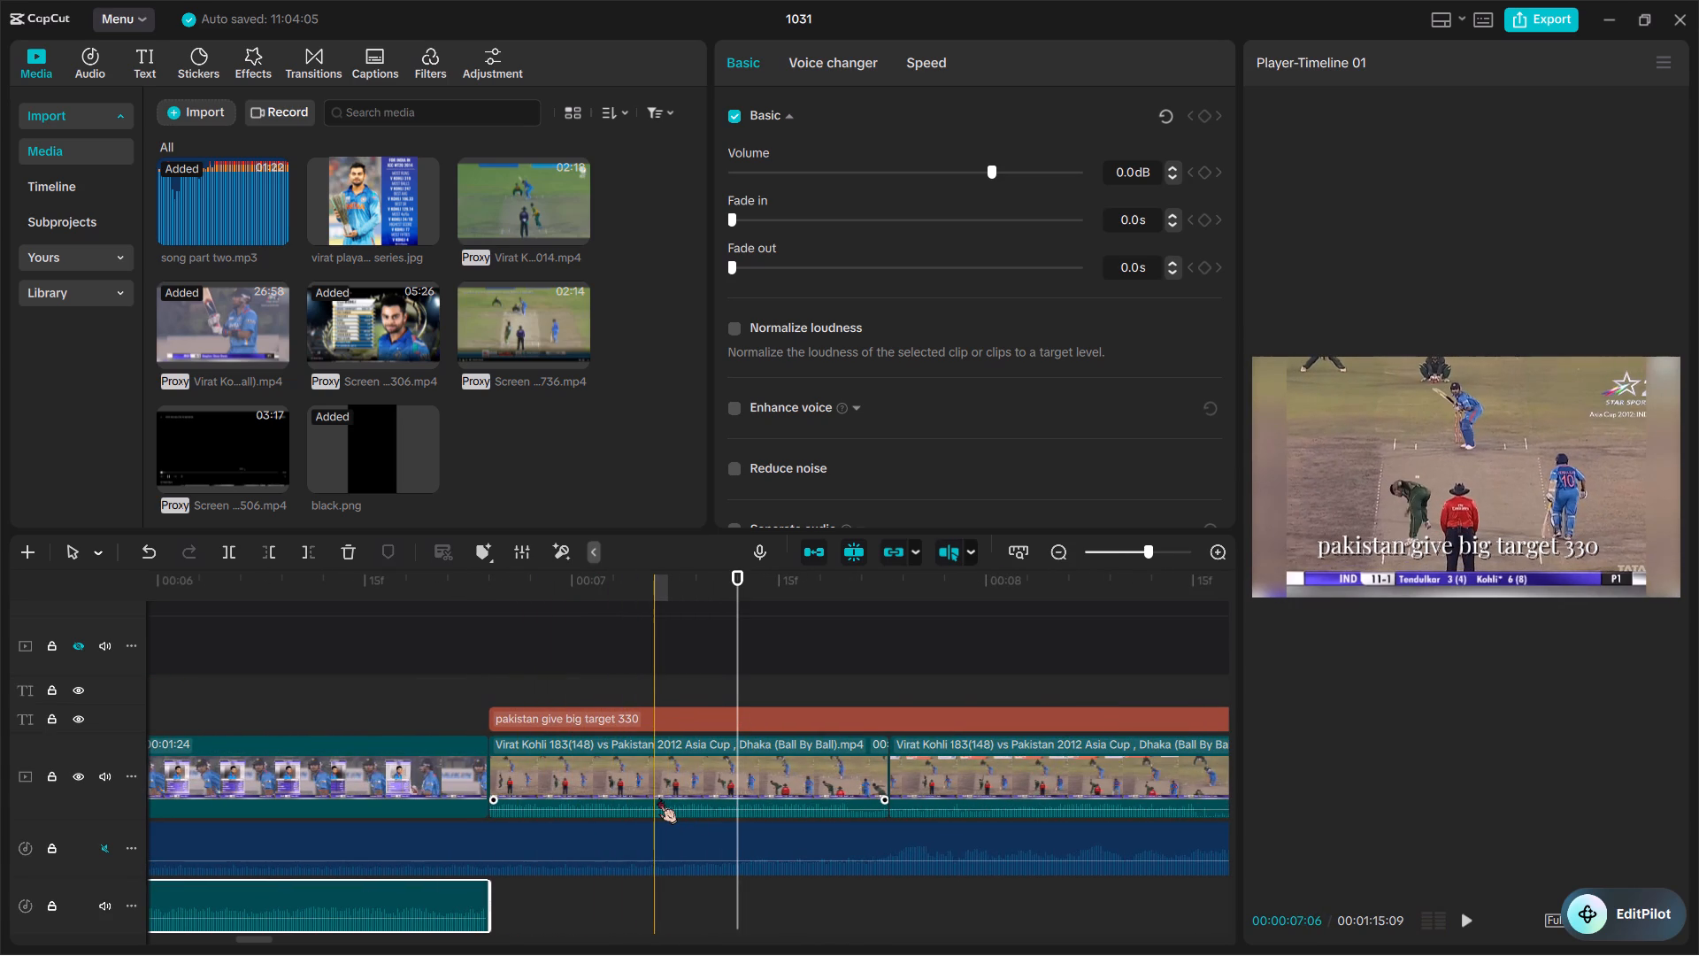
pyautogui.press('q')
pyautogui.press('space')
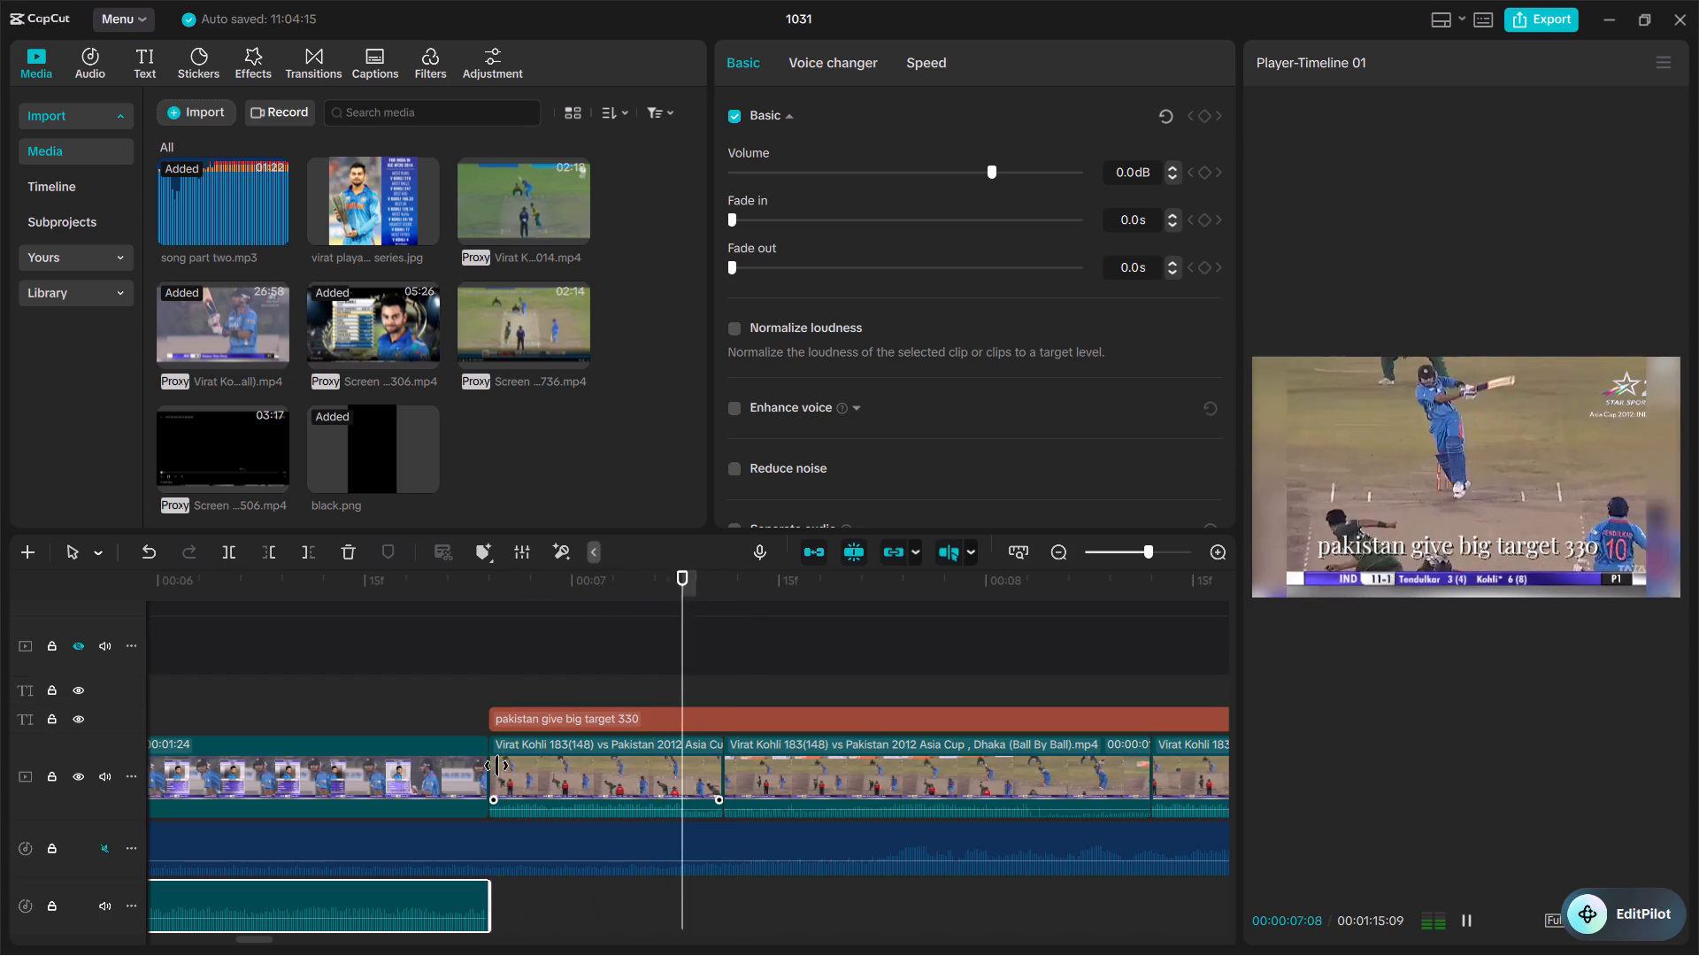
pyautogui.press('space')
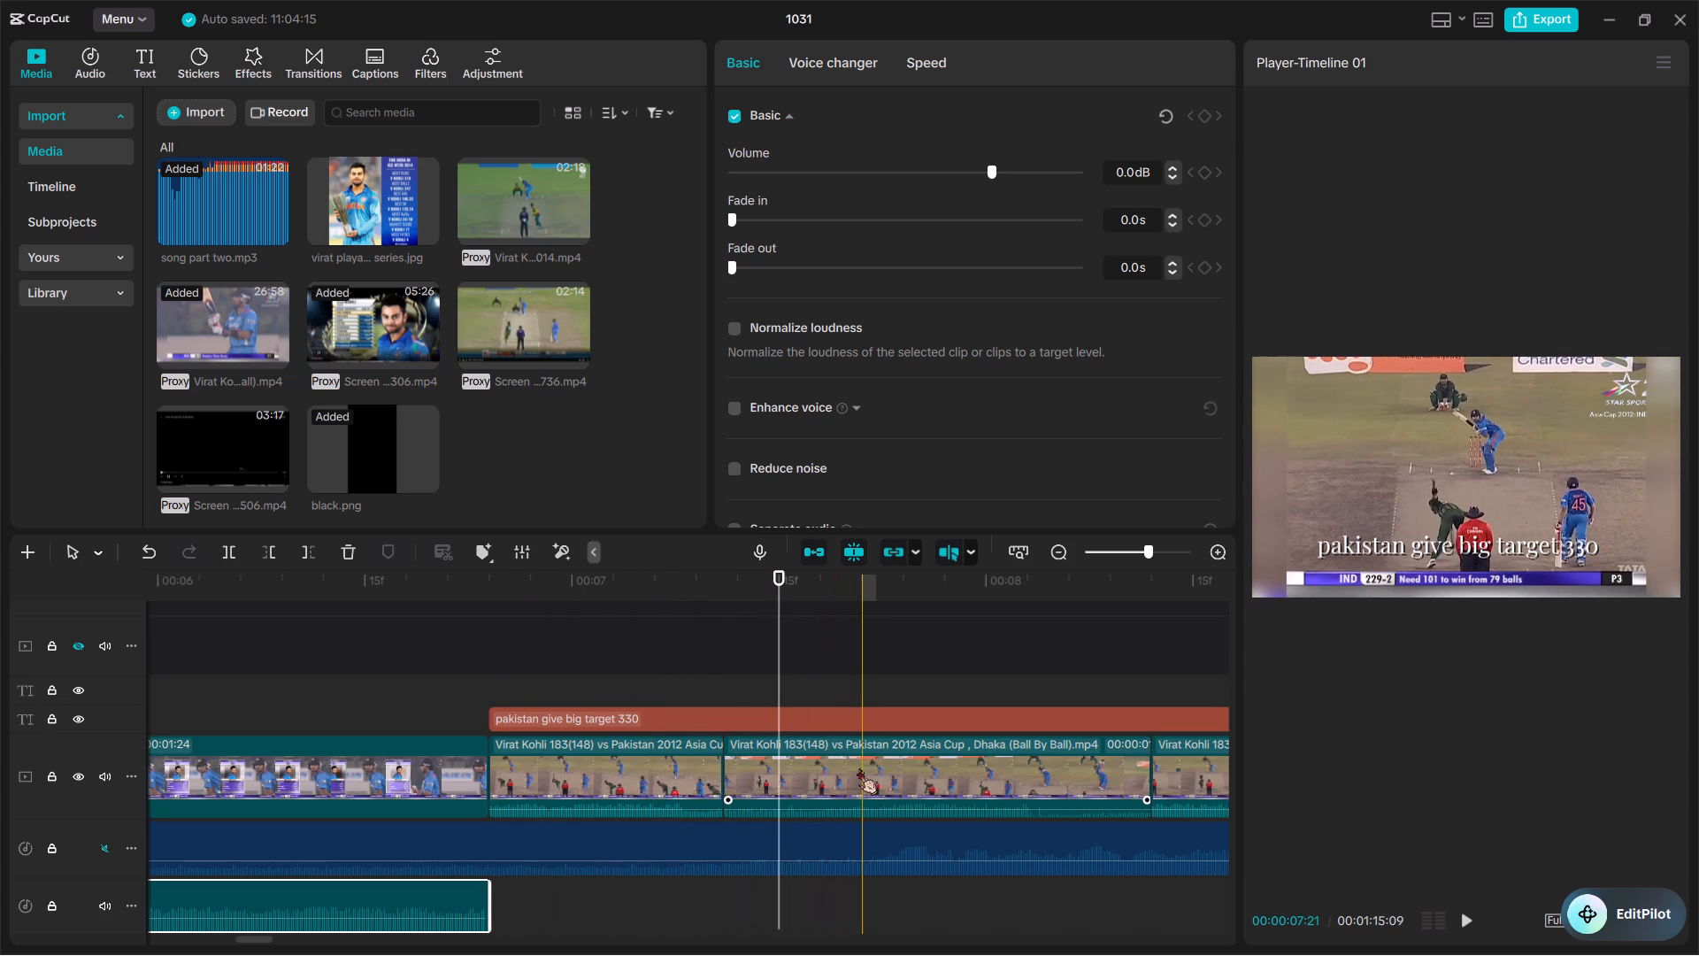
pyautogui.press('q')
pyautogui.press('space')
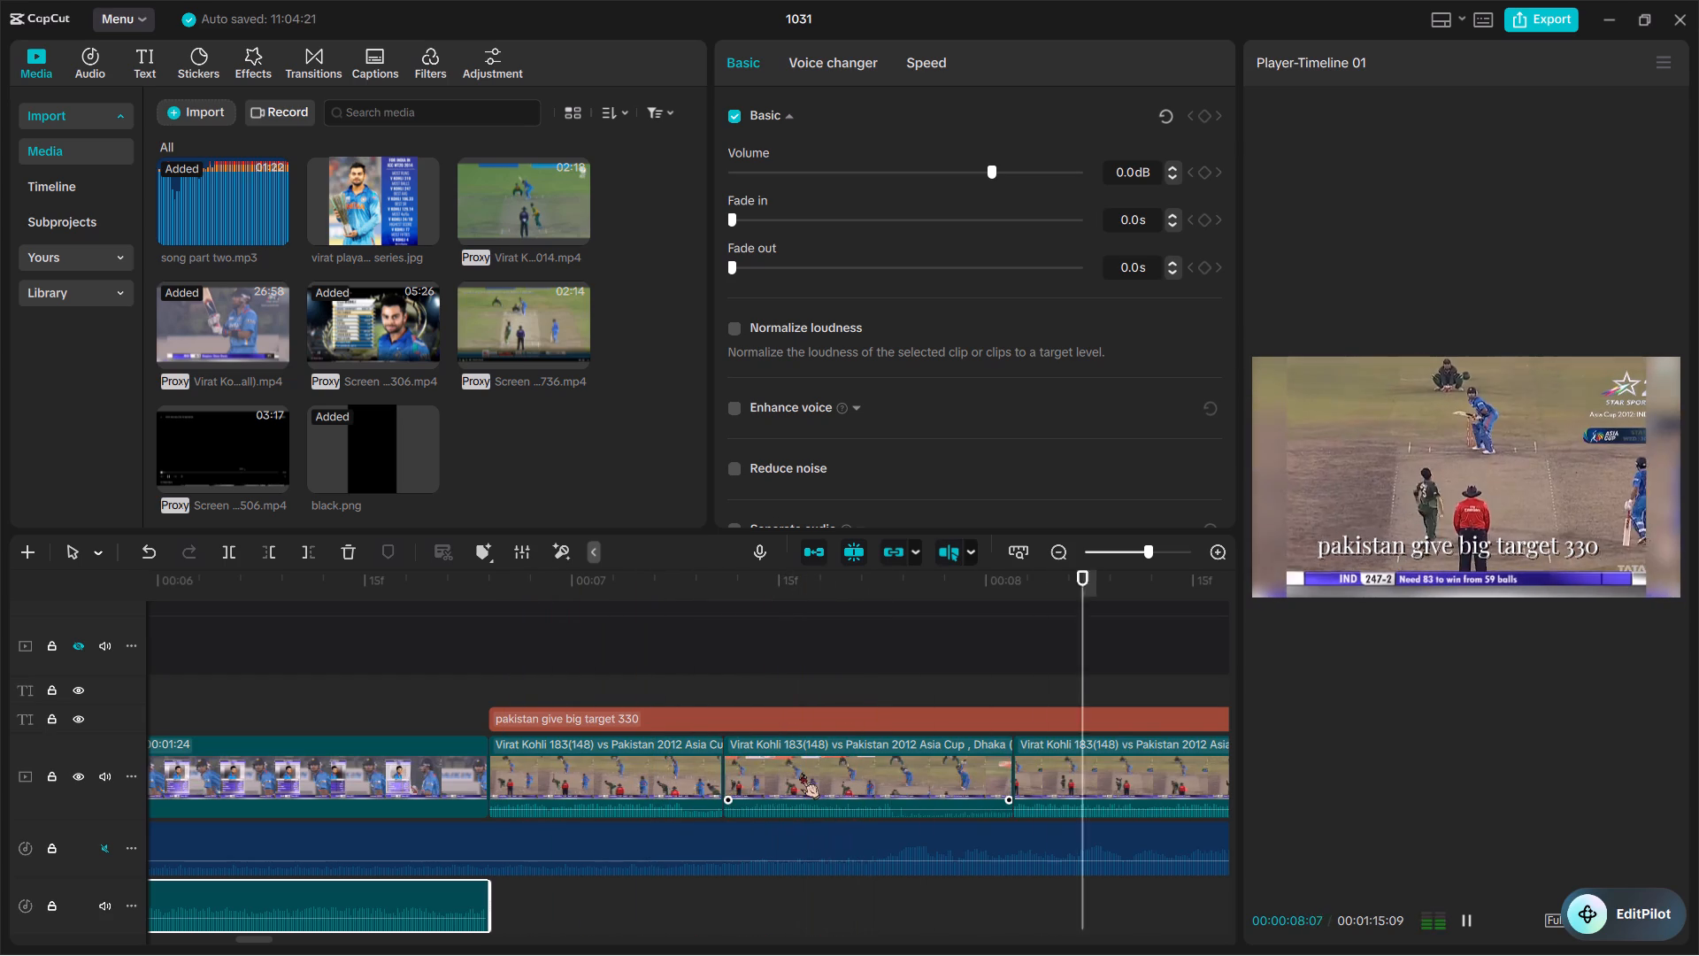
pyautogui.press('space')
# Cut the start of the third batting clip up to 8:13 and of the fourth, under "and then", up to 8:27.
pyautogui.hscroll(-1, 1150, 758)
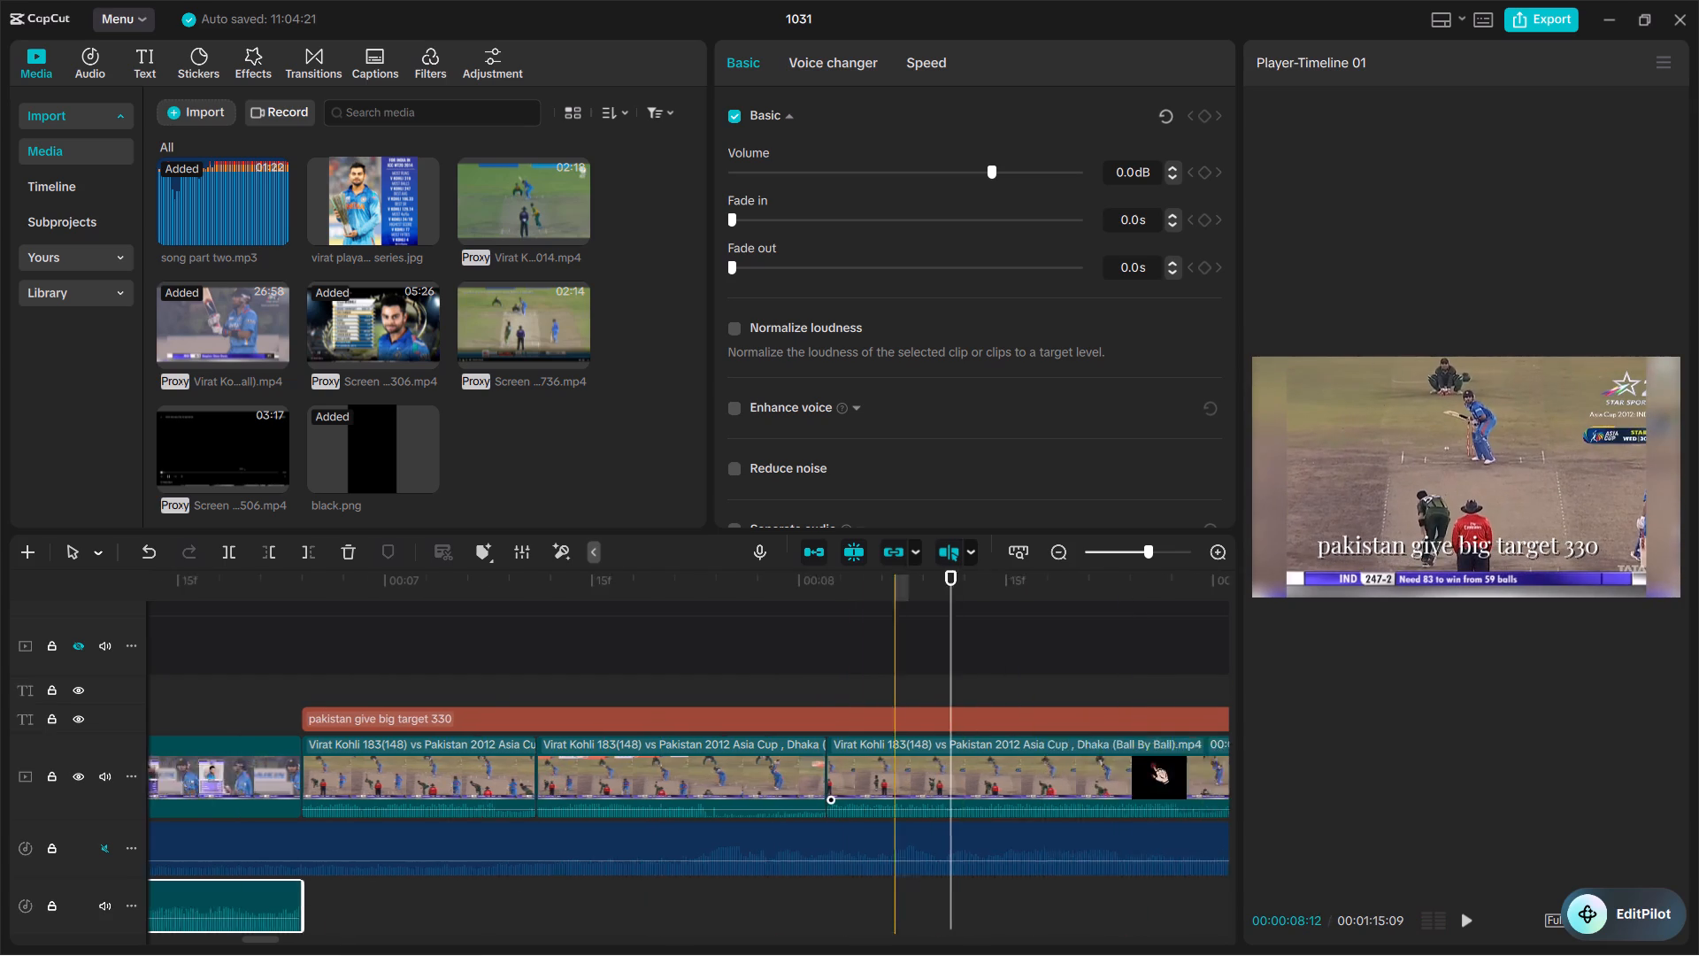
pyautogui.hscroll(-1, 1150, 758)
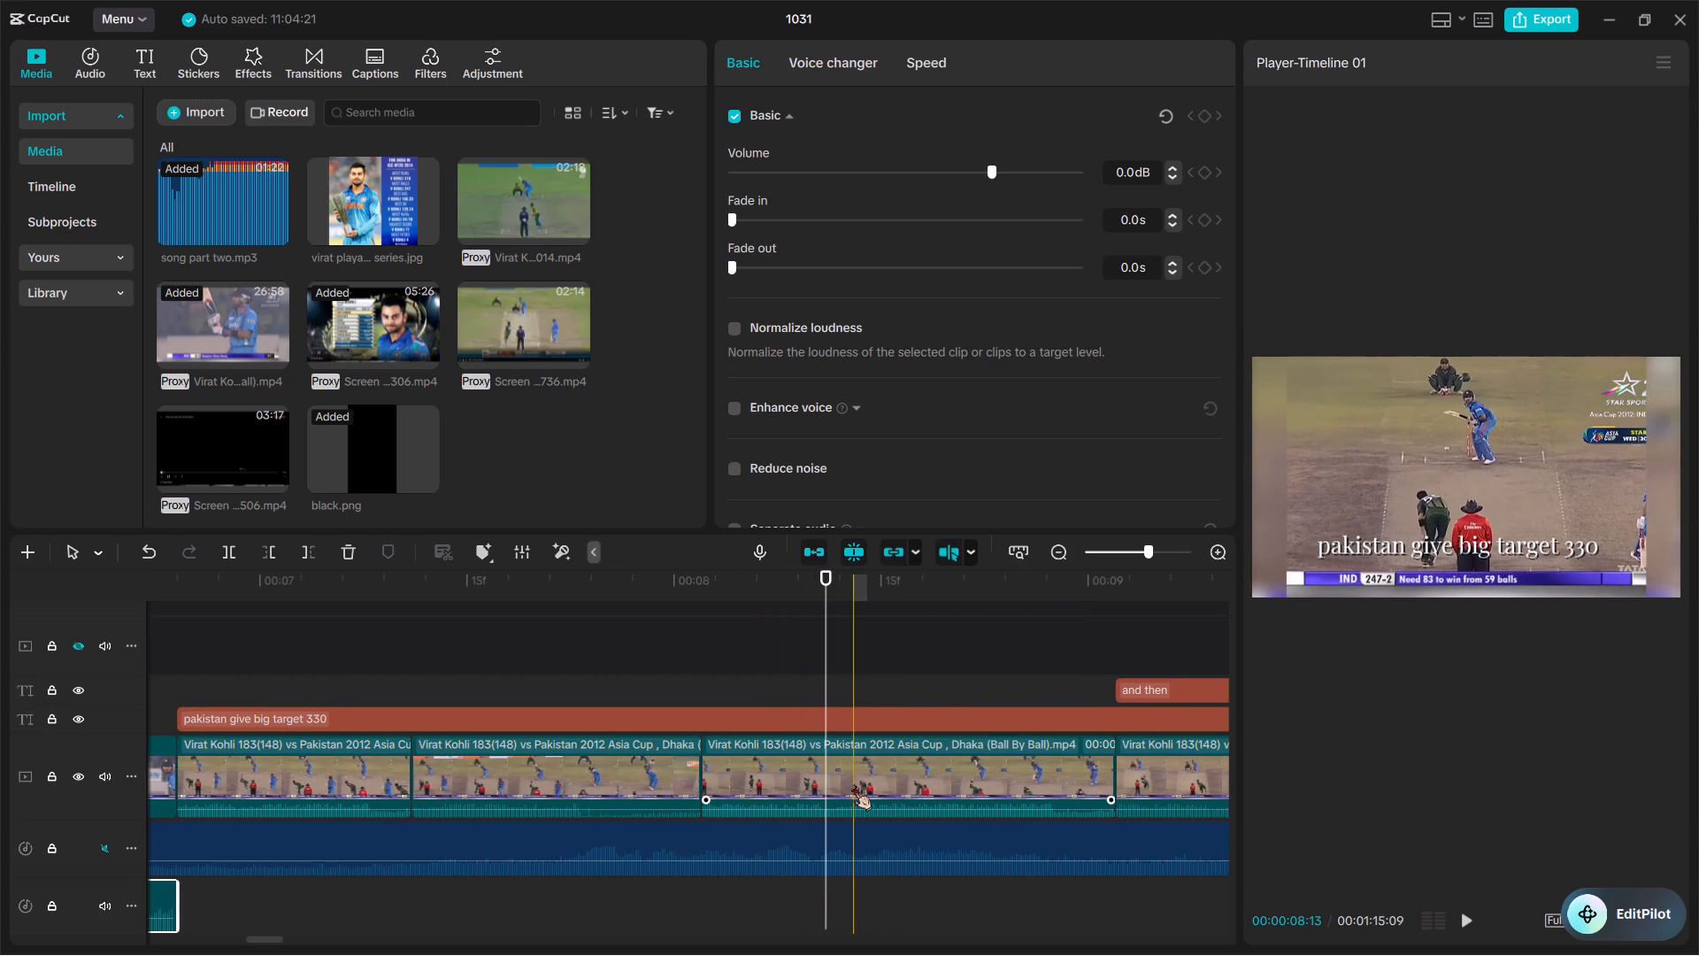
pyautogui.press('q')
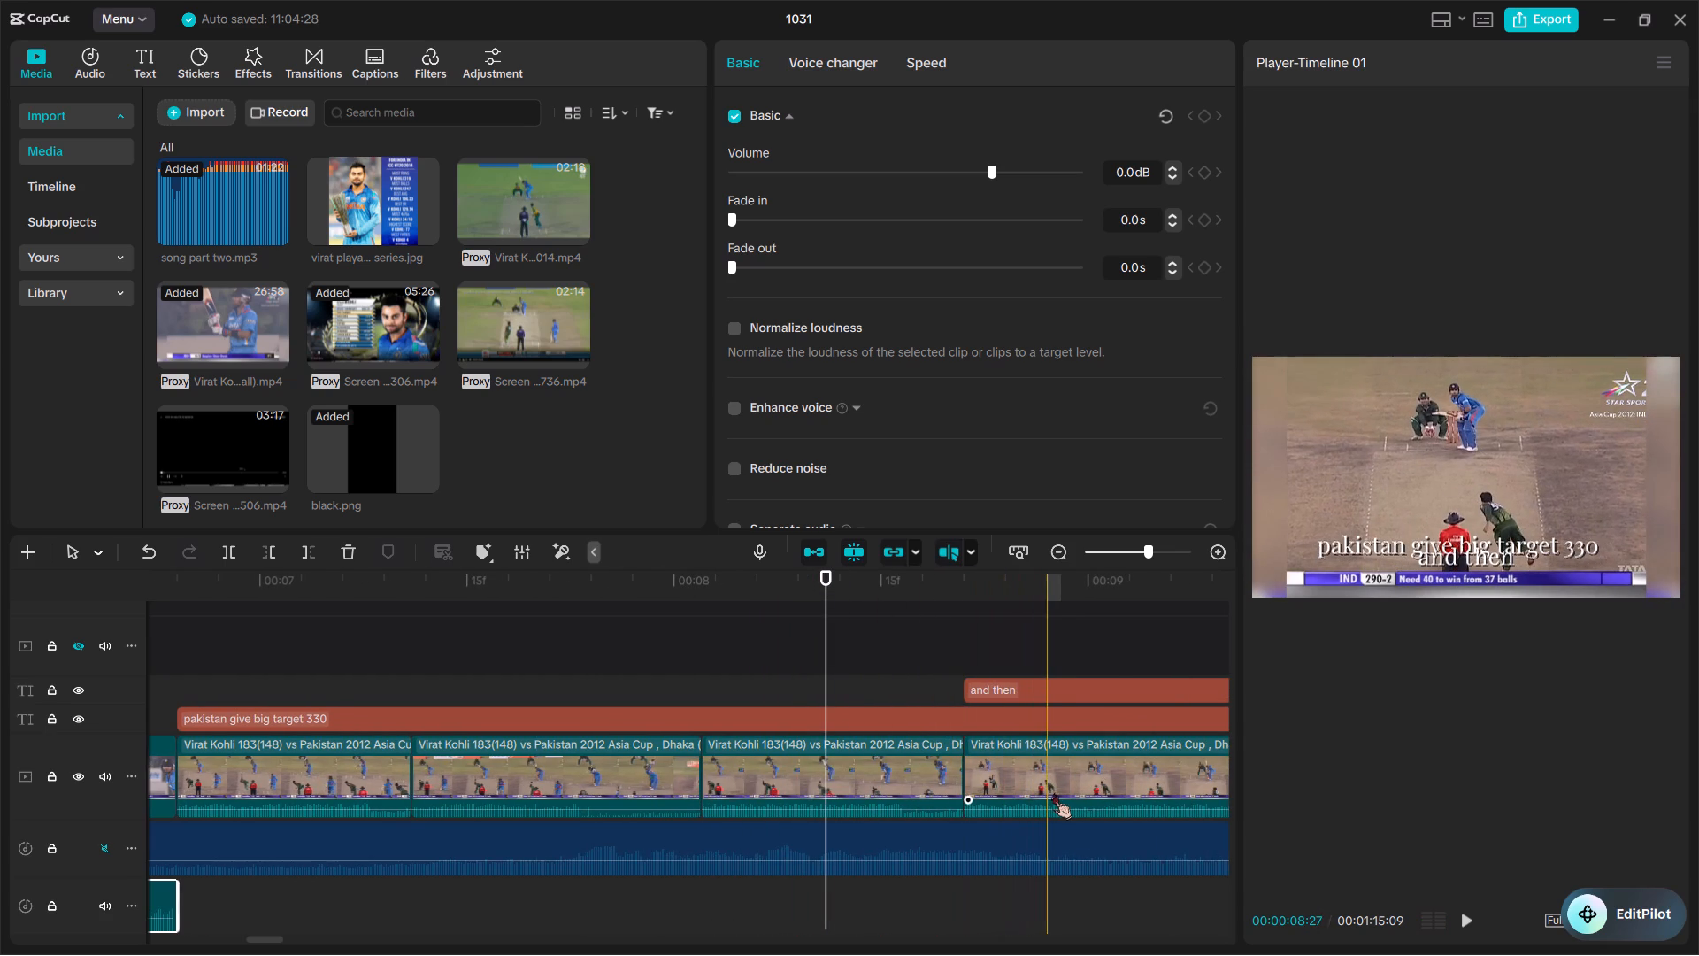
pyautogui.press('q')
# Play the "and then" batting clips, cut the first one's start further up to 8:28 and the second's up to 9:05, and replay them.
pyautogui.hscroll(-1, 1089, 794)
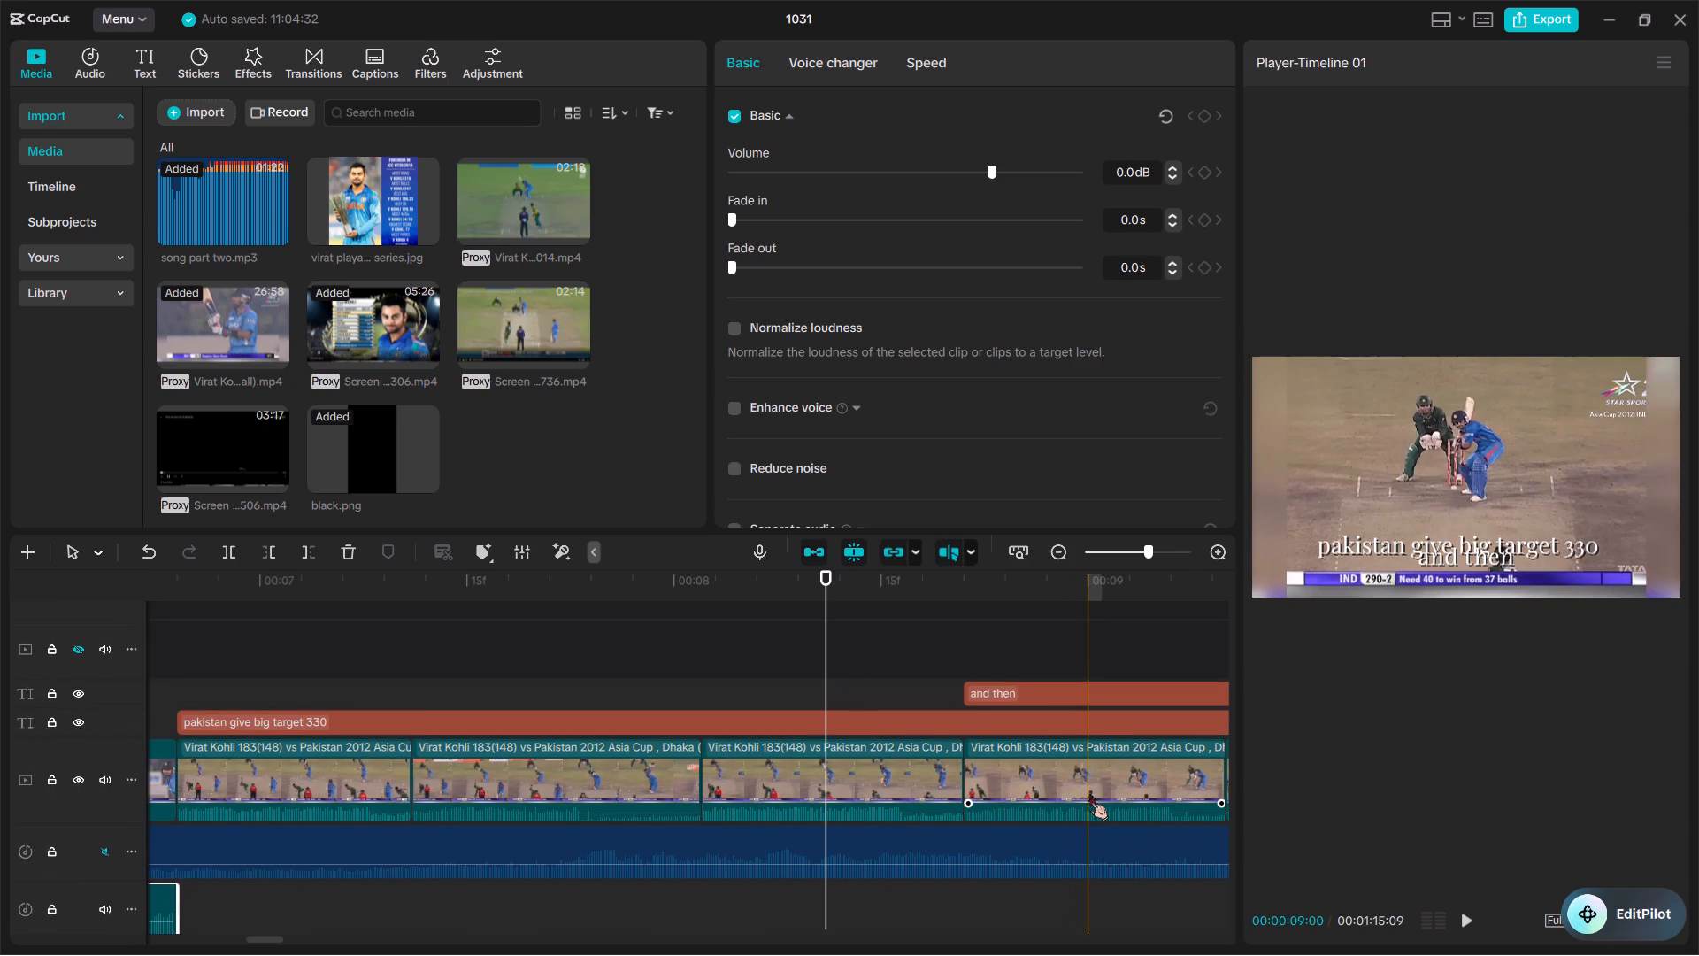
pyautogui.keyDown('ctrl'); pyautogui.scroll(-1, 1089, 794); pyautogui.keyUp('ctrl')
pyautogui.hscroll(-1, 1089, 794)
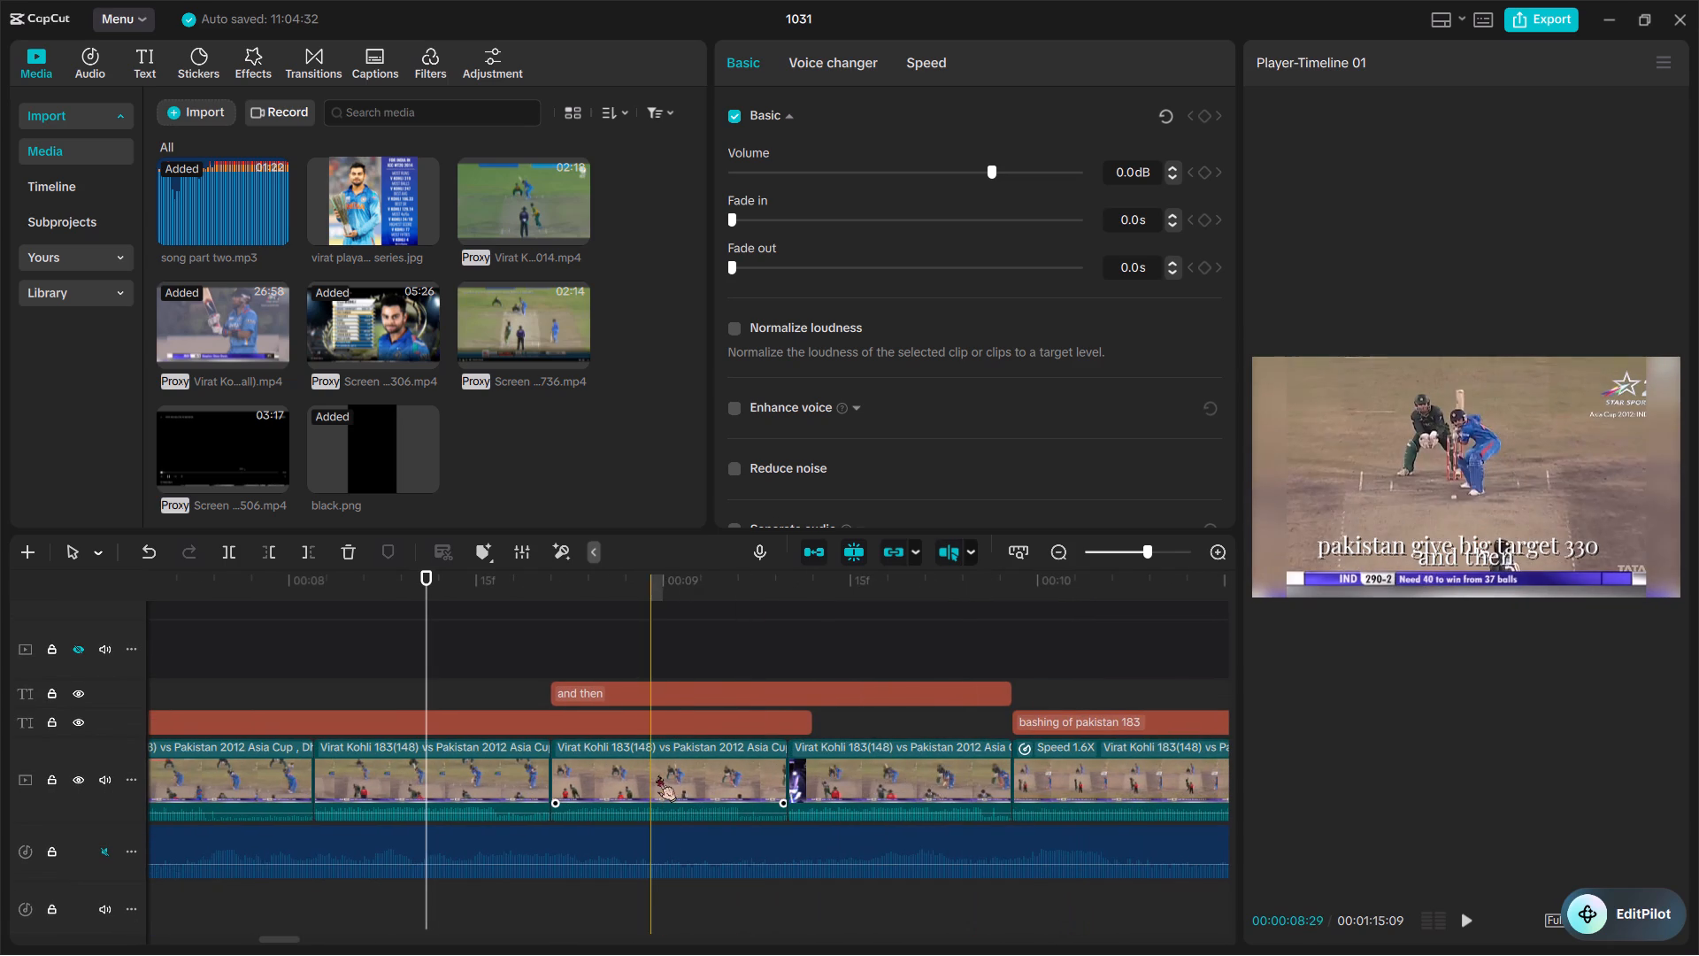
pyautogui.press('space')
pyautogui.press('space')
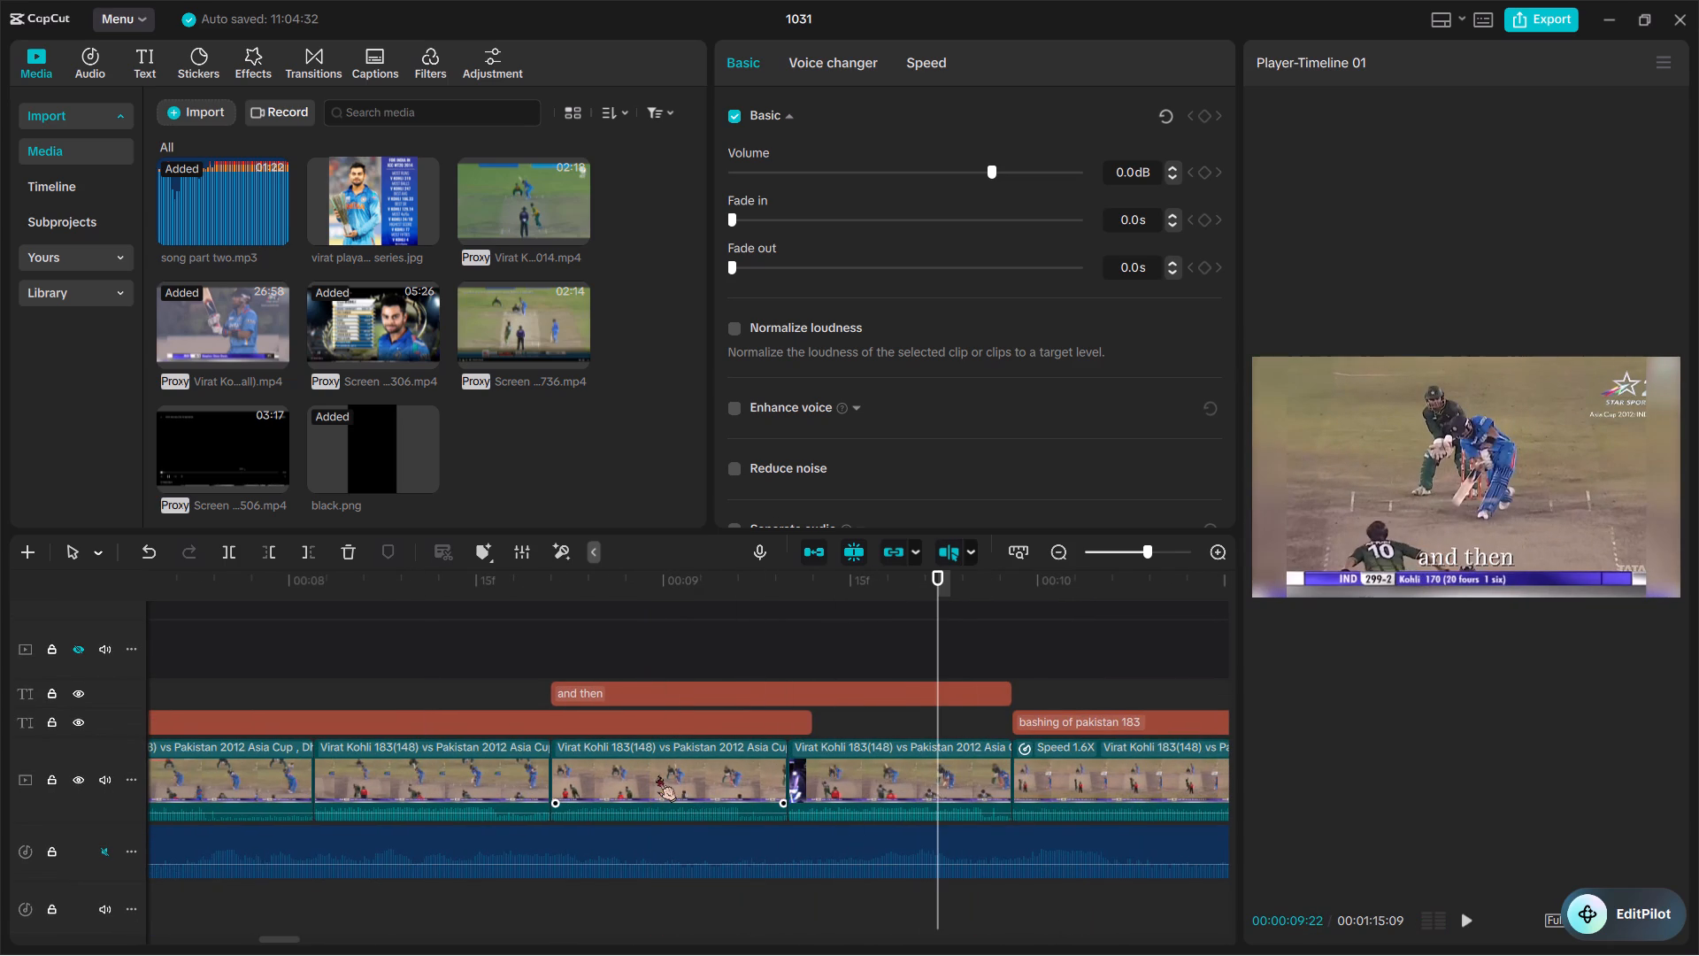
pyautogui.press('space')
pyautogui.press('space')
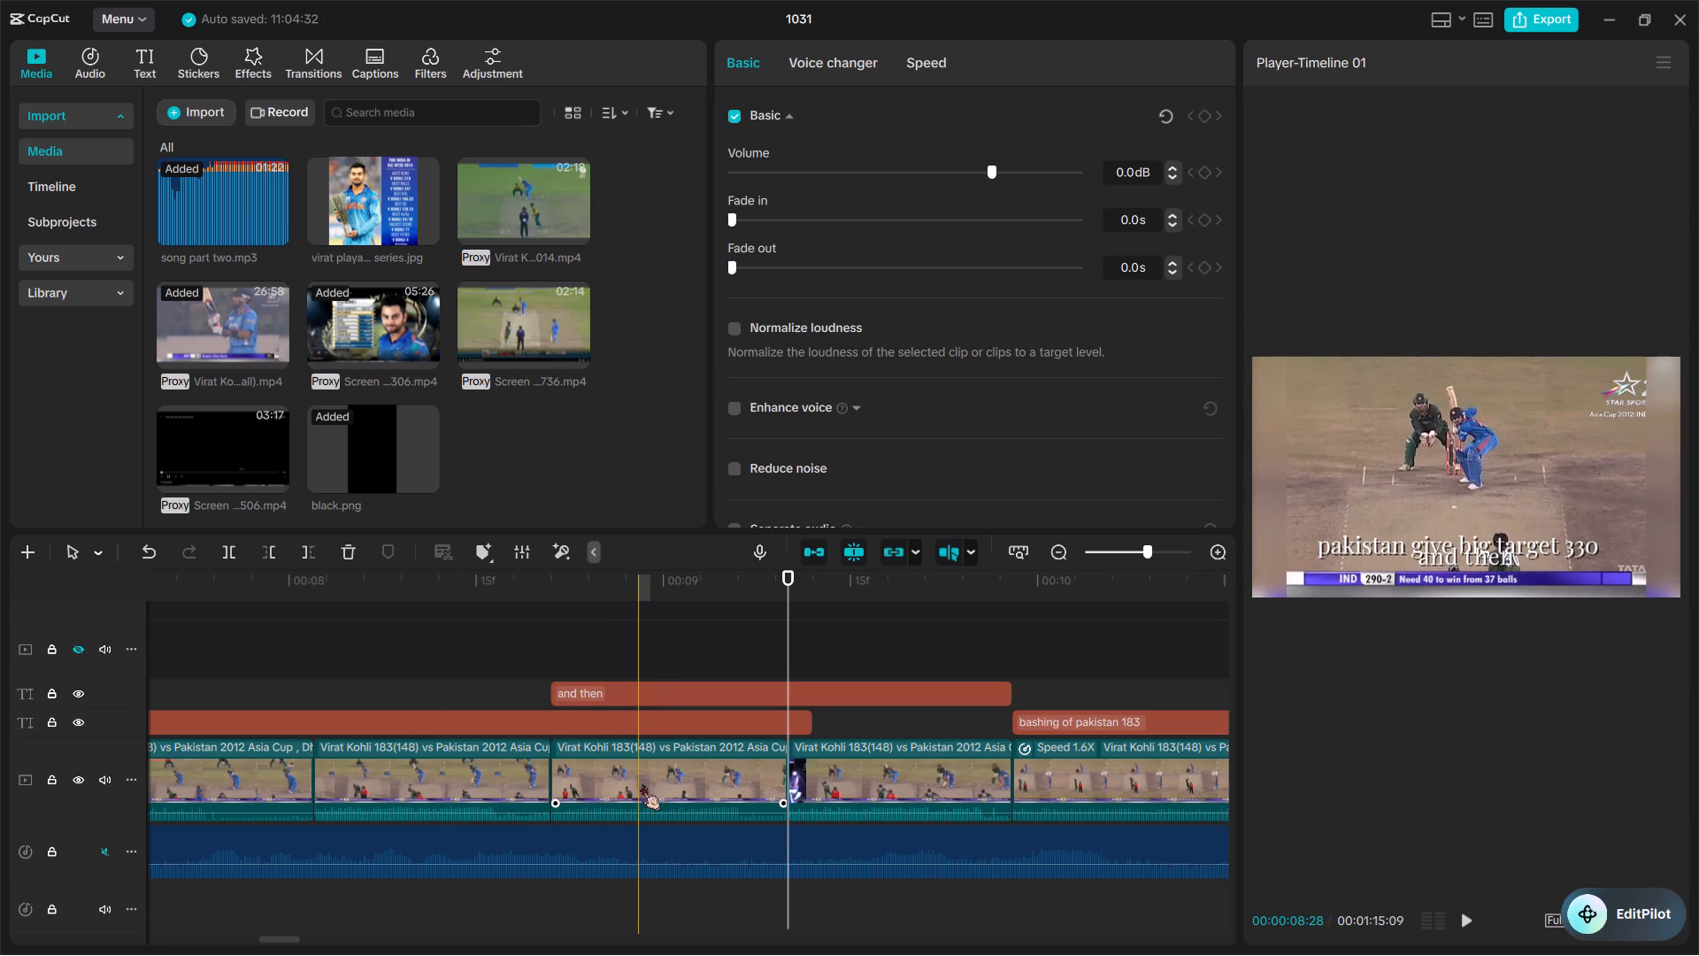
pyautogui.press('q')
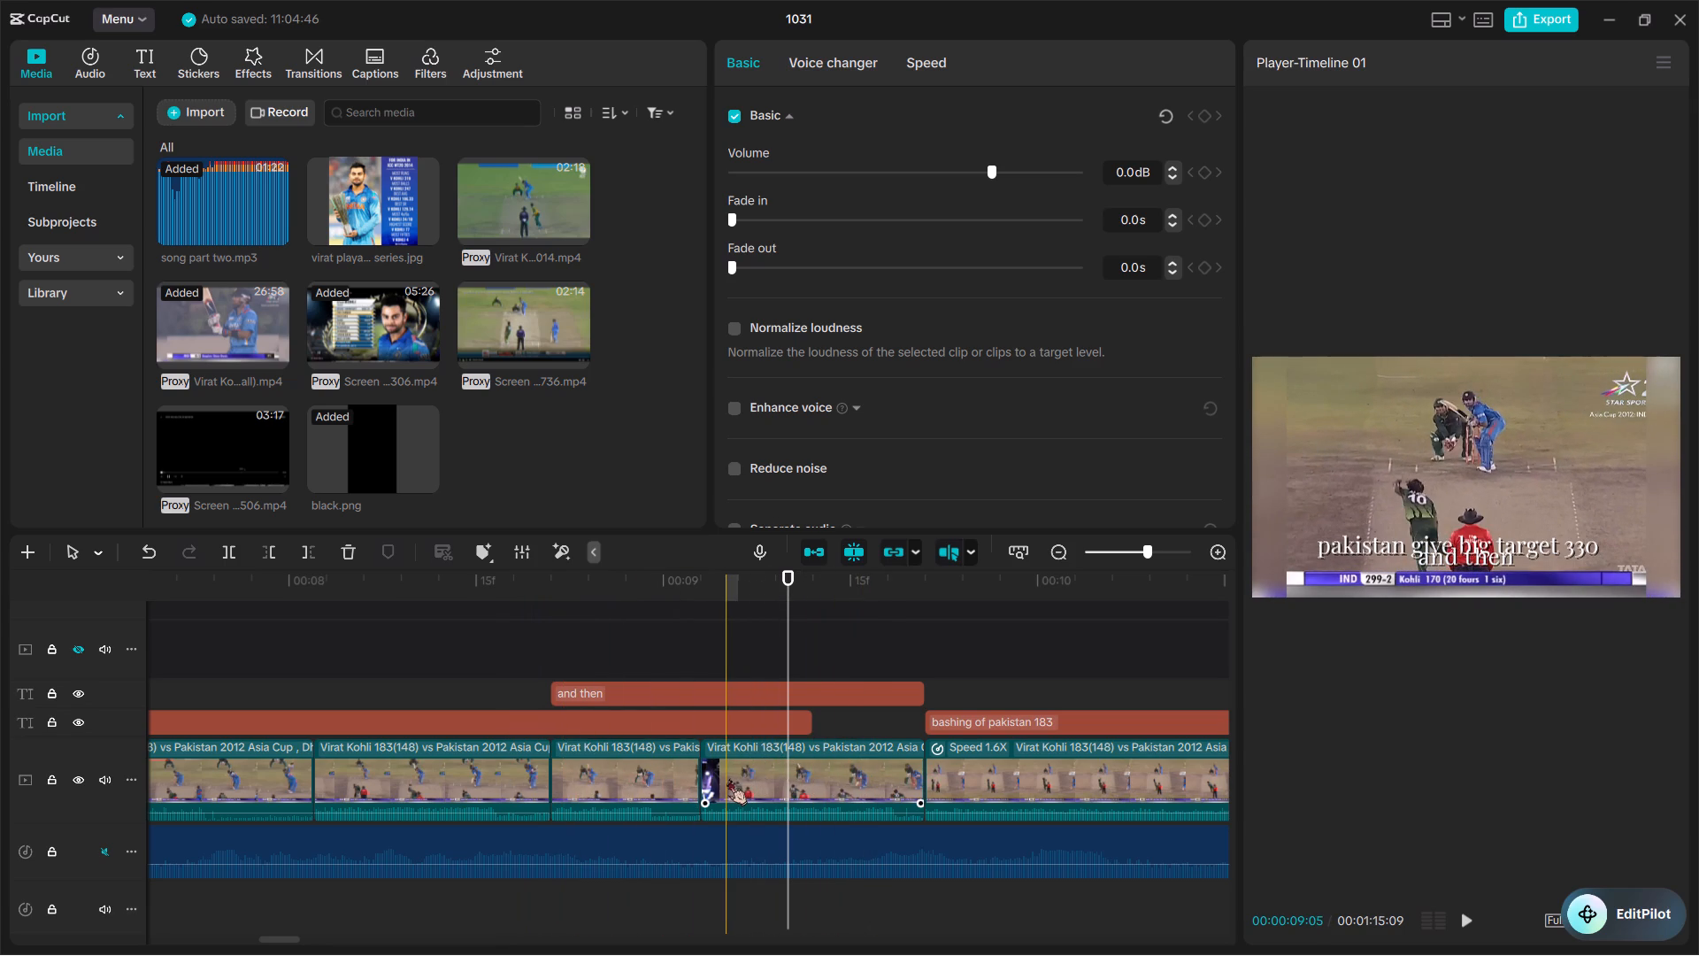
pyautogui.press('q')
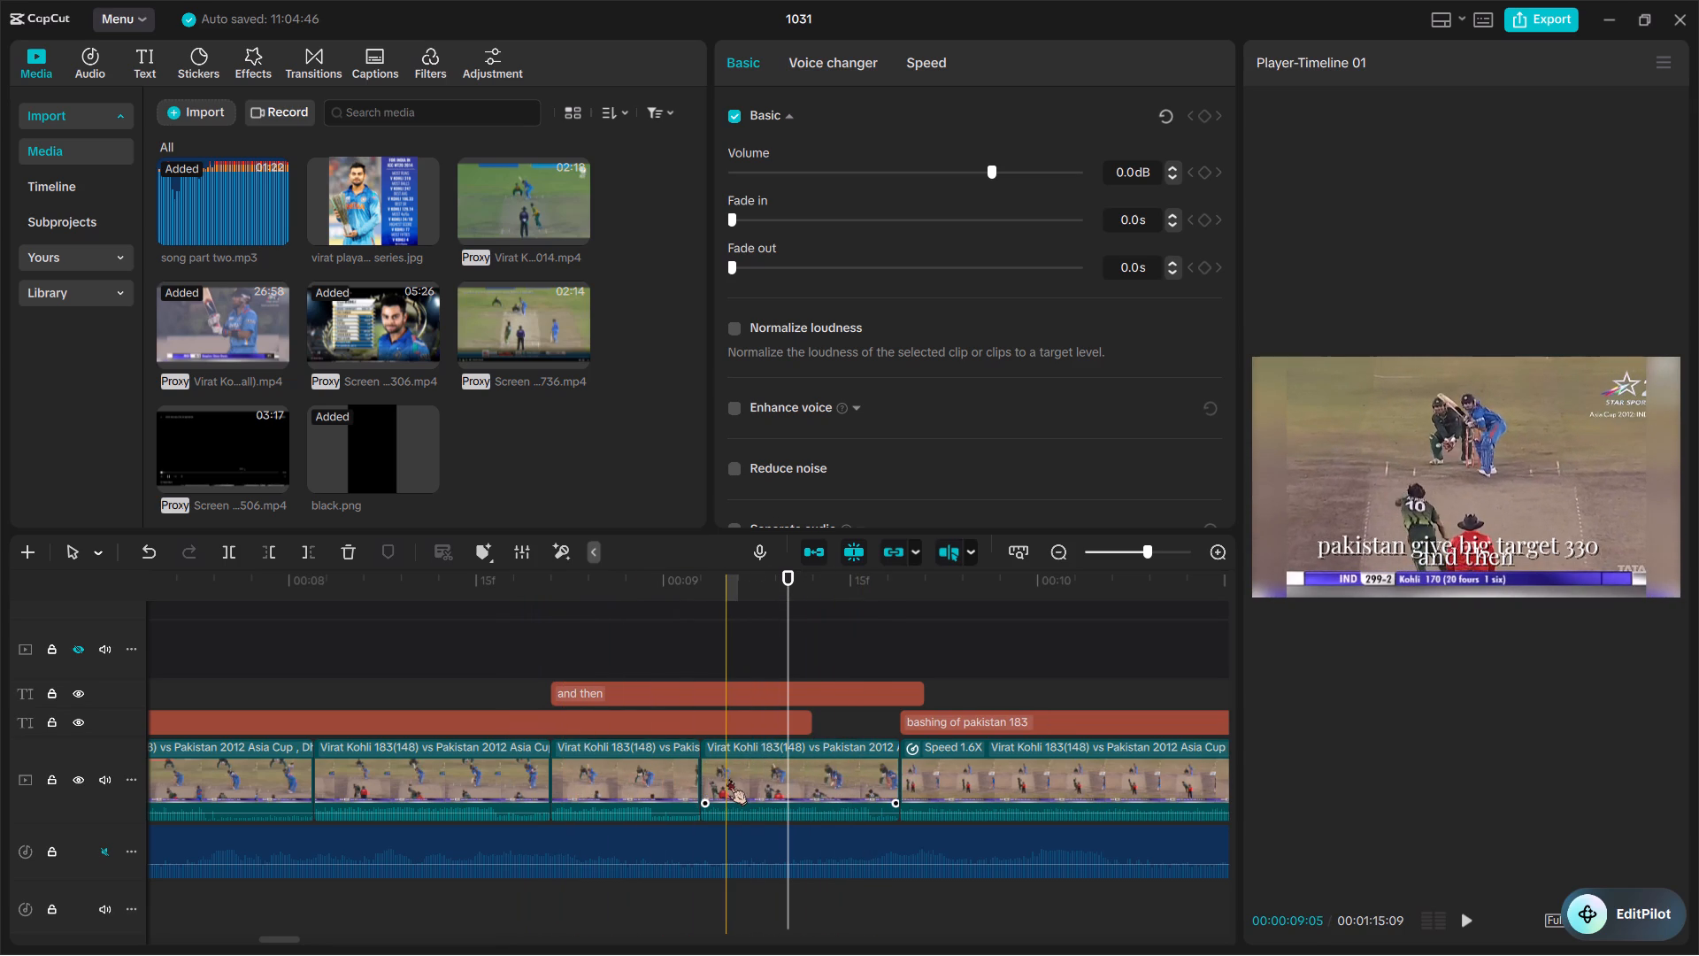
pyautogui.press('space')
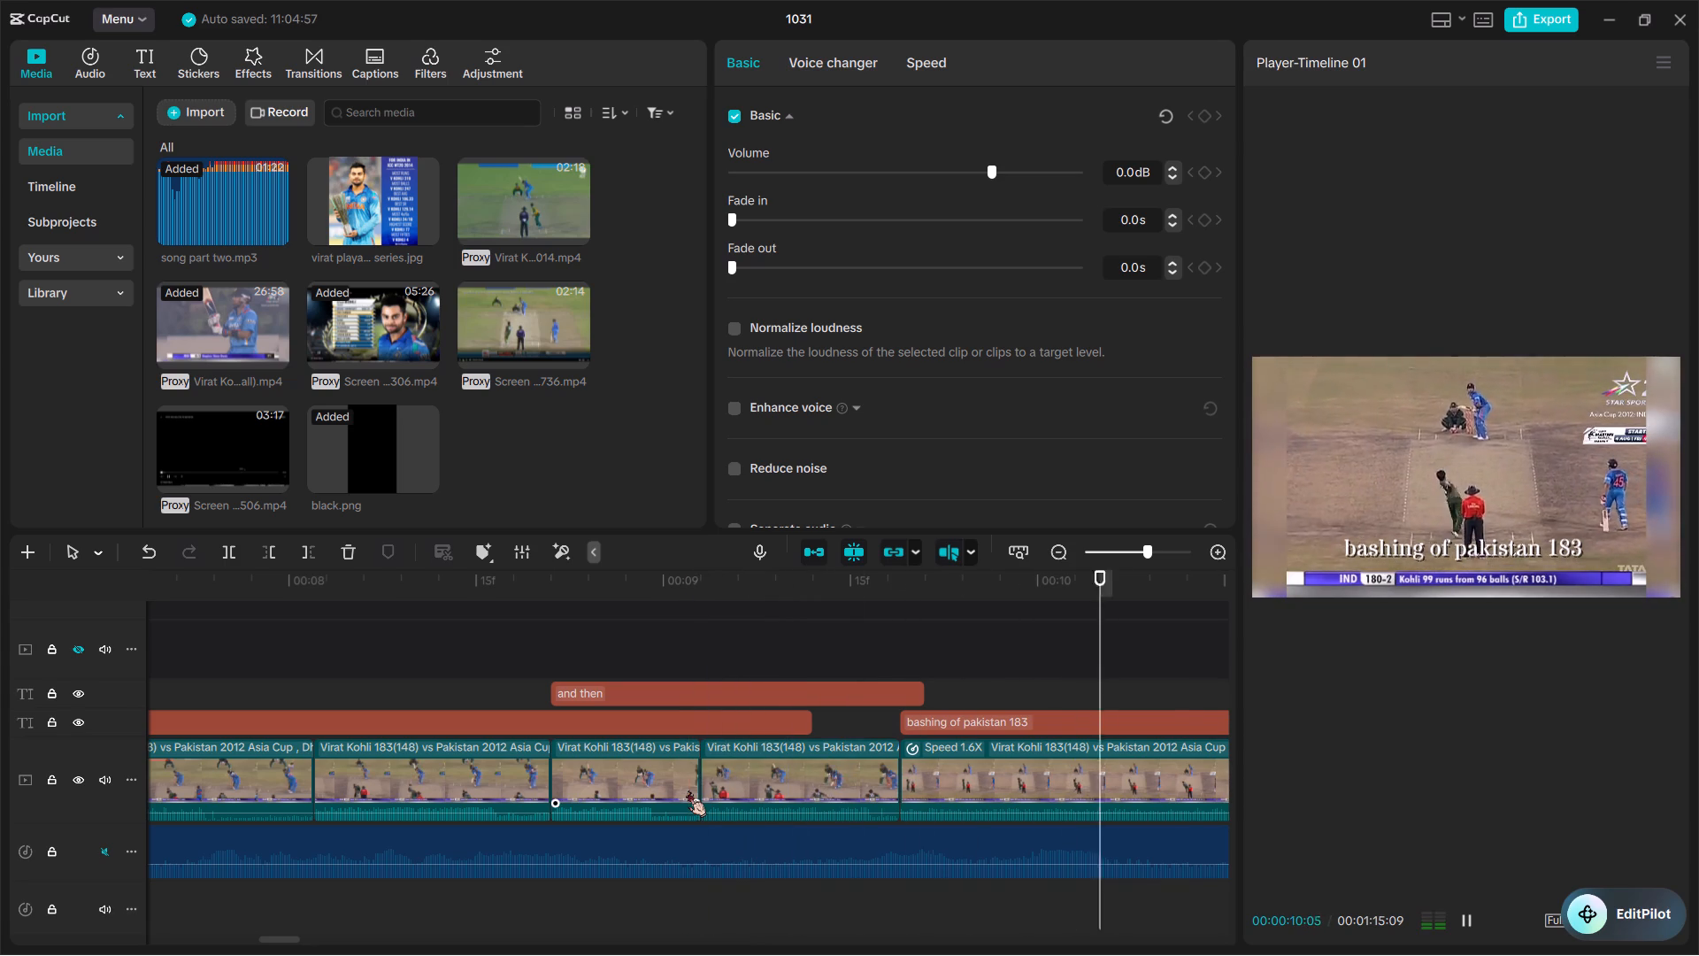
pyautogui.press('space')
# Cut the start of the 1.6X batting clip under the "bashing of pakistan 183" caption up to 10:19 and play it.
pyautogui.hscroll(1, 688, 790)
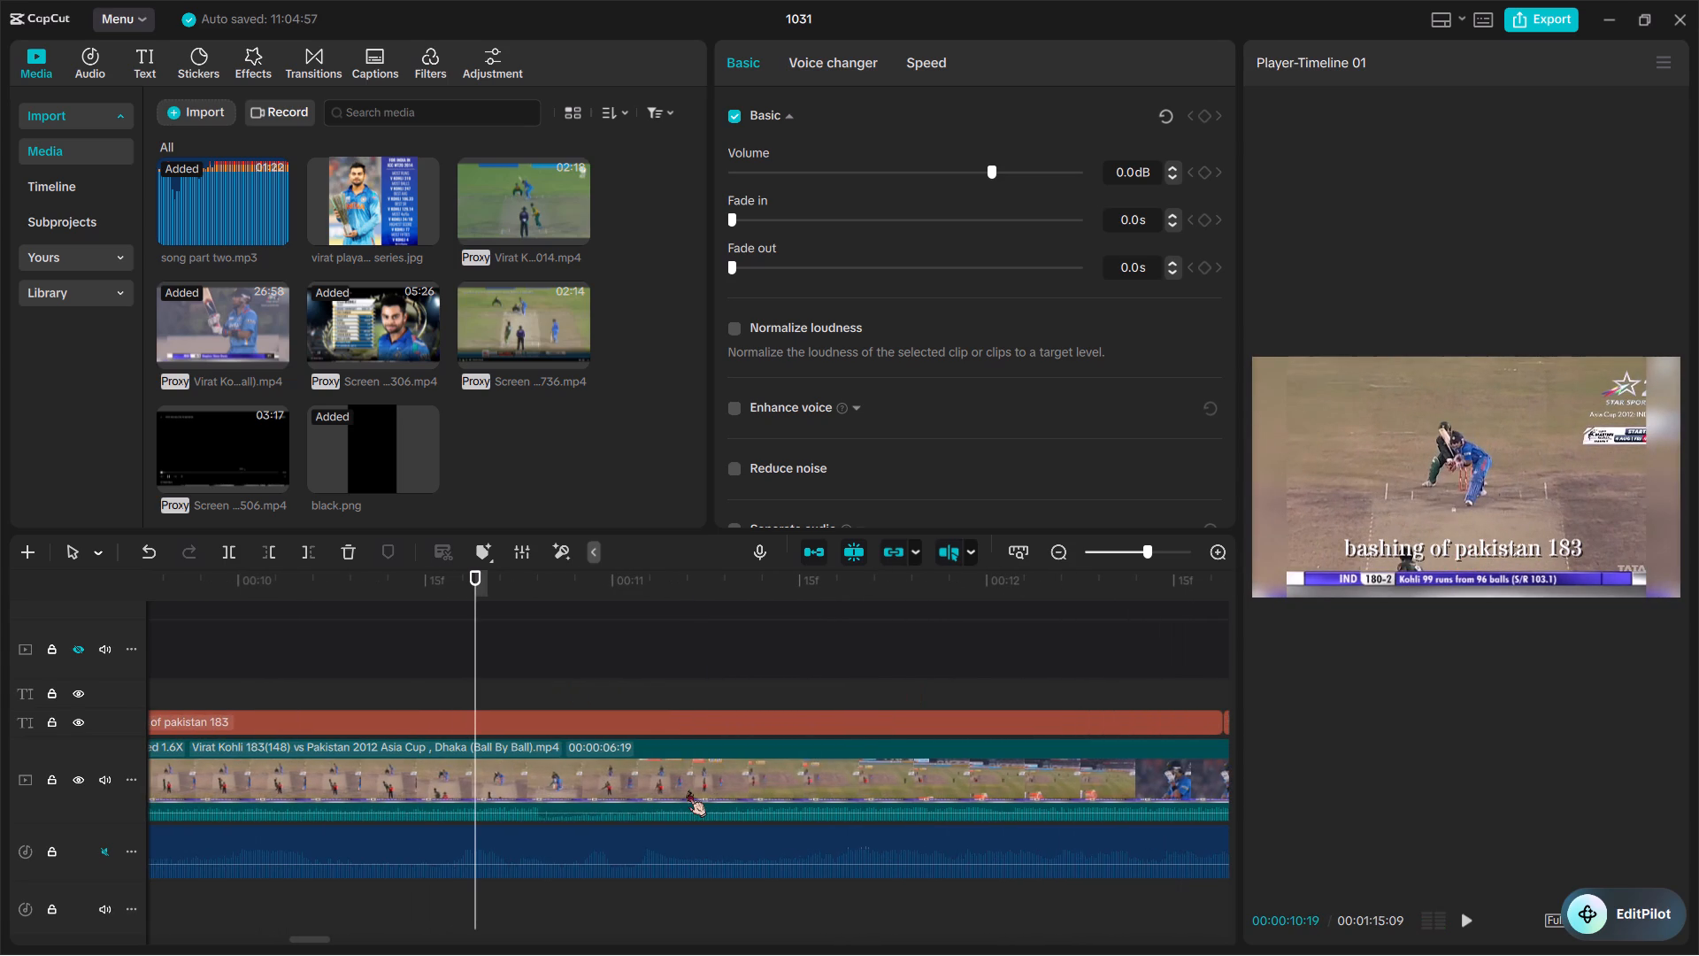
pyautogui.press('q')
pyautogui.keyDown('ctrl'); pyautogui.scroll(-3, 476, 794); pyautogui.keyUp('ctrl')
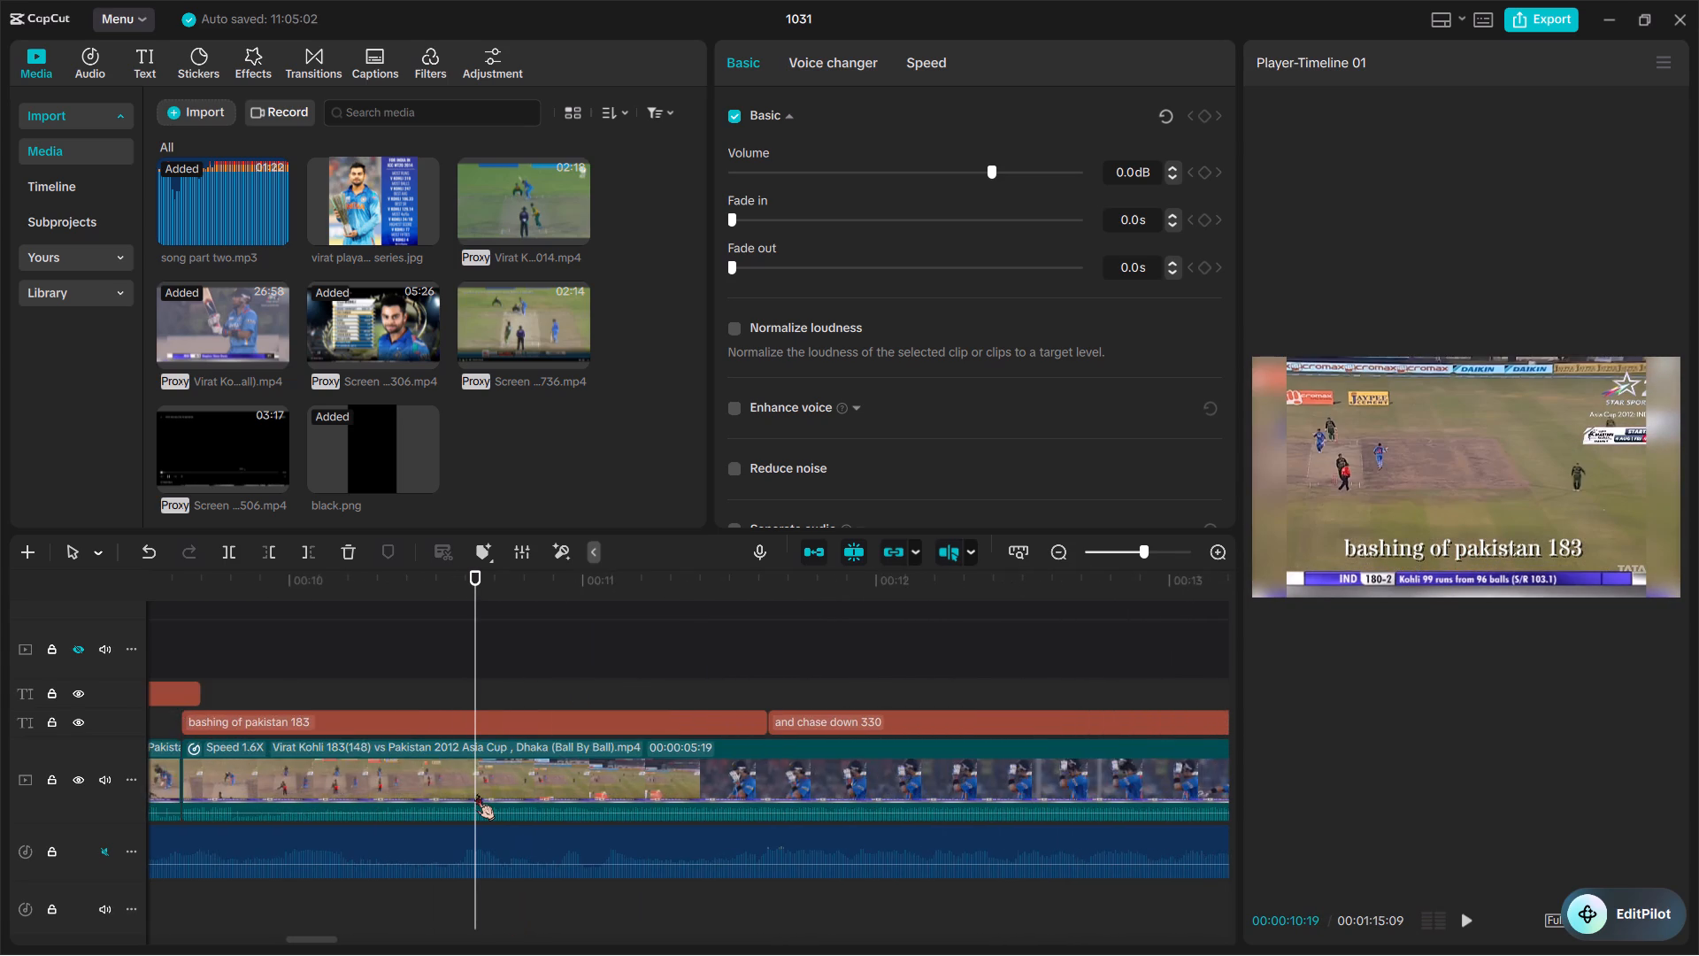
pyautogui.keyDown('ctrl'); pyautogui.scroll(-12, 476, 794); pyautogui.keyUp('ctrl')
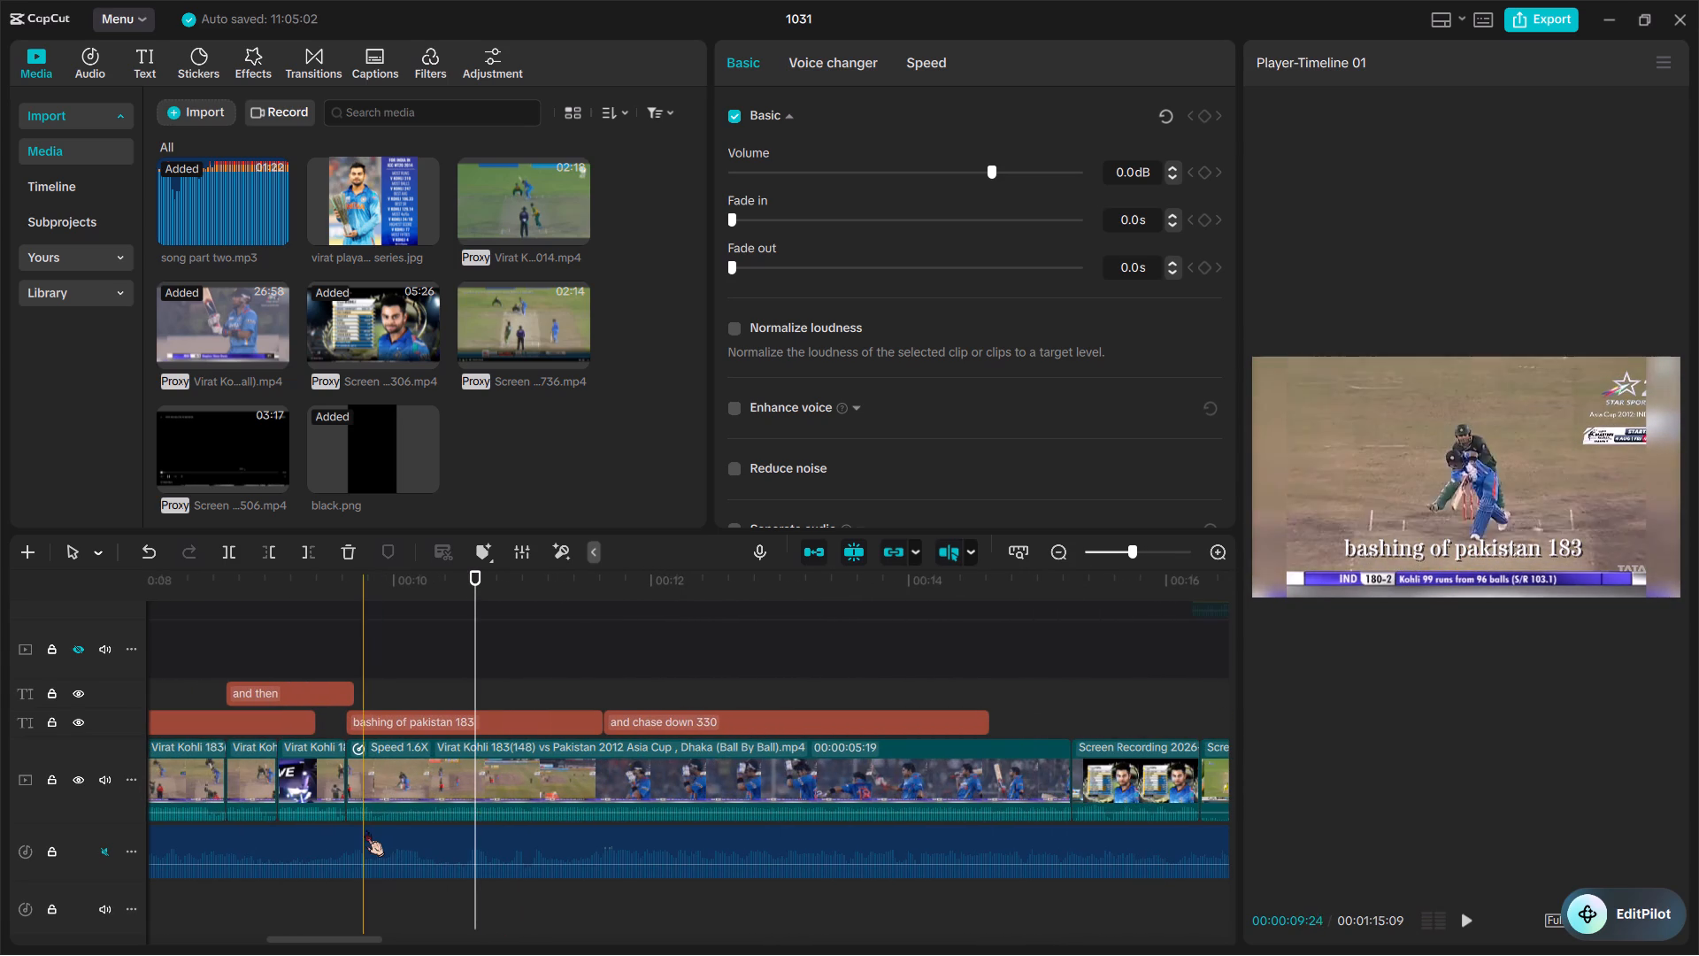
pyautogui.press('space')
pyautogui.press('space')
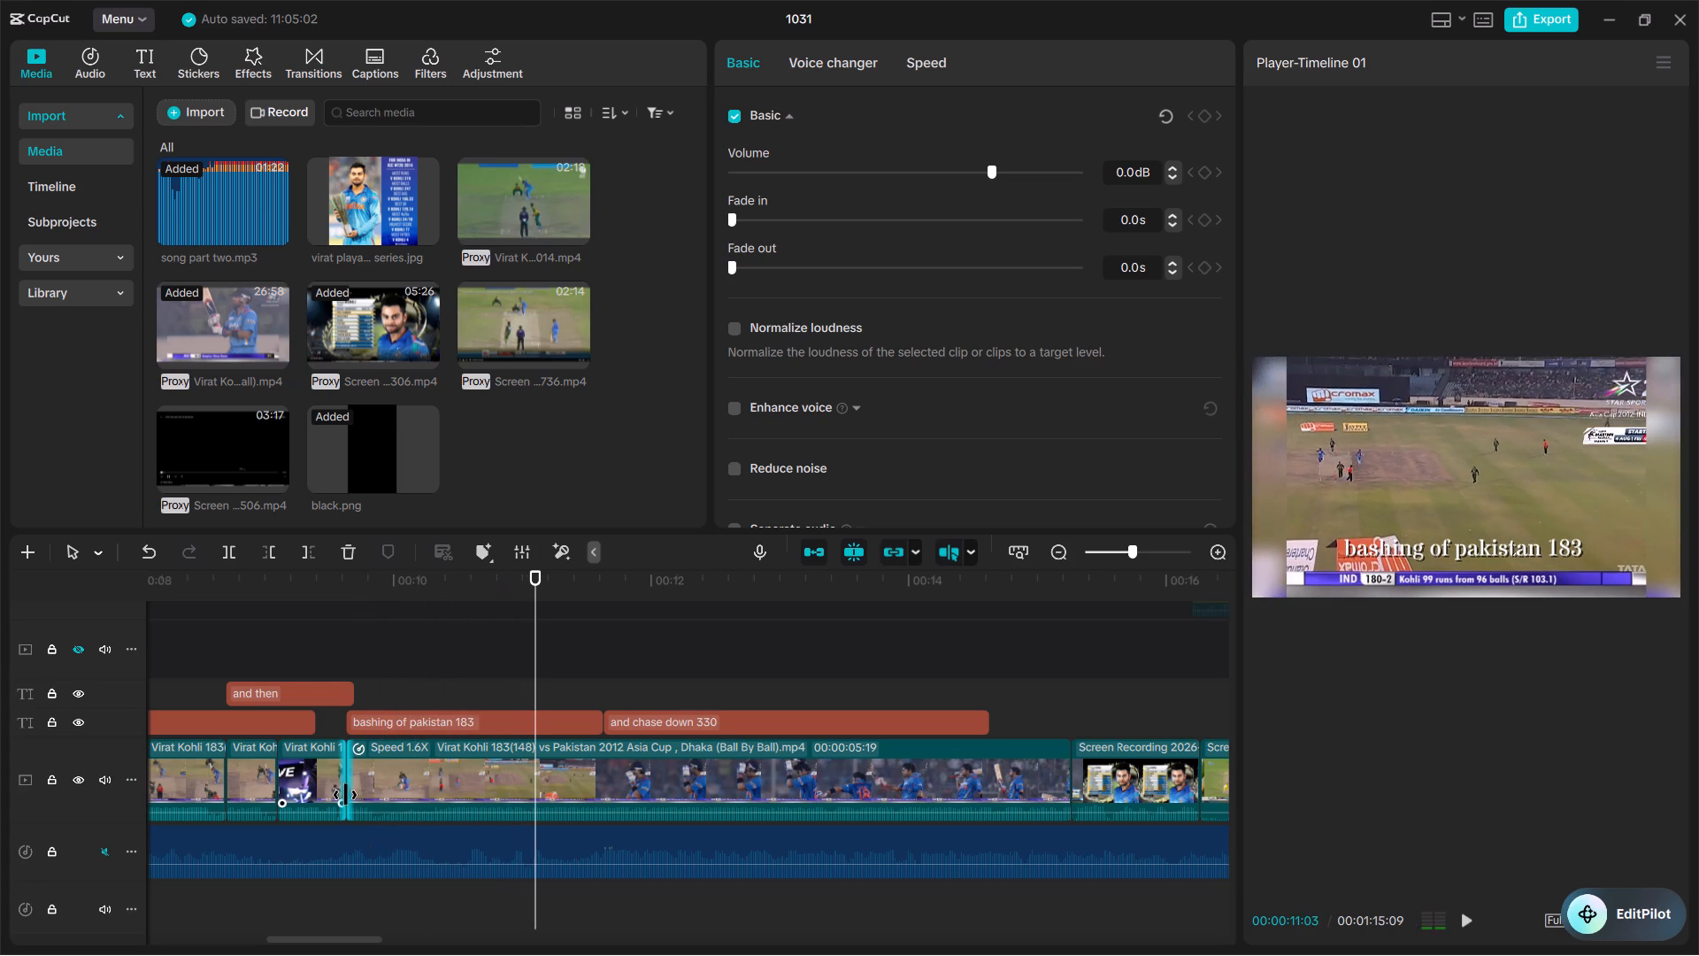
# Play the 1.6X batting clip into the Kohli stats card, and replay the batting clips from "pakistan give big target 330" to "bashing of pakistan 183".
pyautogui.press('space')
pyautogui.press('space')
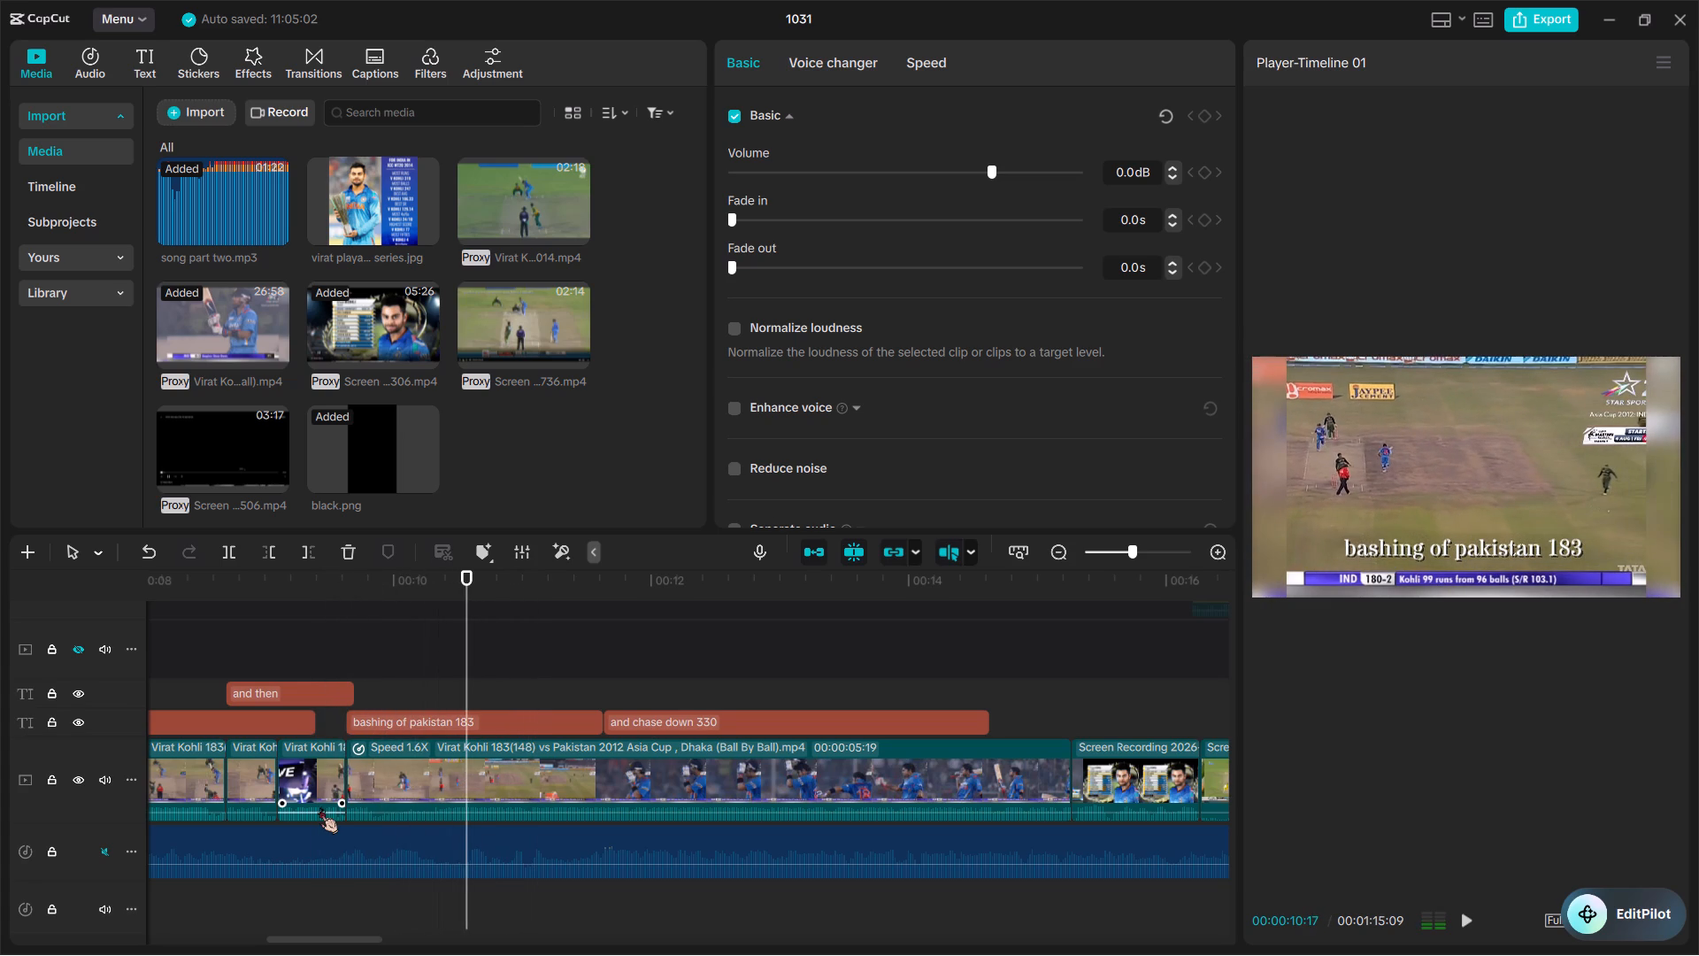
pyautogui.press('space')
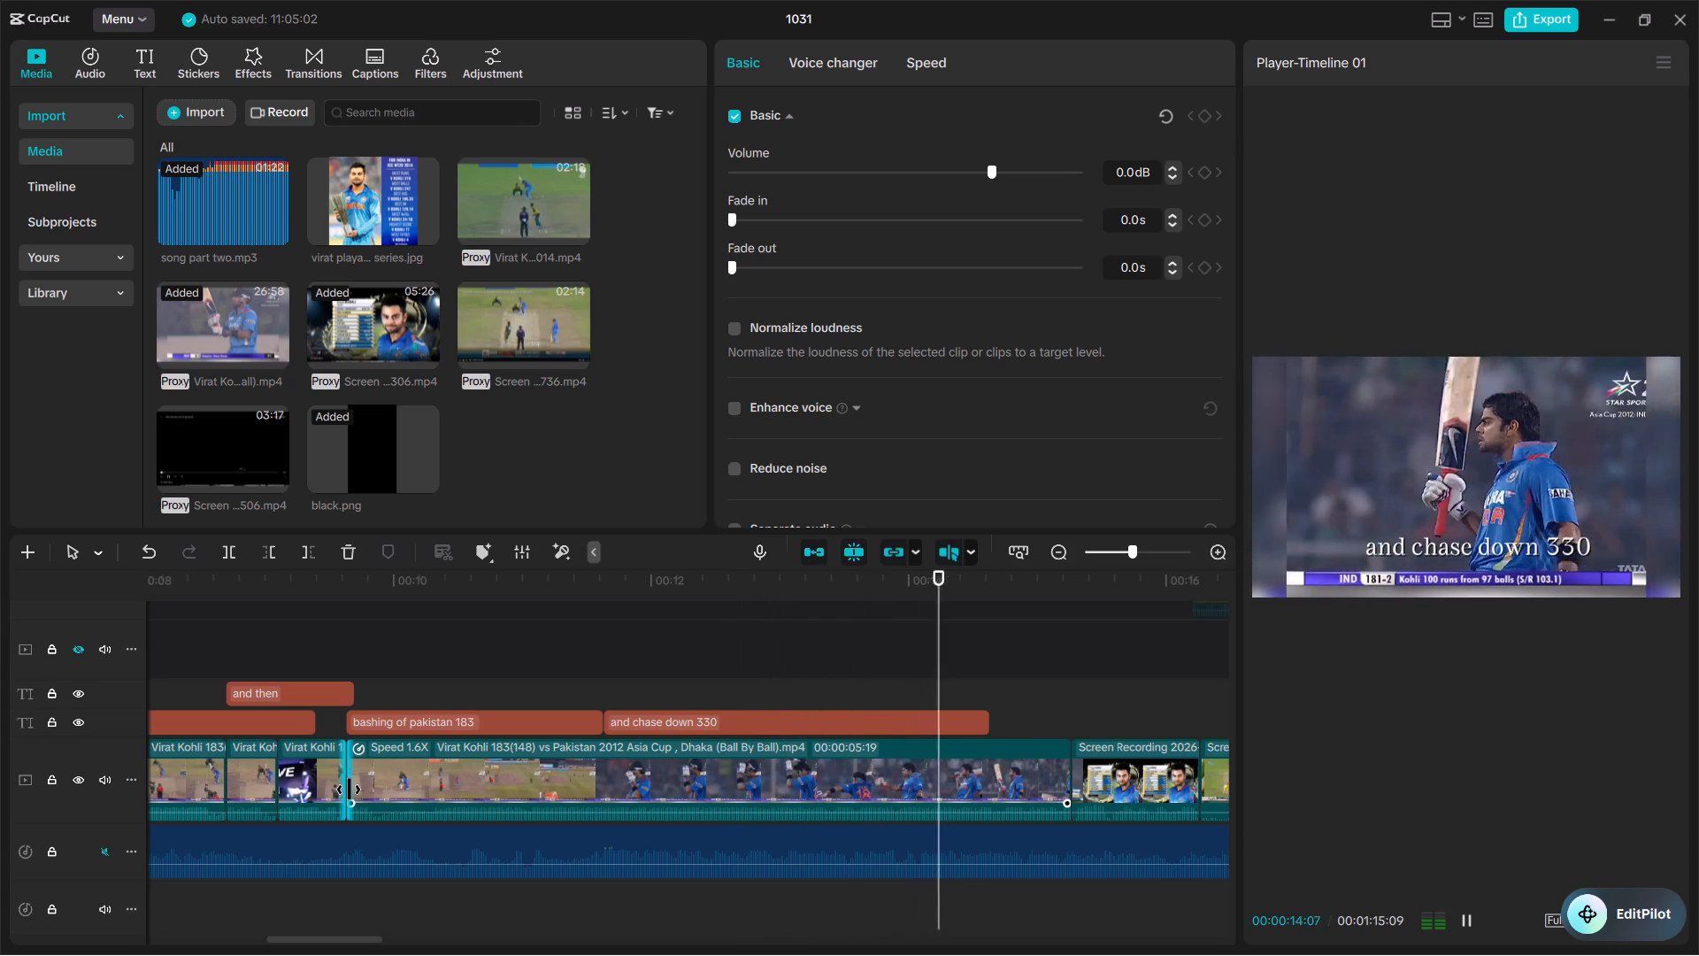
pyautogui.press('space')
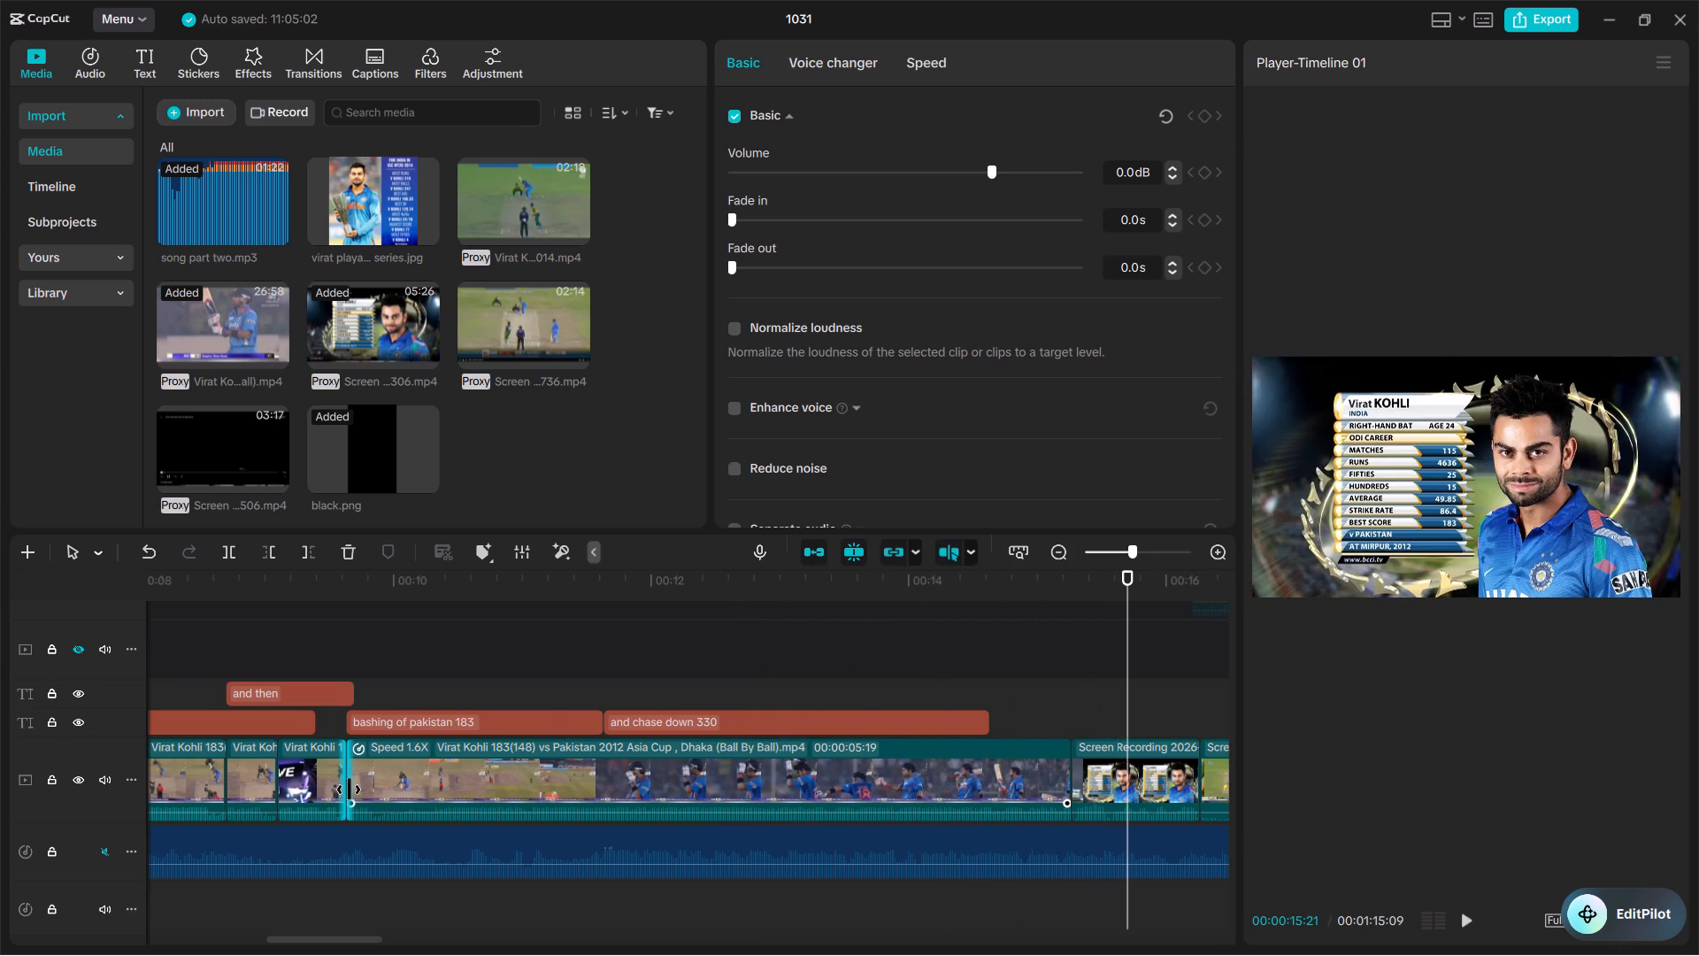
pyautogui.keyDown('ctrl'); pyautogui.scroll(-9, 349, 790); pyautogui.keyUp('ctrl')
pyautogui.press('space')
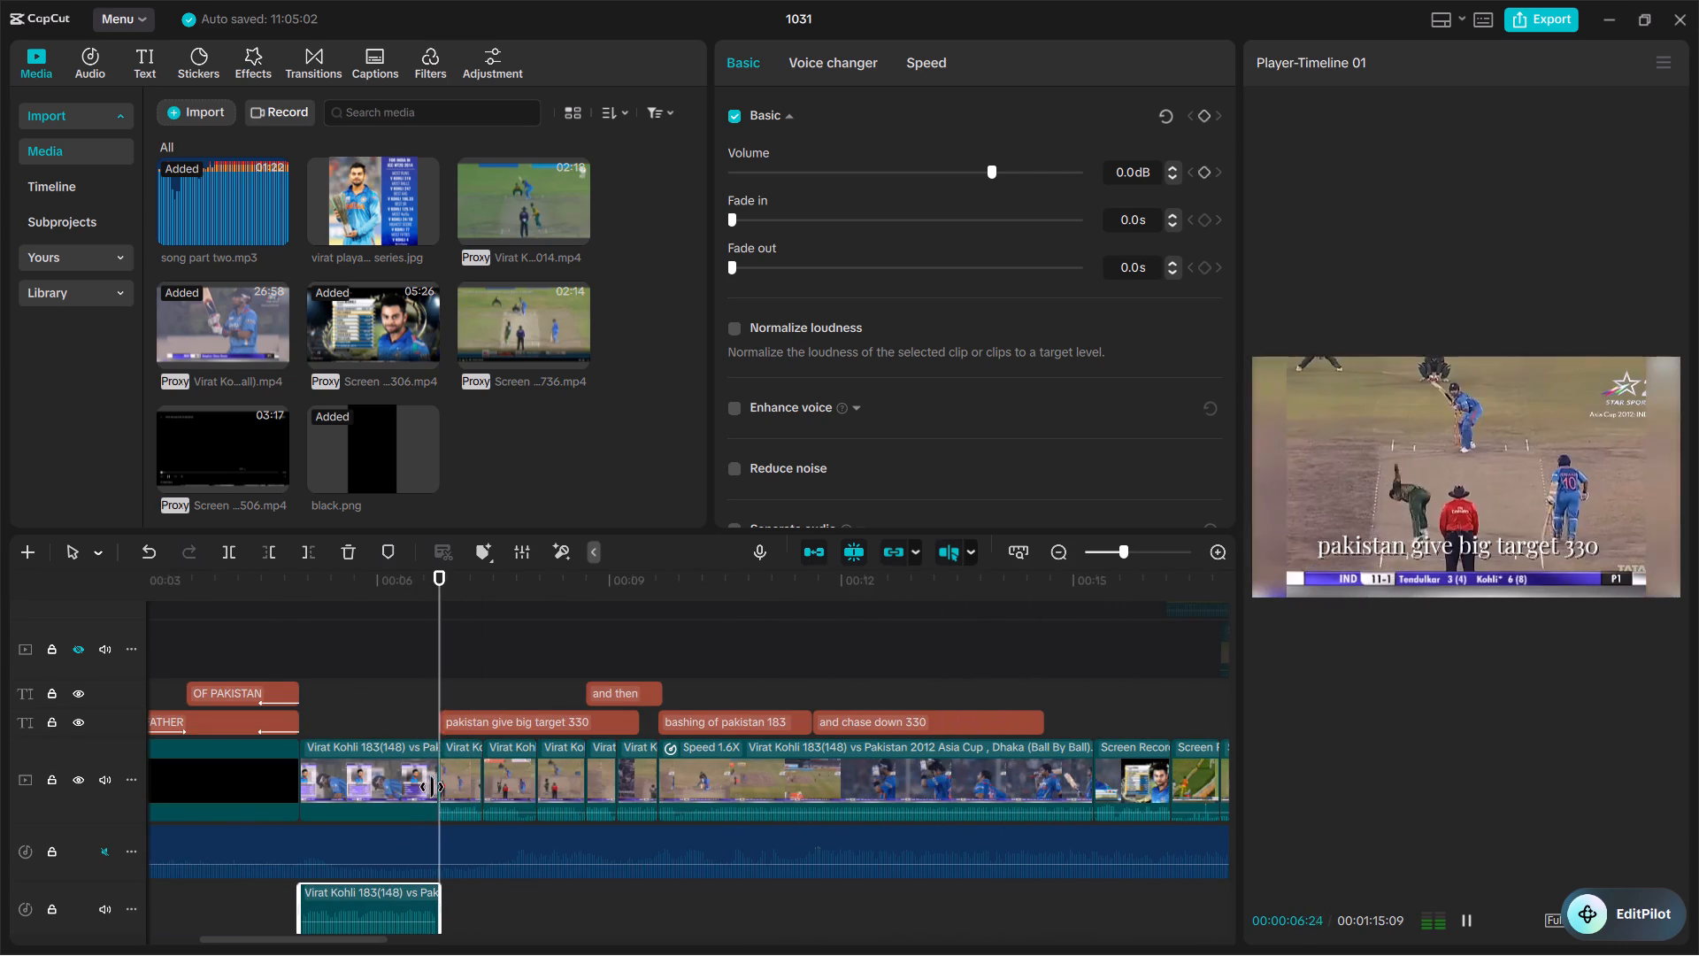
pyautogui.press('space')
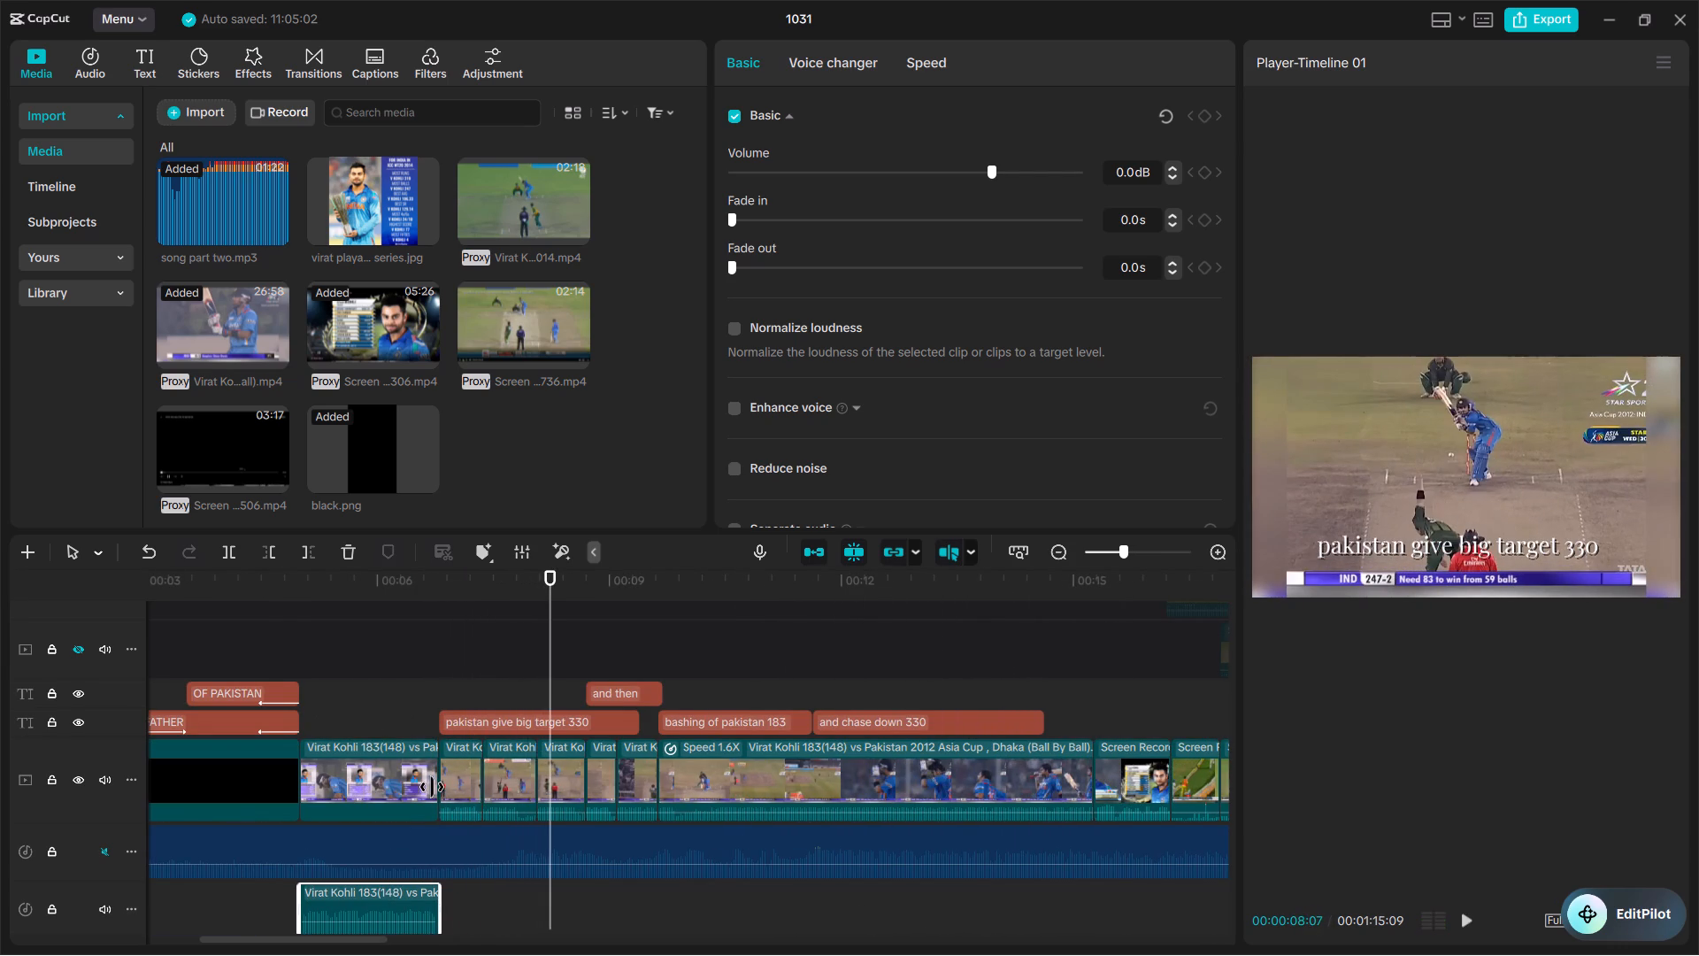
pyautogui.press('space')
pyautogui.press('space')
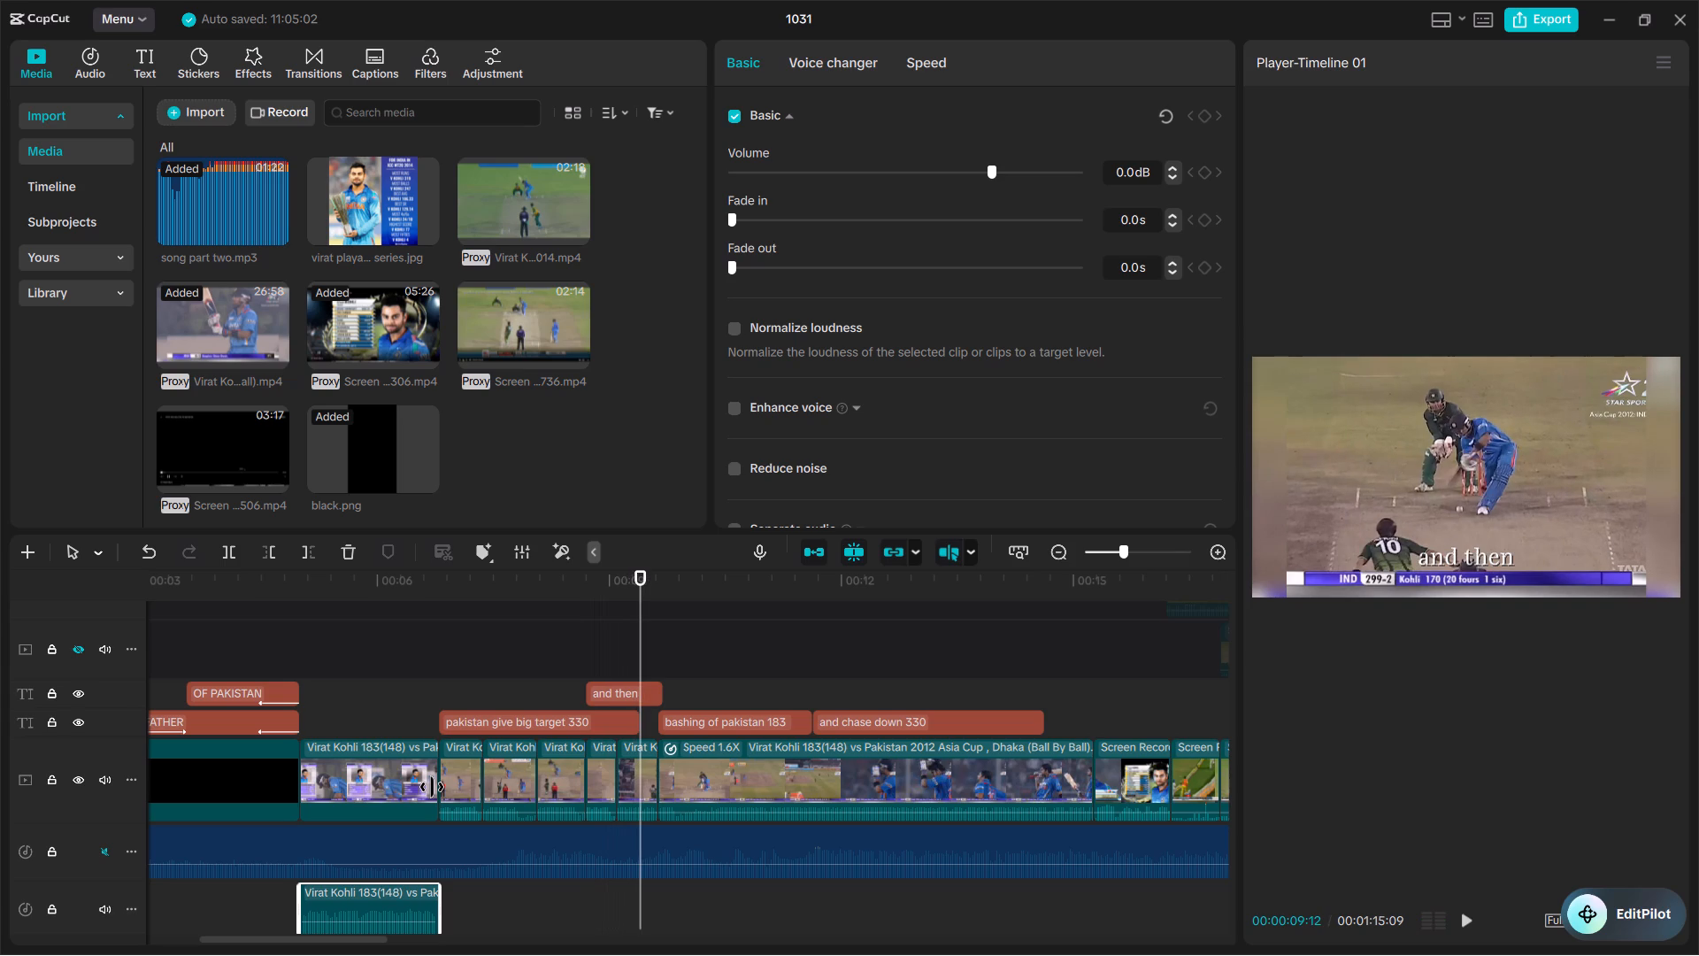
pyautogui.press('space')
pyautogui.press('space')
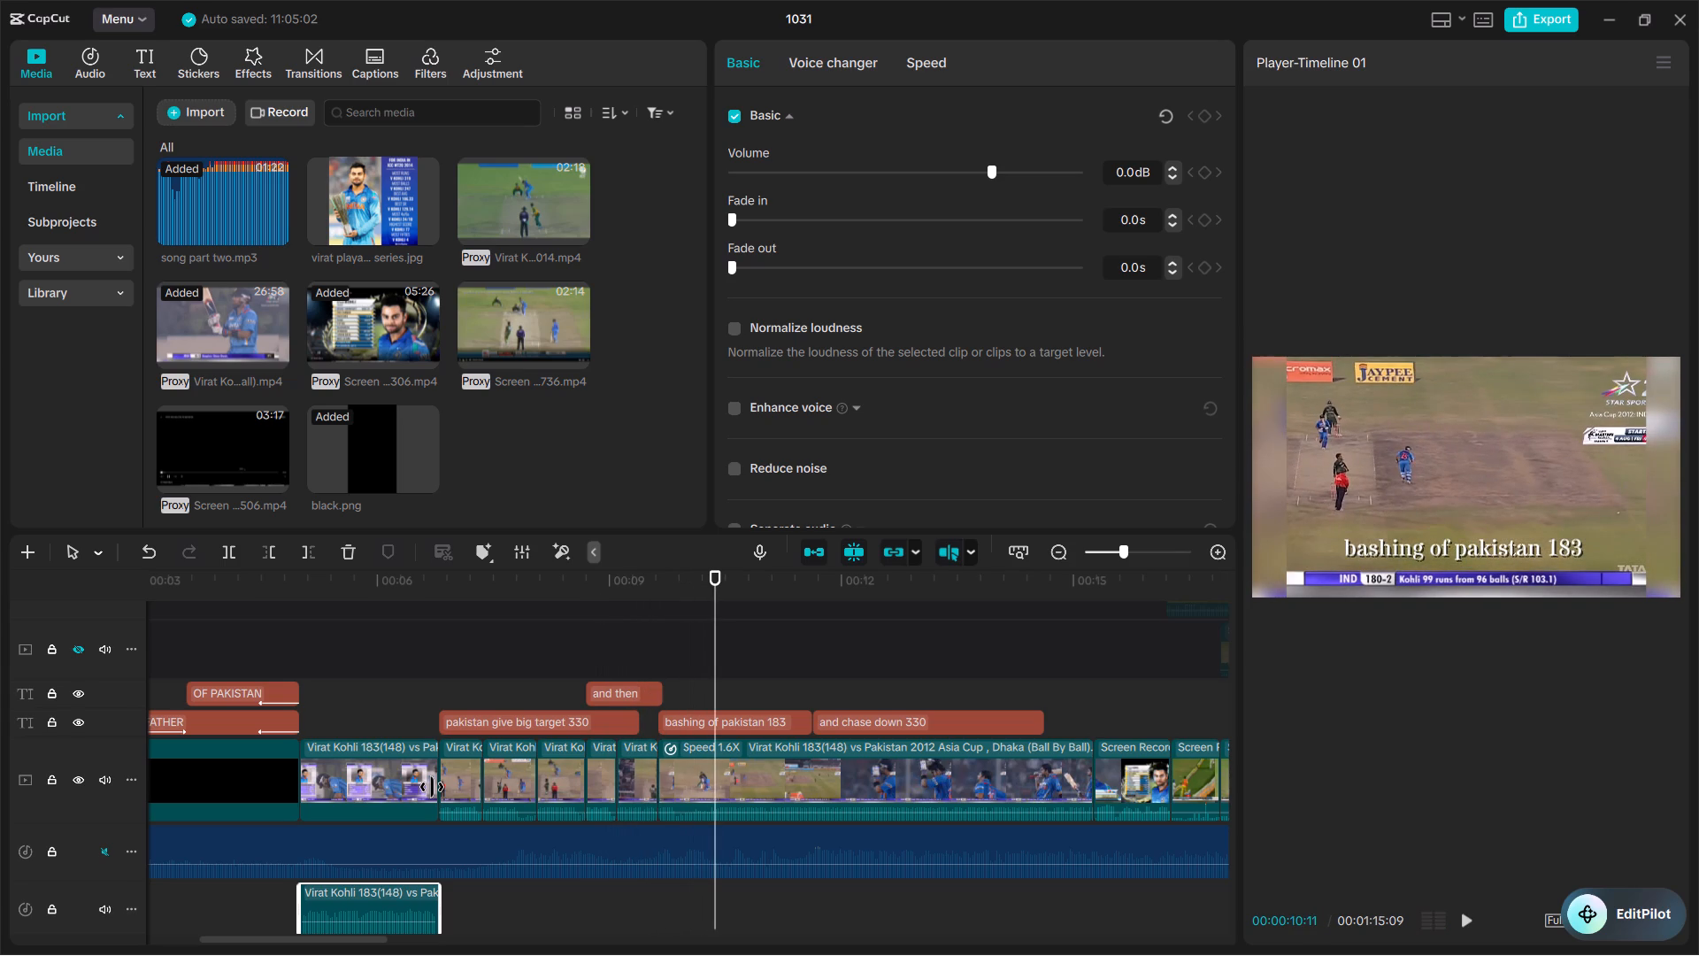
# Delete the "and then" caption above the batting clips.
pyautogui.click(627, 693)
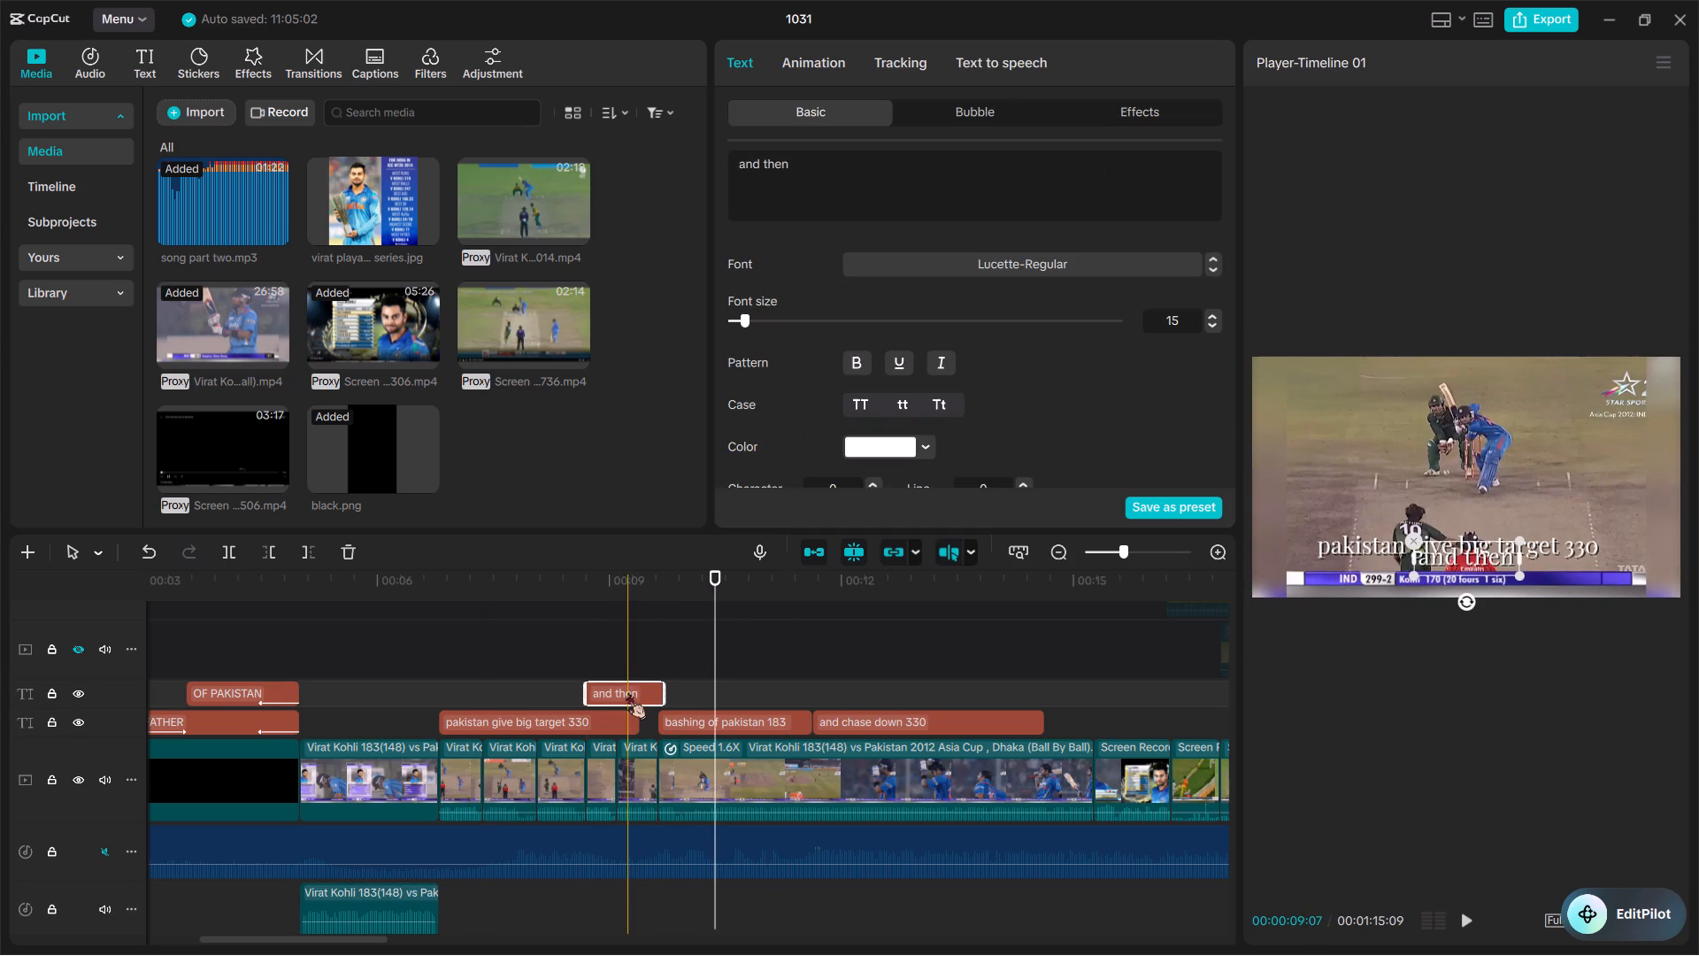
pyautogui.press('BackSpace')
# Inspect the 1.6X batting clip's audio and speed settings, and play the Australia match clips through to the end of the celebration.
pyautogui.click(717, 764)
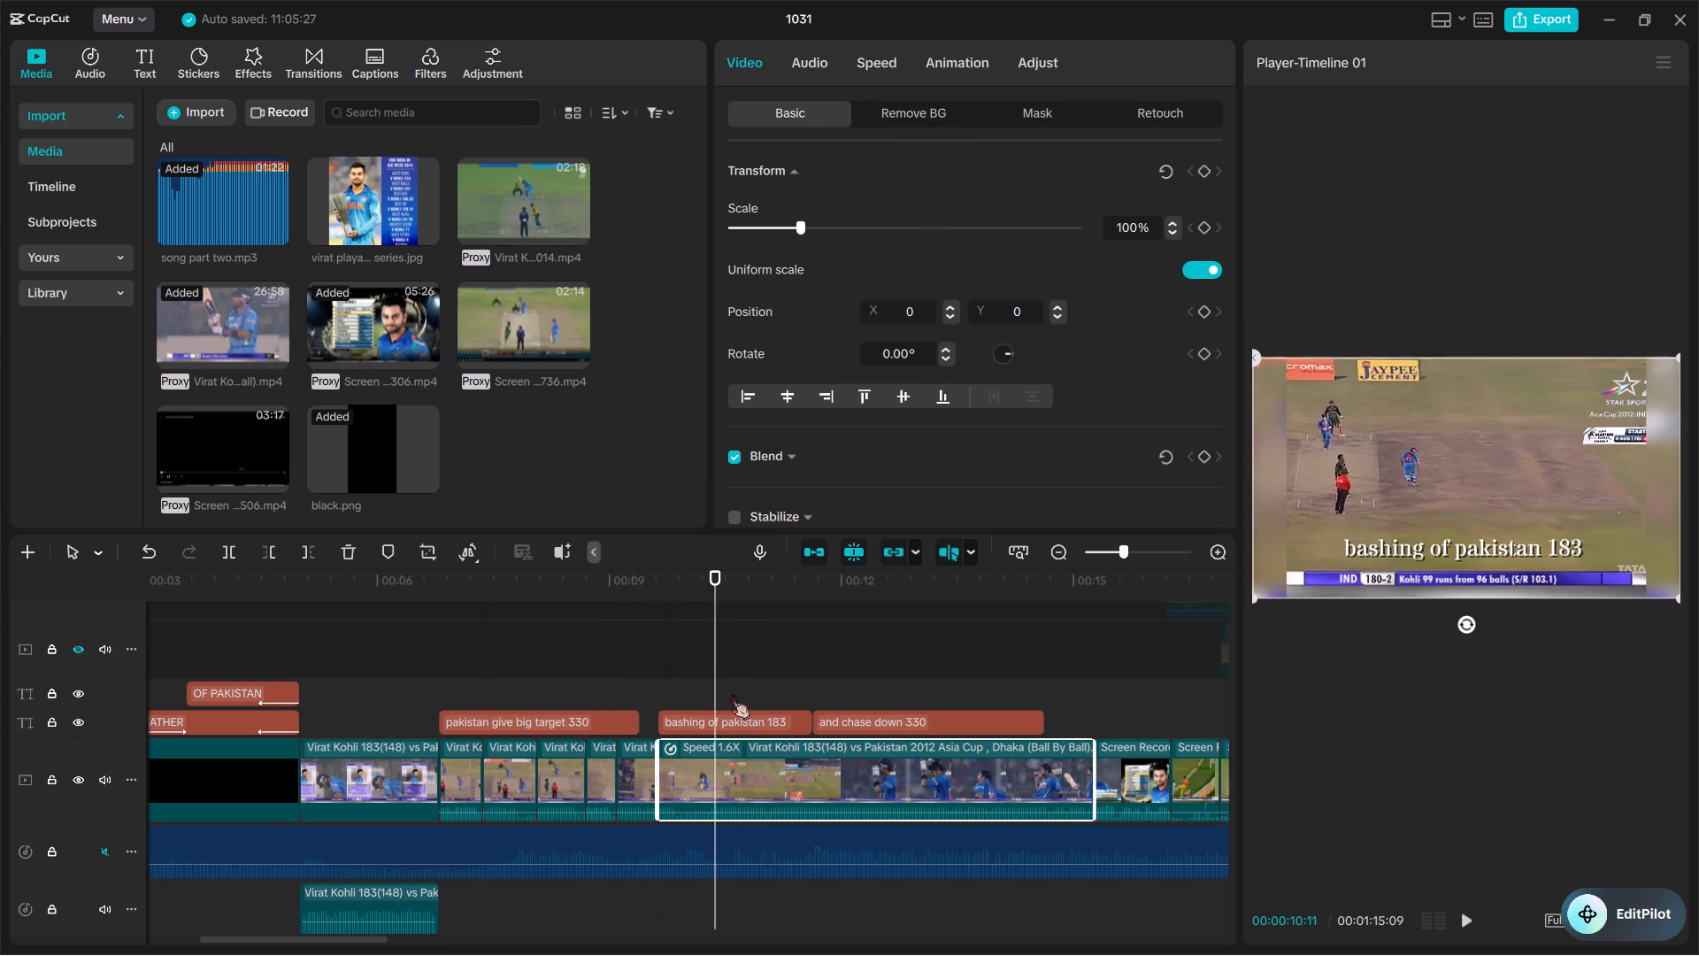
pyautogui.click(811, 62)
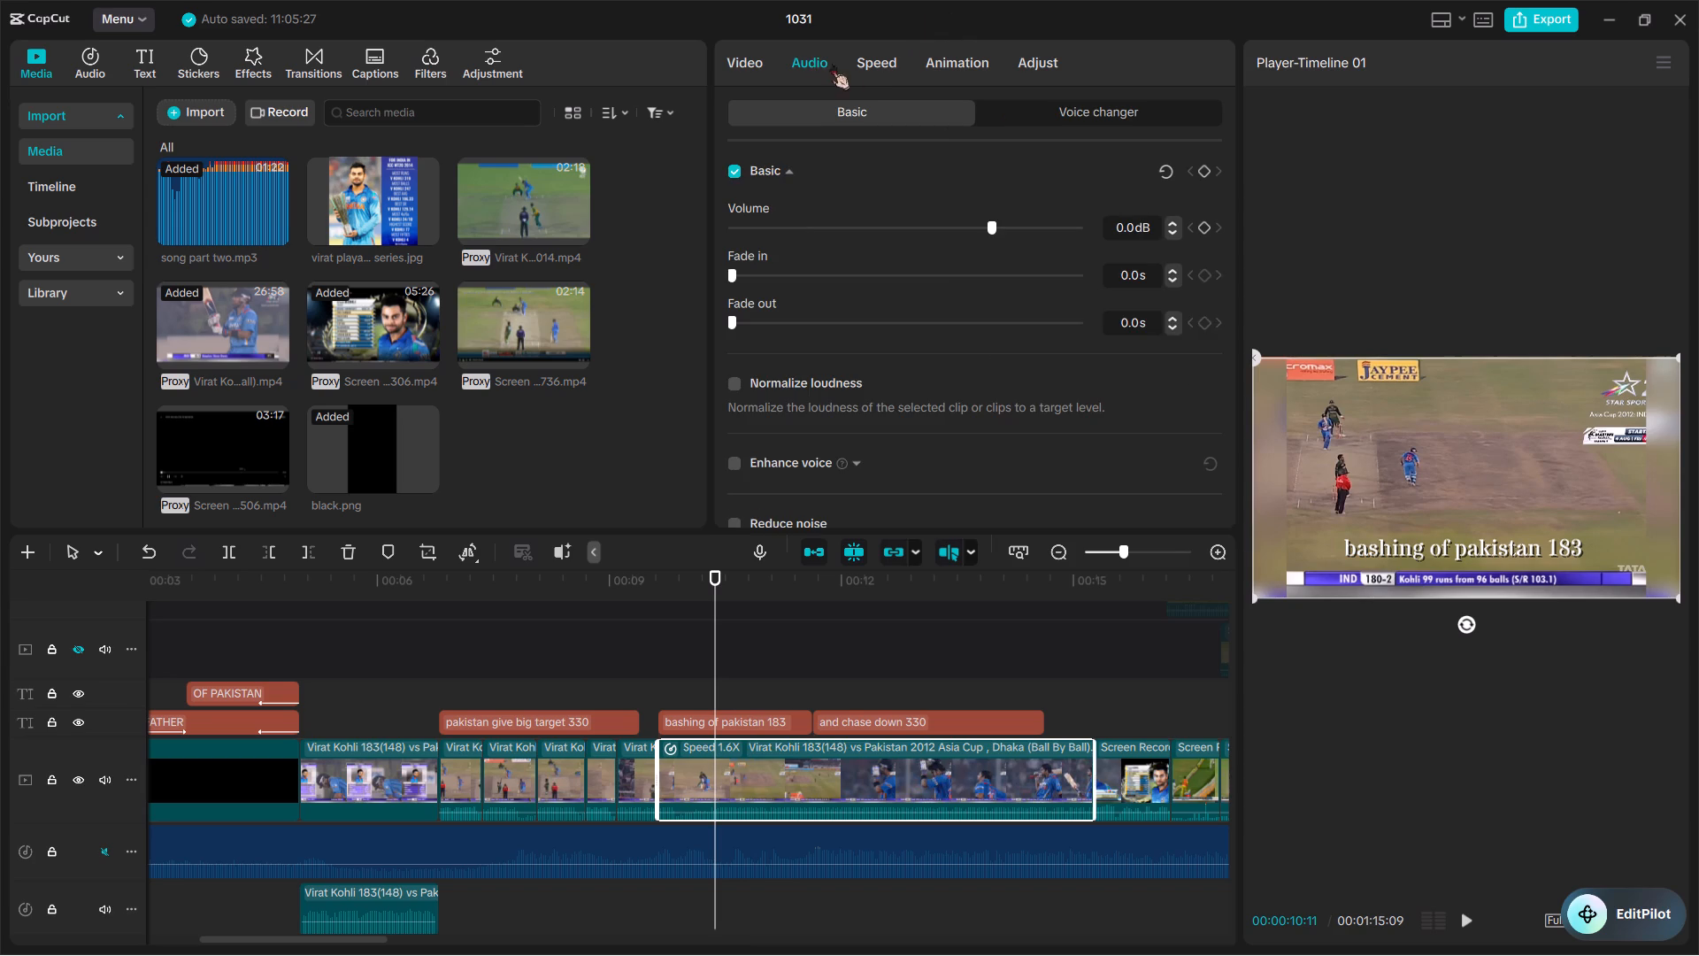
pyautogui.click(852, 65)
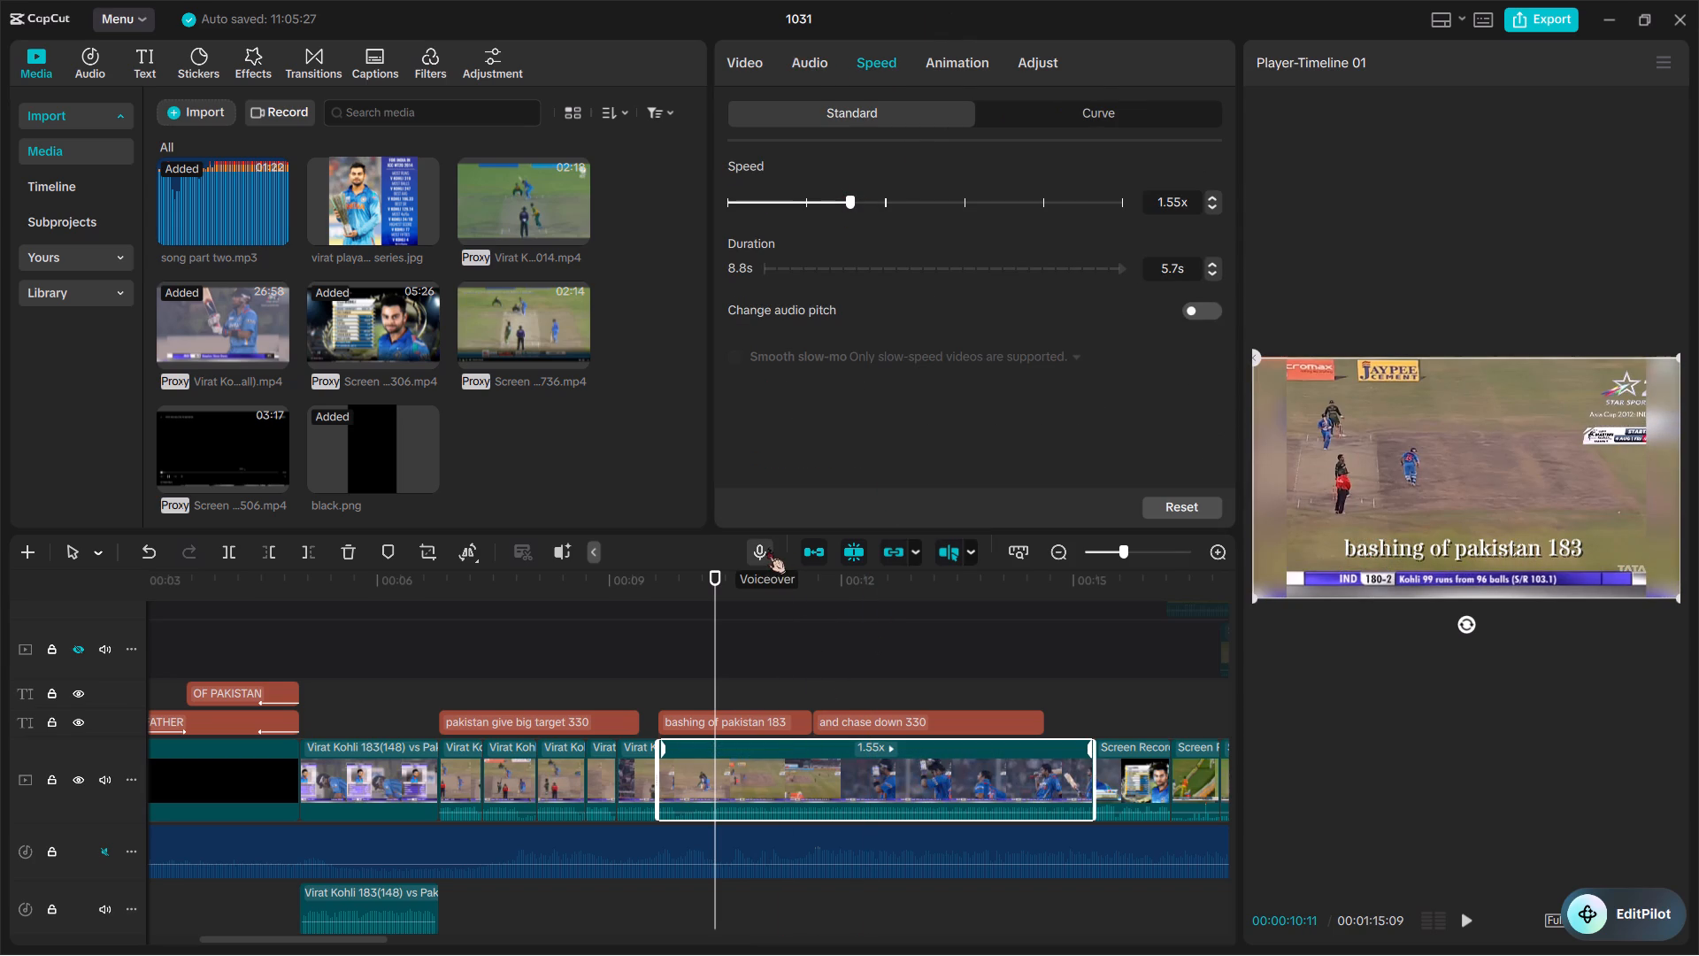
pyautogui.keyDown('ctrl'); pyautogui.scroll(-5, 767, 548); pyautogui.keyUp('ctrl')
pyautogui.press('space')
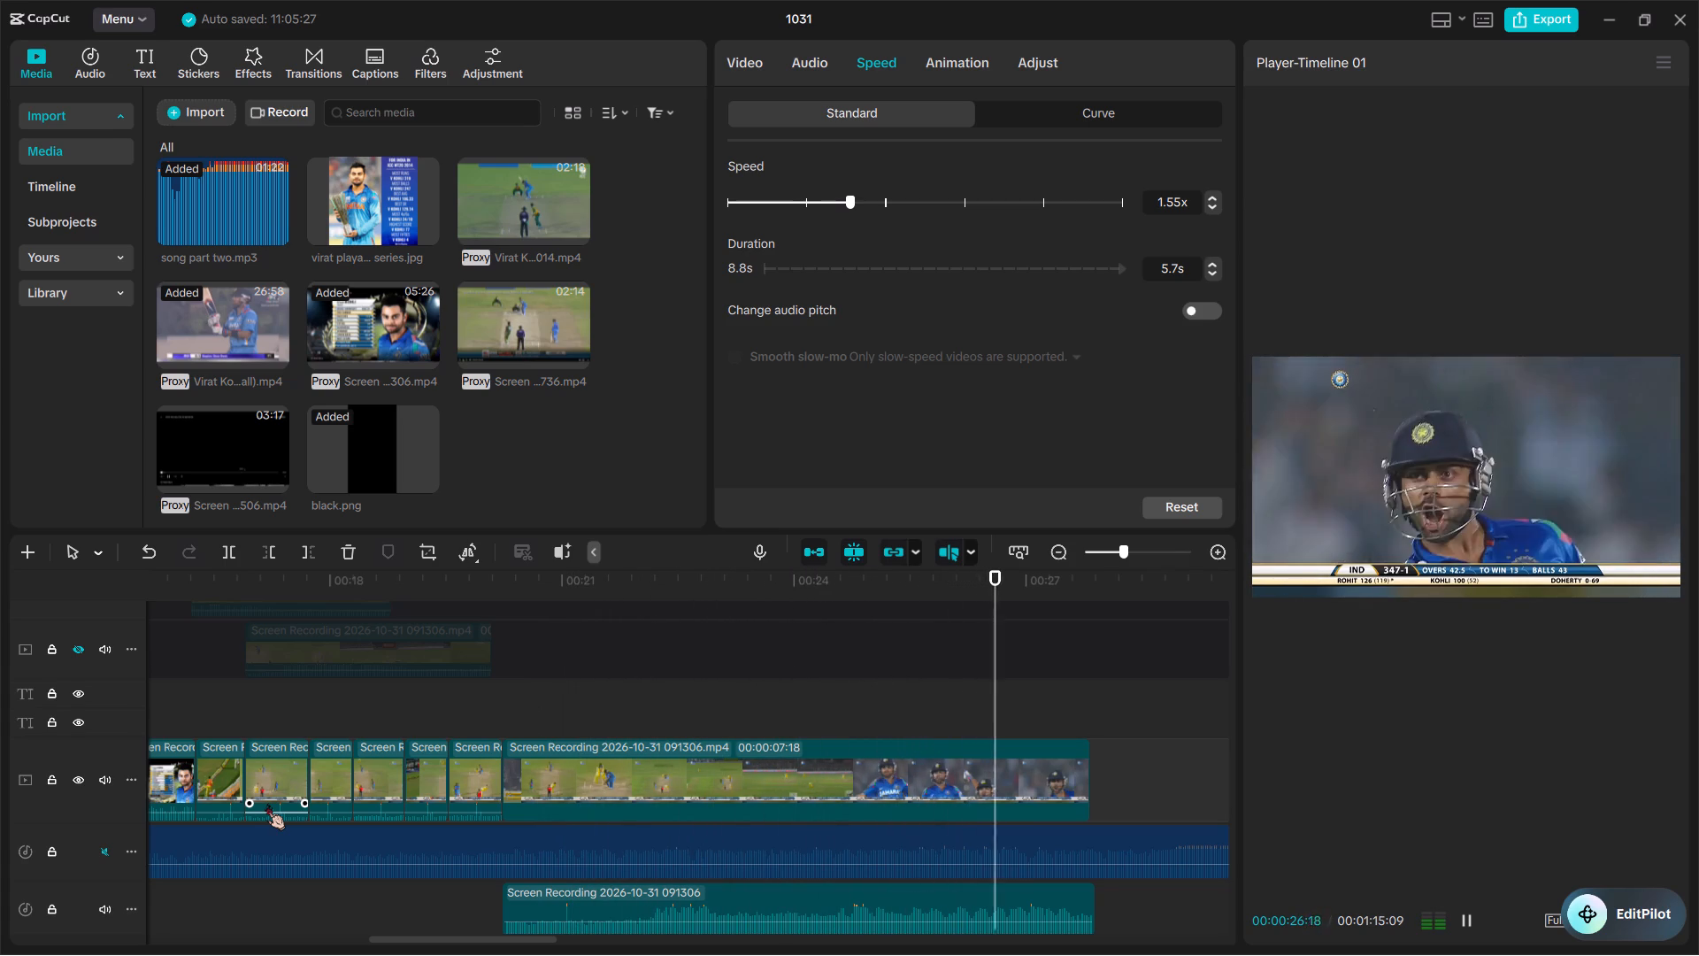
pyautogui.press('space')
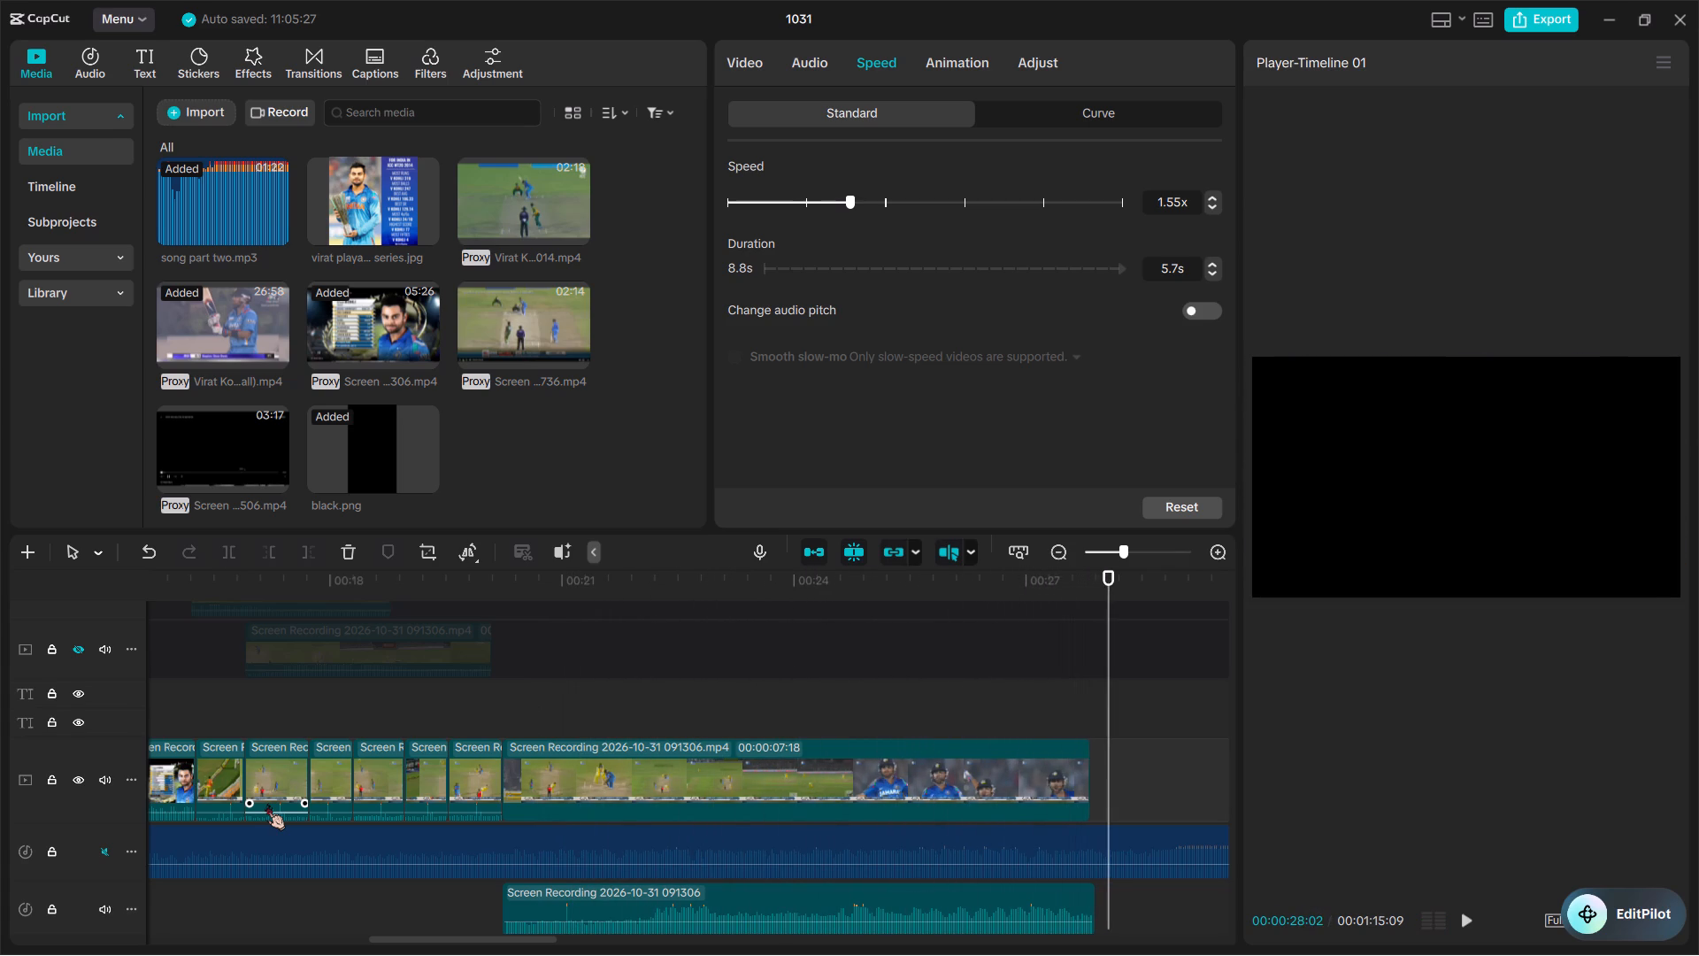
# Copy the five-second black.png clip from under the opening CHAPTER-2 titles.
pyautogui.hscroll(1, 266, 804)
pyautogui.click(636, 645)
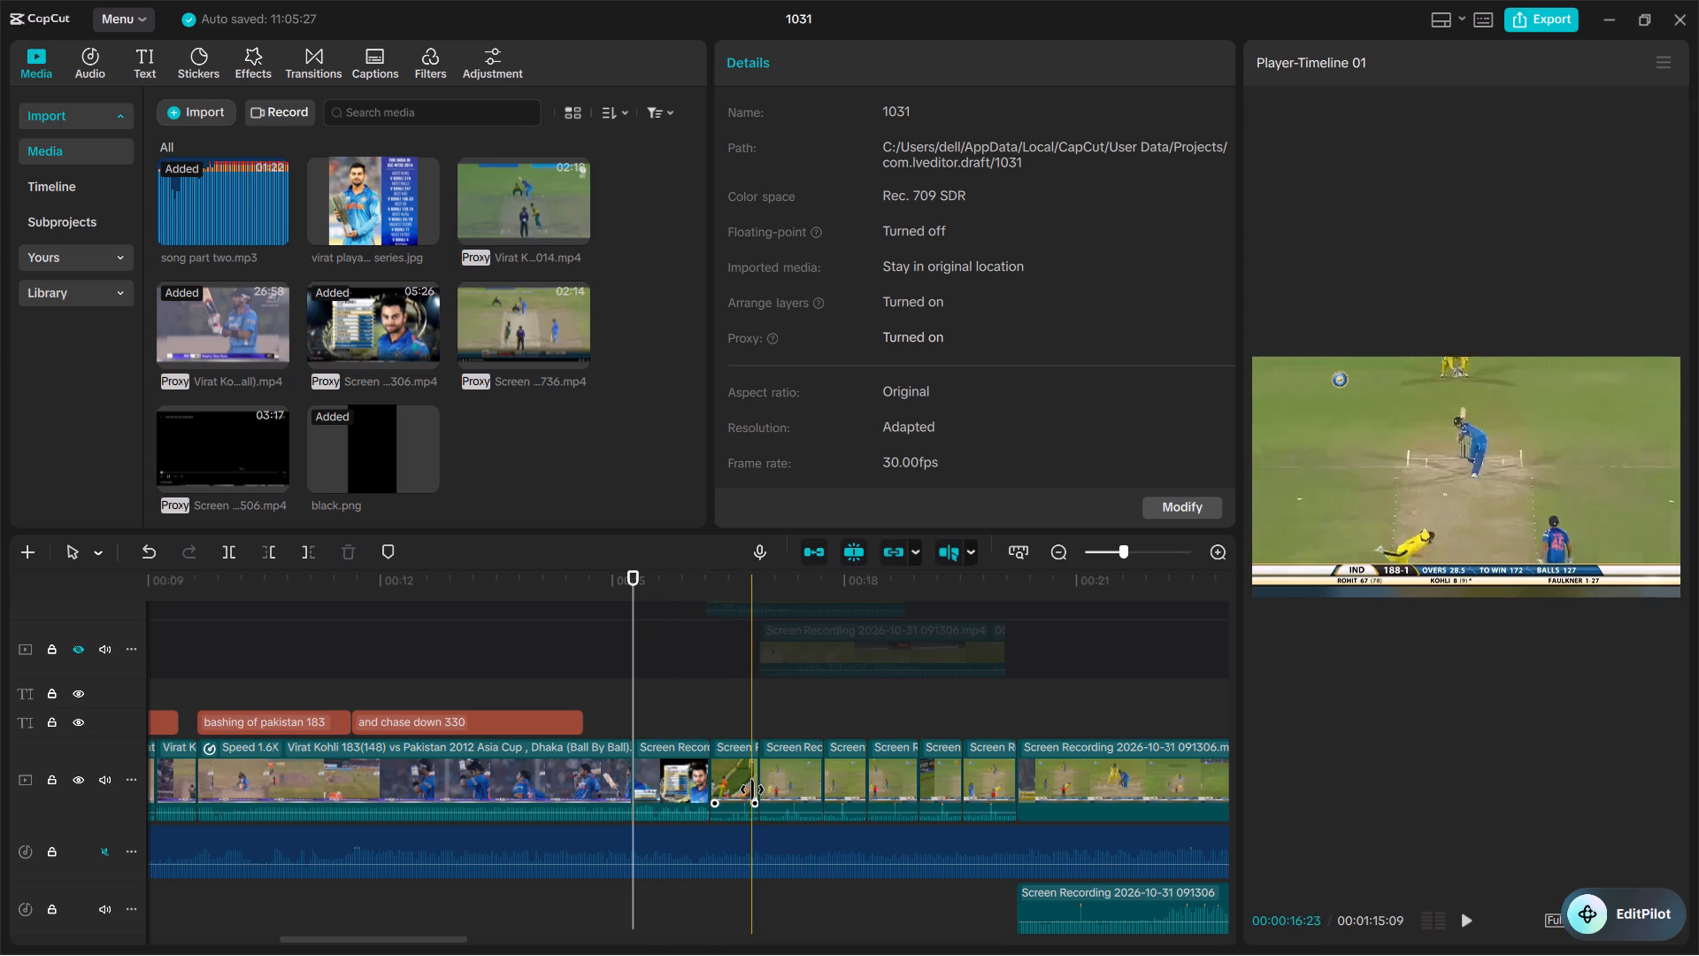
pyautogui.click(683, 783)
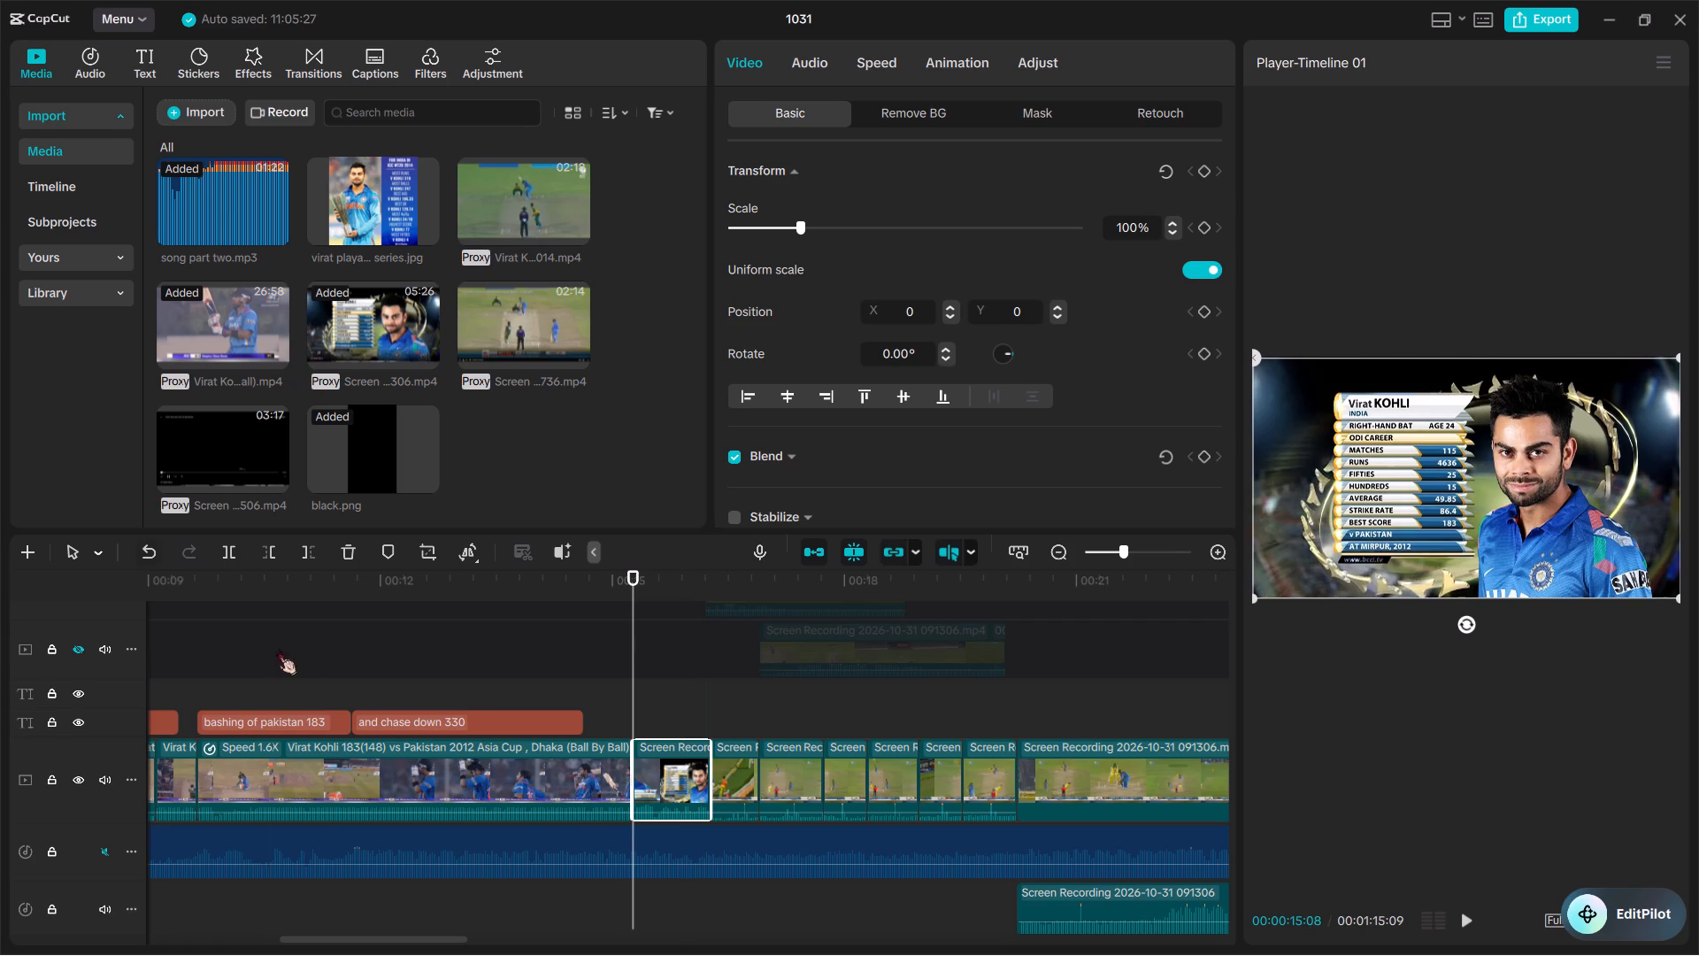
pyautogui.keyDown('ctrl'); pyautogui.scroll(-7, 342, 670); pyautogui.keyUp('ctrl')
pyautogui.hscroll(2, 342, 670)
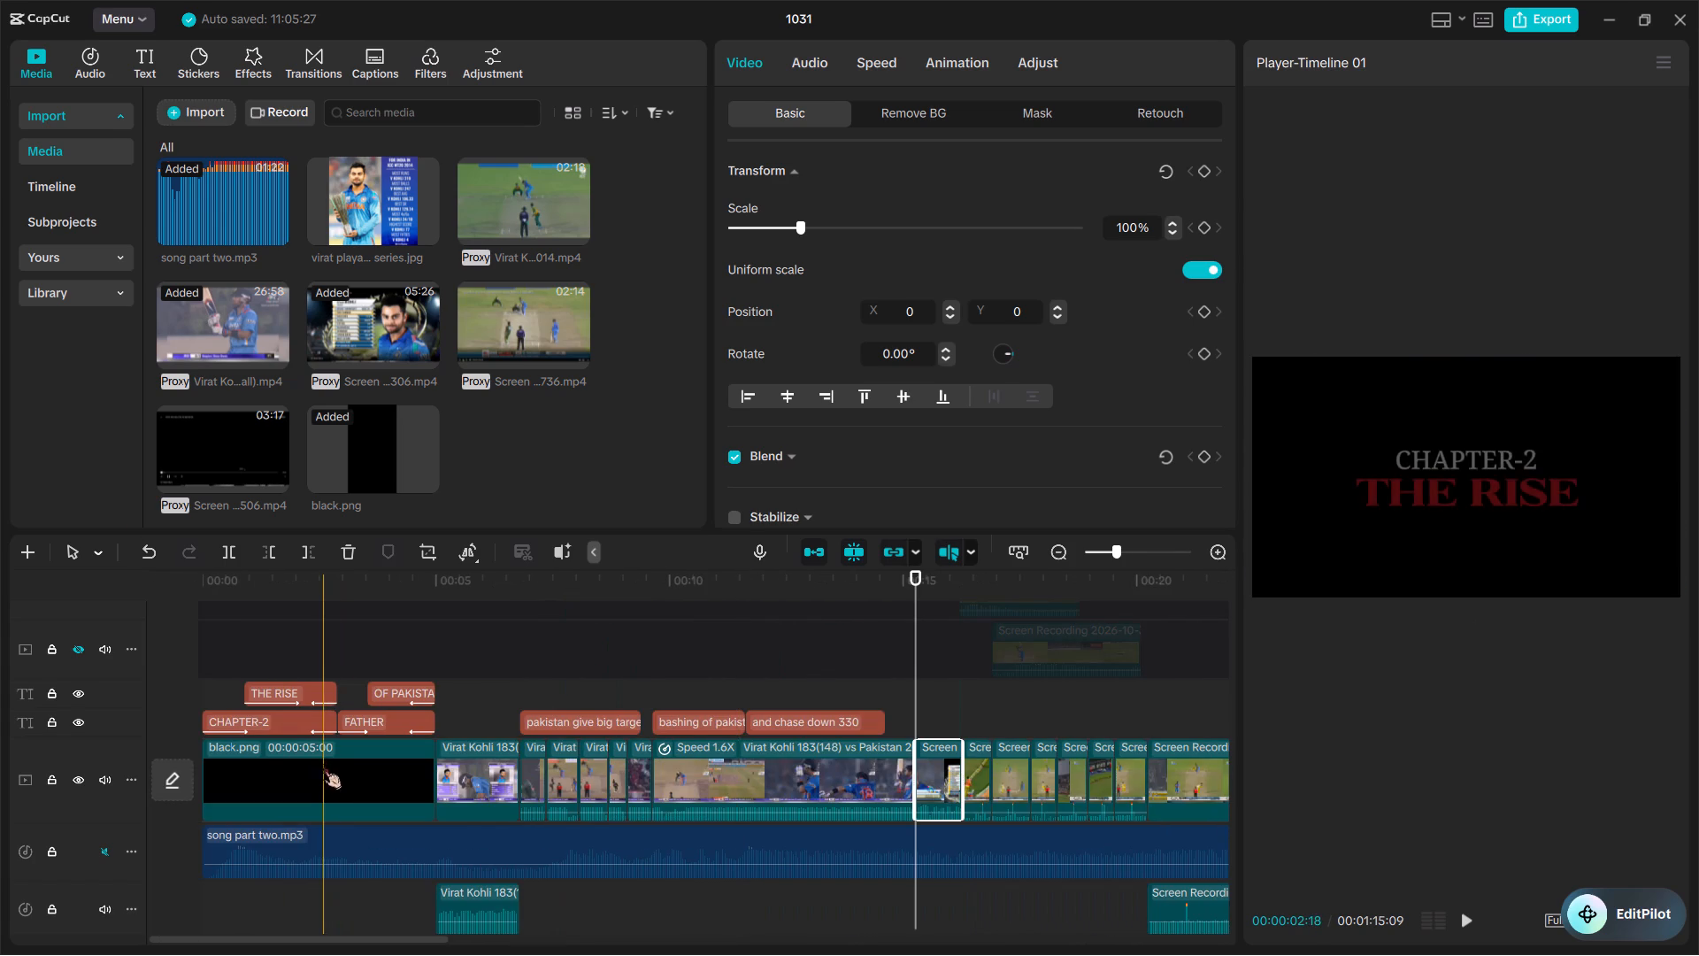
pyautogui.click(323, 773)
pyautogui.hotkey('ctrl', 'c')
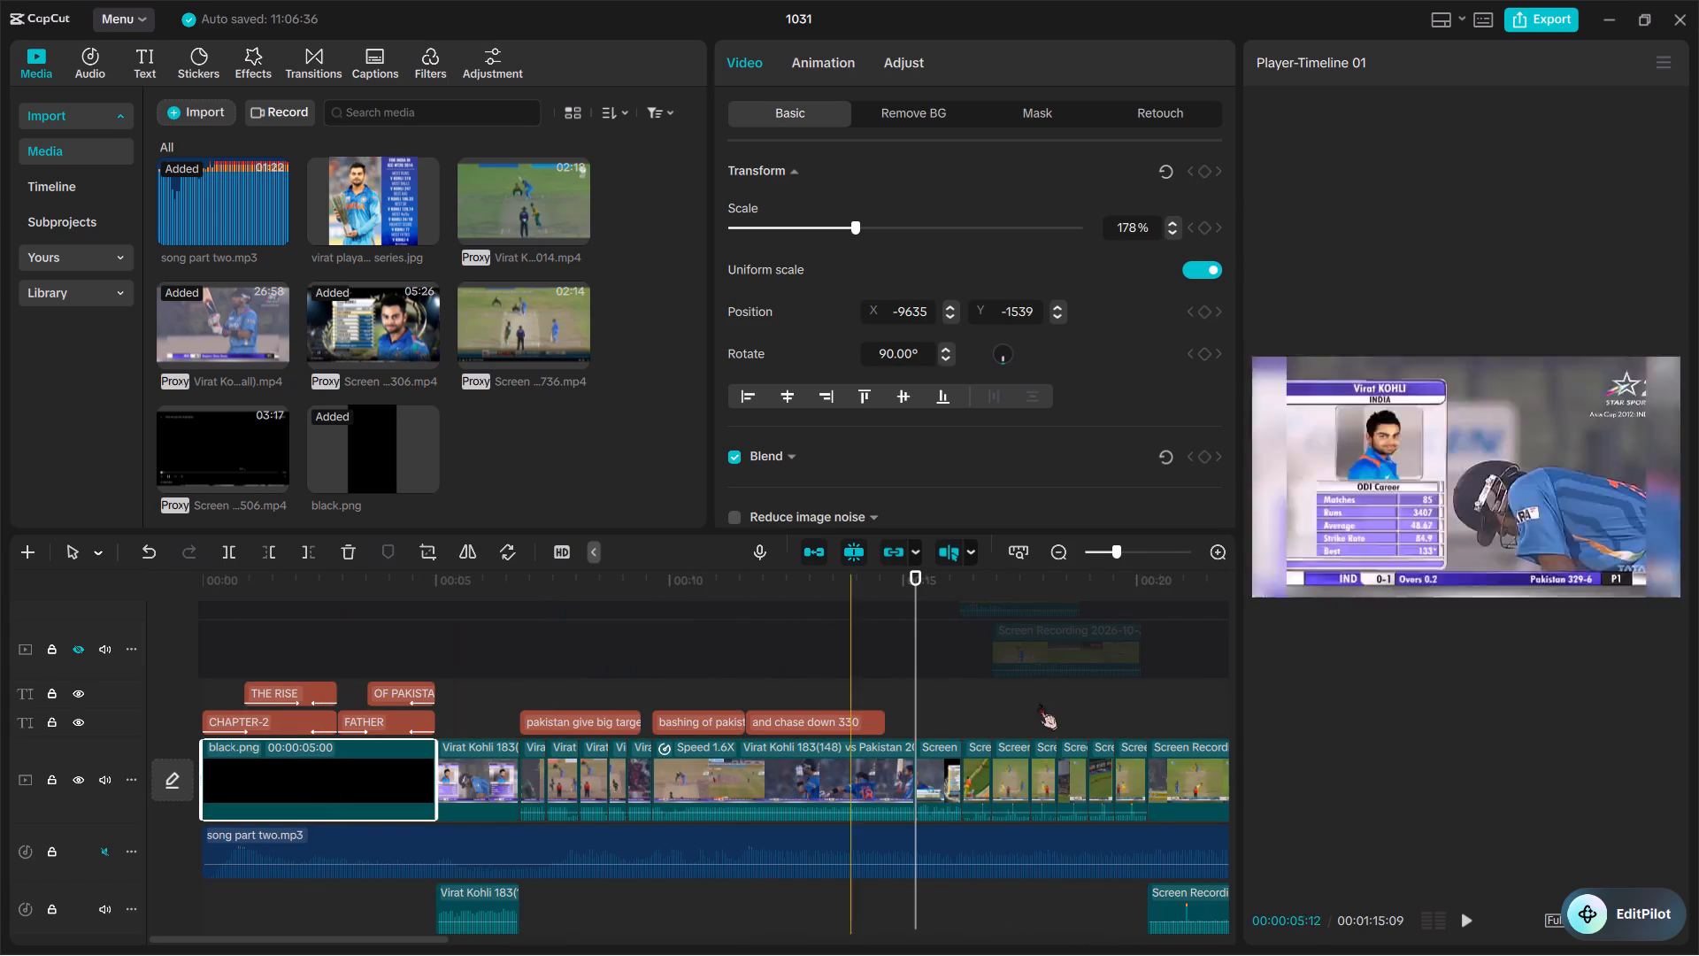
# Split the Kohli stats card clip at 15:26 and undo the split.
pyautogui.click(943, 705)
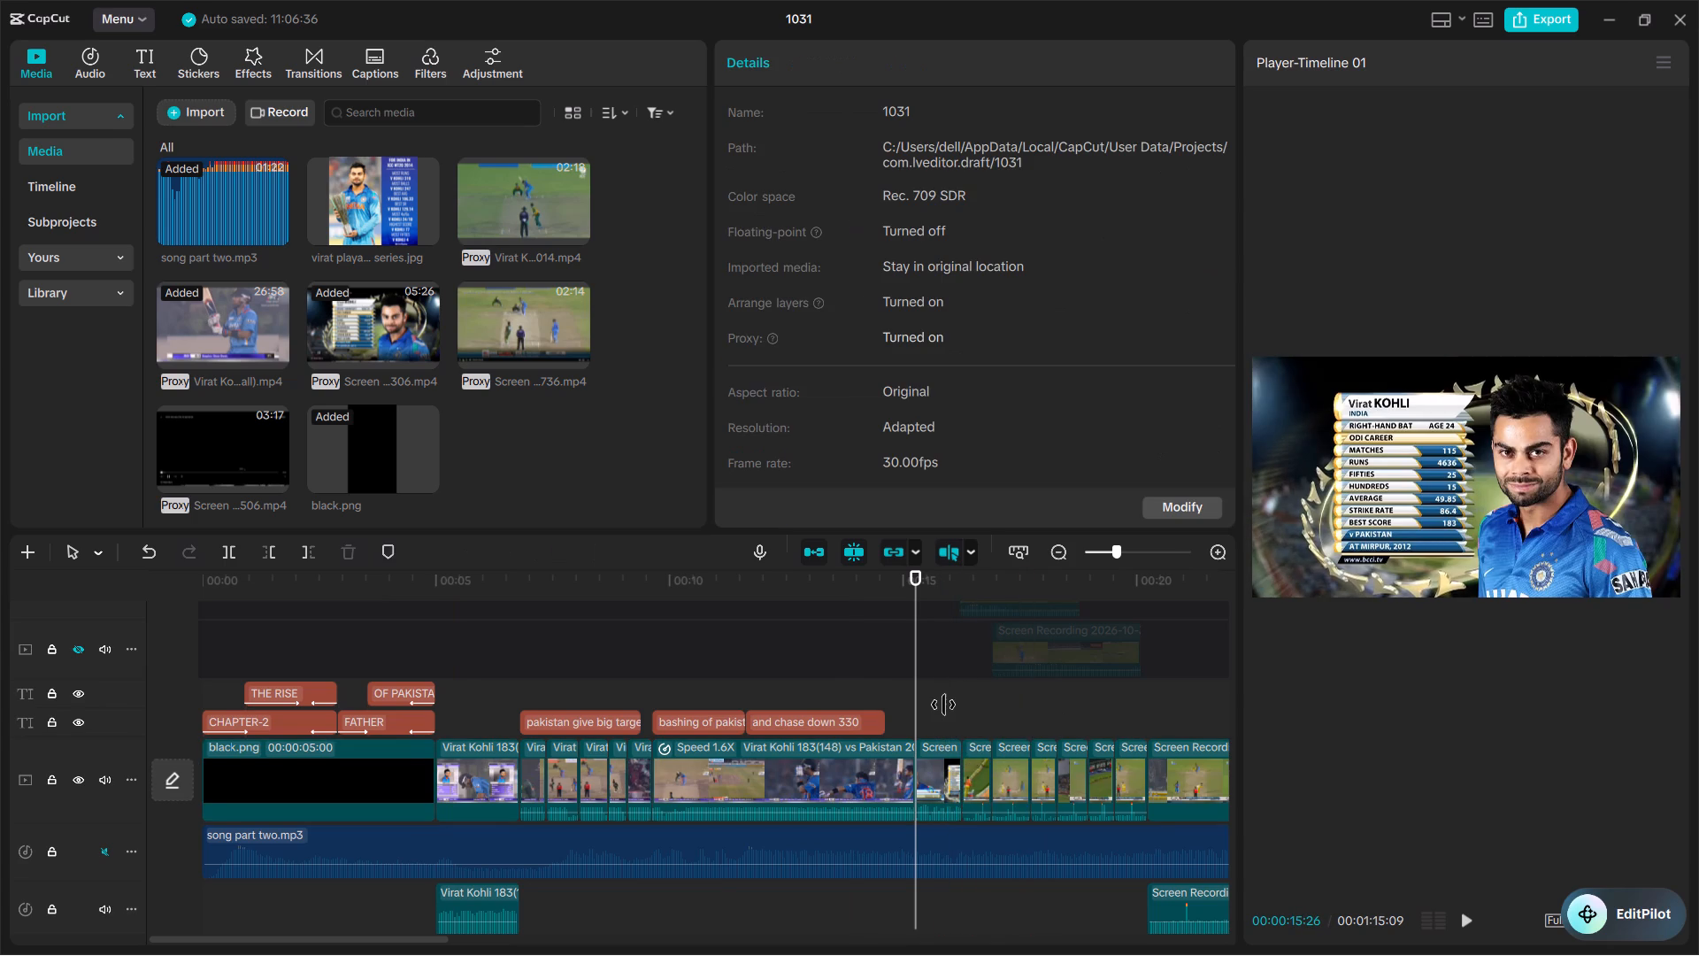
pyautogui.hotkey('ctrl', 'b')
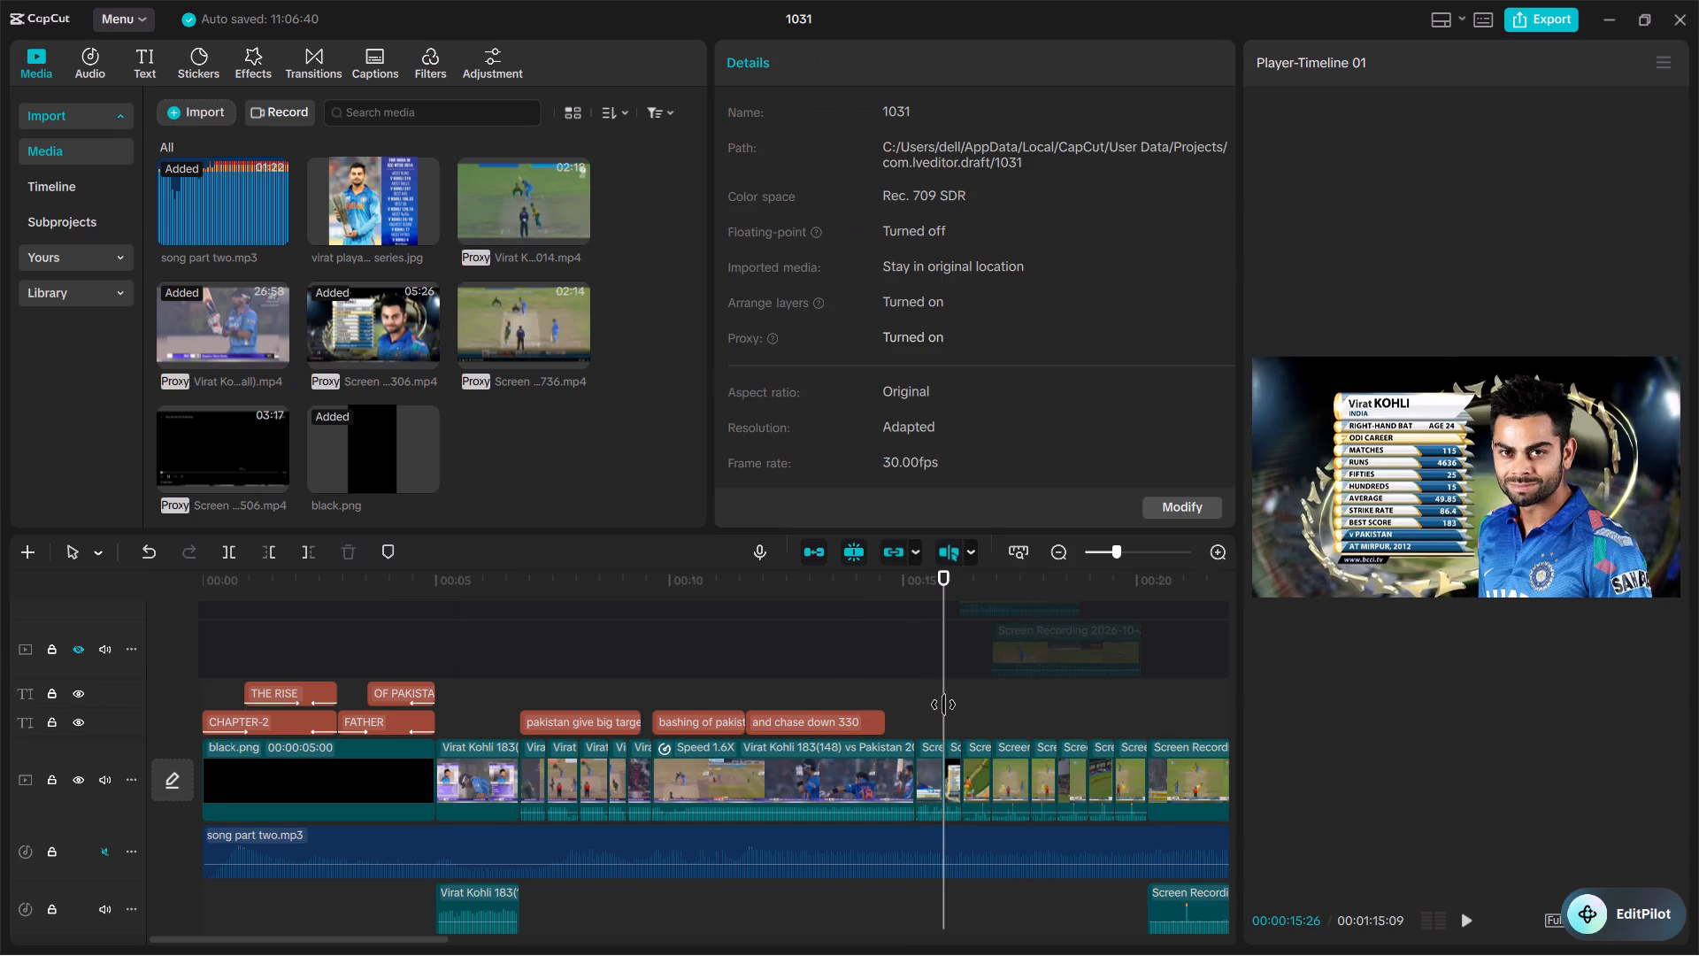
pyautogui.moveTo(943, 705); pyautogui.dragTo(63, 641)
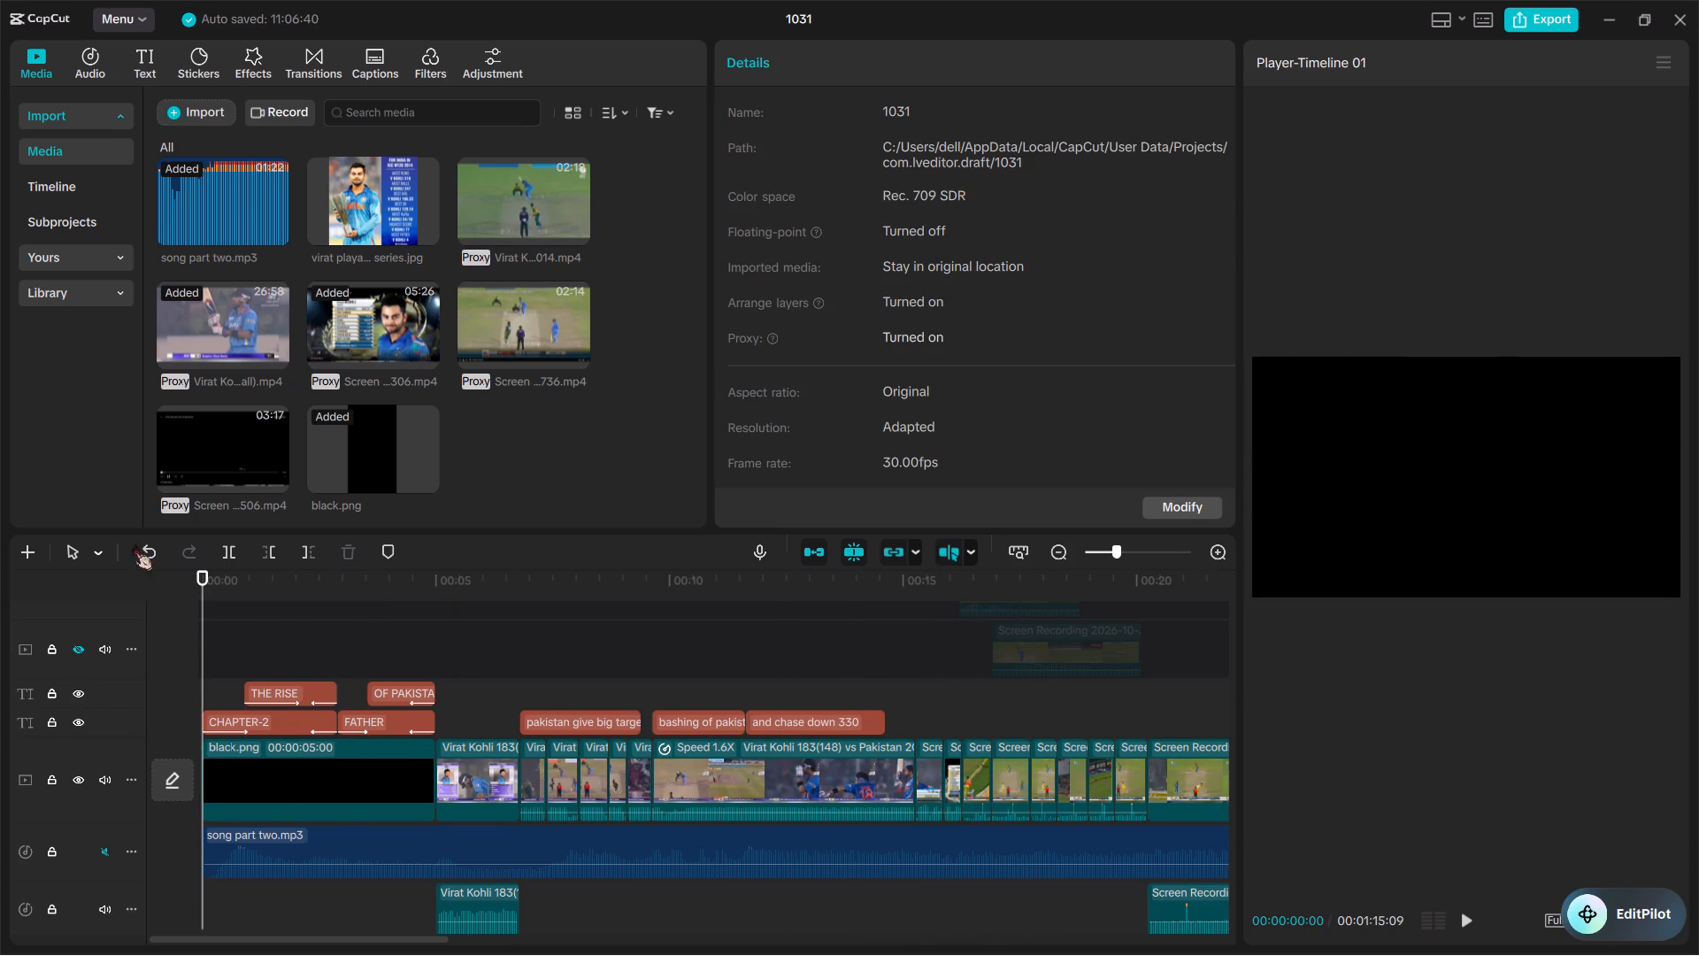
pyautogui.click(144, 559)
# Paste the black.png clip and insert it on the main track between the 1.6X batting clip and the Kohli stats card.
pyautogui.click(998, 702)
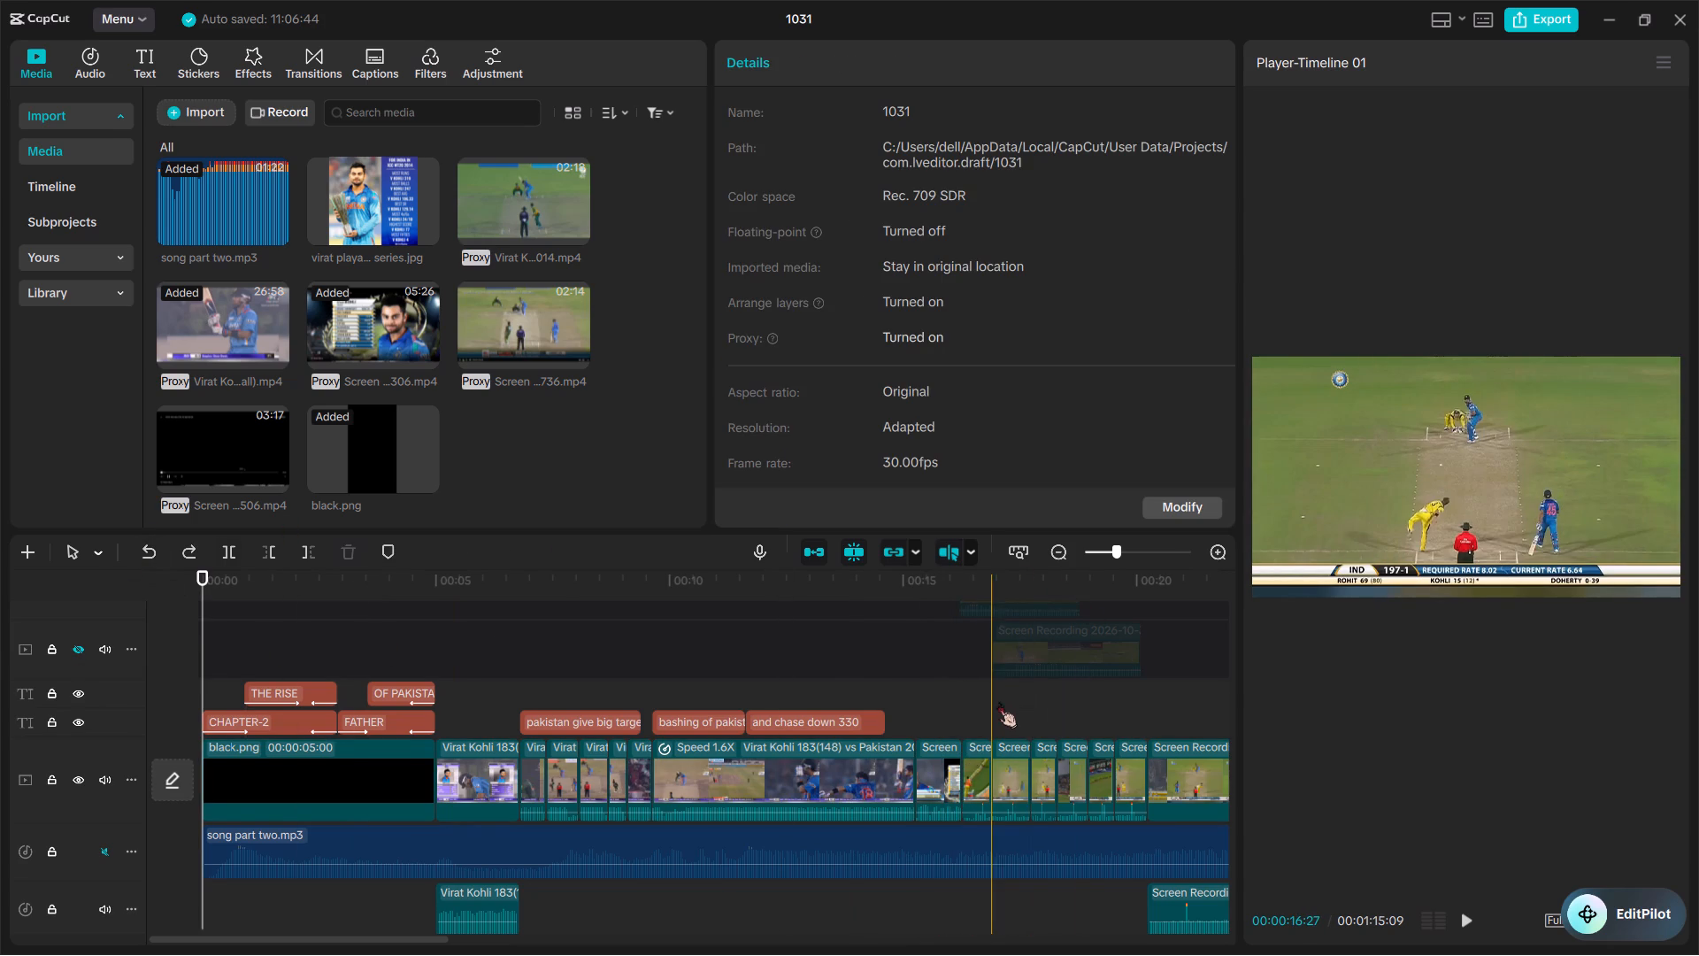
pyautogui.hotkey('ctrl', 'v')
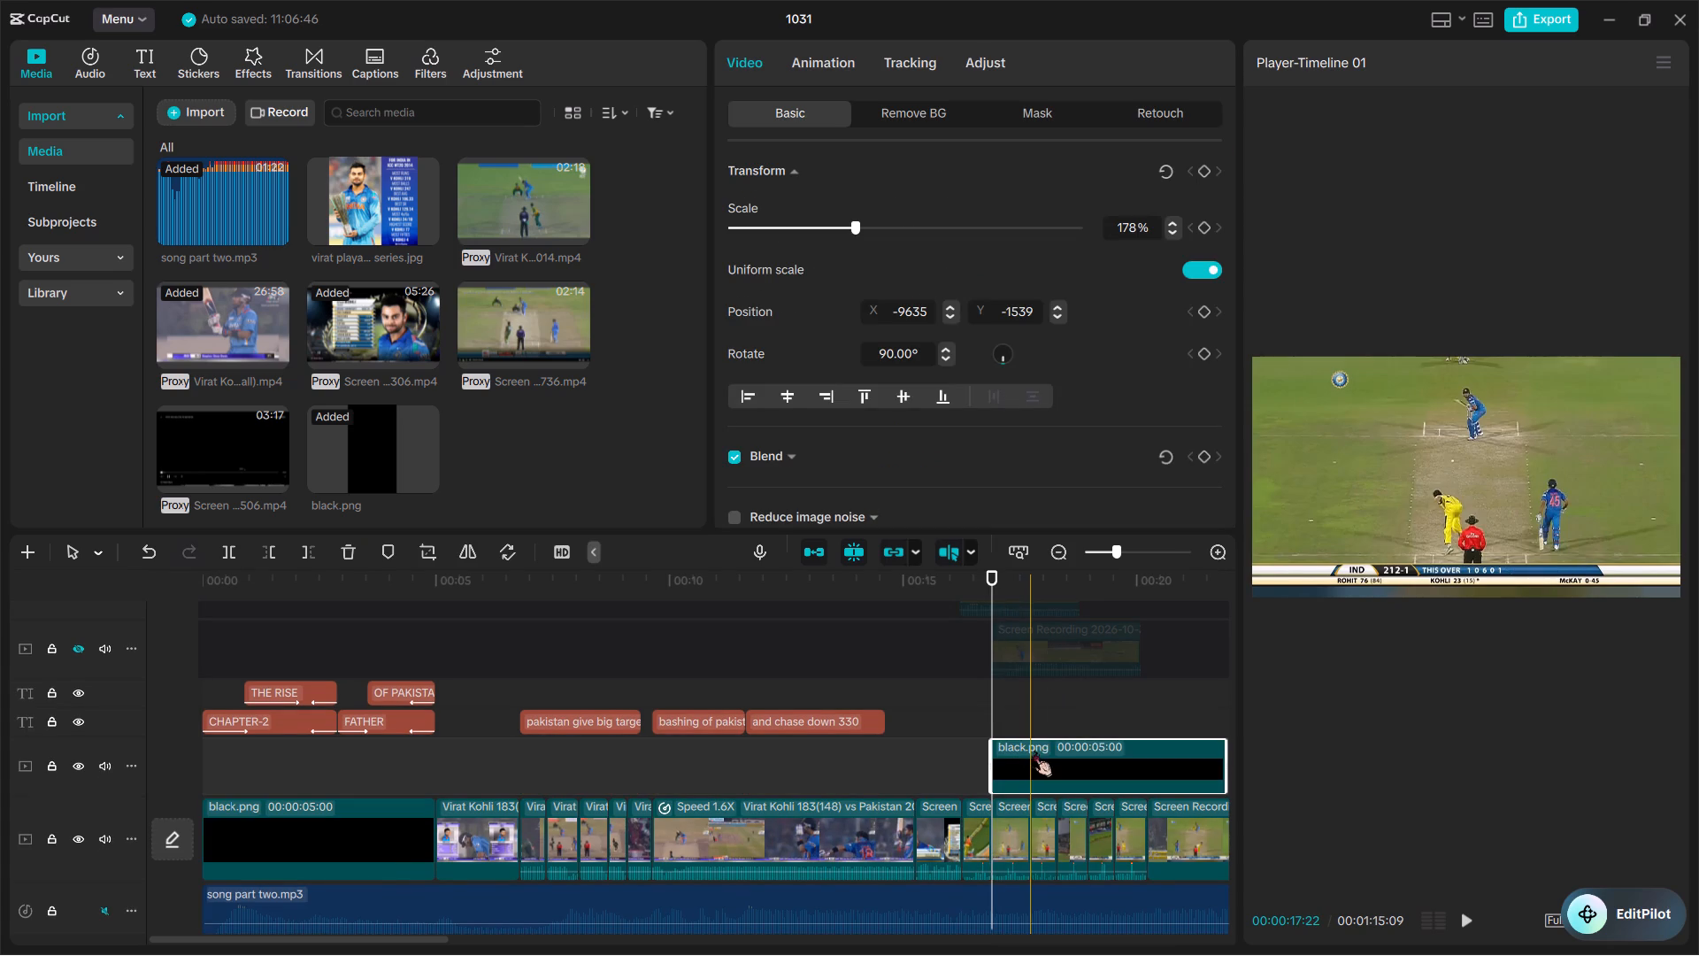
pyautogui.moveTo(1034, 751); pyautogui.dragTo(936, 832)
# Play the cut from the 1.6X batting clip into the inserted black clip to judge its timing with the song.
pyautogui.keyDown('ctrl'); pyautogui.scroll(-4, 936, 832); pyautogui.keyUp('ctrl')
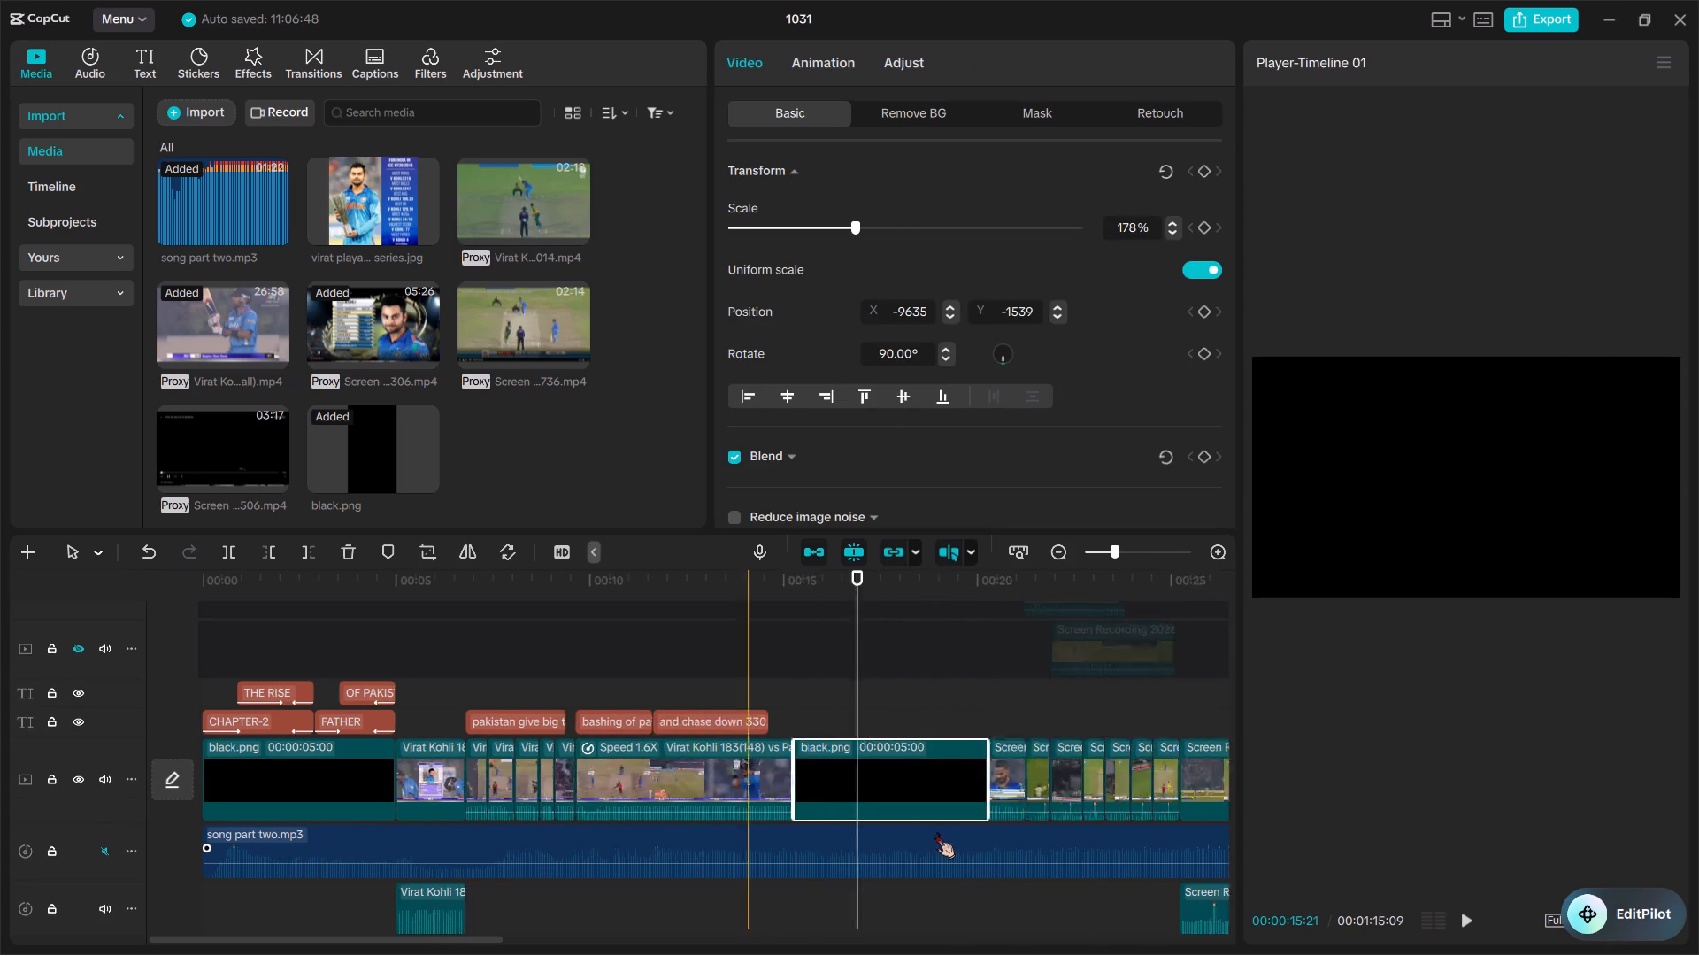
pyautogui.keyDown('ctrl'); pyautogui.scroll(-2, 936, 832); pyautogui.keyUp('ctrl')
pyautogui.press('space')
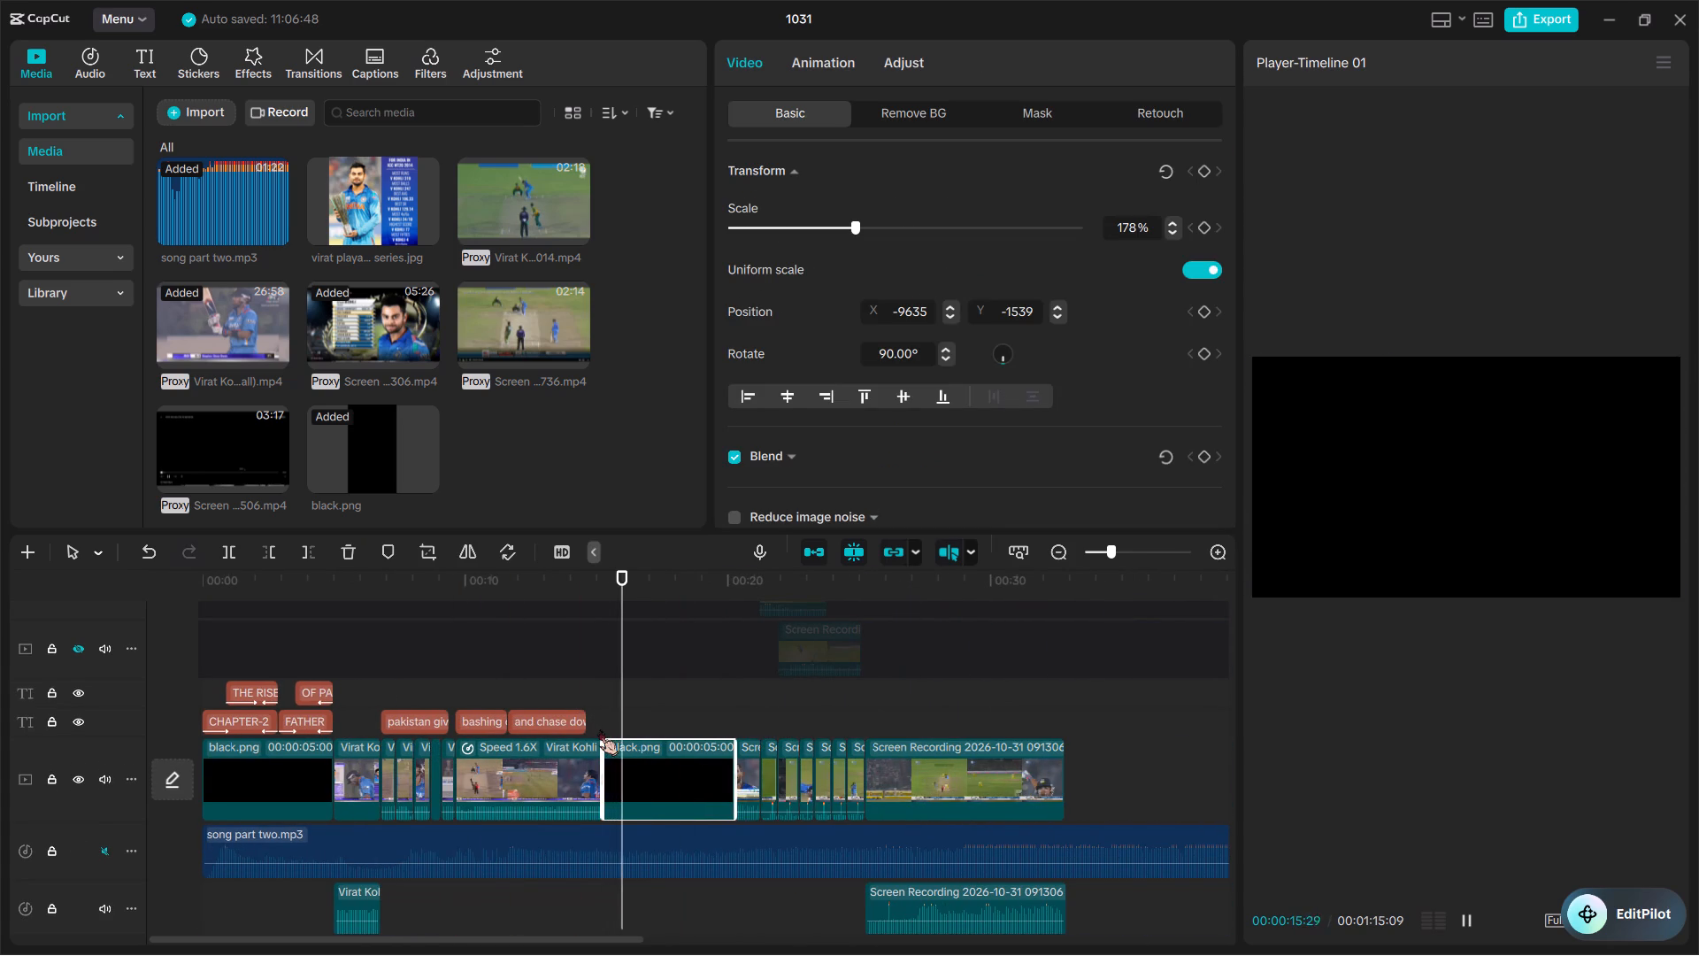
pyautogui.press('space')
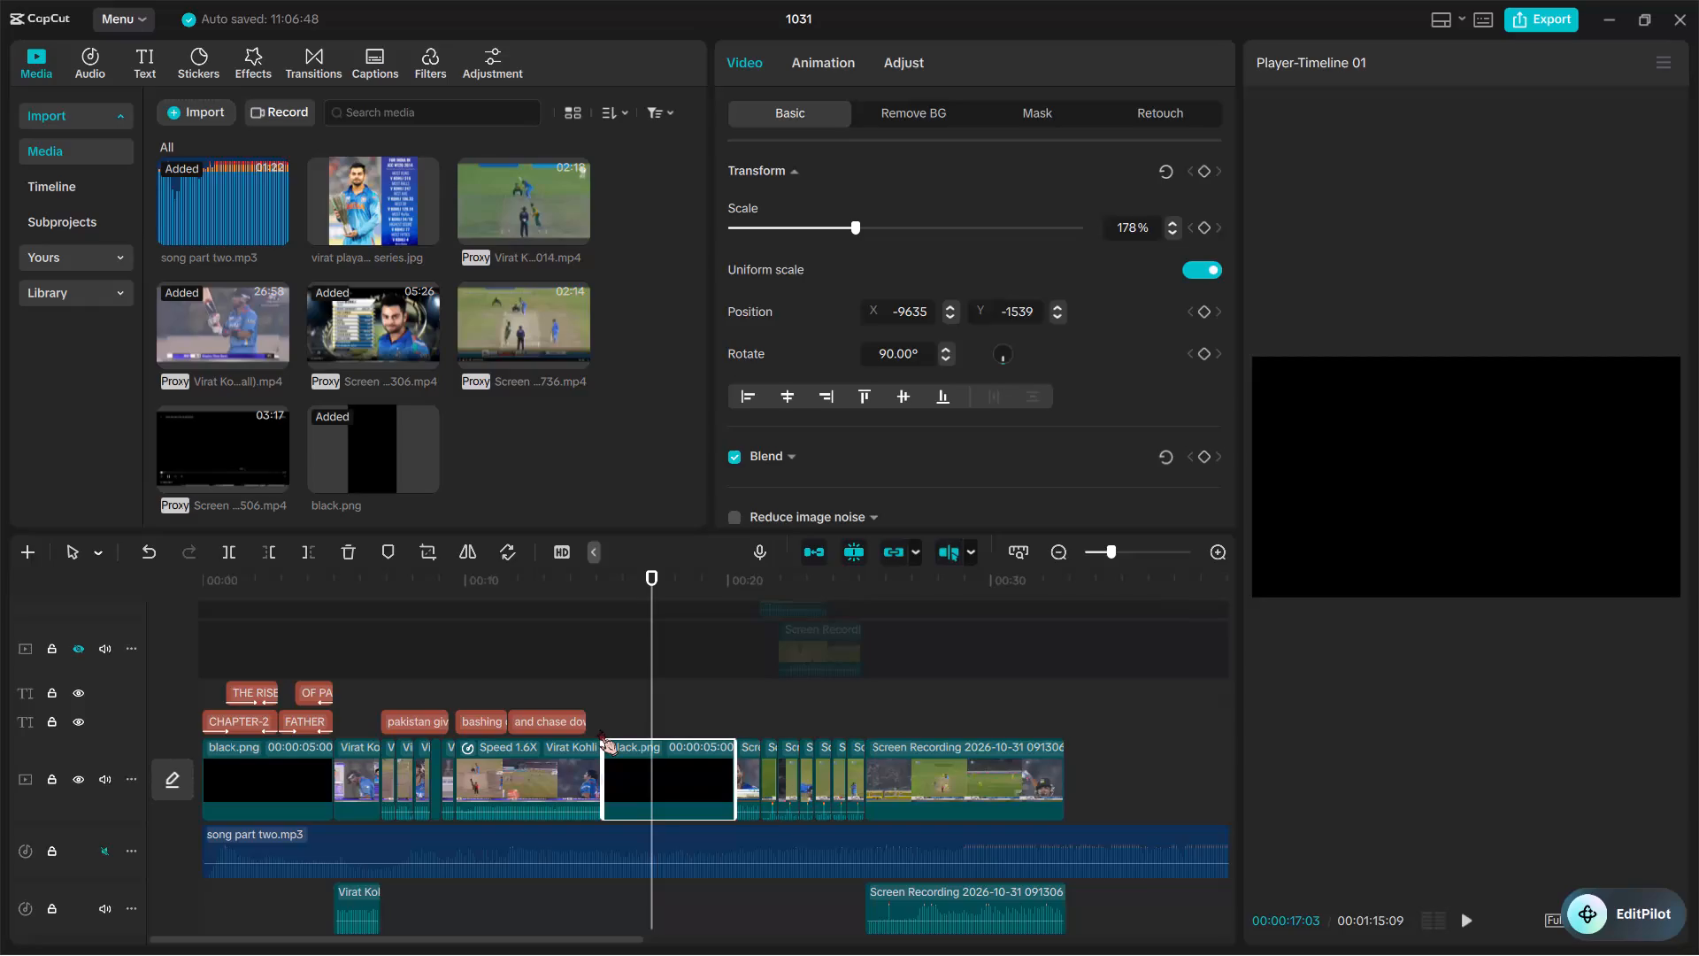
pyautogui.hscroll(1, 599, 729)
pyautogui.keyDown('ctrl'); pyautogui.scroll(1, 599, 729); pyautogui.keyUp('ctrl')
pyautogui.keyDown('ctrl'); pyautogui.hscroll(1, 599, 729); pyautogui.keyUp('ctrl')
pyautogui.keyDown('ctrl'); pyautogui.scroll(12, 599, 729); pyautogui.keyUp('ctrl')
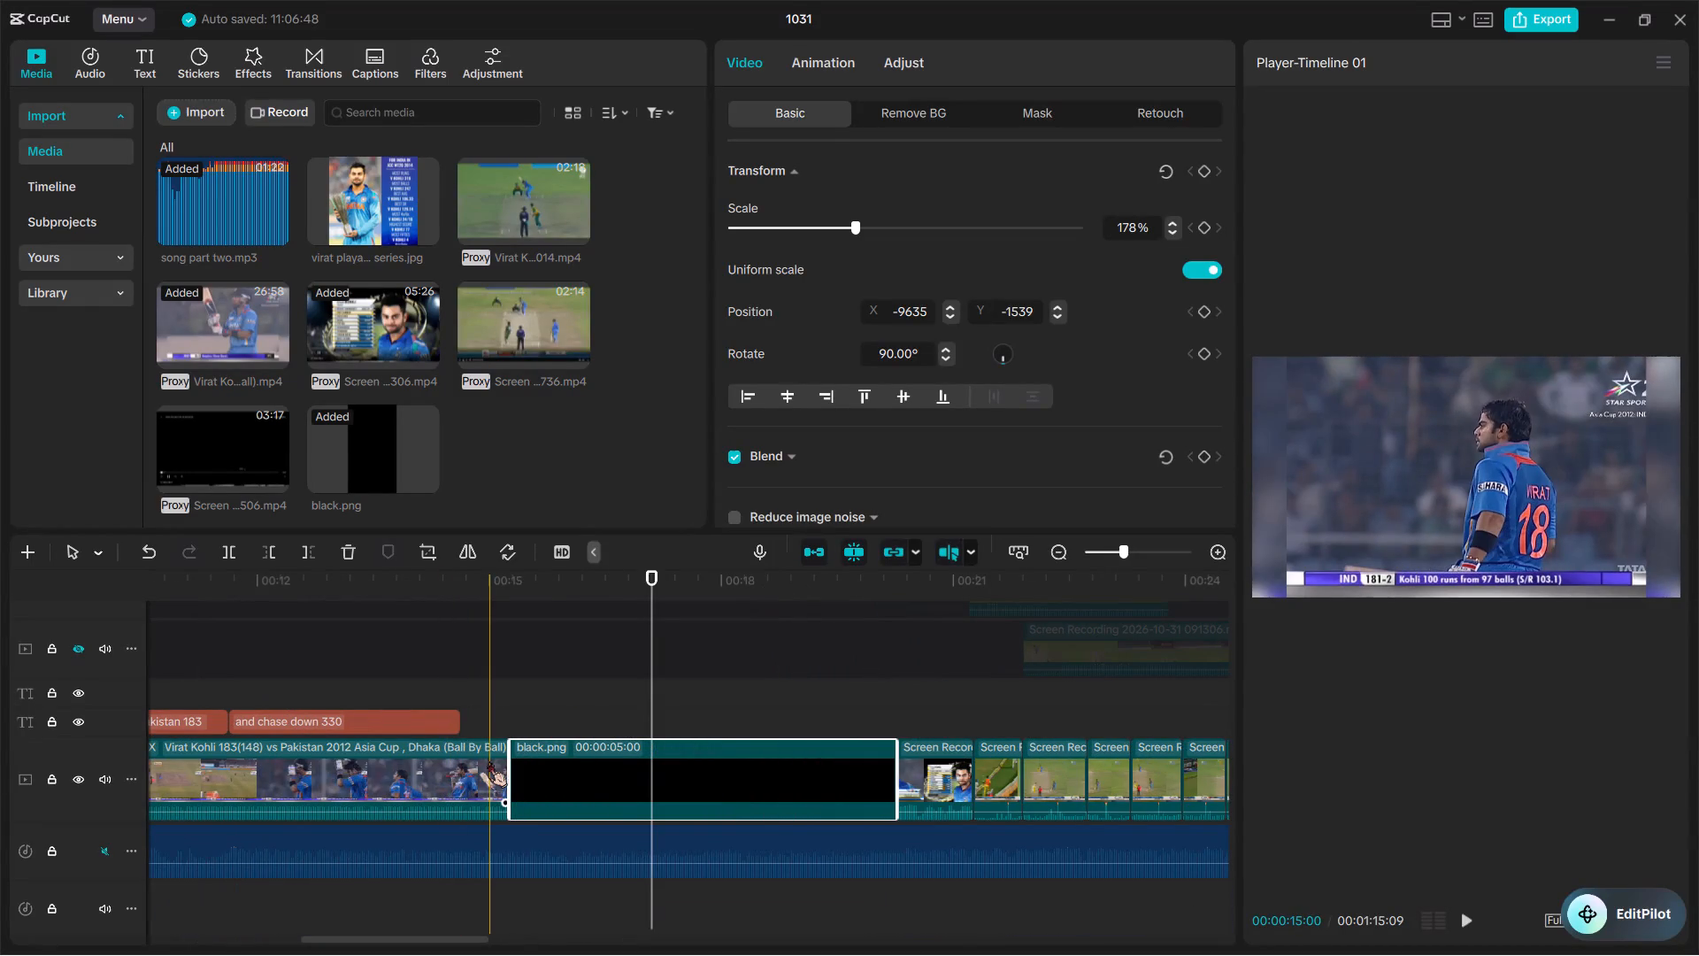
pyautogui.press('space')
pyautogui.press('space')
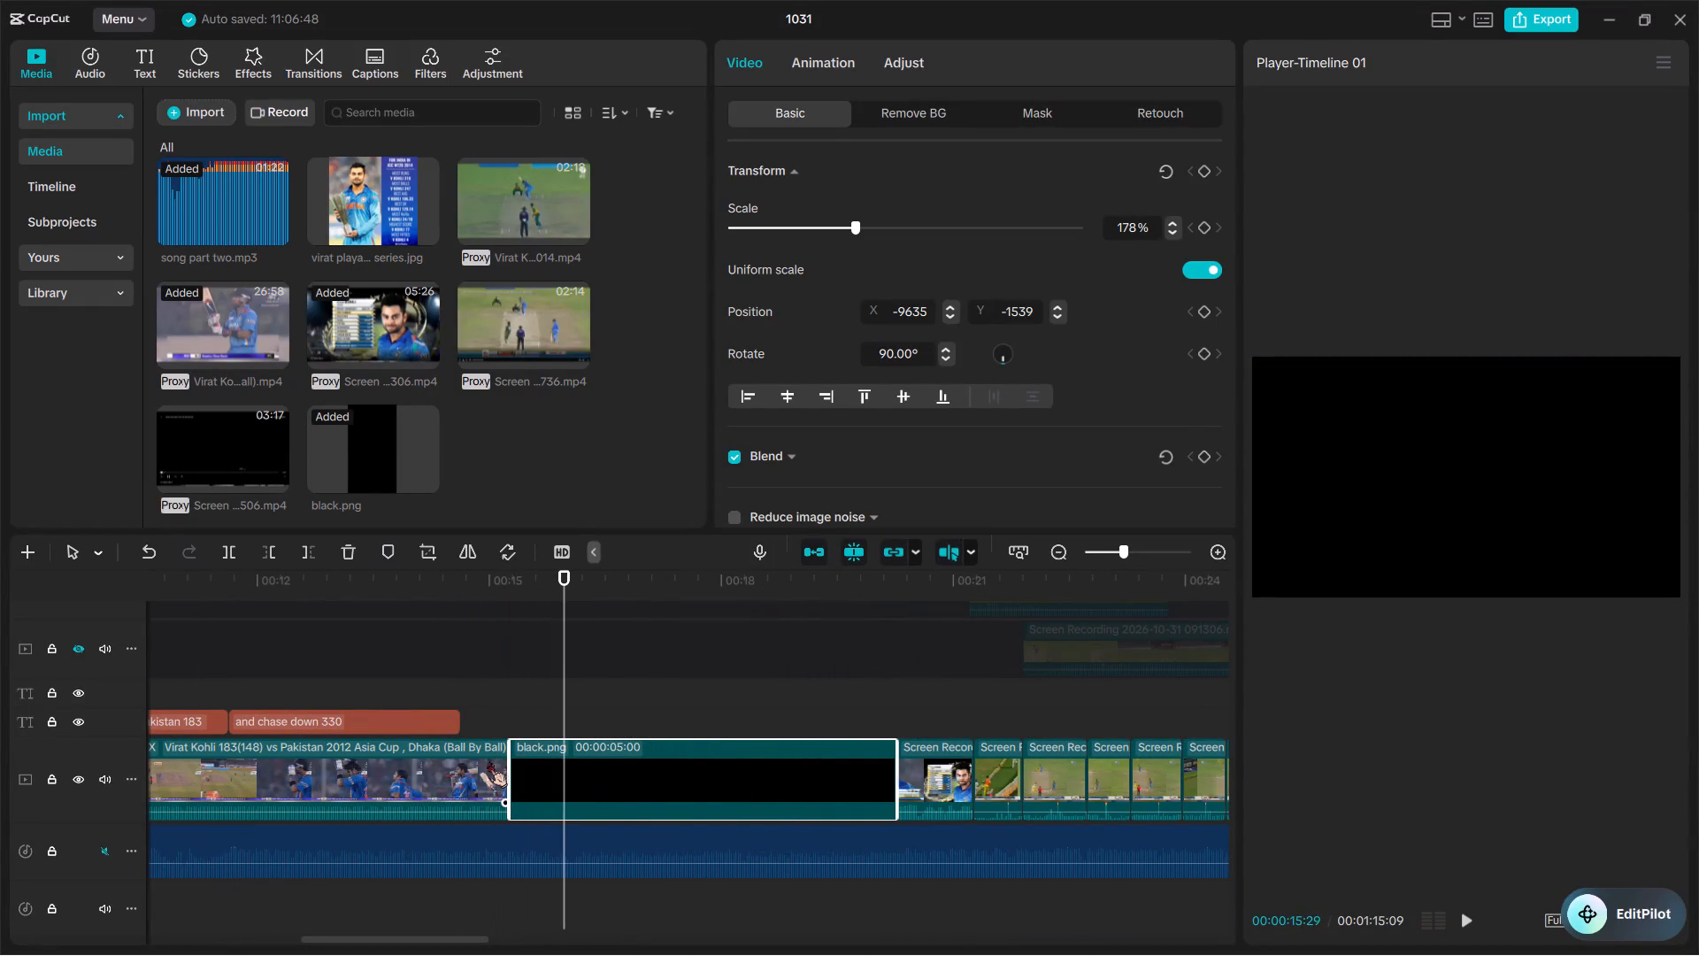
# Add a default text on the caption track, aligned with the start of the inserted black clip.
pyautogui.click(151, 73)
pyautogui.moveTo(204, 142); pyautogui.dragTo(519, 730)
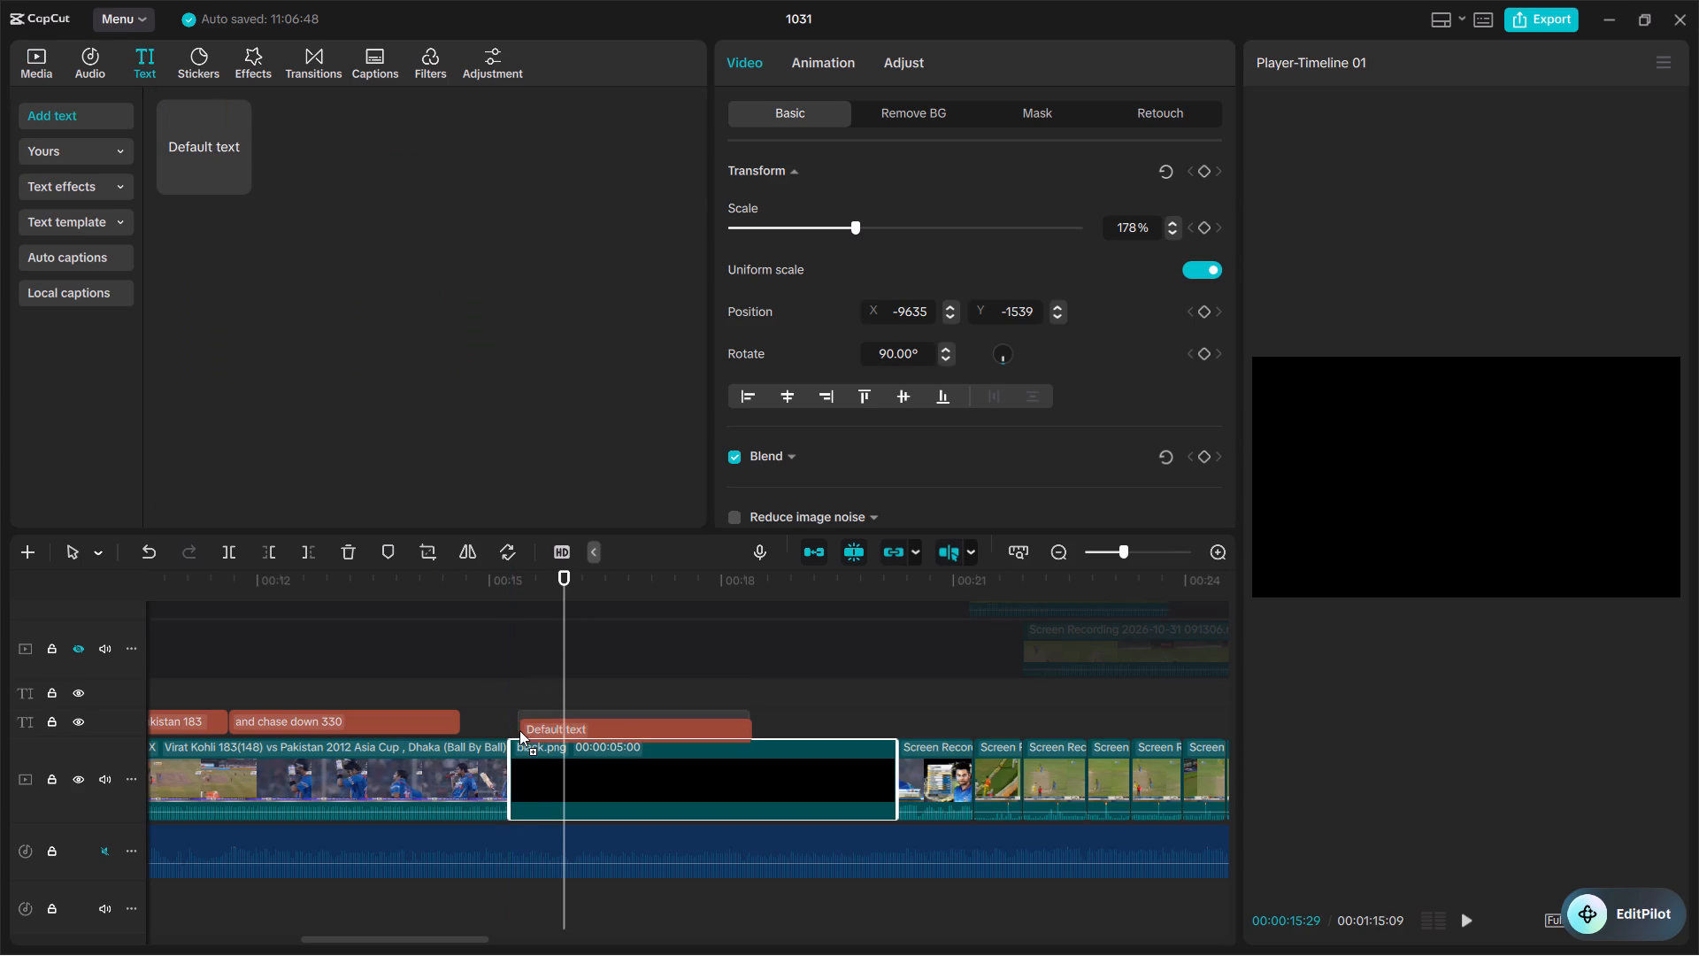
pyautogui.moveTo(519, 730); pyautogui.dragTo(504, 725)
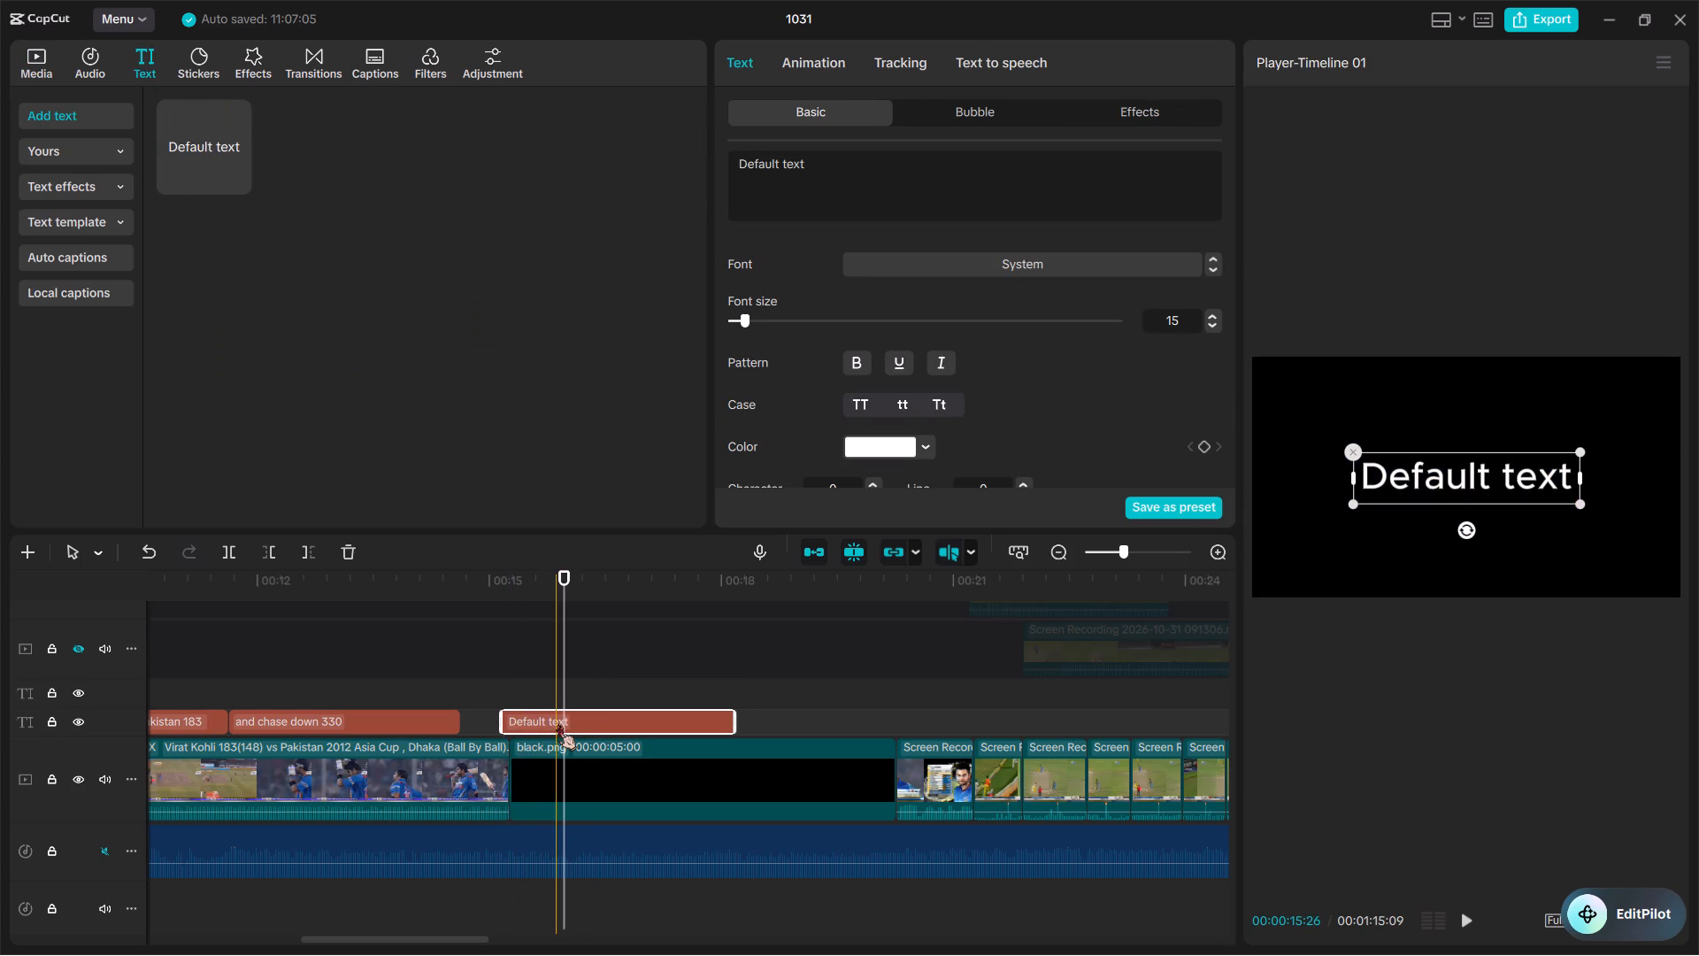
pyautogui.moveTo(557, 724); pyautogui.dragTo(568, 725)
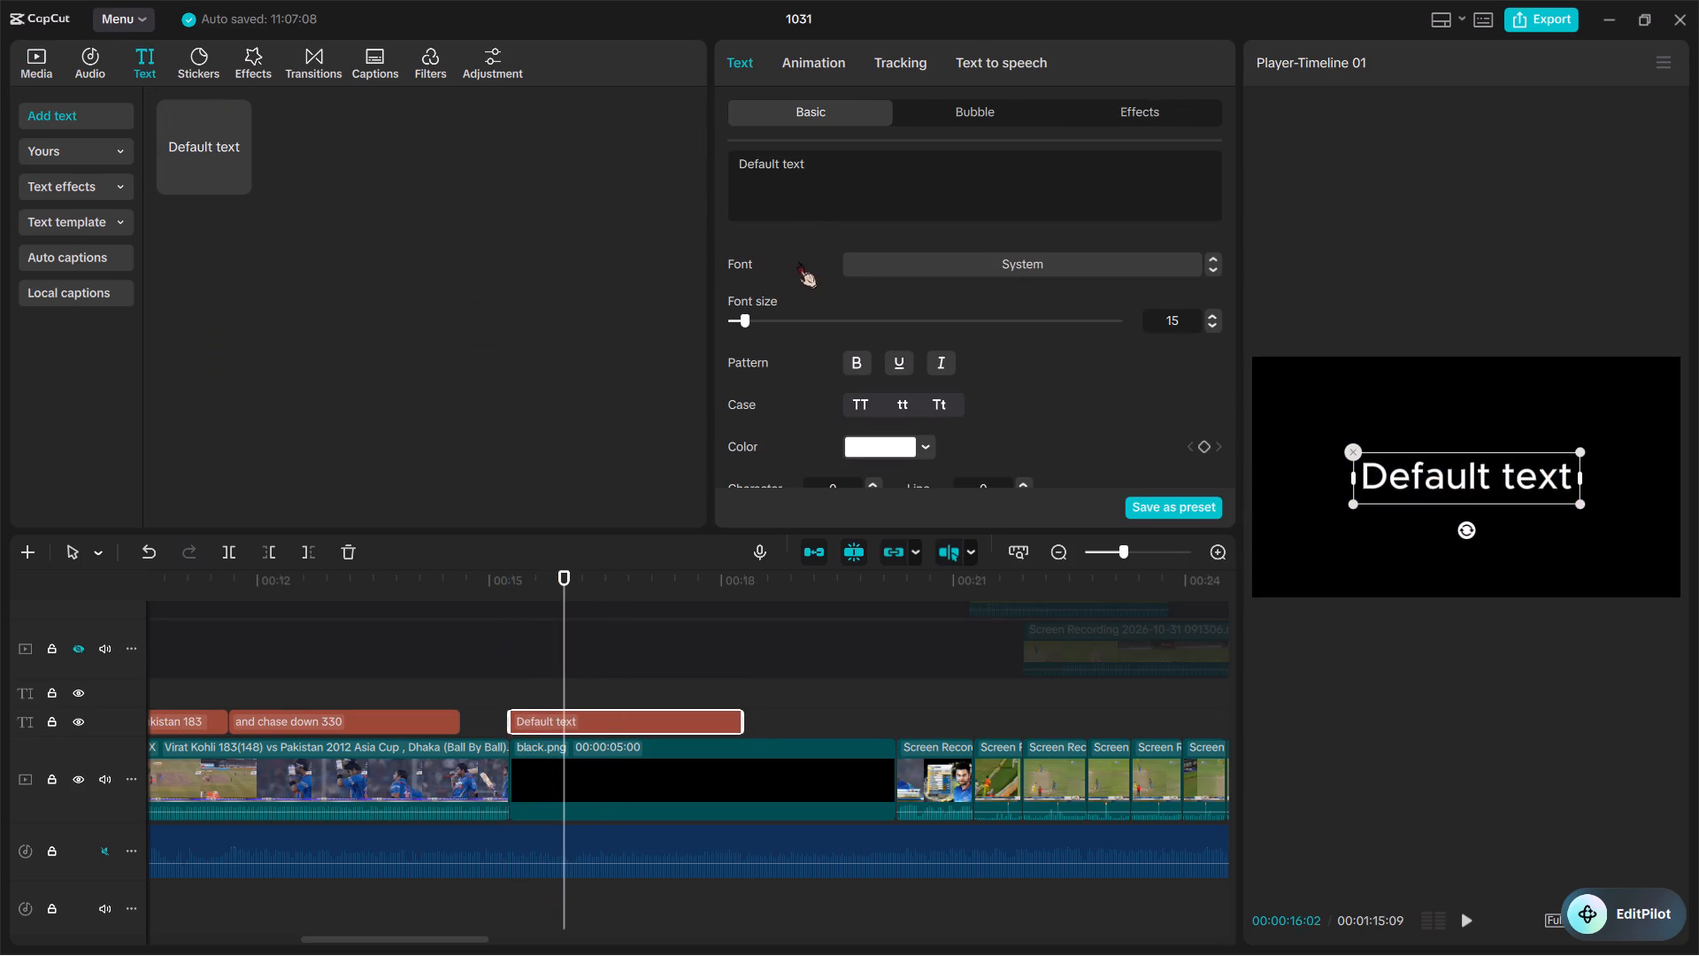
# Replace the default text over the black clip with "chase master return".
pyautogui.doubleClick(827, 157)
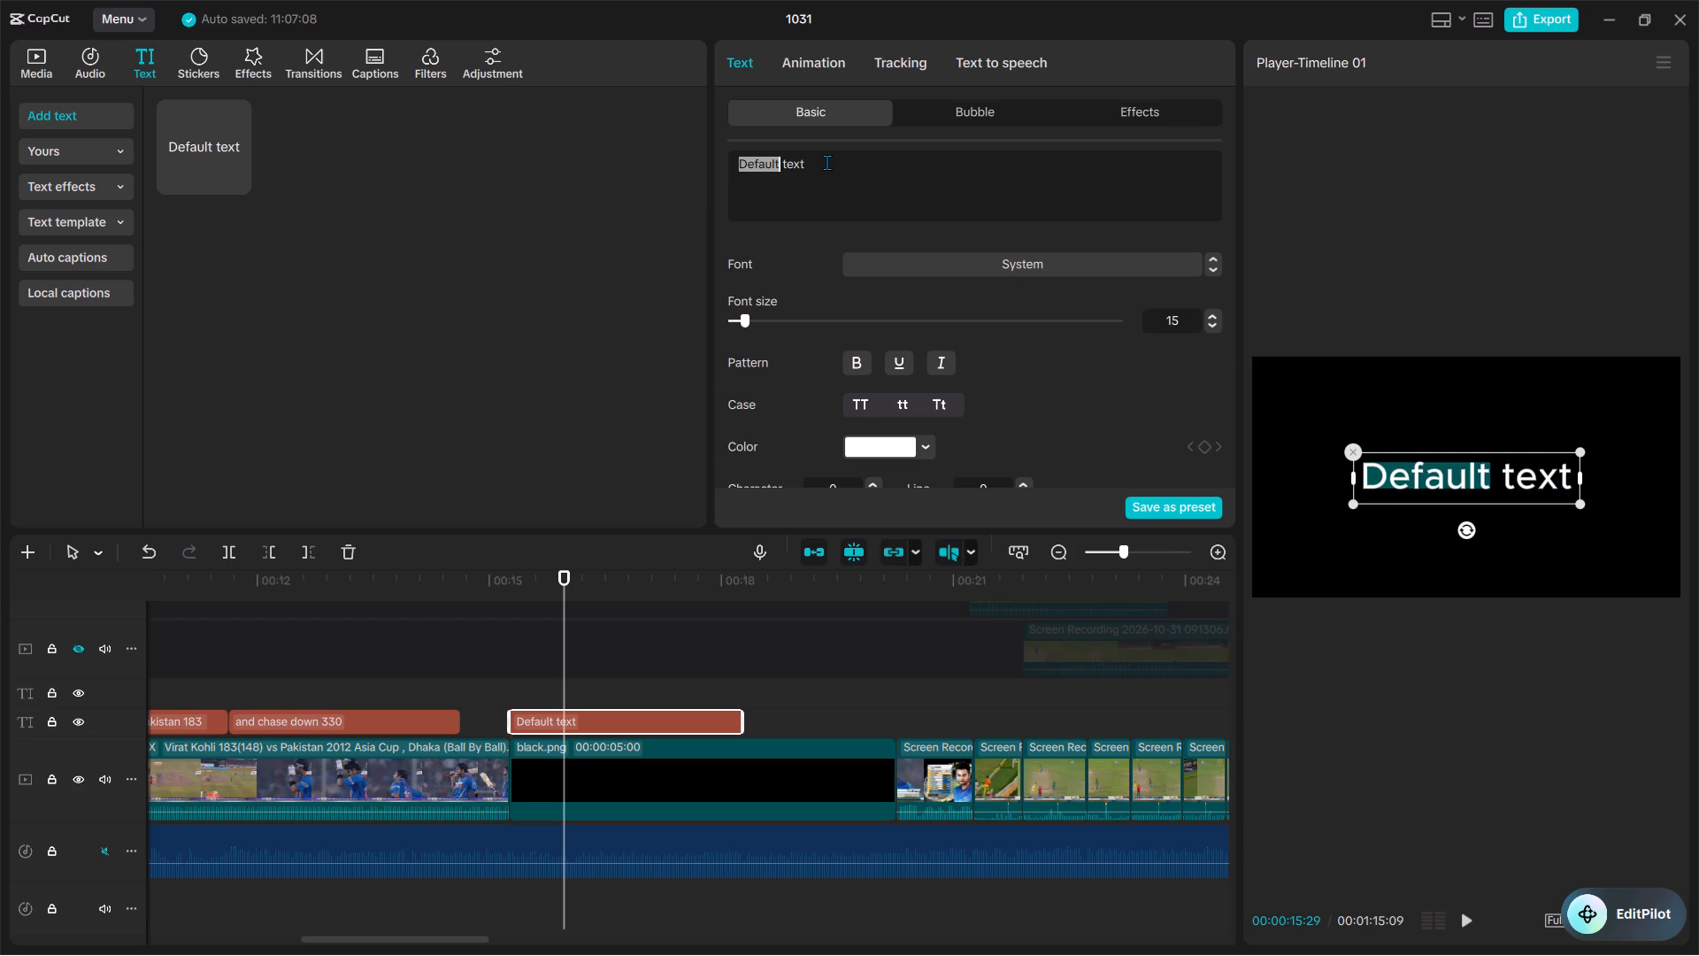
pyautogui.doubleClick(826, 162)
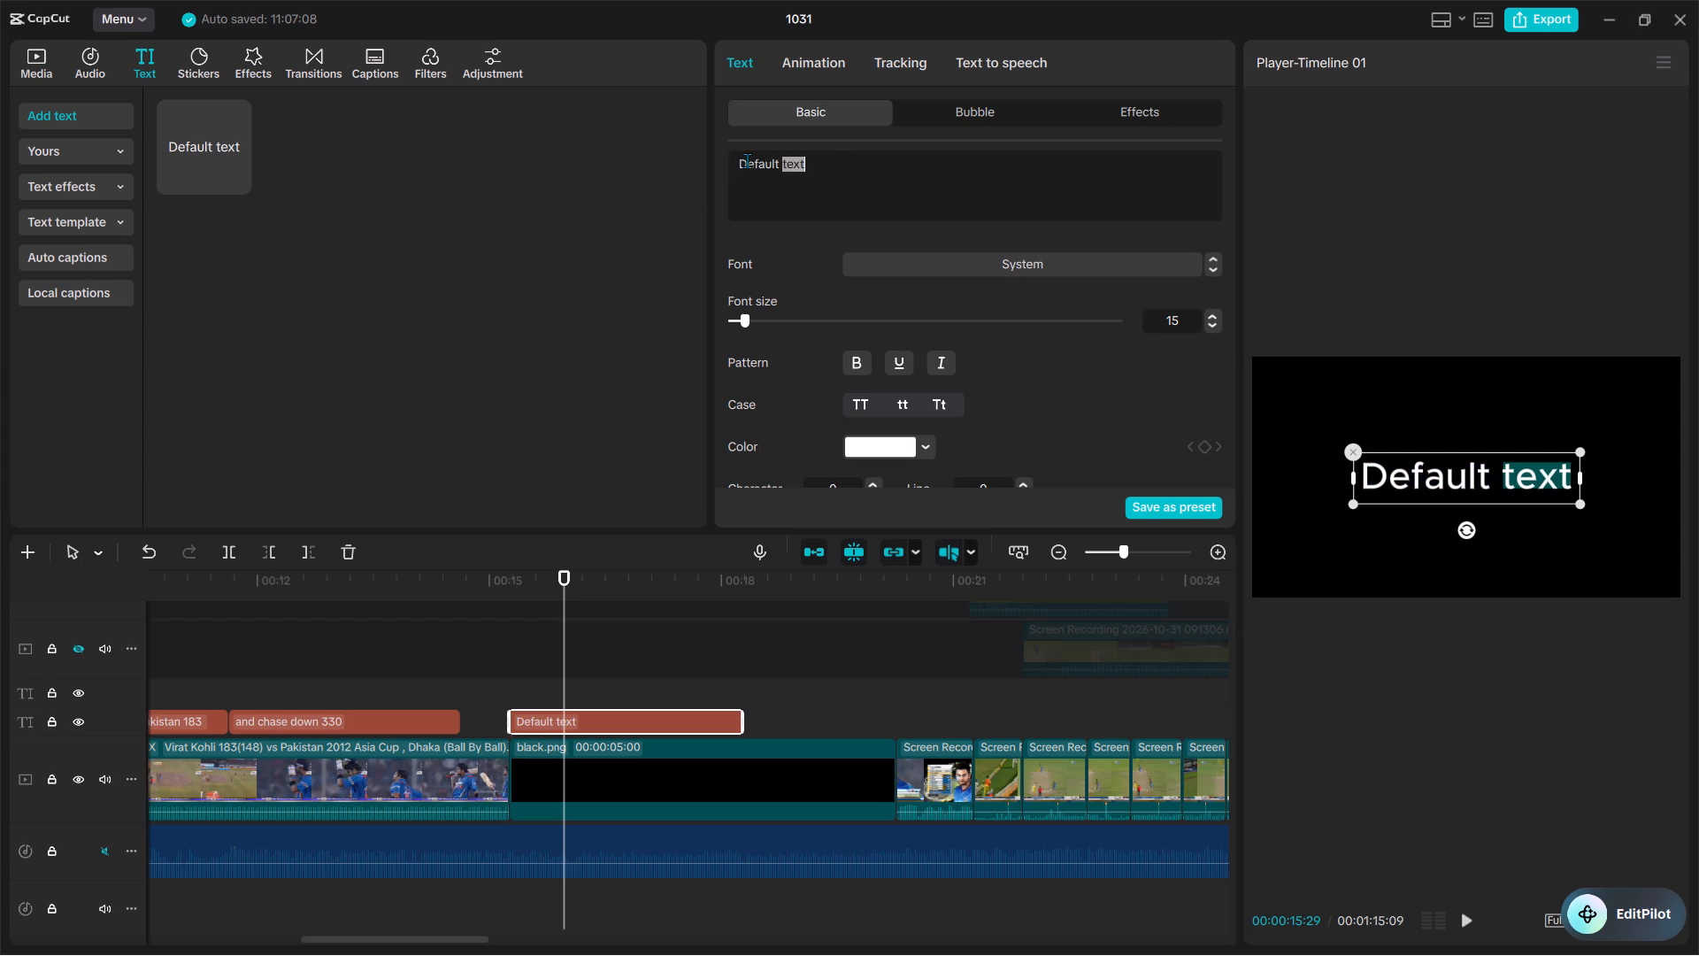
pyautogui.moveTo(739, 165); pyautogui.dragTo(907, 166)
pyautogui.press('BackSpace')
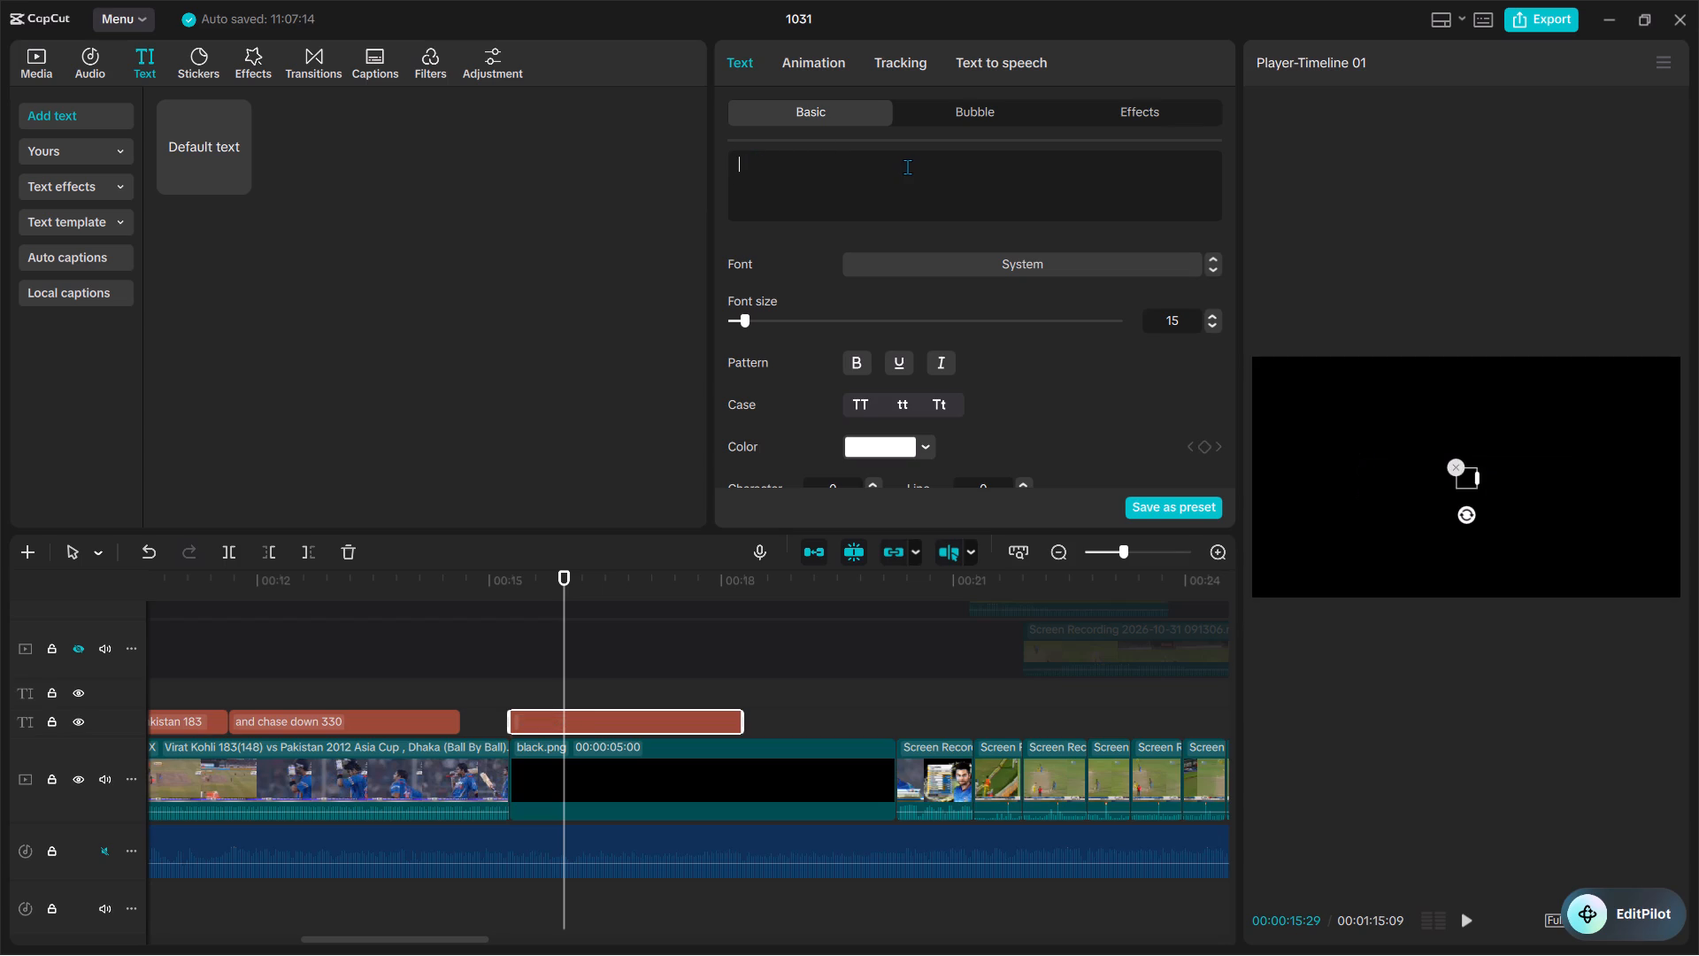
pyautogui.write('chase master retu')
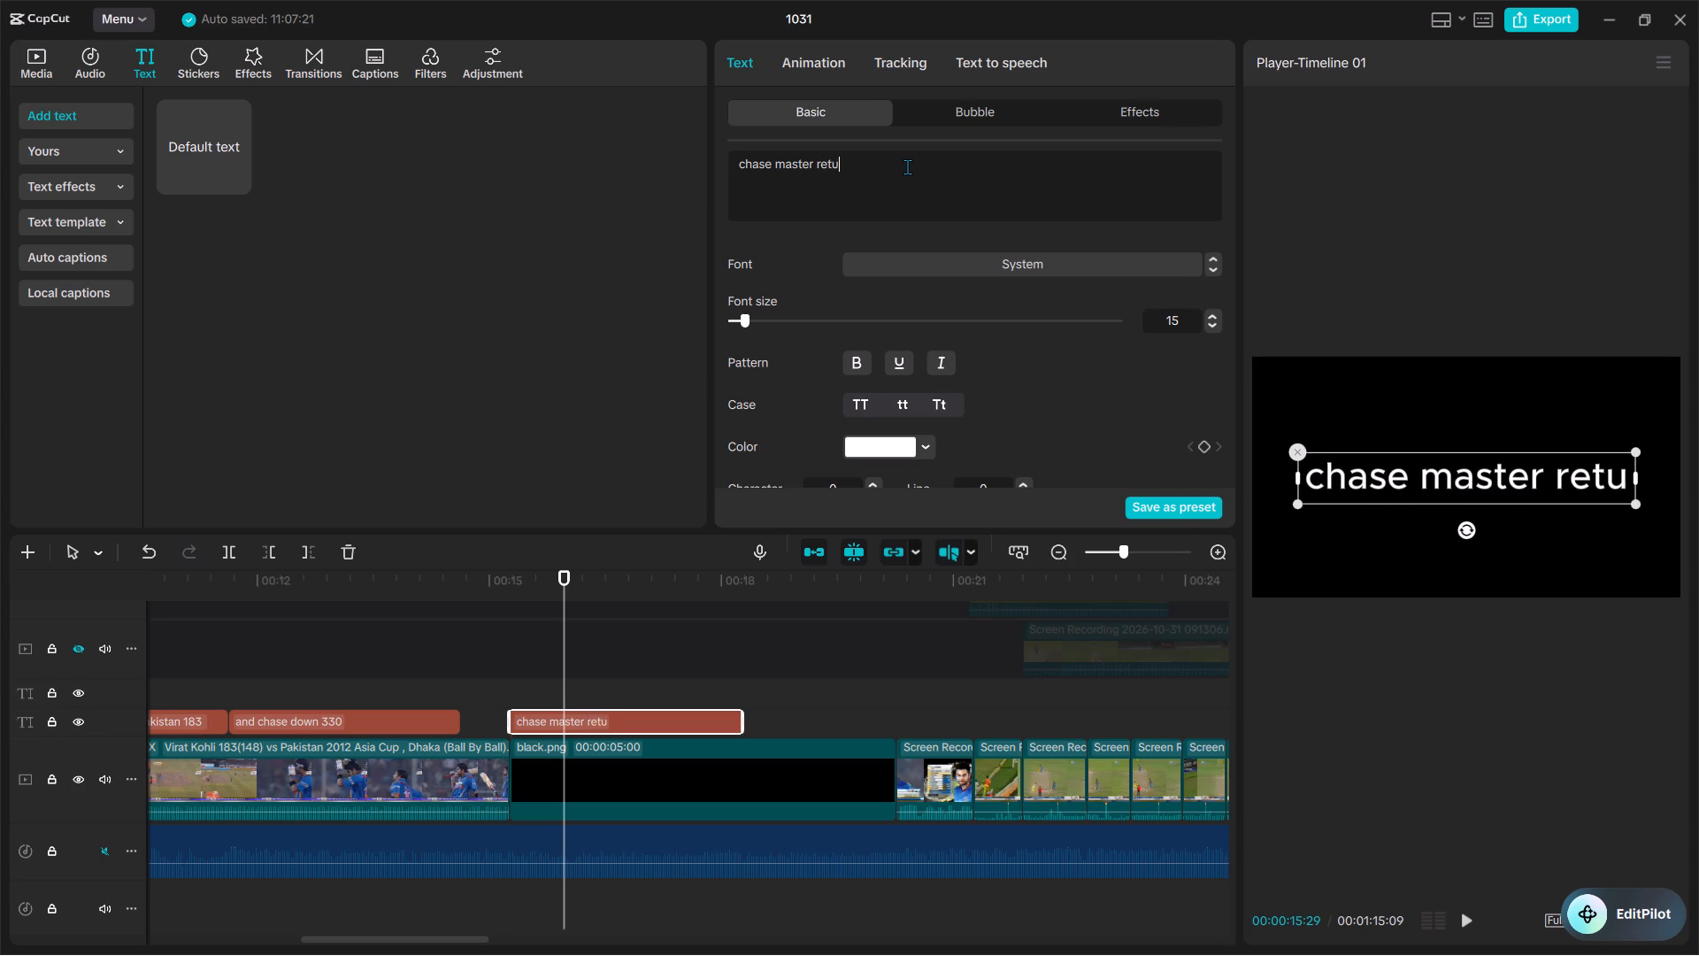
pyautogui.write('tn\\\\')
pyautogui.press('BackSpace')
pyautogui.press('BackSpace')
pyautogui.press('BackSpace')
pyautogui.press('BackSpace')
pyautogui.write('rn')
pyautogui.press('space')
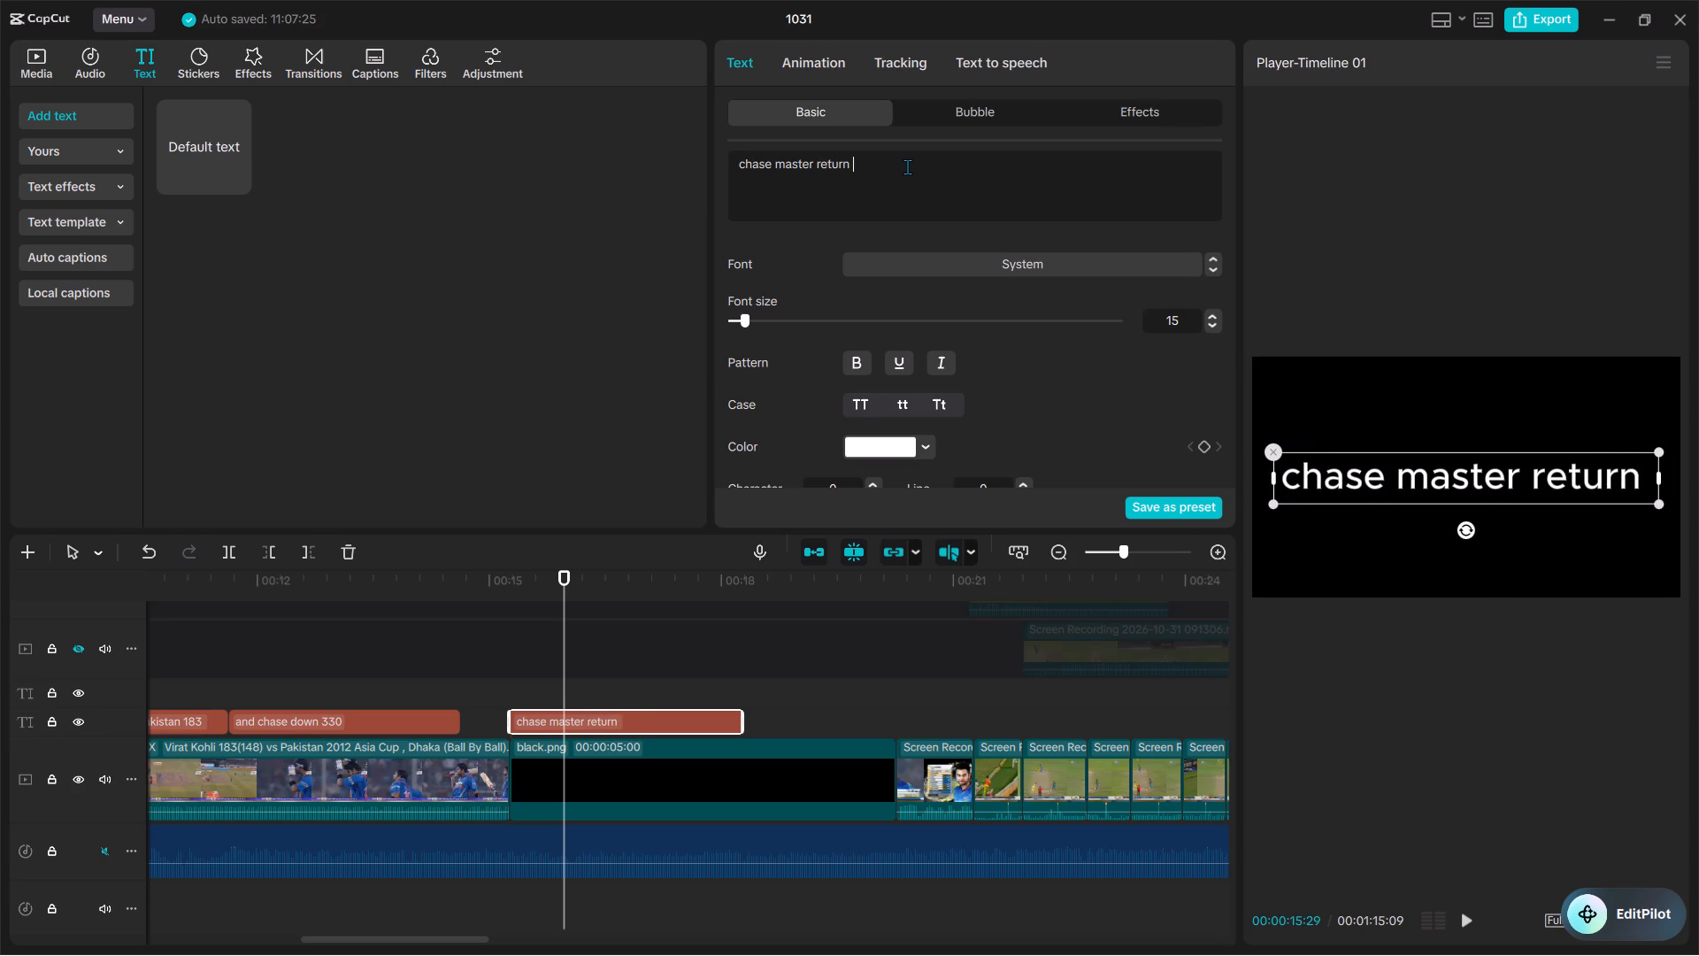
# Change the title's font to Copperplate CC-Bd.
pyautogui.click(1207, 267)
pyautogui.click(1207, 267)
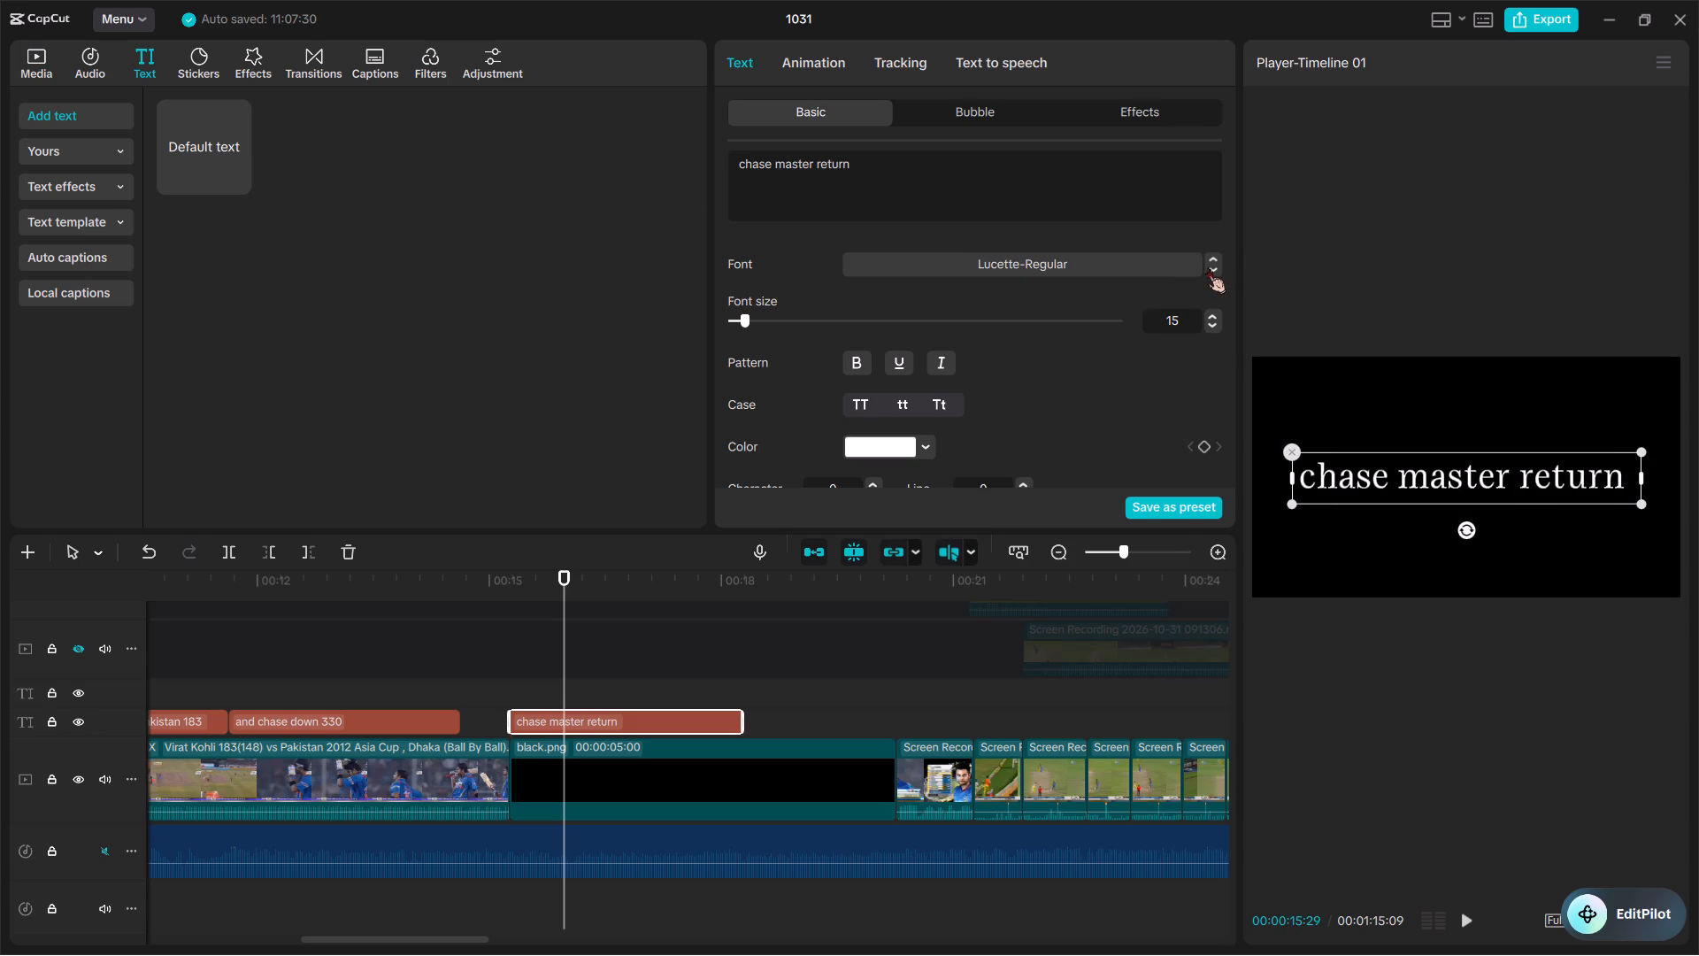
pyautogui.click(1207, 267)
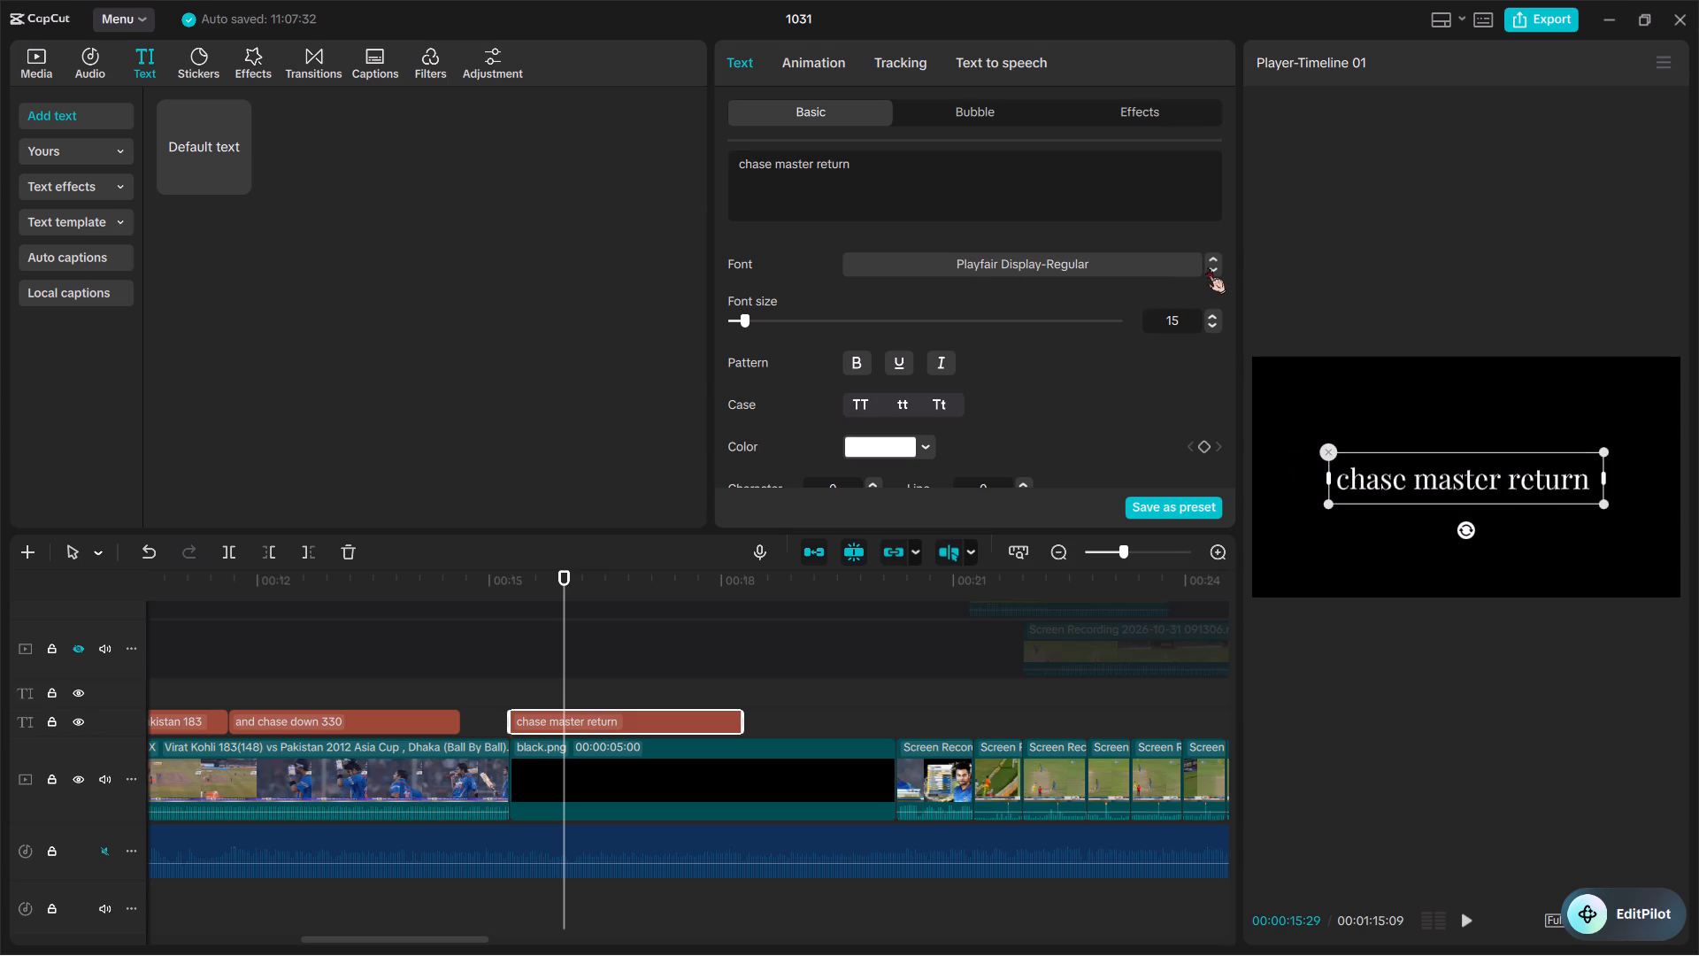
pyautogui.click(1207, 267)
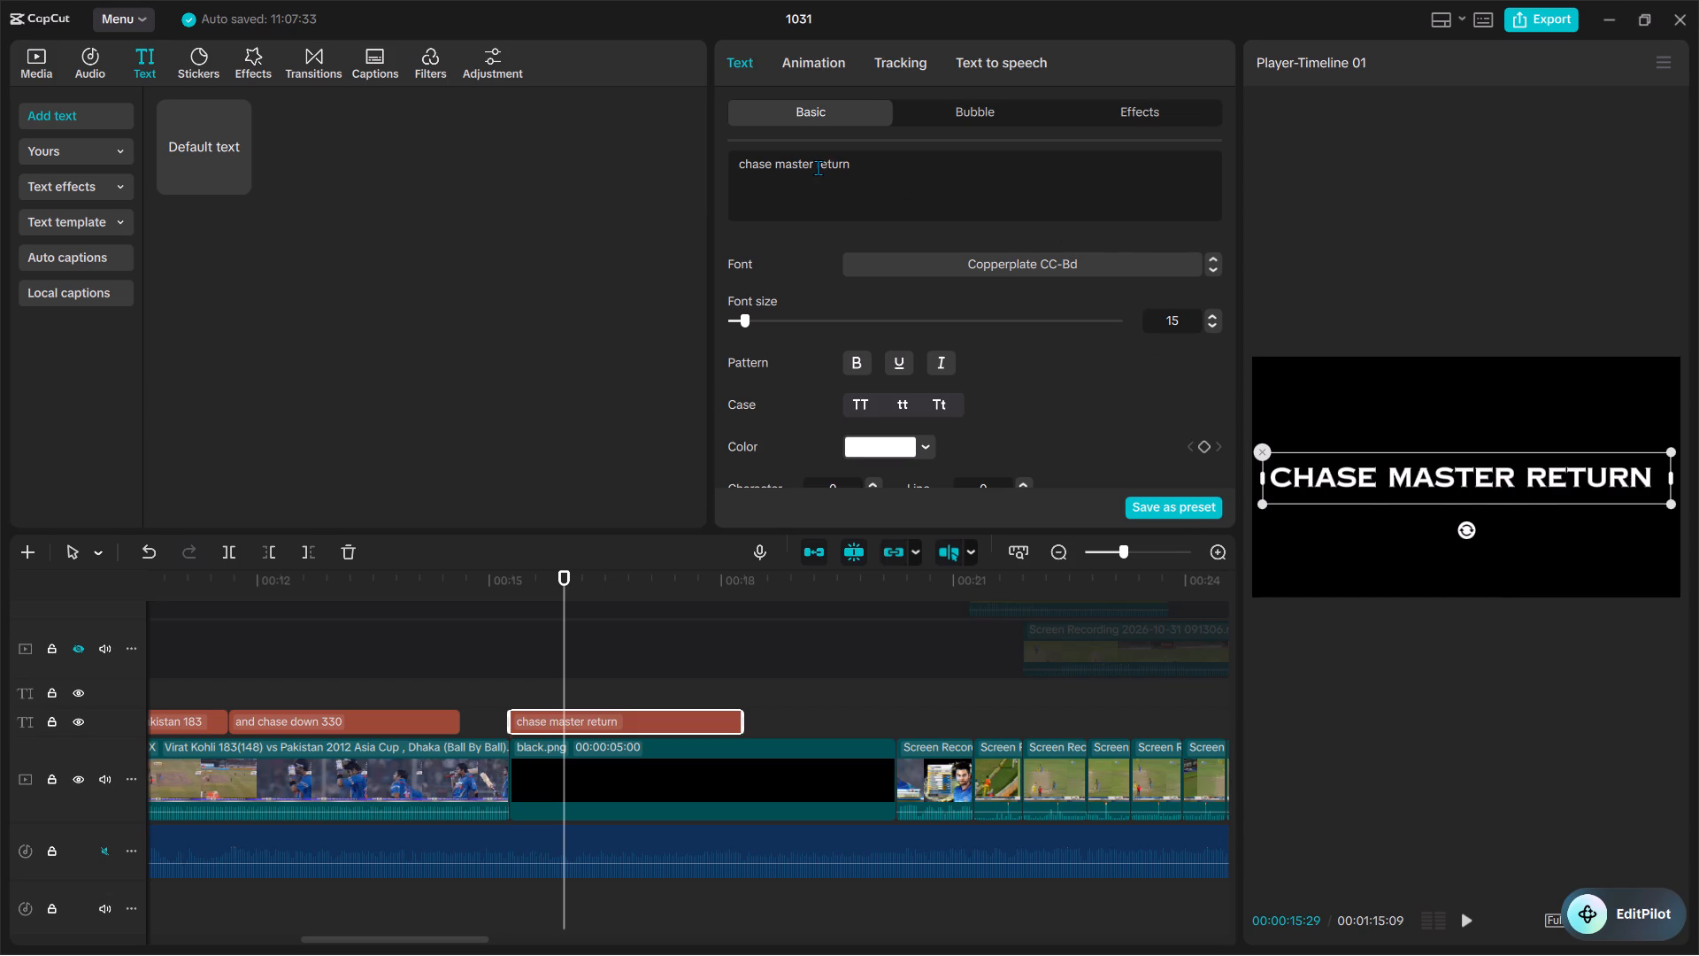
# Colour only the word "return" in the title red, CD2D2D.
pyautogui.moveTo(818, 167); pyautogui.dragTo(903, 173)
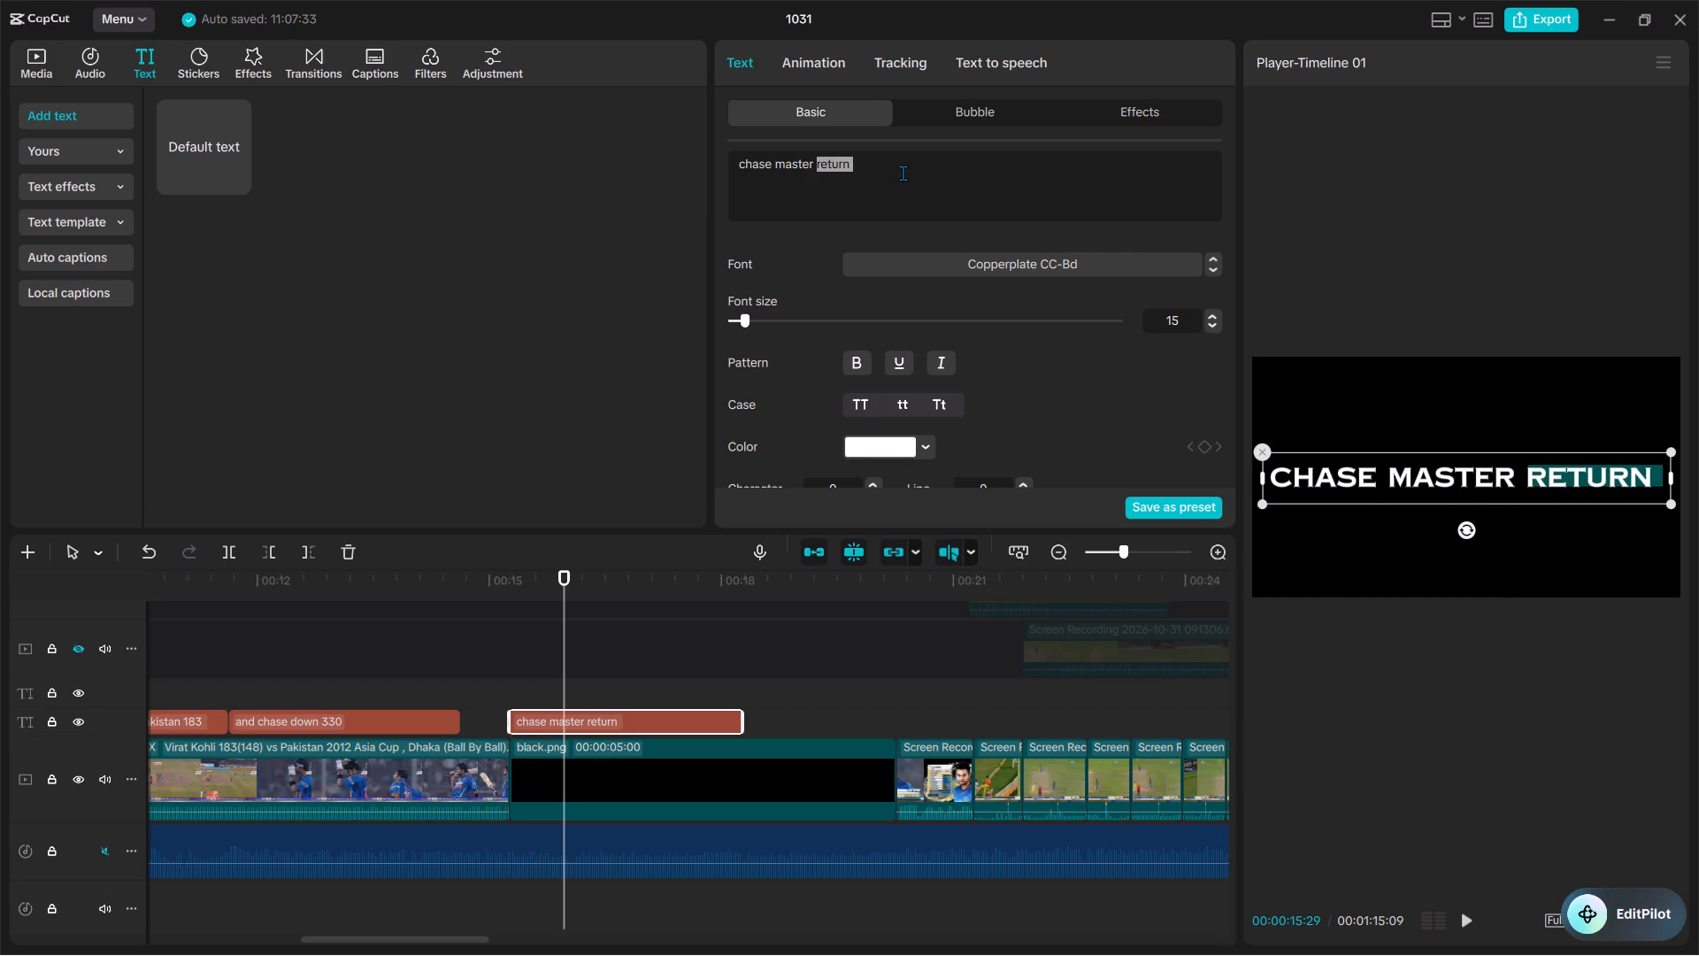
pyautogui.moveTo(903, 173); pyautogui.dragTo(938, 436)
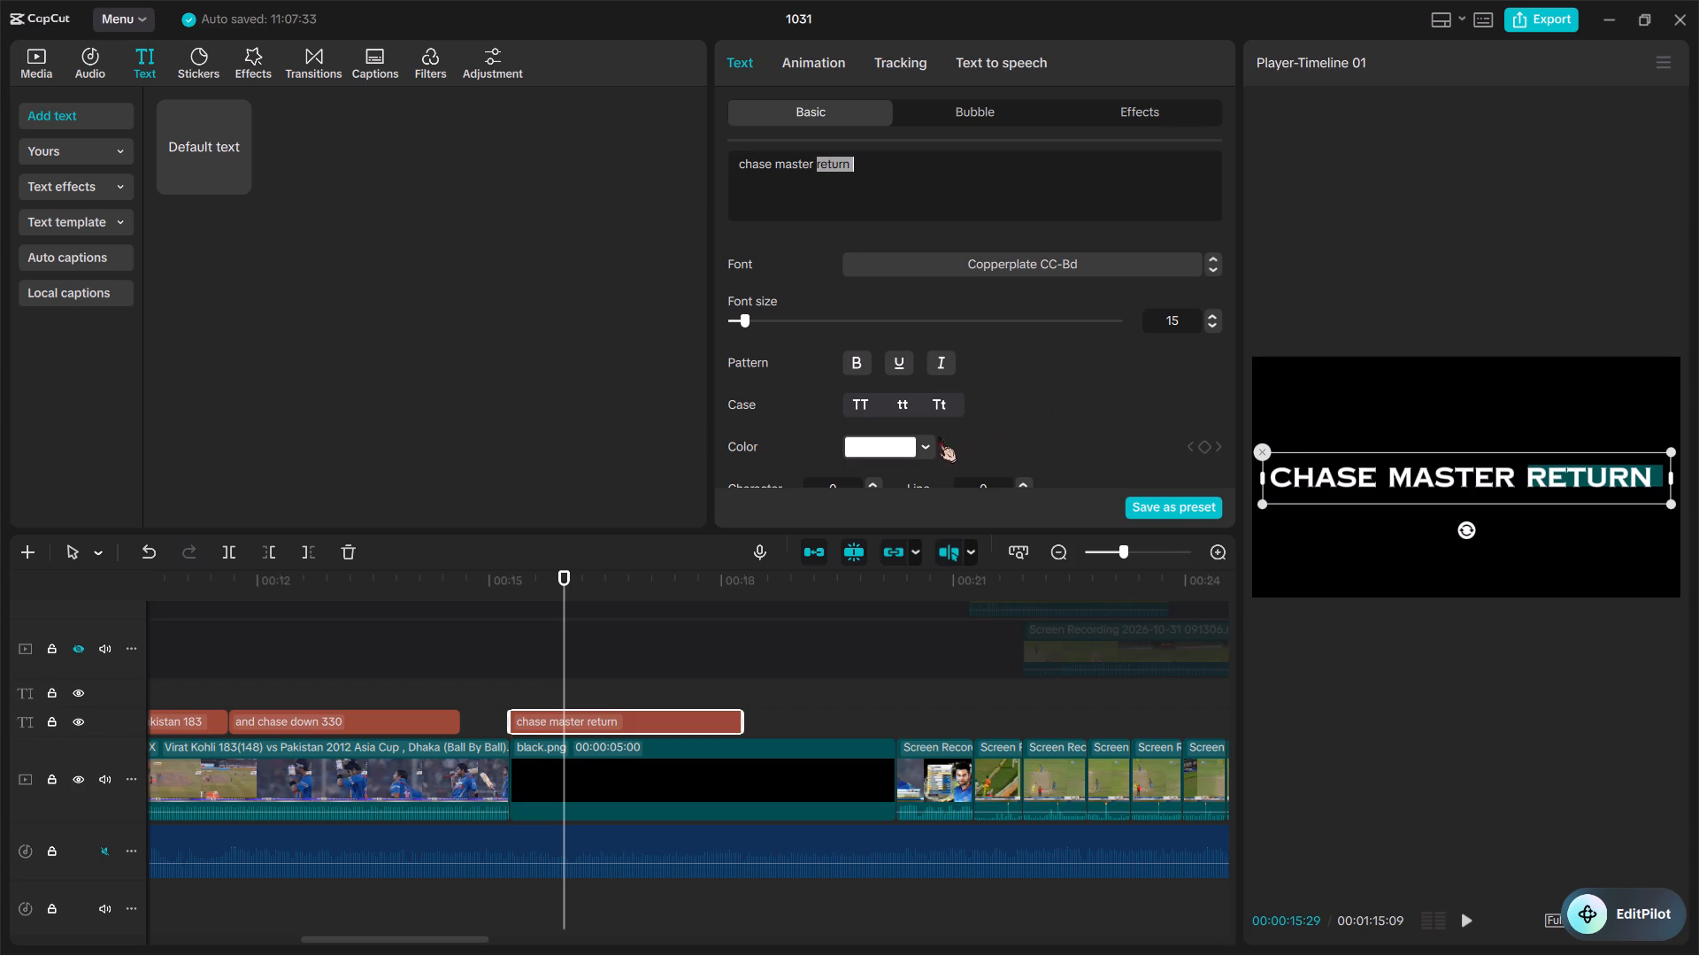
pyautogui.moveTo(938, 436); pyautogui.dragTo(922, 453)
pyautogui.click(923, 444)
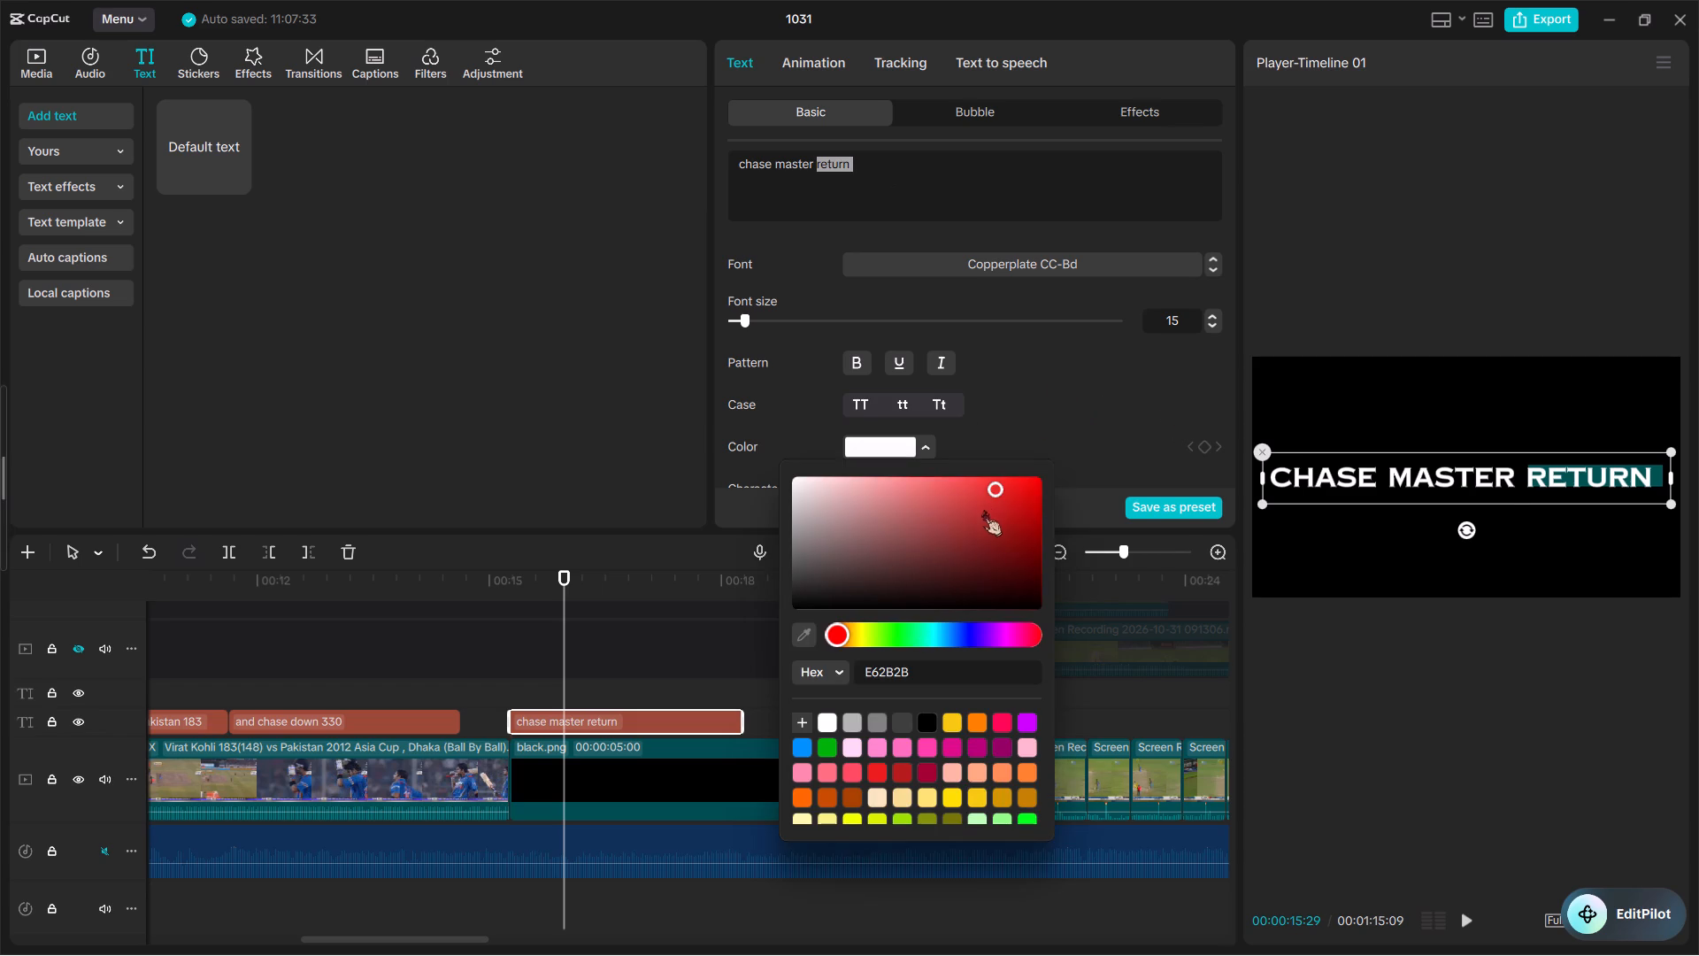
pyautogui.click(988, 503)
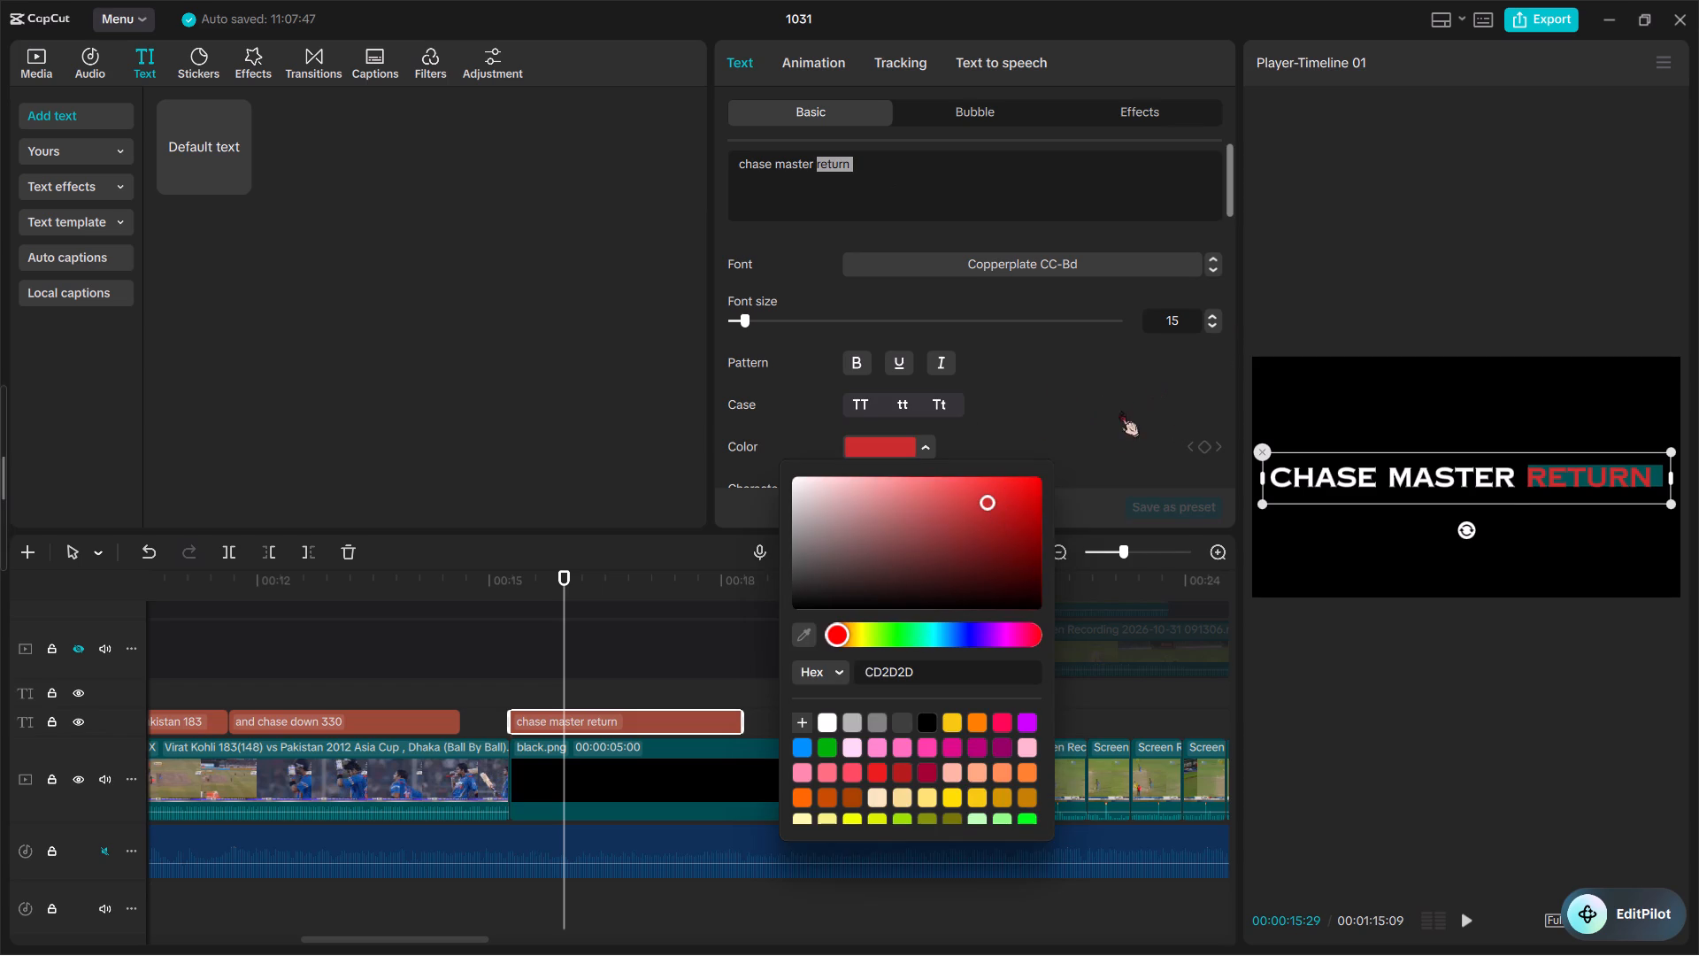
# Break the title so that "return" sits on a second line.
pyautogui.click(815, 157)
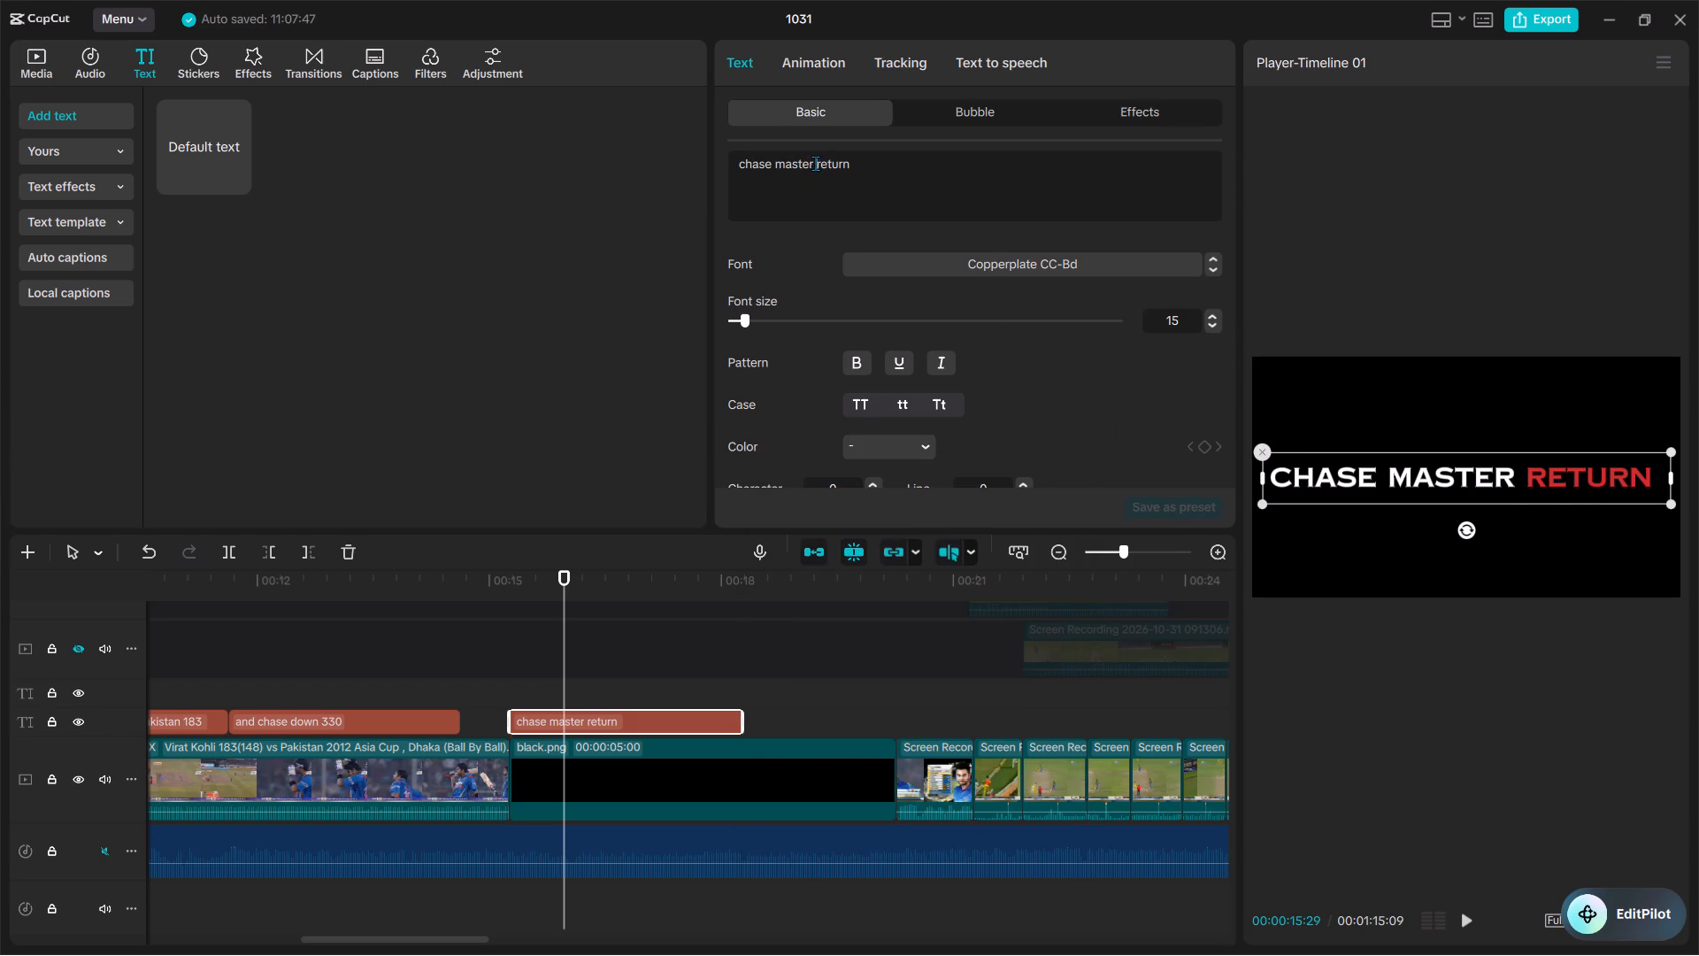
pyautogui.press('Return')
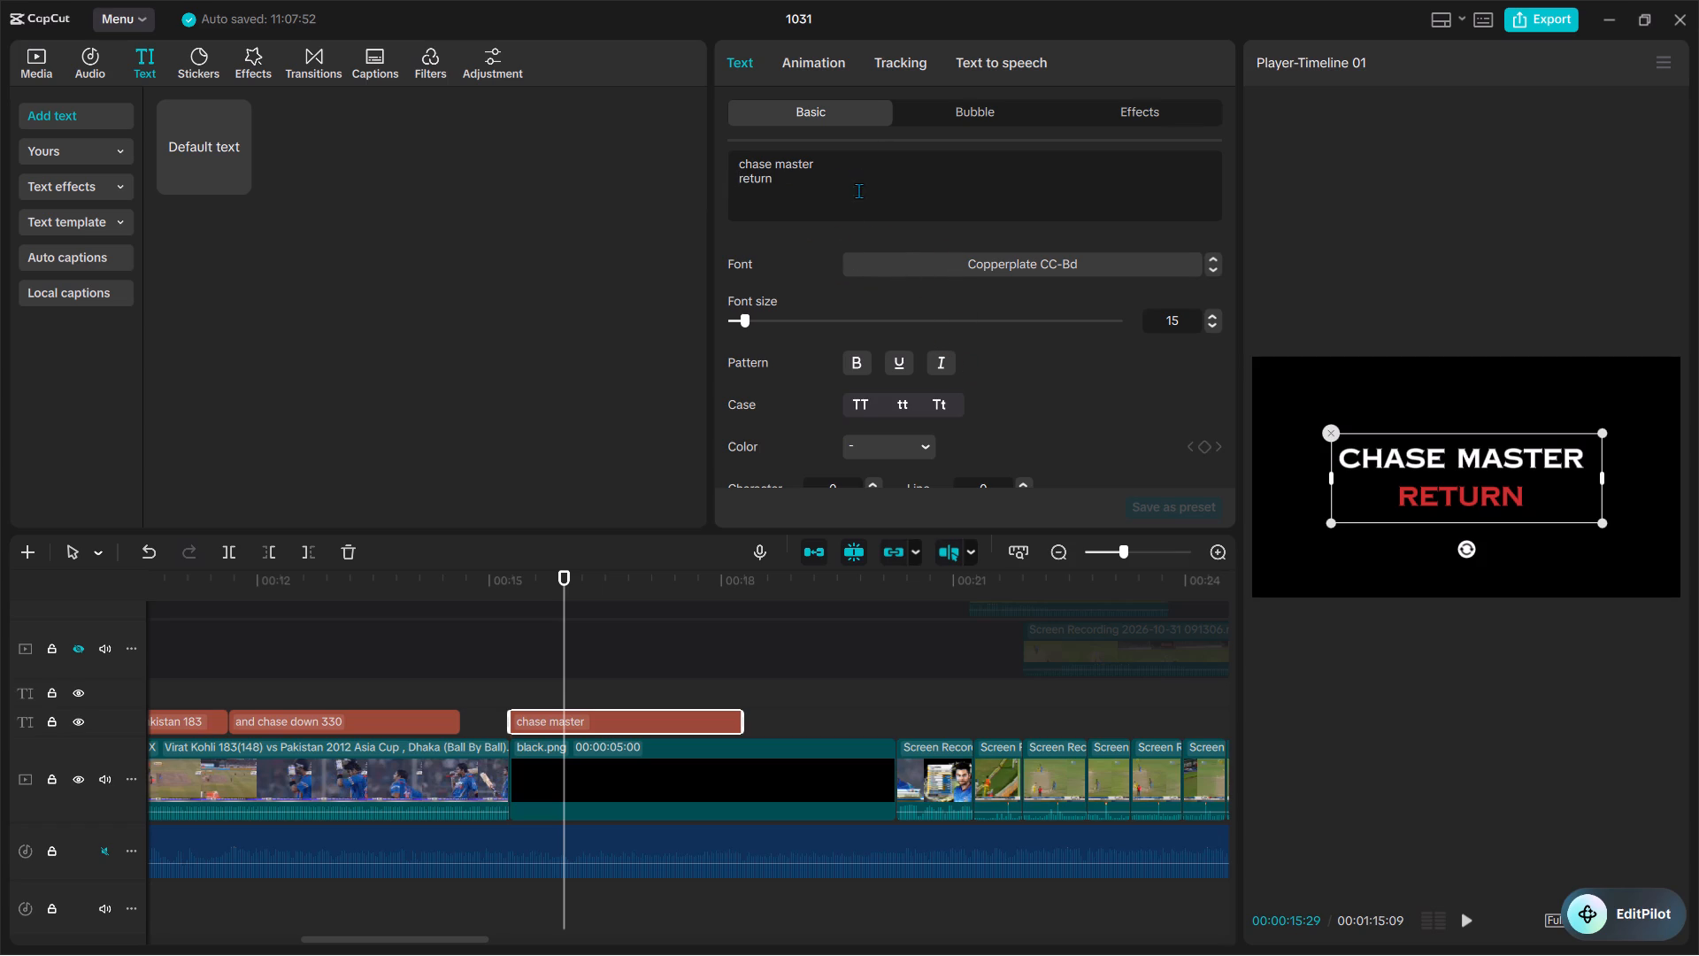
# Delete the word "return" and its line from the title, keeping only "chase master".
pyautogui.click(803, 187)
pyautogui.moveTo(803, 187); pyautogui.dragTo(678, 152)
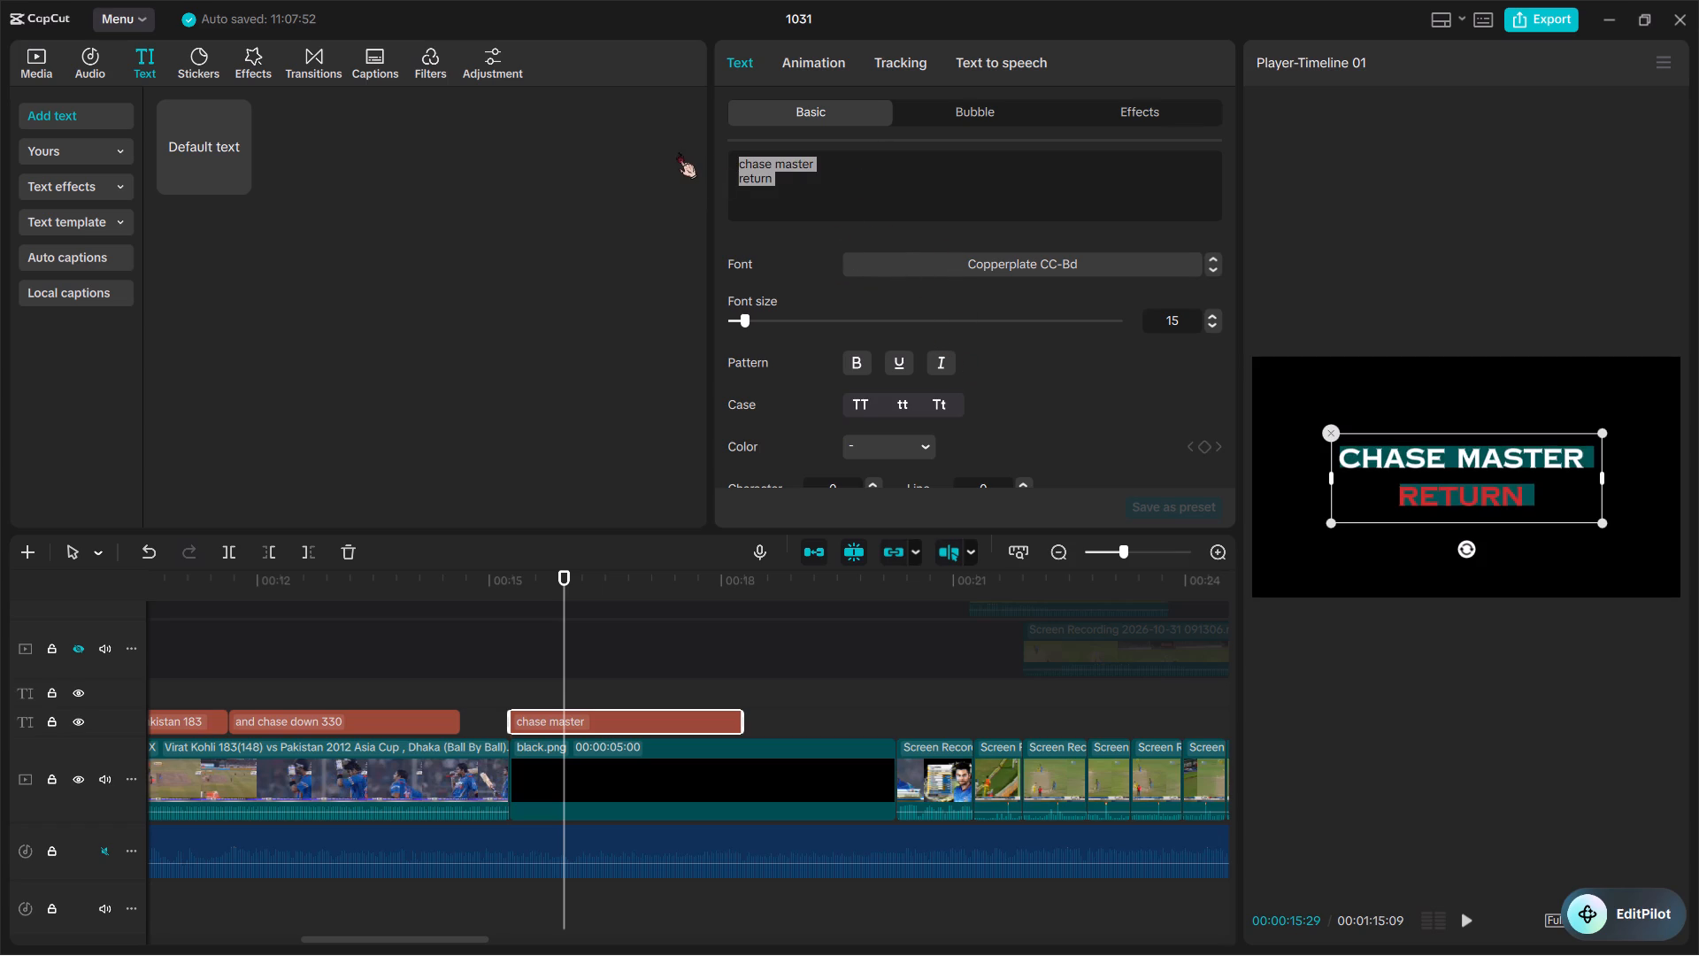
pyautogui.moveTo(796, 185); pyautogui.dragTo(779, 185)
pyautogui.click(779, 185)
pyautogui.moveTo(779, 185); pyautogui.dragTo(716, 189)
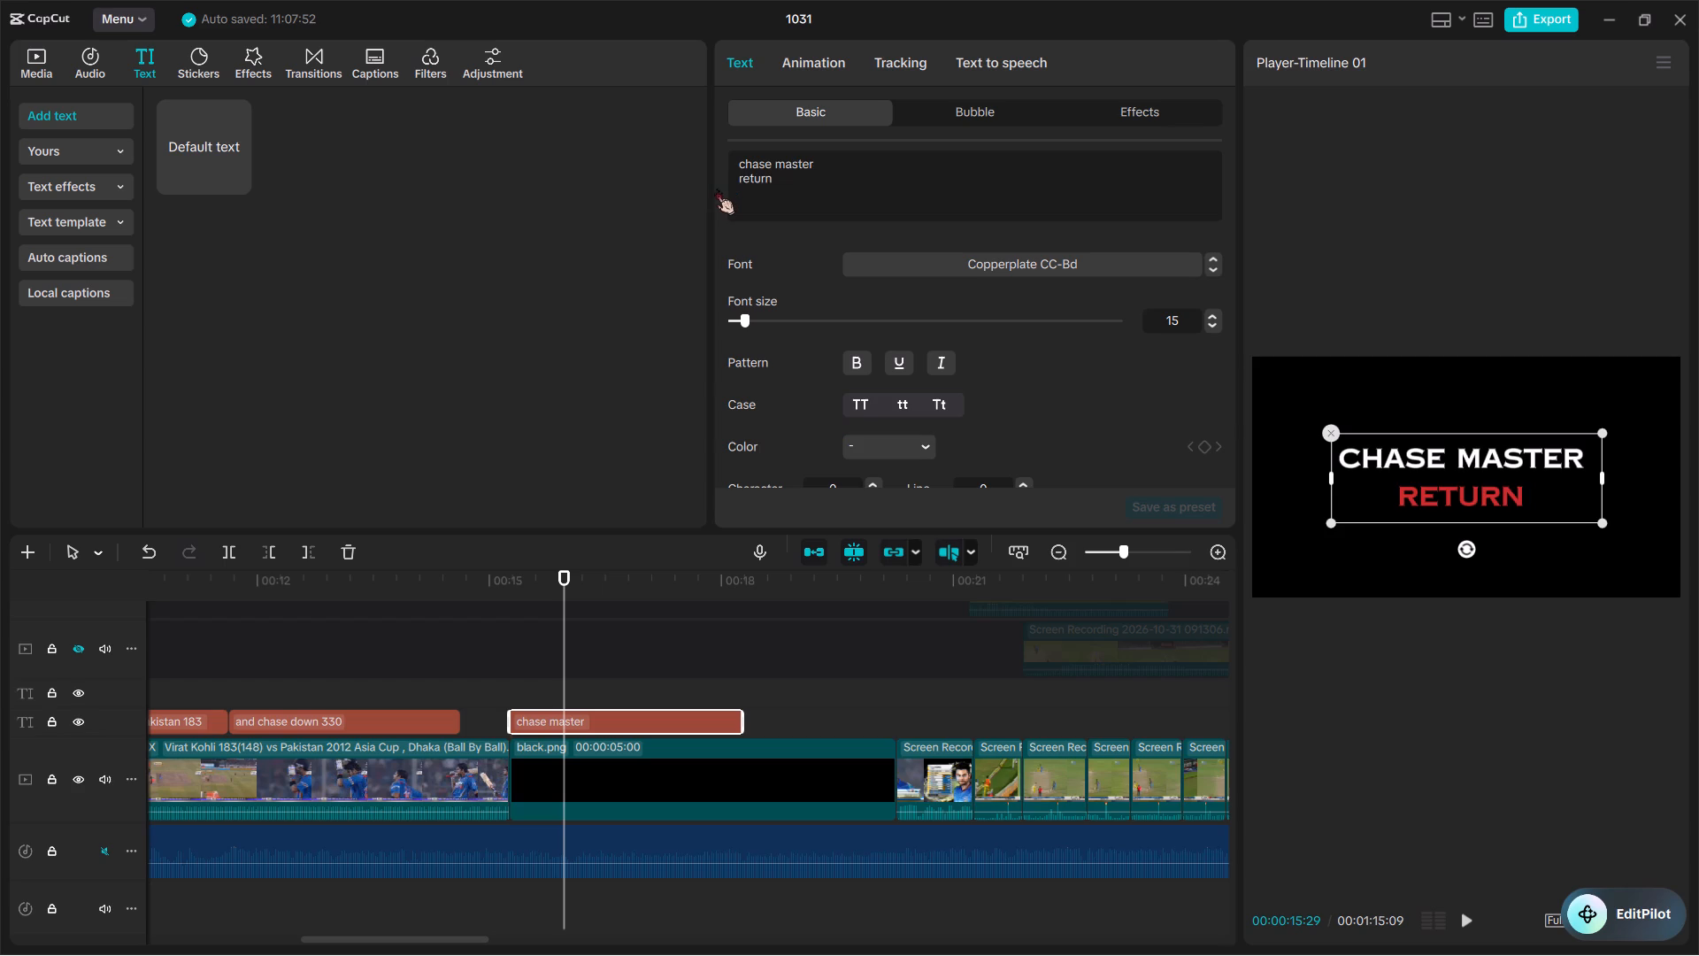
pyautogui.moveTo(716, 189); pyautogui.dragTo(724, 171)
pyautogui.press('BackSpace')
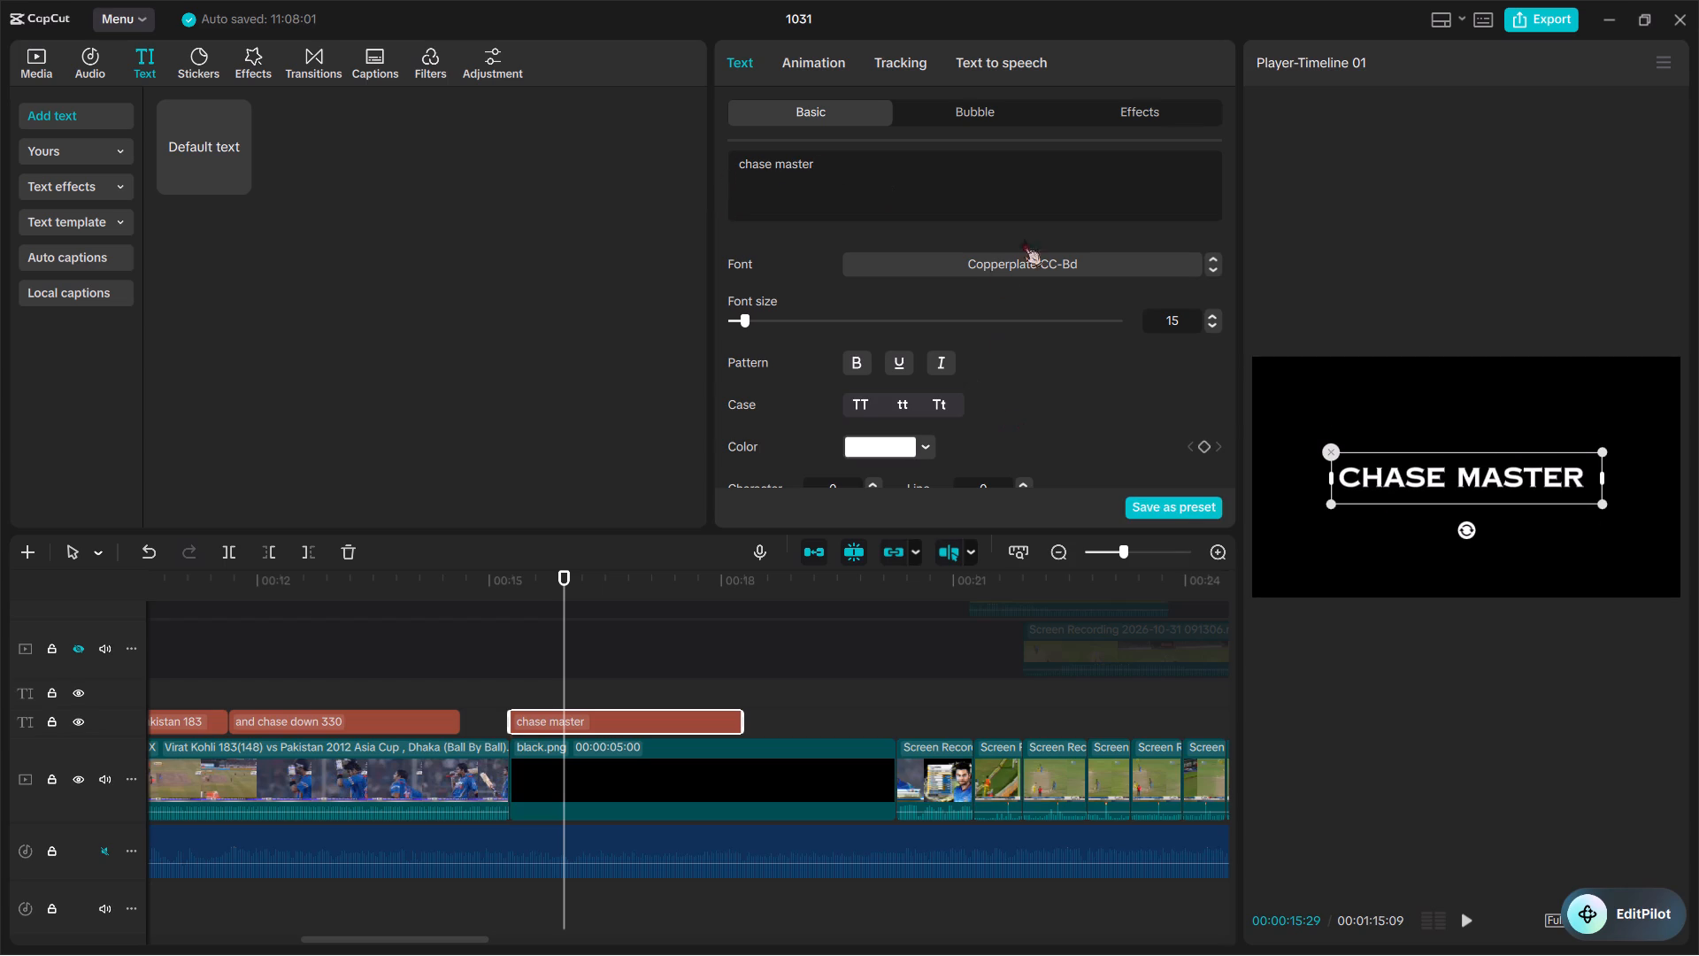
# Colour the "chase master" title red, E12121.
pyautogui.click(927, 451)
pyautogui.click(1005, 492)
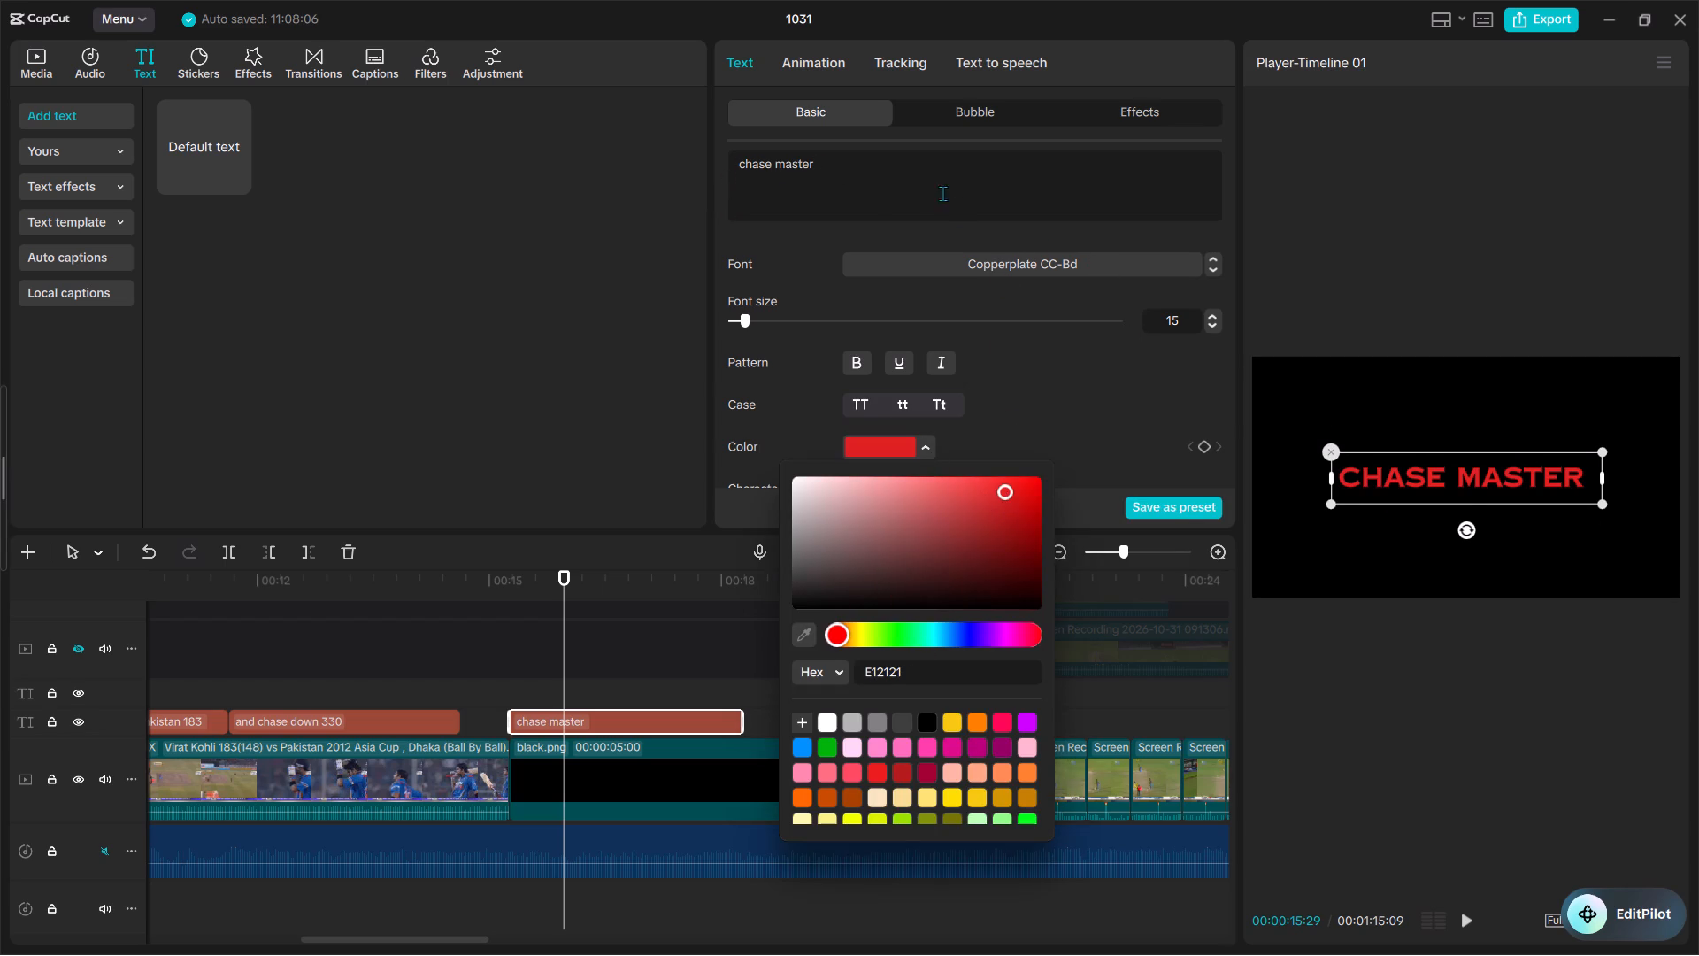
pyautogui.click(944, 200)
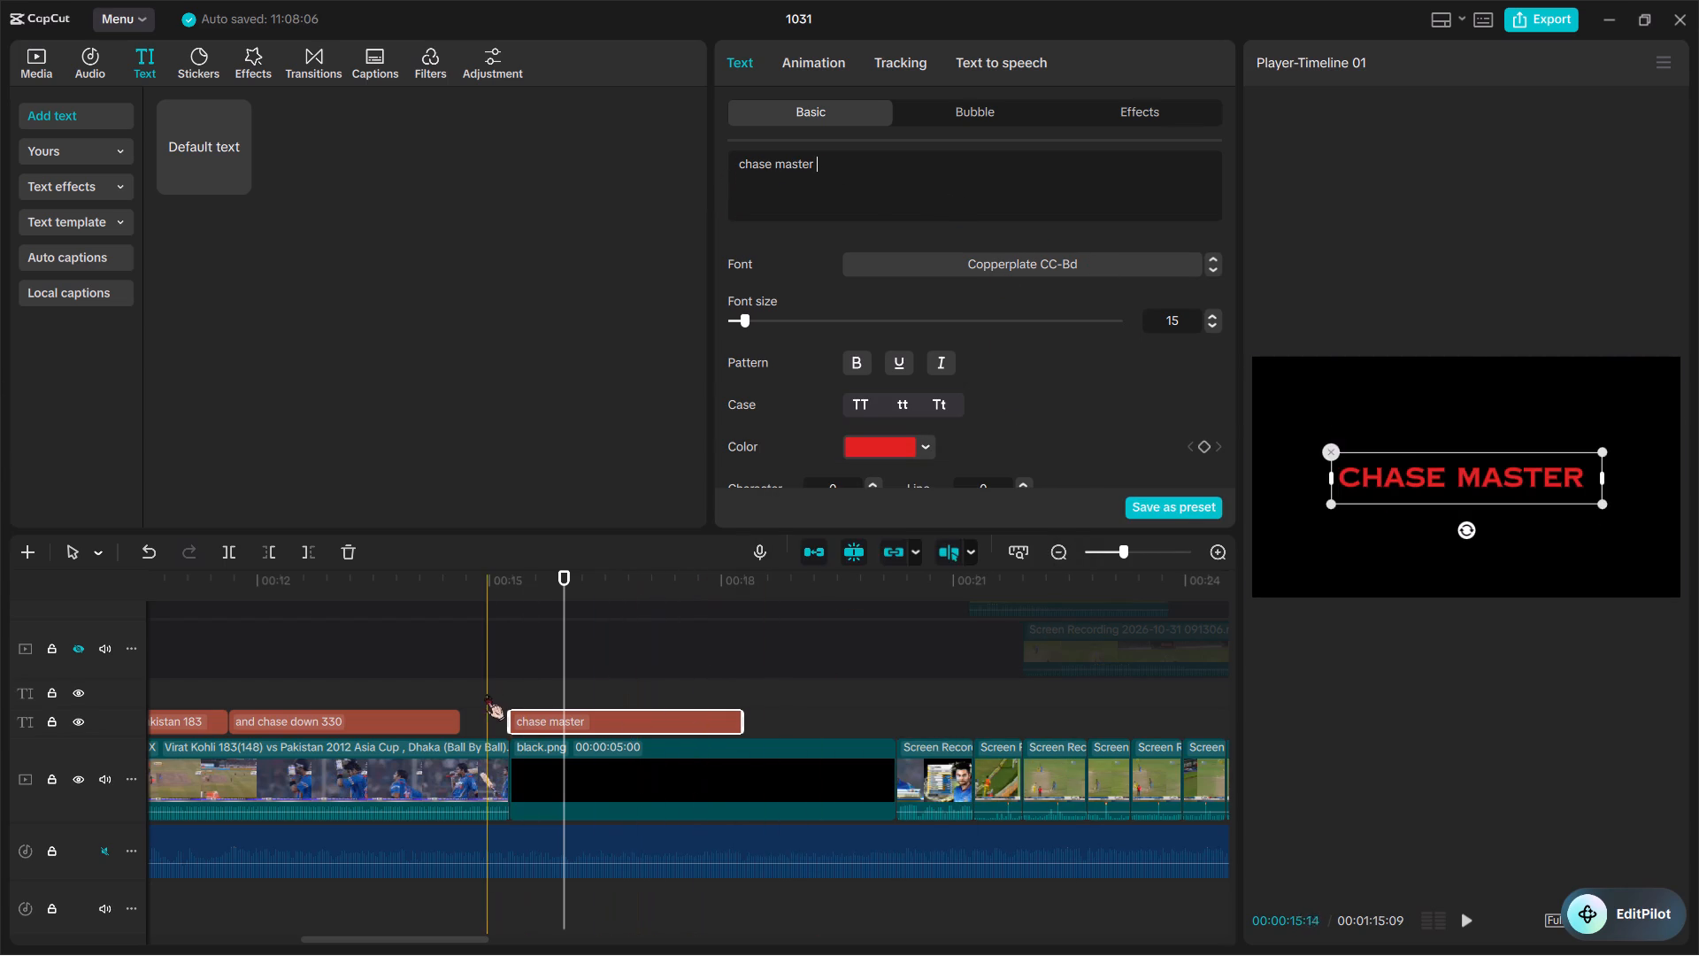
# Apply the "Blur ...Right" entrance animation and the Fade Out exit animation to the "chase master" title.
pyautogui.click(805, 66)
pyautogui.doubleClick(836, 228)
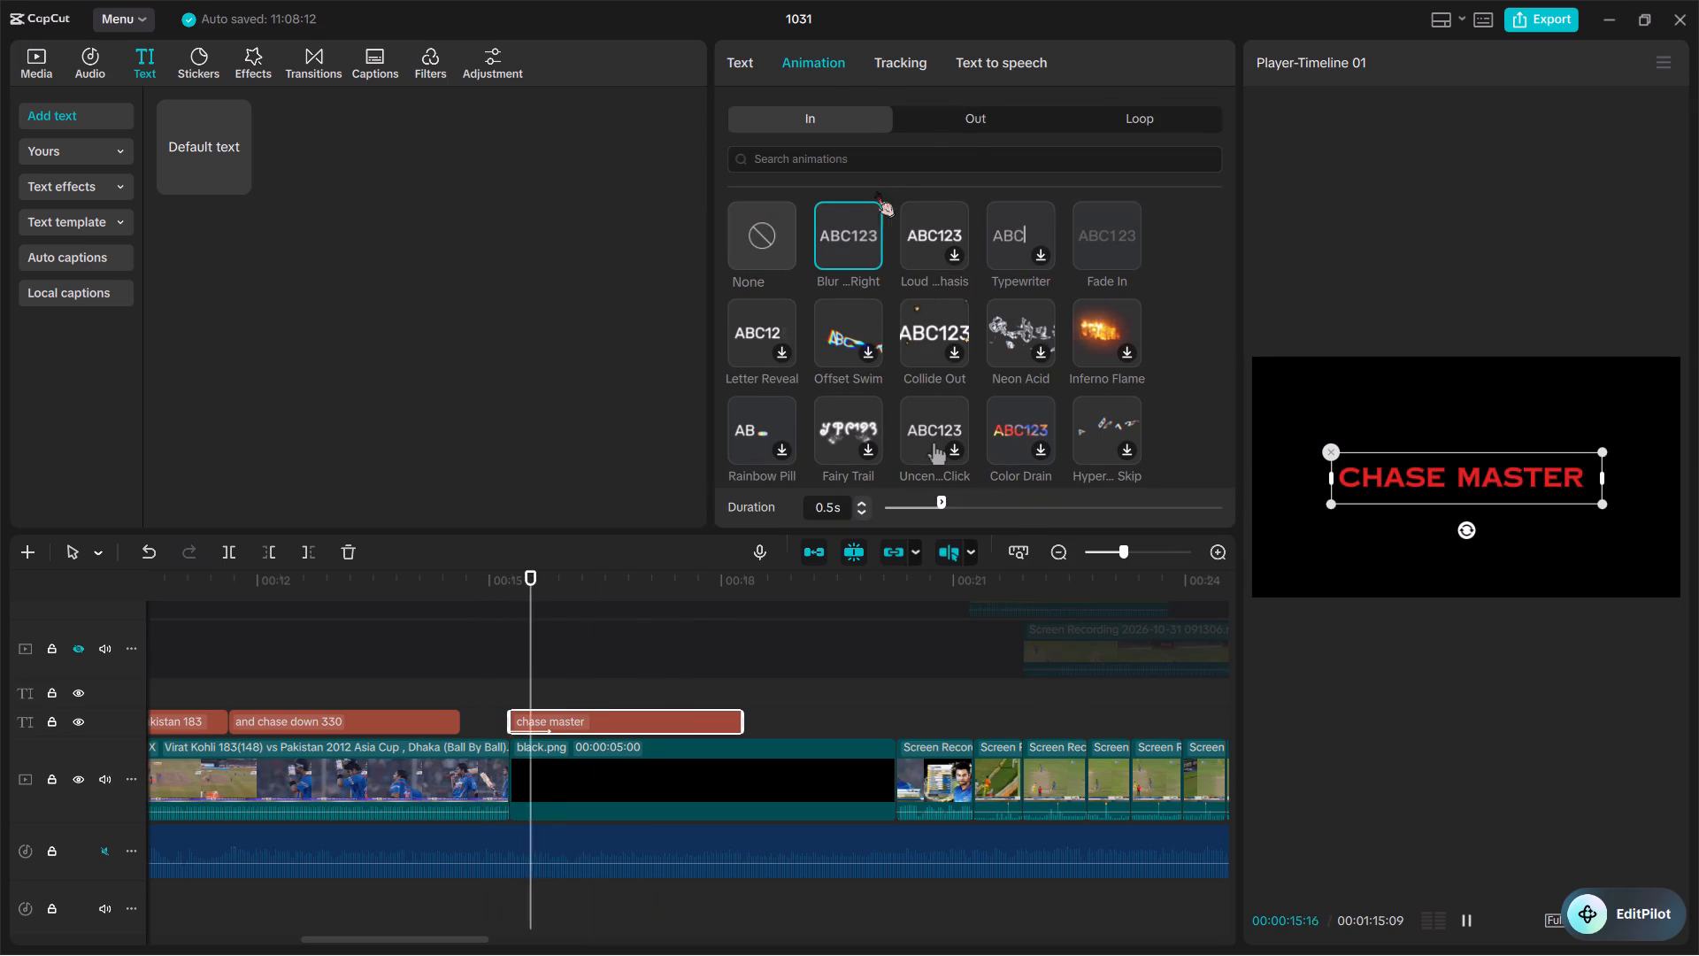
pyautogui.click(964, 122)
pyautogui.doubleClick(853, 255)
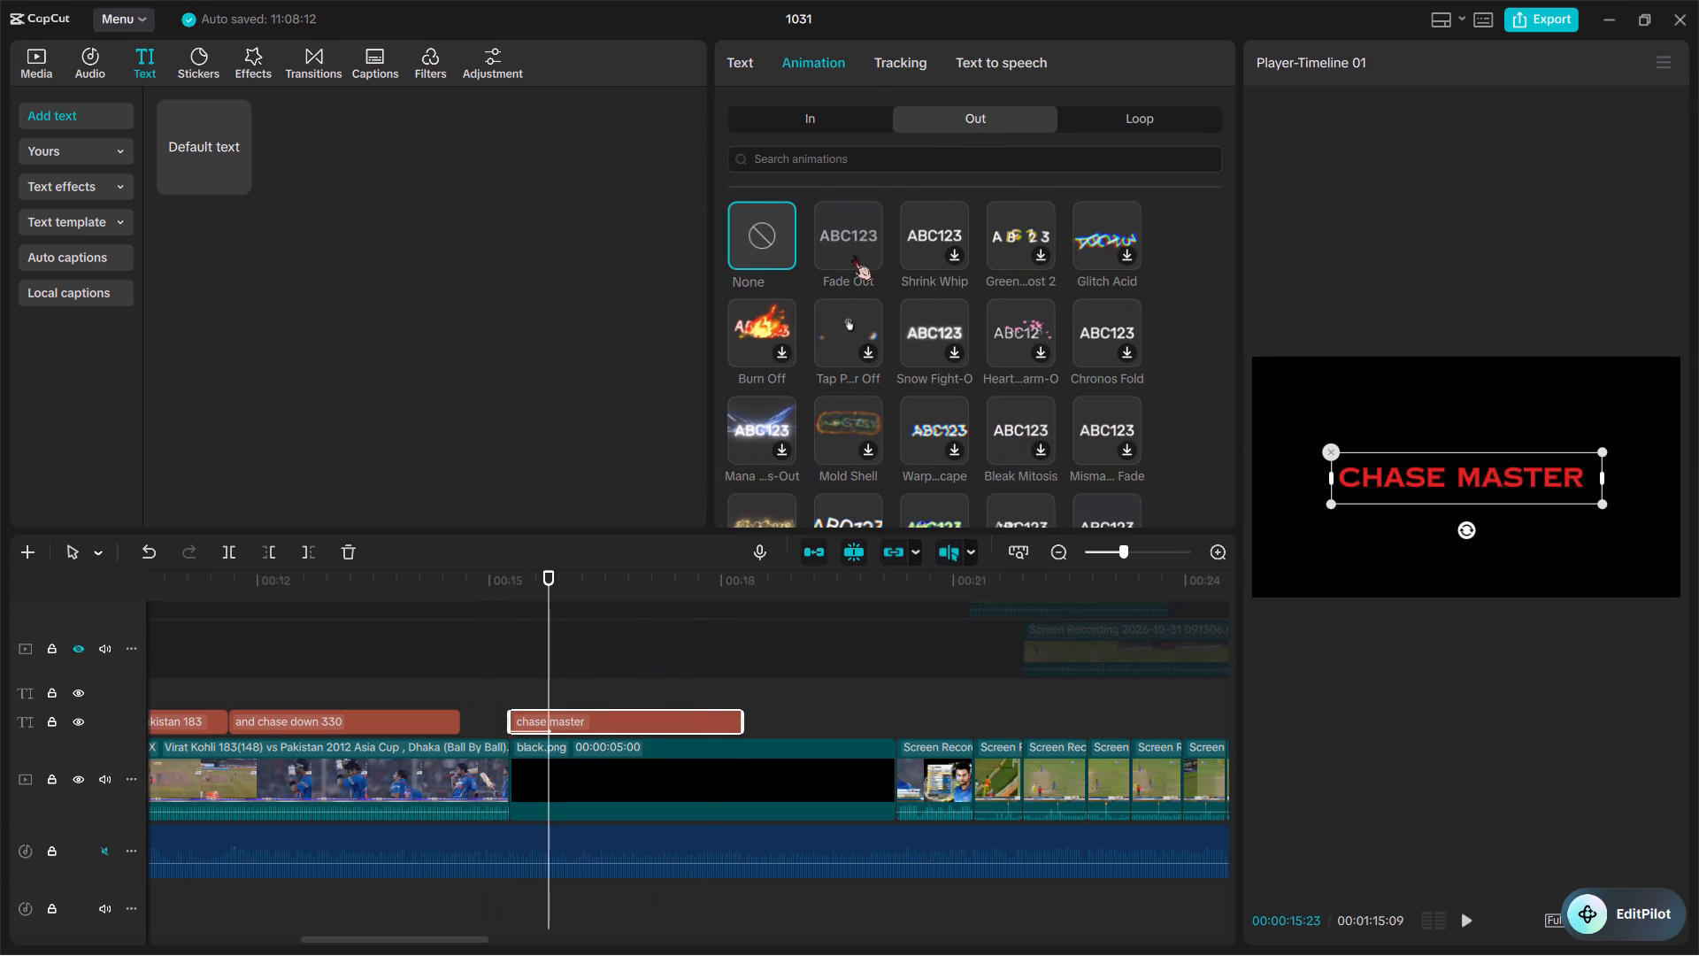
pyautogui.press('space')
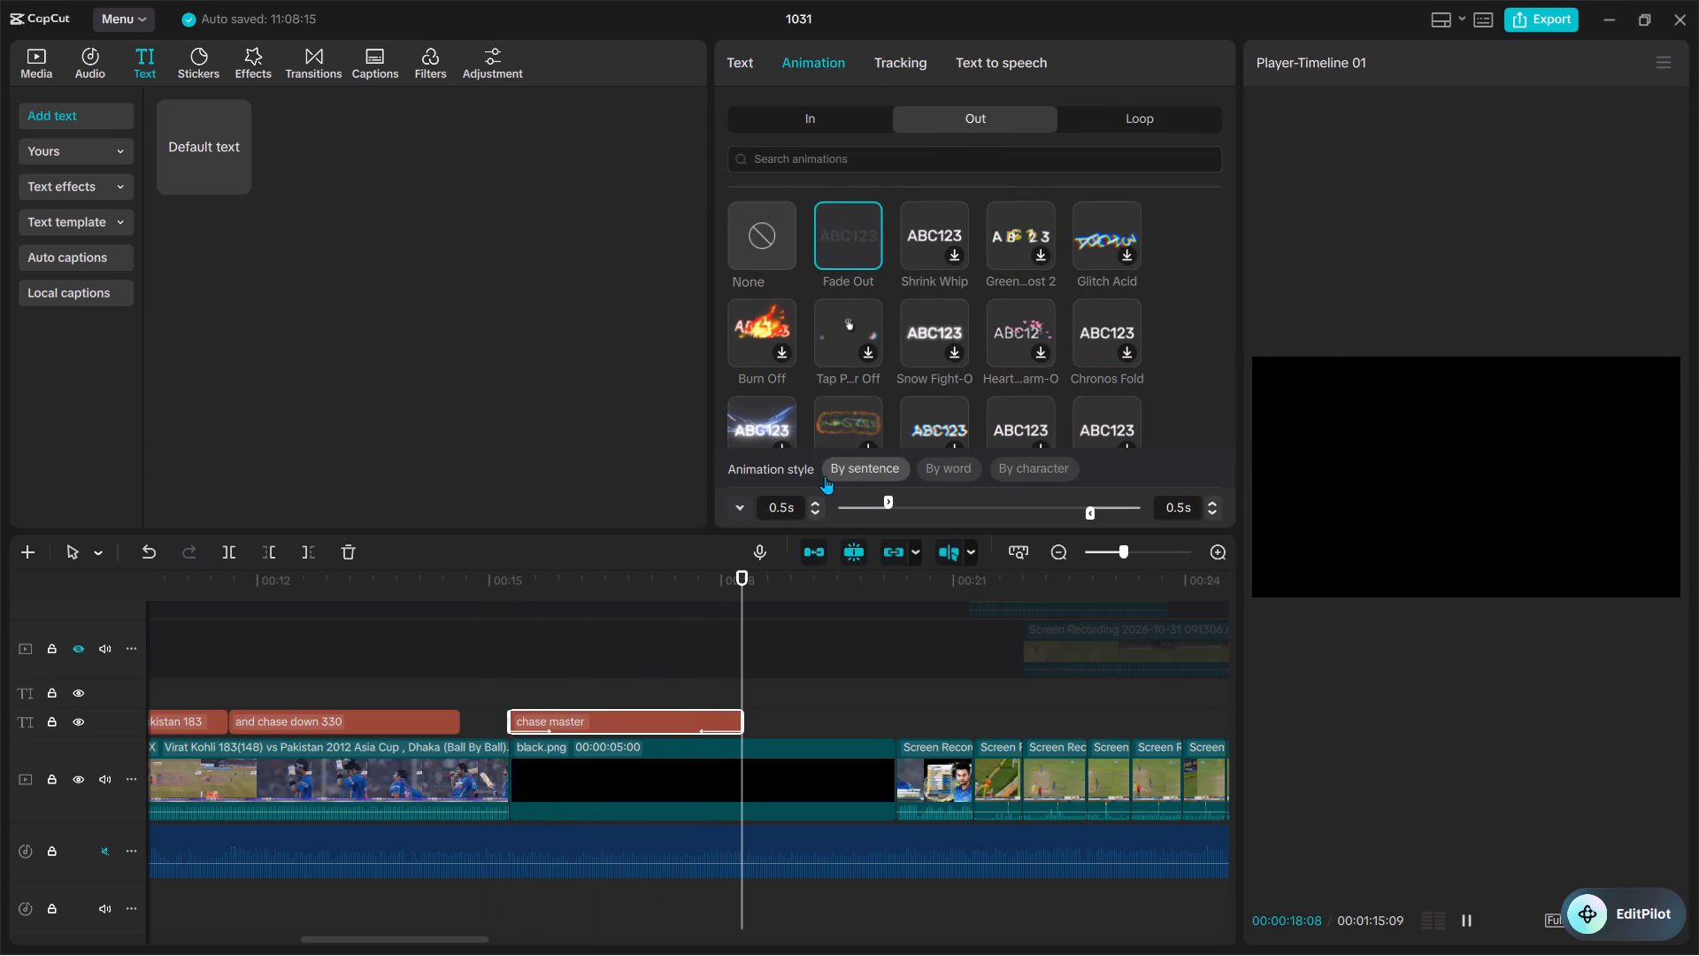
# Lengthen the "chase master" title's entrance animation to 1.2 s and preview it.
pyautogui.moveTo(886, 510); pyautogui.dragTo(956, 498)
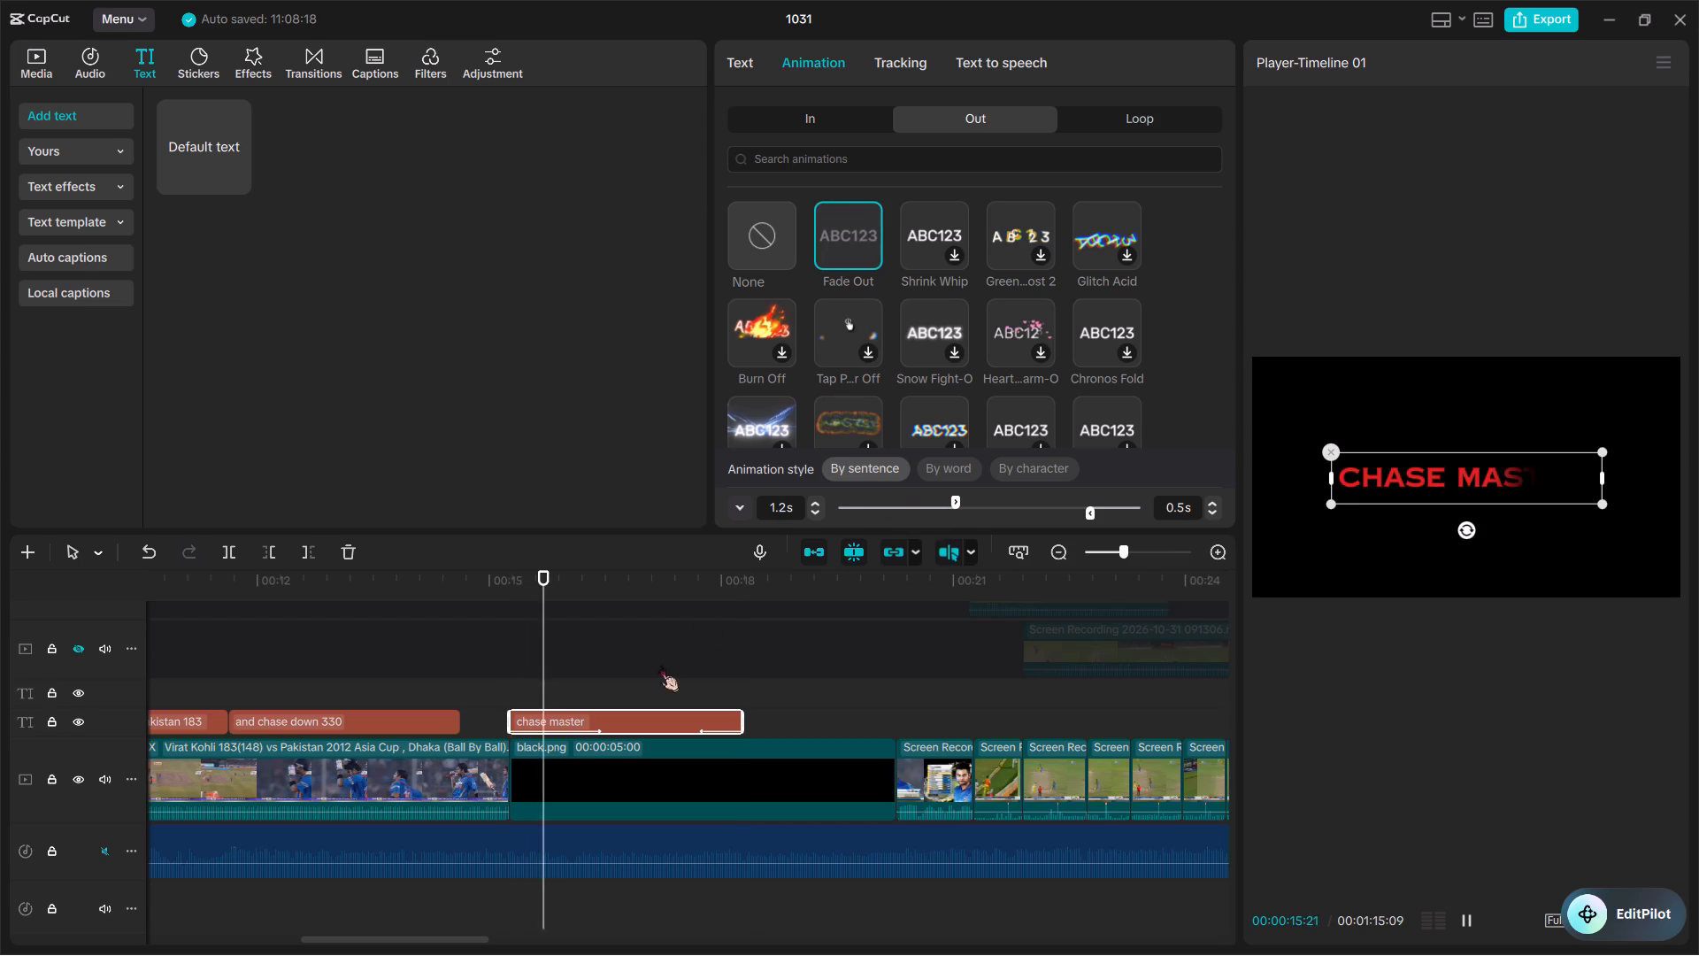
pyautogui.press('space')
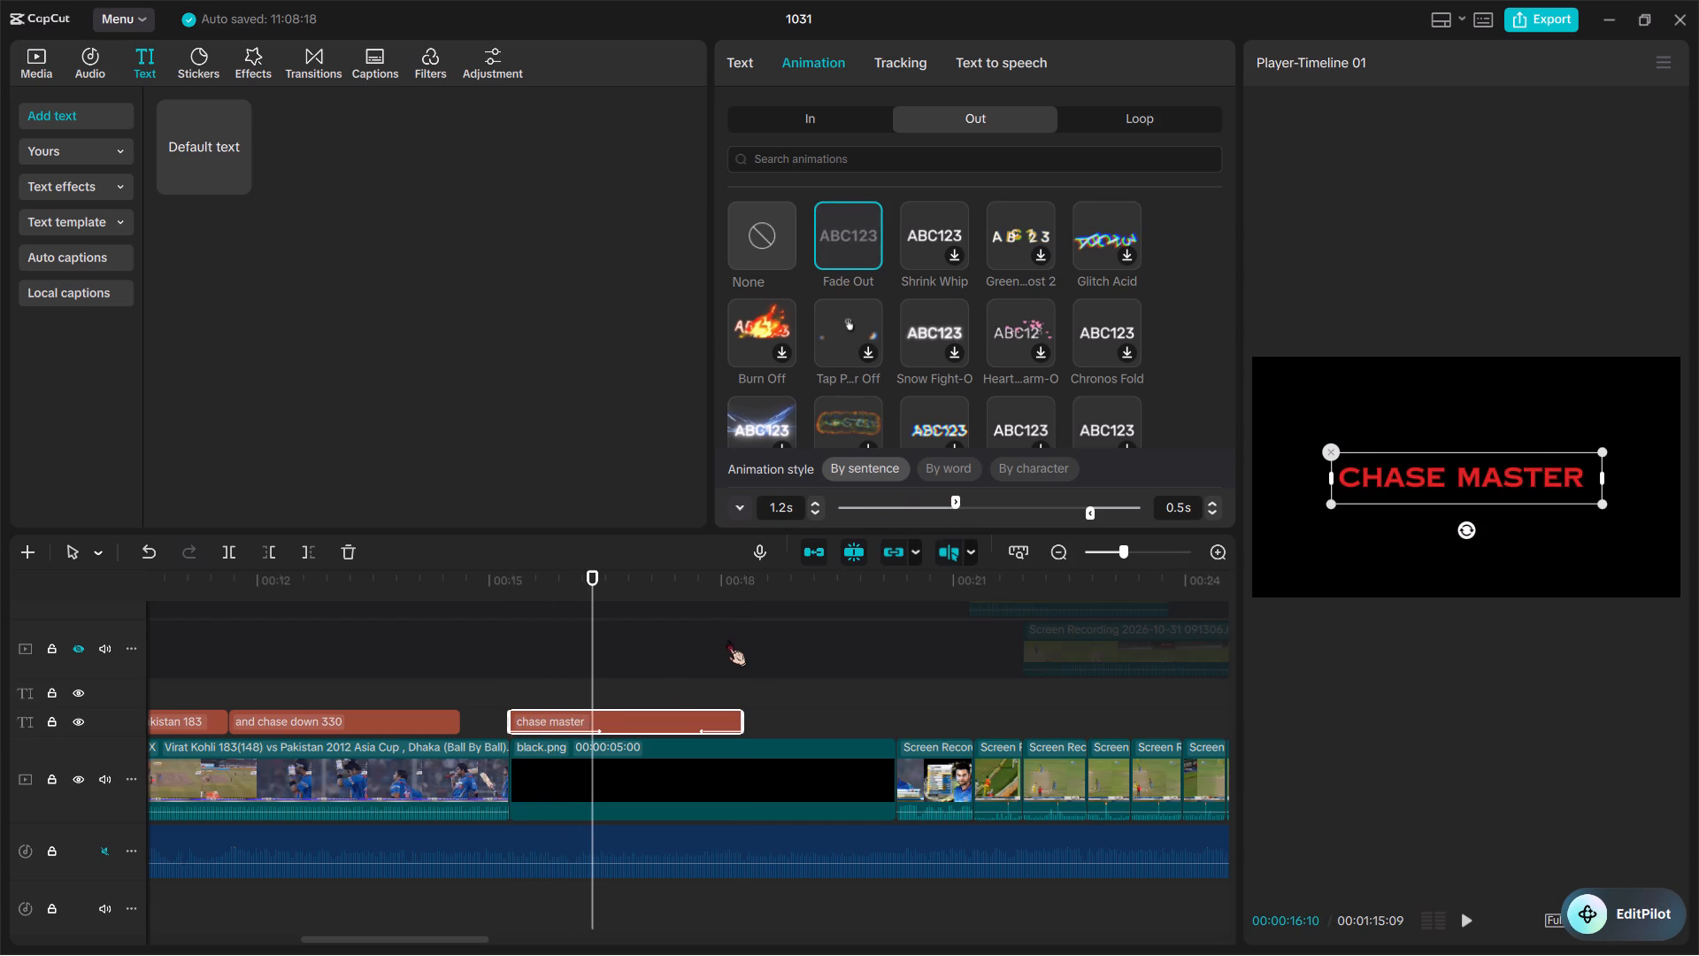
# Add a second default text on the caption track above "chase master", starting just after 16:10.
pyautogui.keyDown('ctrl'); pyautogui.scroll(-5, 699, 670); pyautogui.keyUp('ctrl')
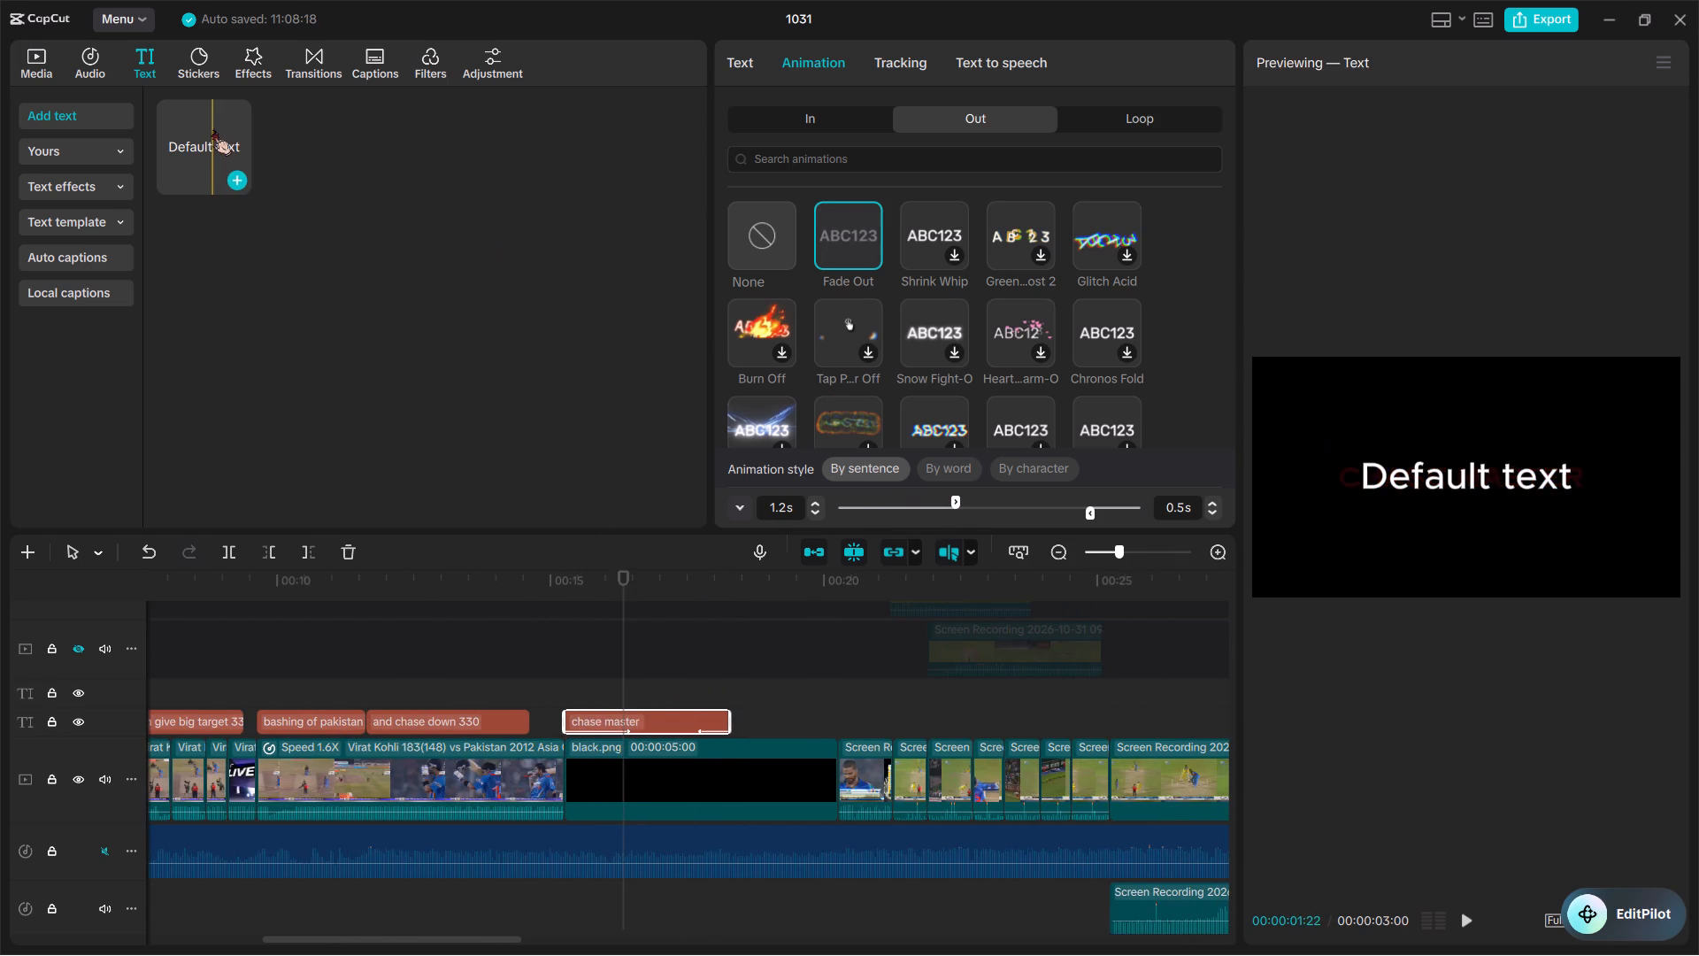
pyautogui.moveTo(215, 151); pyautogui.dragTo(363, 323)
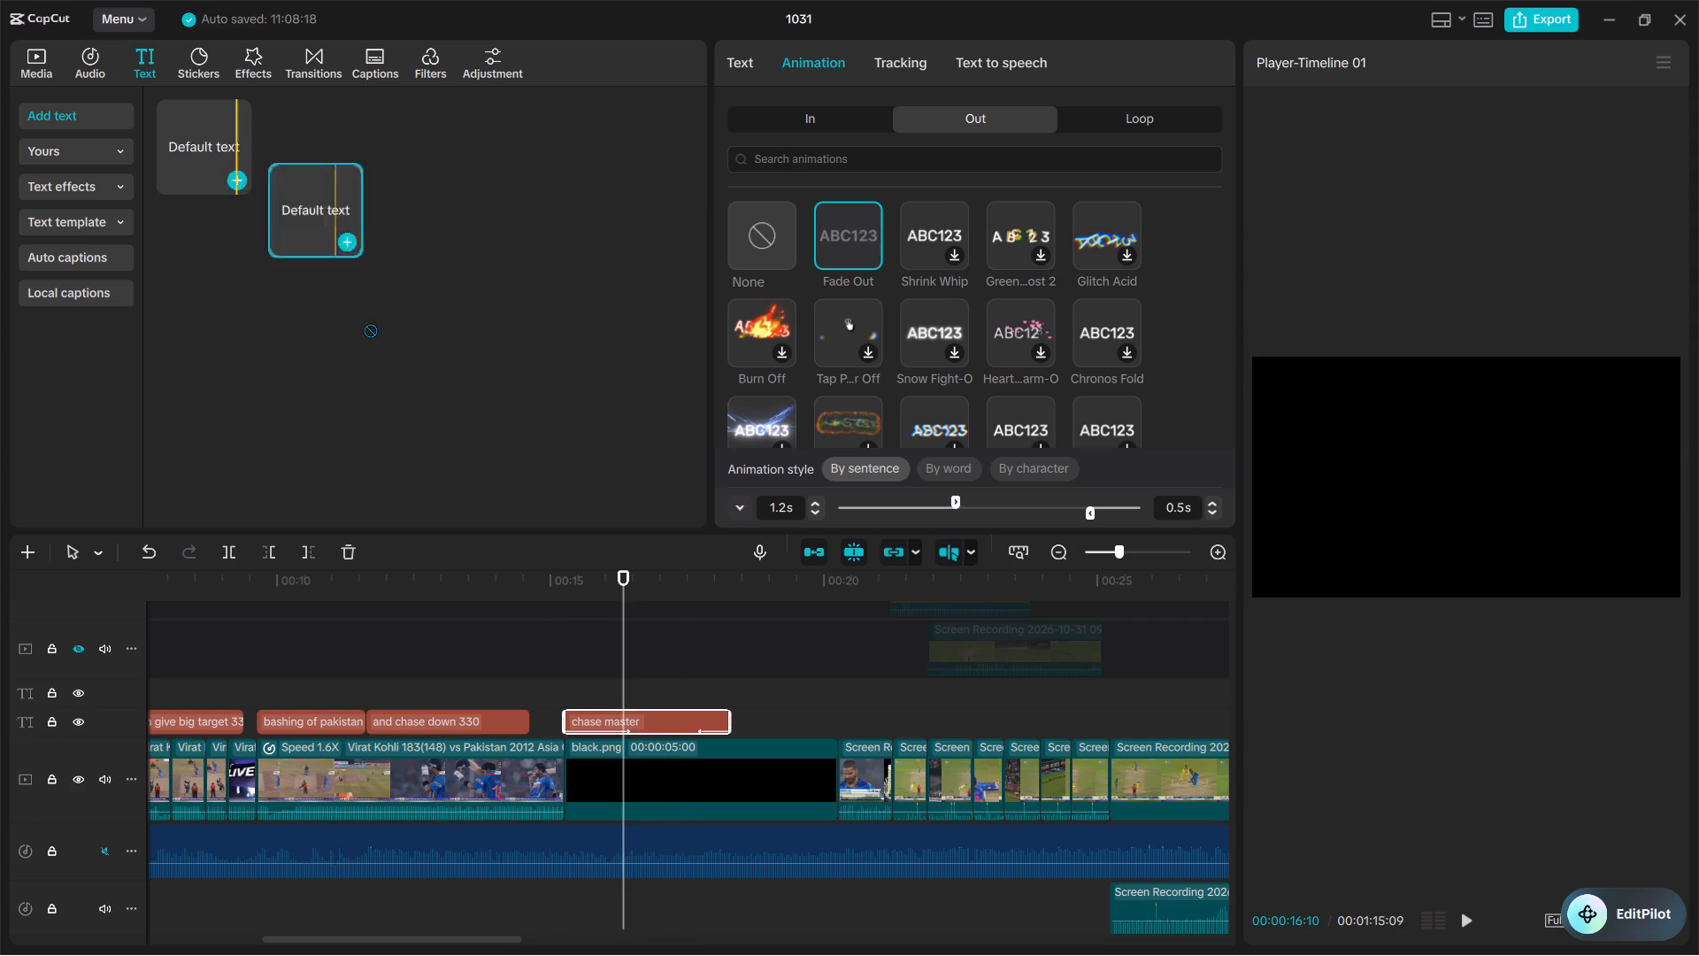
pyautogui.moveTo(363, 323); pyautogui.dragTo(632, 698)
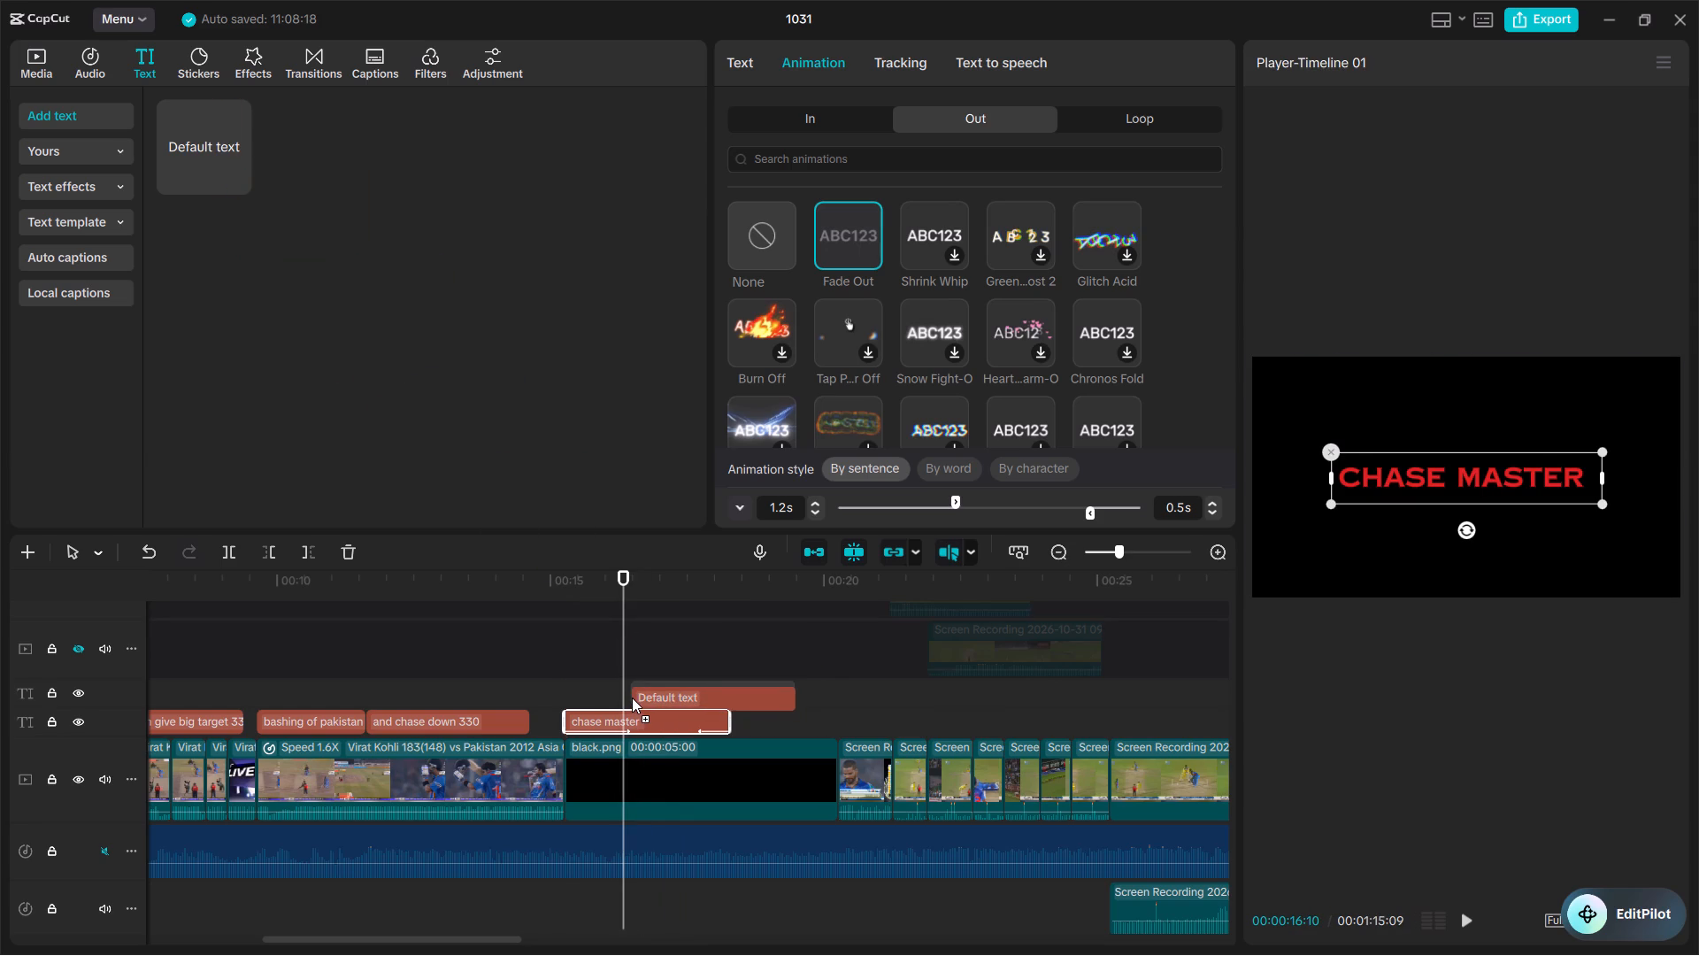
pyautogui.moveTo(632, 698); pyautogui.dragTo(631, 697)
# Replace the second default text's wording with "return against of austarila".
pyautogui.moveTo(832, 166); pyautogui.dragTo(662, 166)
pyautogui.press('BackSpace')
pyautogui.write('return')
pyautogui.press('space')
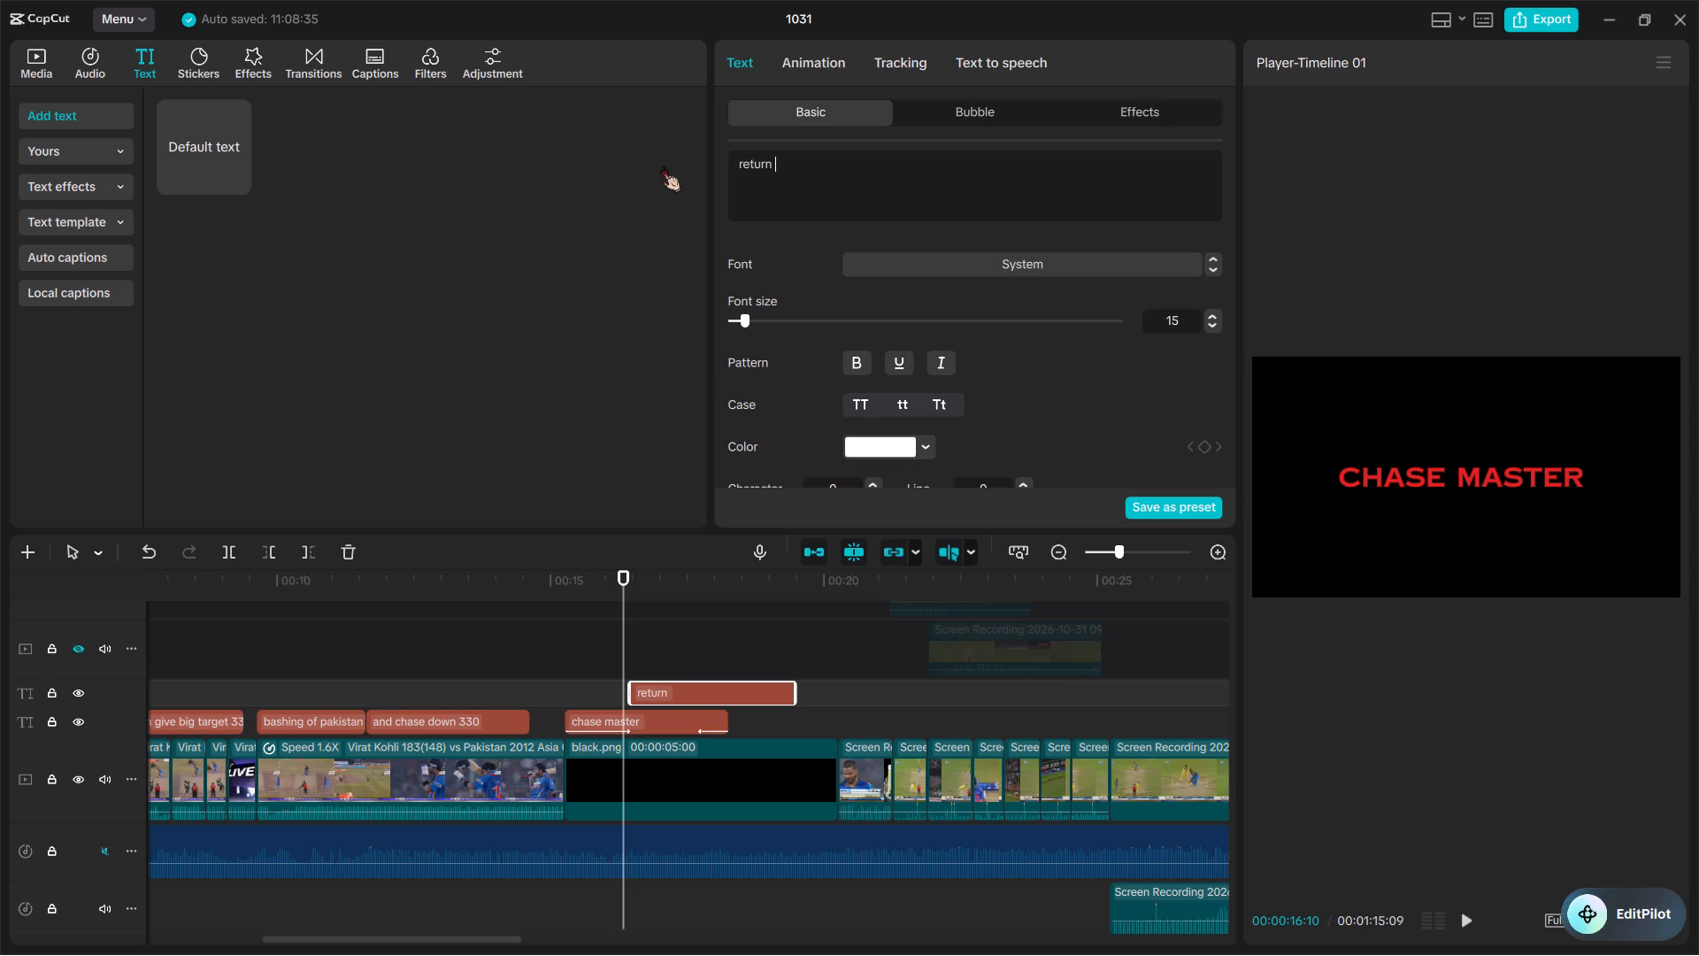
pyautogui.write('against i')
pyautogui.press('BackSpace')
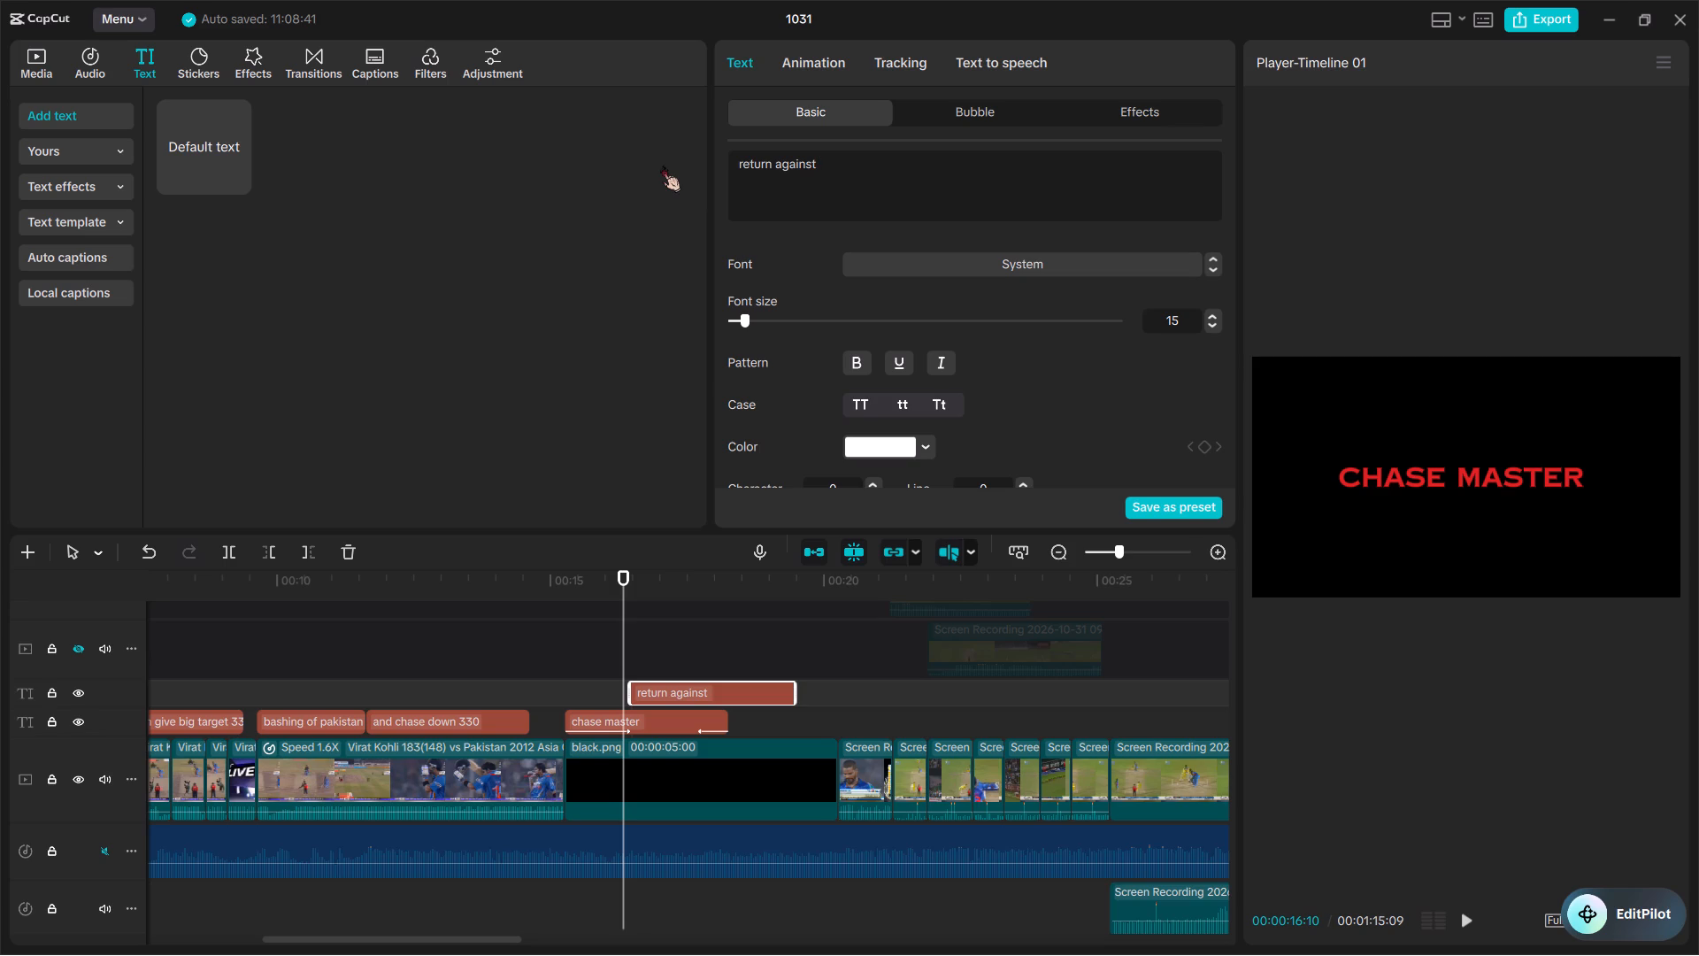
pyautogui.press('i')
pyautogui.press('BackSpace')
pyautogui.press('BackSpace')
pyautogui.press('space')
pyautogui.write('in')
pyautogui.press('space')
pyautogui.press('BackSpace')
pyautogui.press('BackSpace')
pyautogui.press('BackSpace')
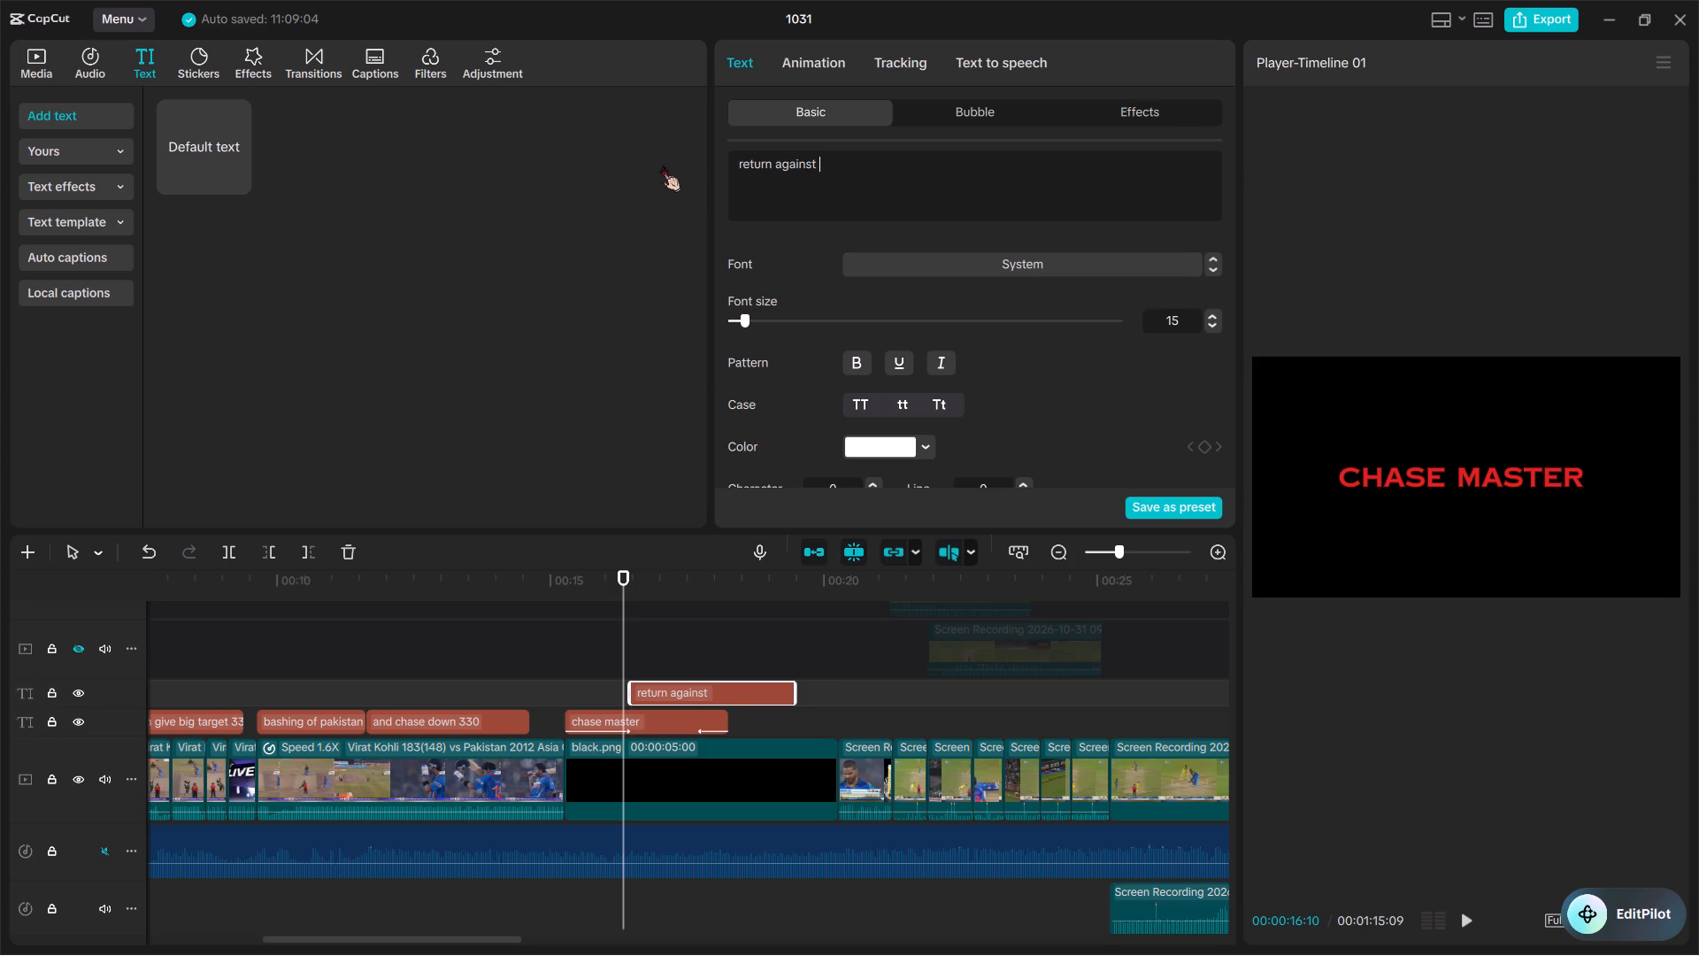
pyautogui.write('of austarial')
pyautogui.press('space')
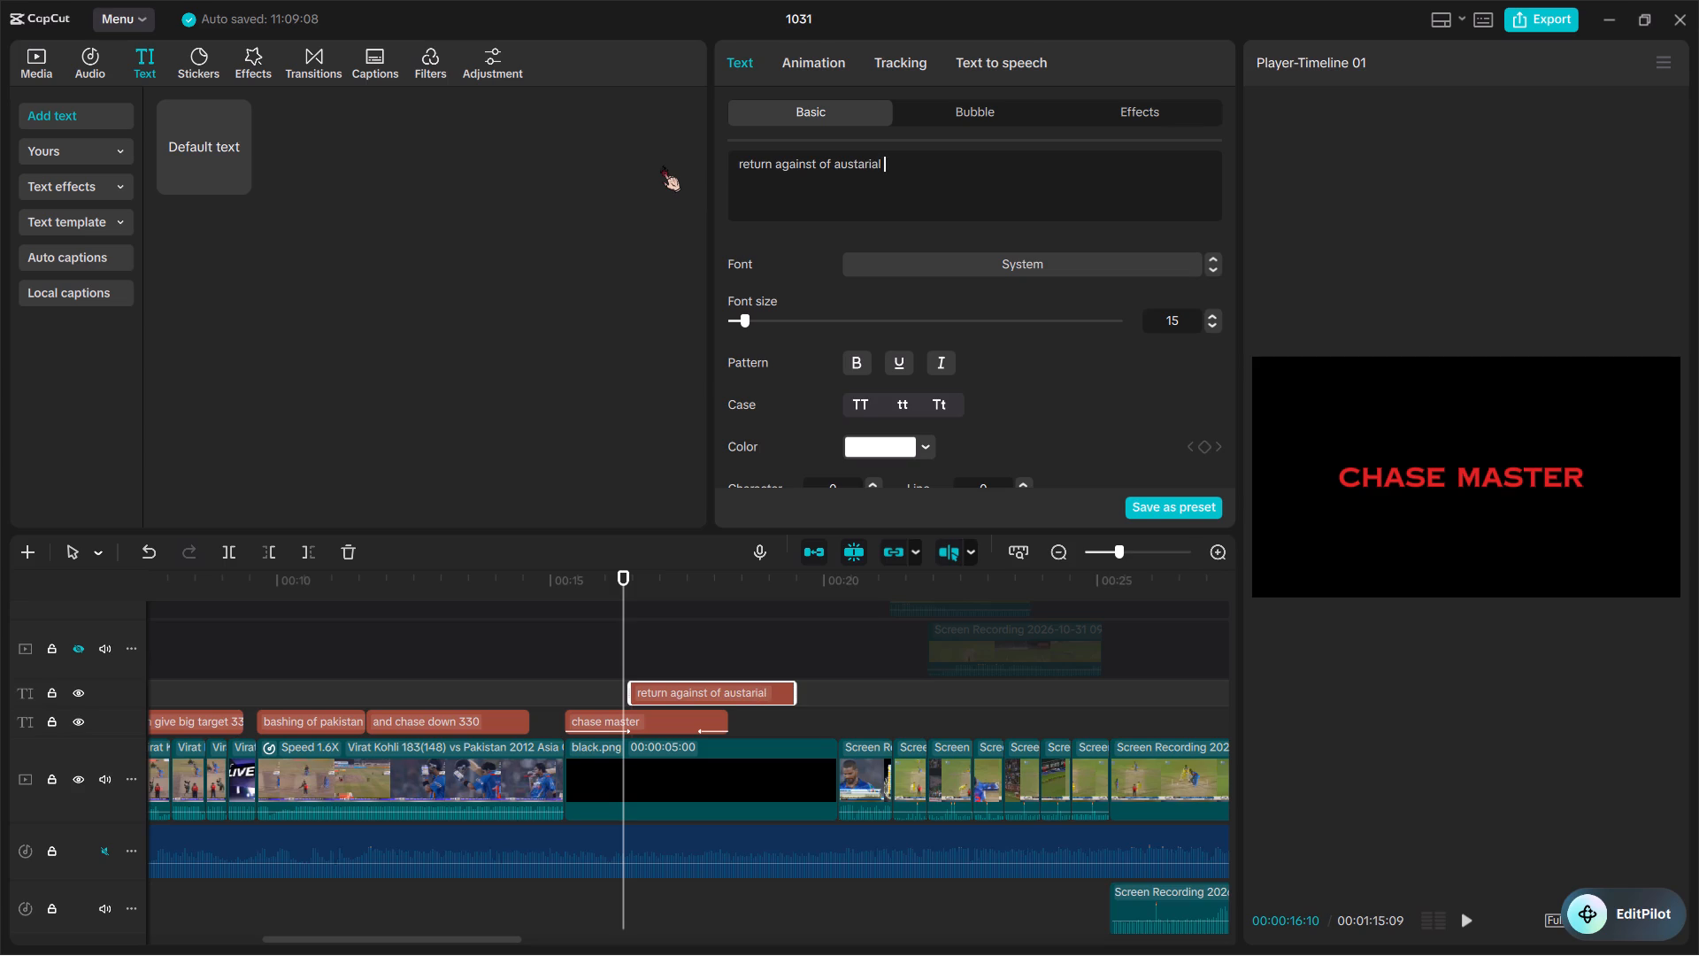
pyautogui.press('BackSpace')
pyautogui.press('BackSpace')
pyautogui.press('BackSpace')
pyautogui.write('la')
pyautogui.press('space')
# Scale the "return against of austarila" text down uniformly to 56%.
pyautogui.click(665, 636)
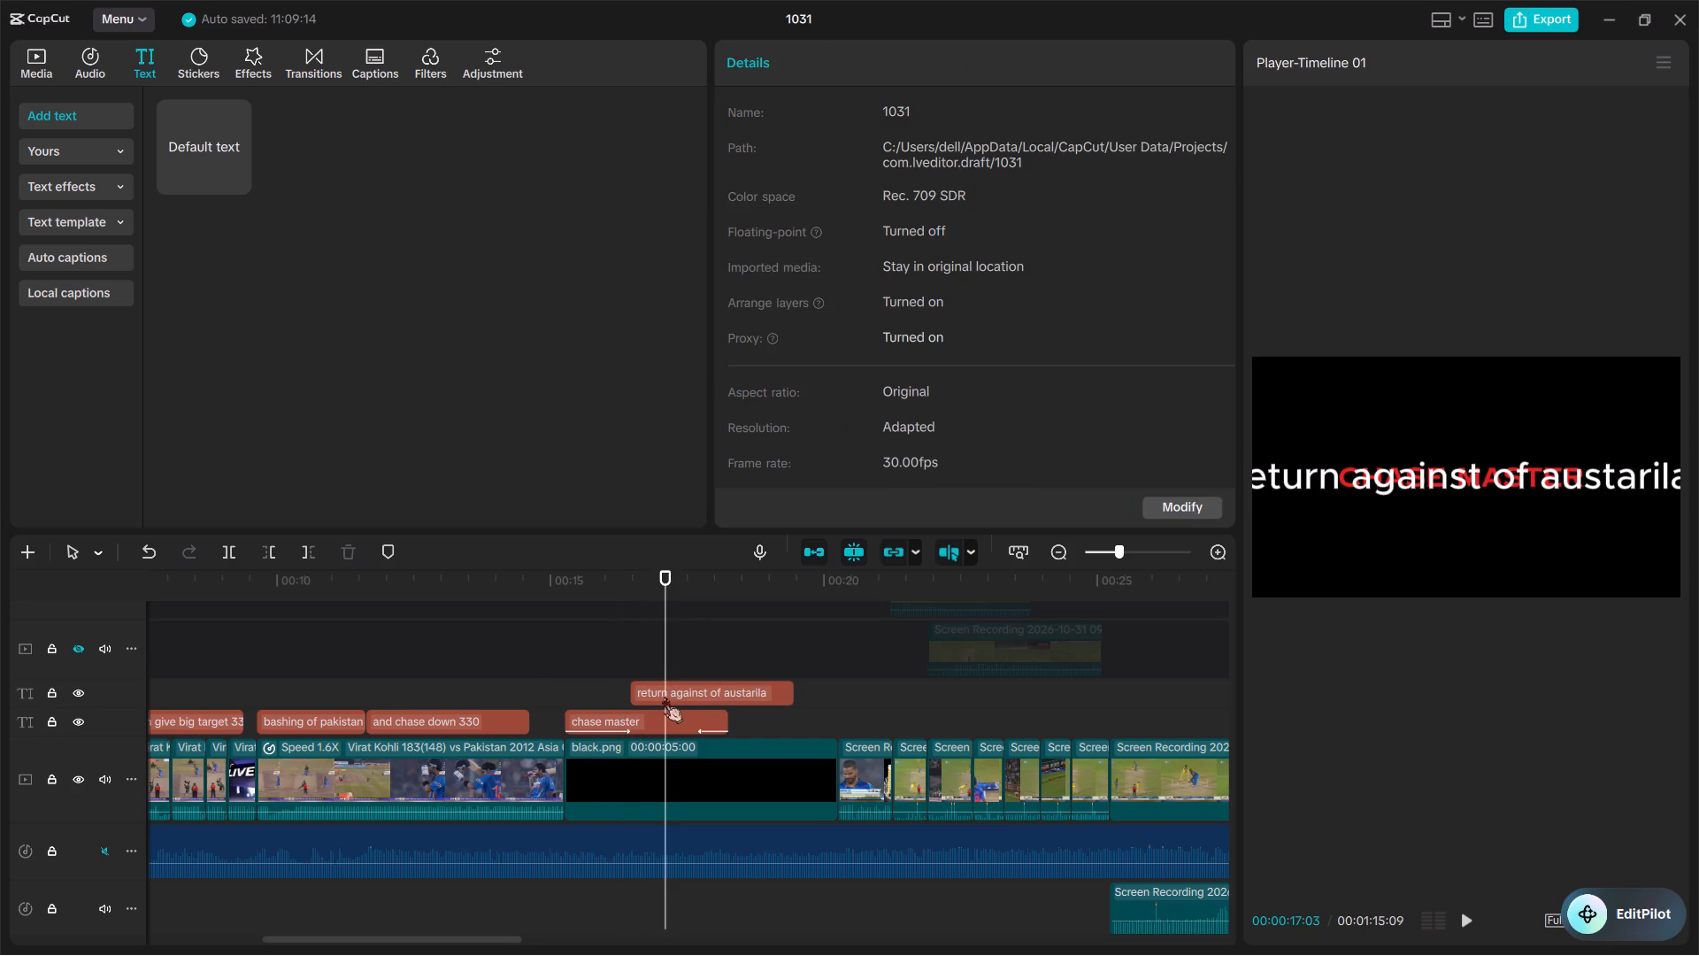
pyautogui.click(664, 697)
pyautogui.click(1210, 263)
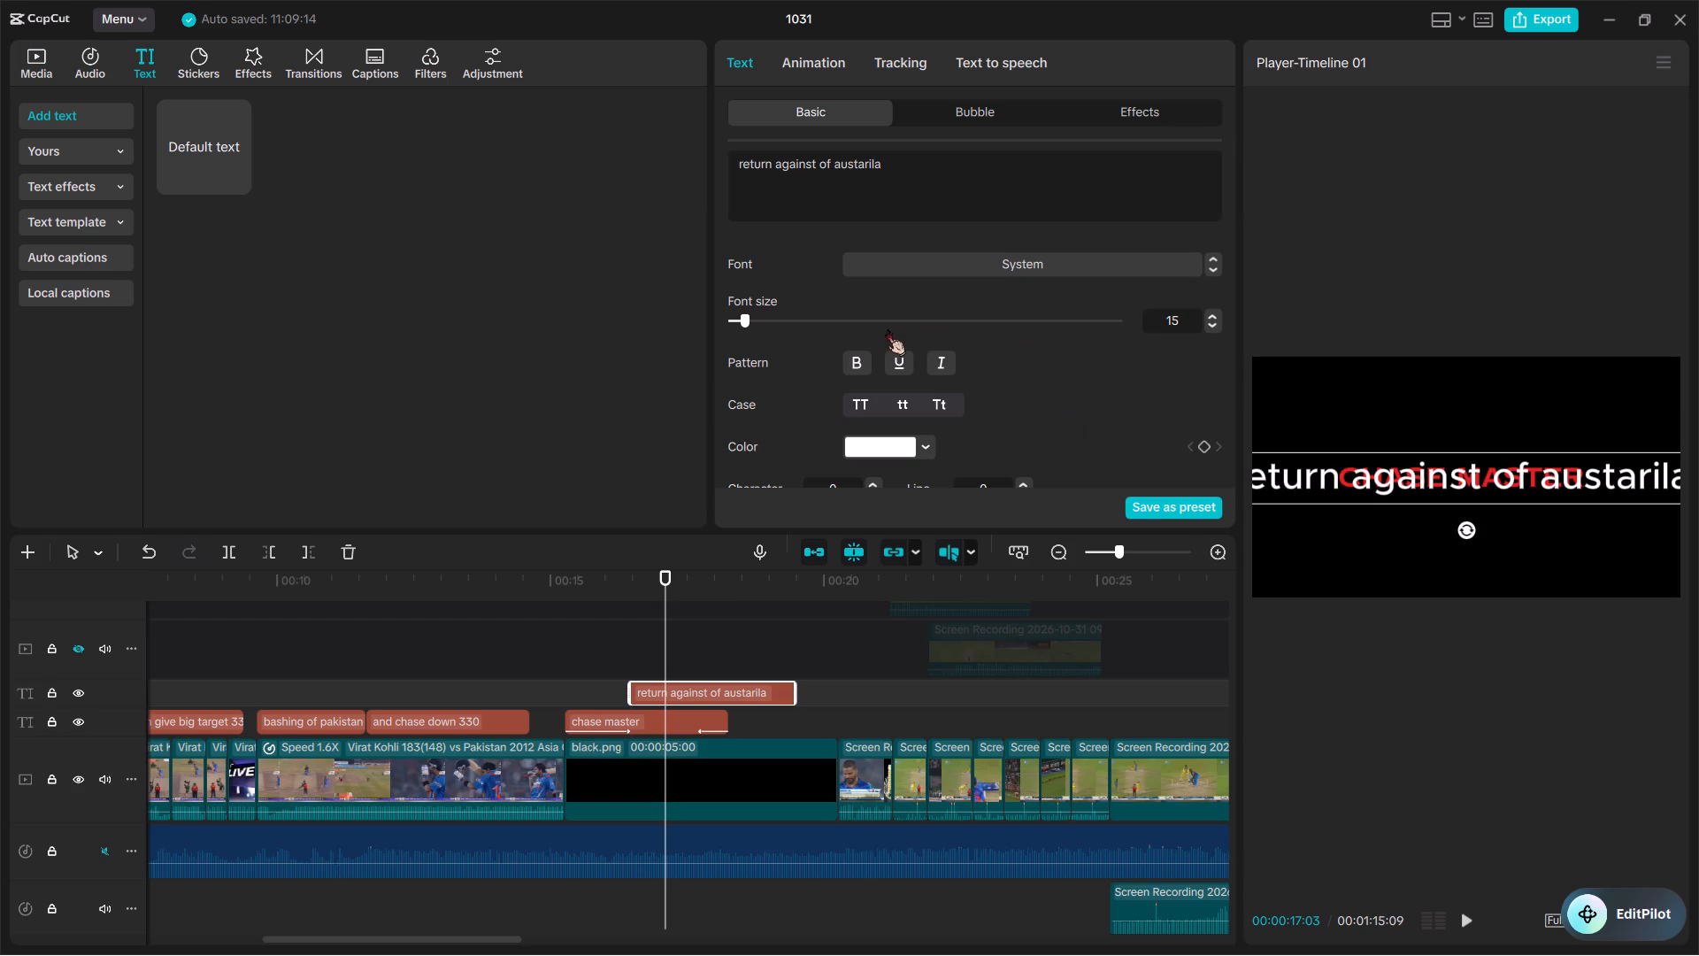
pyautogui.scroll(-2, 887, 329)
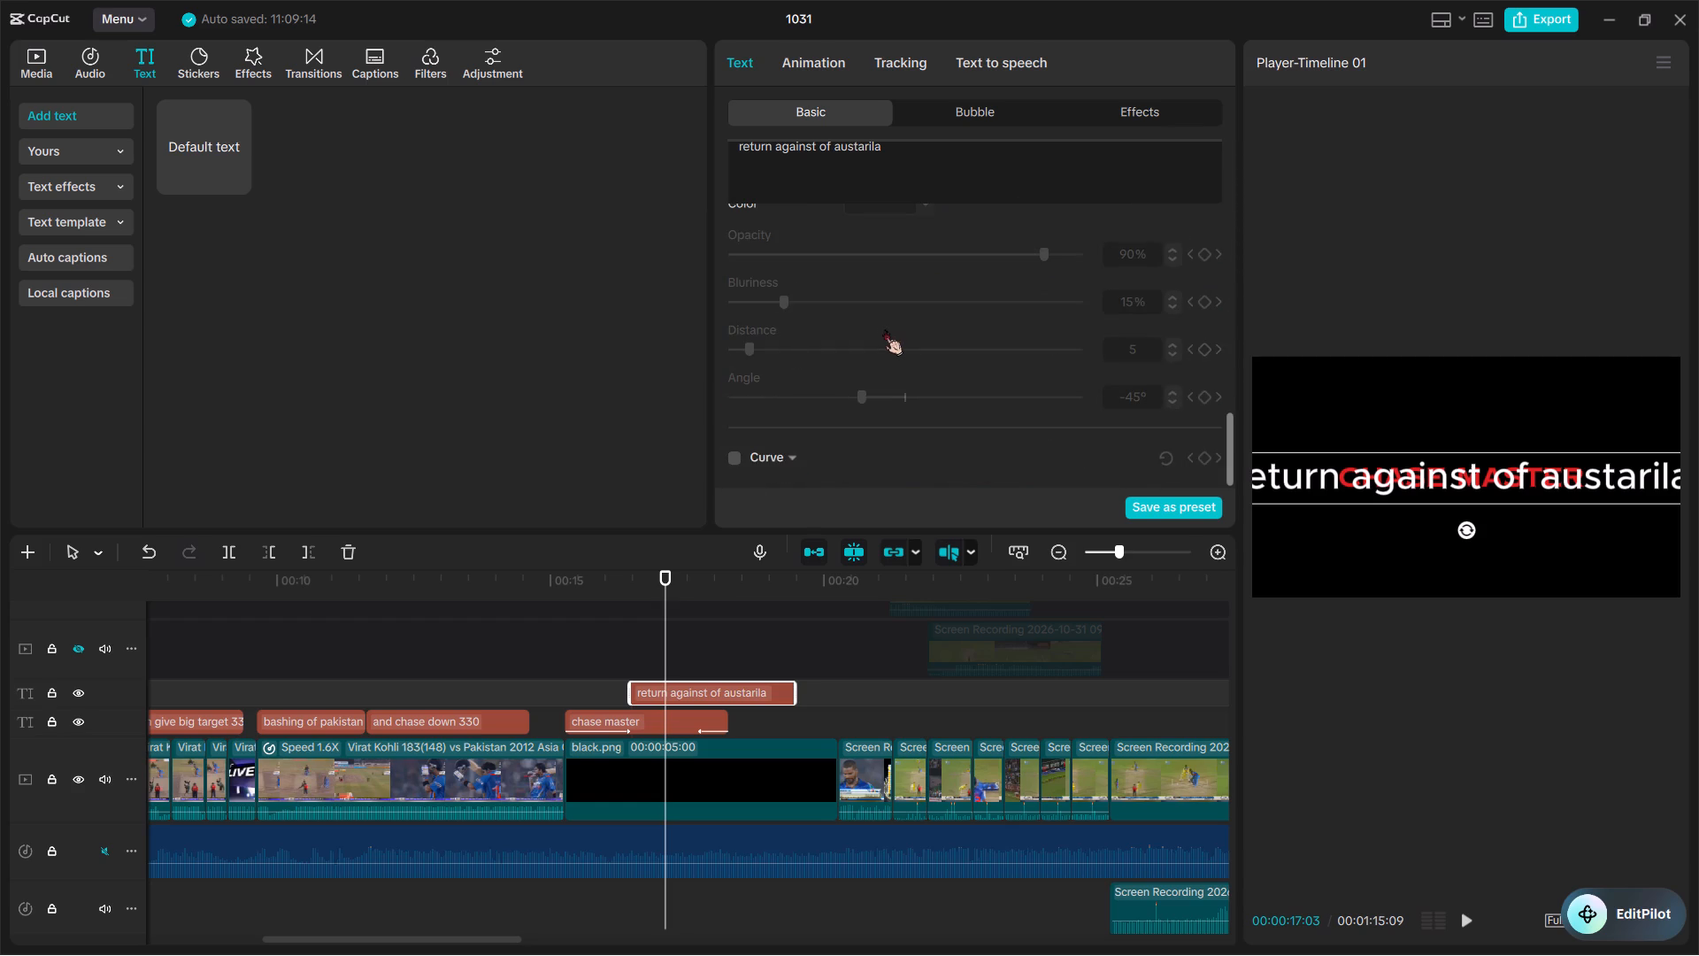
pyautogui.scroll(3, 884, 329)
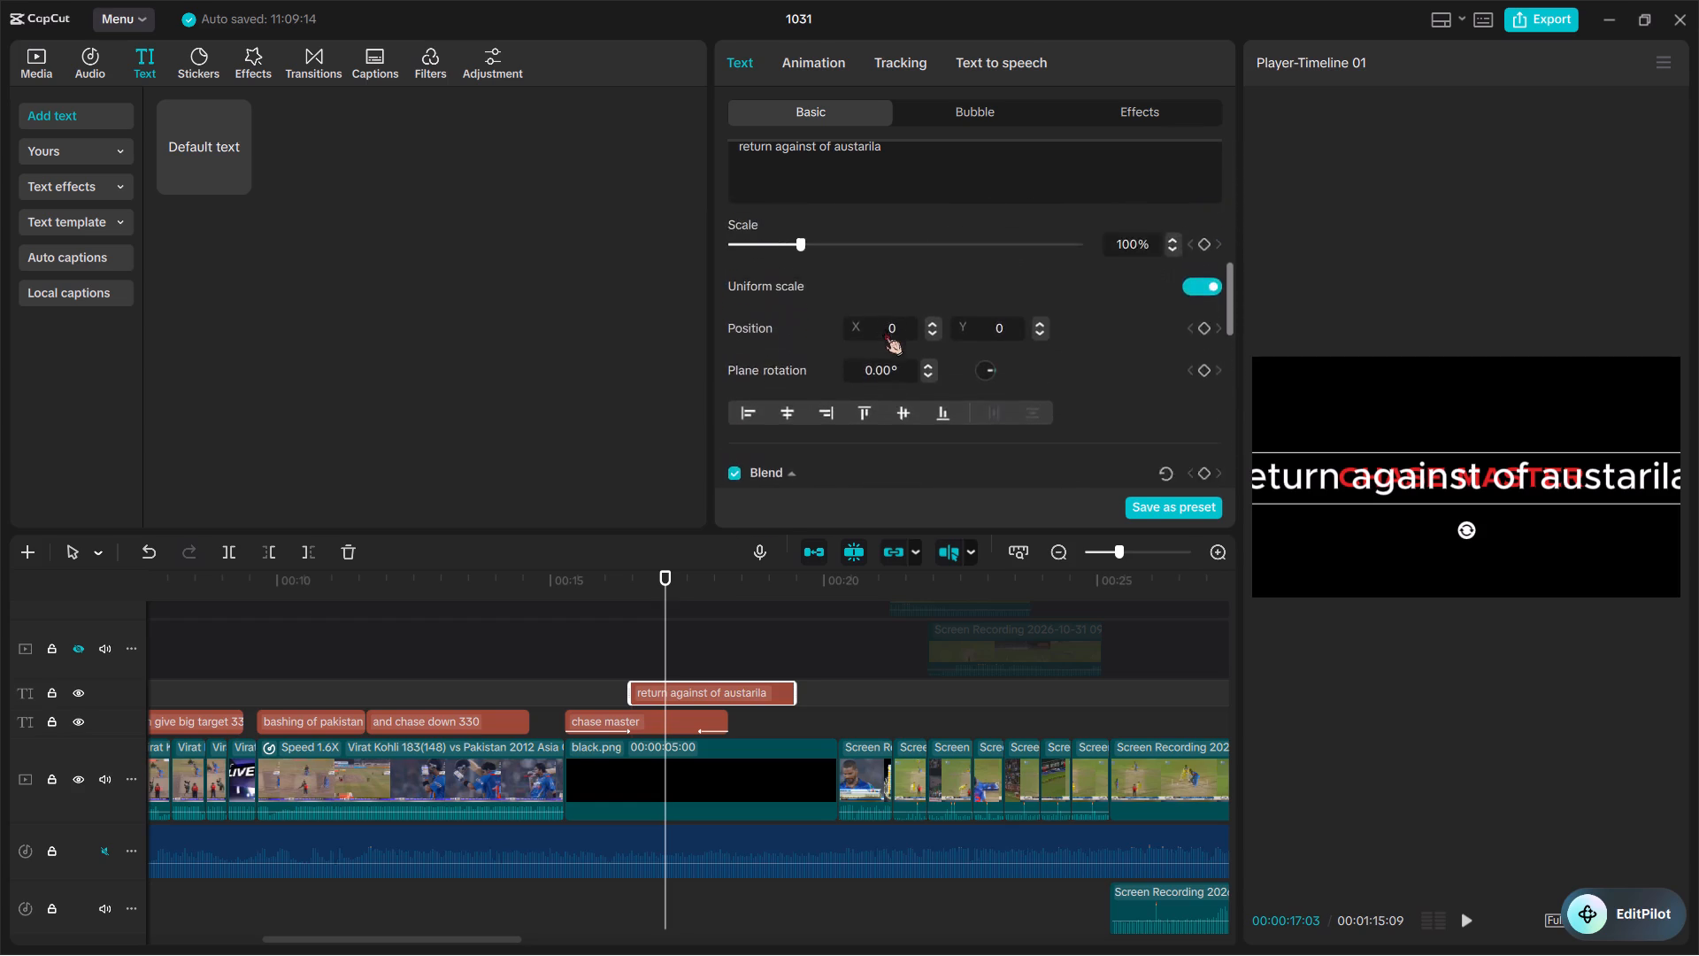
pyautogui.scroll(1, 884, 329)
pyautogui.scroll(-2, 873, 309)
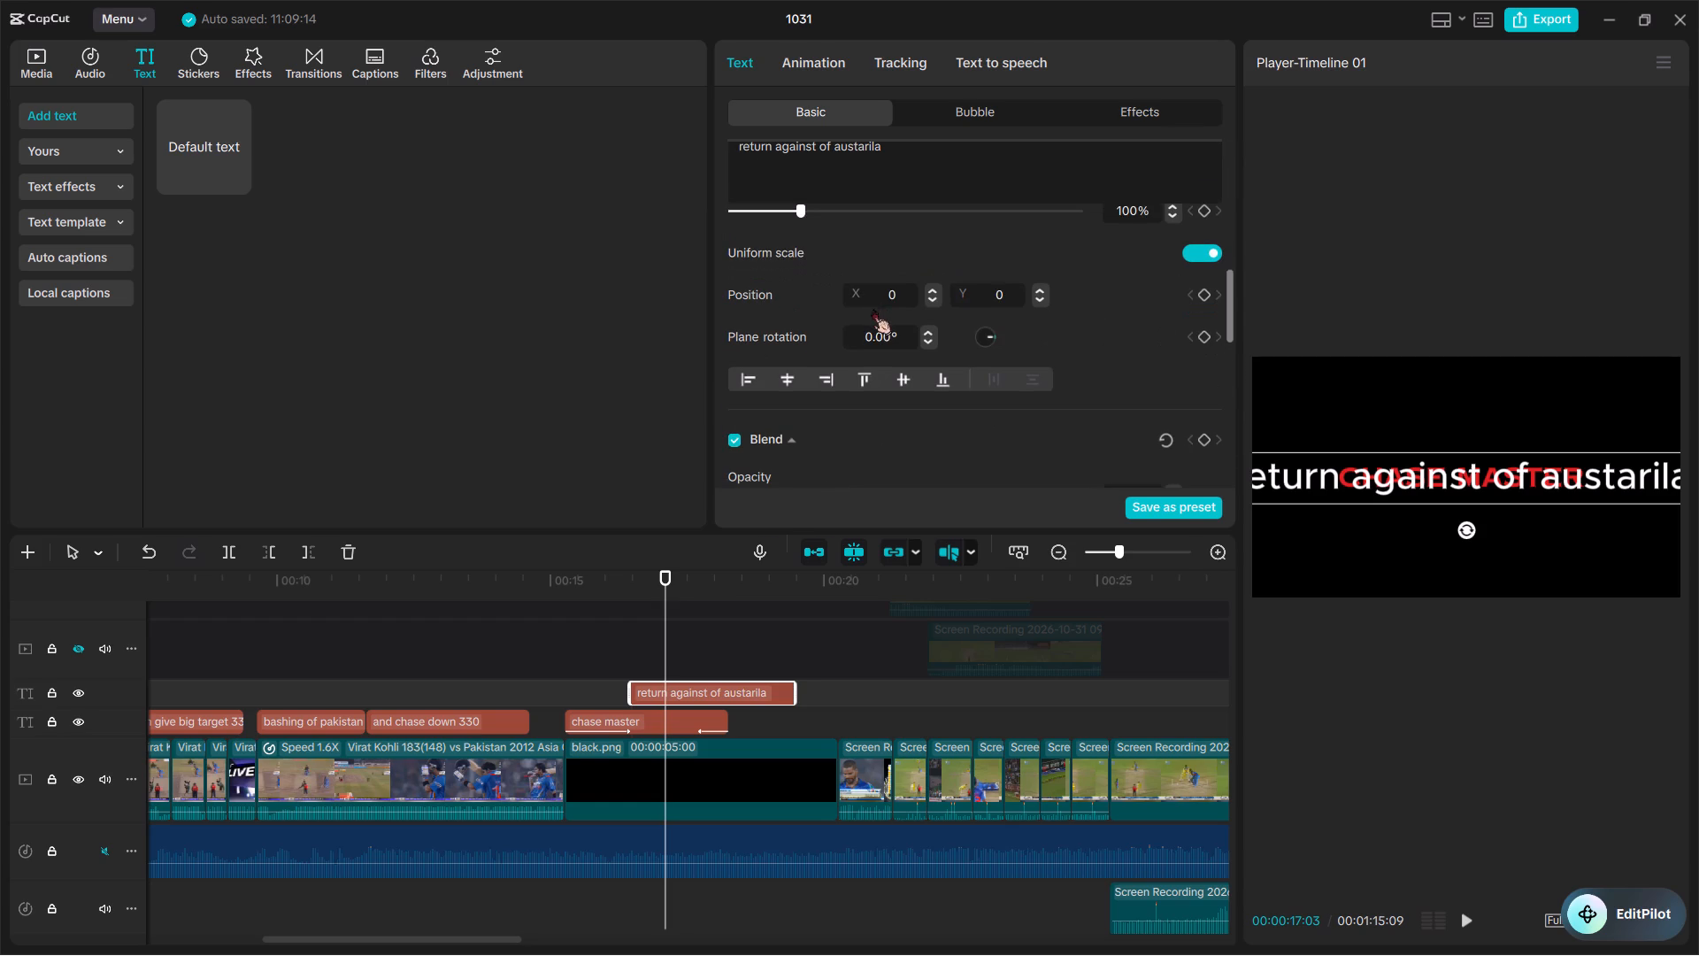
pyautogui.moveTo(793, 208); pyautogui.dragTo(769, 204)
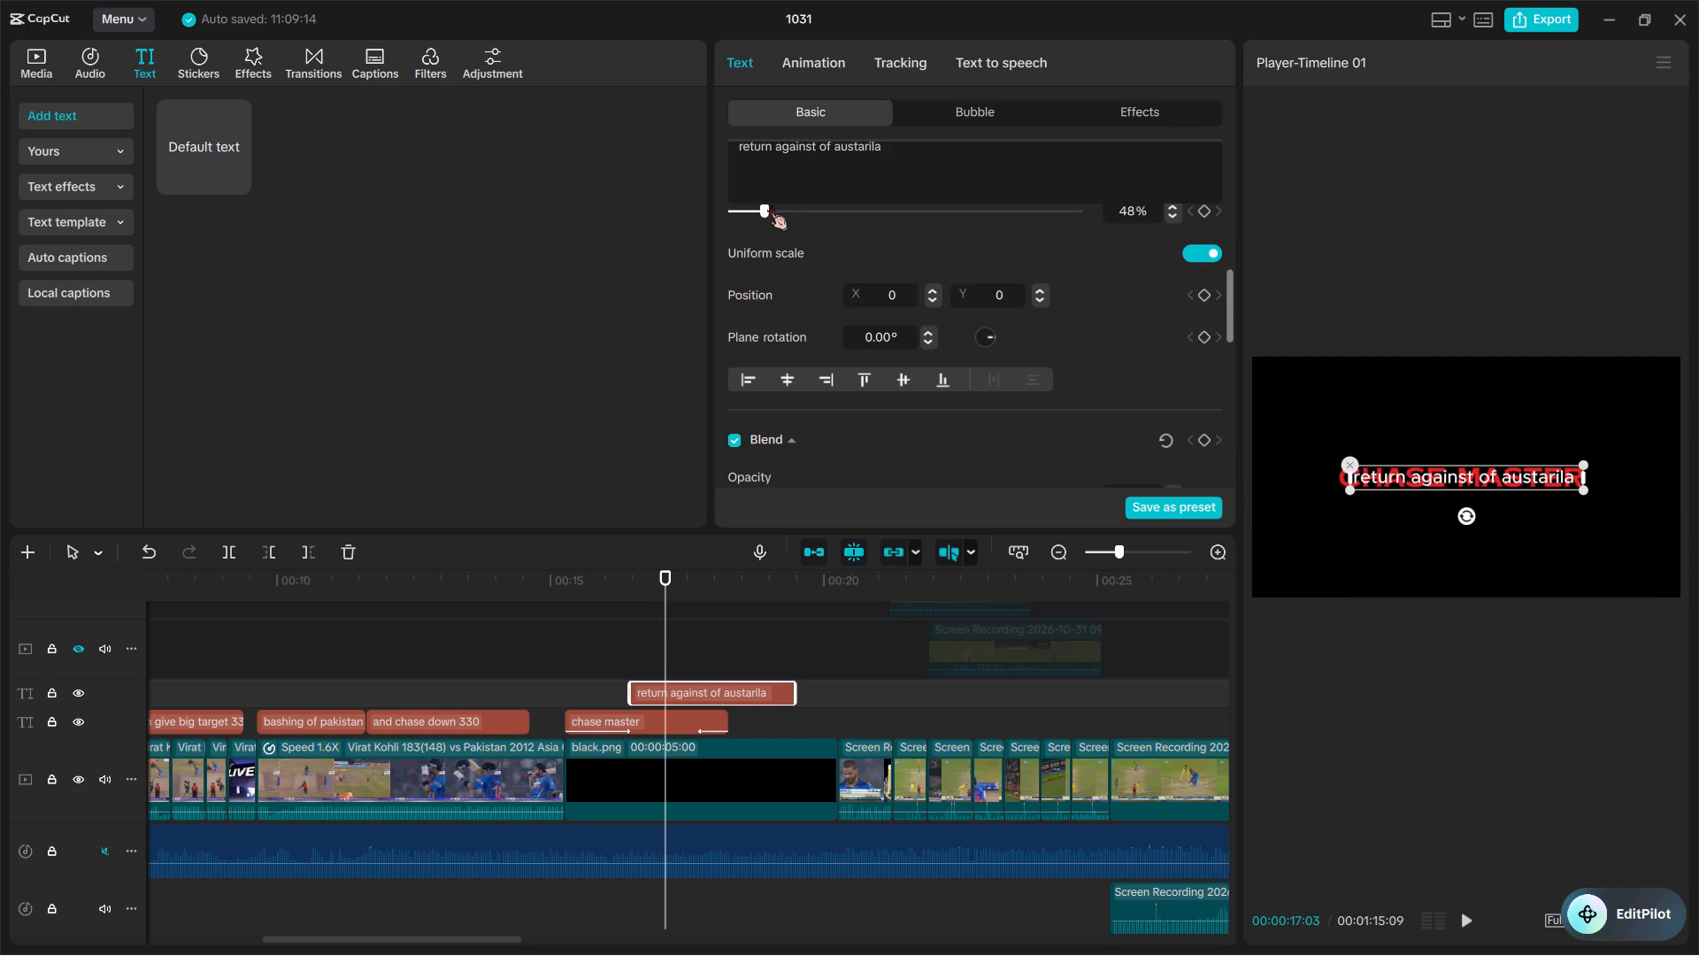
pyautogui.moveTo(769, 204); pyautogui.dragTo(771, 204)
# Place the "return against of austarila" text centred just beneath "chase master", at Y -258, and enlarge it slightly beyond the title's width.
pyautogui.moveTo(1480, 485); pyautogui.dragTo(1478, 524)
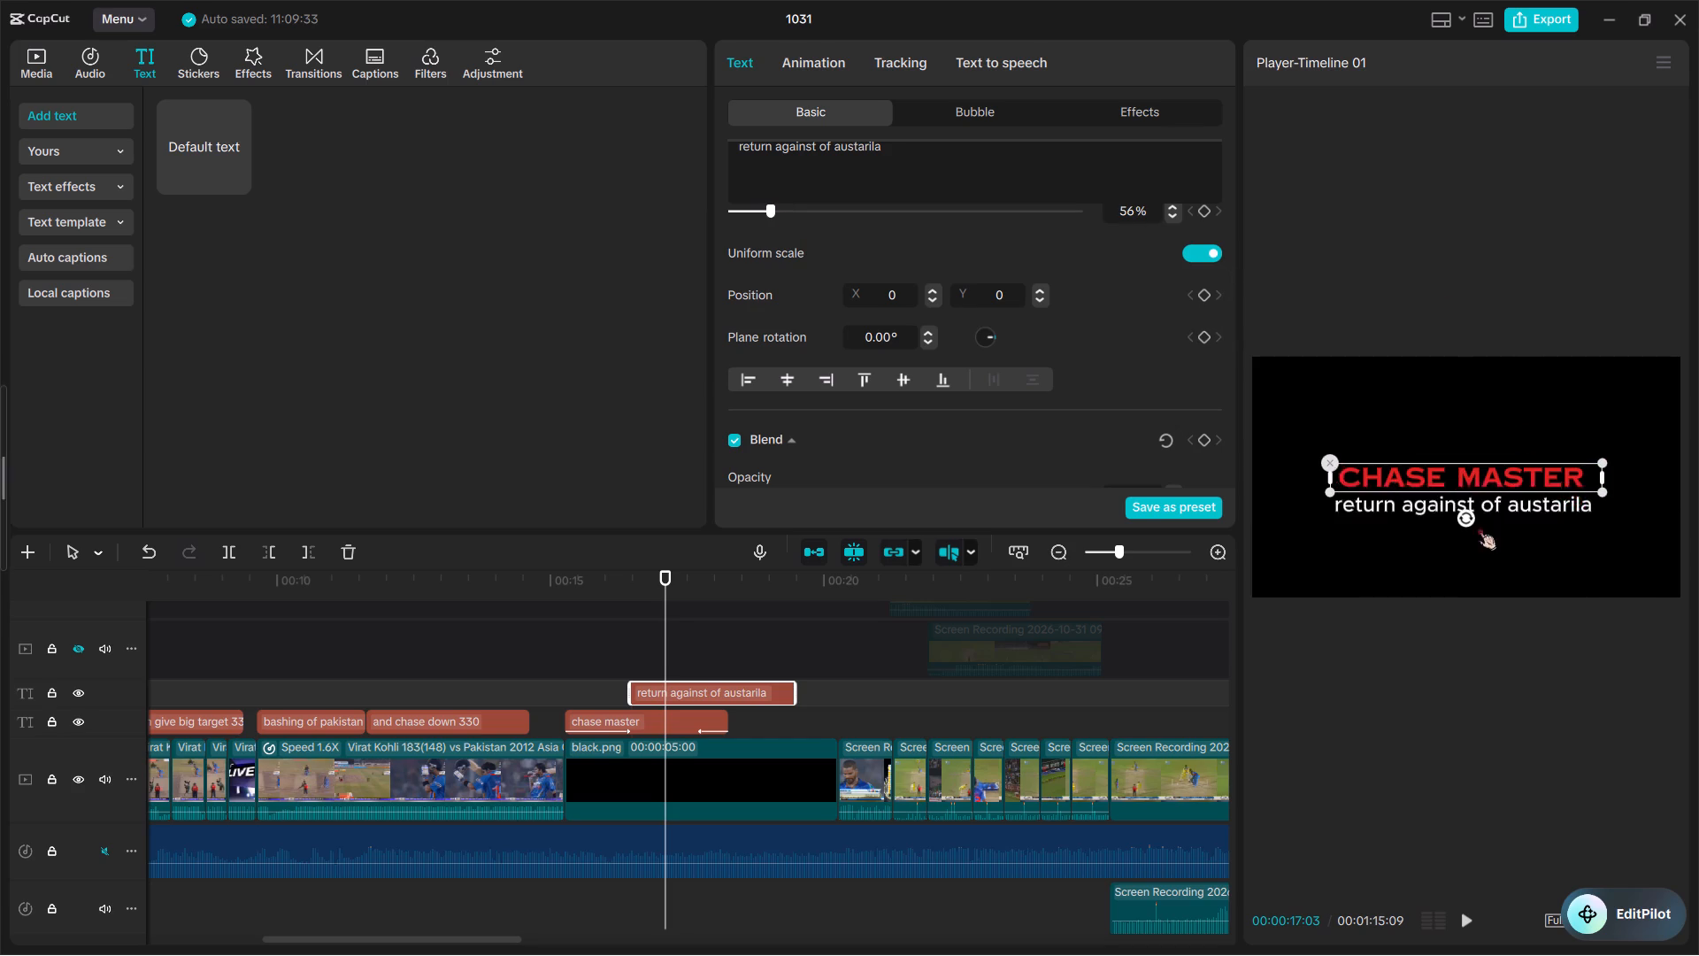
pyautogui.moveTo(1478, 524); pyautogui.dragTo(1485, 514)
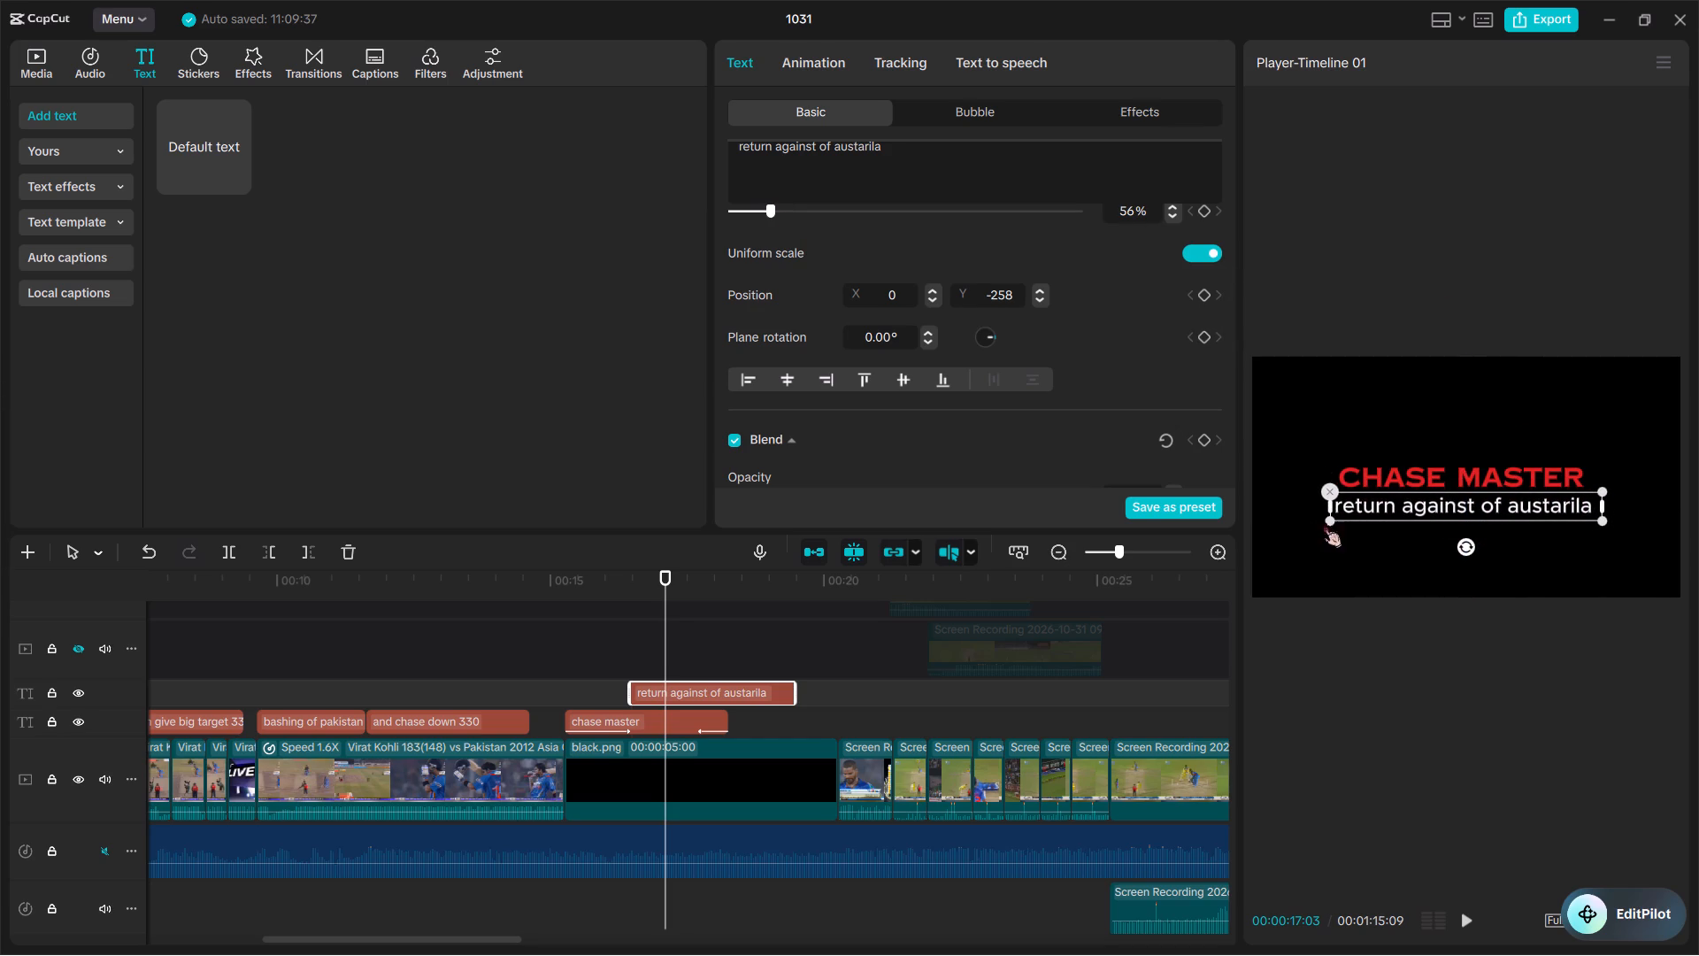
pyautogui.moveTo(1327, 521); pyautogui.dragTo(1270, 505)
# Set the font of the "return against of austarila" text to Copperplate CC-Bd.
pyautogui.scroll(1, 1134, 292)
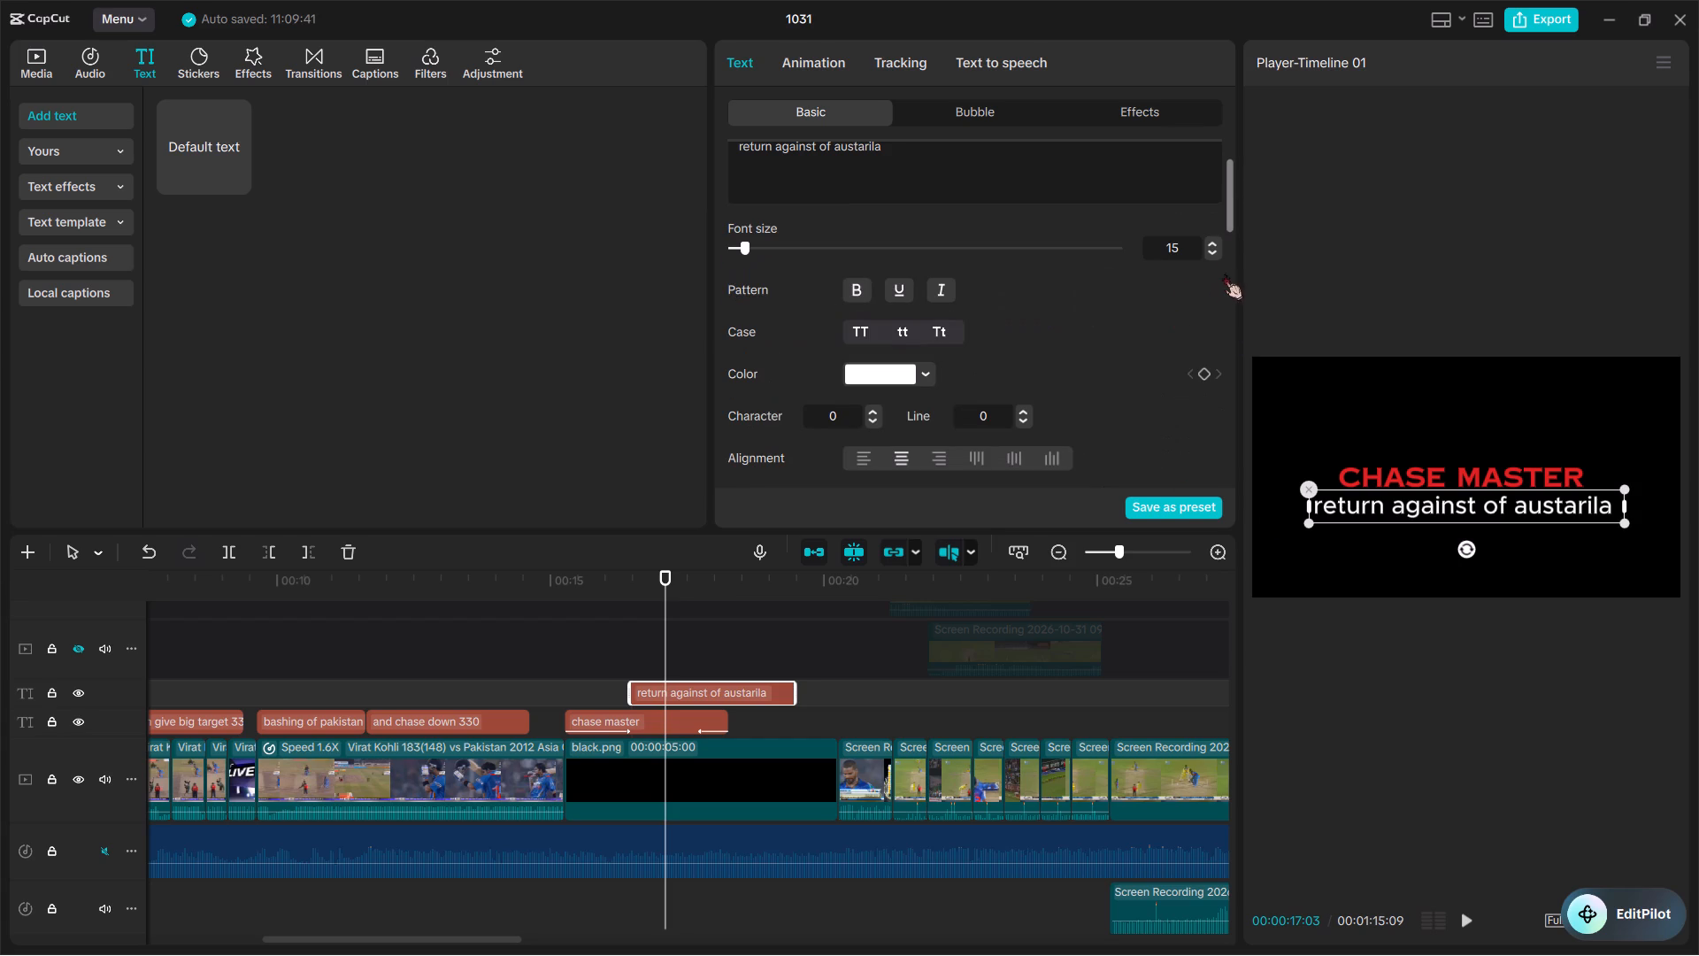
pyautogui.scroll(1, 1213, 256)
pyautogui.click(1214, 262)
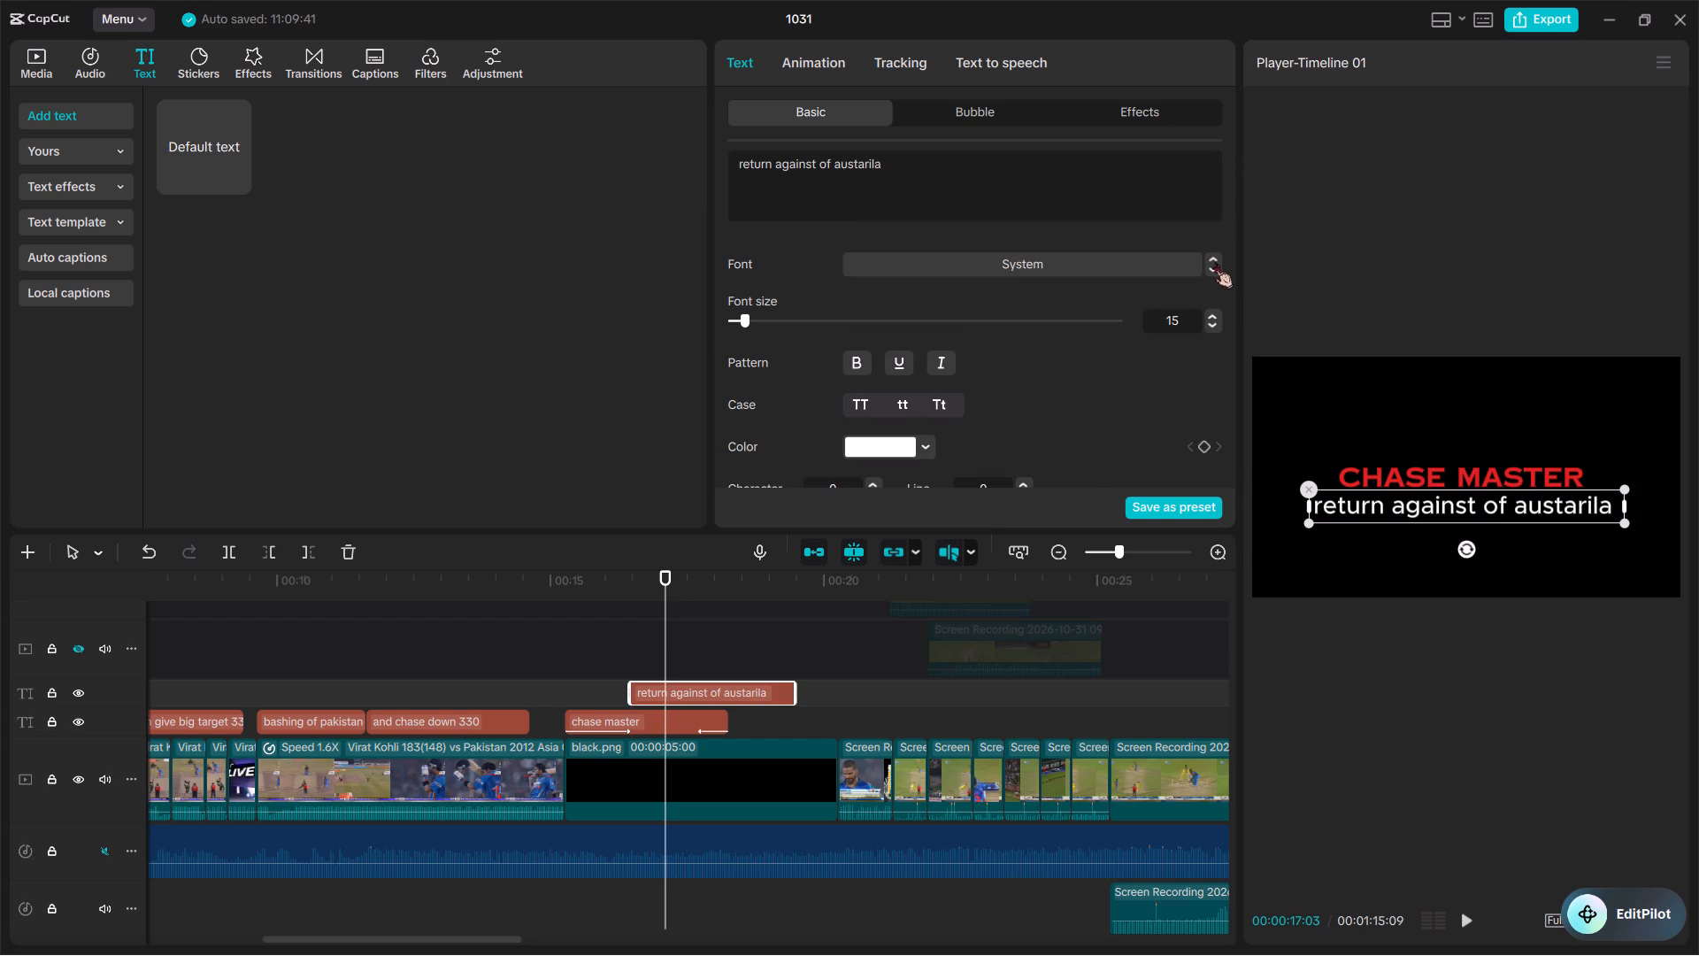
pyautogui.click(1212, 265)
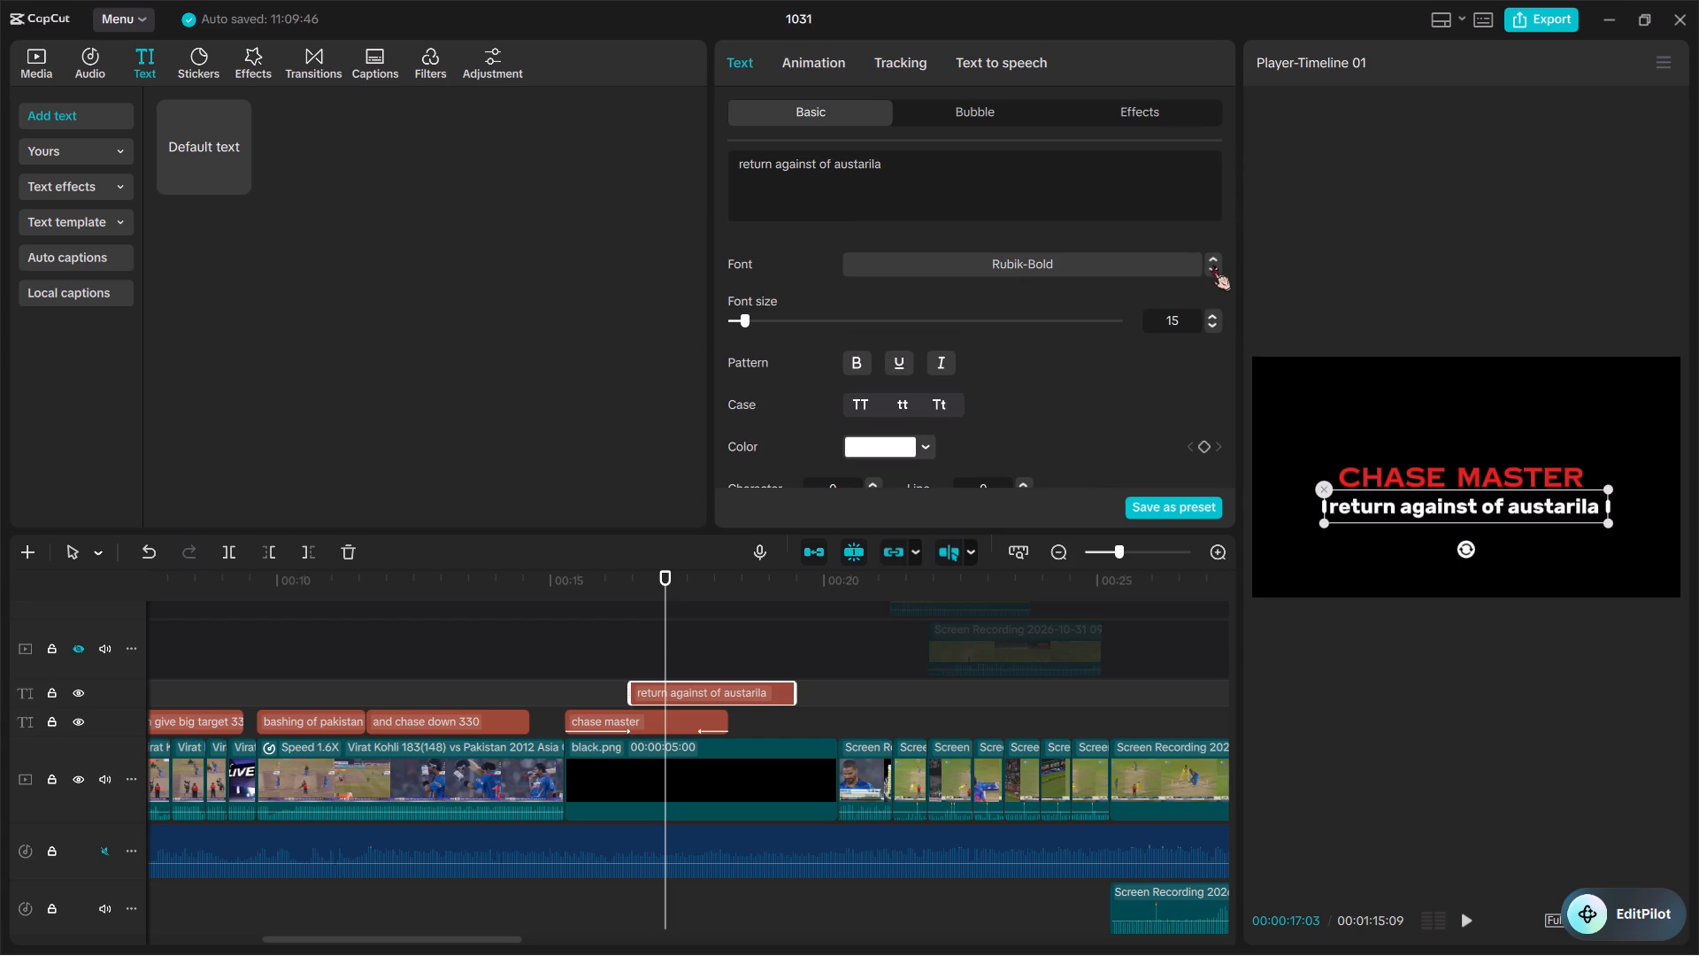
pyautogui.click(1212, 265)
pyautogui.click(1212, 265)
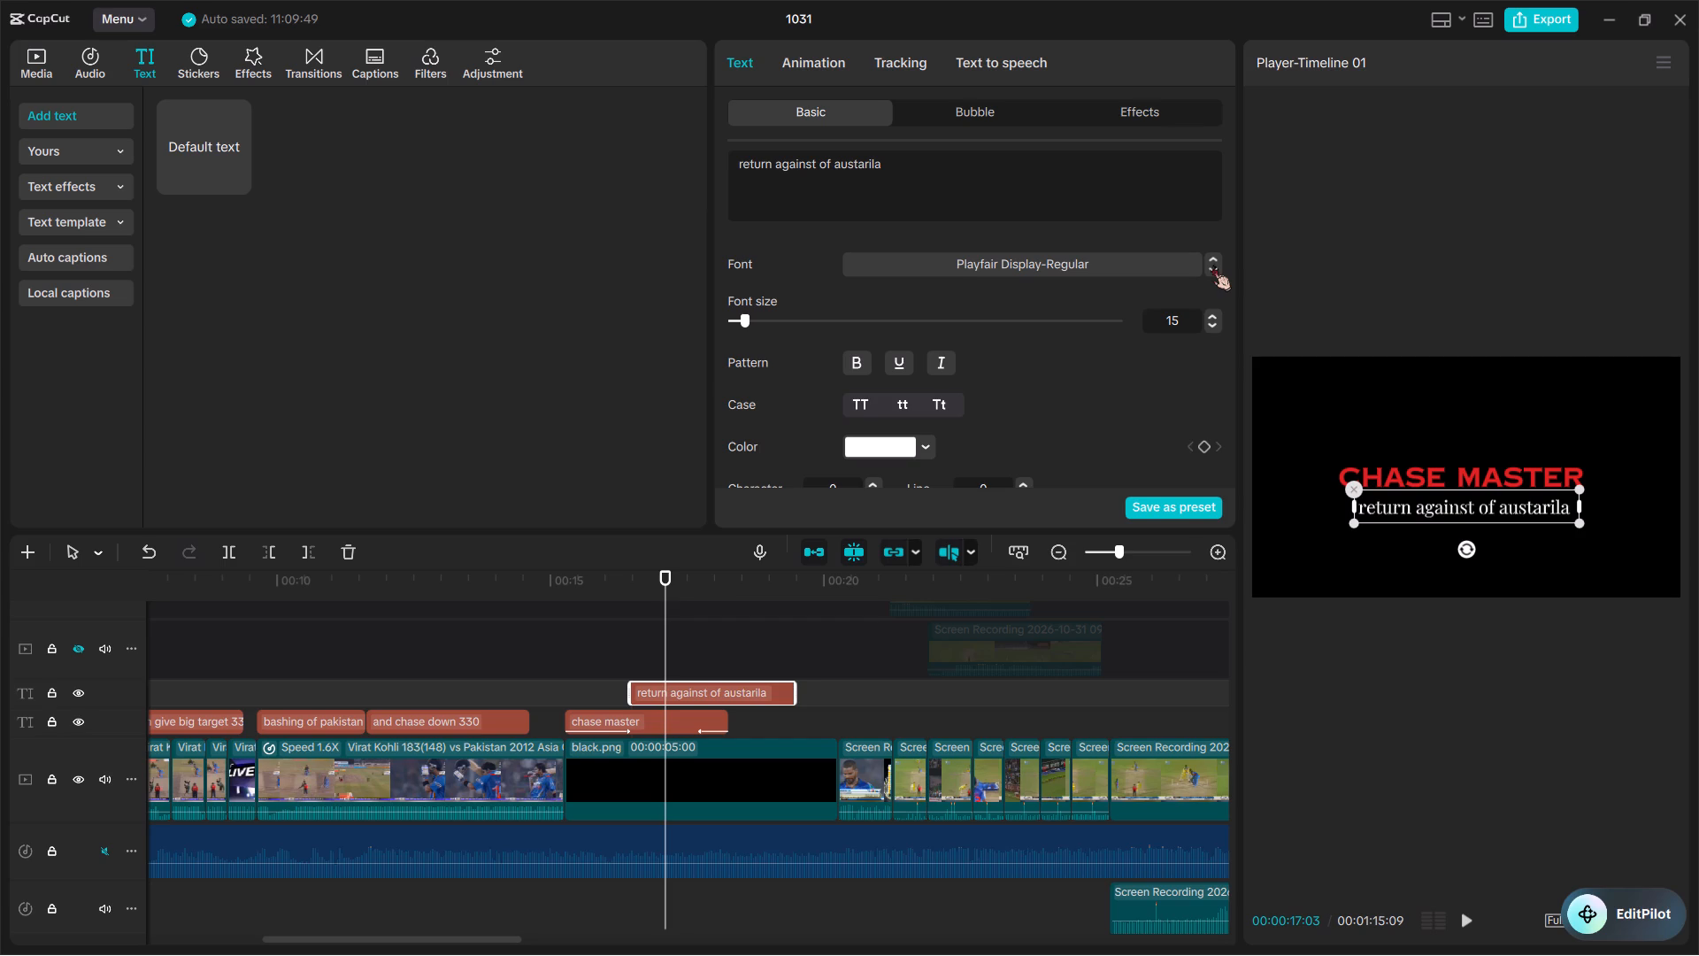
pyautogui.click(1212, 265)
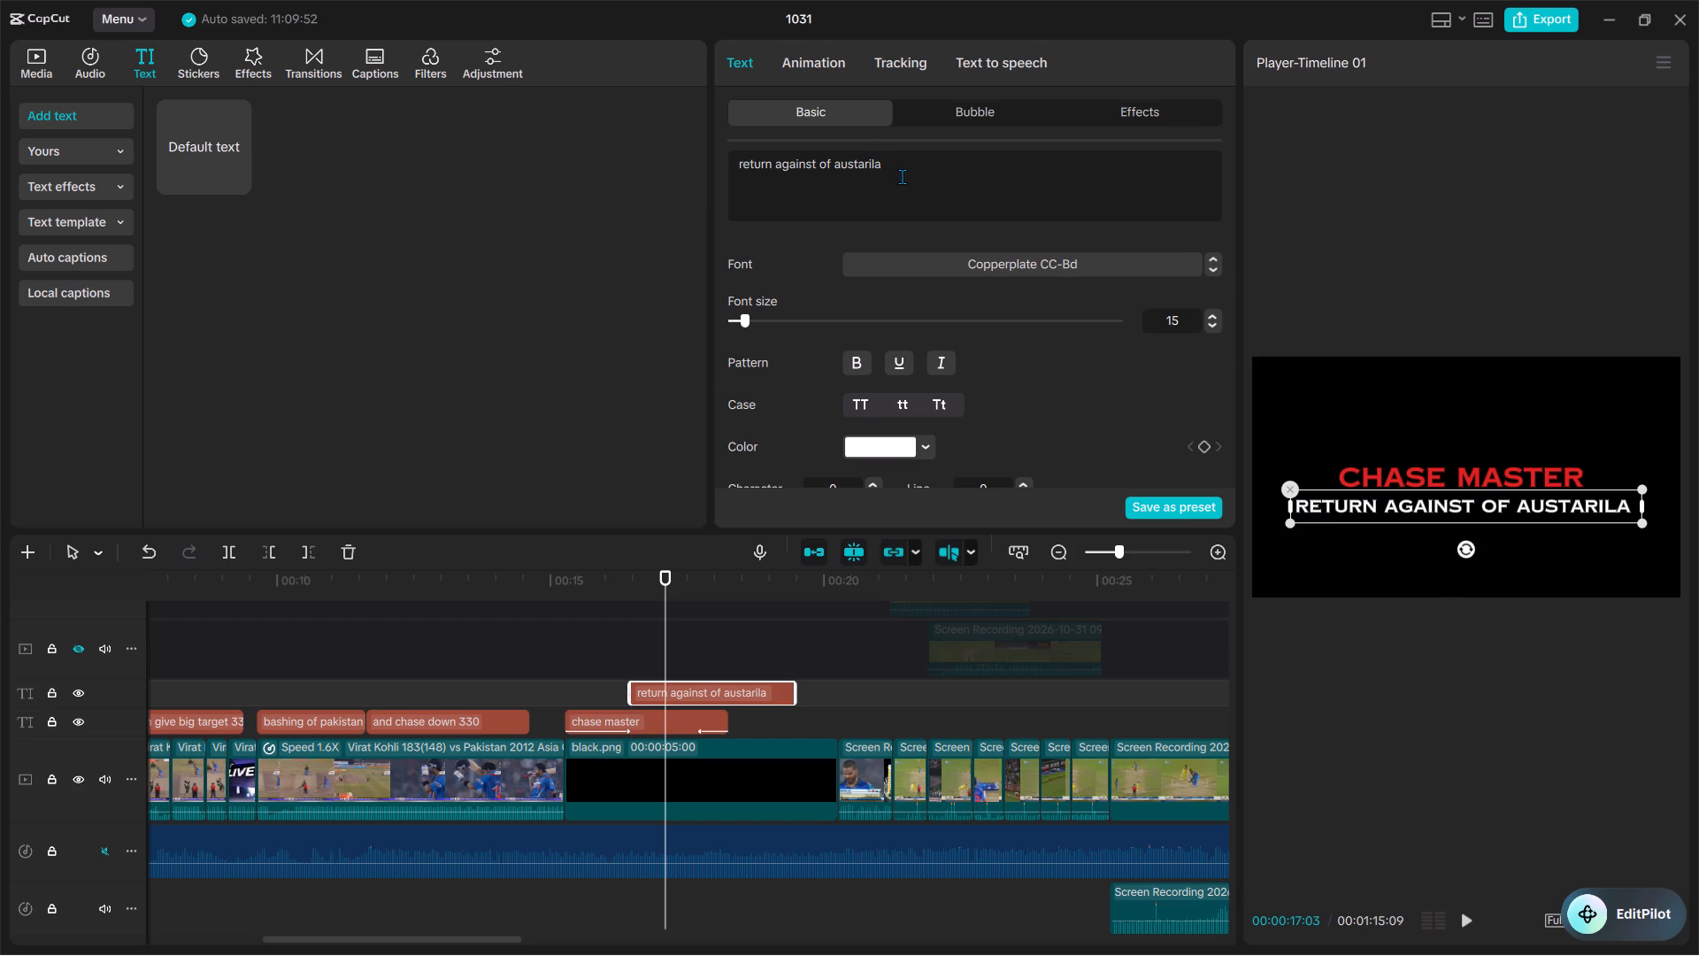
# Add a third default text on its own track directly above "return against of austarila", starting just after 17:03.
pyautogui.moveTo(202, 104); pyautogui.dragTo(560, 597)
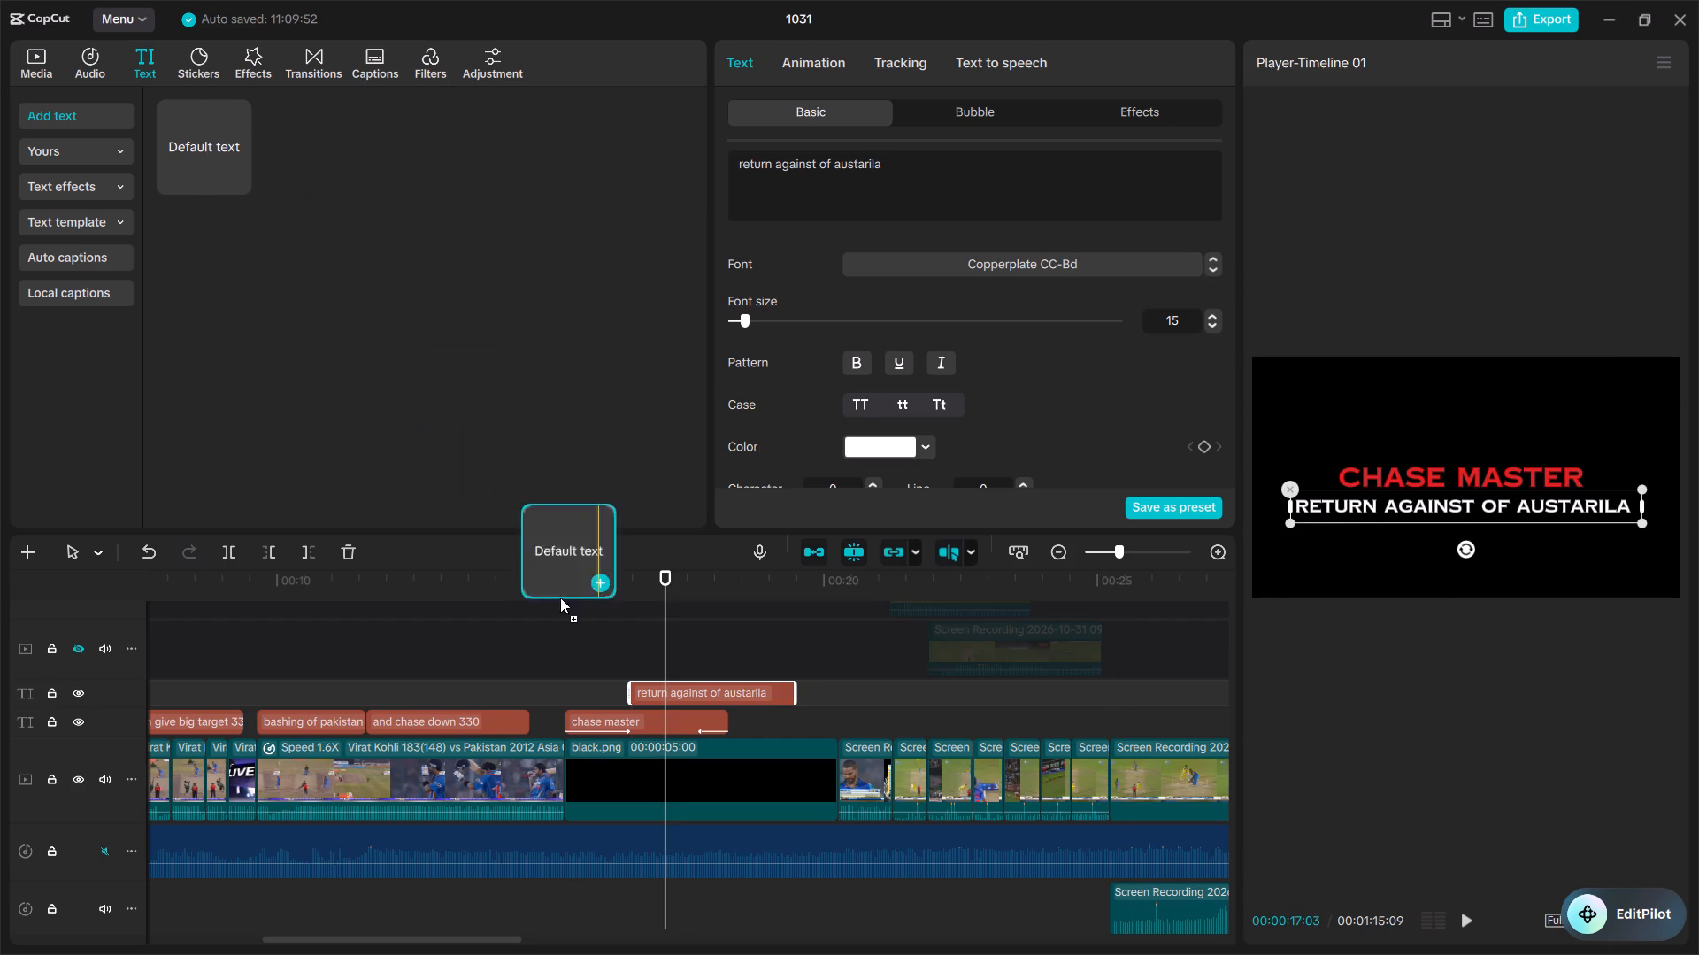
pyautogui.moveTo(560, 597); pyautogui.dragTo(670, 667)
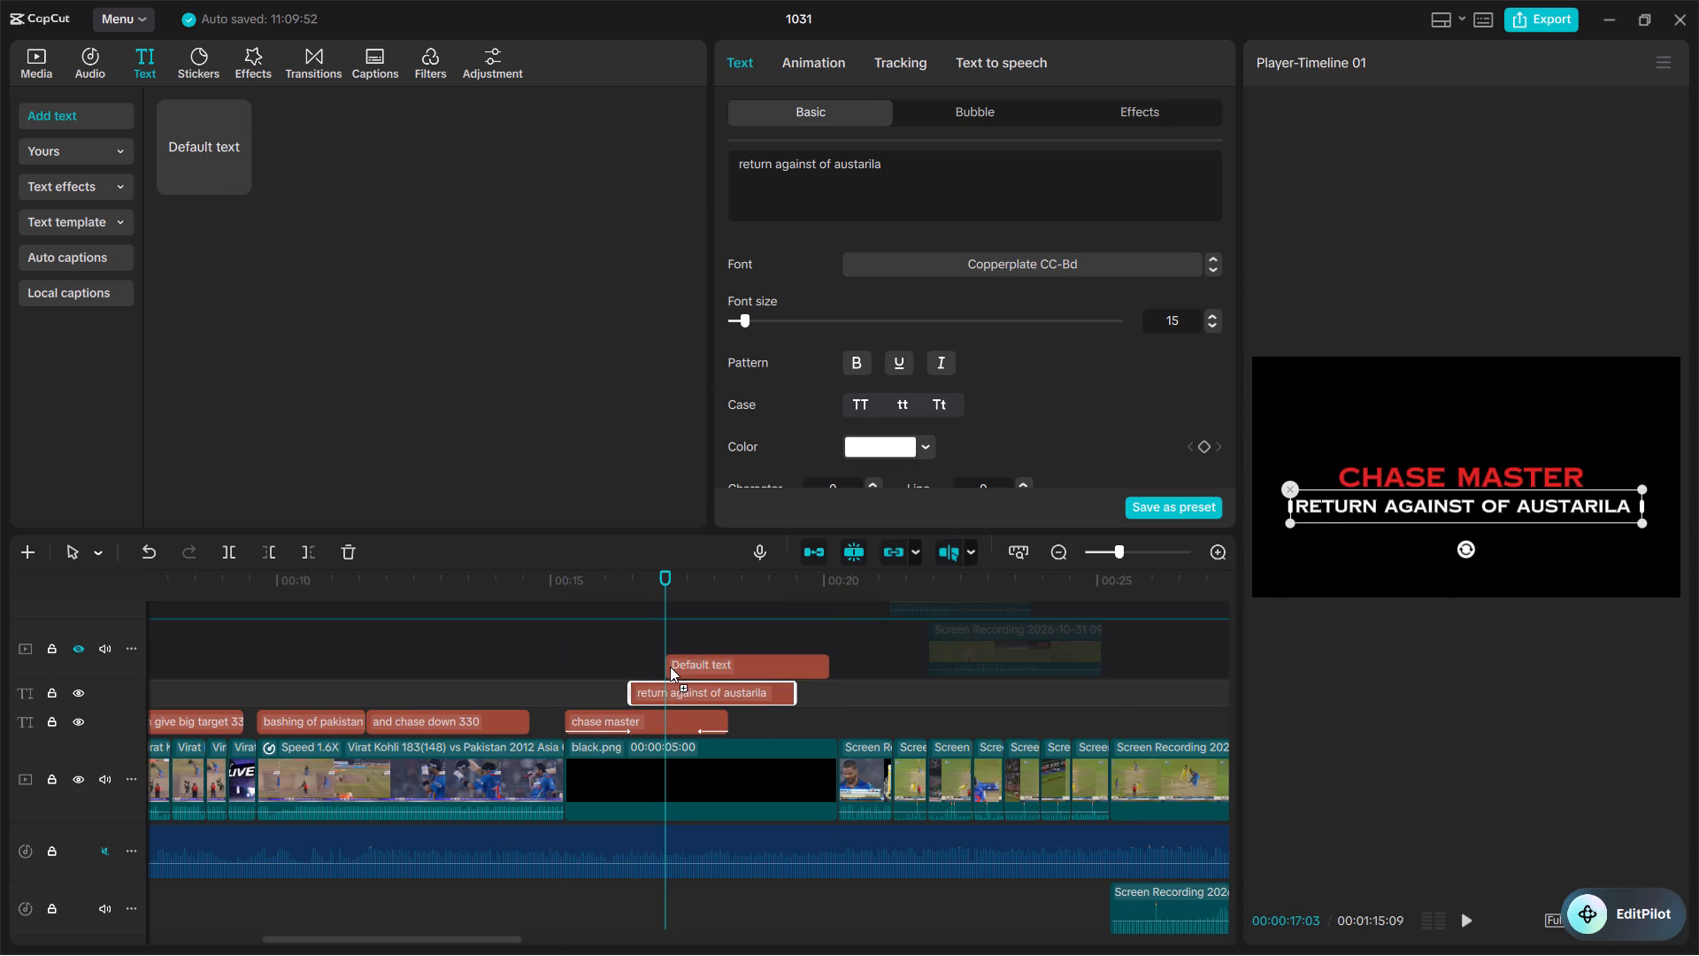
pyautogui.moveTo(670, 667); pyautogui.dragTo(688, 667)
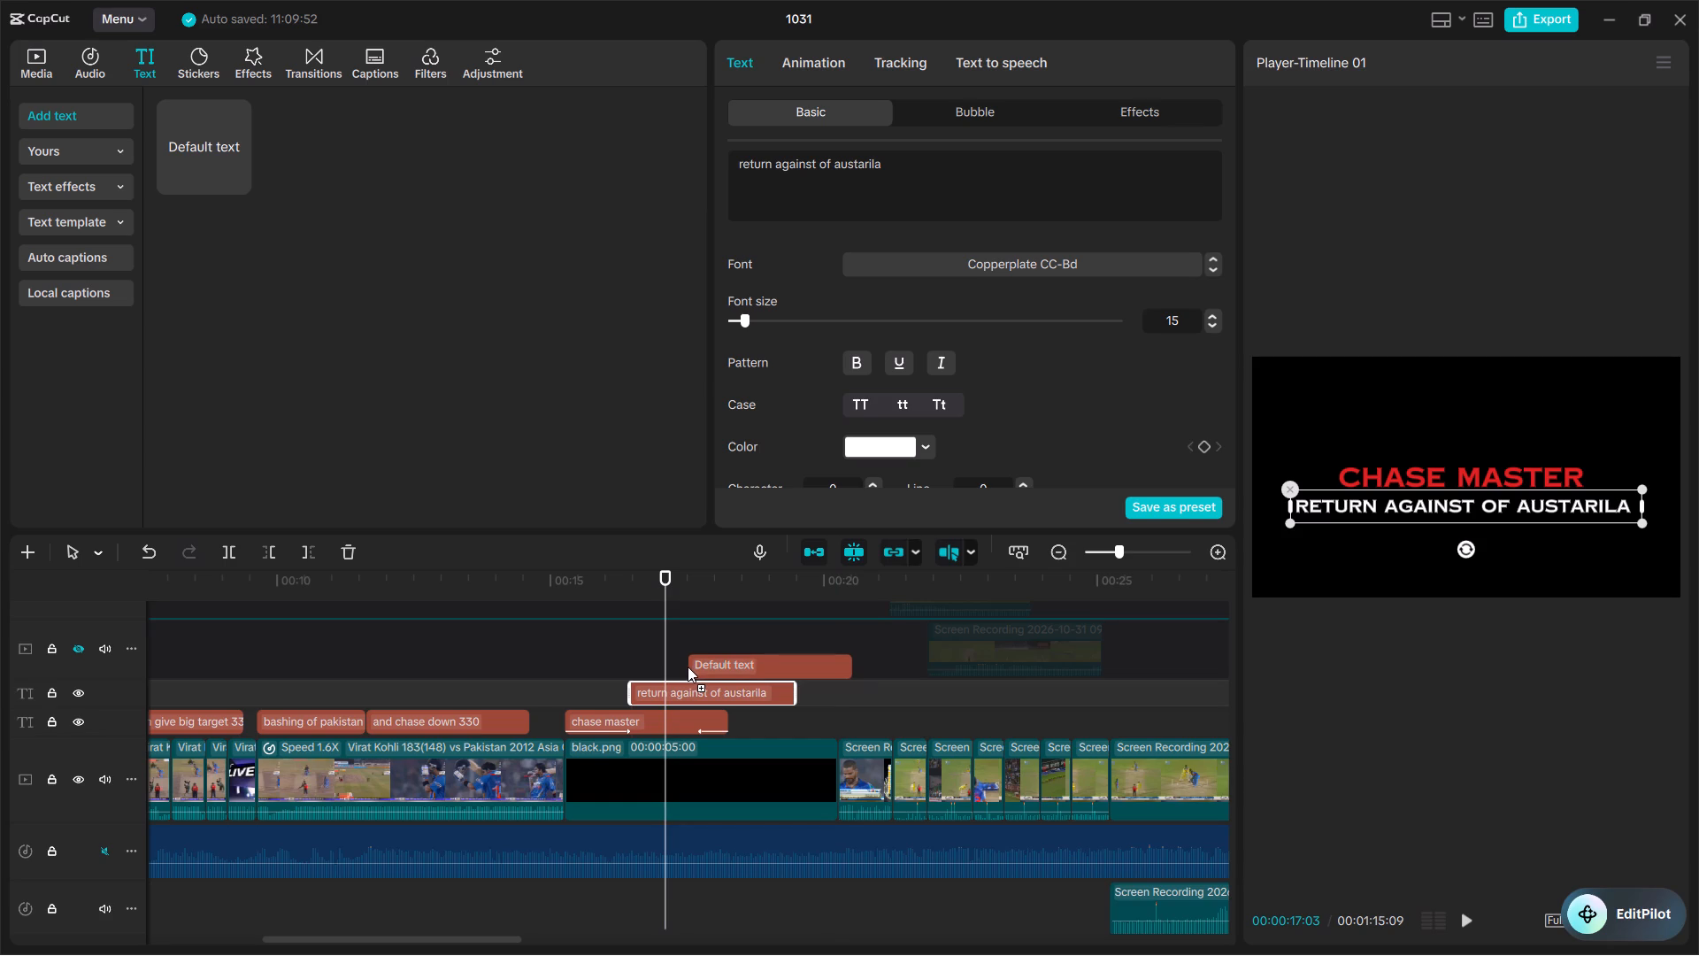
pyautogui.moveTo(688, 667); pyautogui.dragTo(686, 669)
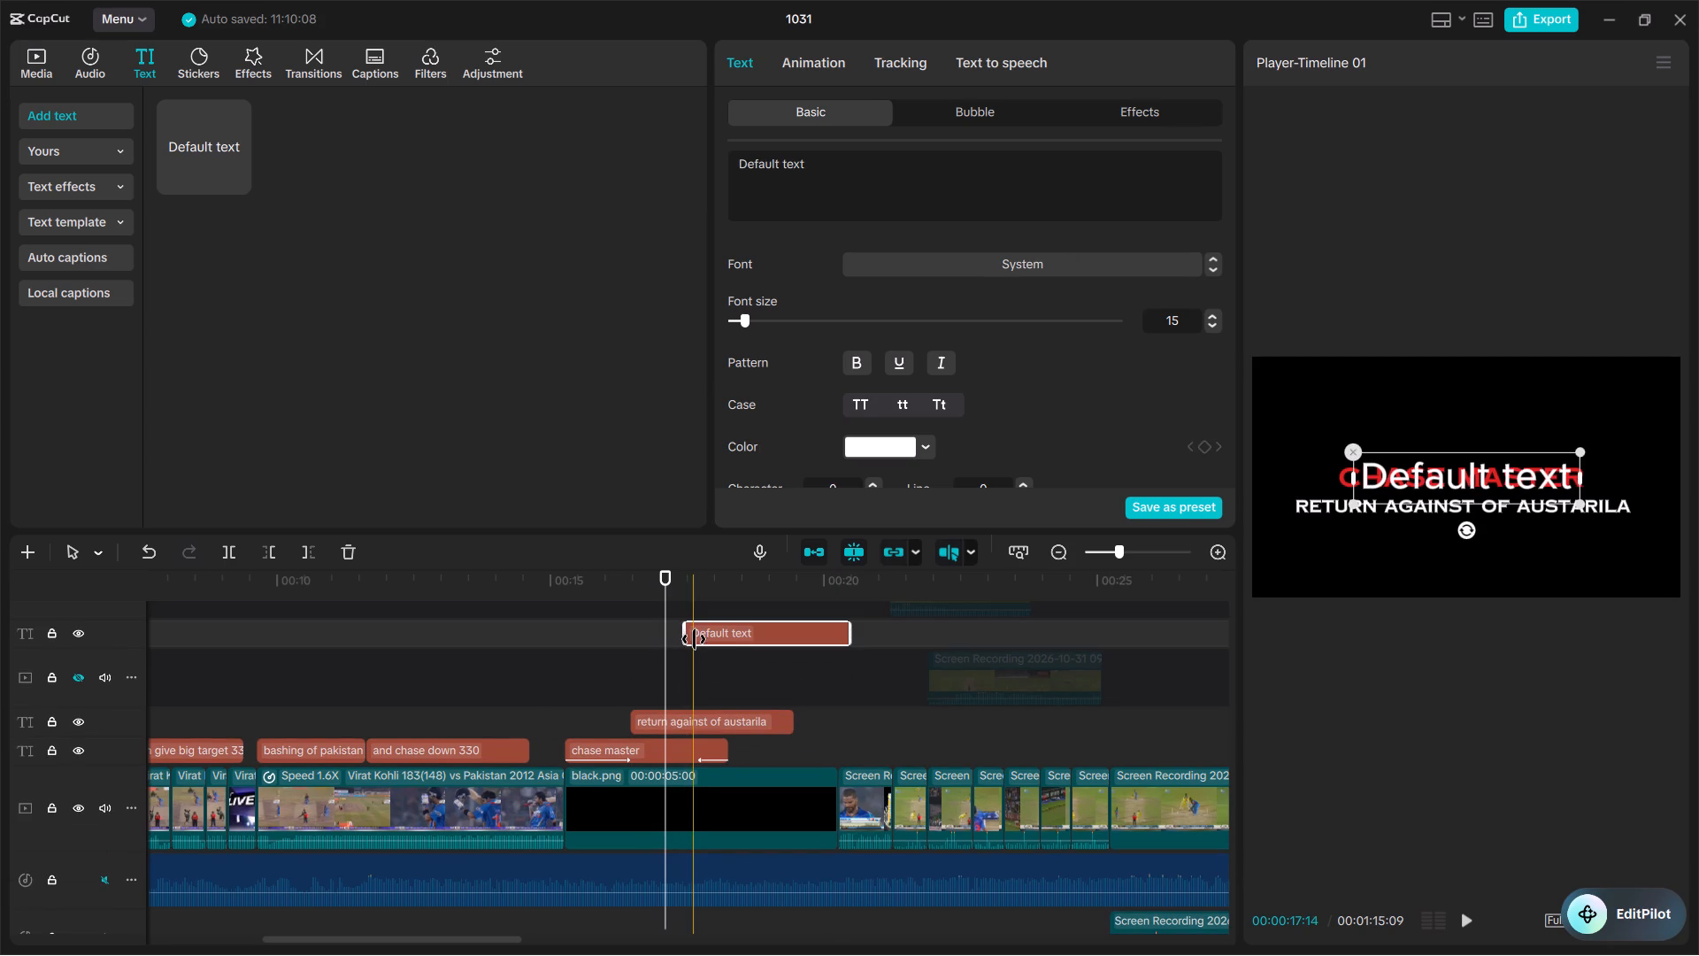
pyautogui.moveTo(706, 640); pyautogui.dragTo(670, 698)
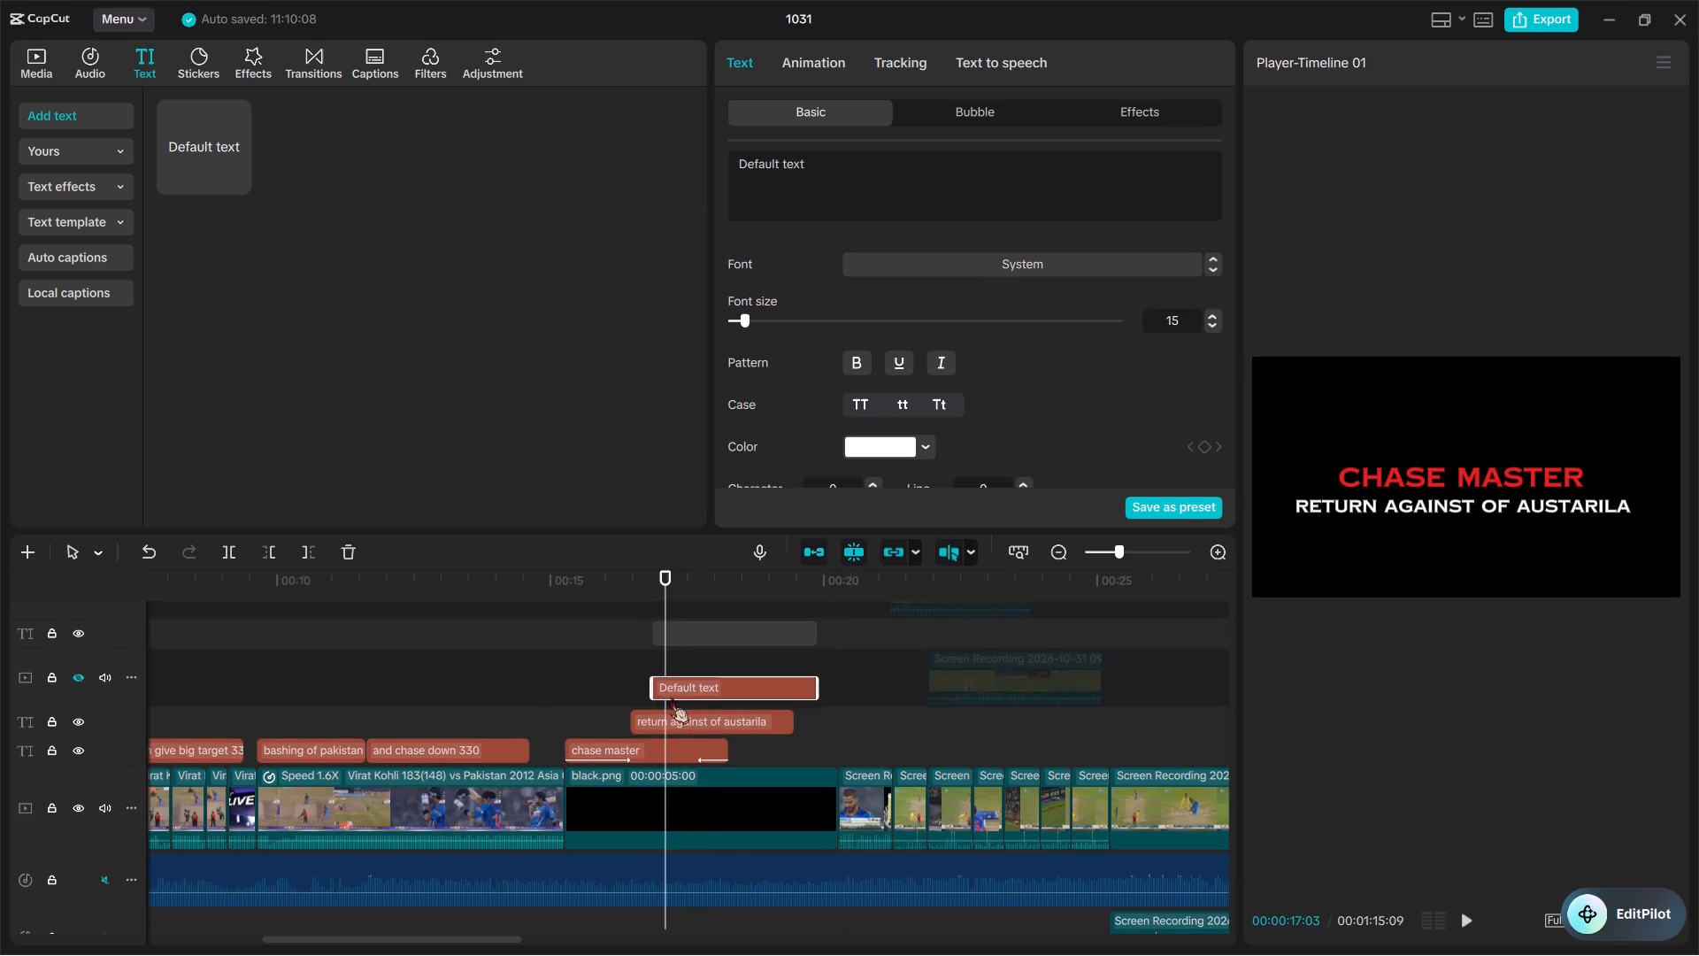
pyautogui.moveTo(670, 698); pyautogui.dragTo(705, 703)
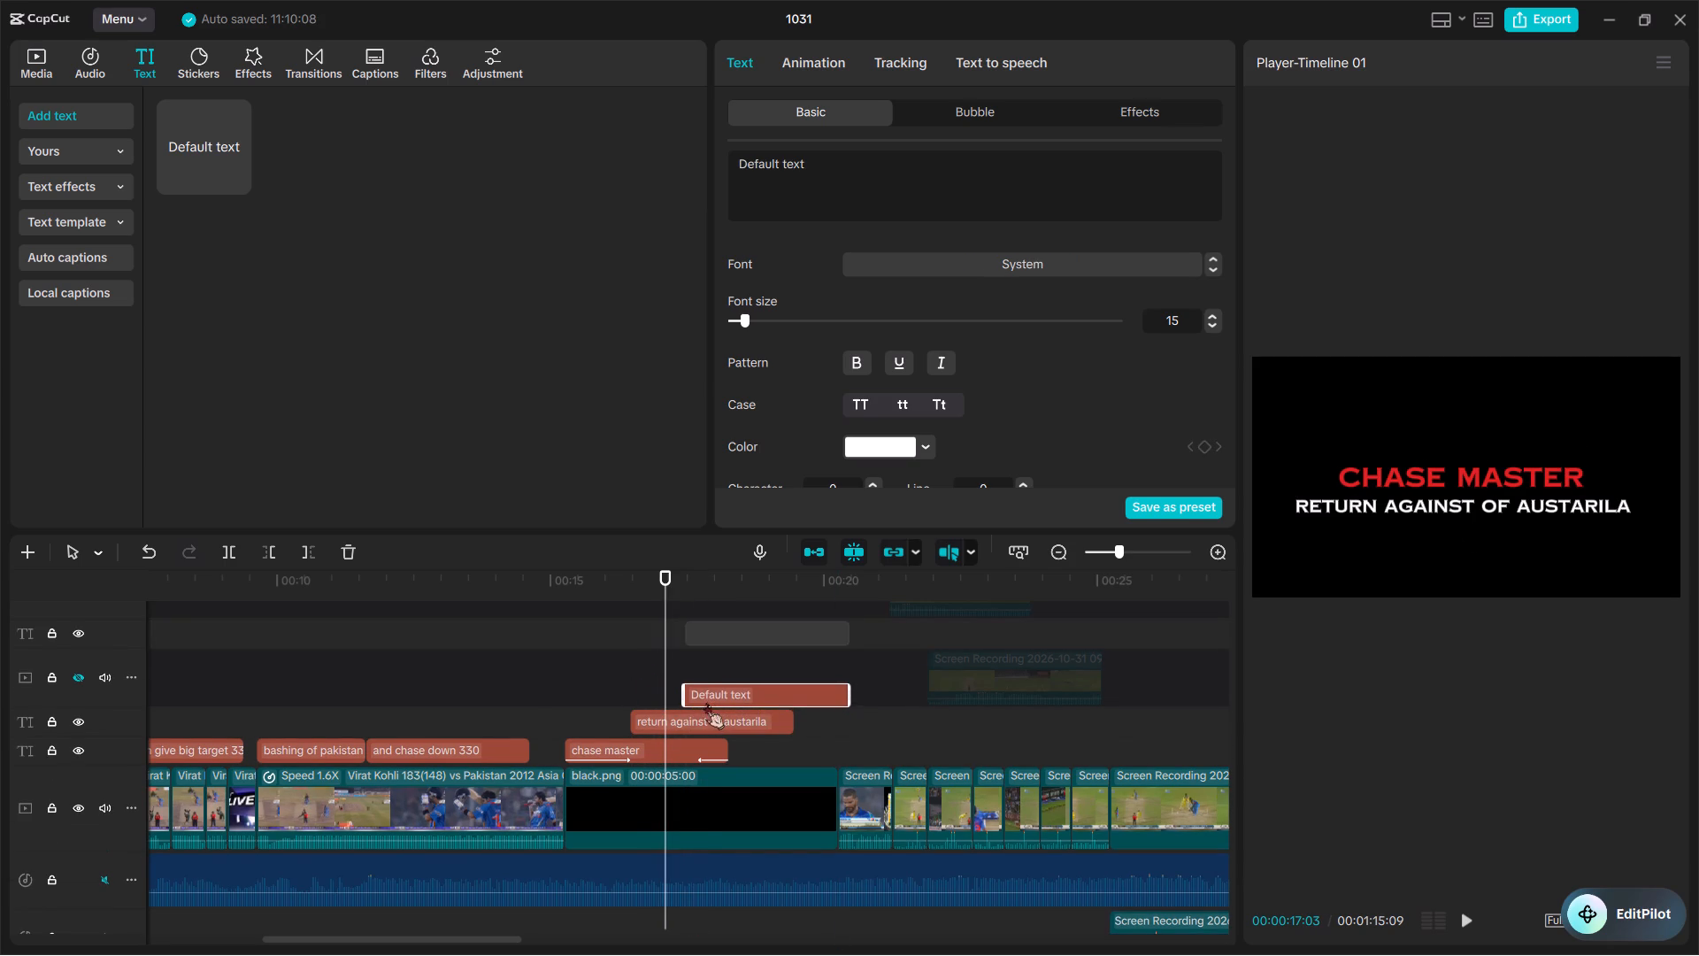
pyautogui.moveTo(705, 703); pyautogui.dragTo(705, 707)
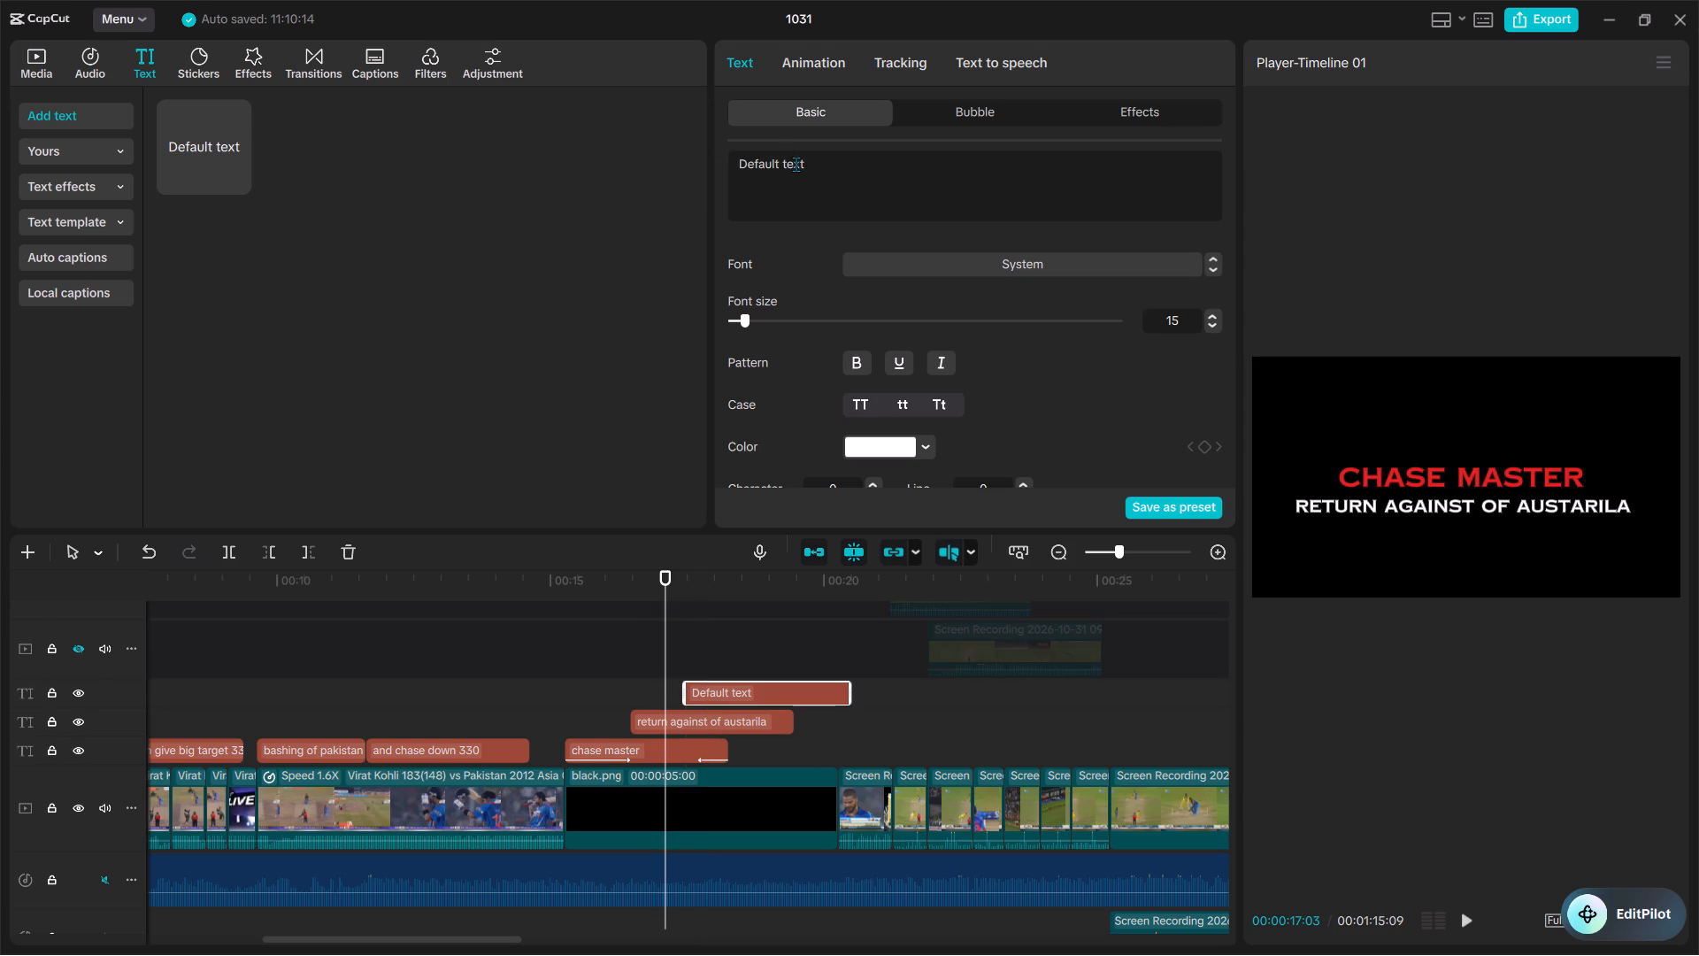
# Replace the third default text's wording with "in 360 chase".
pyautogui.moveTo(824, 179); pyautogui.dragTo(720, 159)
pyautogui.press('BackSpace')
pyautogui.write('in')
pyautogui.press('space')
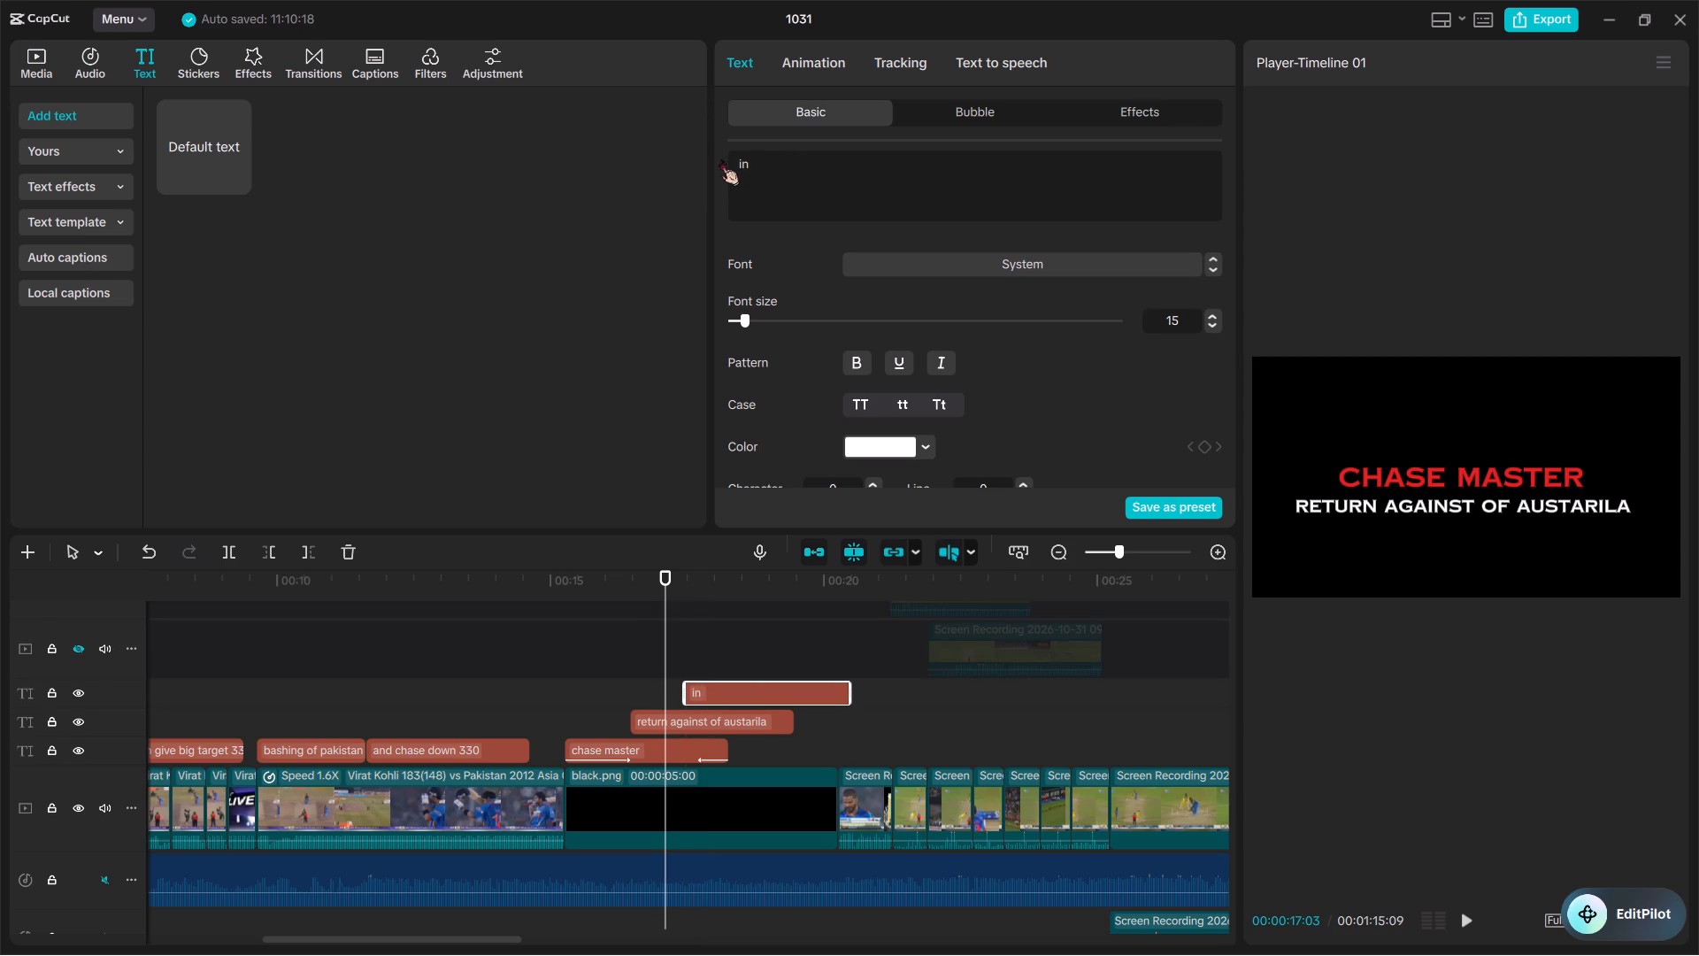
pyautogui.press('3')
pyautogui.write('60 chase')
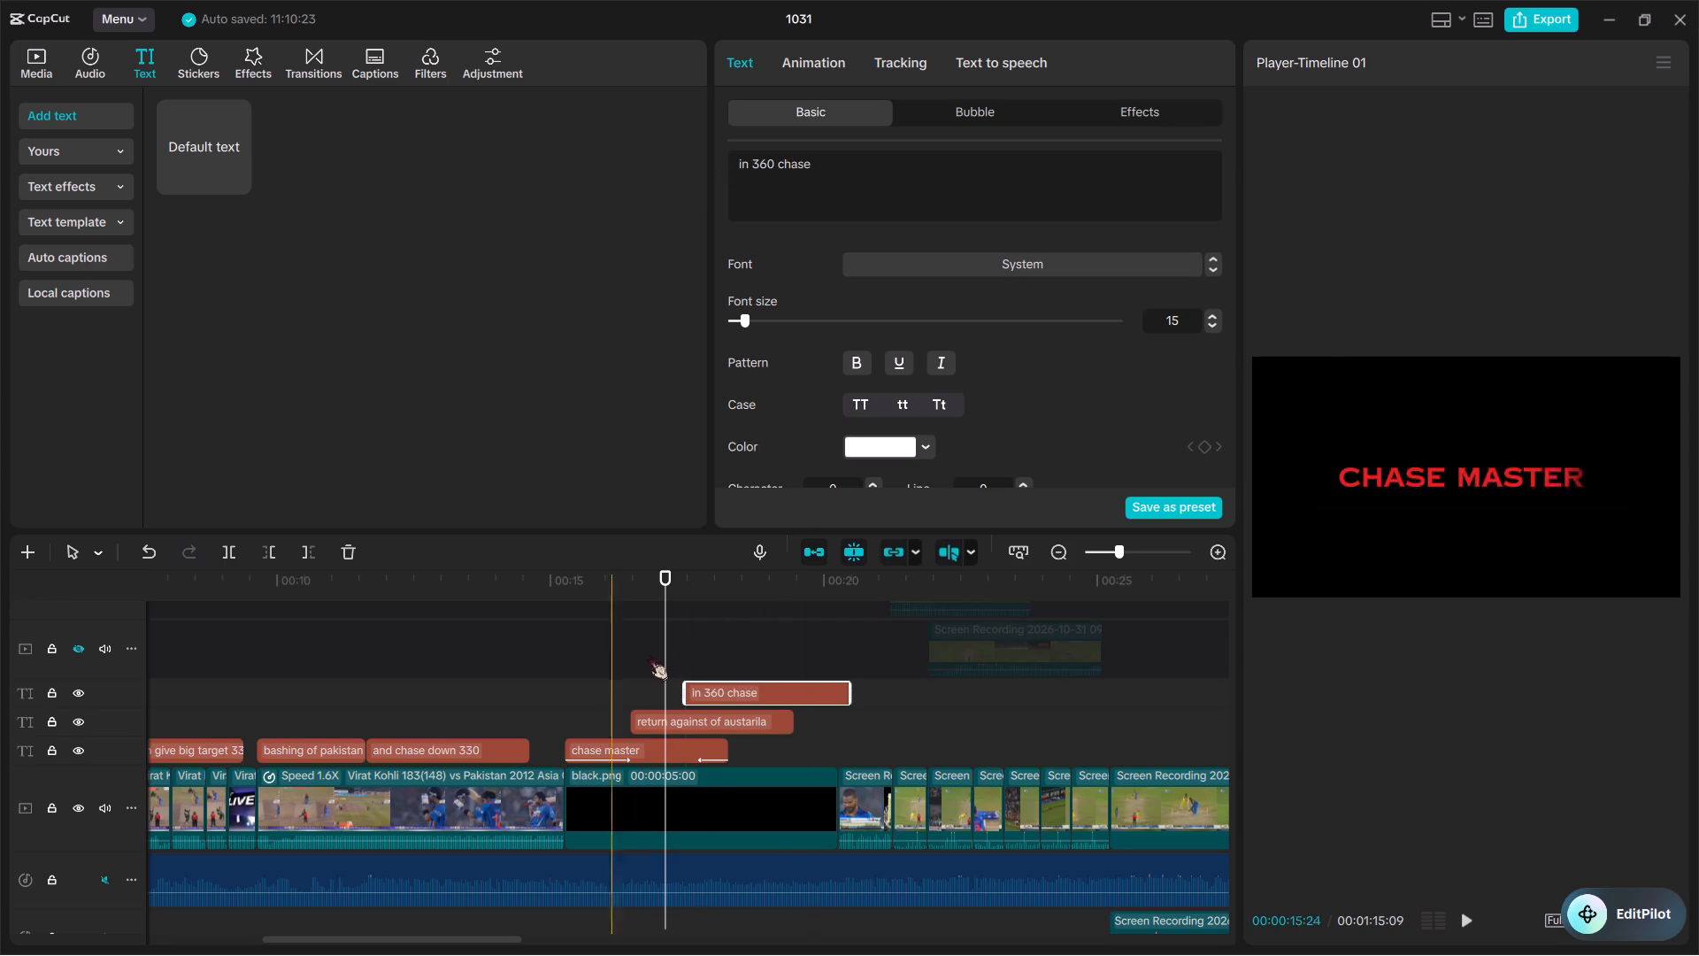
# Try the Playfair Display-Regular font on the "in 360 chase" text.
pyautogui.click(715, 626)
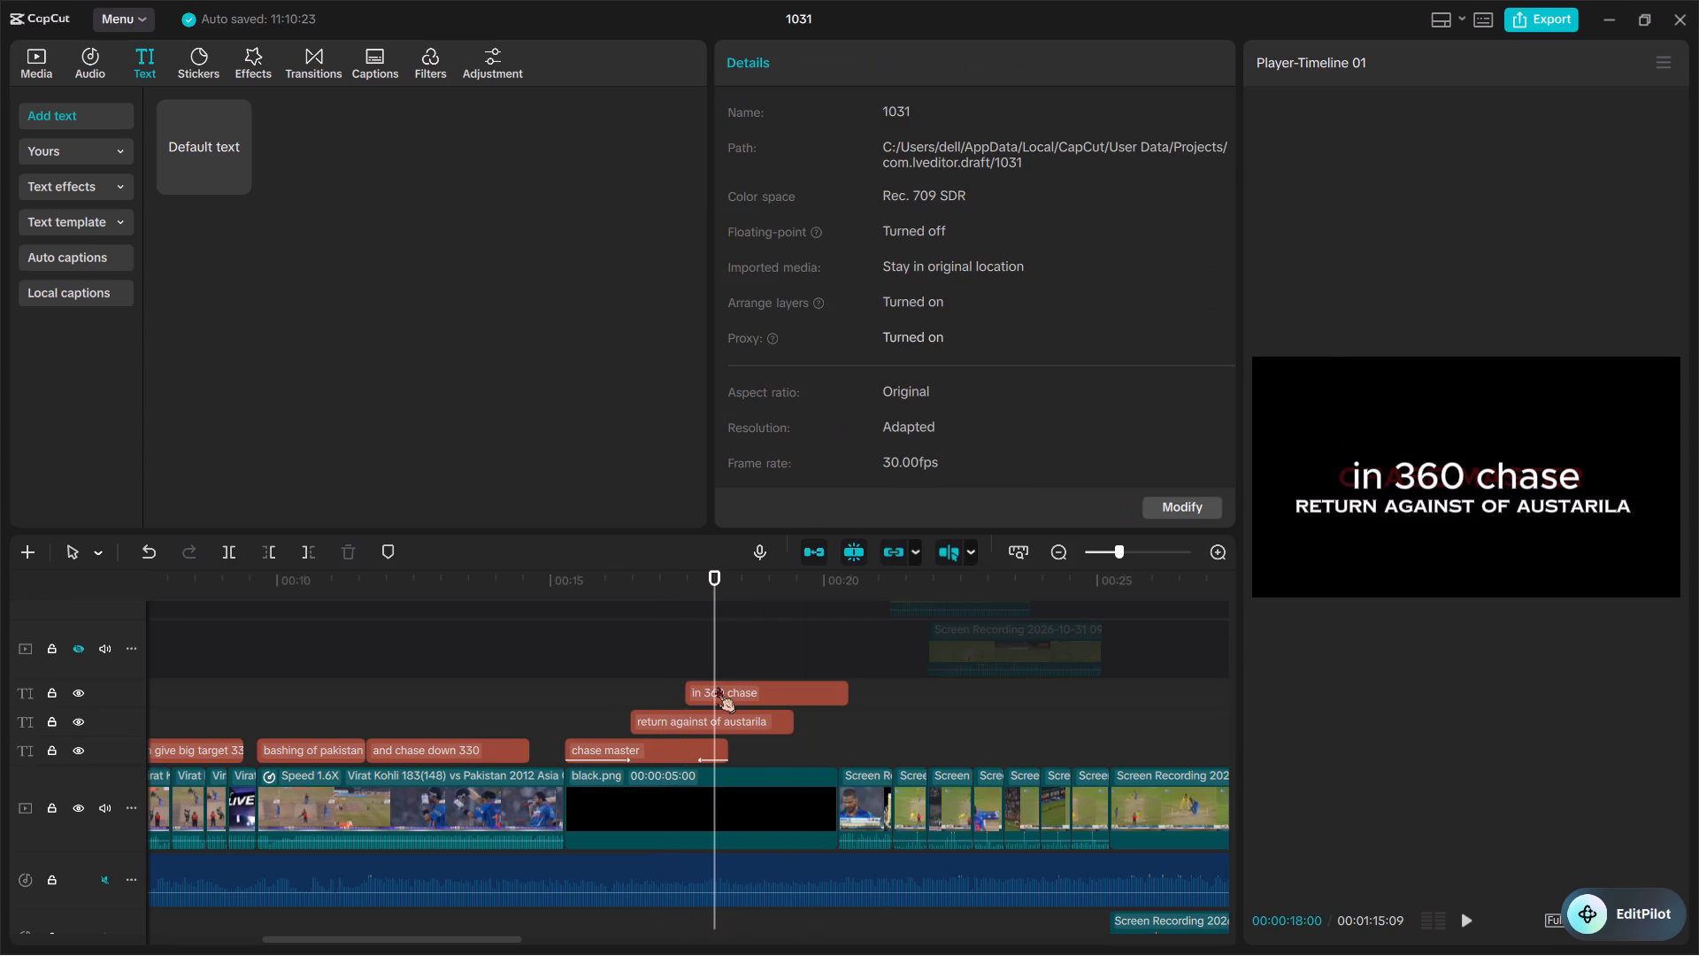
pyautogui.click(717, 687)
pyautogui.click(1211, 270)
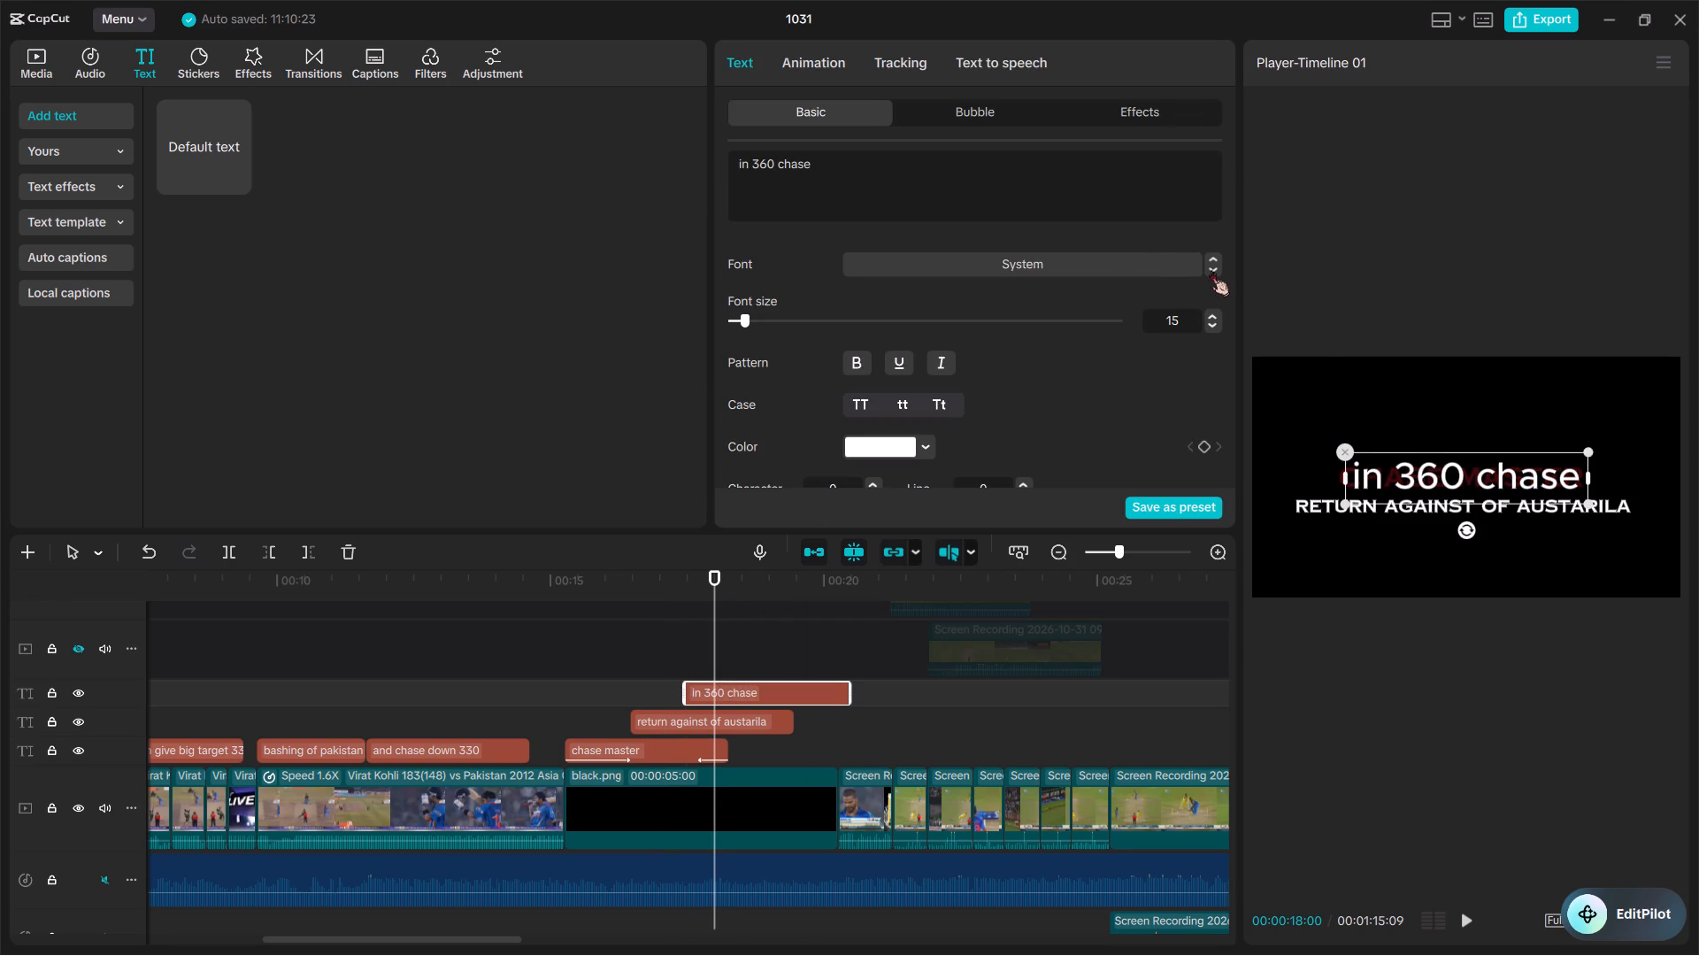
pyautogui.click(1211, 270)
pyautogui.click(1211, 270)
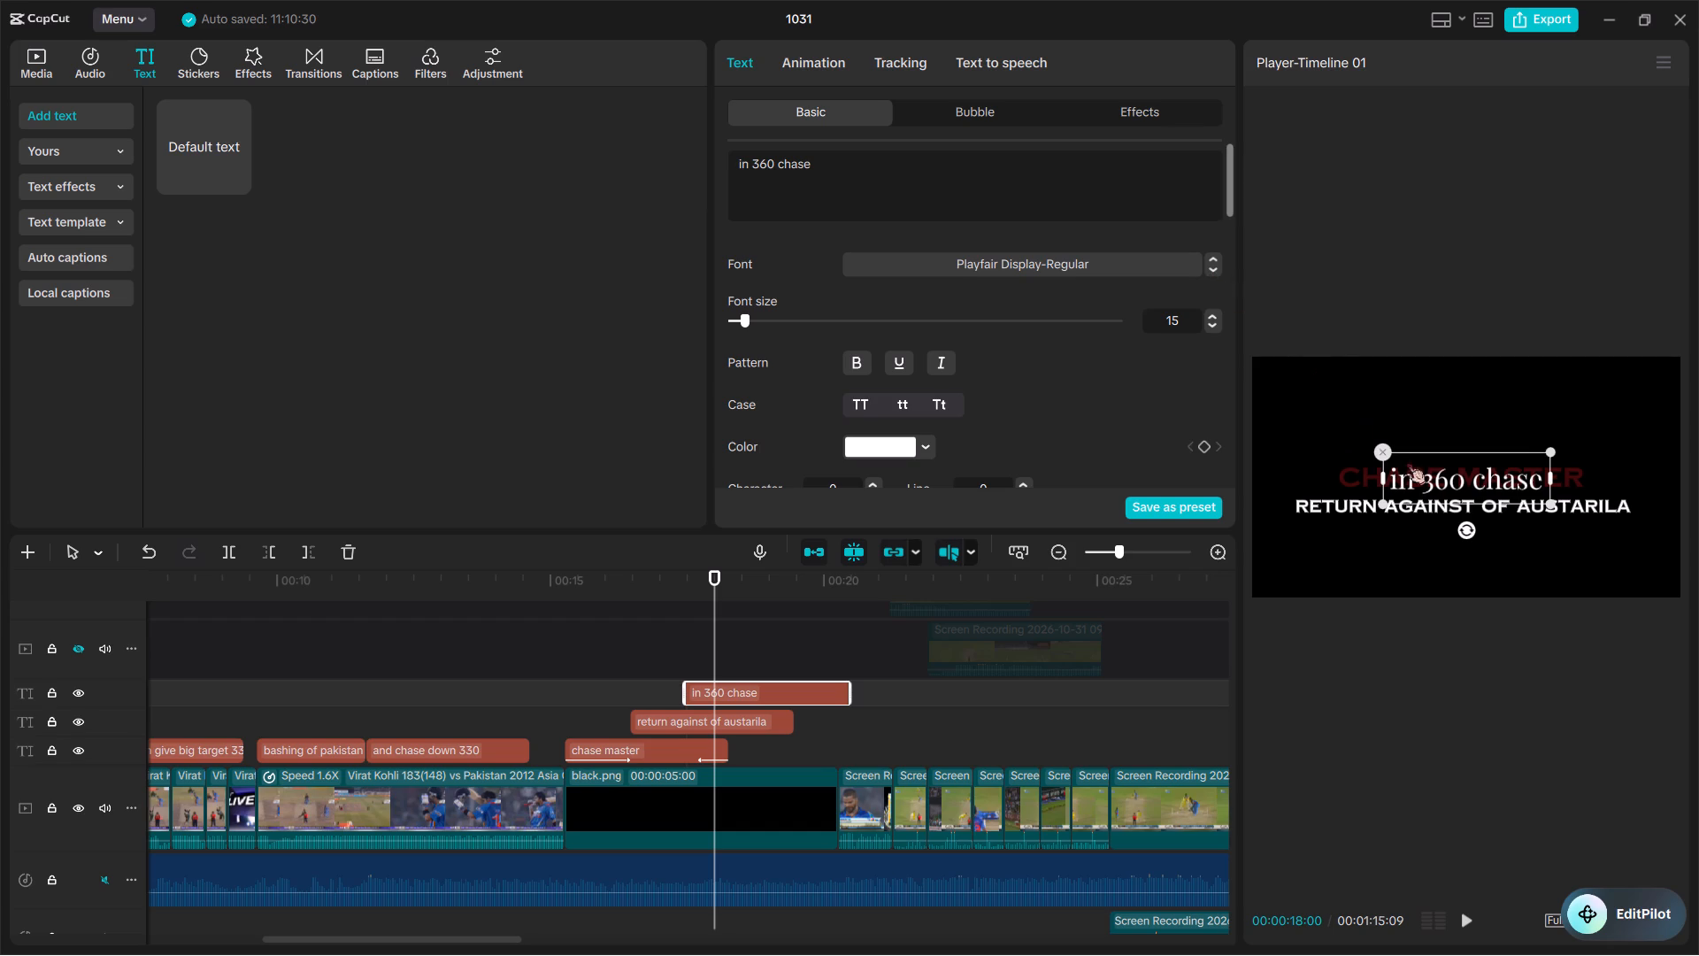
# Move the "in 360 chase" text just beneath the "return against of austarila" line, comparing it in Copperplate CC-Bd.
pyautogui.moveTo(1458, 479); pyautogui.dragTo(1474, 526)
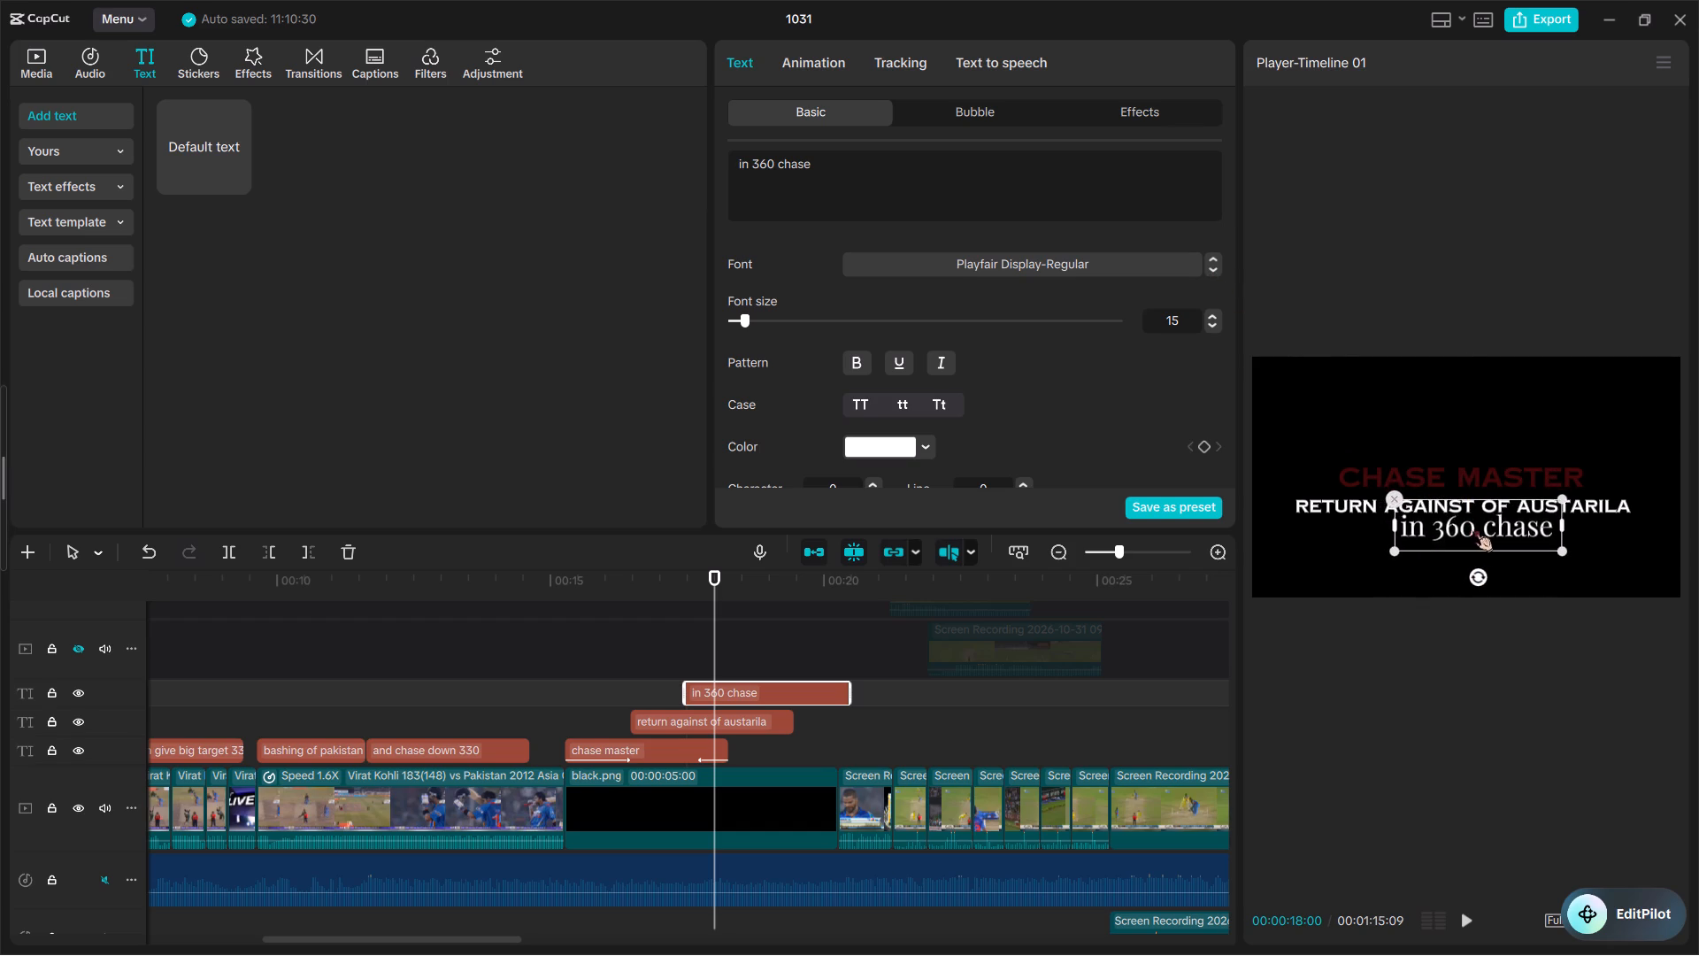
pyautogui.moveTo(1474, 526); pyautogui.dragTo(1477, 527)
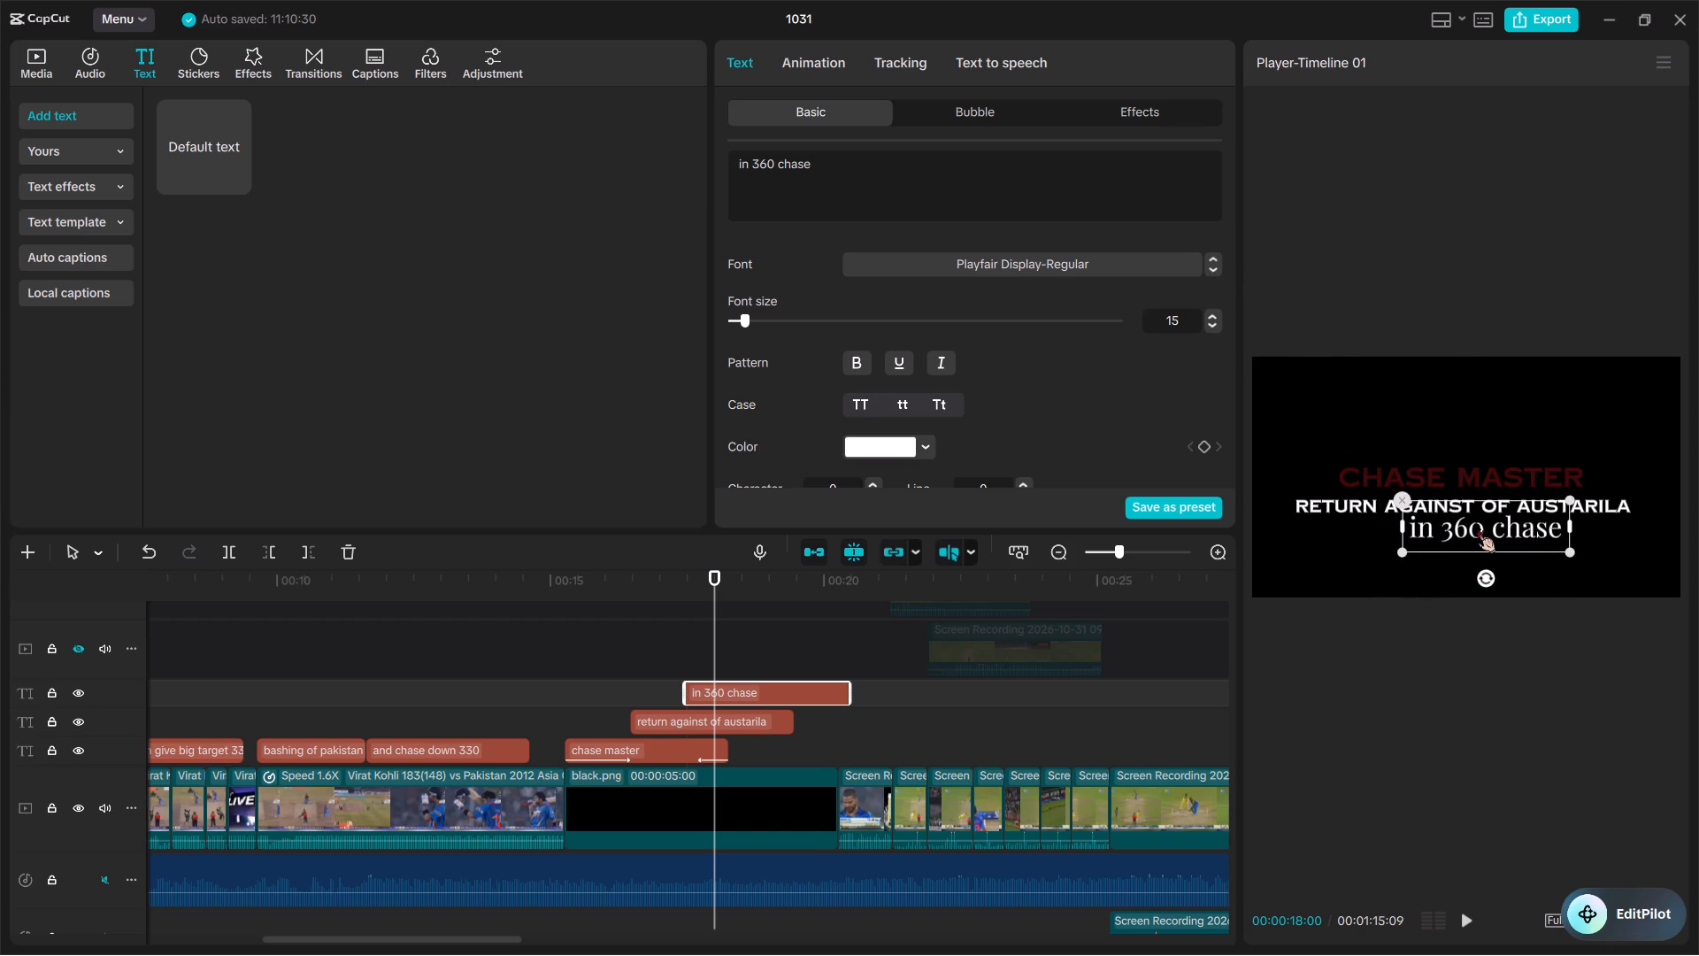
pyautogui.click(1209, 266)
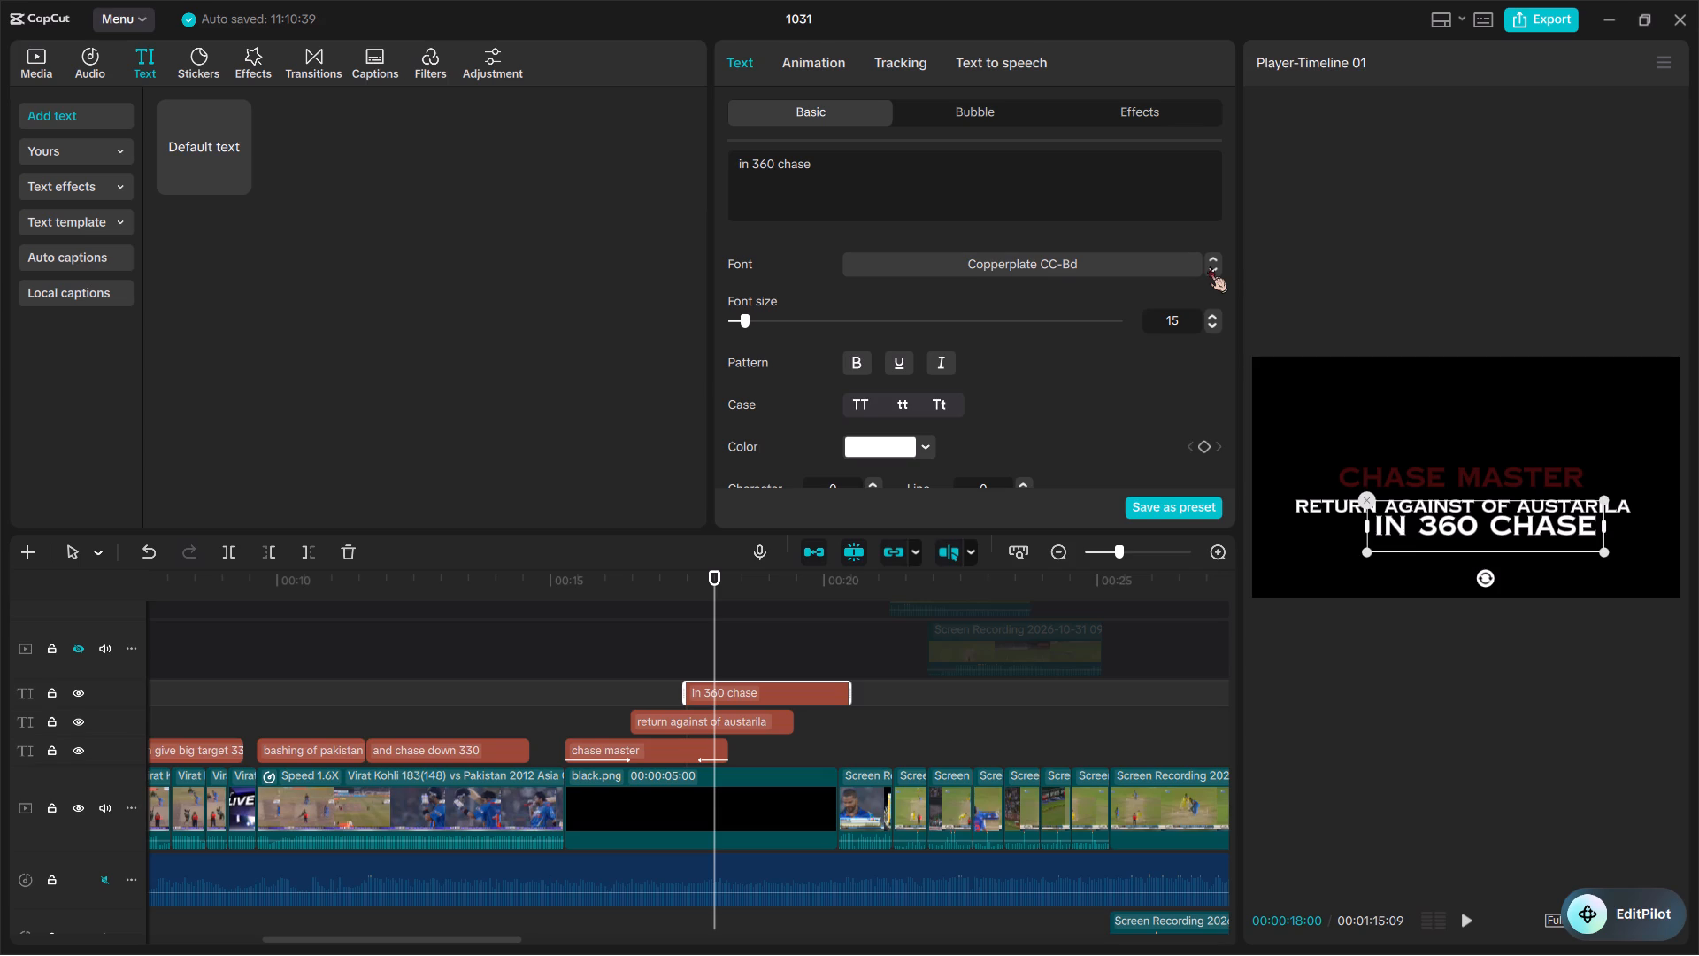
pyautogui.click(1209, 253)
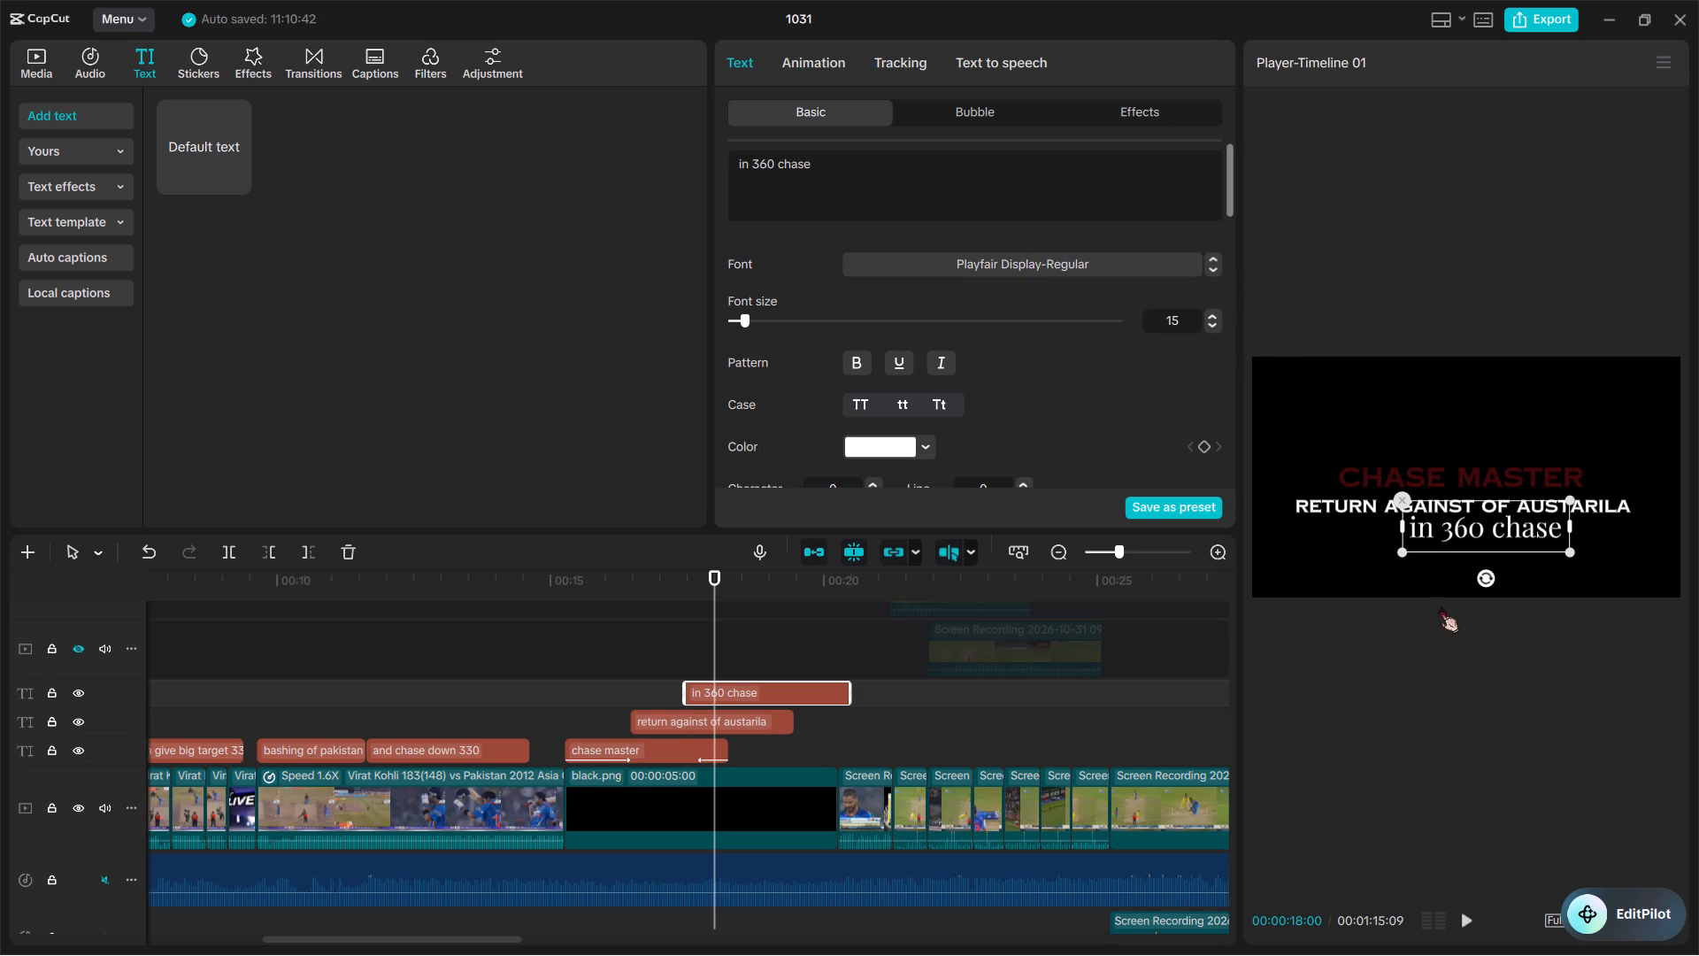
pyautogui.click(1443, 524)
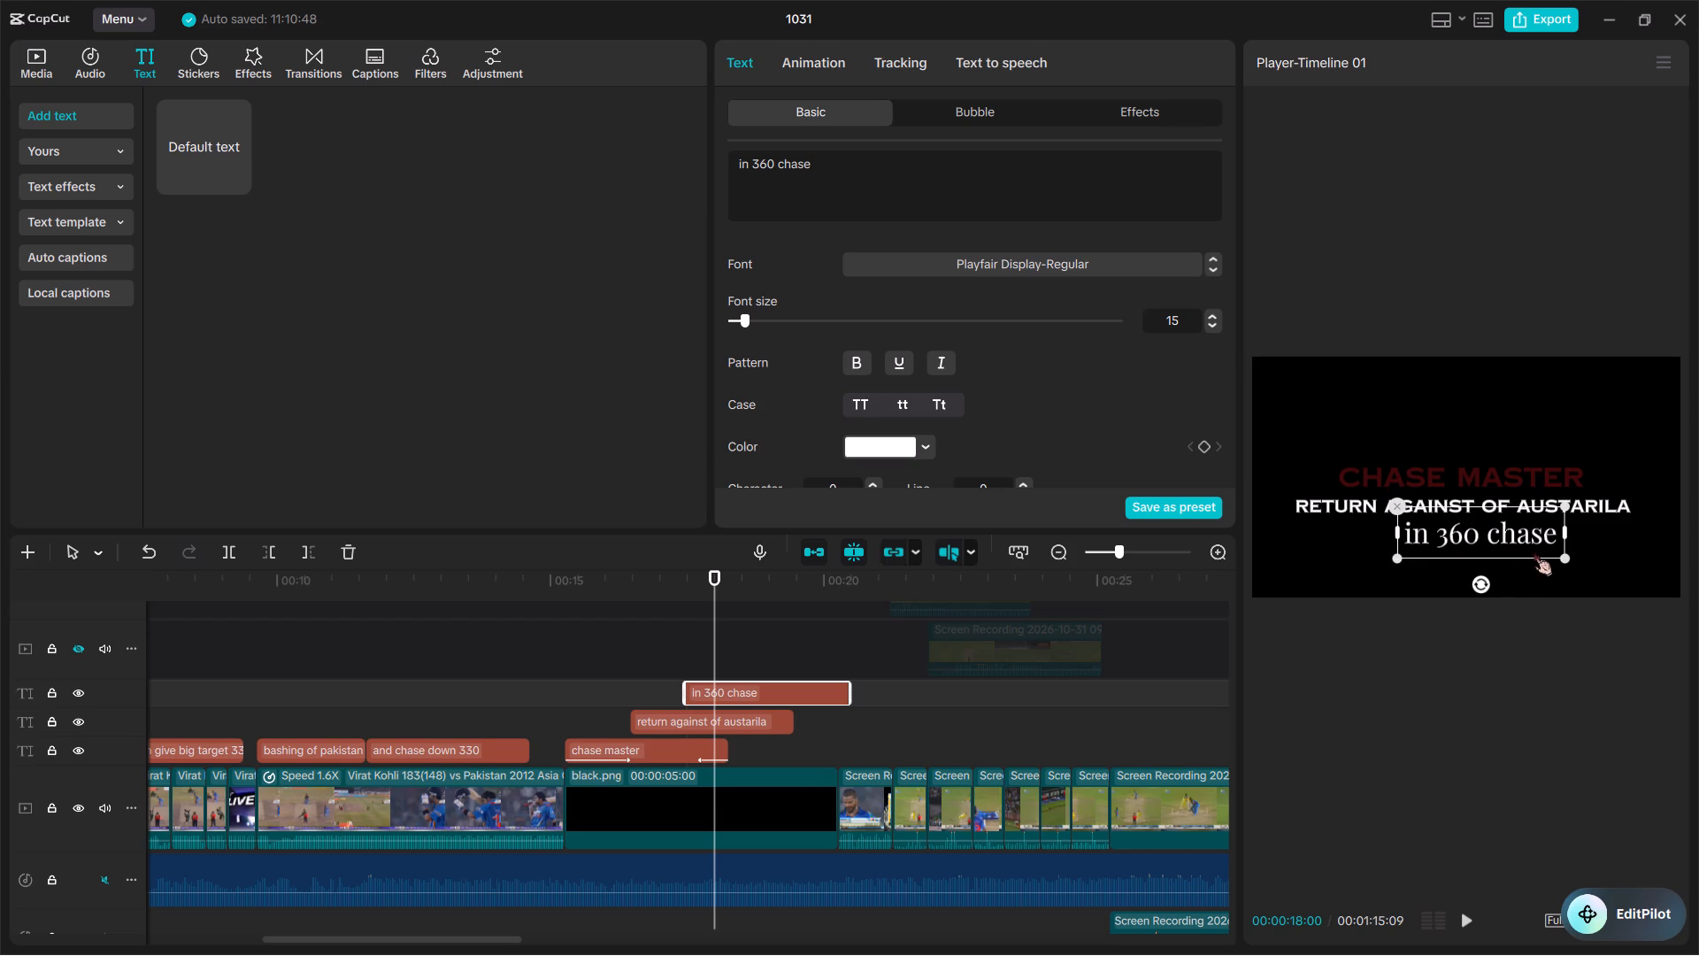
# Set the font of the "in 360 chase" text to Copperplate CC-Bd after trying Noto Serif.
pyautogui.click(1207, 267)
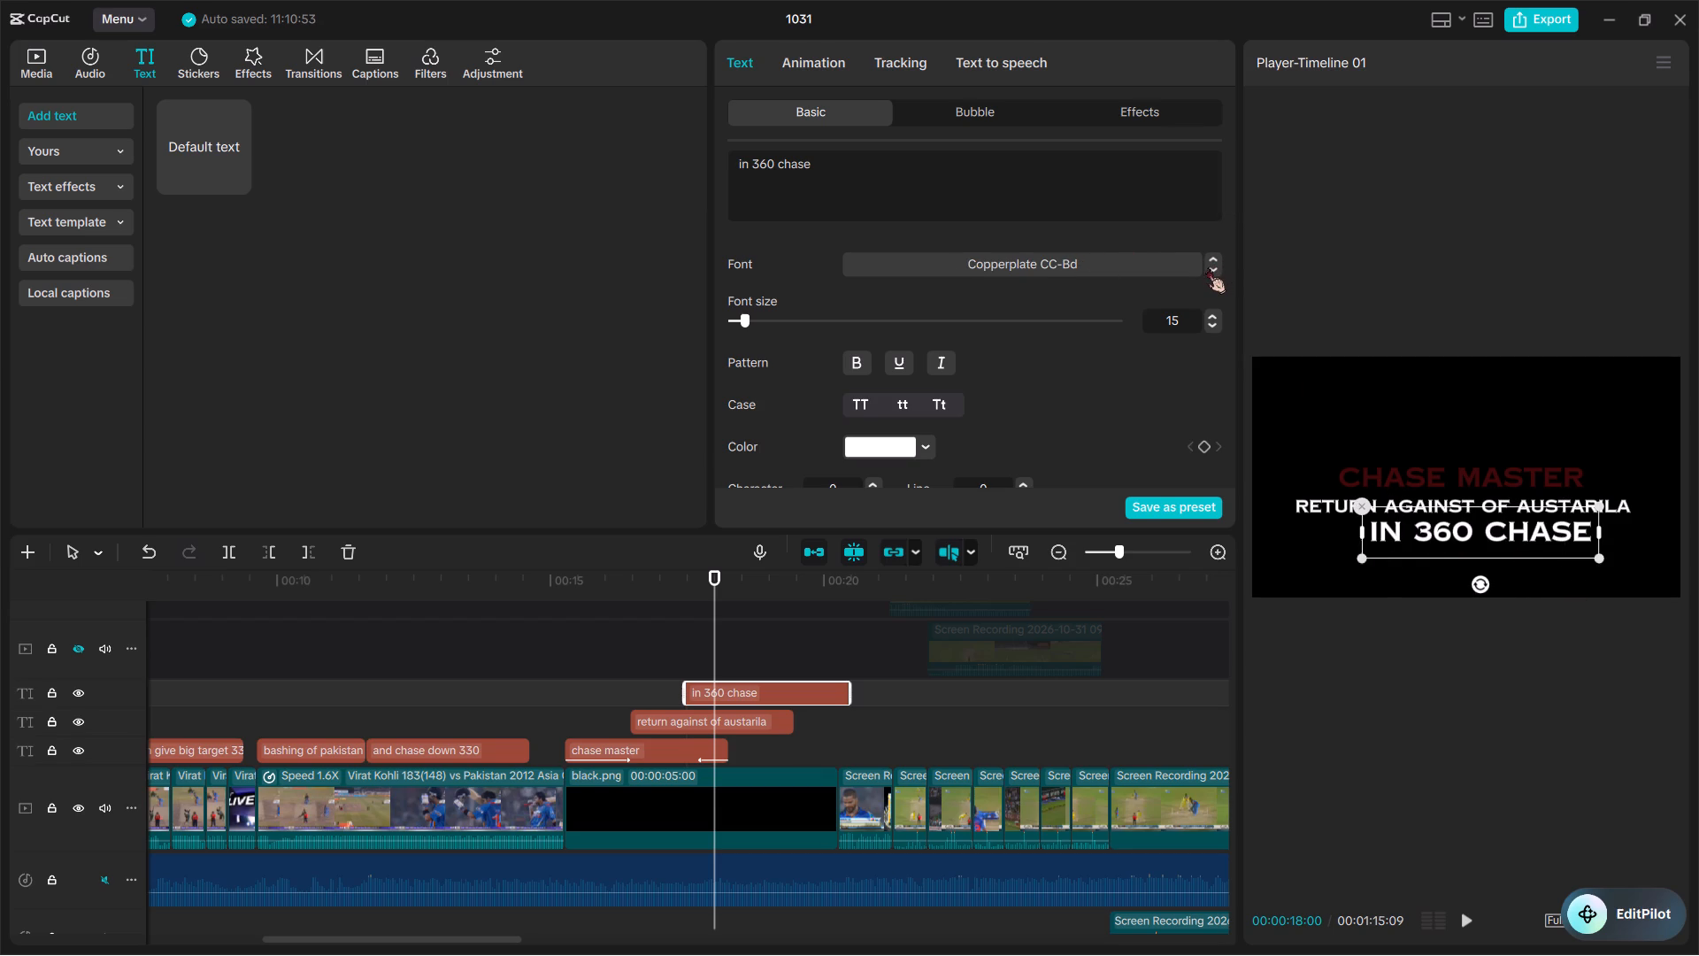
pyautogui.click(1207, 267)
pyautogui.click(1207, 267)
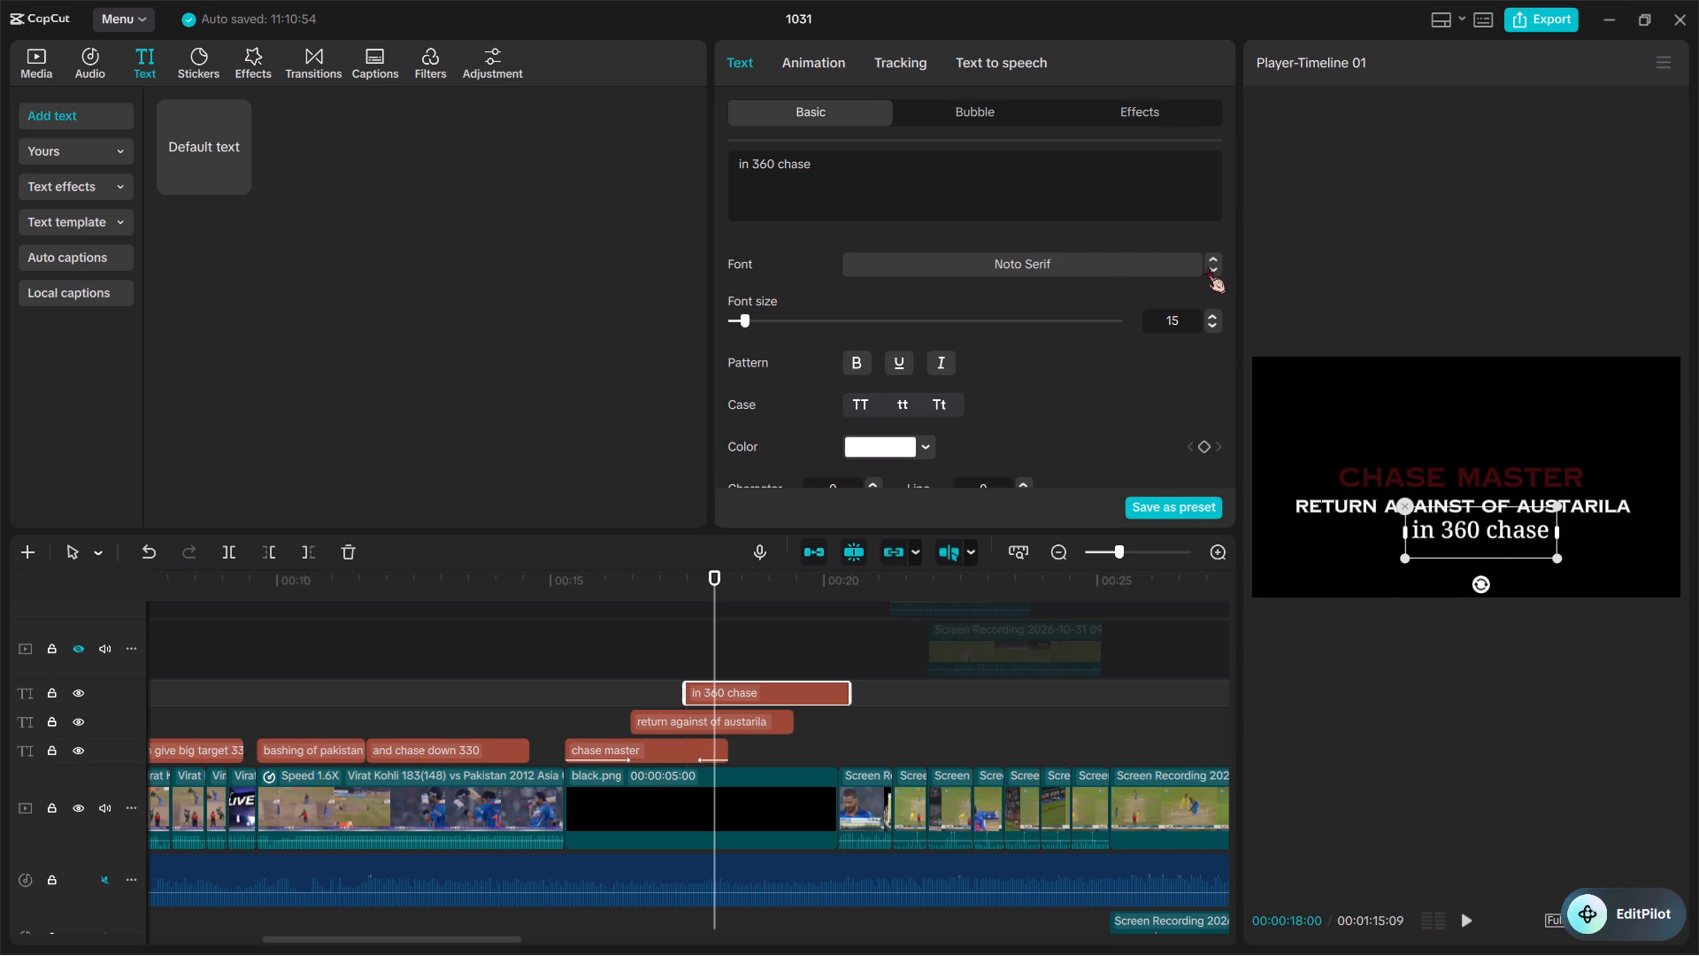
pyautogui.click(1209, 249)
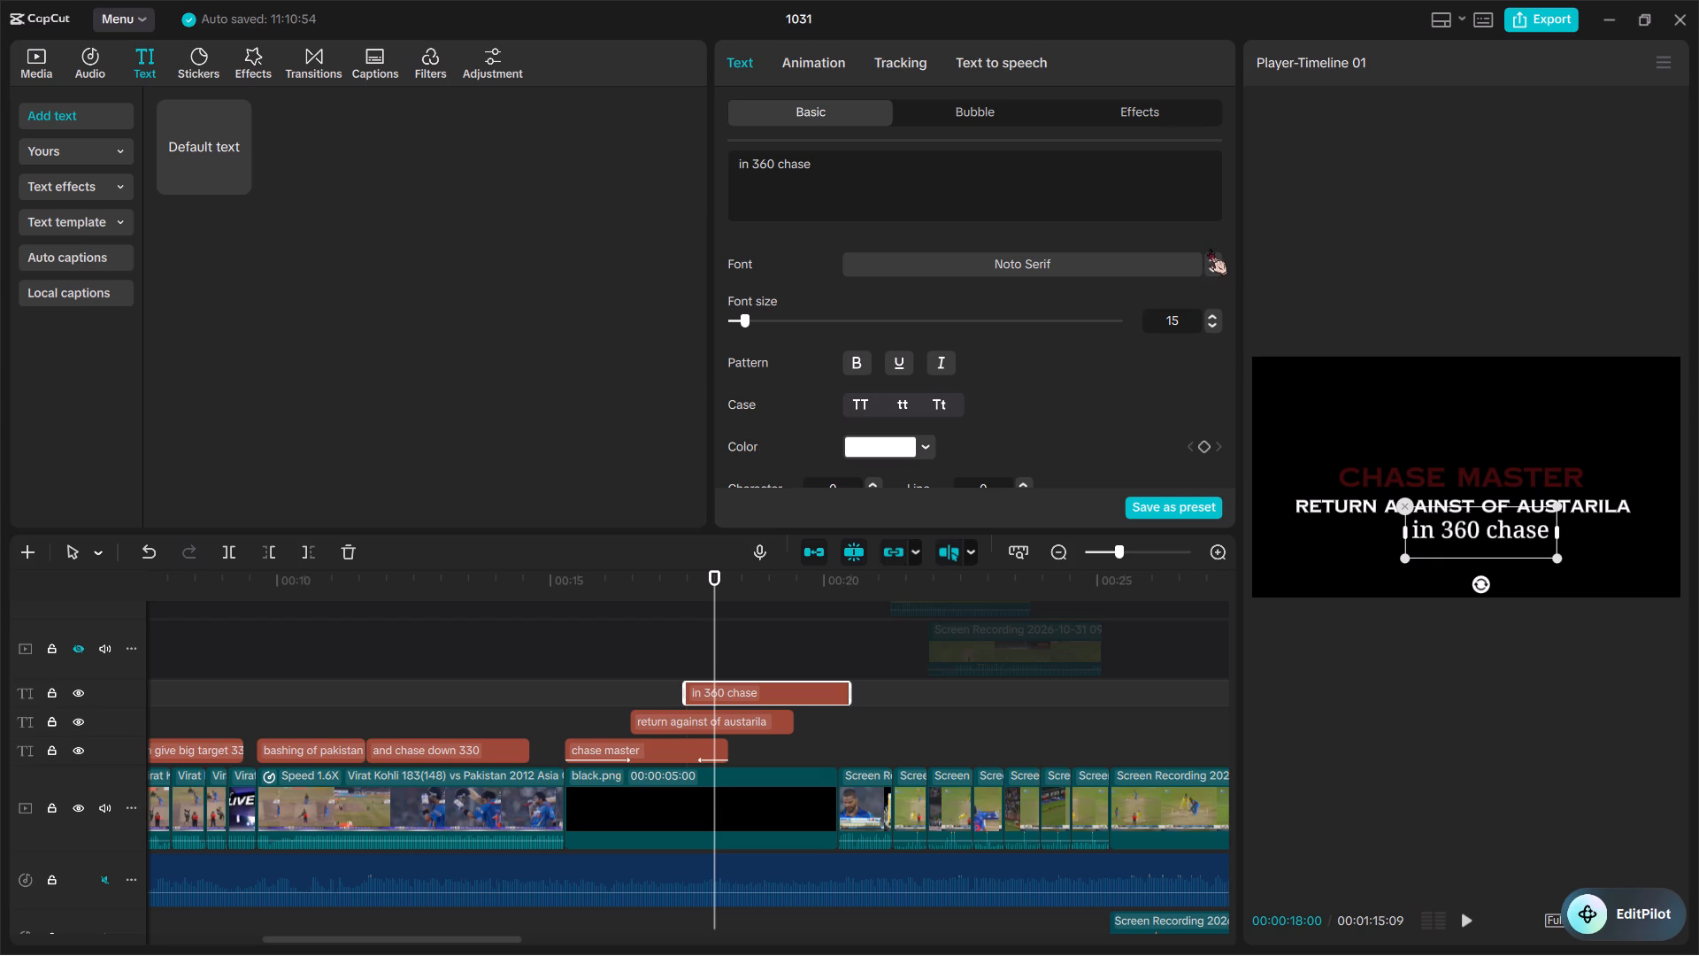
pyautogui.tripleClick(1211, 251)
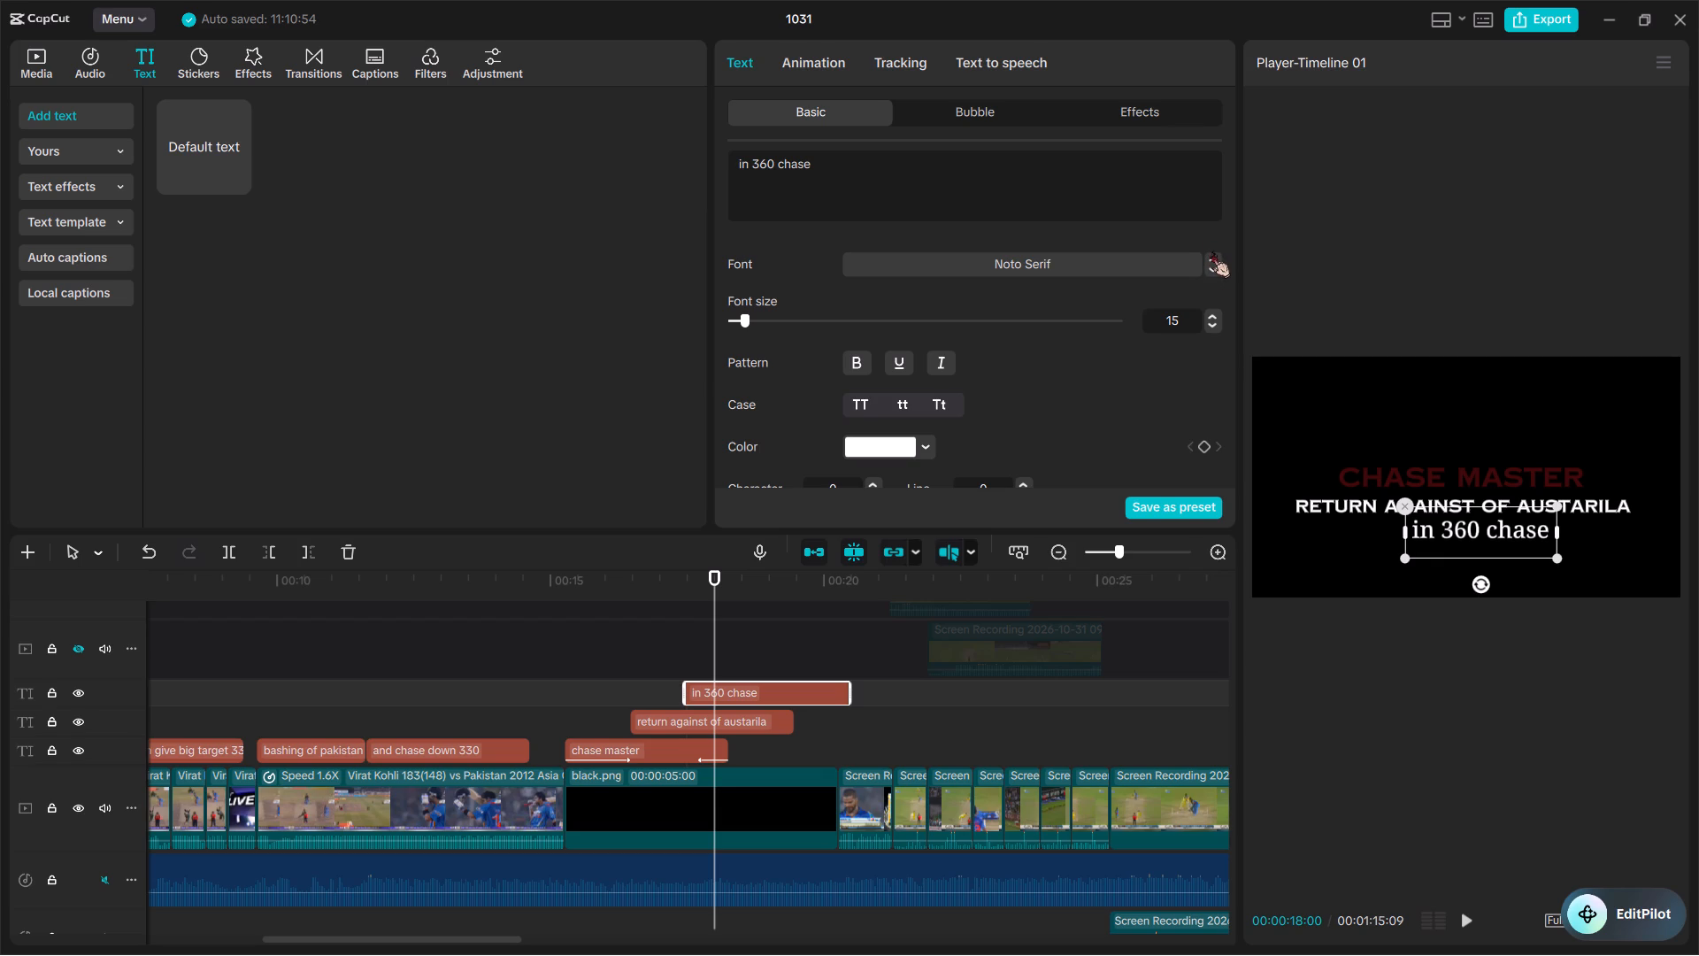
pyautogui.click(1206, 257)
pyautogui.click(1206, 257)
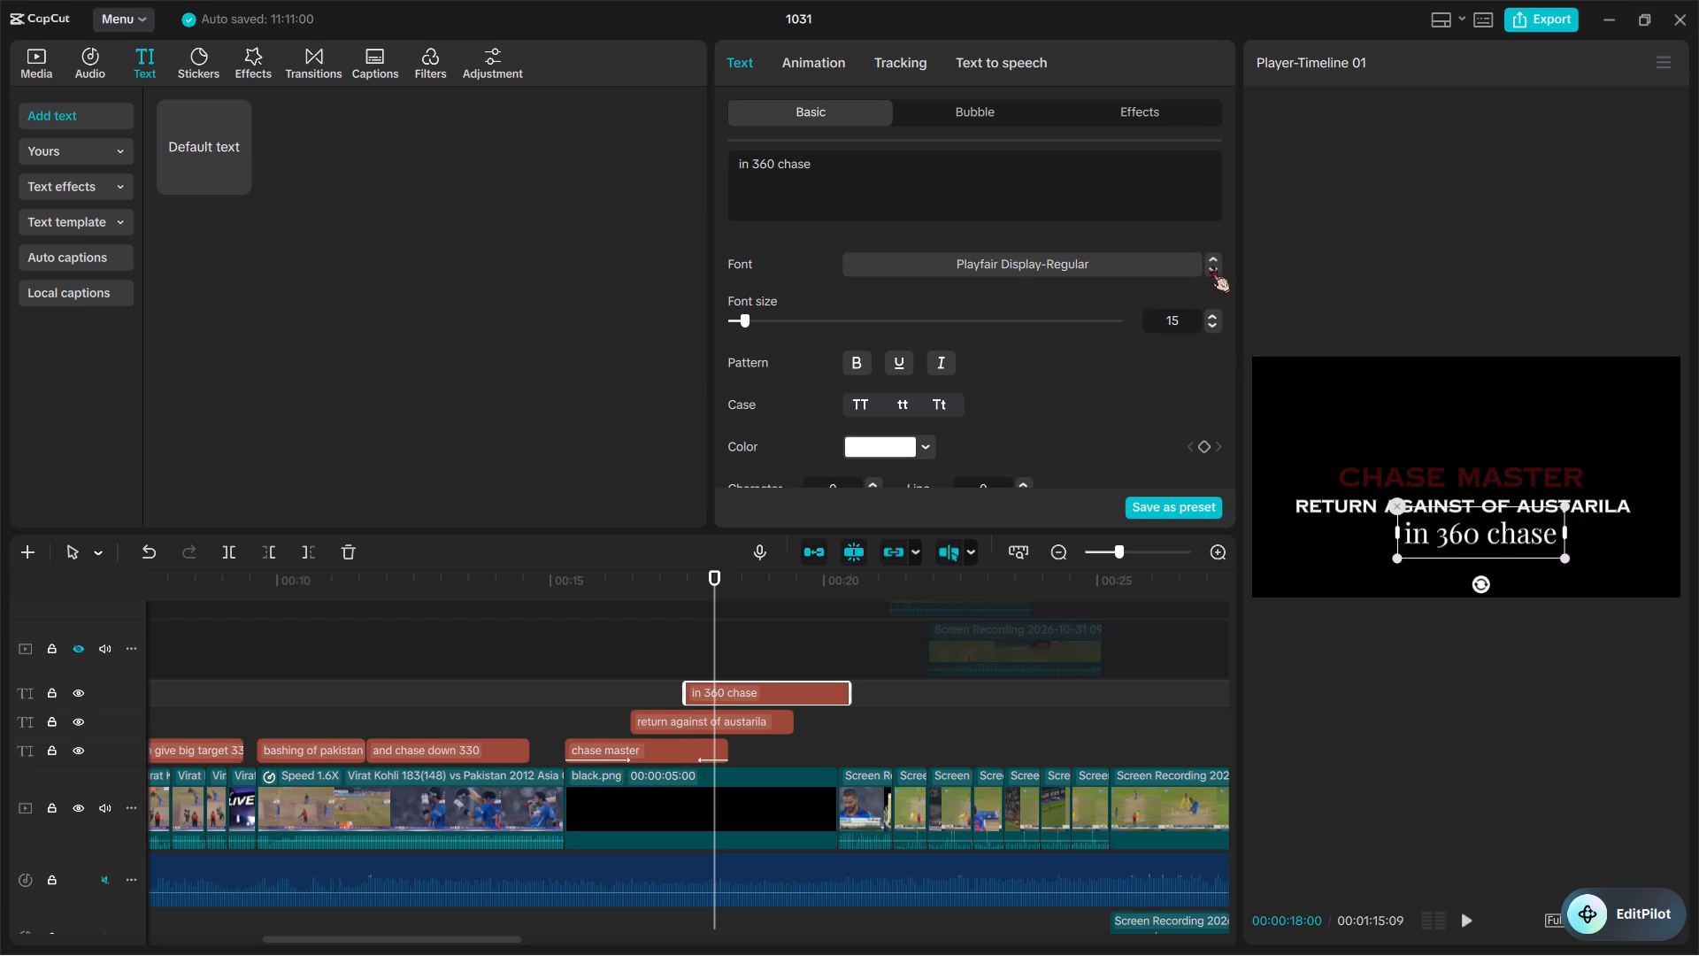
pyautogui.click(1211, 267)
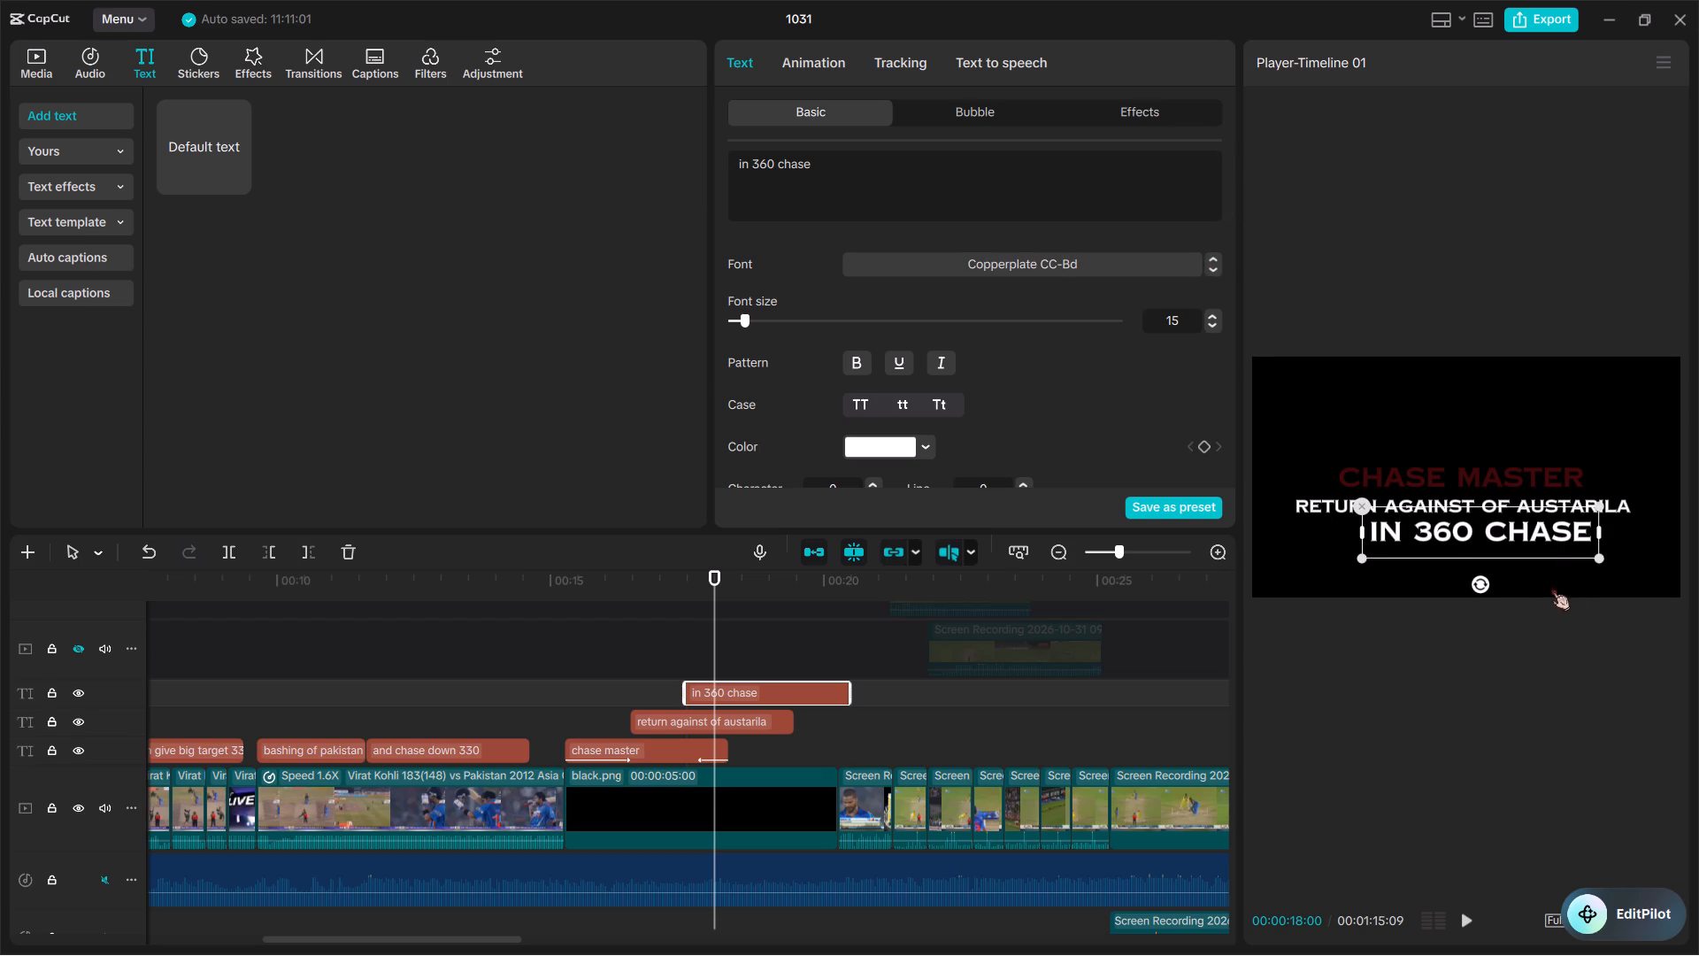
# Shrink the "in 360 chase" text to a little under half the width of "return against of austarila".
pyautogui.moveTo(1600, 556); pyautogui.dragTo(1537, 520)
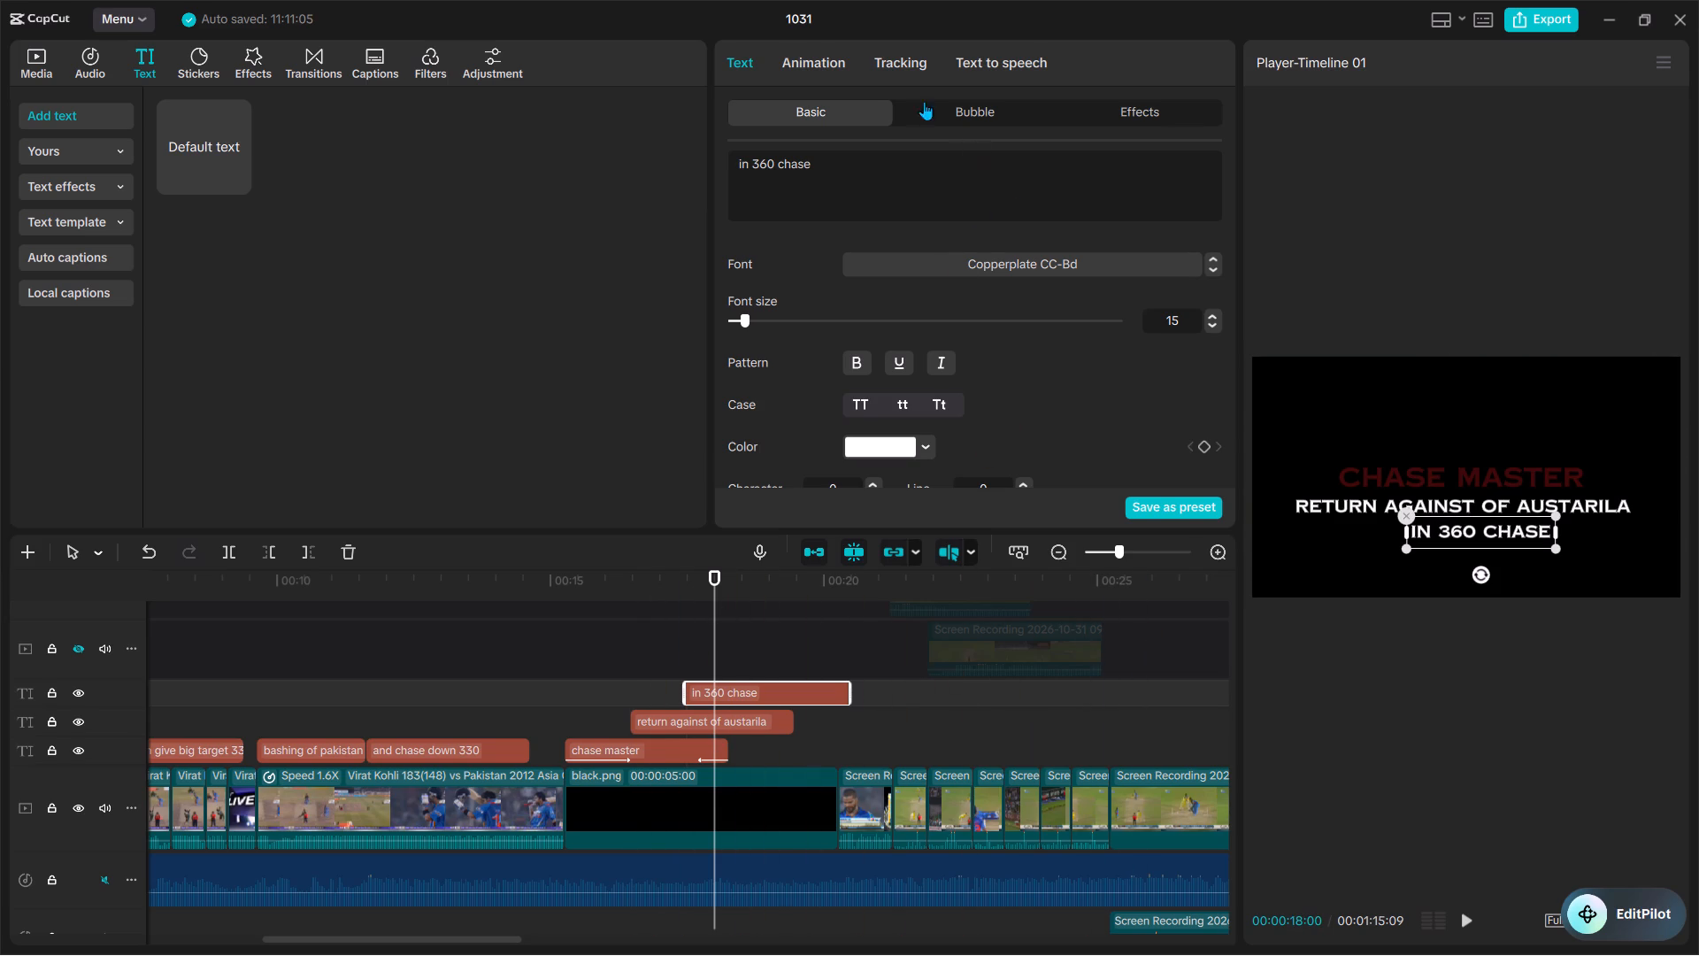
# Give the "in 360 chase" text a Fade Out exit animation and a Blur Right entrance animation lasting 0.9 s.
pyautogui.click(819, 73)
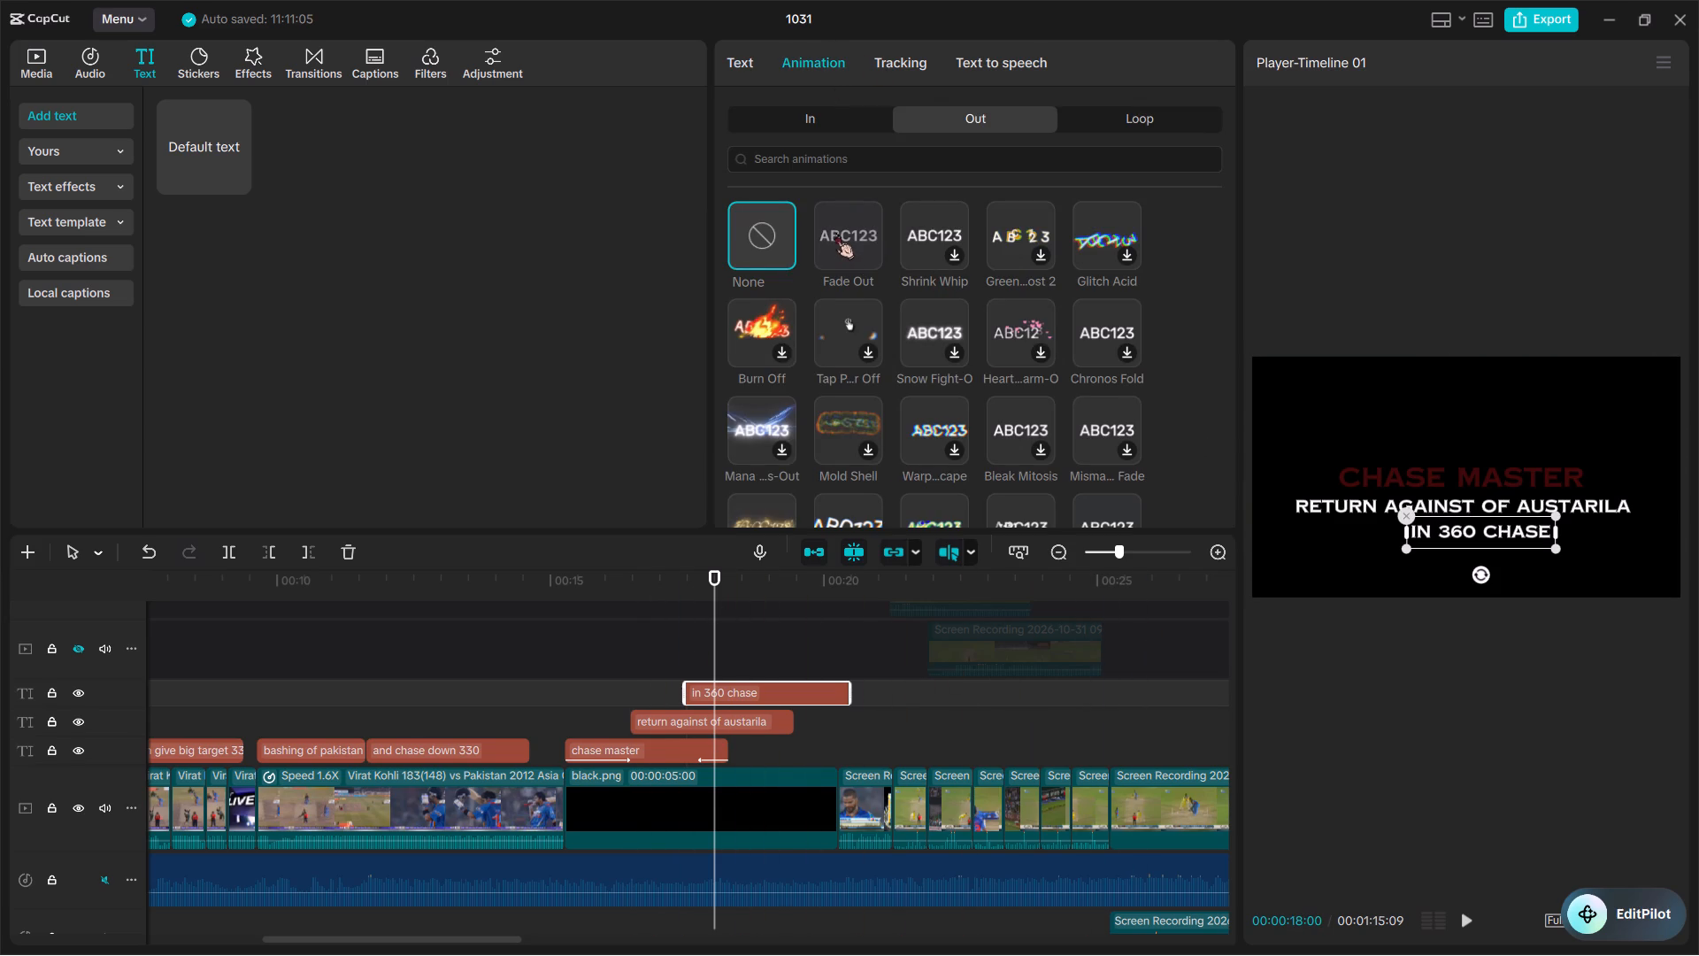
pyautogui.doubleClick(835, 233)
pyautogui.click(799, 114)
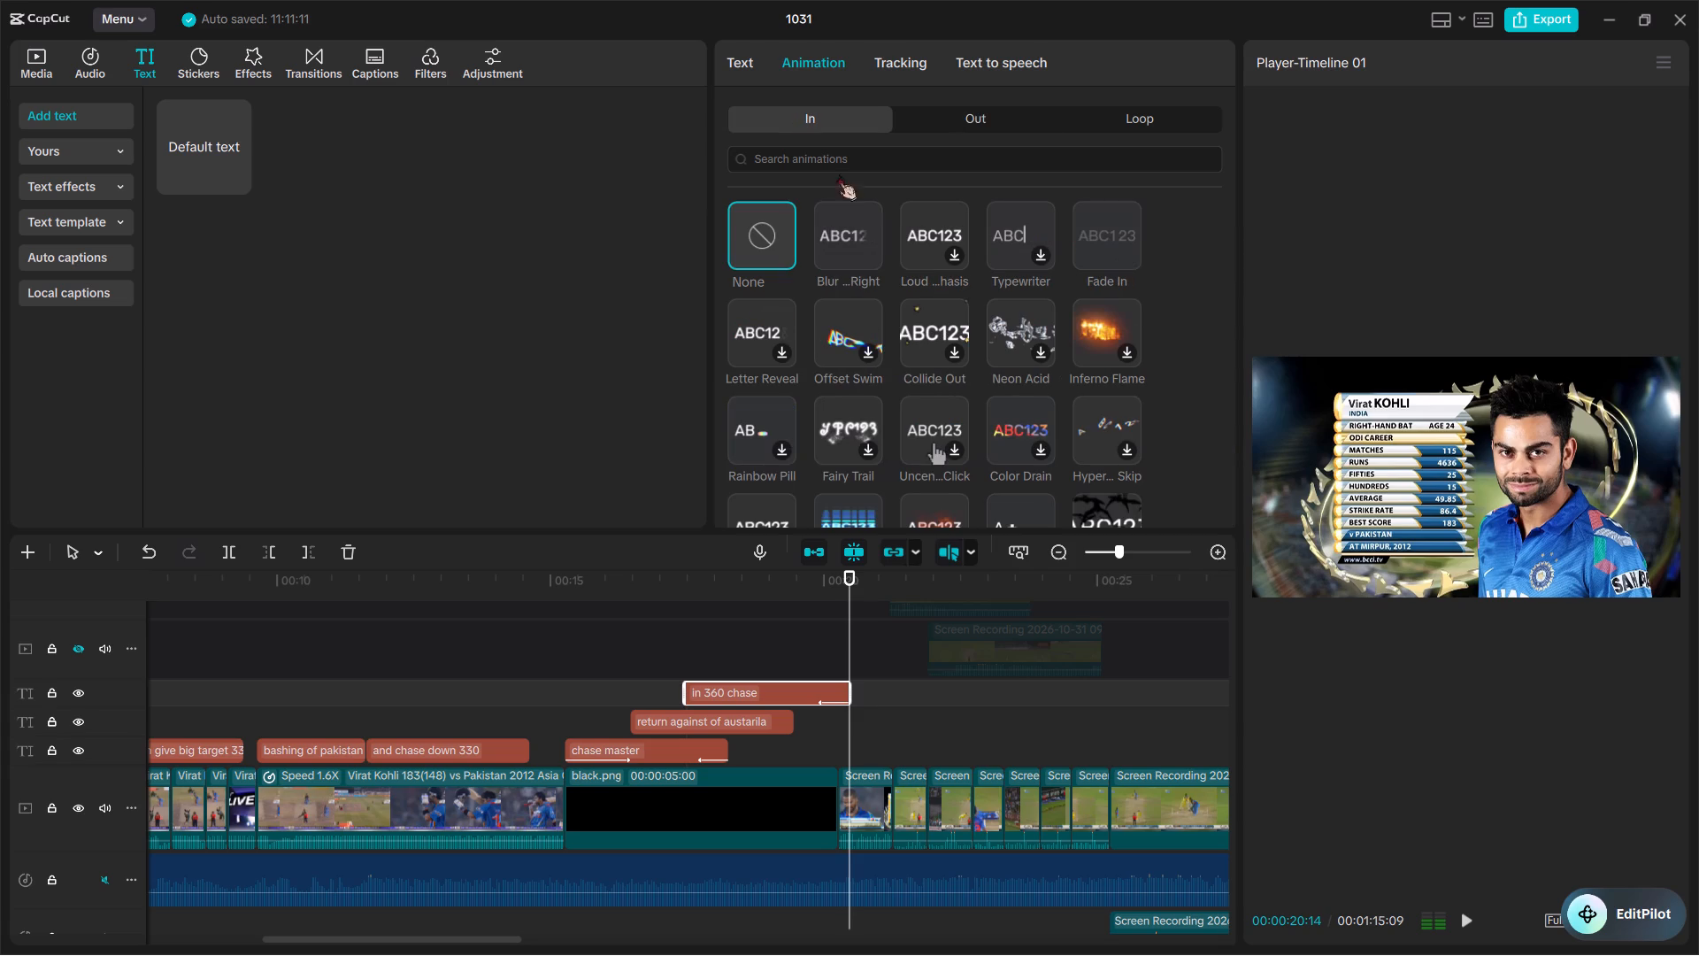
pyautogui.doubleClick(847, 245)
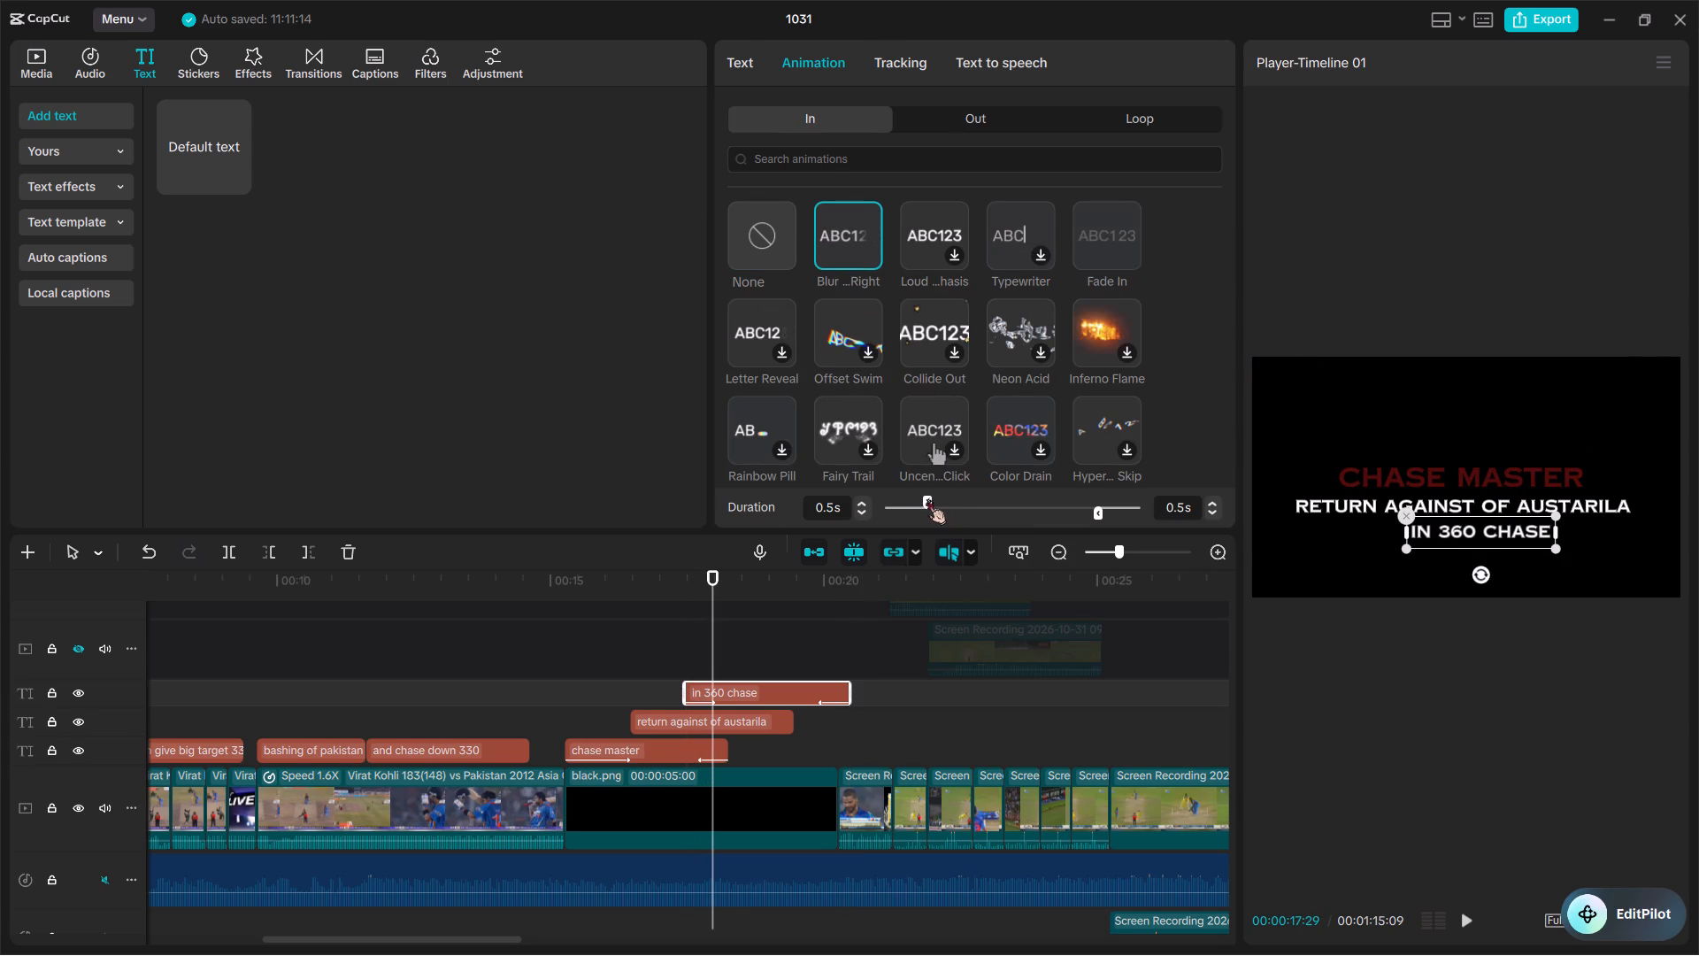
pyautogui.moveTo(927, 498); pyautogui.dragTo(963, 499)
# Play back the black title card from around the start of "chase master" to review the animated titles.
pyautogui.press('space')
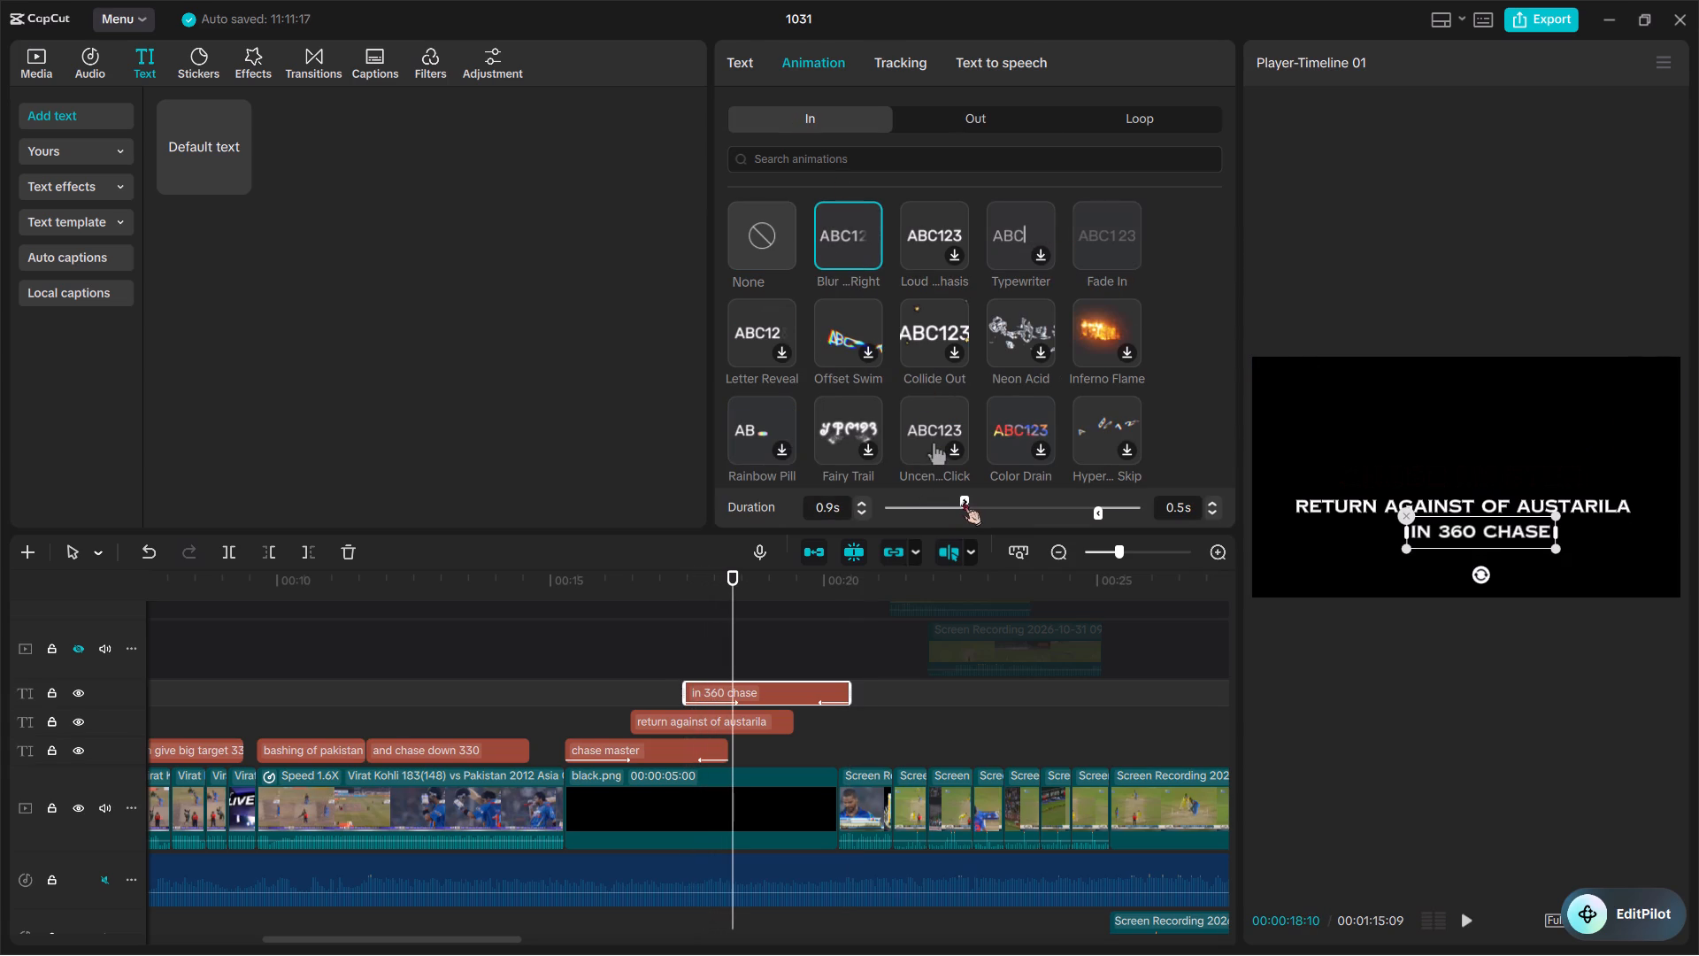
pyautogui.press('space')
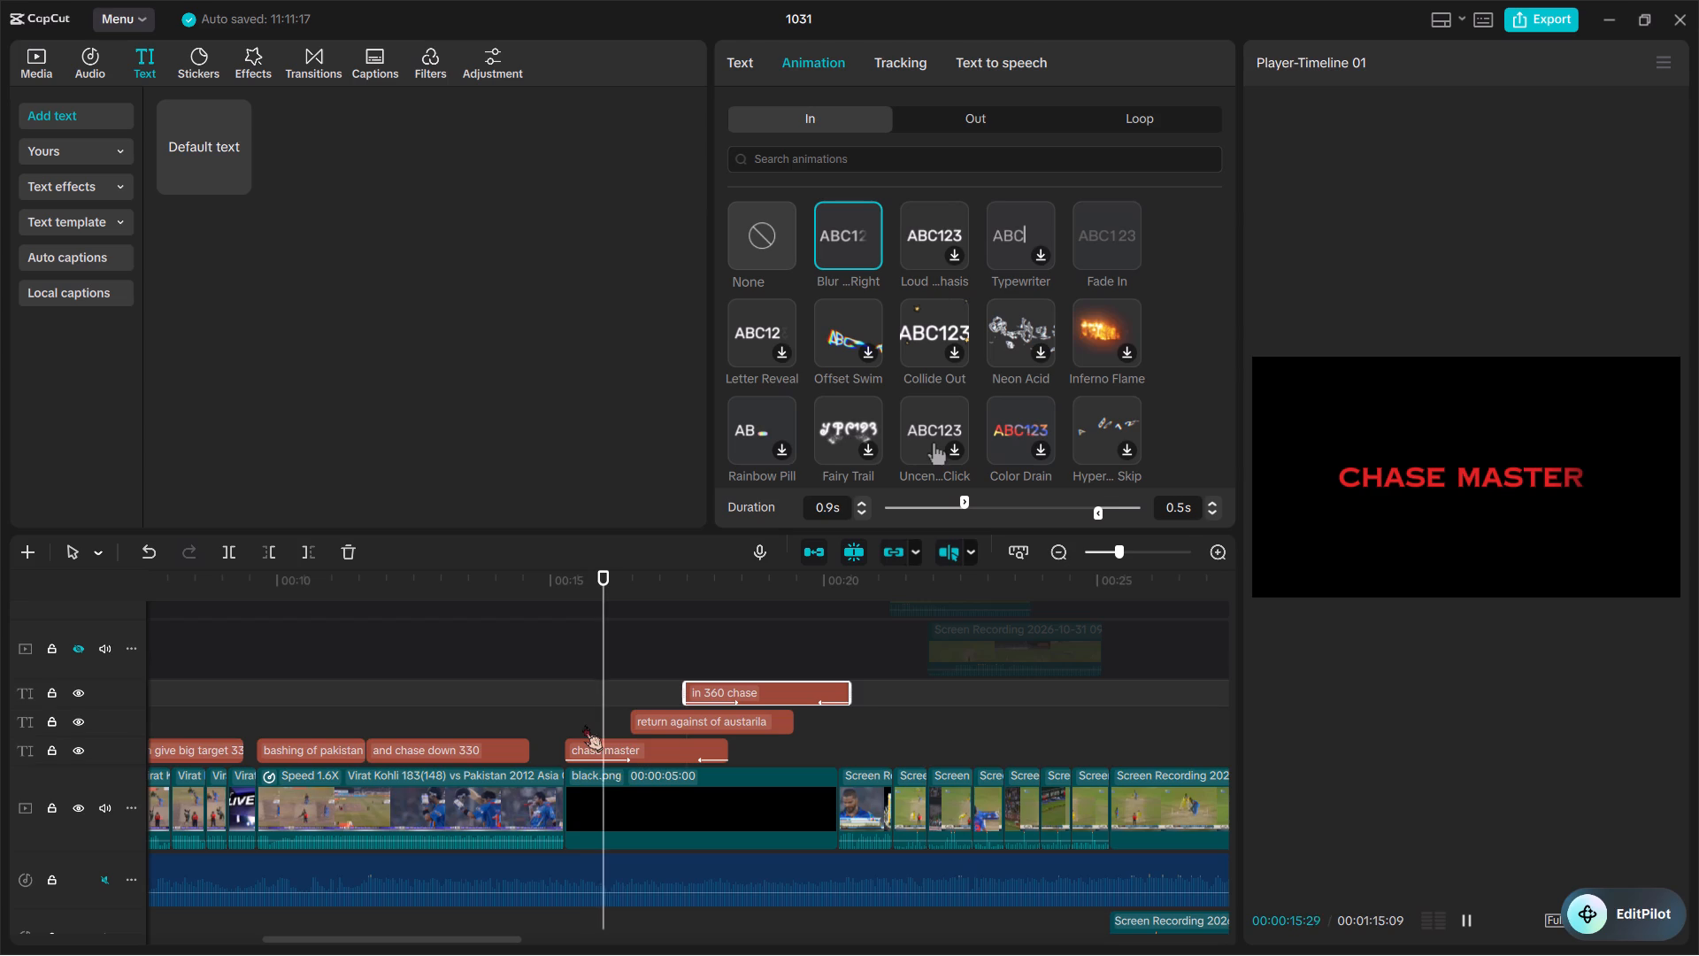
pyautogui.press('space')
pyautogui.click(595, 742)
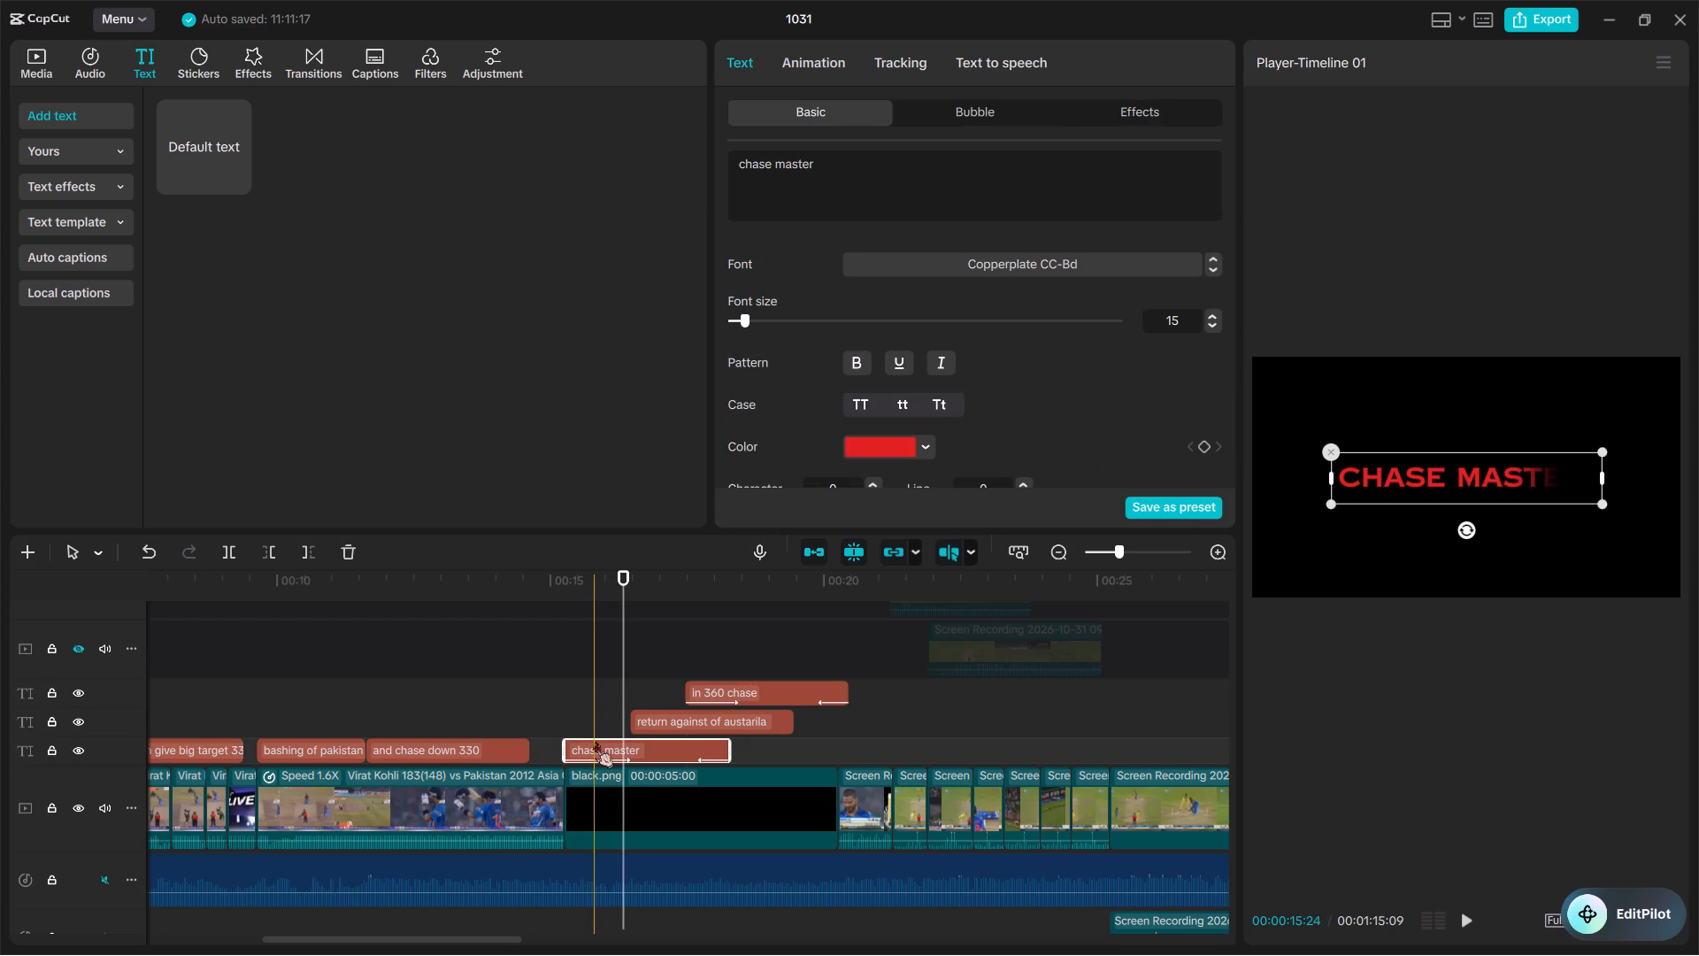
# Give the "return against of austarila" text Fade In and Fade Out animations of 0.5 s each.
pyautogui.click(738, 720)
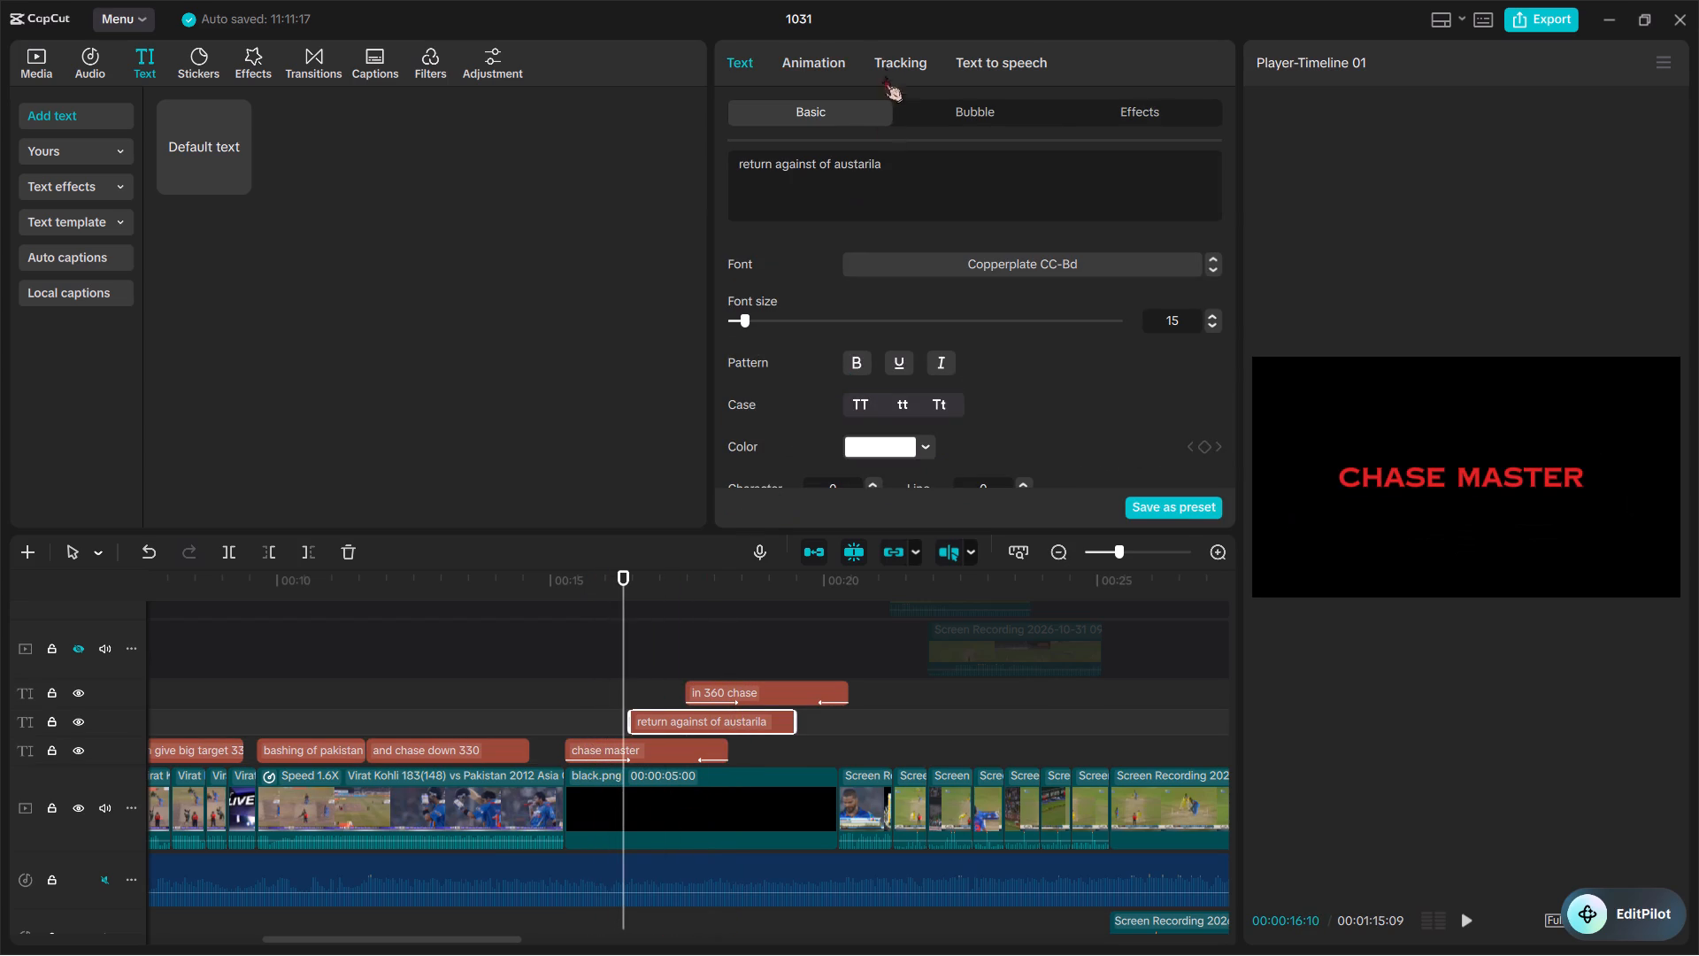
pyautogui.click(833, 61)
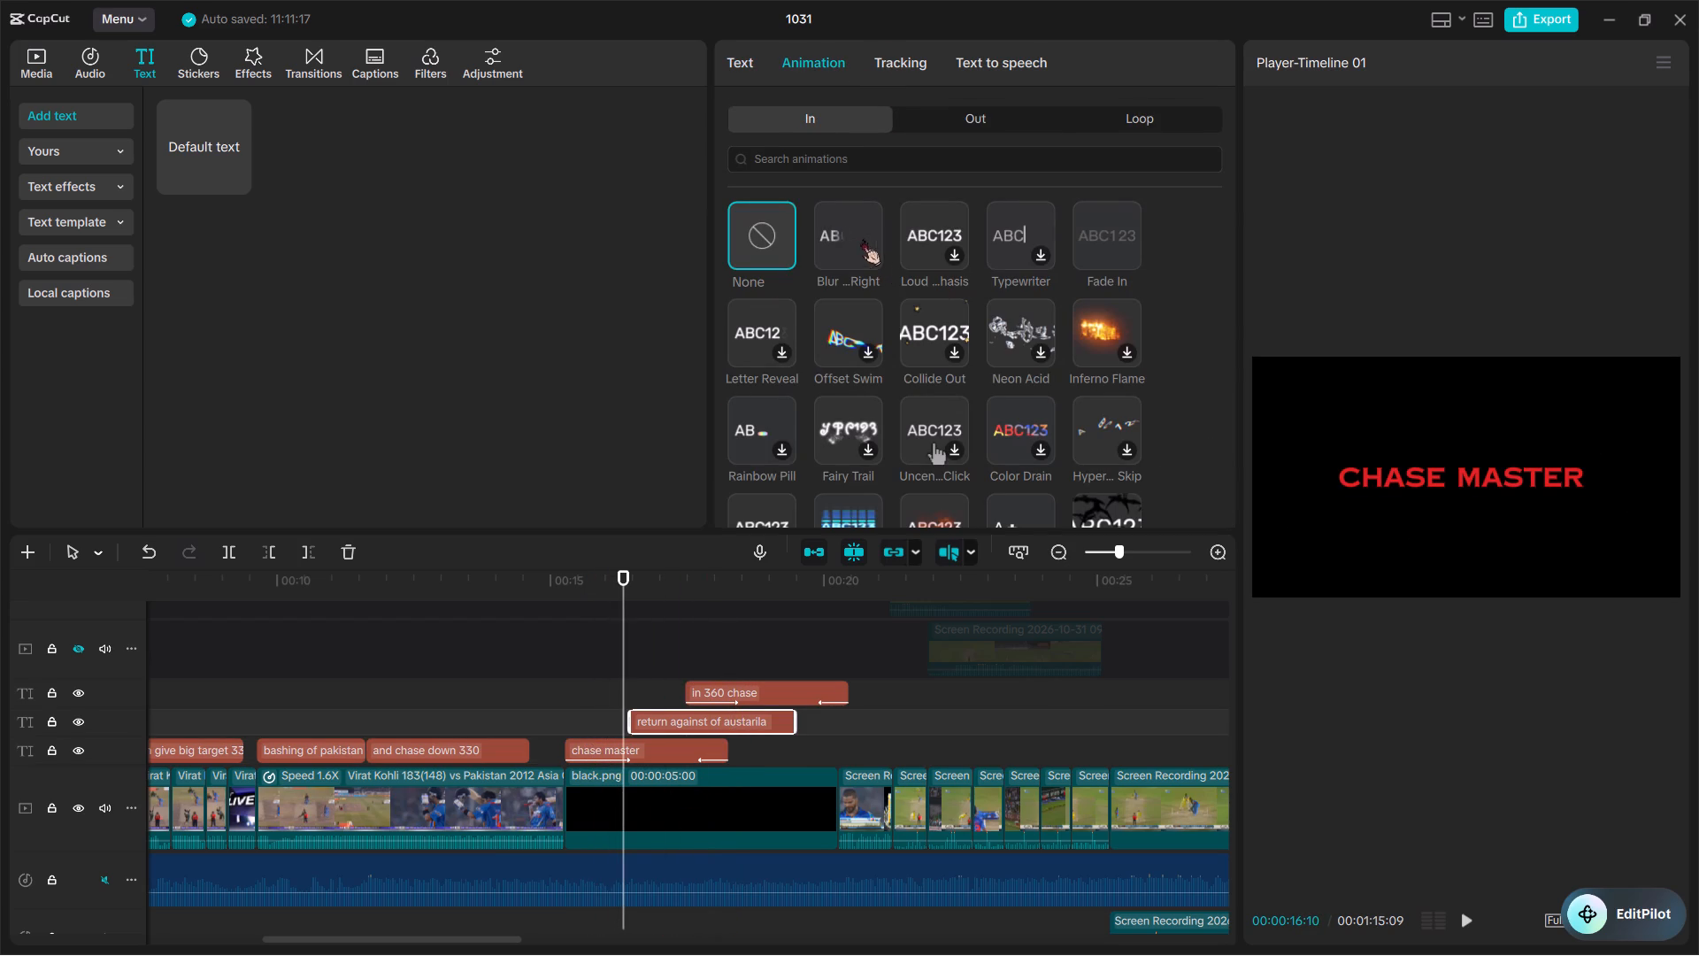
pyautogui.doubleClick(1112, 254)
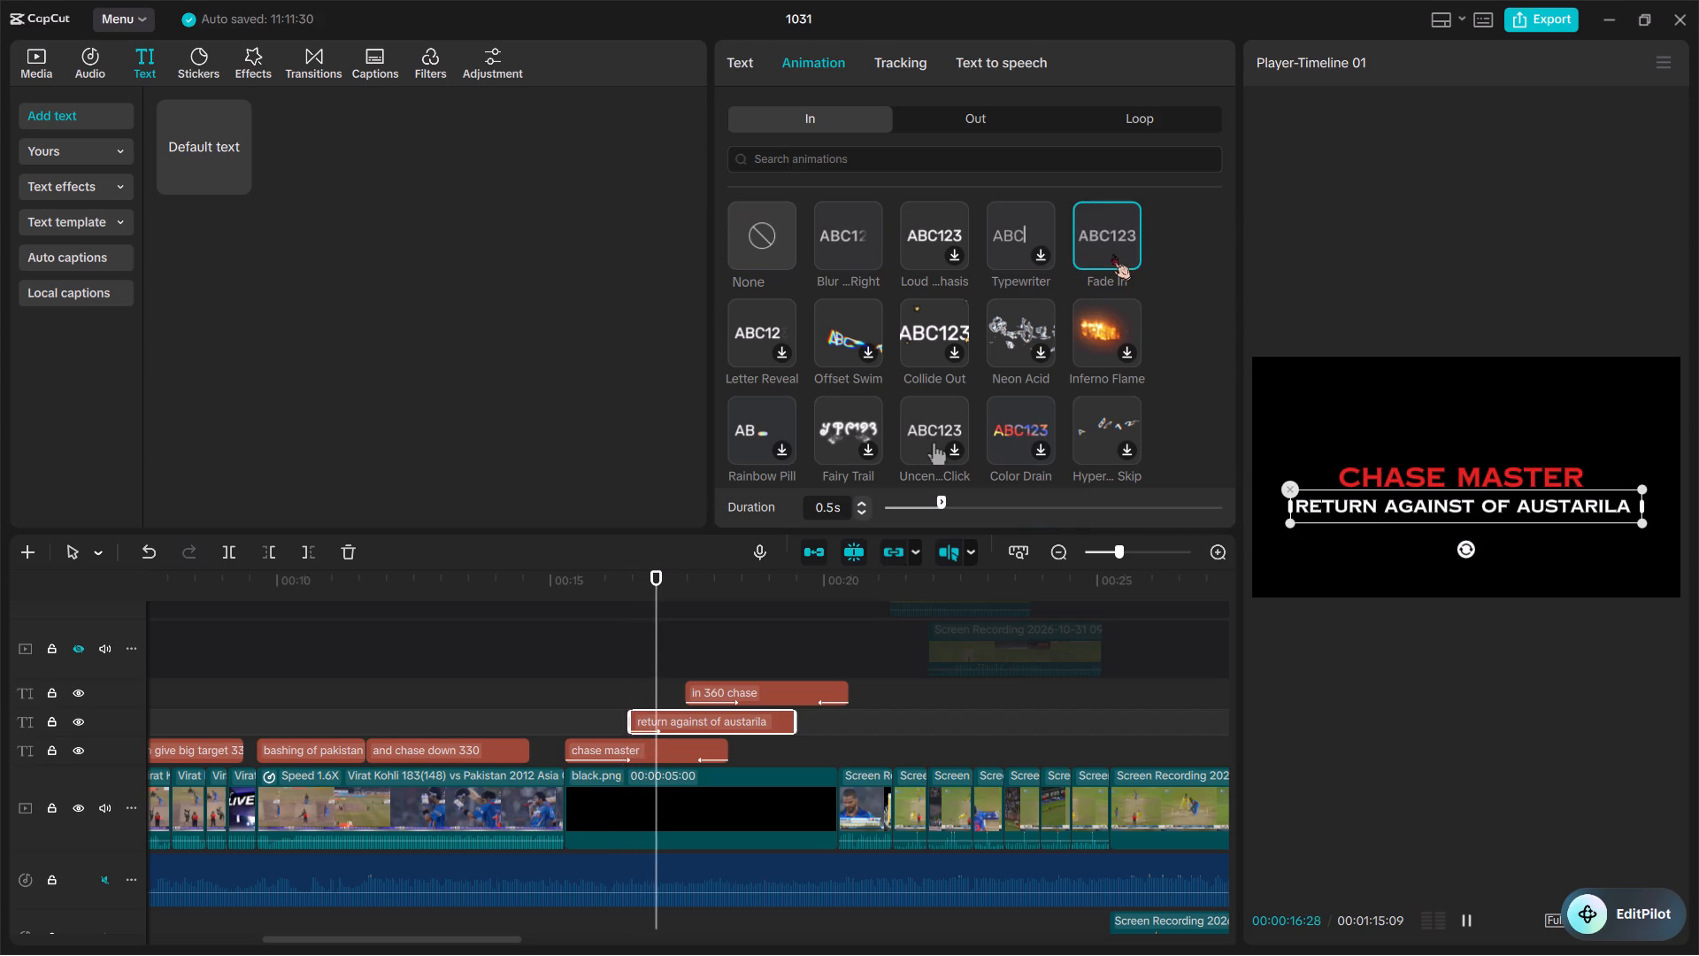
pyautogui.click(919, 116)
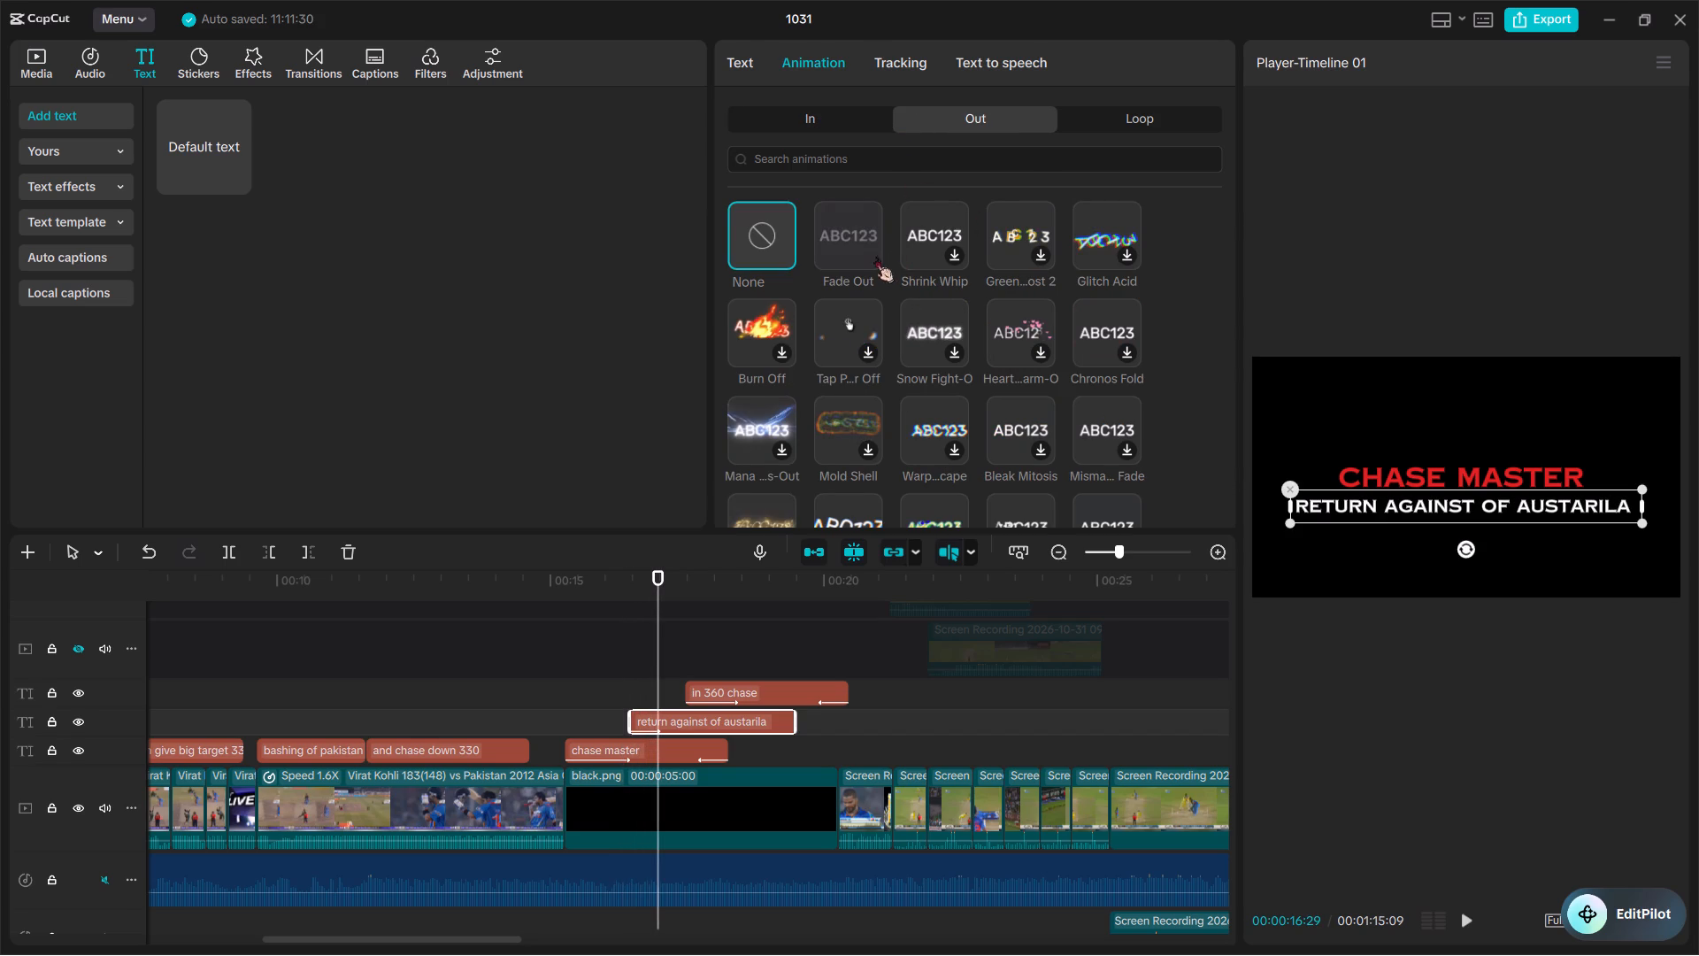
pyautogui.doubleClick(851, 236)
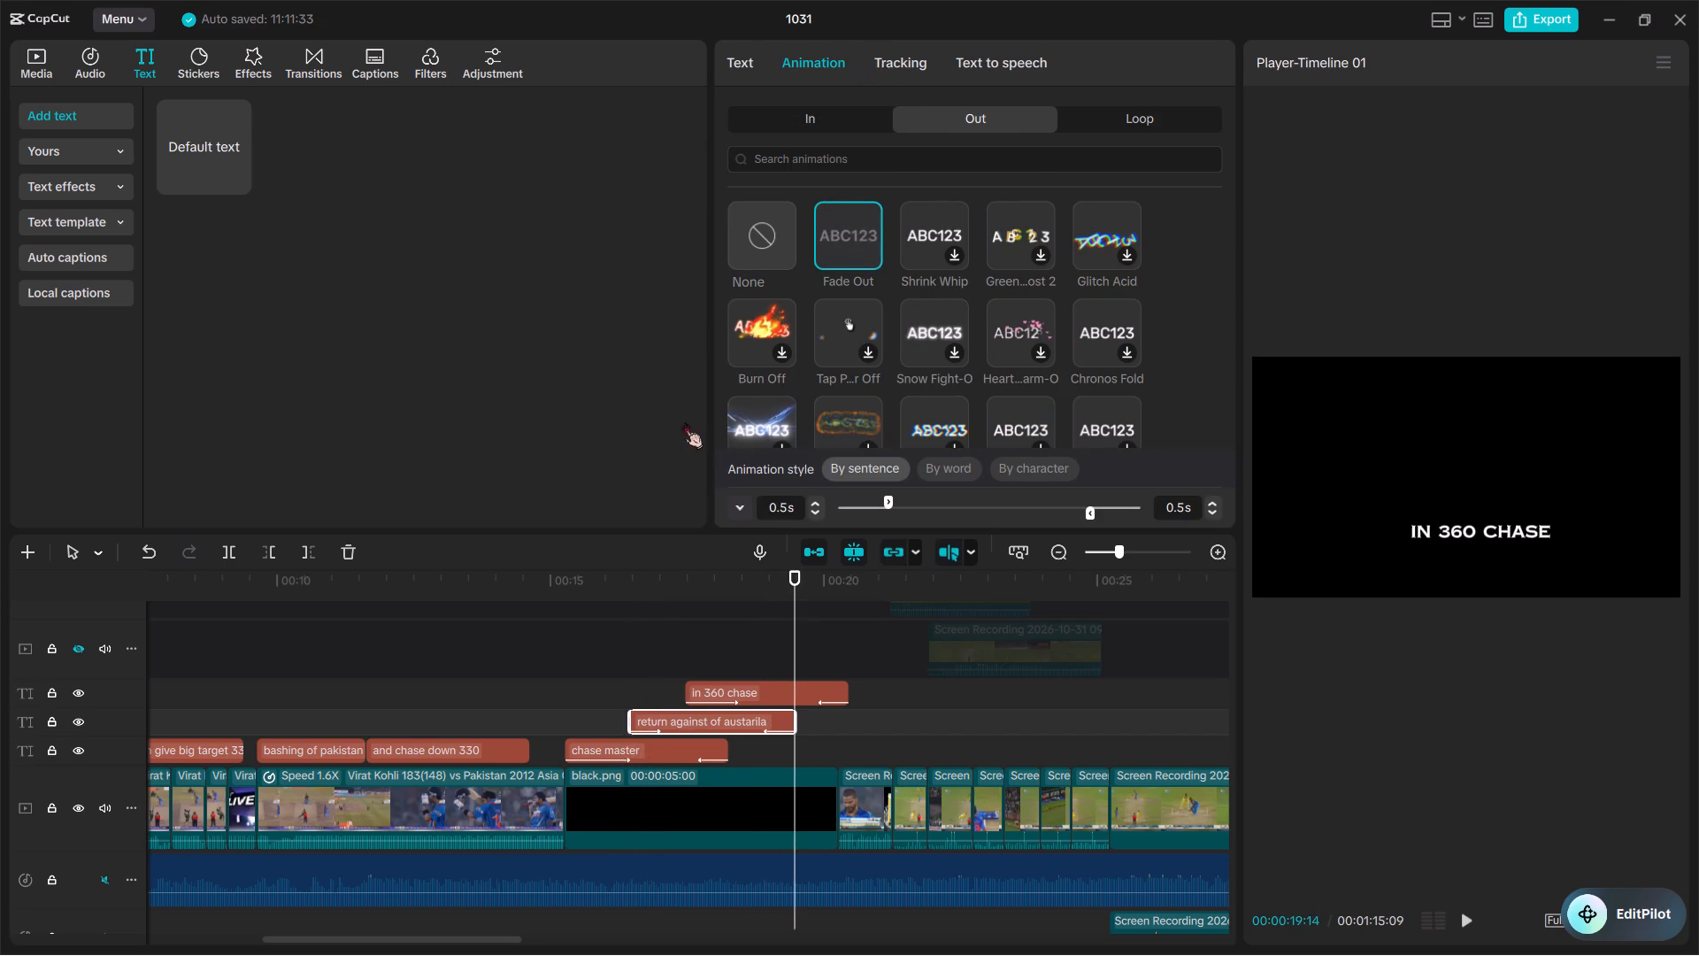
# Change the entrance animation of the "in 360 chase" text to Fade In.
pyautogui.click(740, 685)
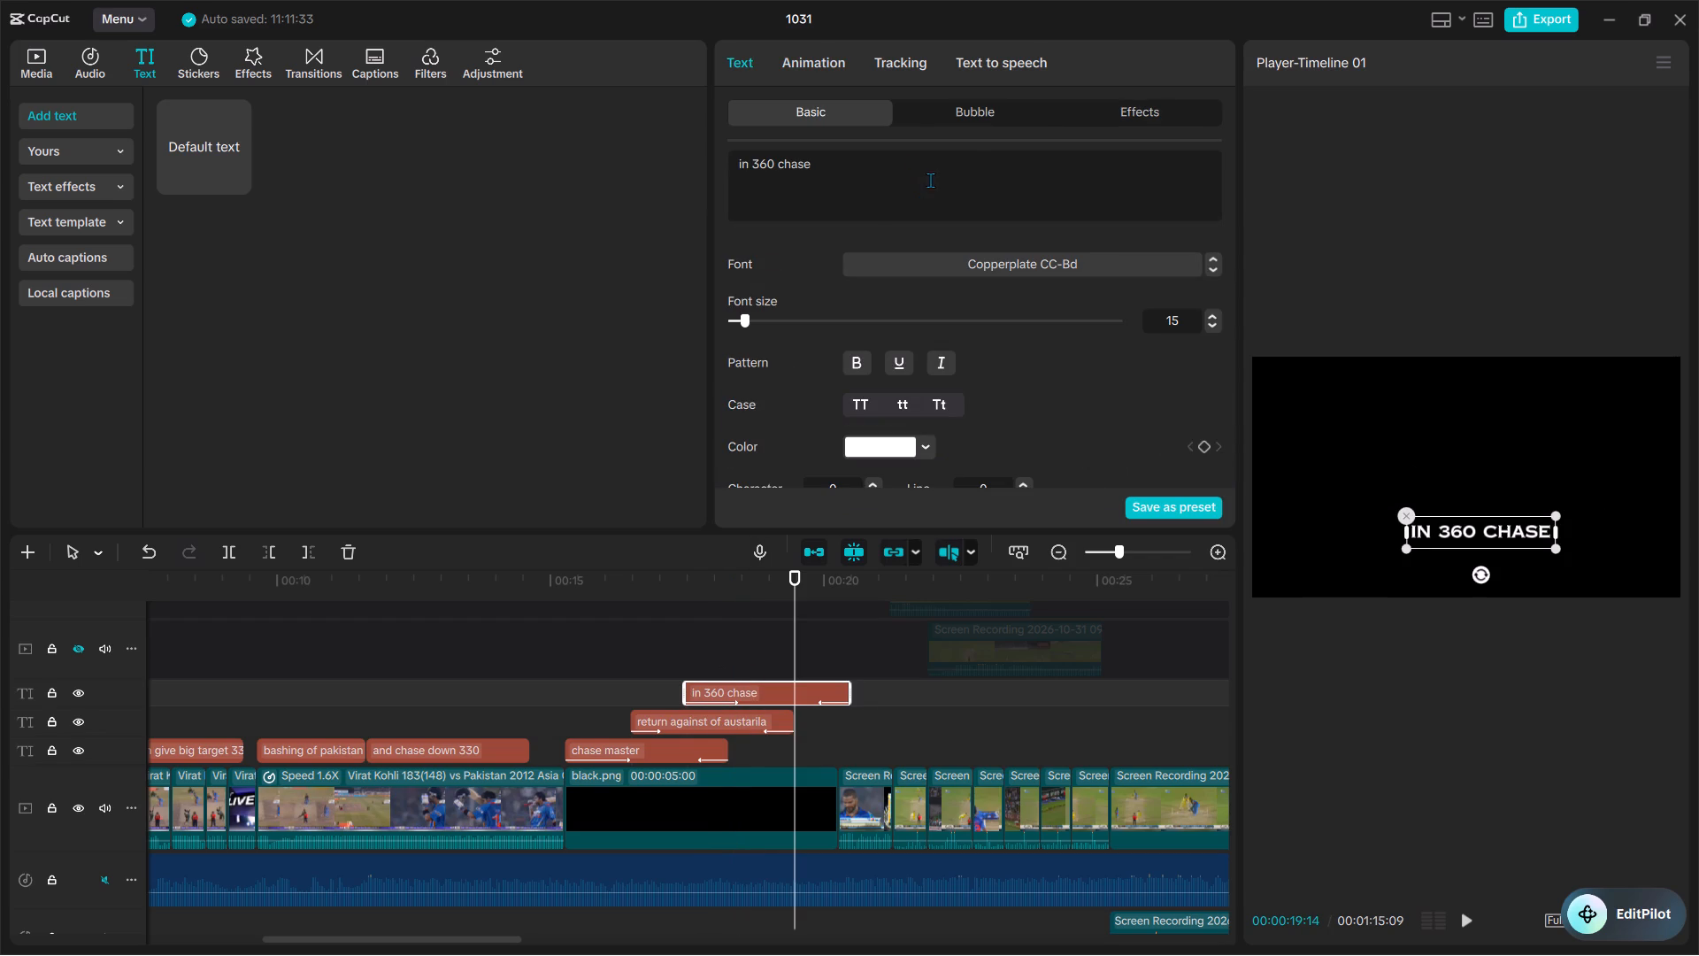
pyautogui.click(819, 66)
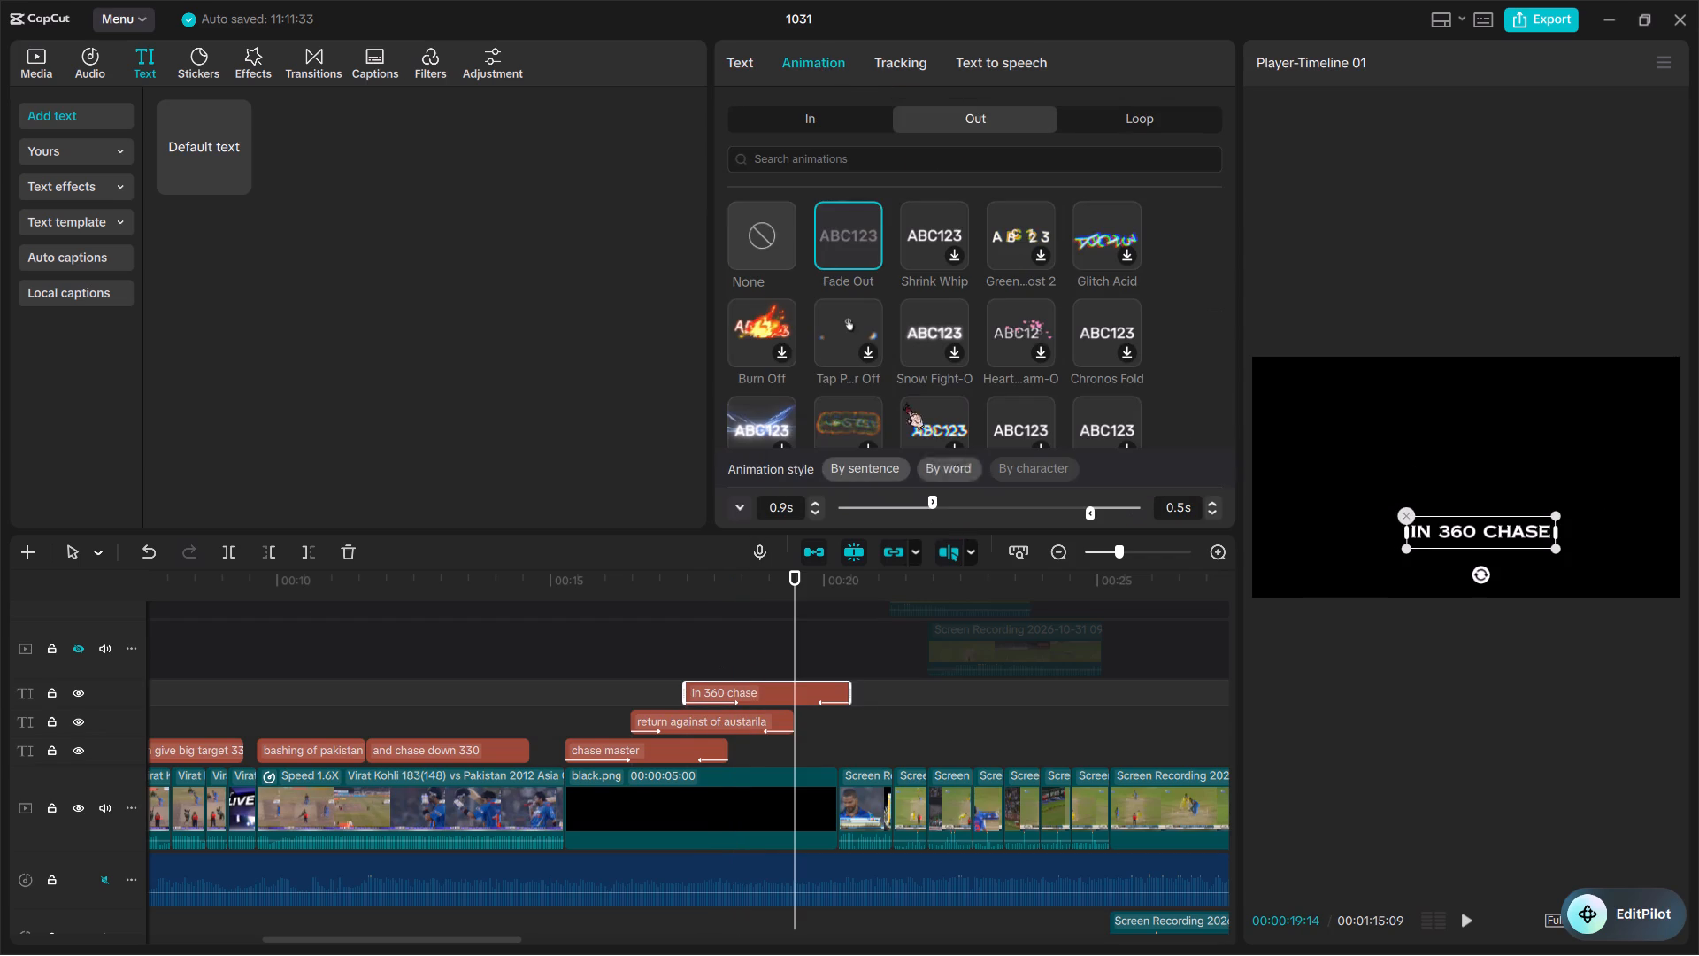
pyautogui.doubleClick(780, 123)
pyautogui.doubleClick(1108, 246)
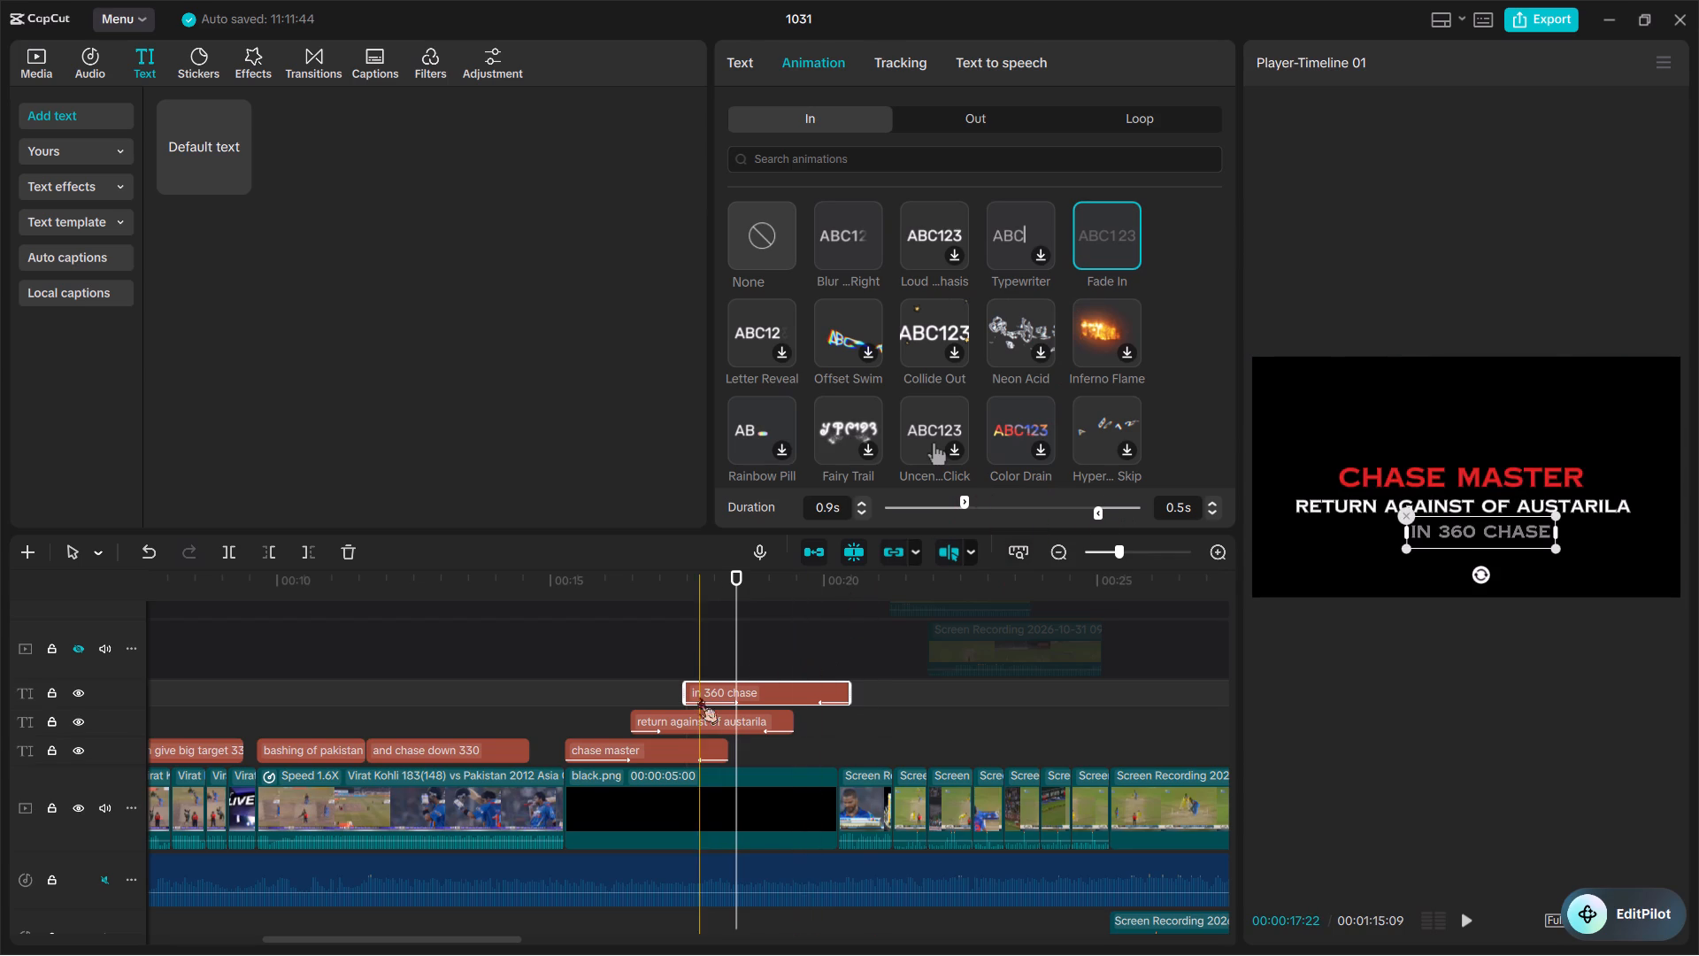
# Trim the end of the black.png card at about 19:14, where "return against of austarila" ends, shortening it to 4:06.
pyautogui.click(798, 681)
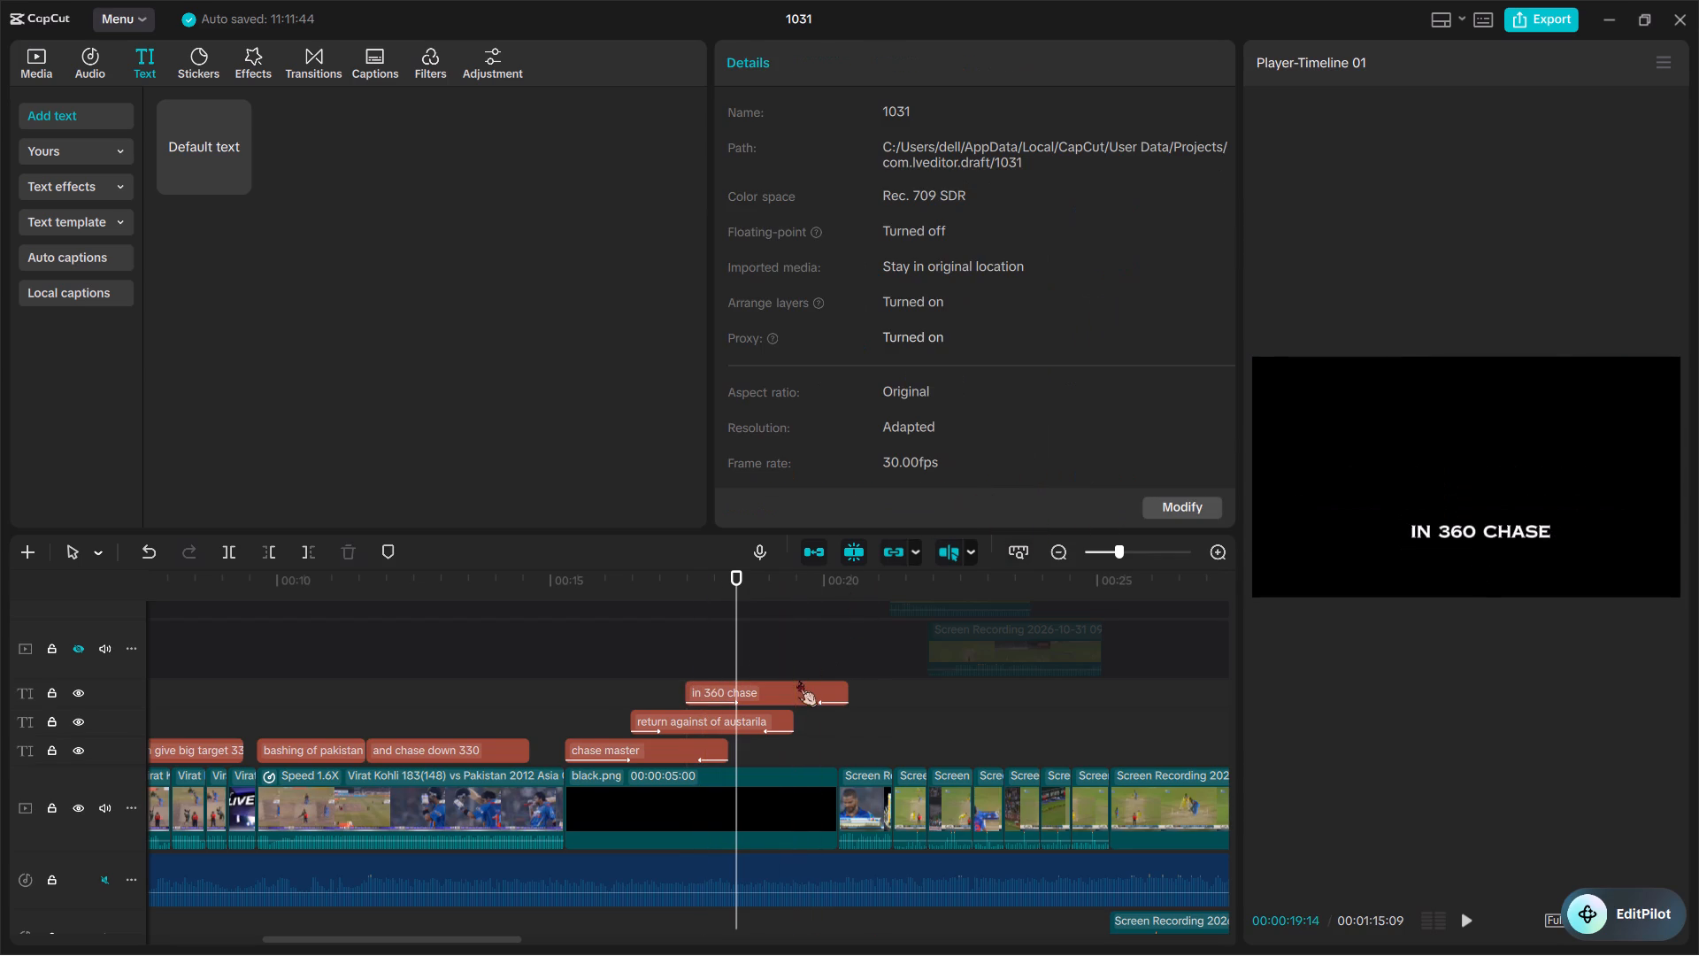
pyautogui.press('w')
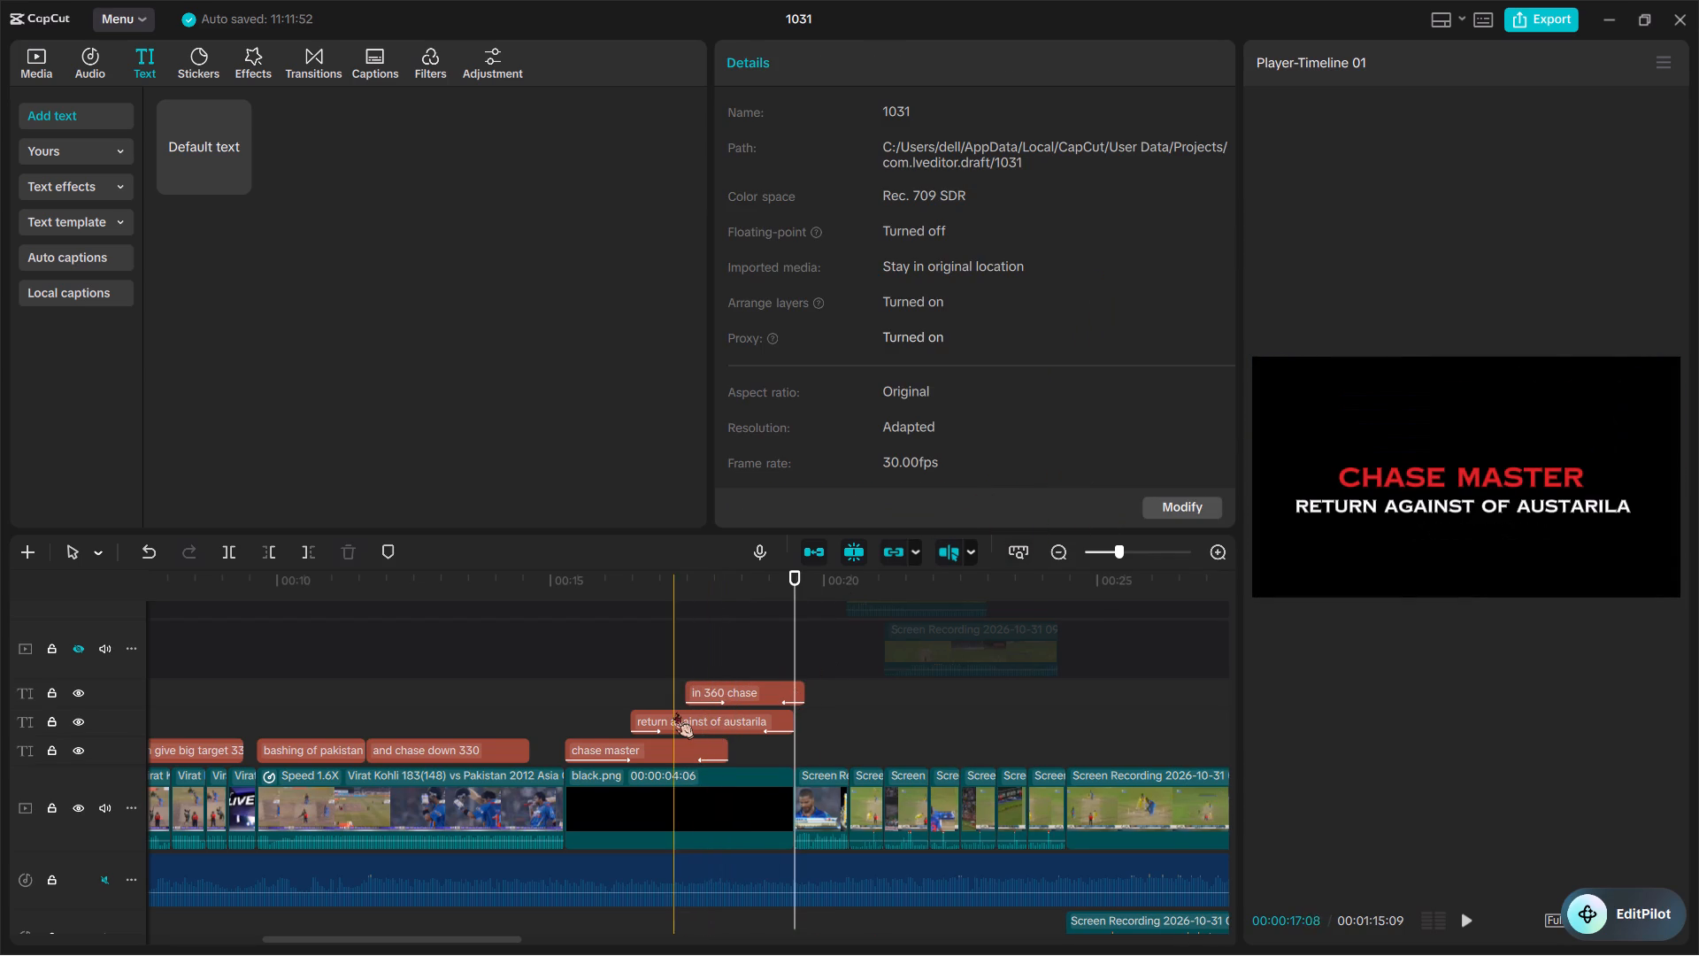
# Play back the shortened title card from about 17:08 to review the title timing.
pyautogui.press('space')
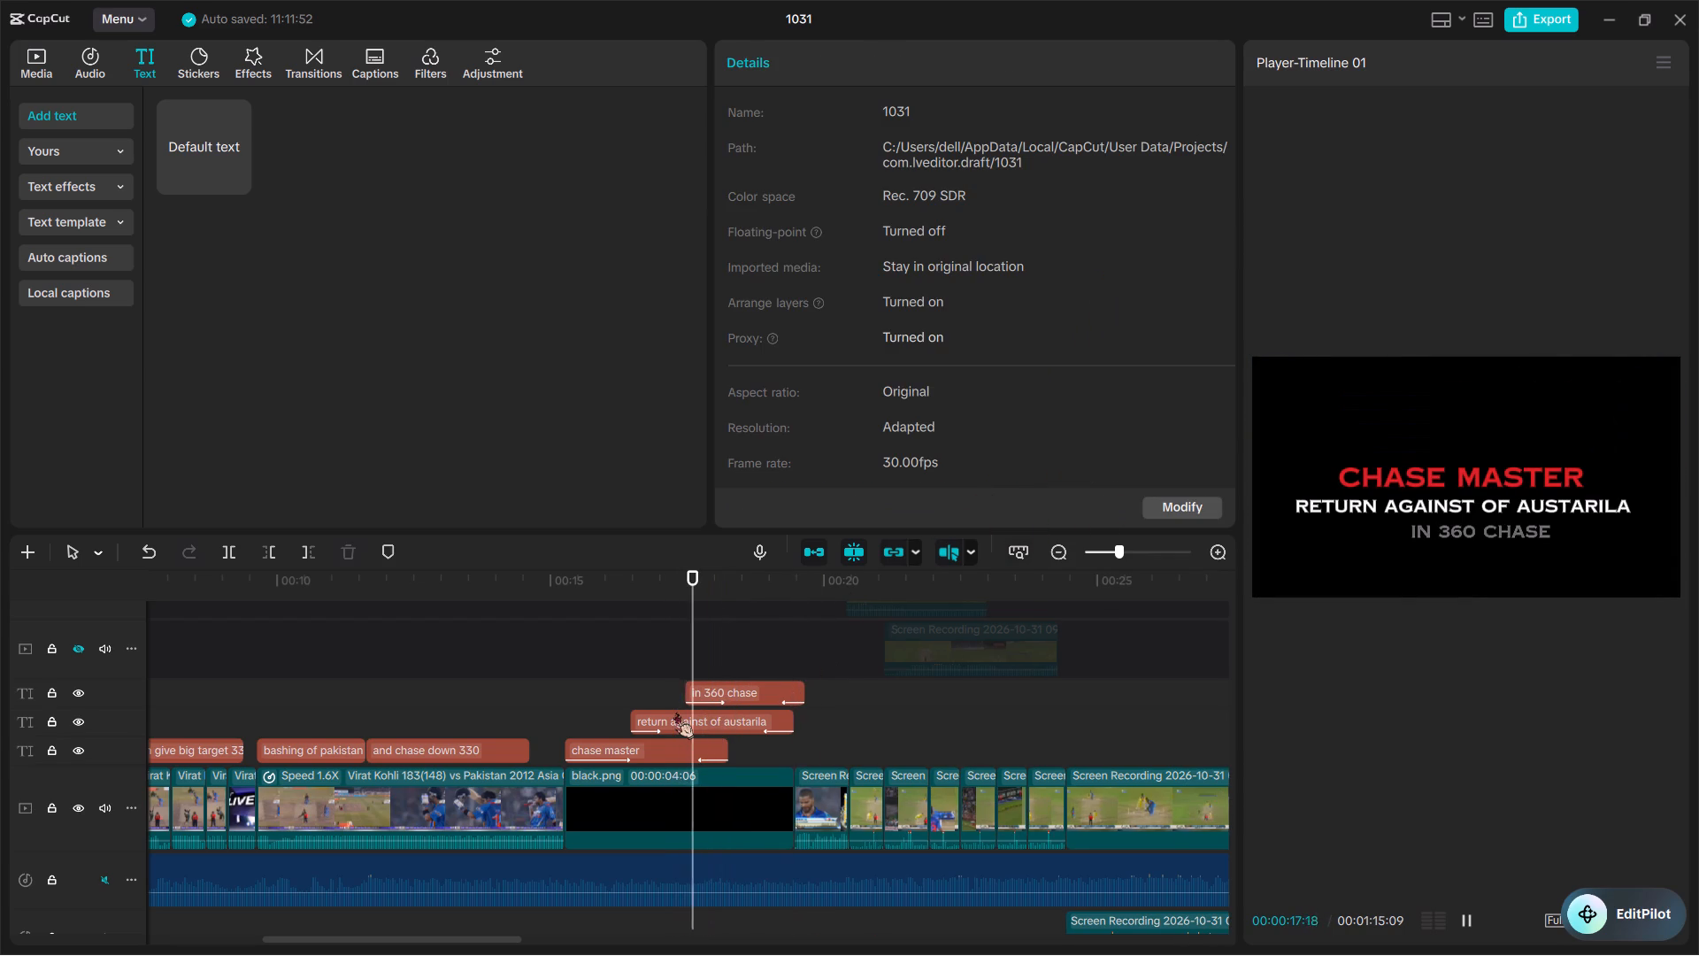
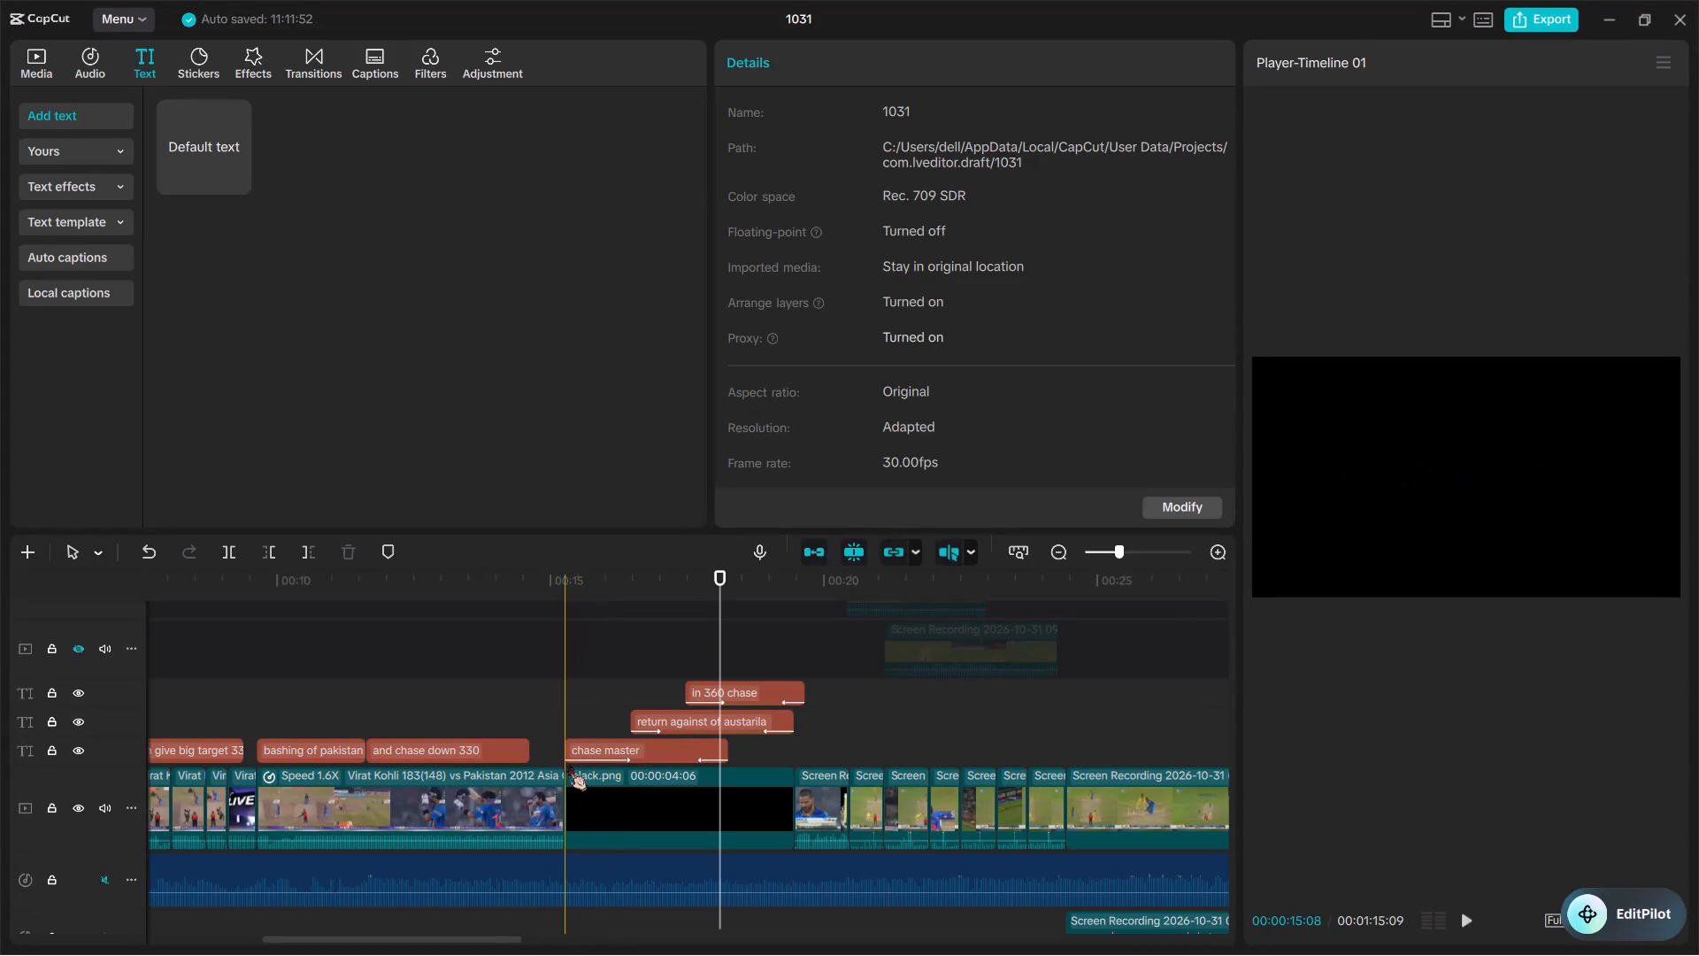
# Play back the black title card from about 15:08 to review when the three titles fade in and out.
pyautogui.press('space')
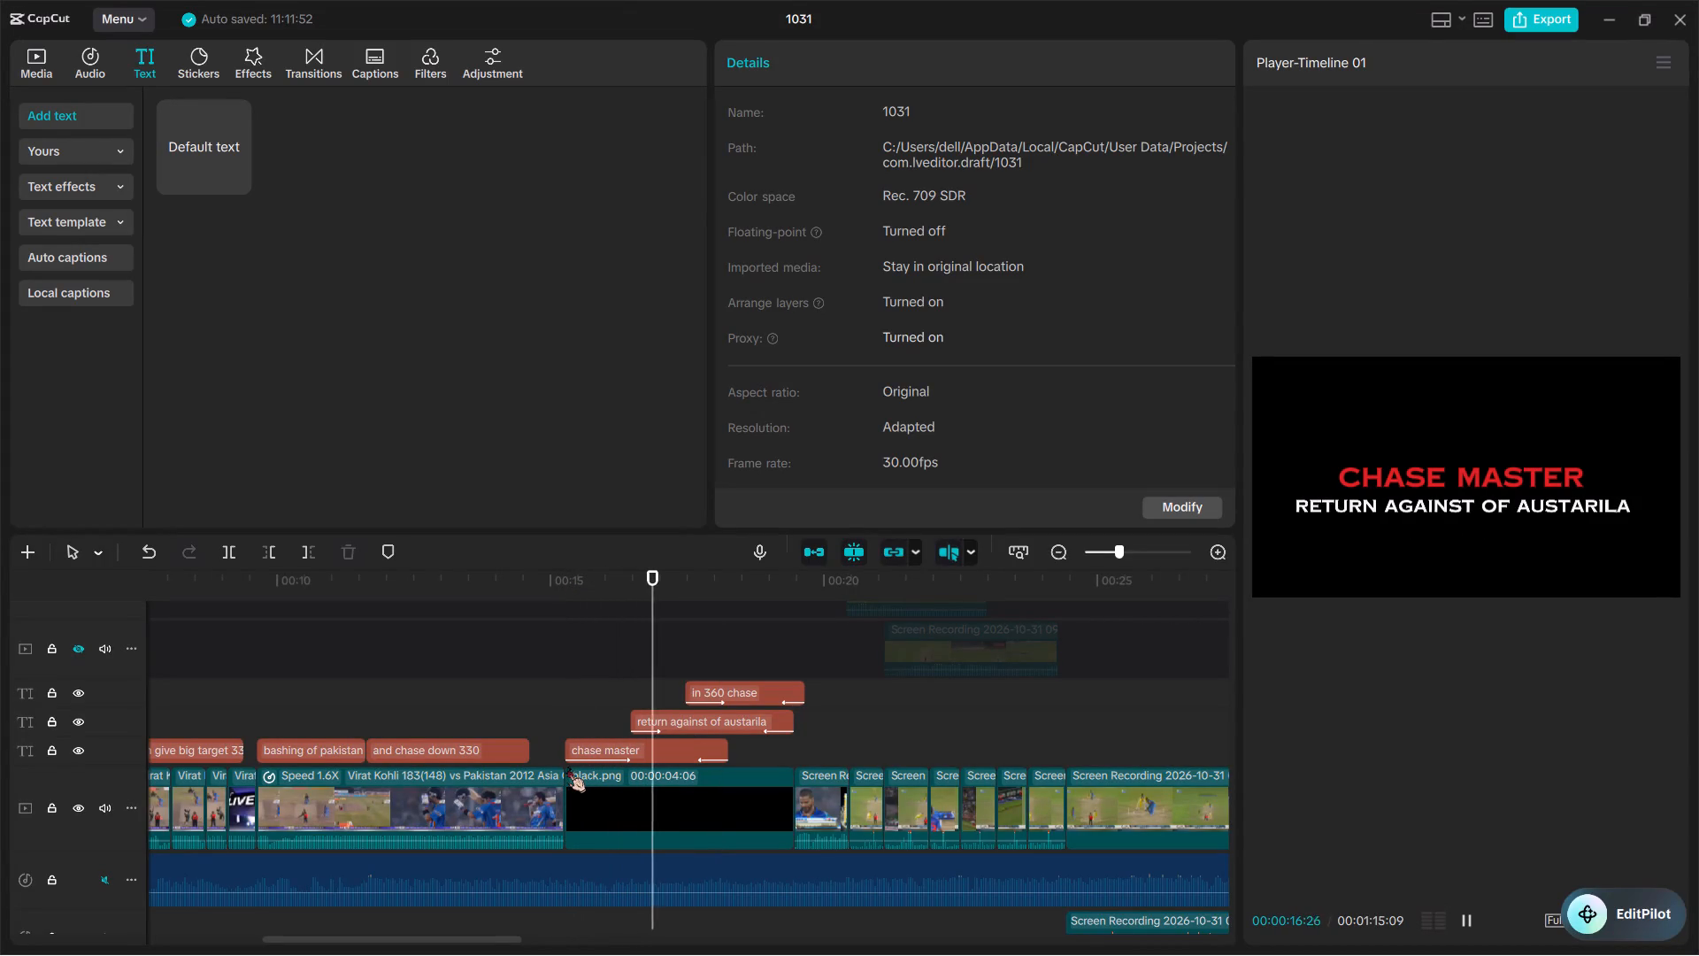
pyautogui.press('space')
pyautogui.press('space')
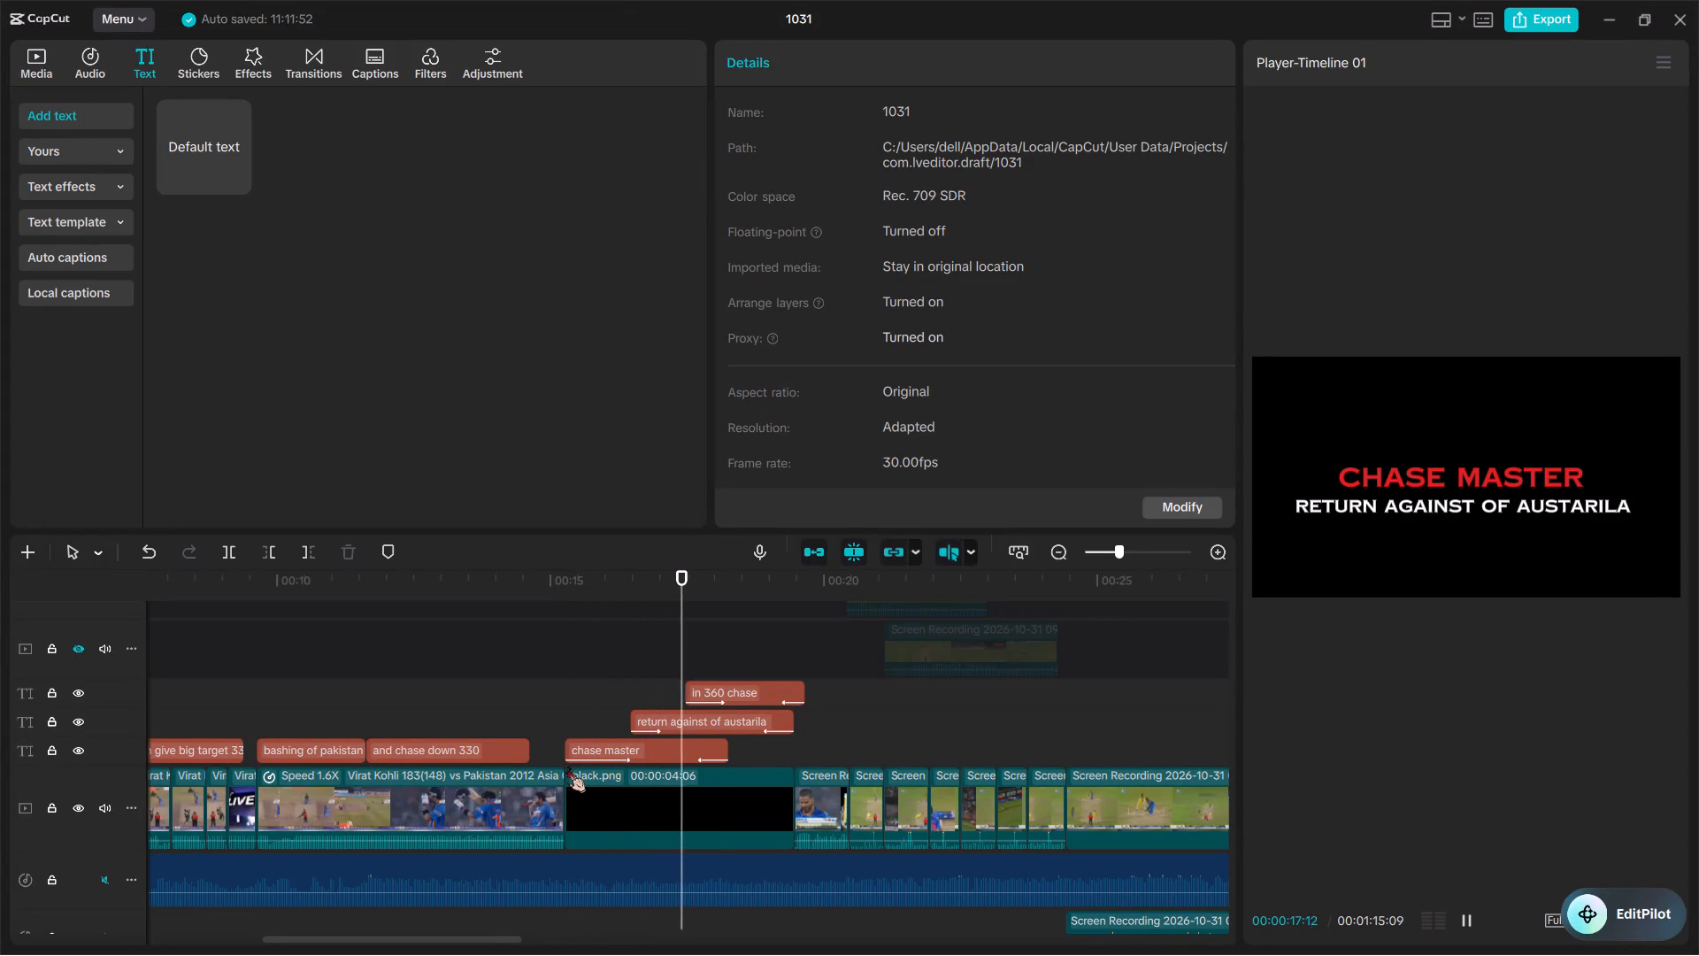
pyautogui.press('space')
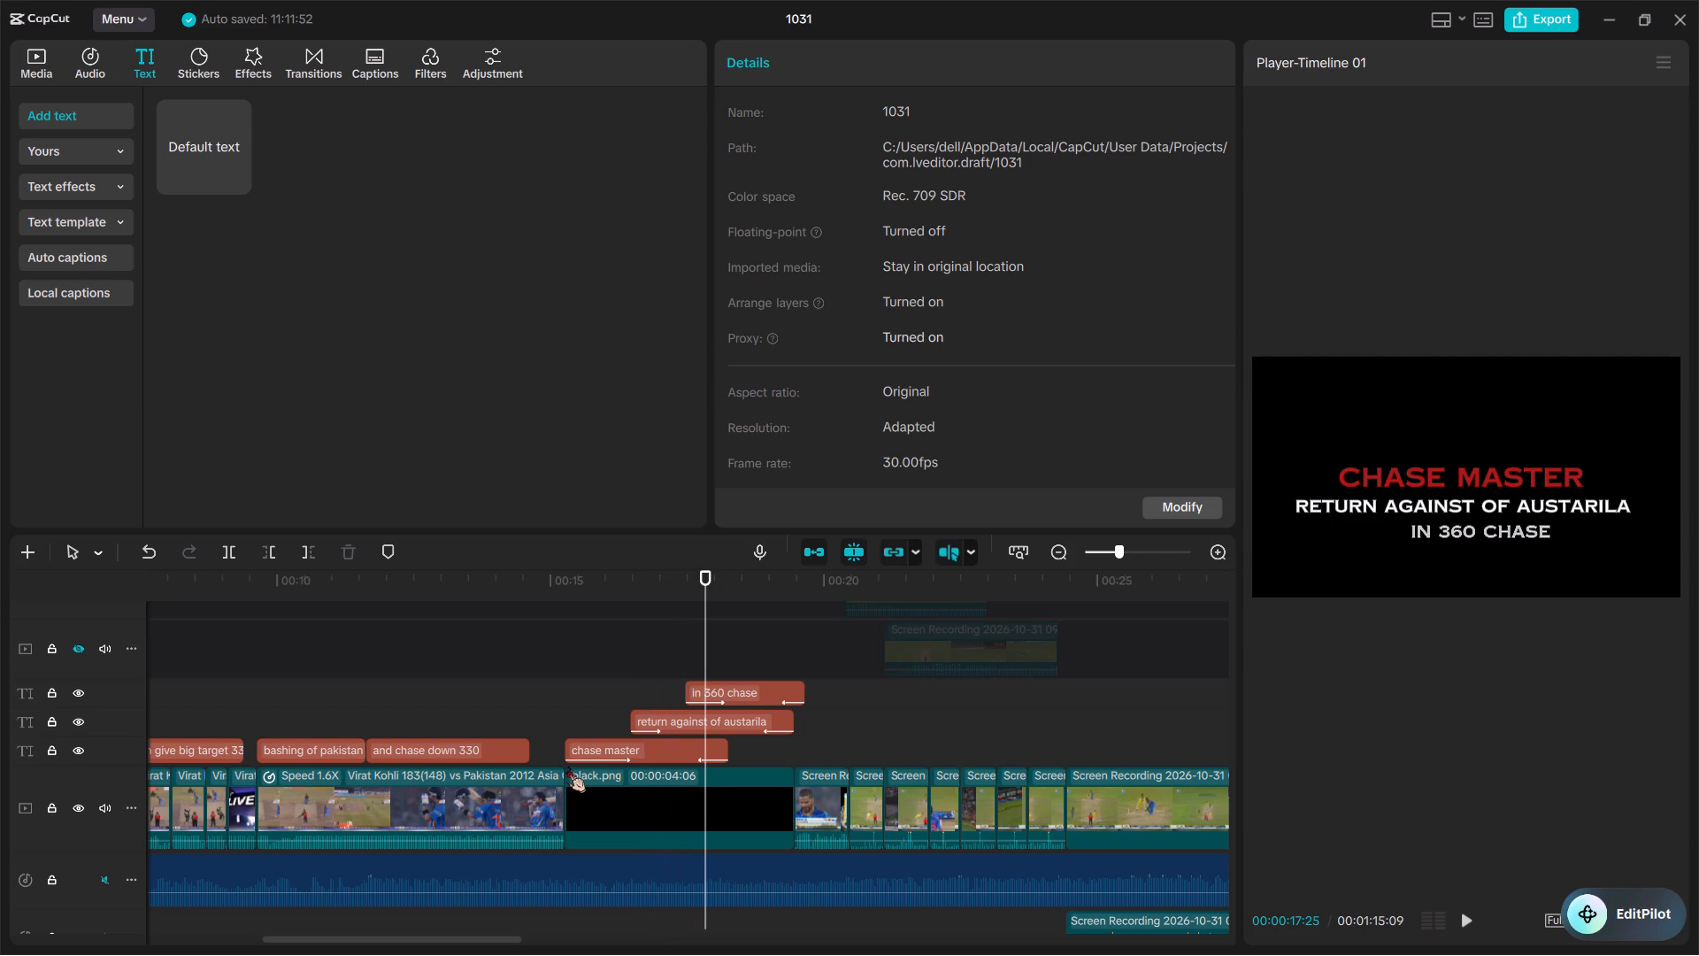
pyautogui.press('space')
pyautogui.press('space')
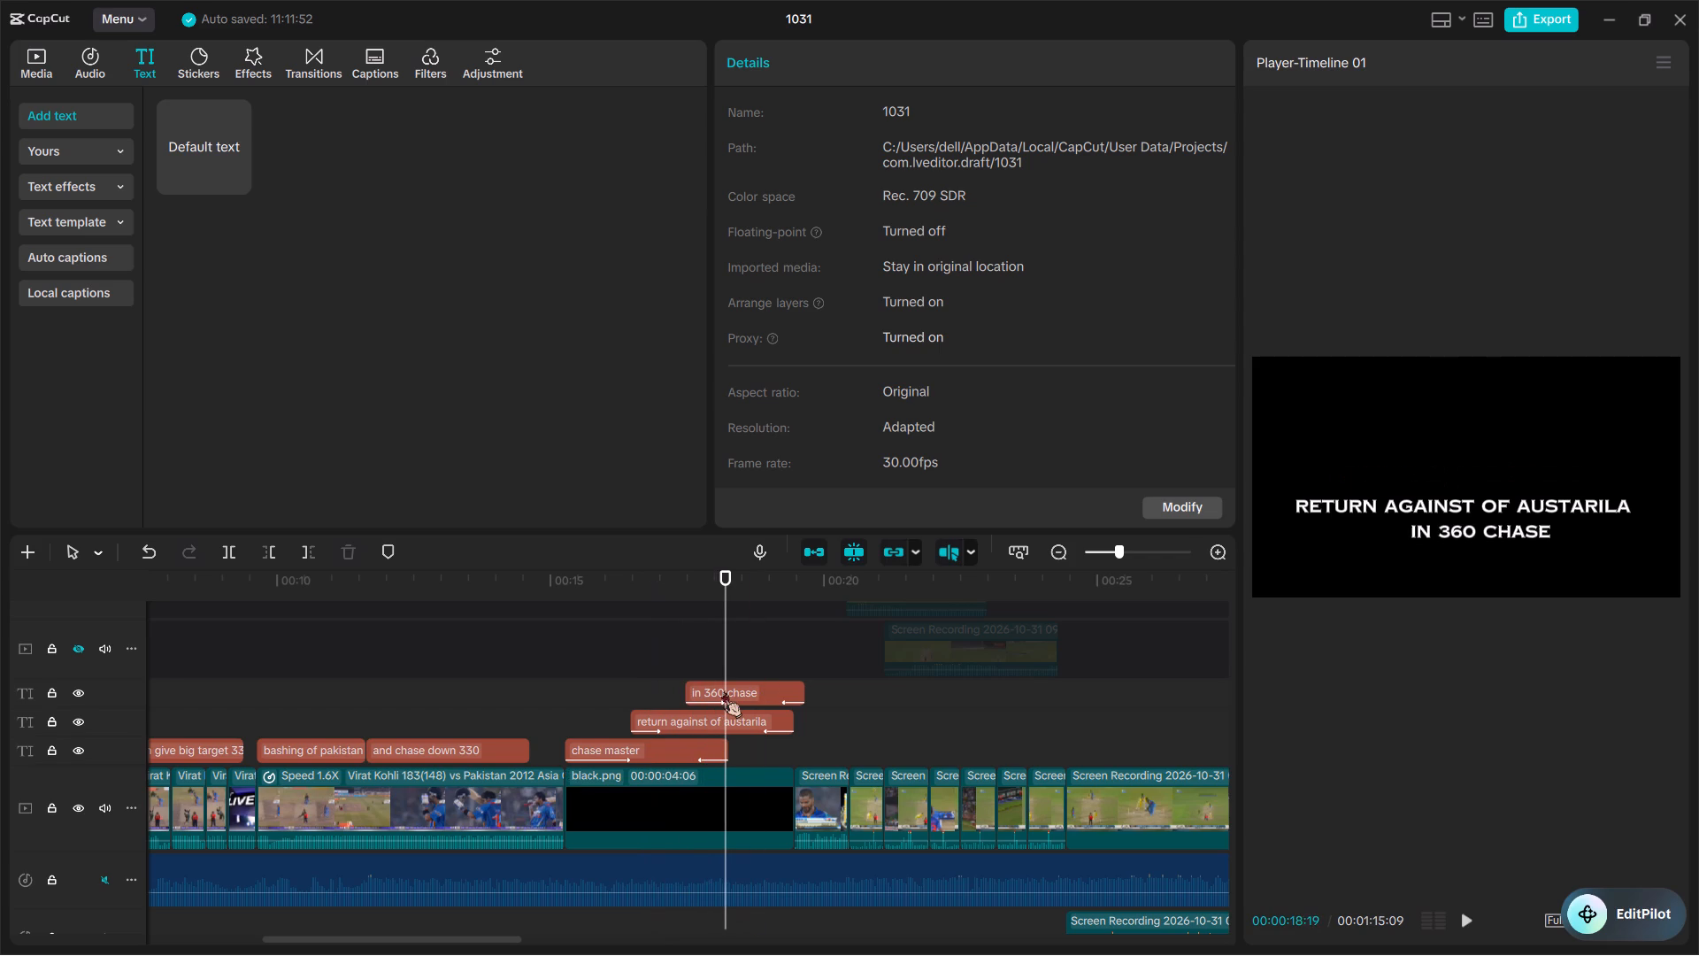
# Move the "in 360 chase" text slightly earlier so it ends with the black.png card.
pyautogui.moveTo(723, 691); pyautogui.dragTo(707, 692)
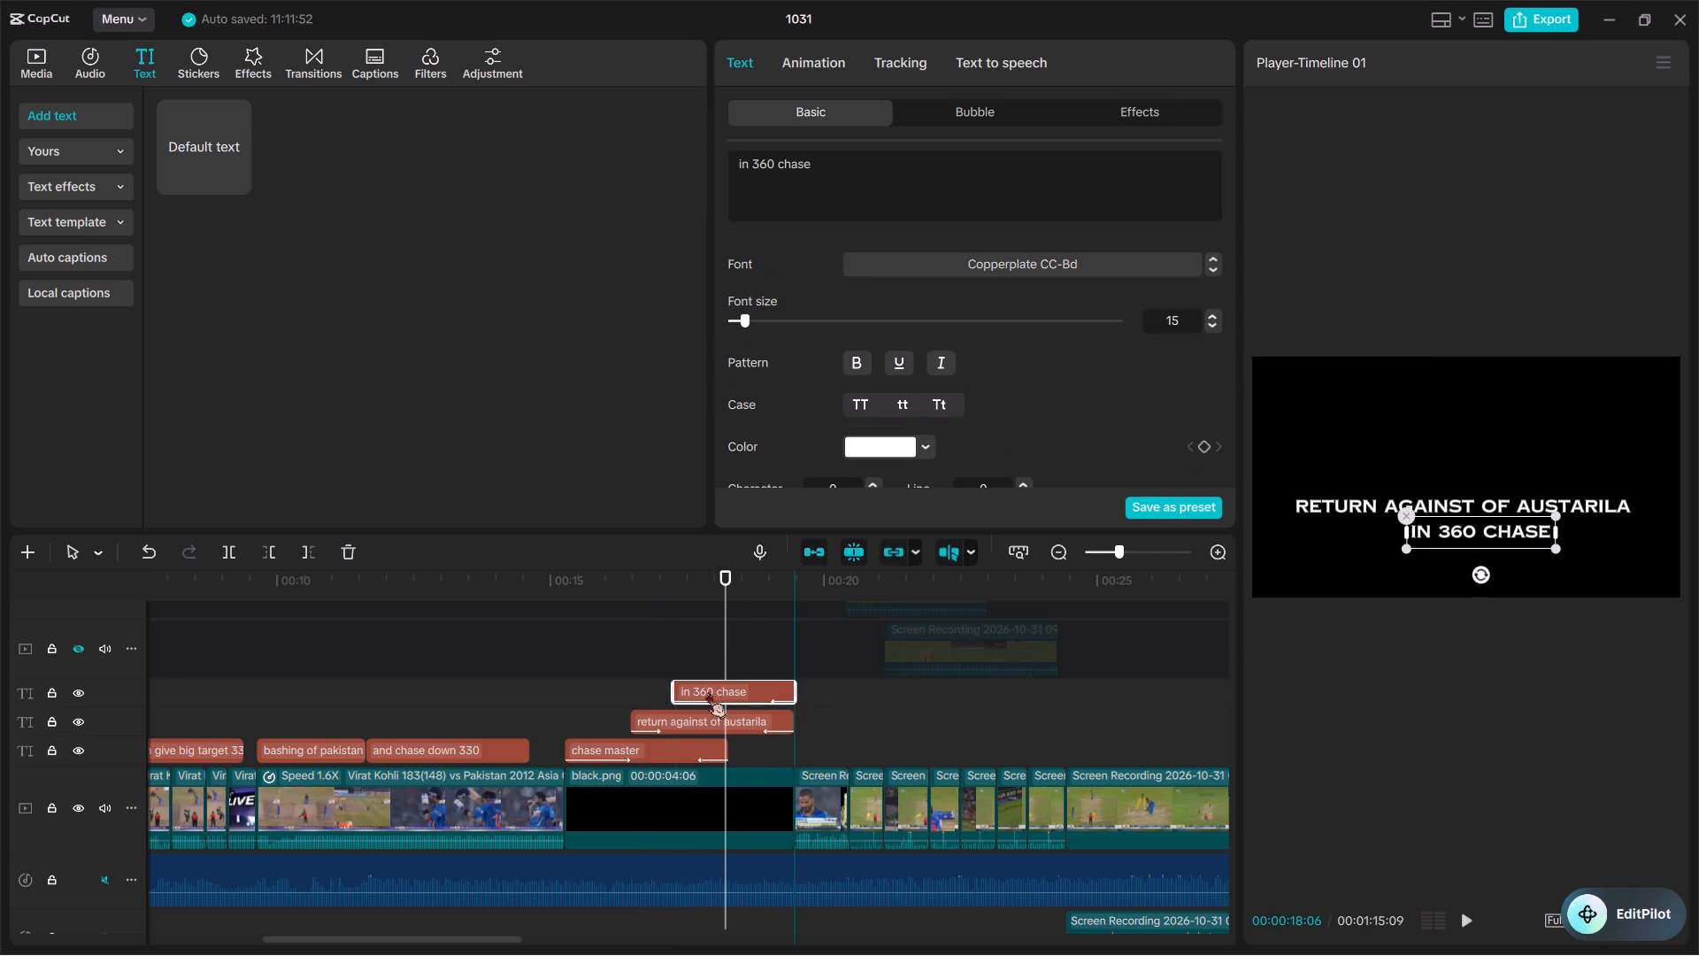
pyautogui.moveTo(707, 692); pyautogui.dragTo(707, 695)
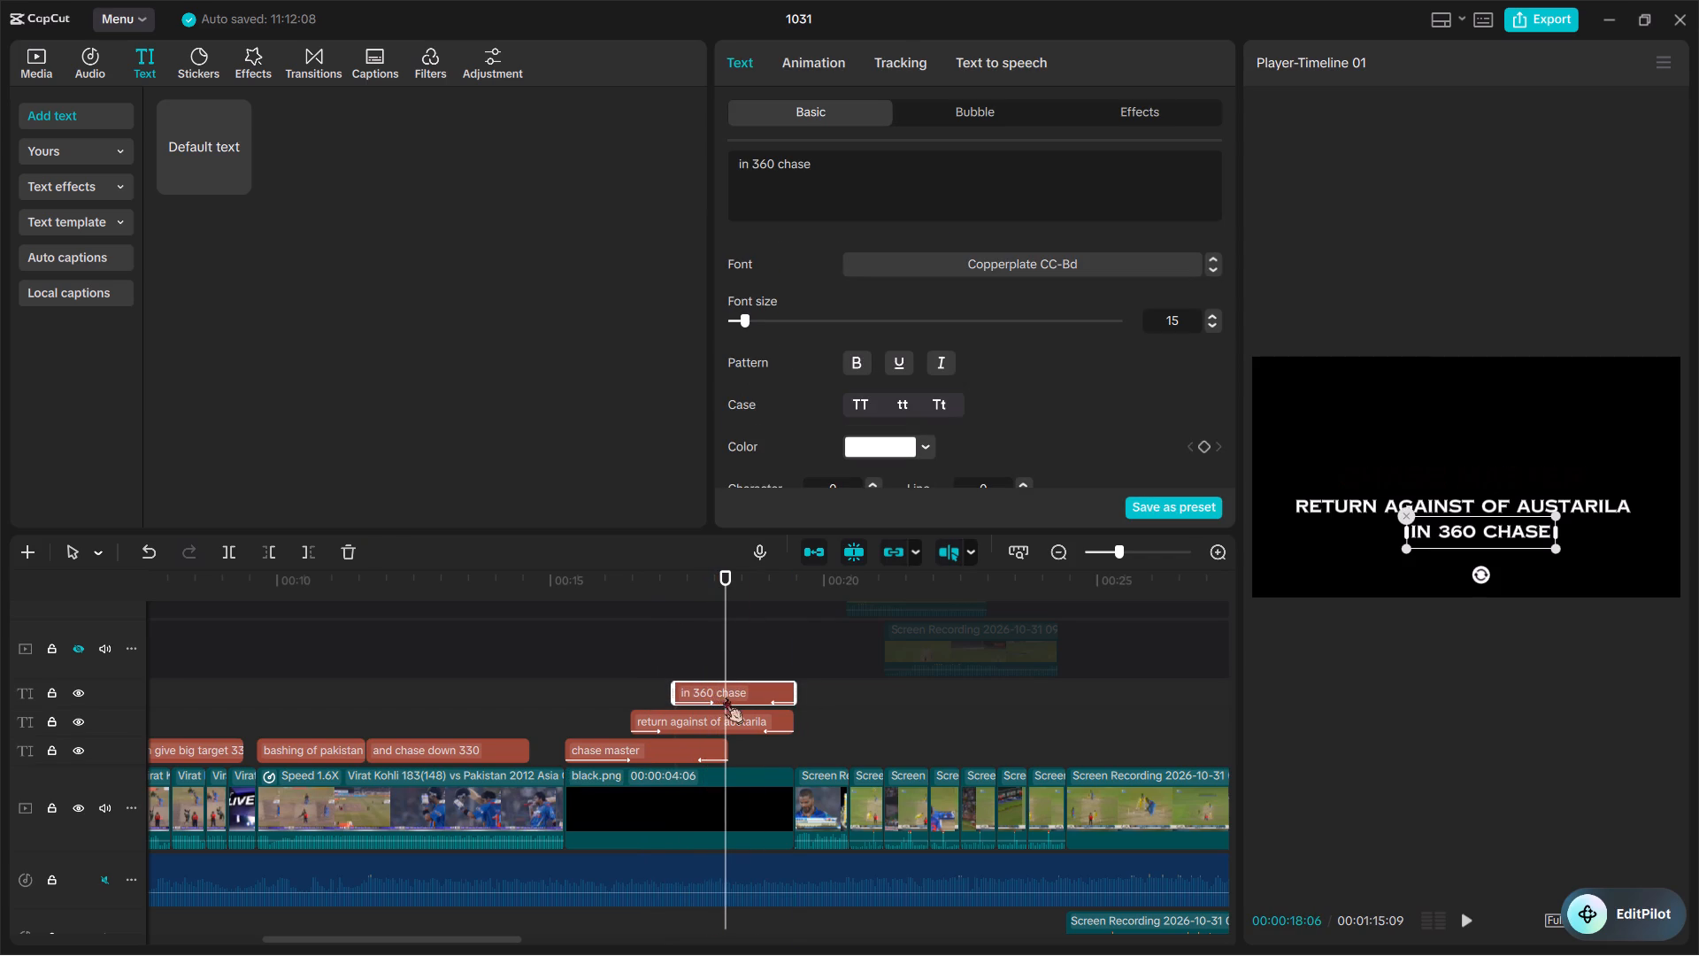
# Trim the ends of the "in 360 chase" and "return against of austarila" texts at about 18:06, where "chase master" ends.
pyautogui.press('w')
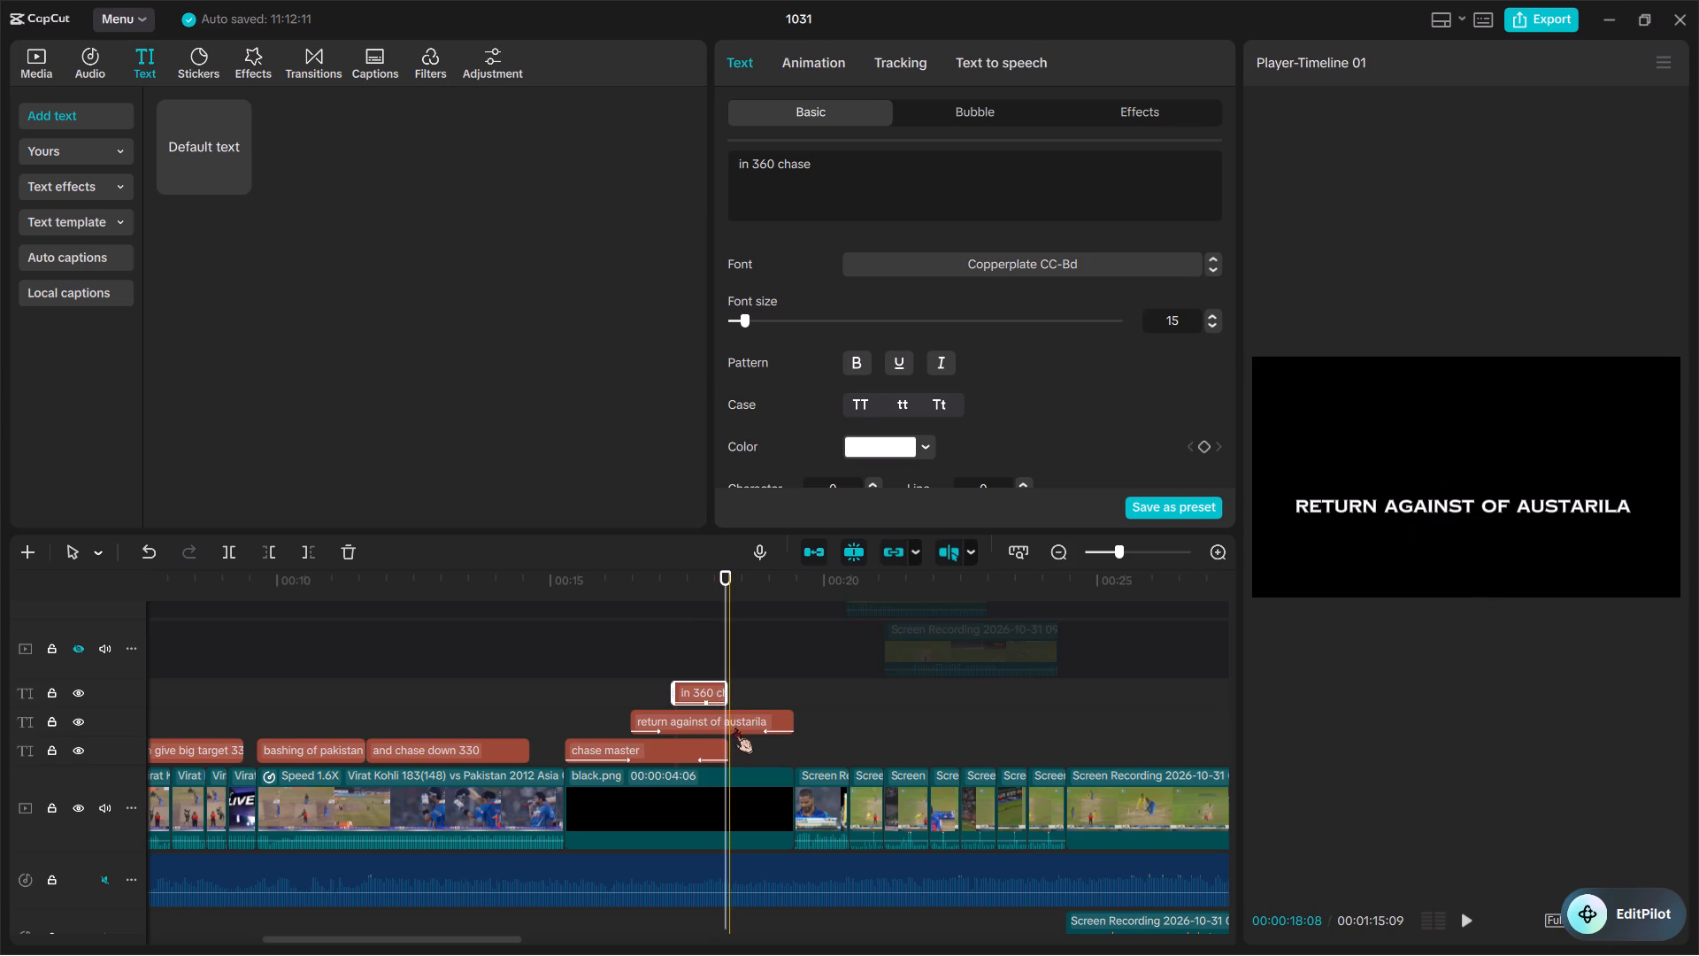
pyautogui.click(734, 728)
pyautogui.press('w')
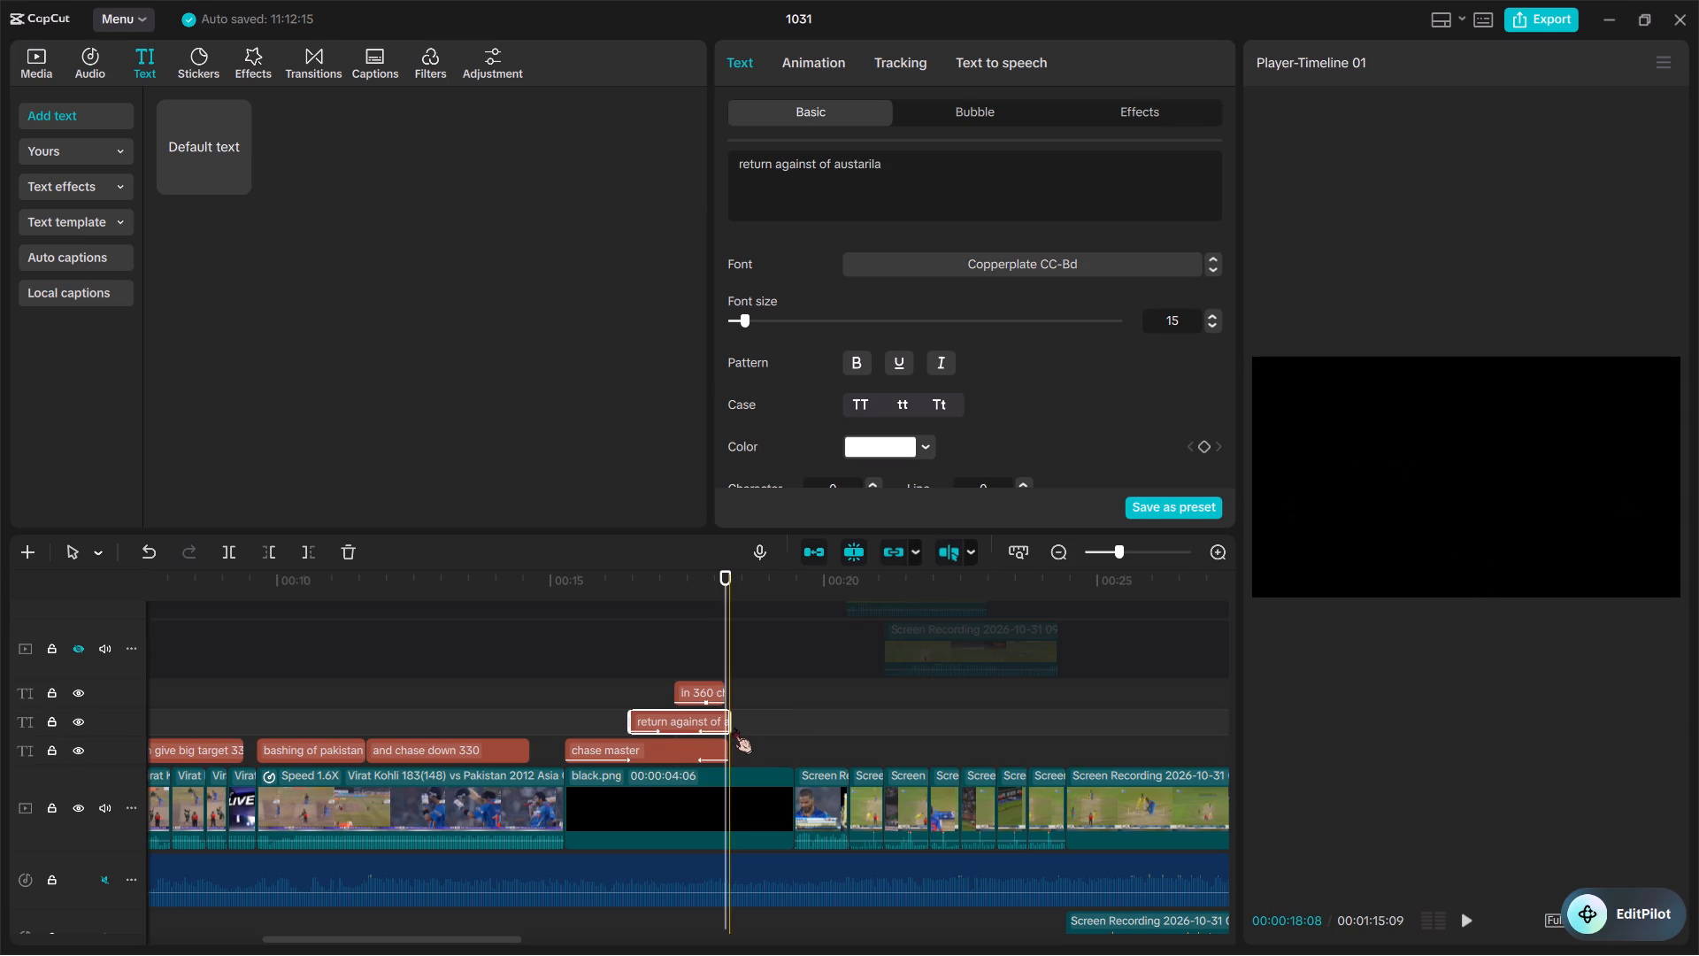
# Trim the end of the black.png card at about 18:06, shortening it to 2:28.
pyautogui.click(728, 772)
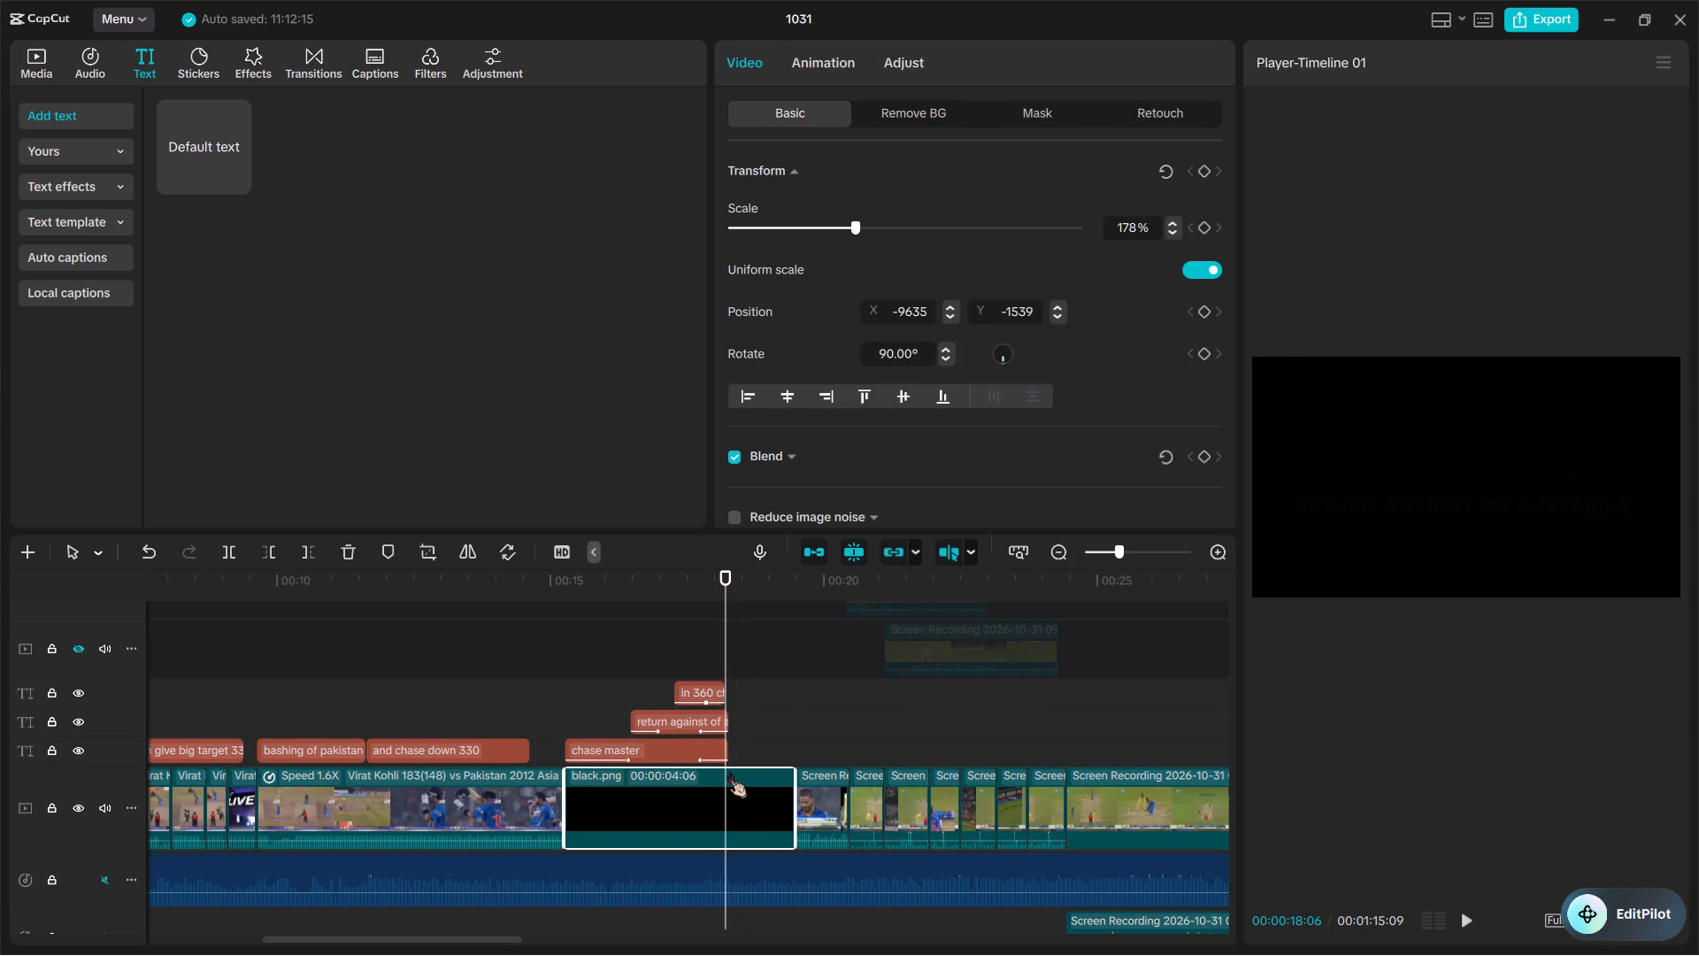
pyautogui.press('w')
# Play back the shortened title card to review the three titles fading out together.
pyautogui.press('space')
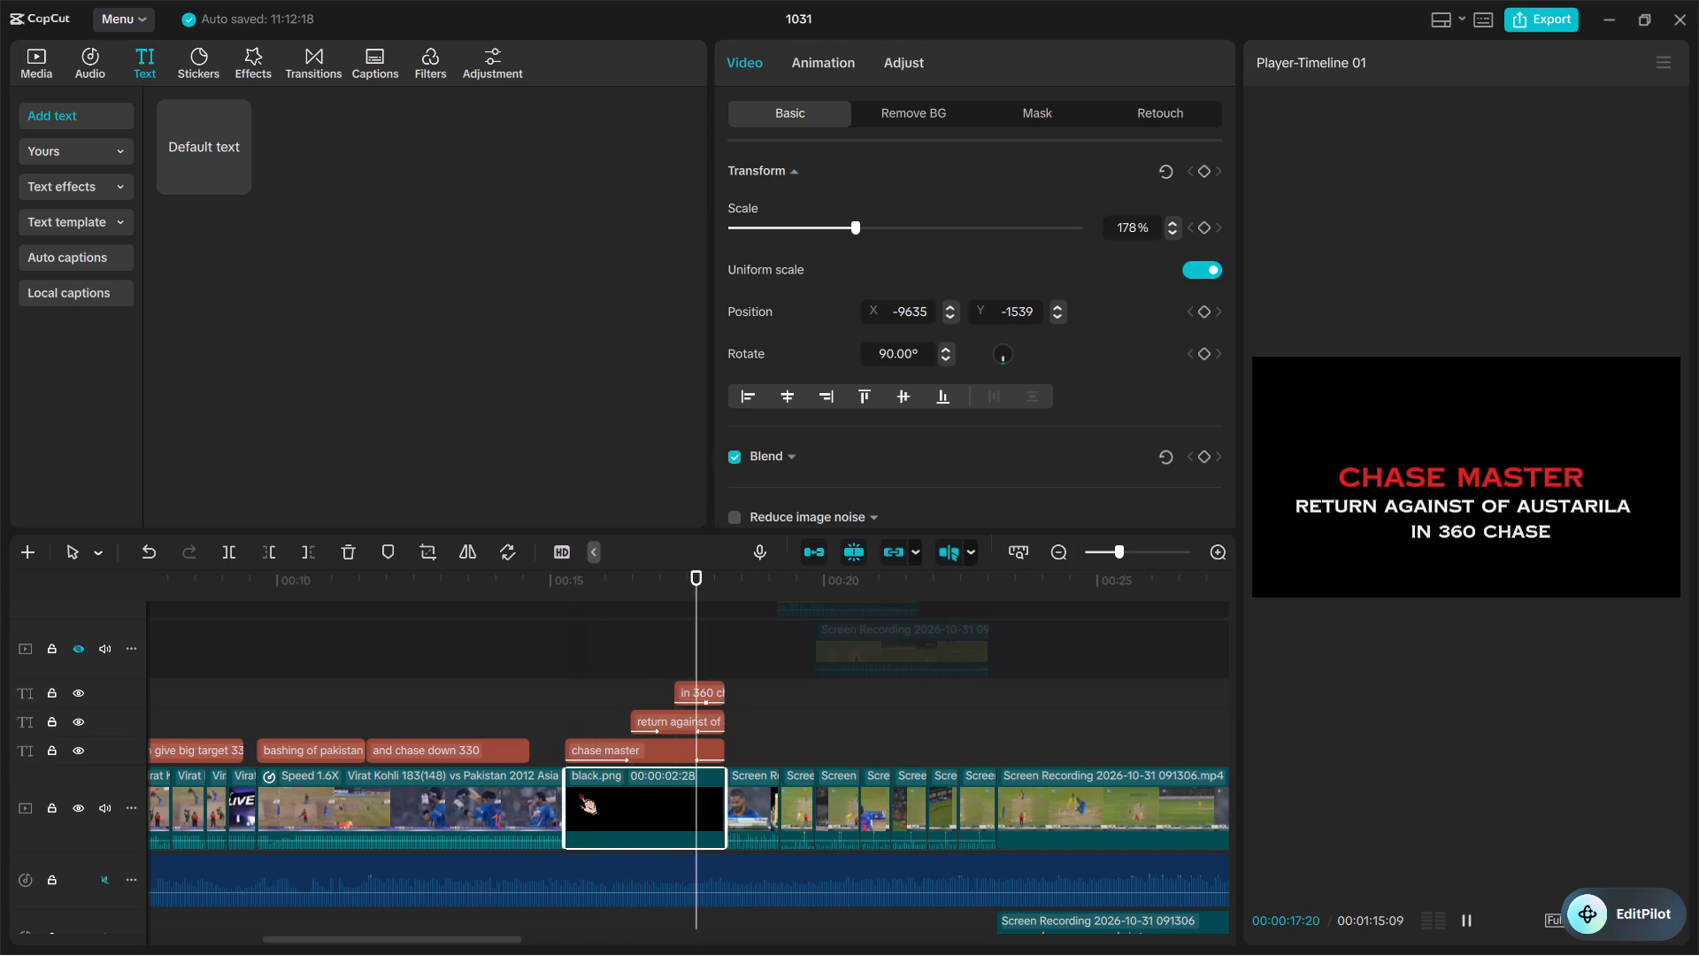
pyautogui.press('space')
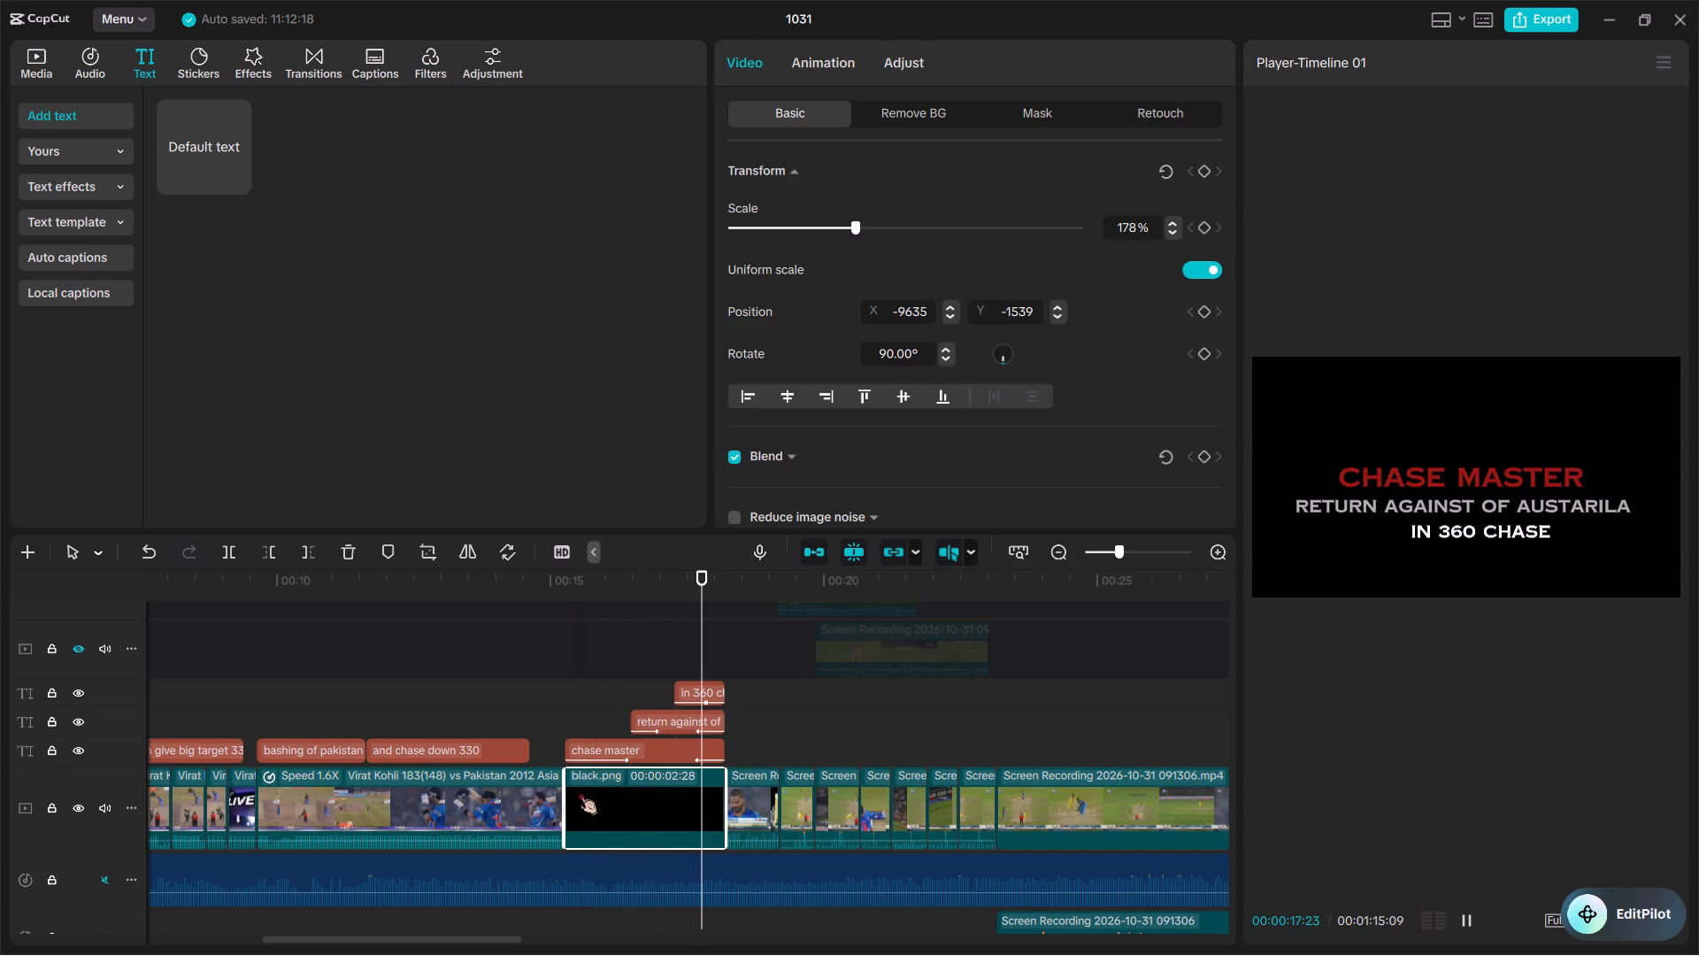
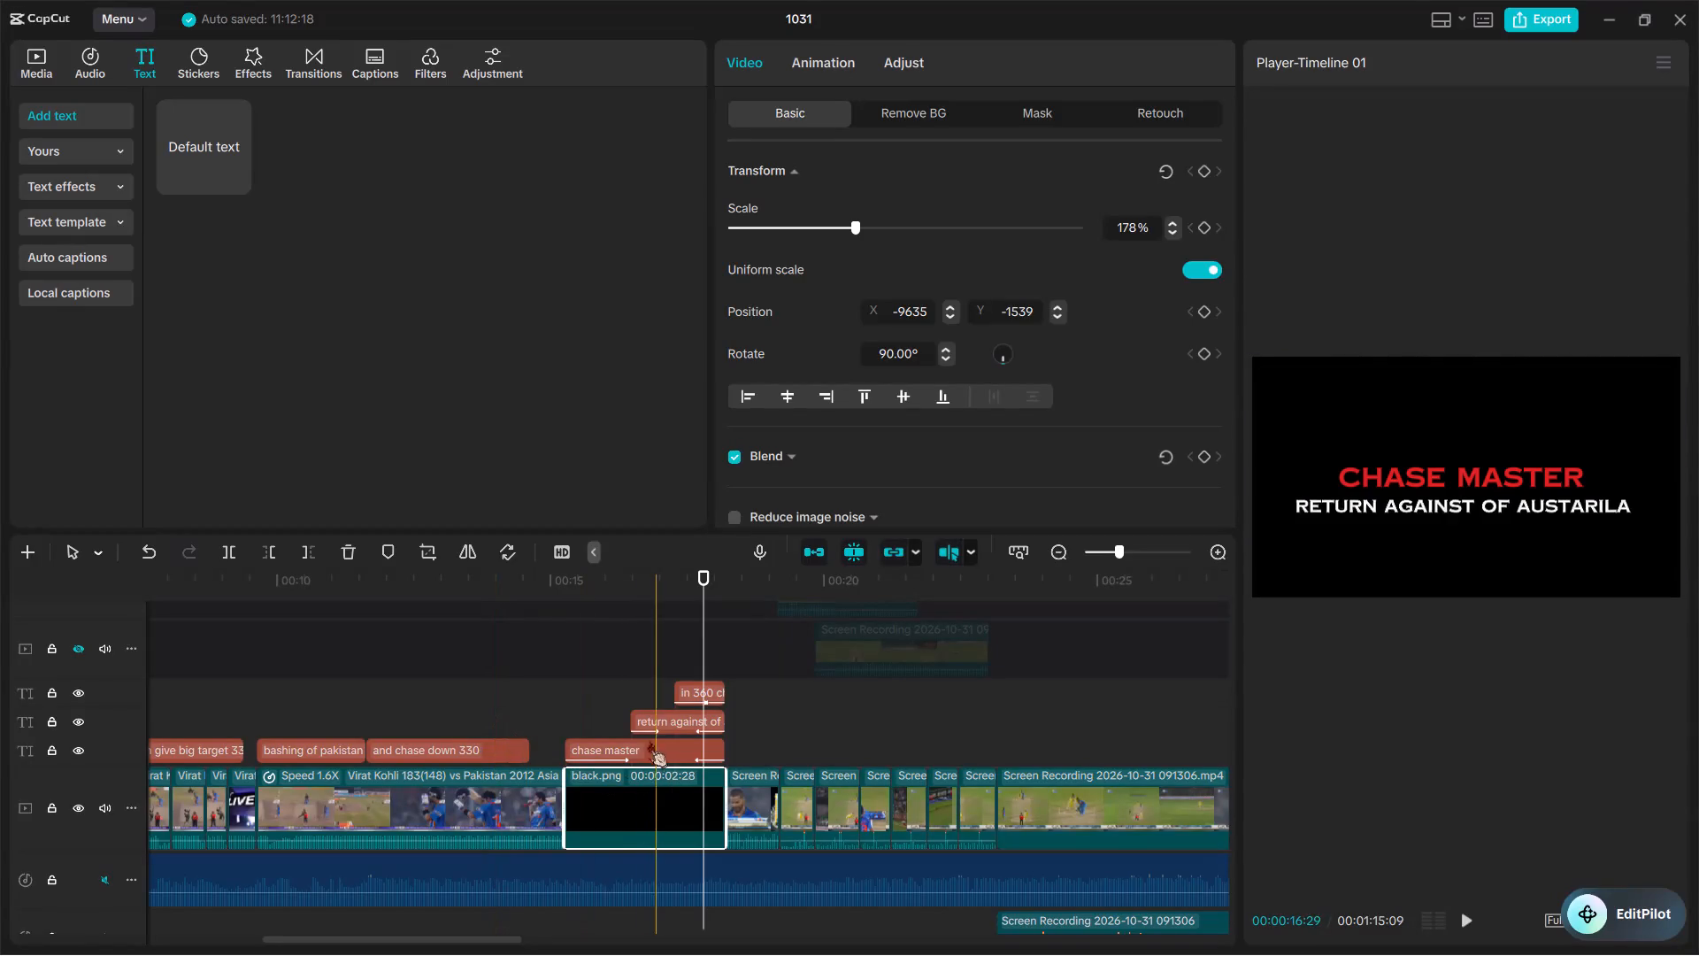
# Change the middle title on the black card to read "return in 360 chase".
pyautogui.click(654, 718)
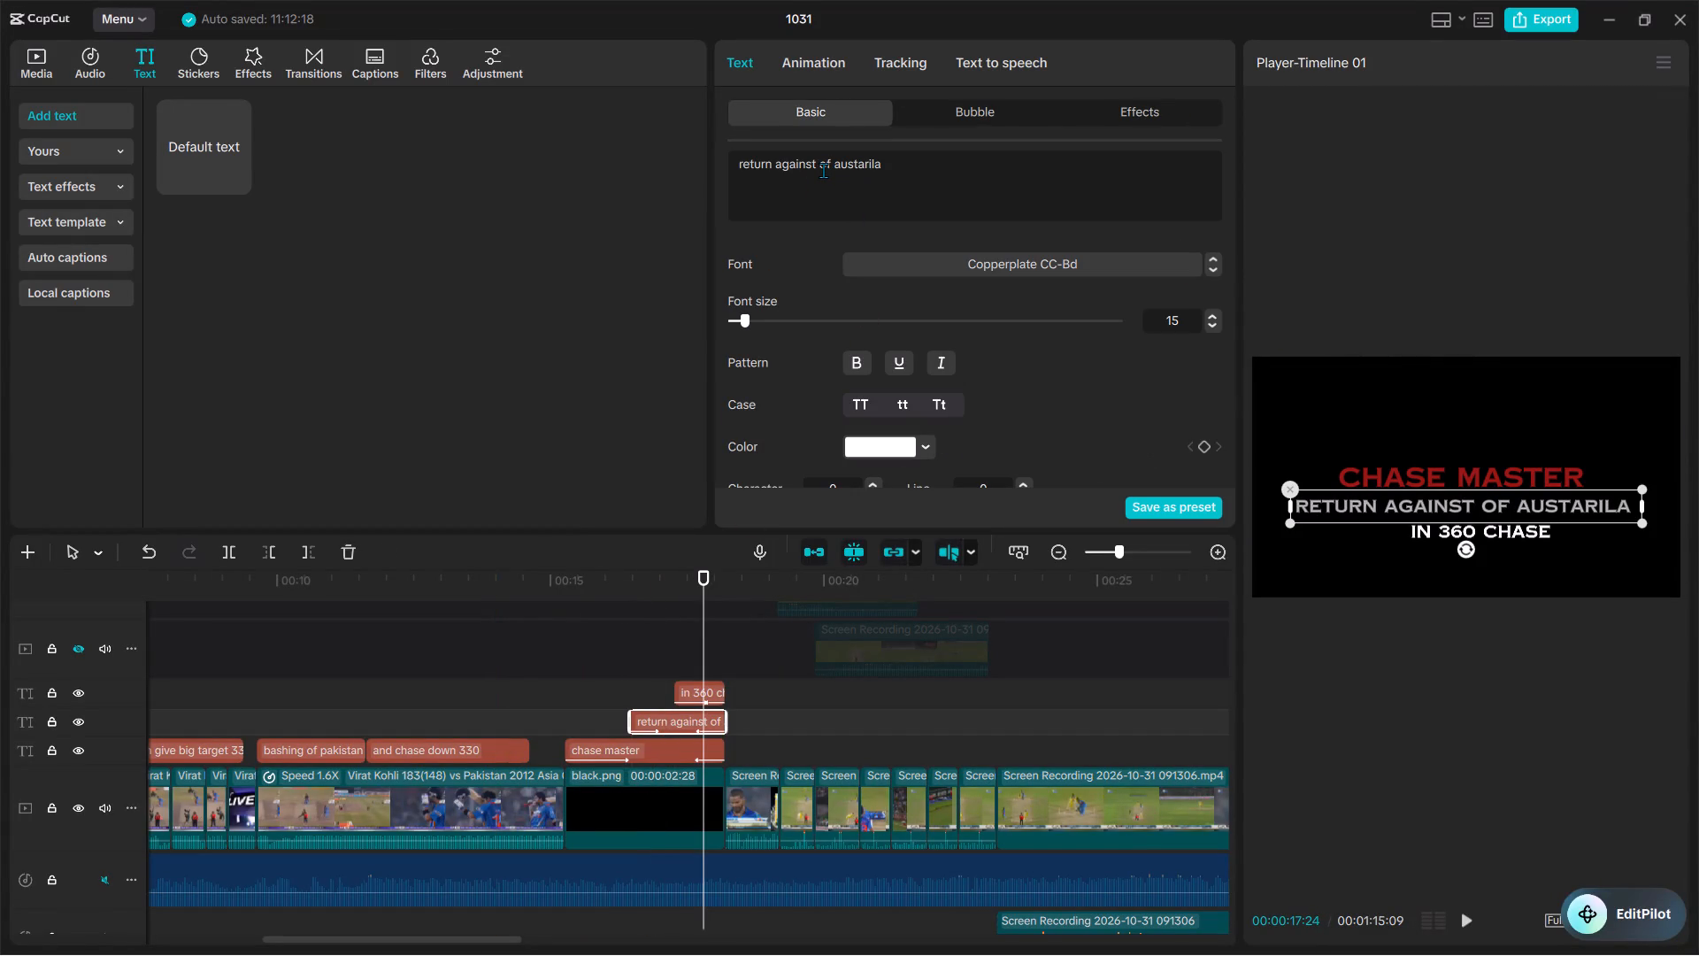
pyautogui.moveTo(819, 167); pyautogui.dragTo(919, 170)
pyautogui.press('BackSpace')
pyautogui.write('in')
pyautogui.press('space')
pyautogui.press('3')
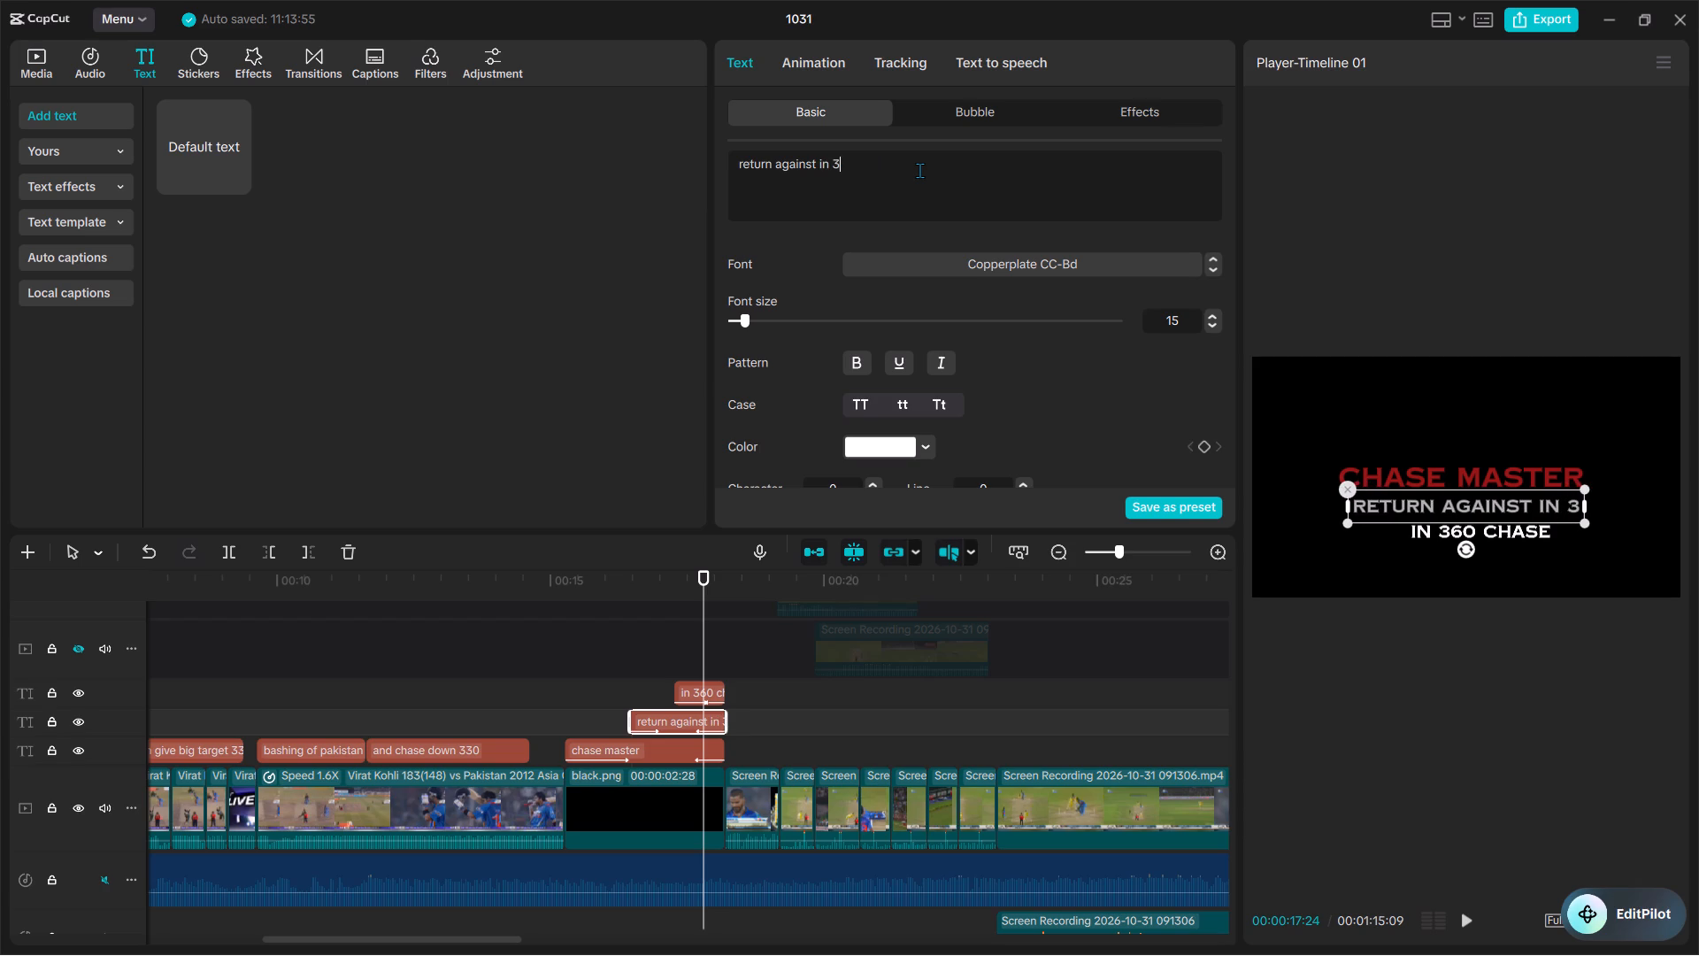
pyautogui.write('60 chase')
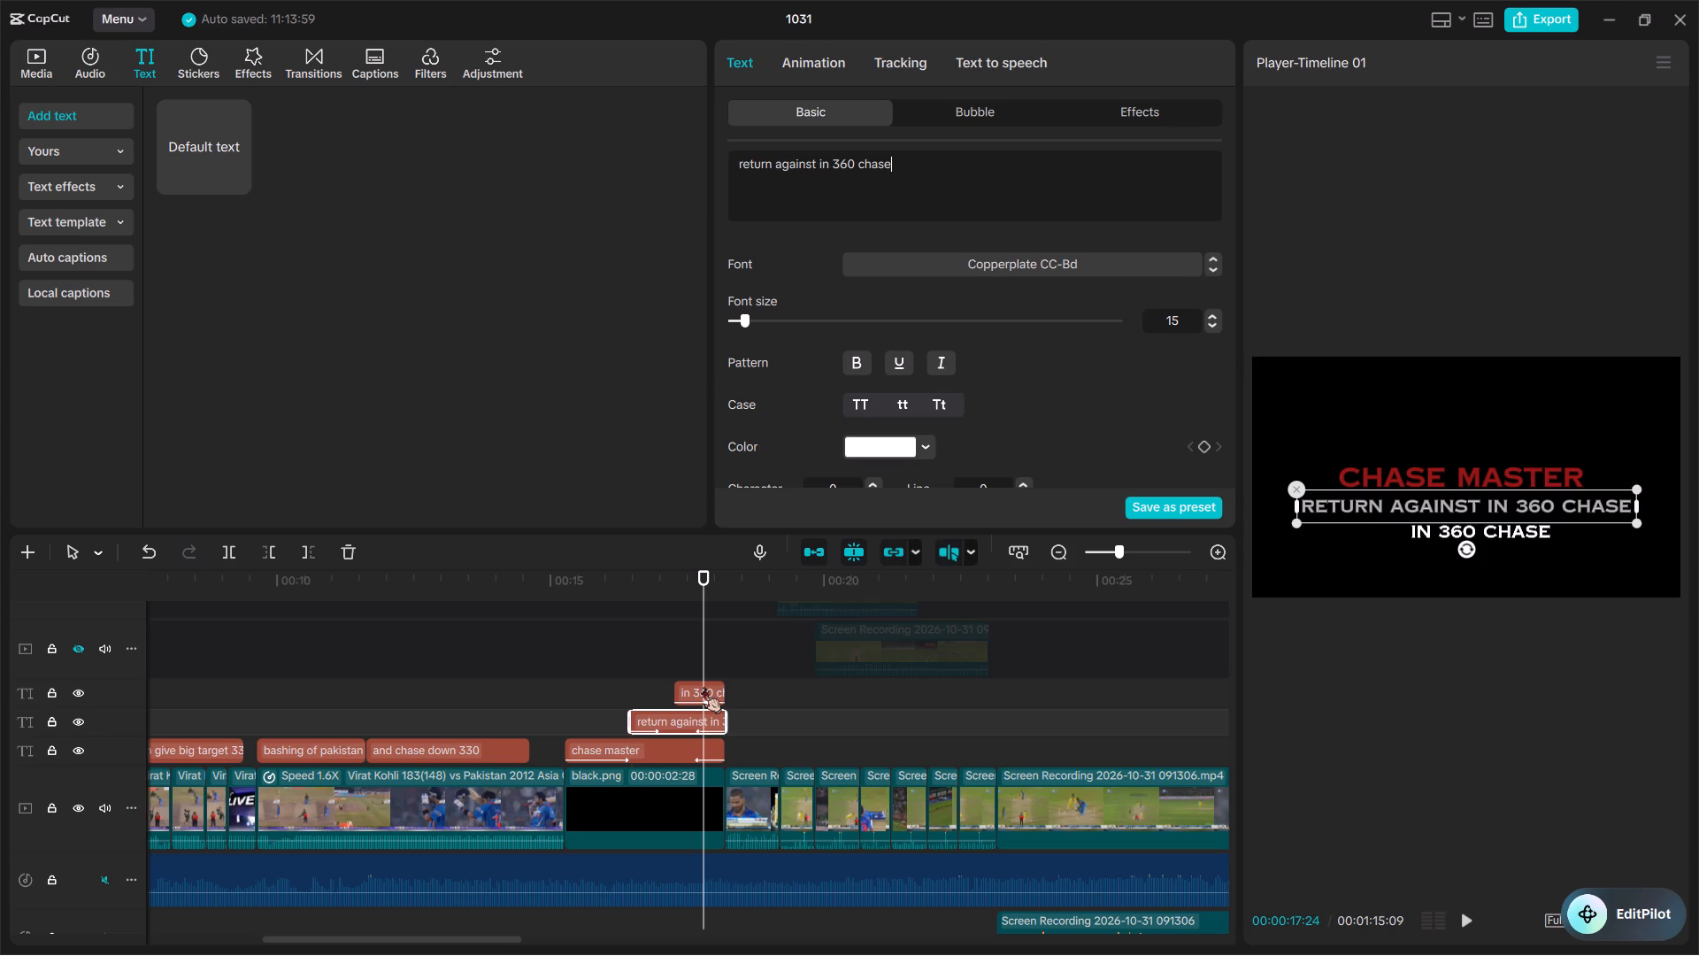
pyautogui.click(819, 159)
pyautogui.moveTo(819, 160); pyautogui.dragTo(786, 169)
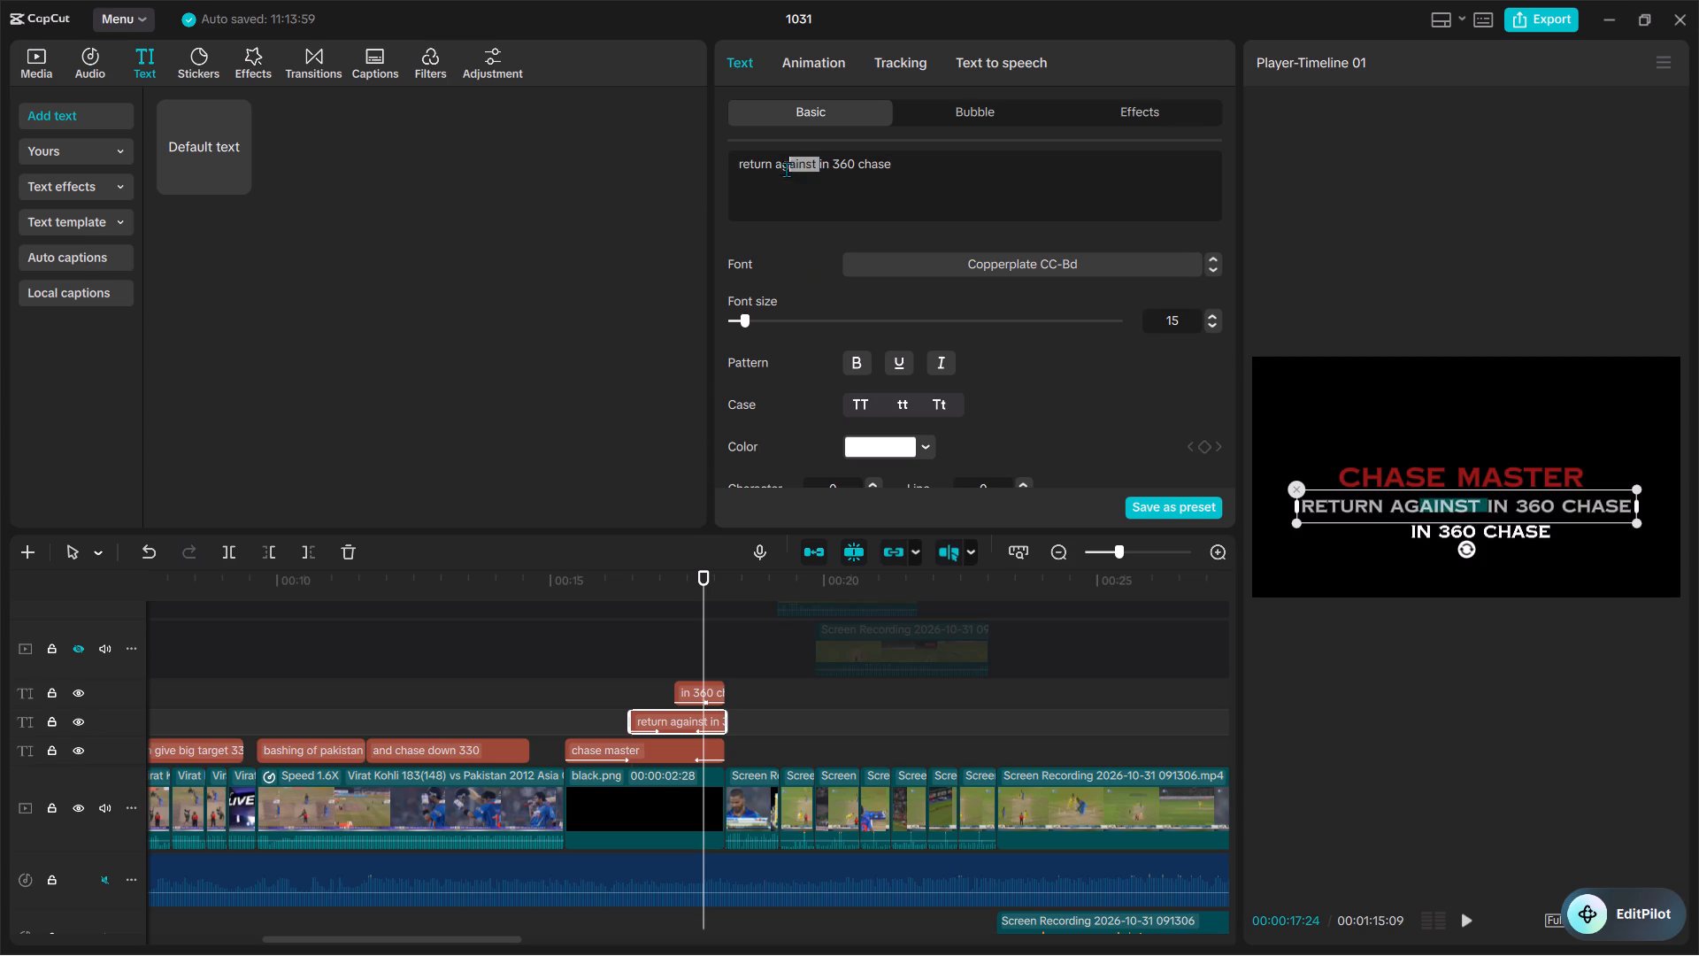
pyautogui.moveTo(786, 169); pyautogui.dragTo(773, 160)
pyautogui.press('BackSpace')
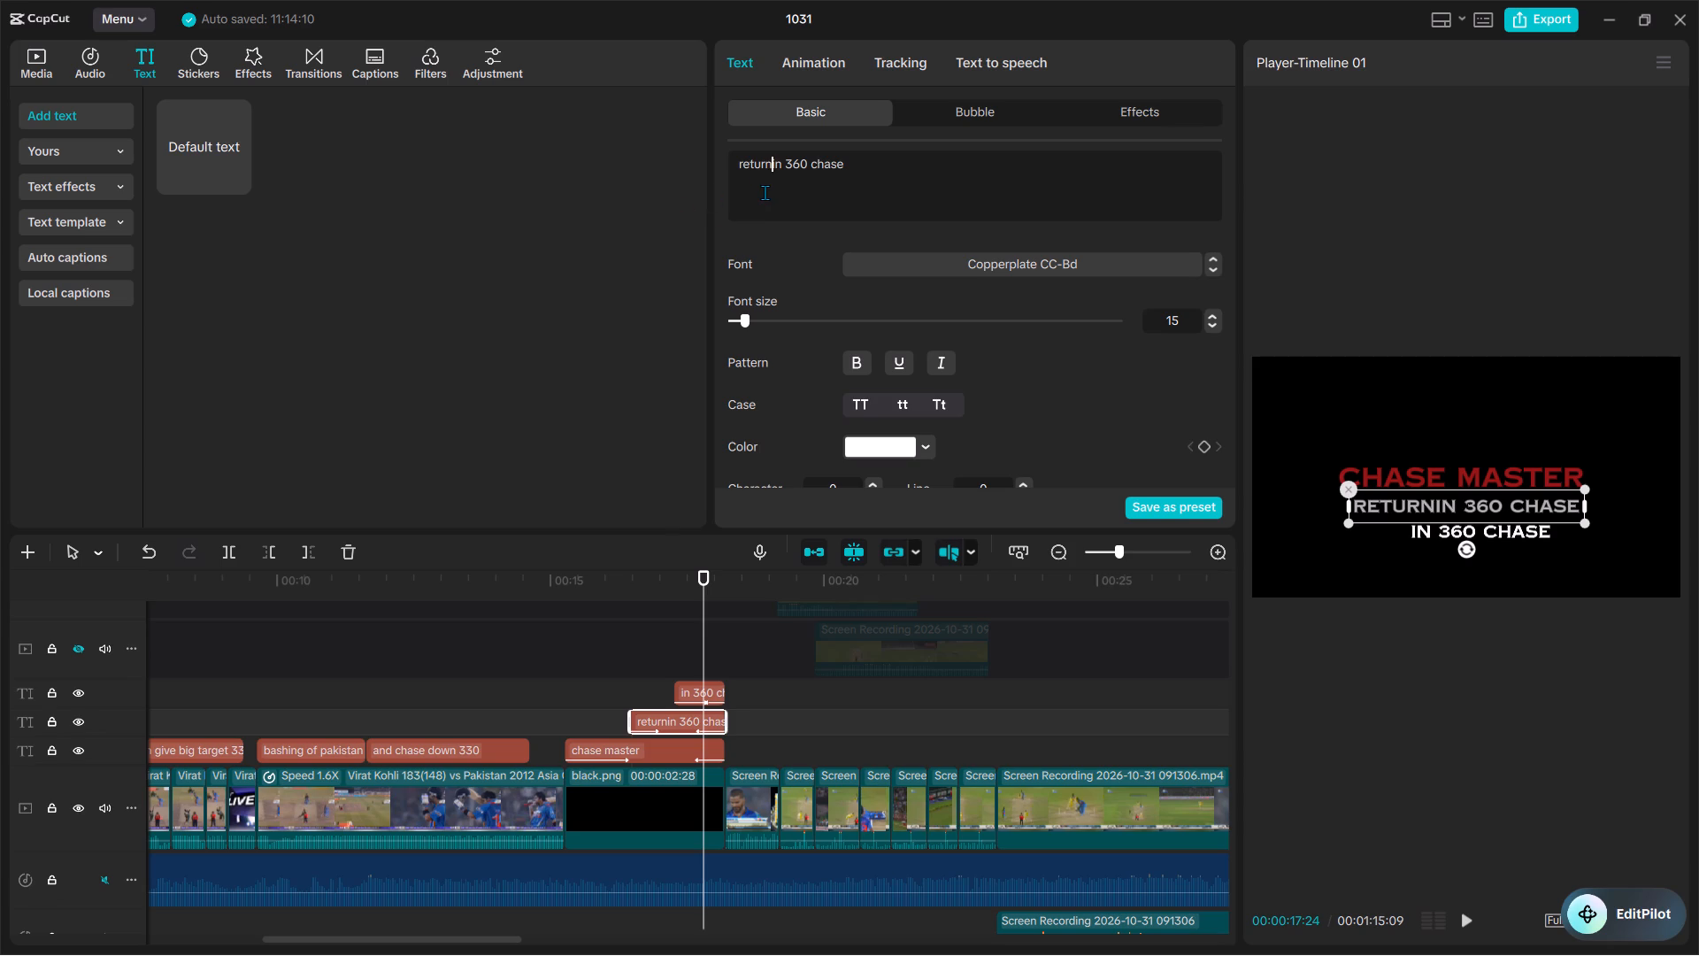
pyautogui.press('space')
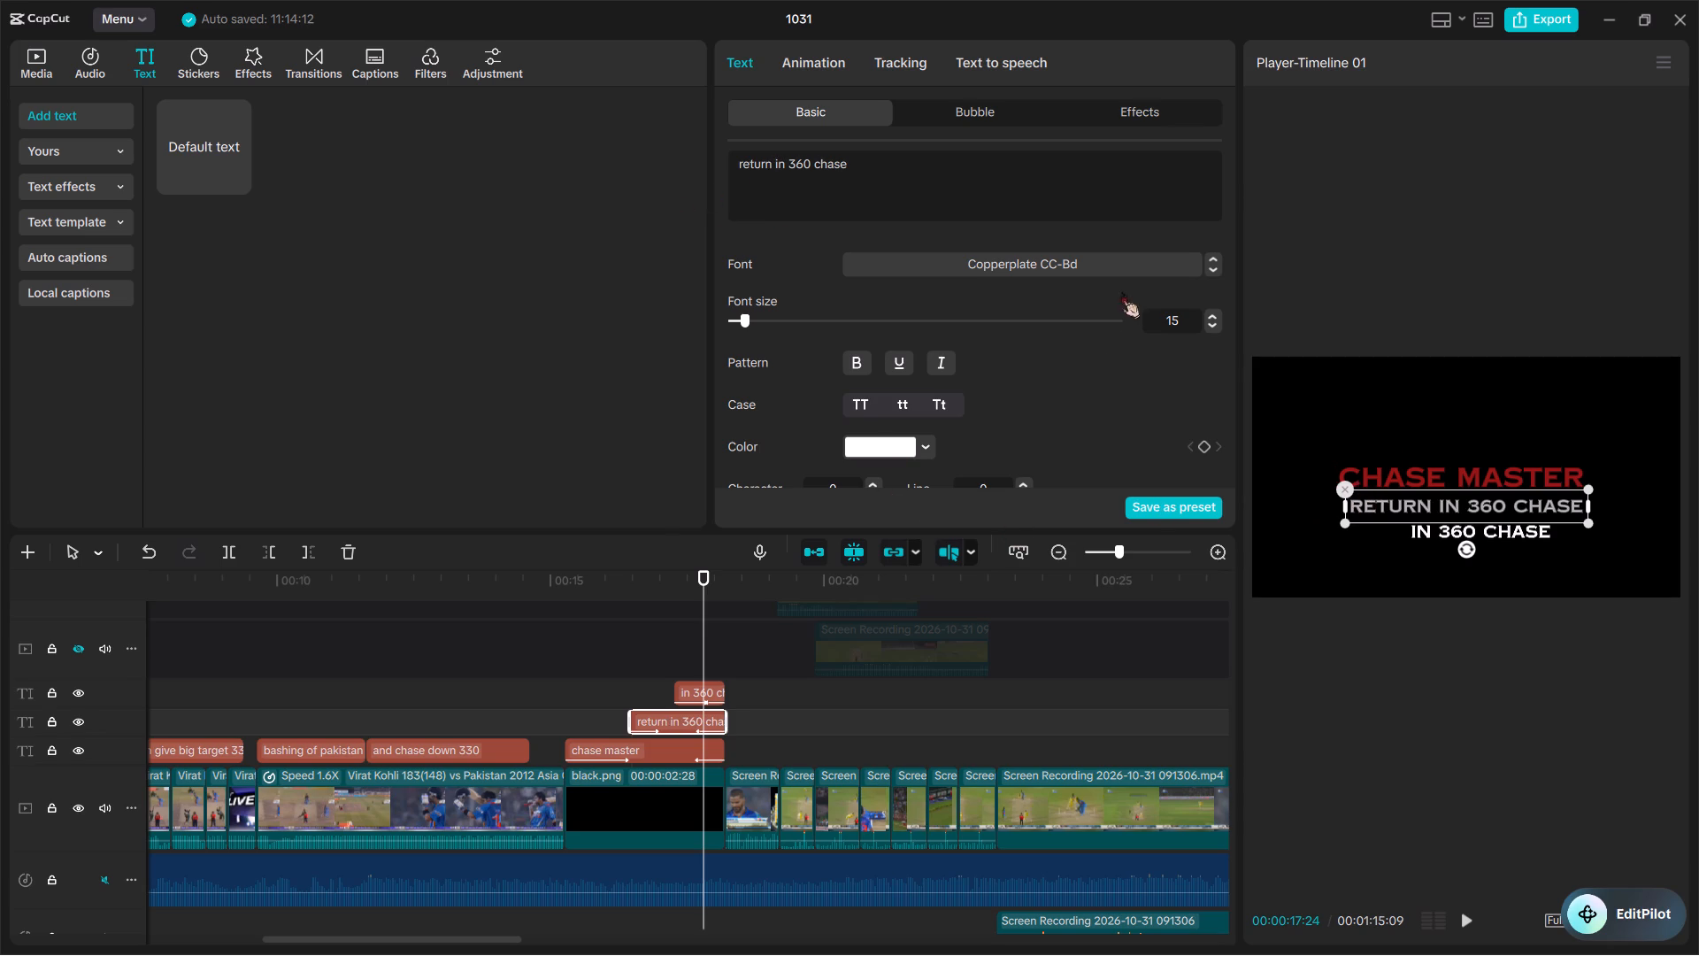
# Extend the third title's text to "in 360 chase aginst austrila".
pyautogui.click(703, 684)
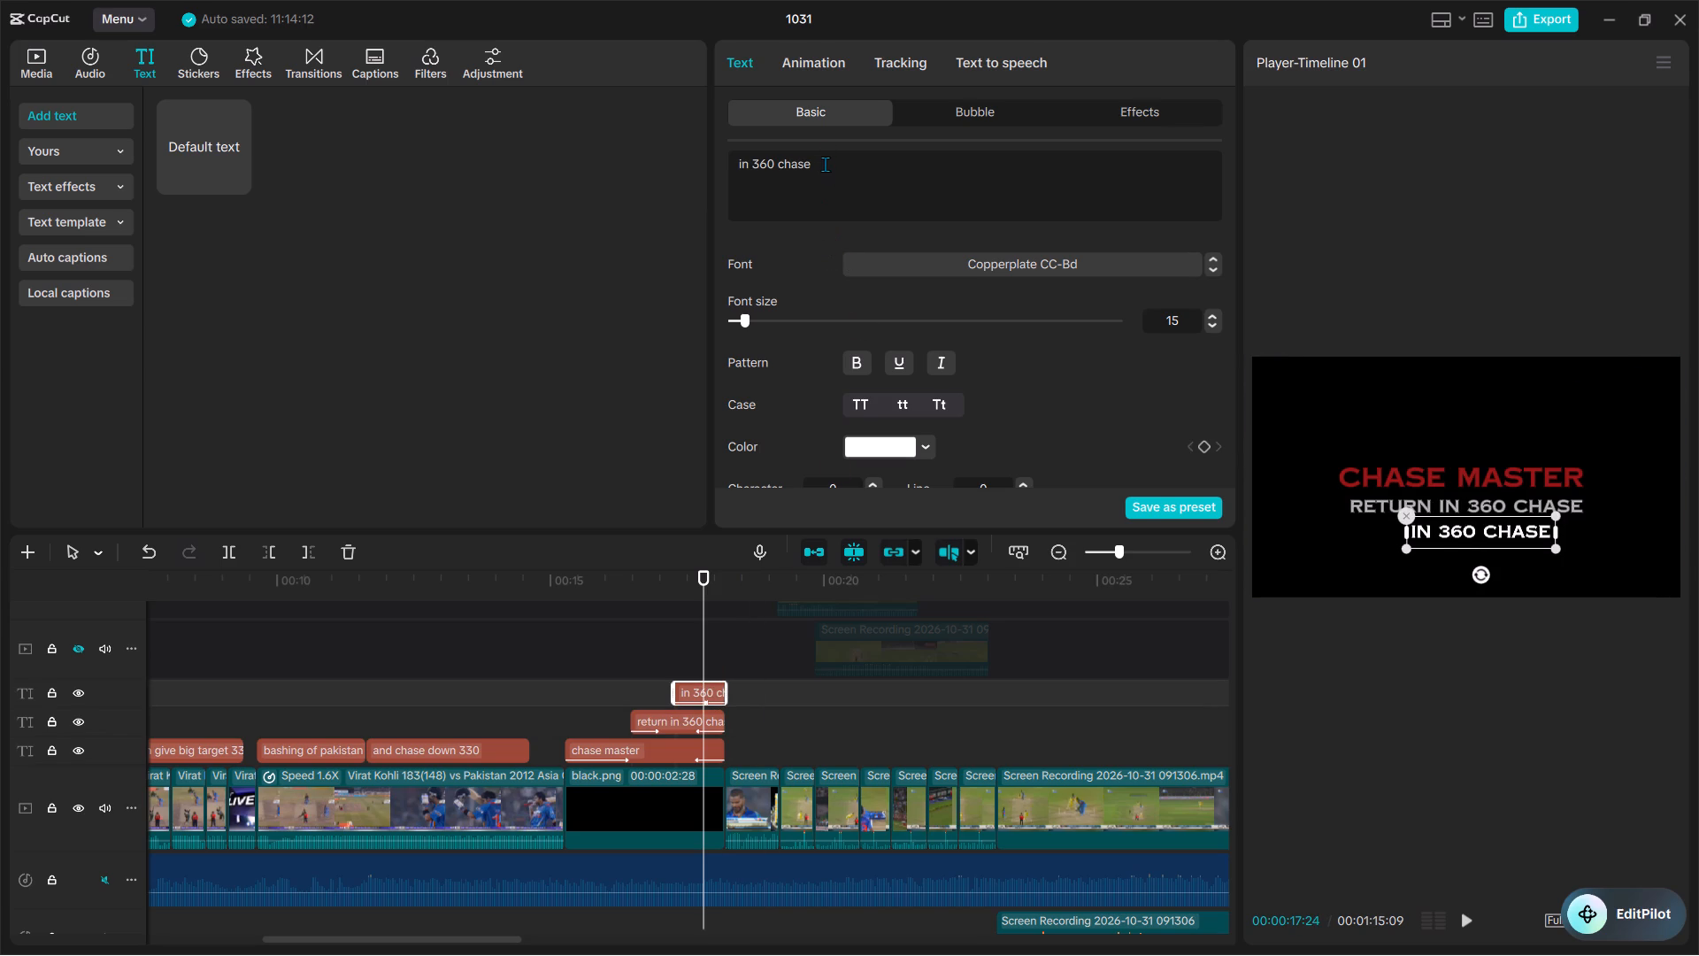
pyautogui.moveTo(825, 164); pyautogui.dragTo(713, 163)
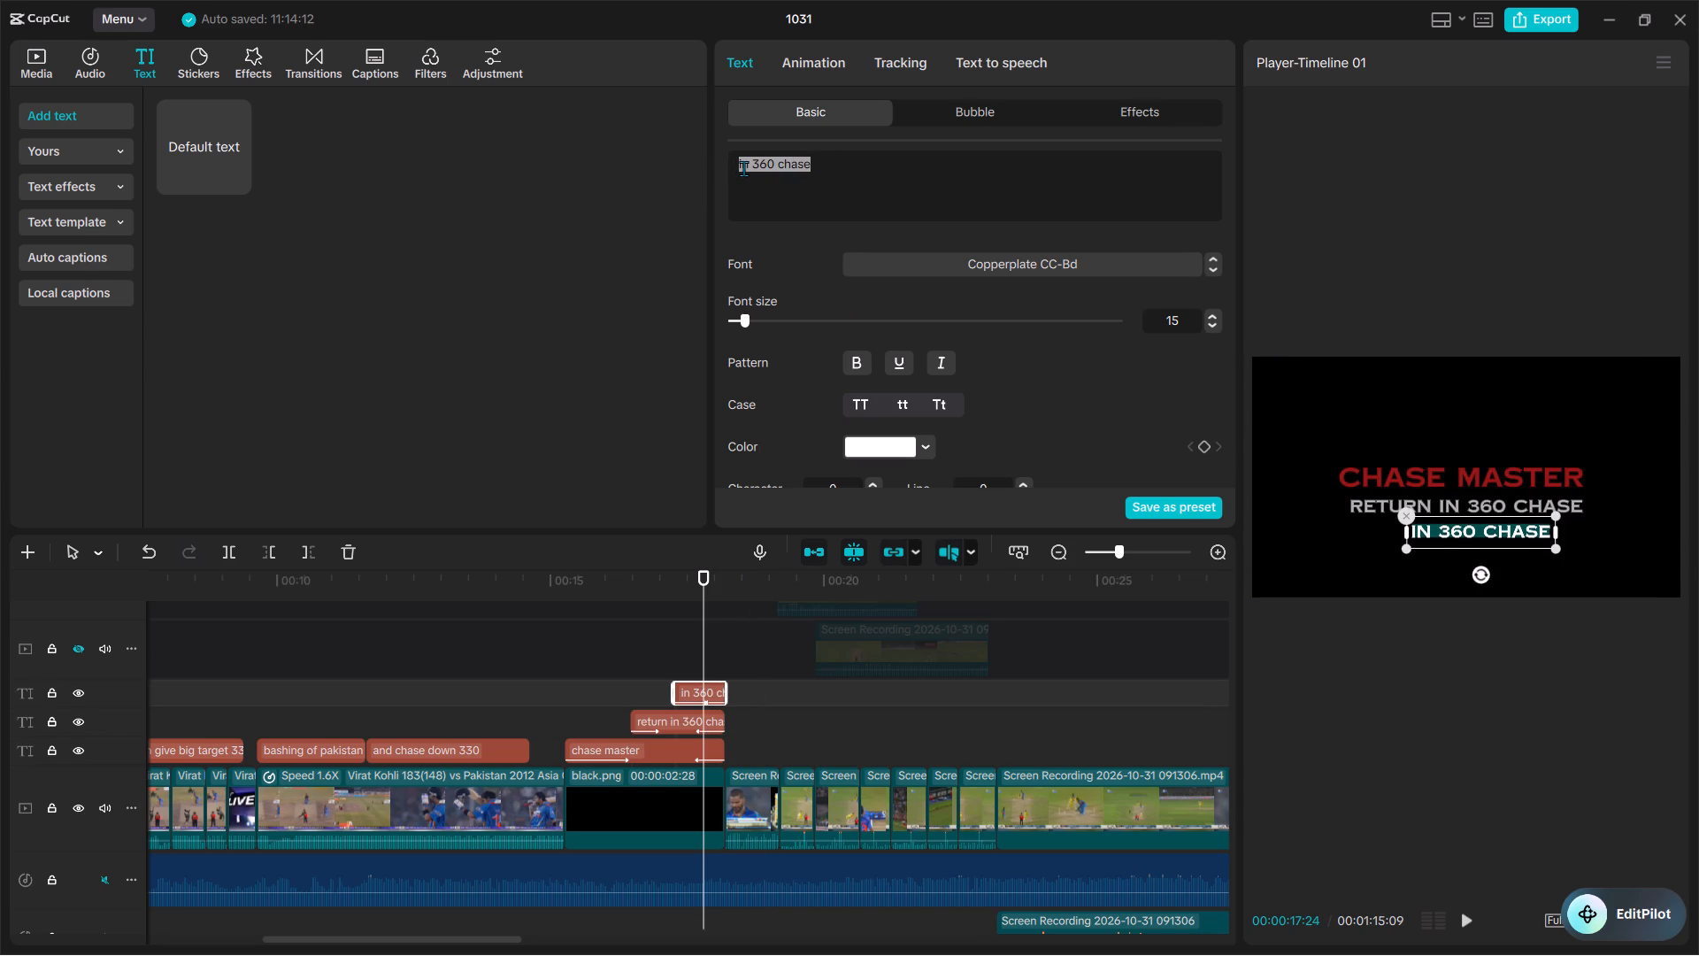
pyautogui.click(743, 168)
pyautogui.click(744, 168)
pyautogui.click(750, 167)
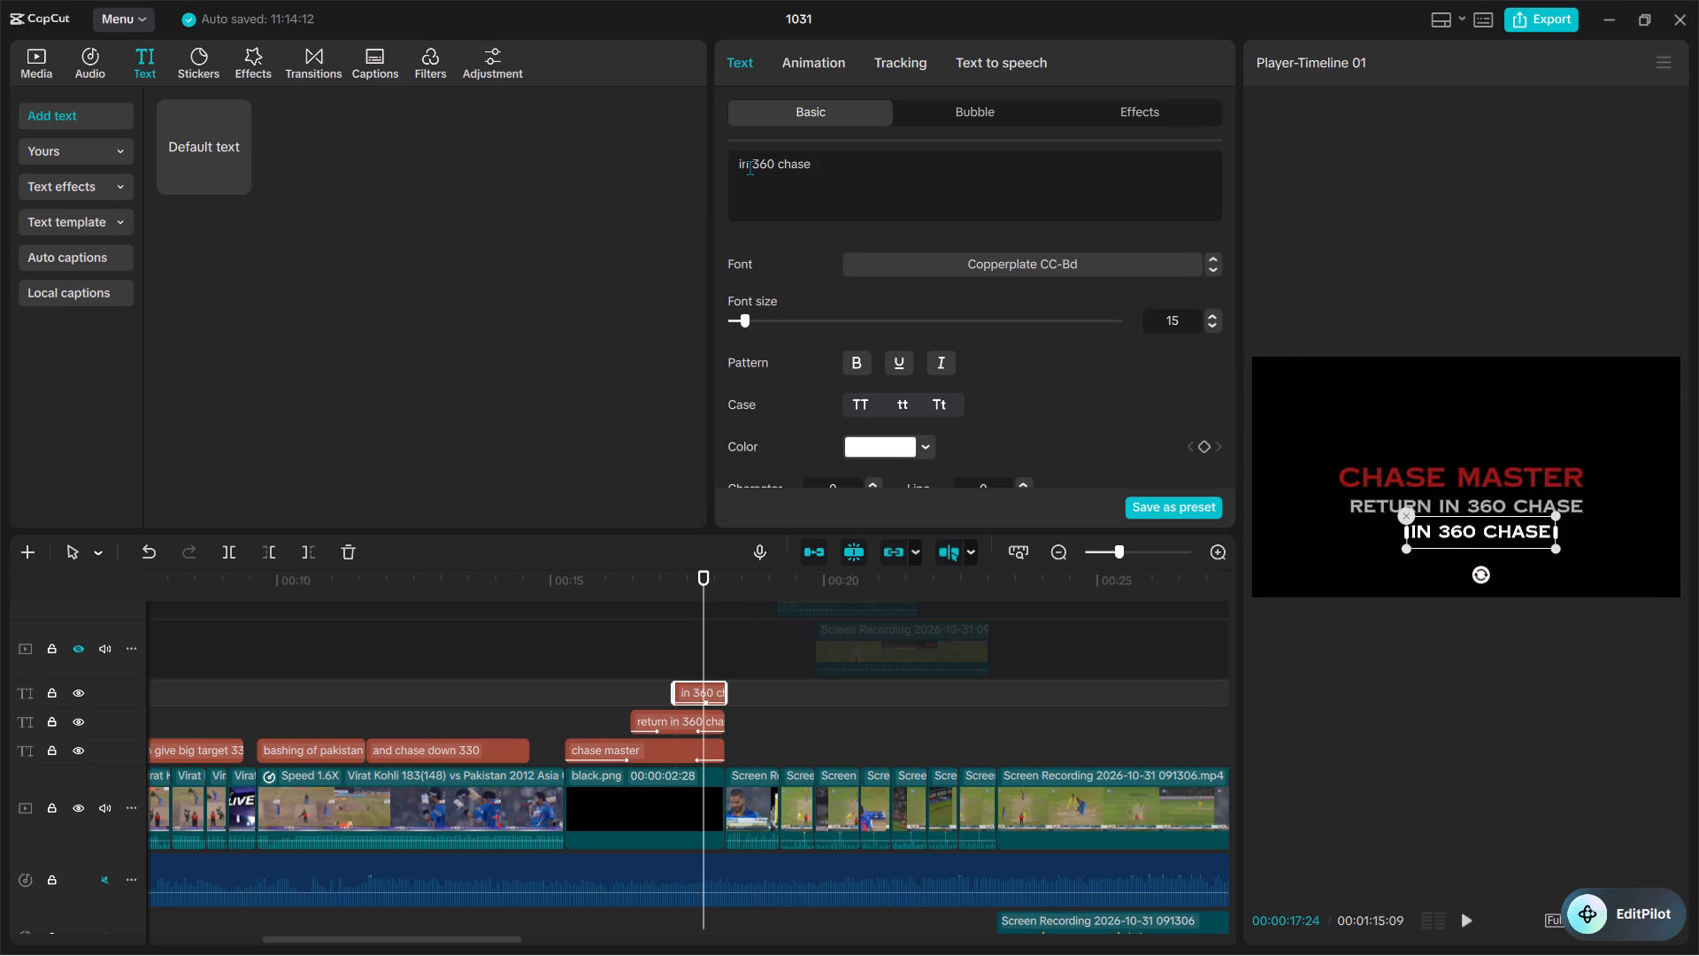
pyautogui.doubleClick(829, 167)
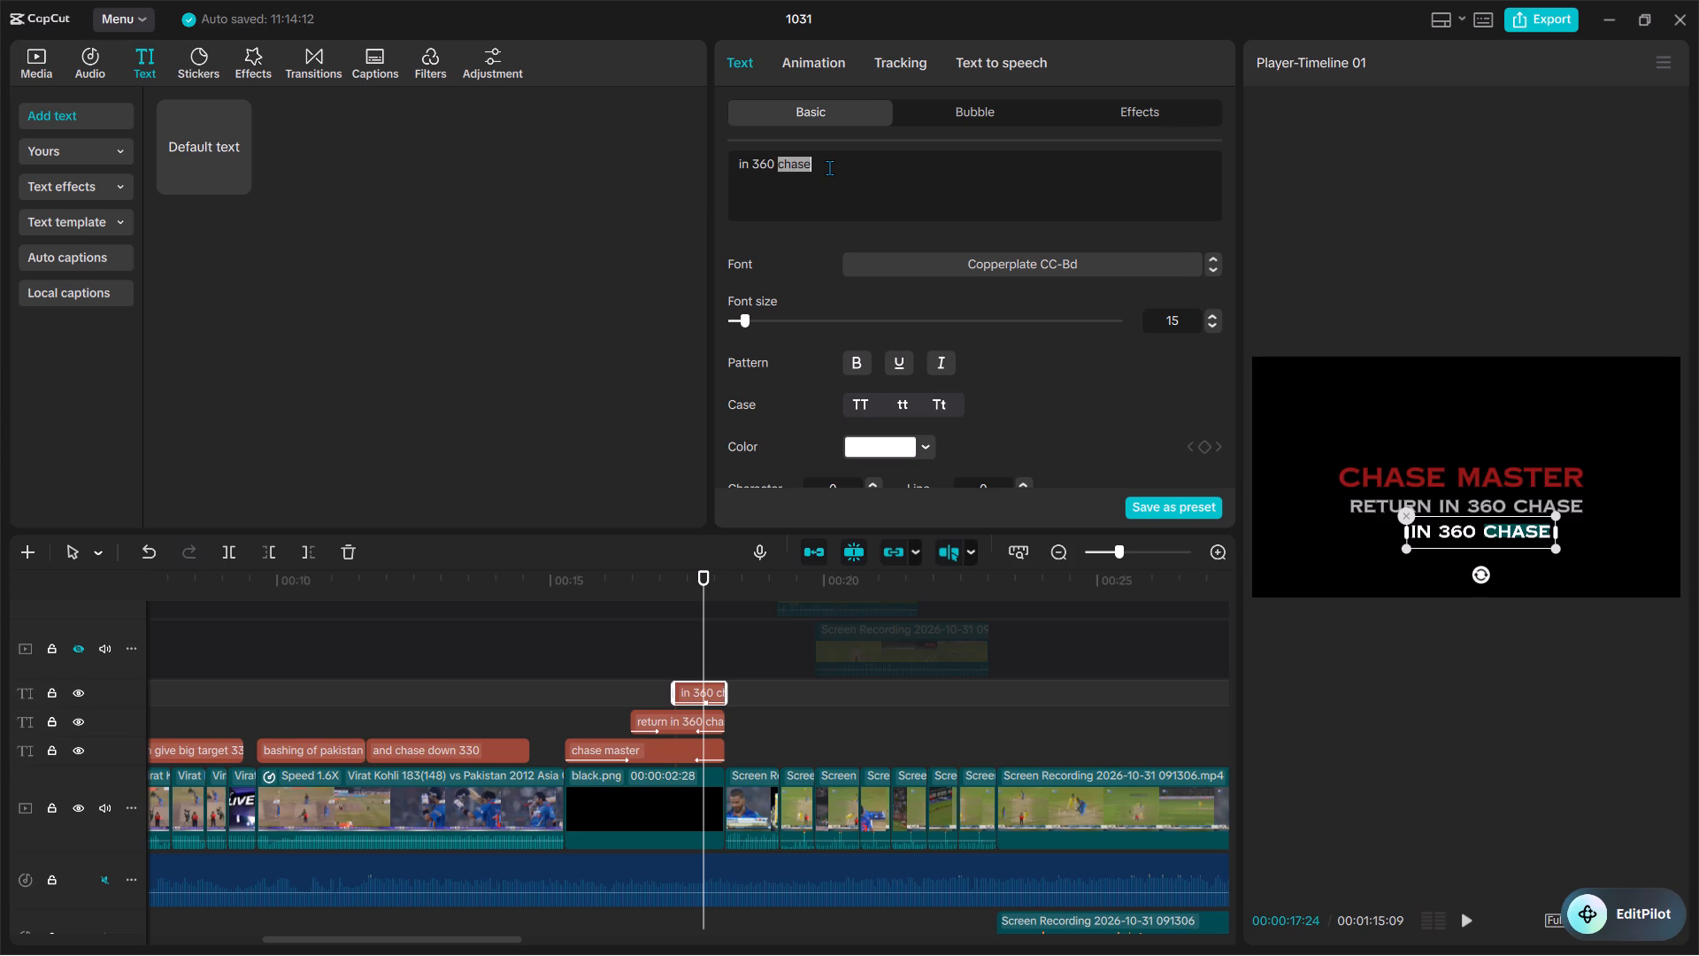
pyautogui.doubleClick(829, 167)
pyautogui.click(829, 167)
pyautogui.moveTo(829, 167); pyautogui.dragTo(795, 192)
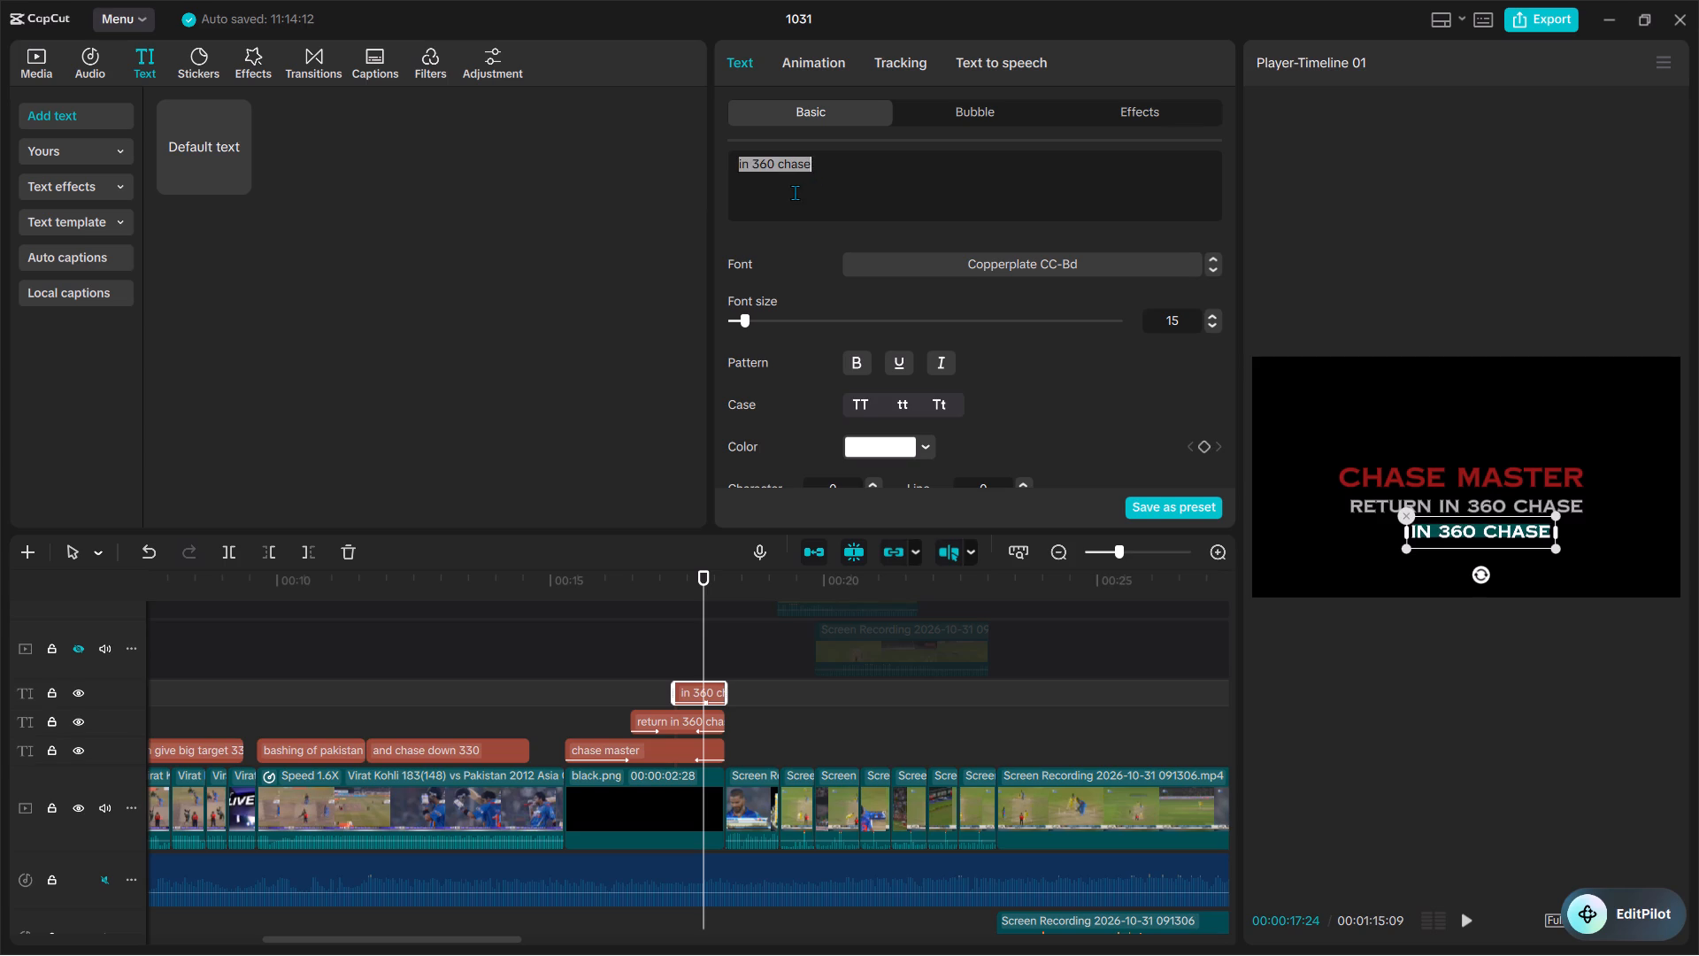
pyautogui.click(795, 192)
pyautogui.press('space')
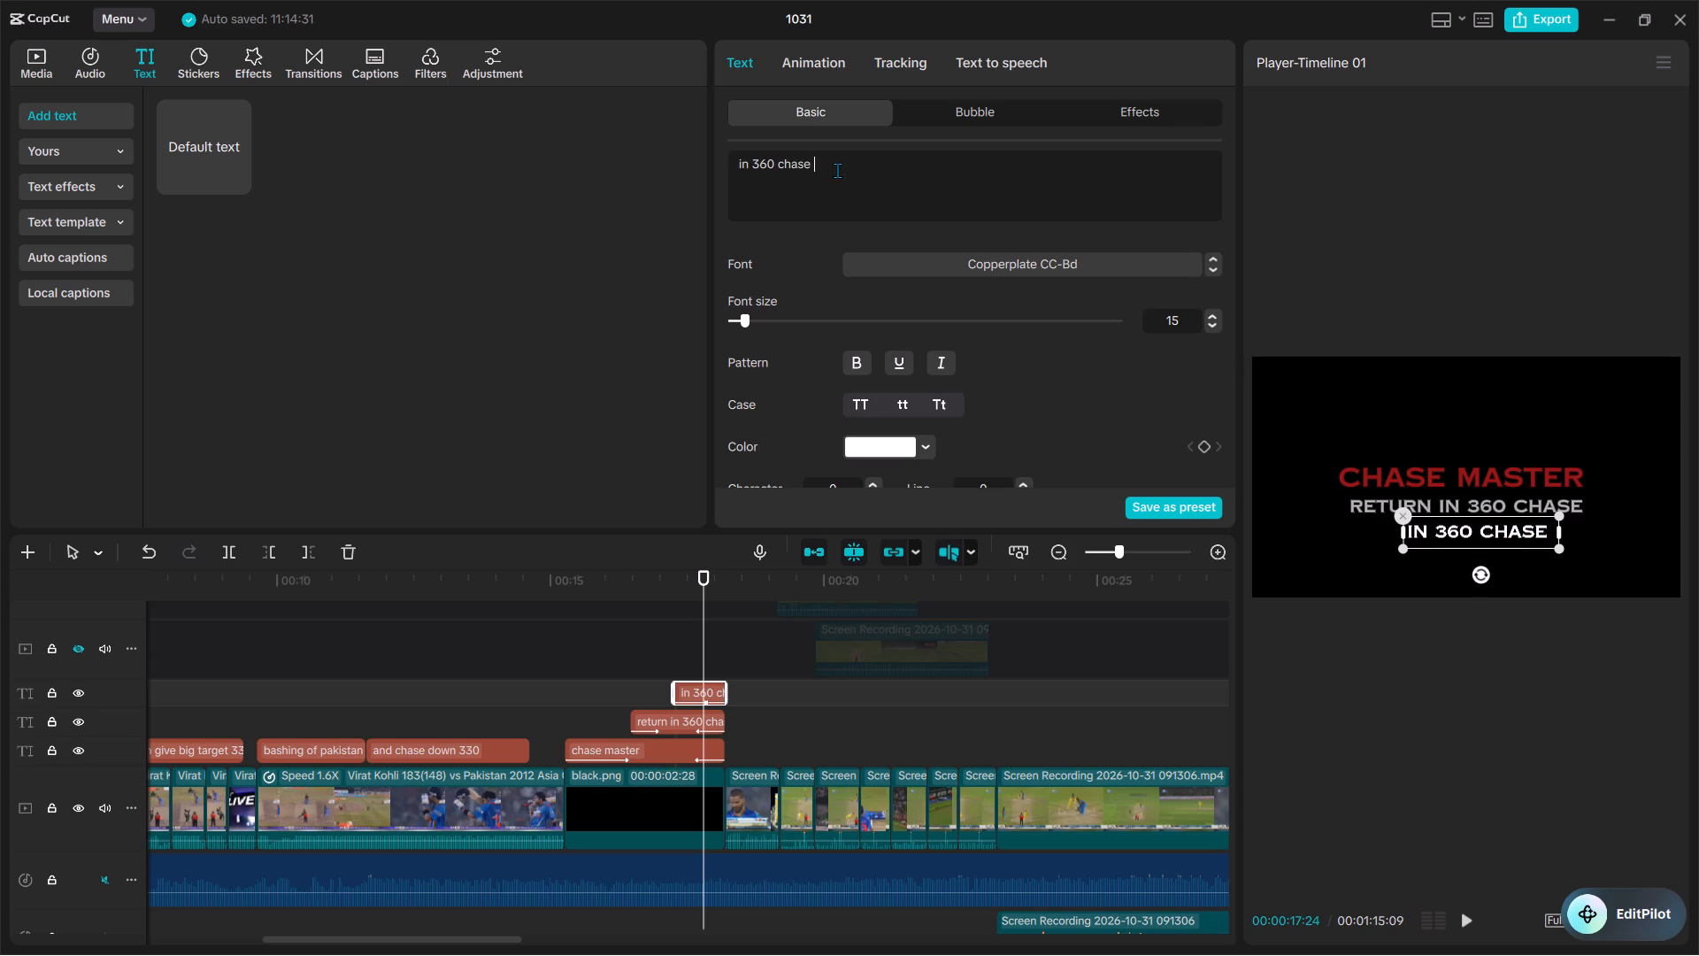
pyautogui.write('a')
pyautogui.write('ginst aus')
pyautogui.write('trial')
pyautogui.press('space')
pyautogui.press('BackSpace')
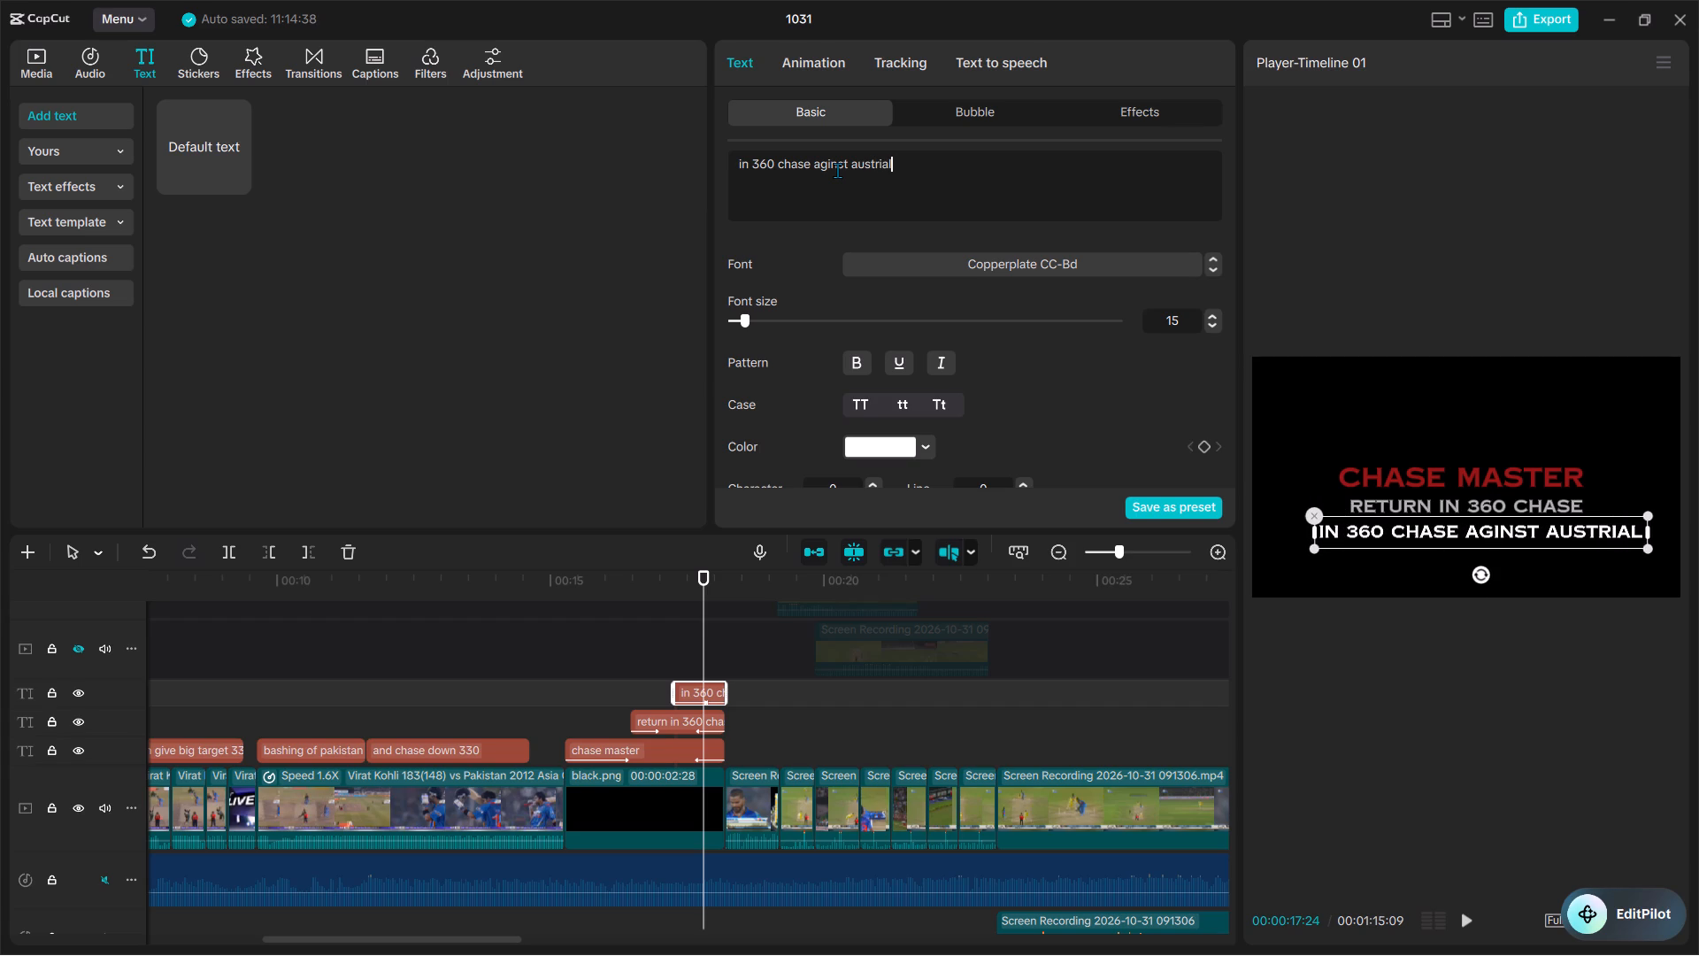